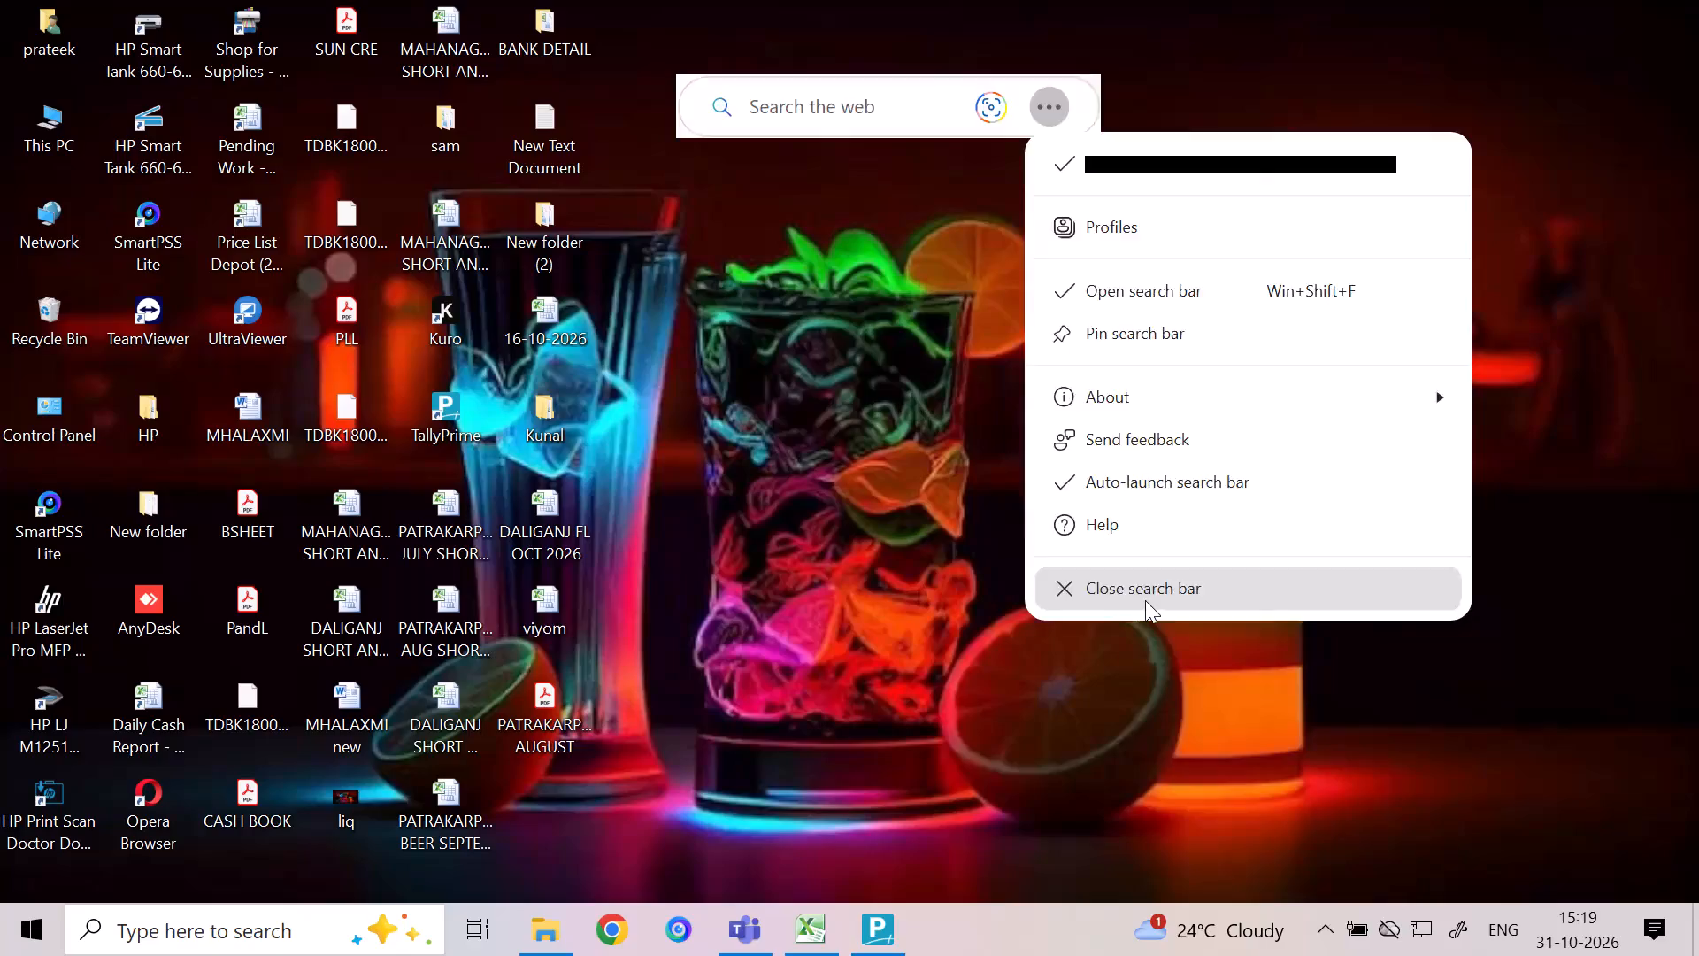
Close the web search bar on the desktop.
click(1145, 600)
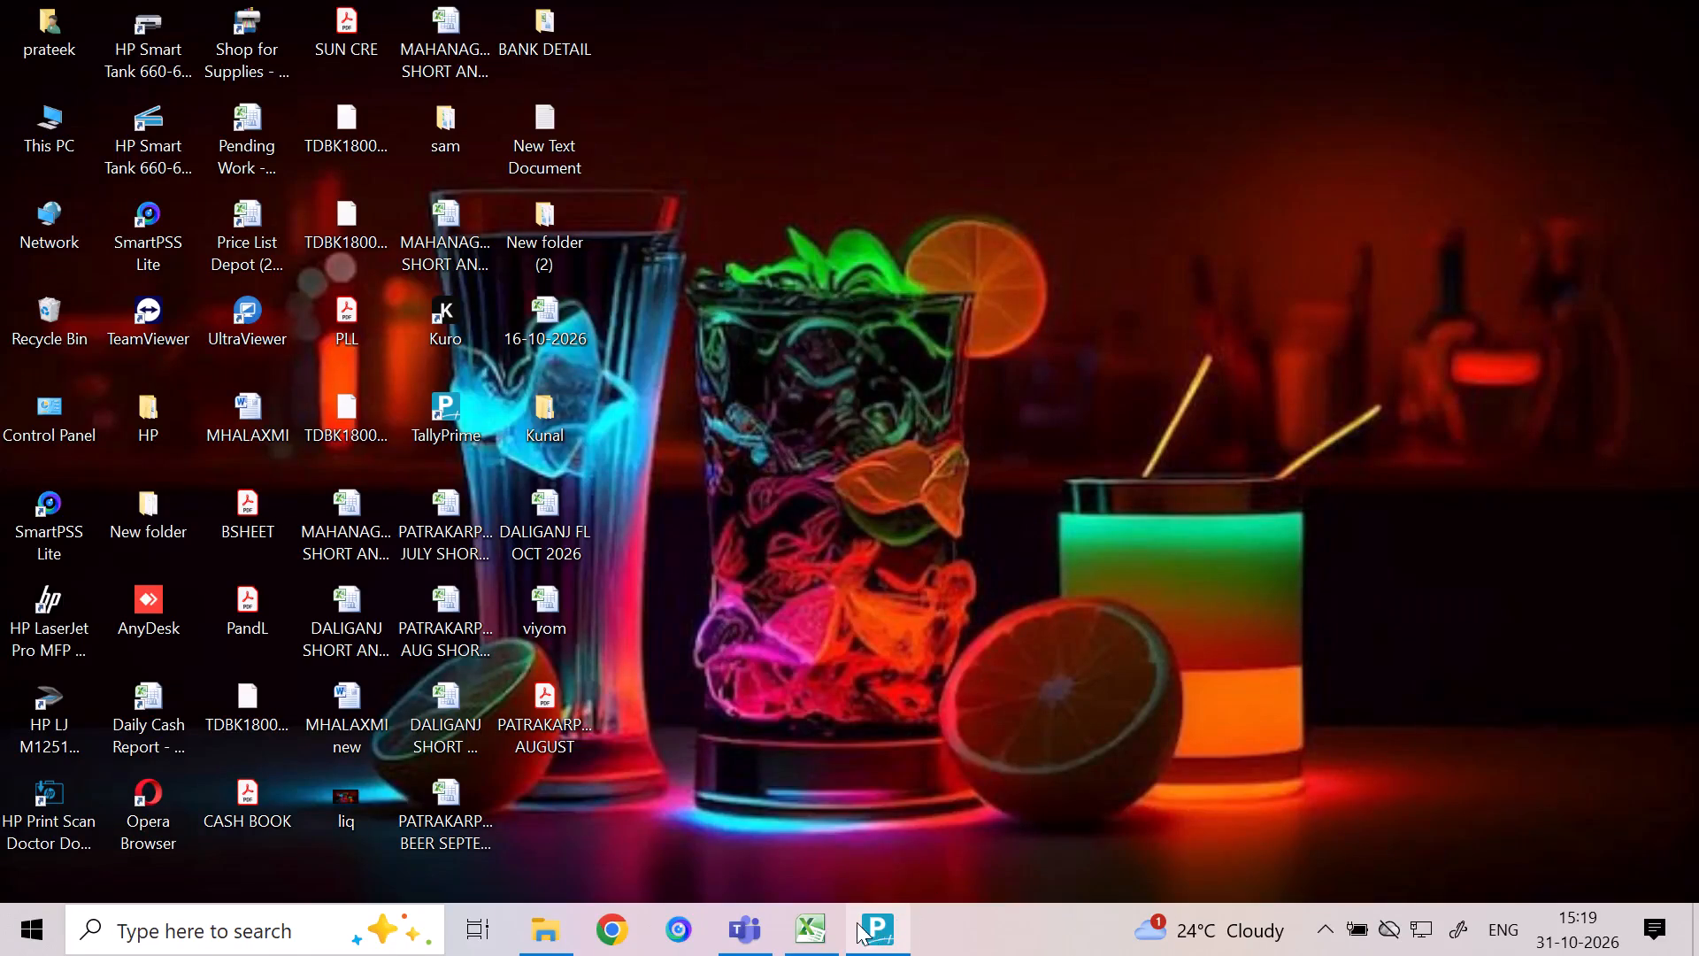
Switch to TallyPrime and stay at the Gateway of Tally.
click(881, 929)
click(791, 704)
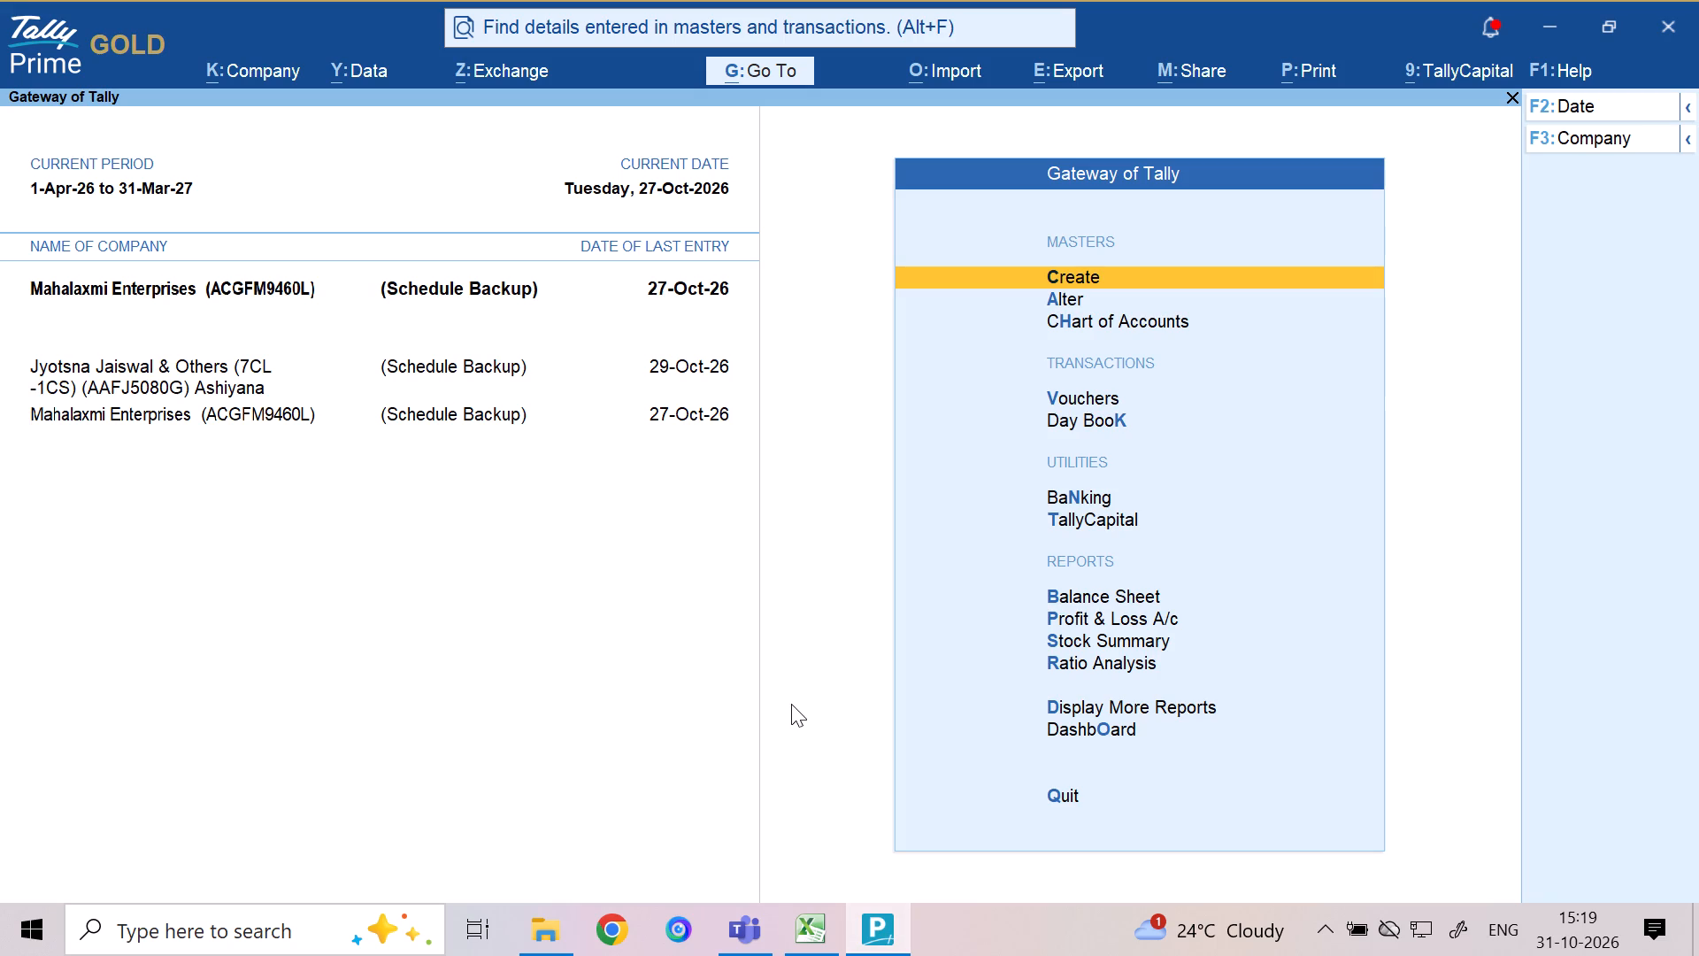
key(Escape)
key(Escape)
key(Escape)
key(Escape)
key(Escape)
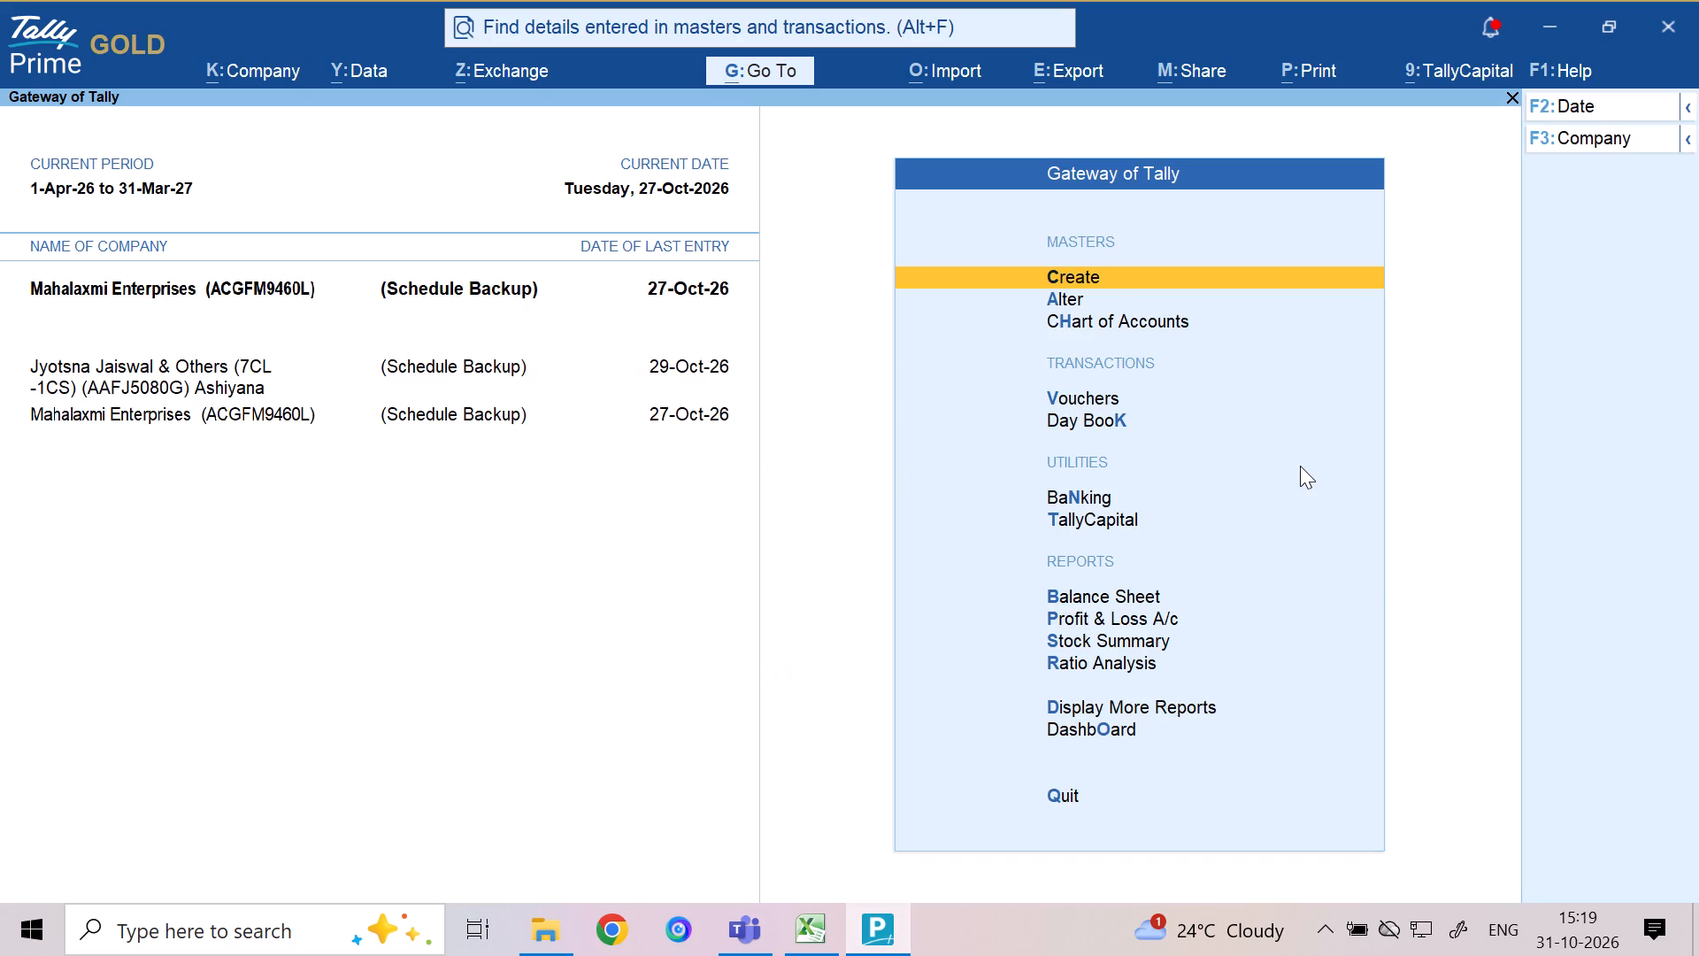
Start a new accounting voucher of type Purchase- Wine (Maha Nagar).
key(v)
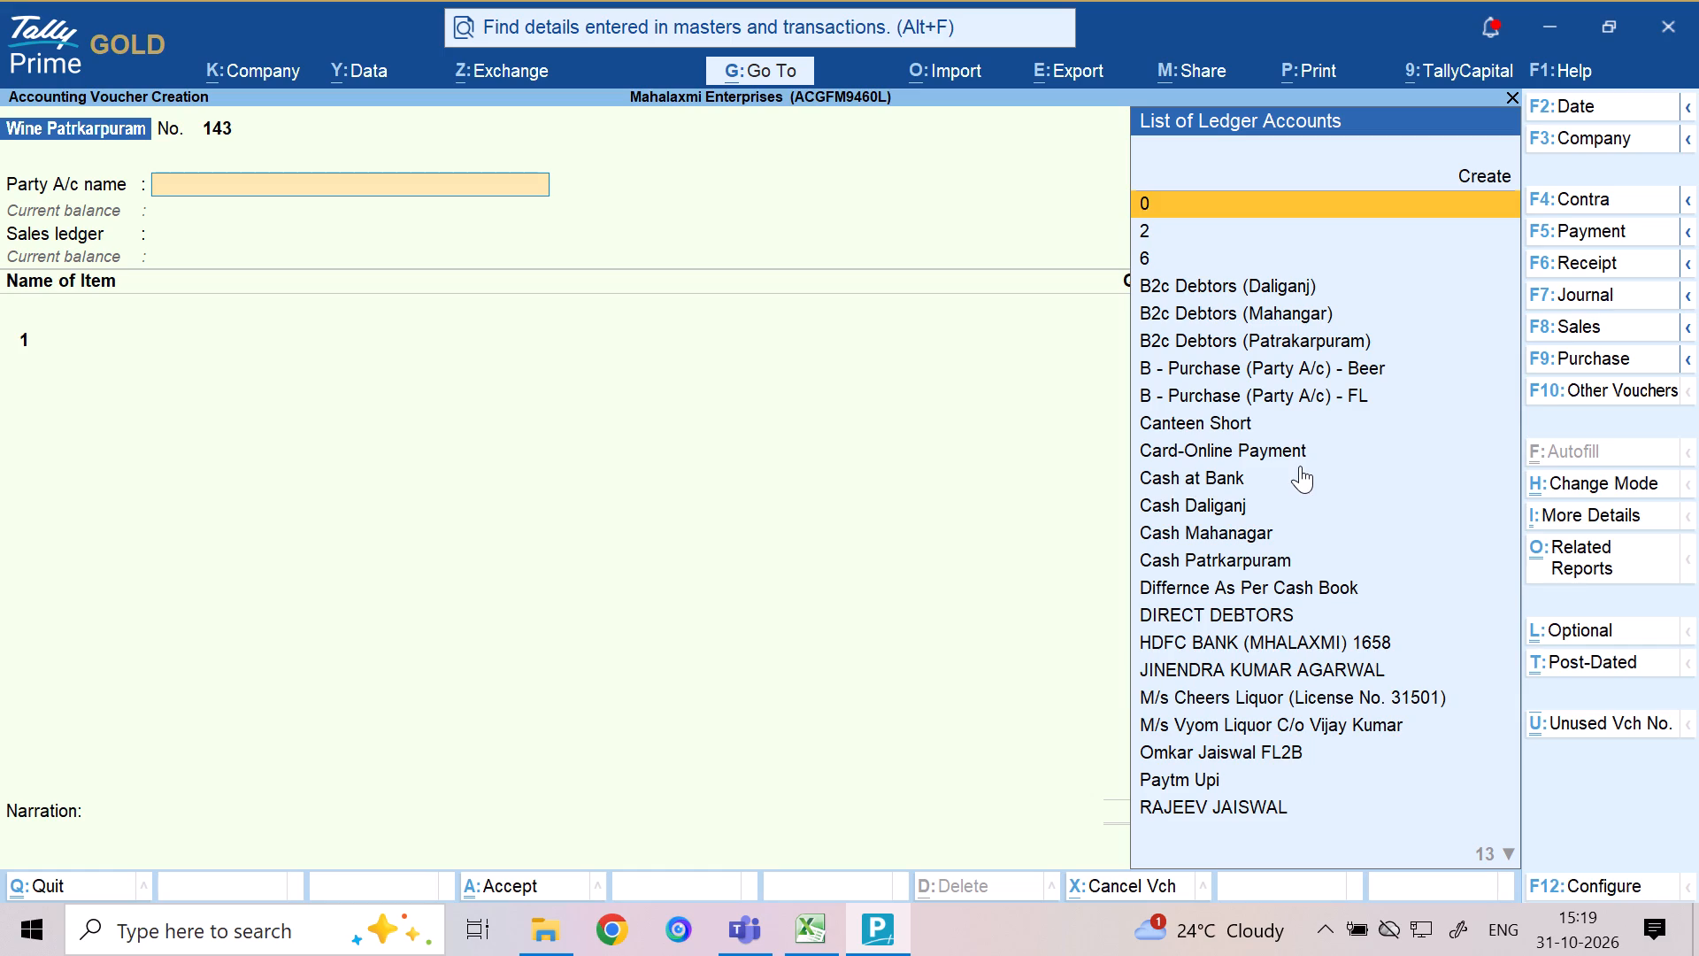
key(Delete)
key(F9)
key(Down)
key(Down)
key(Down)
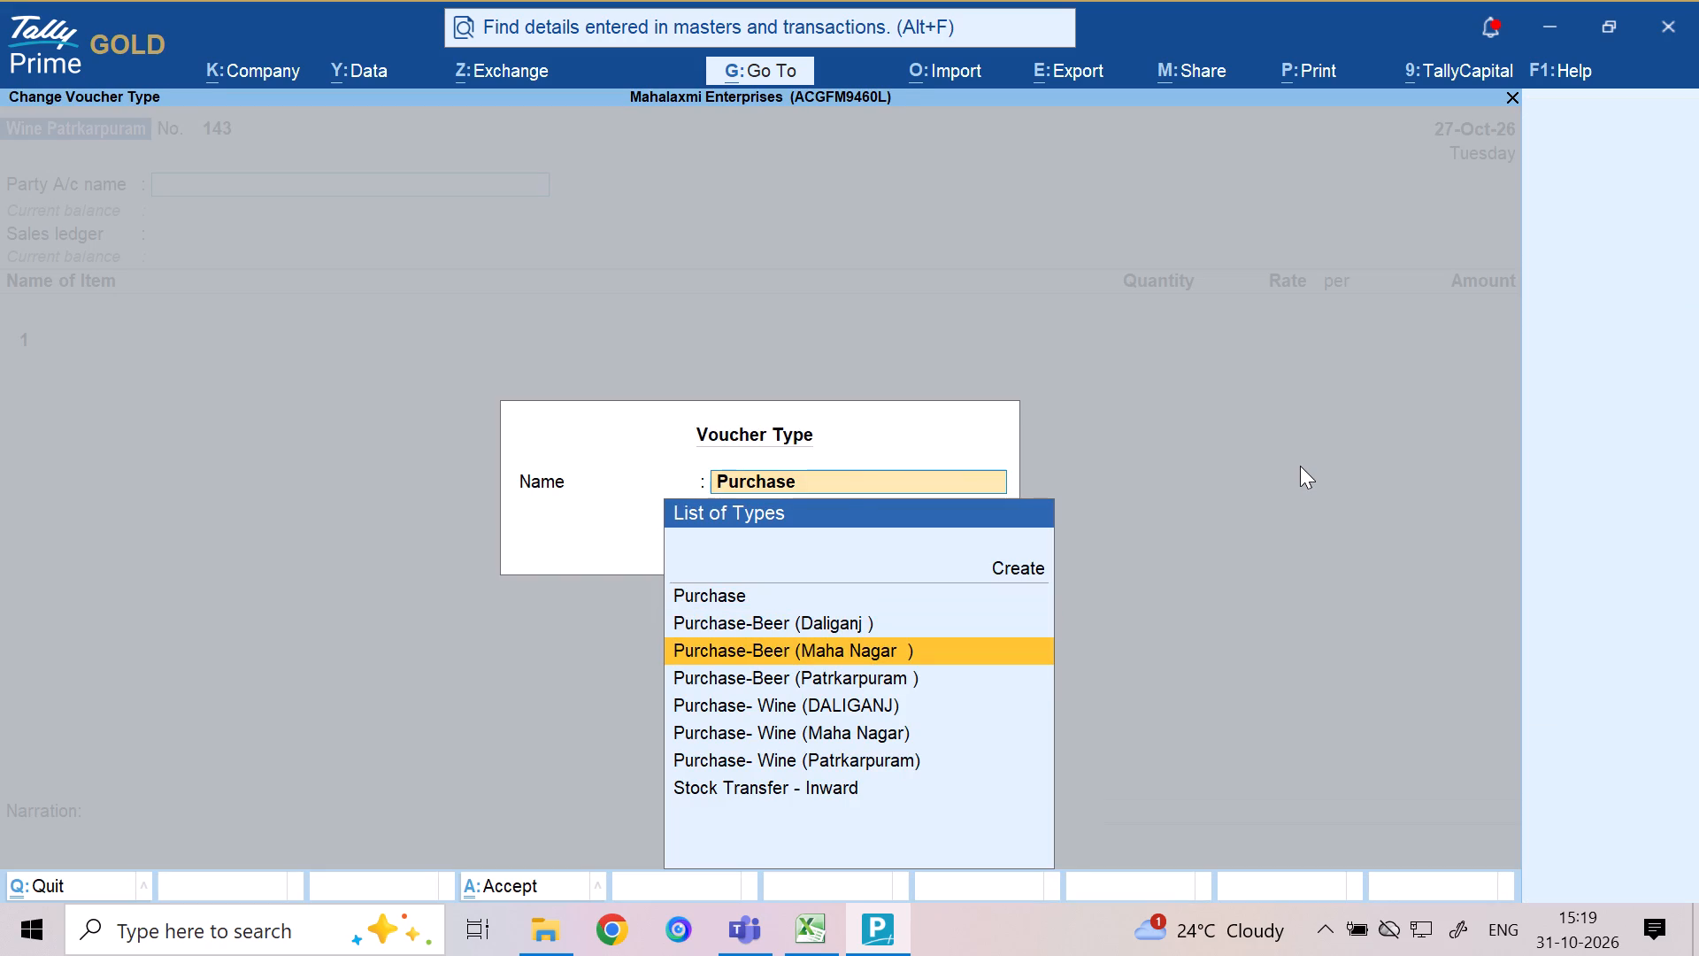
key(Down)
key(Up)
key(Down)
key(Down)
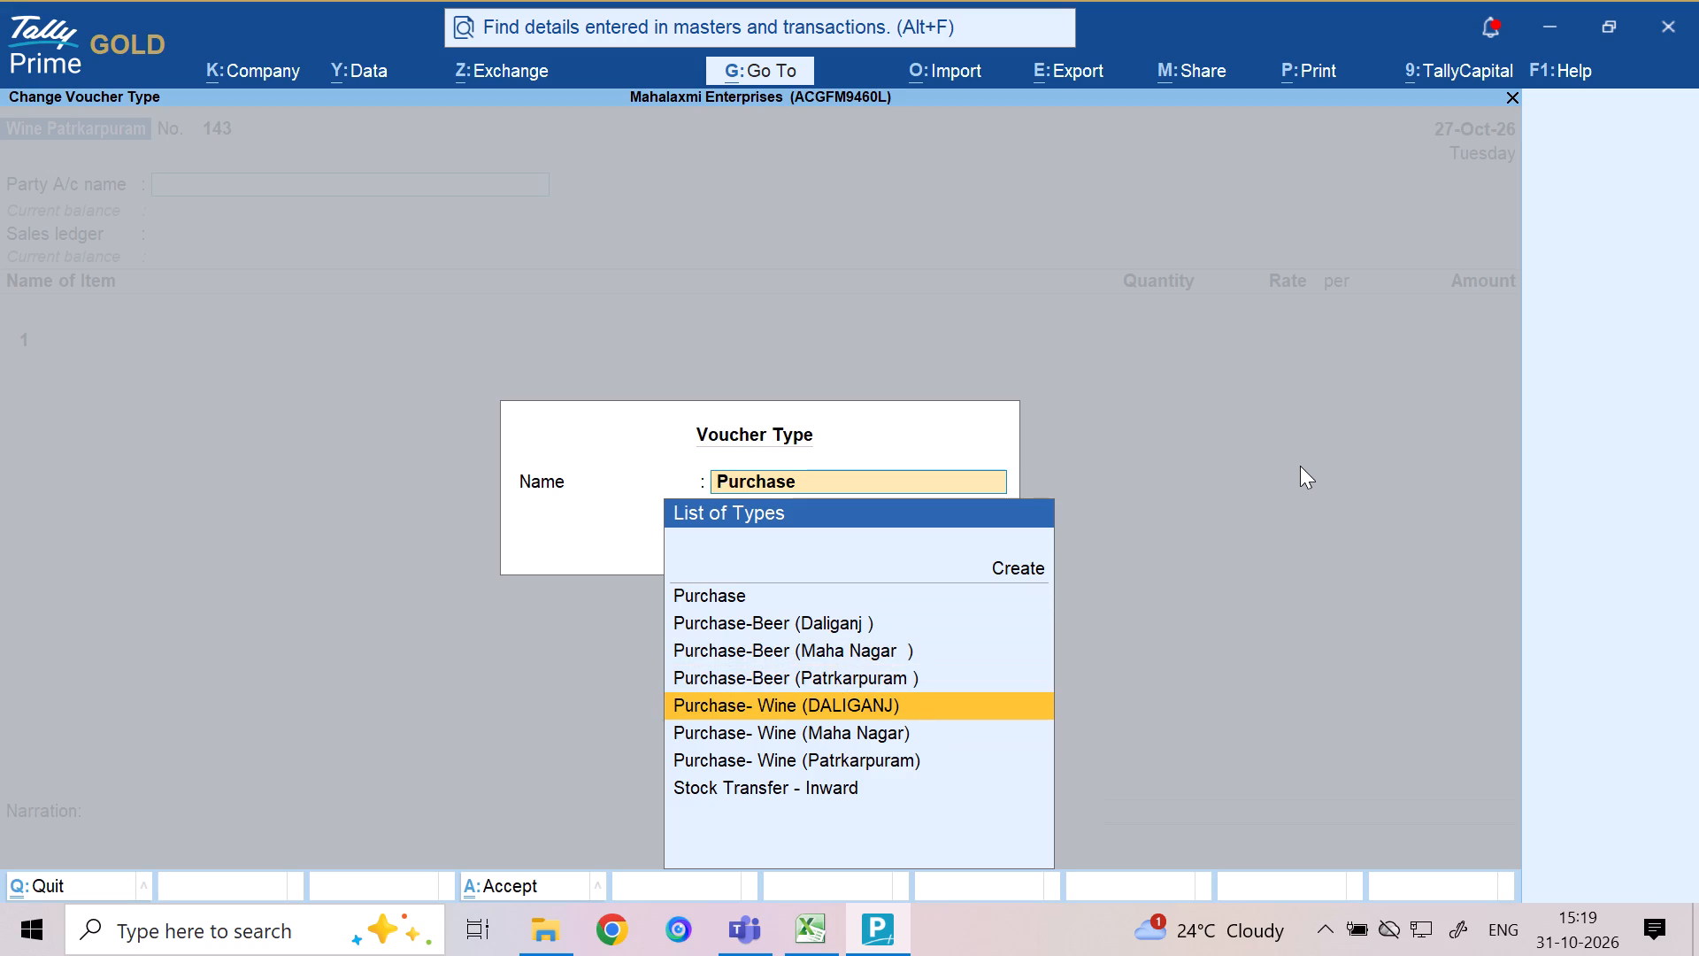
key(Down)
key(Down)
key(Up)
key(Return)
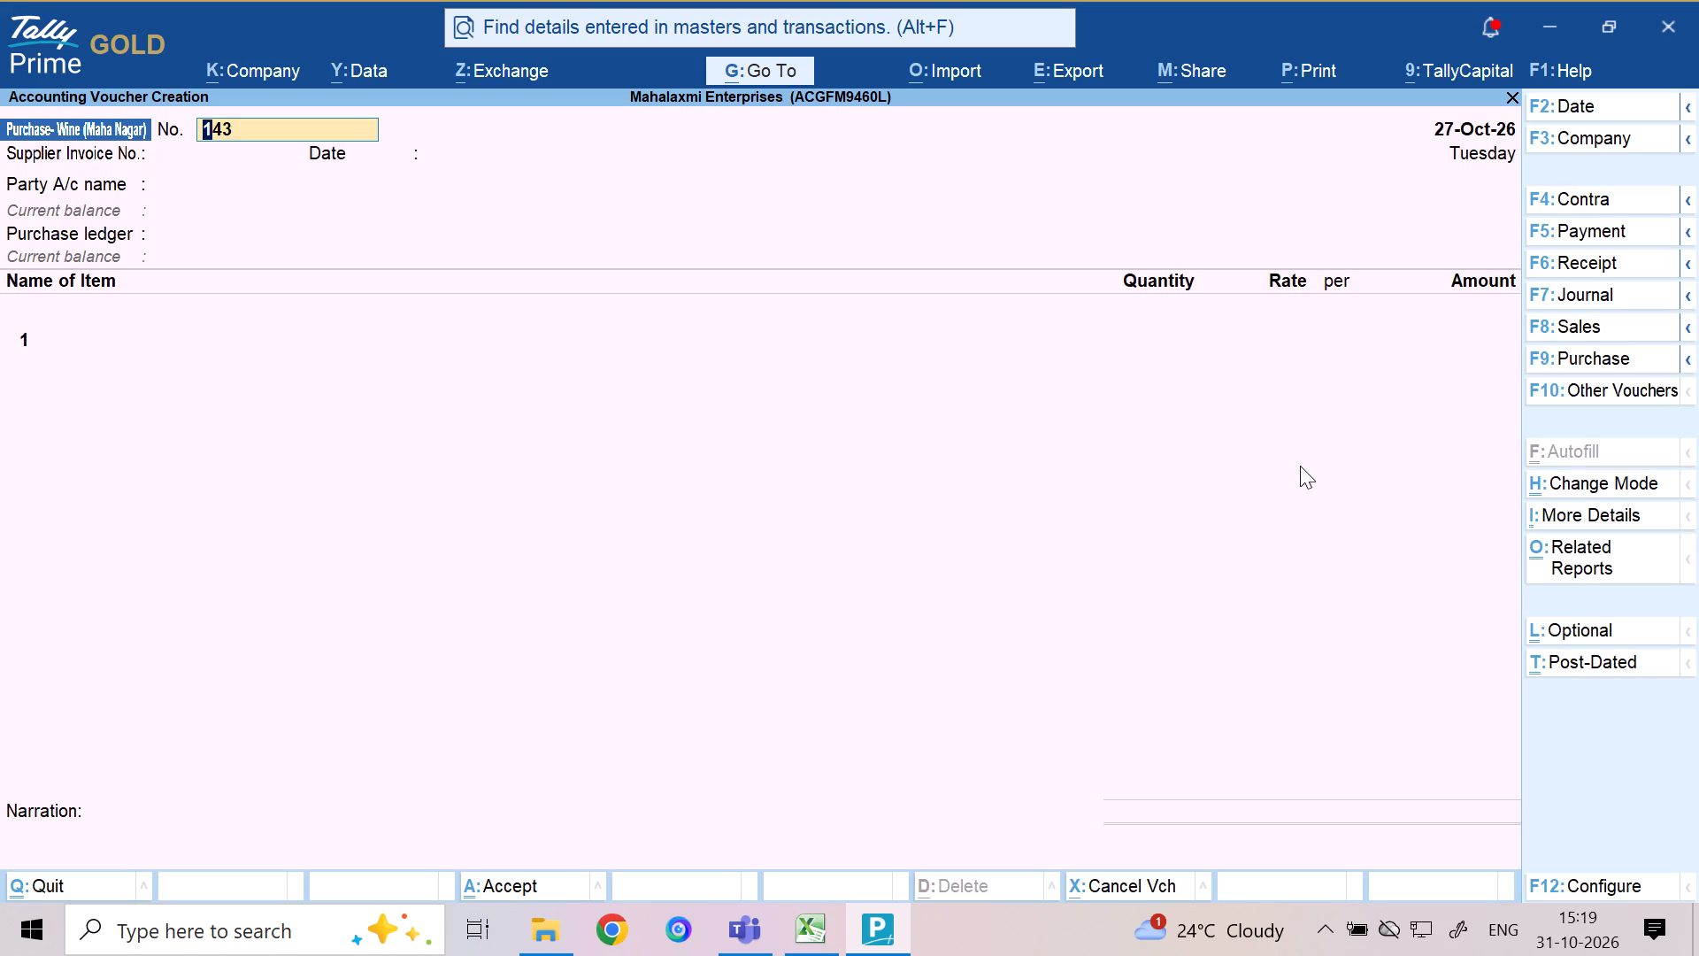
Set the voucher number to 4202, the voucher date to 25-Oct-26 and the supplier invoice number to 4202 with the same date.
key(Escape)
text(4202)
key(Return)
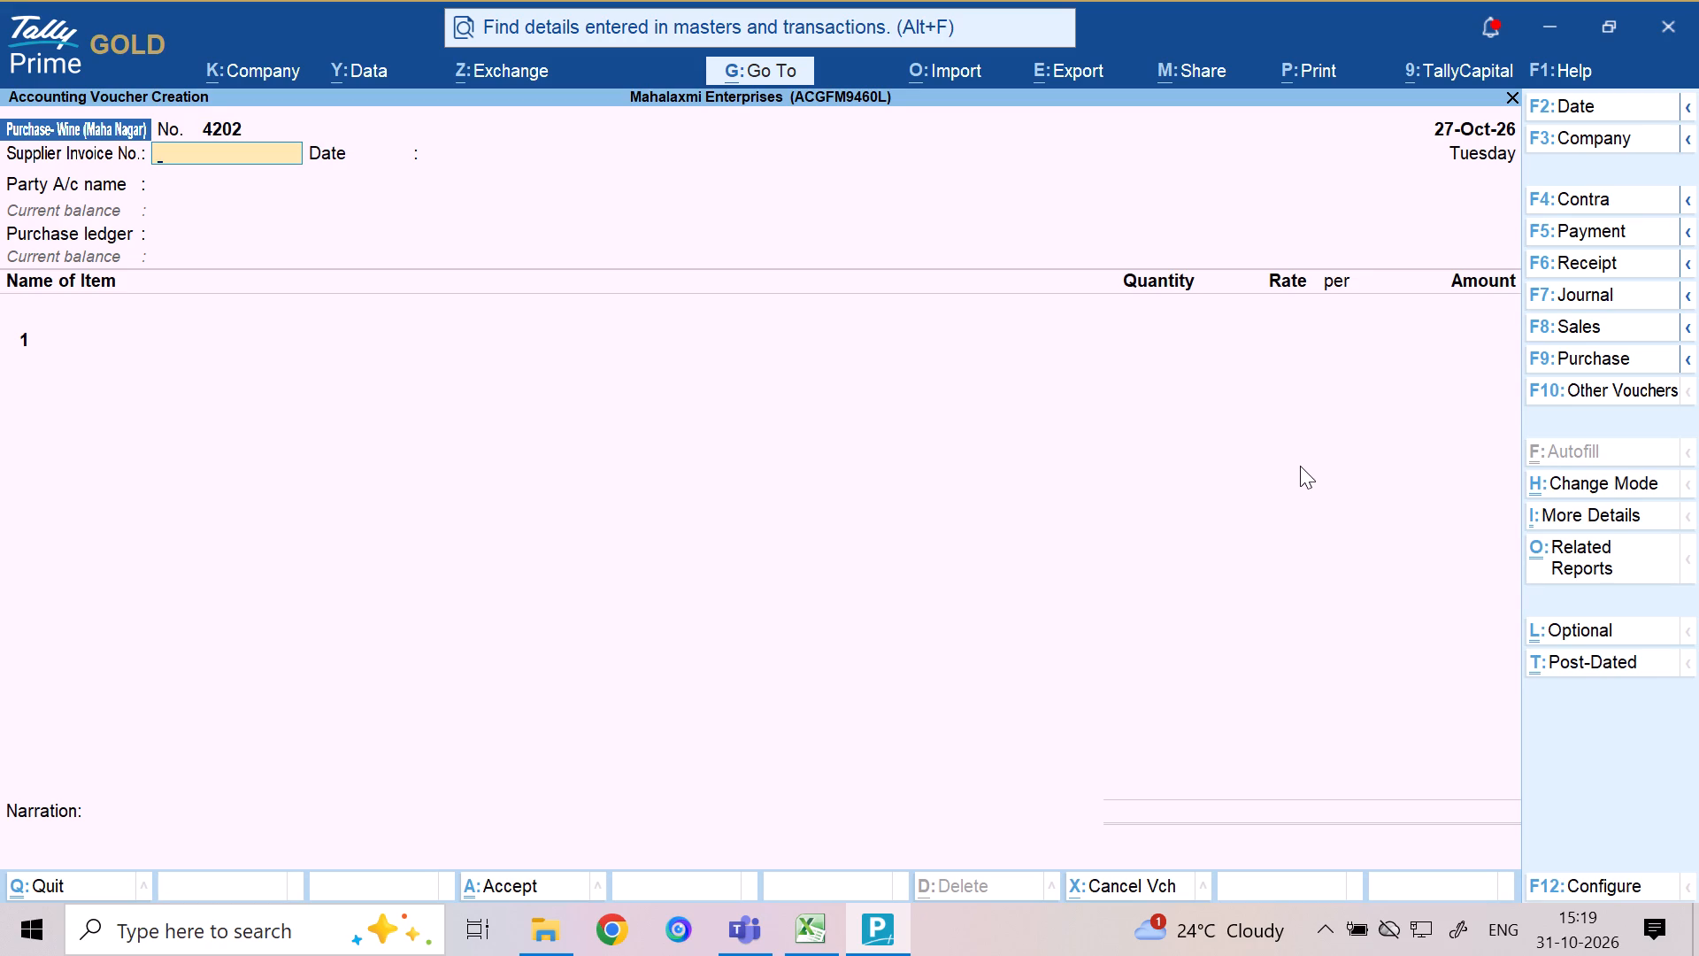
key(F2)
text(25)
key(Return)
text(4202)
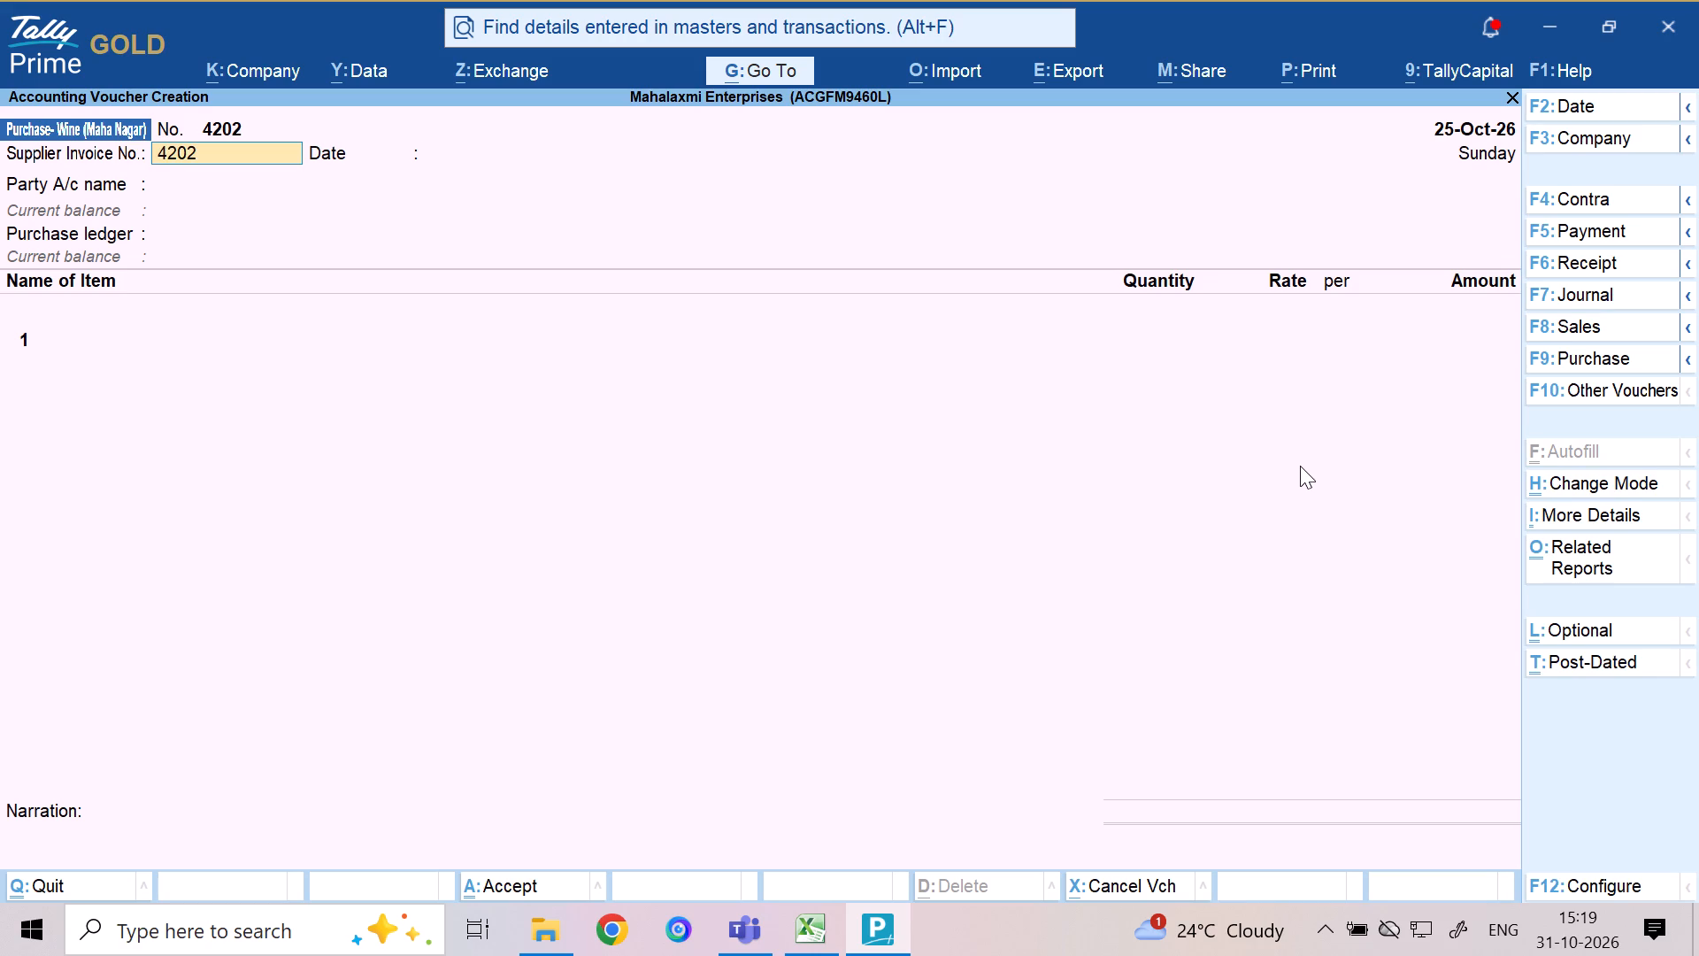
key(Return)
key(Return)
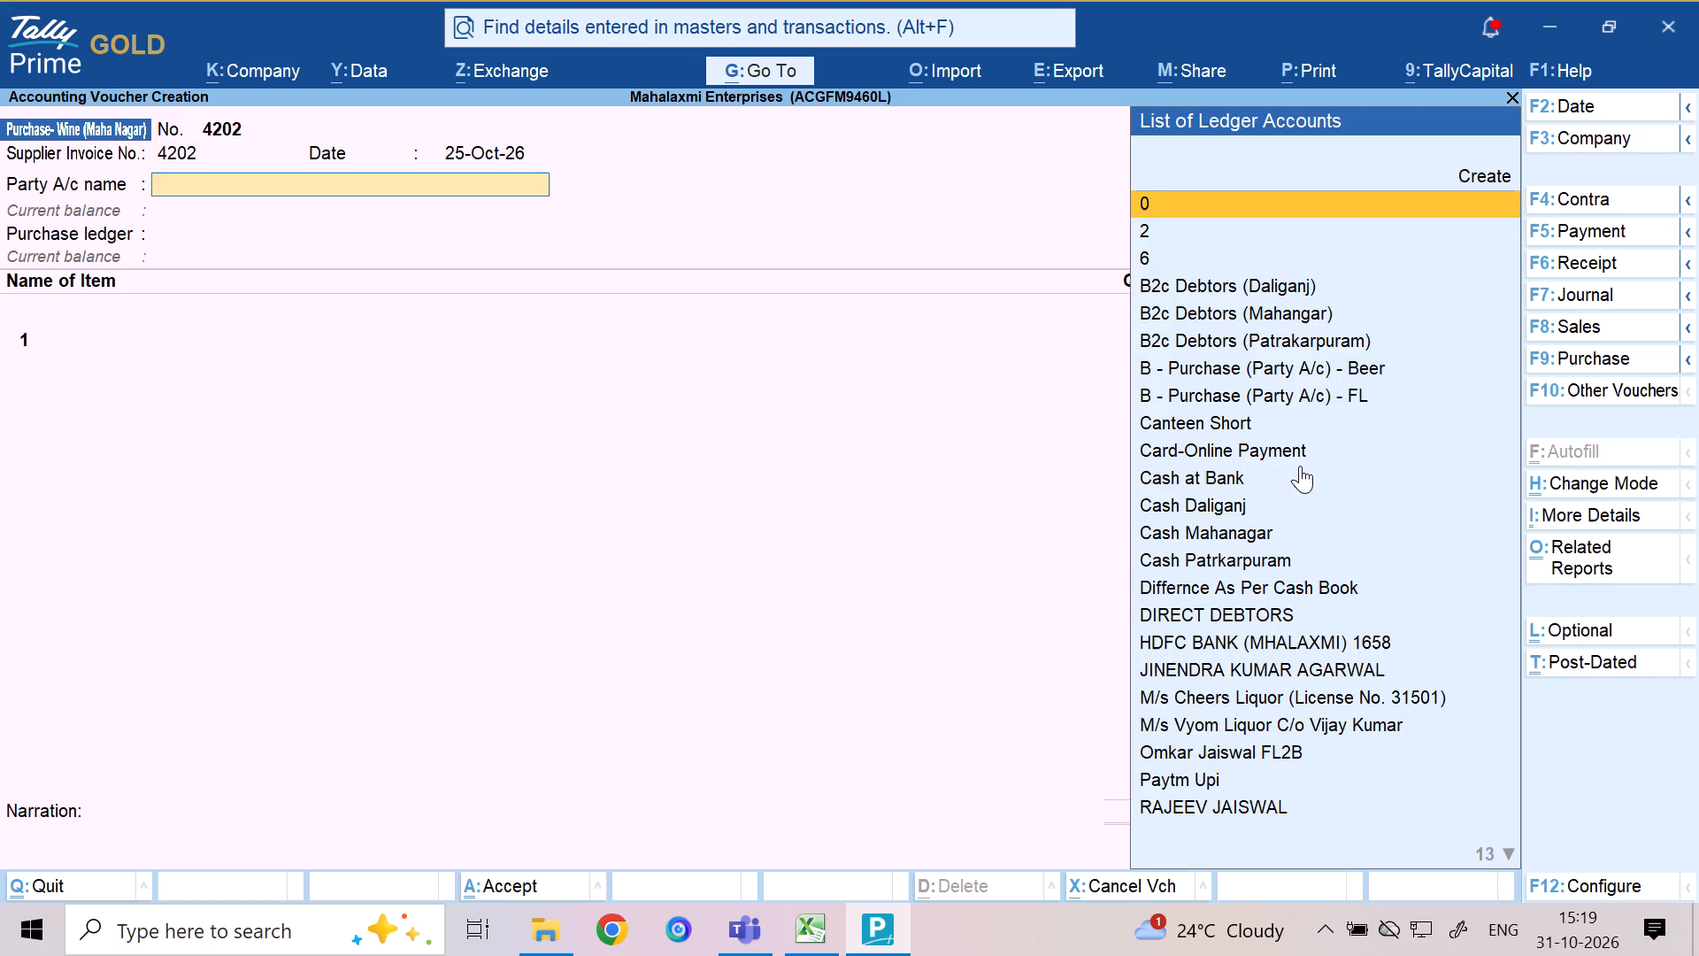
Choose the M/s Vyom Liquor account as the party, leaving the receipt details blank and accepting the default party details.
text(vyo)
key(Return)
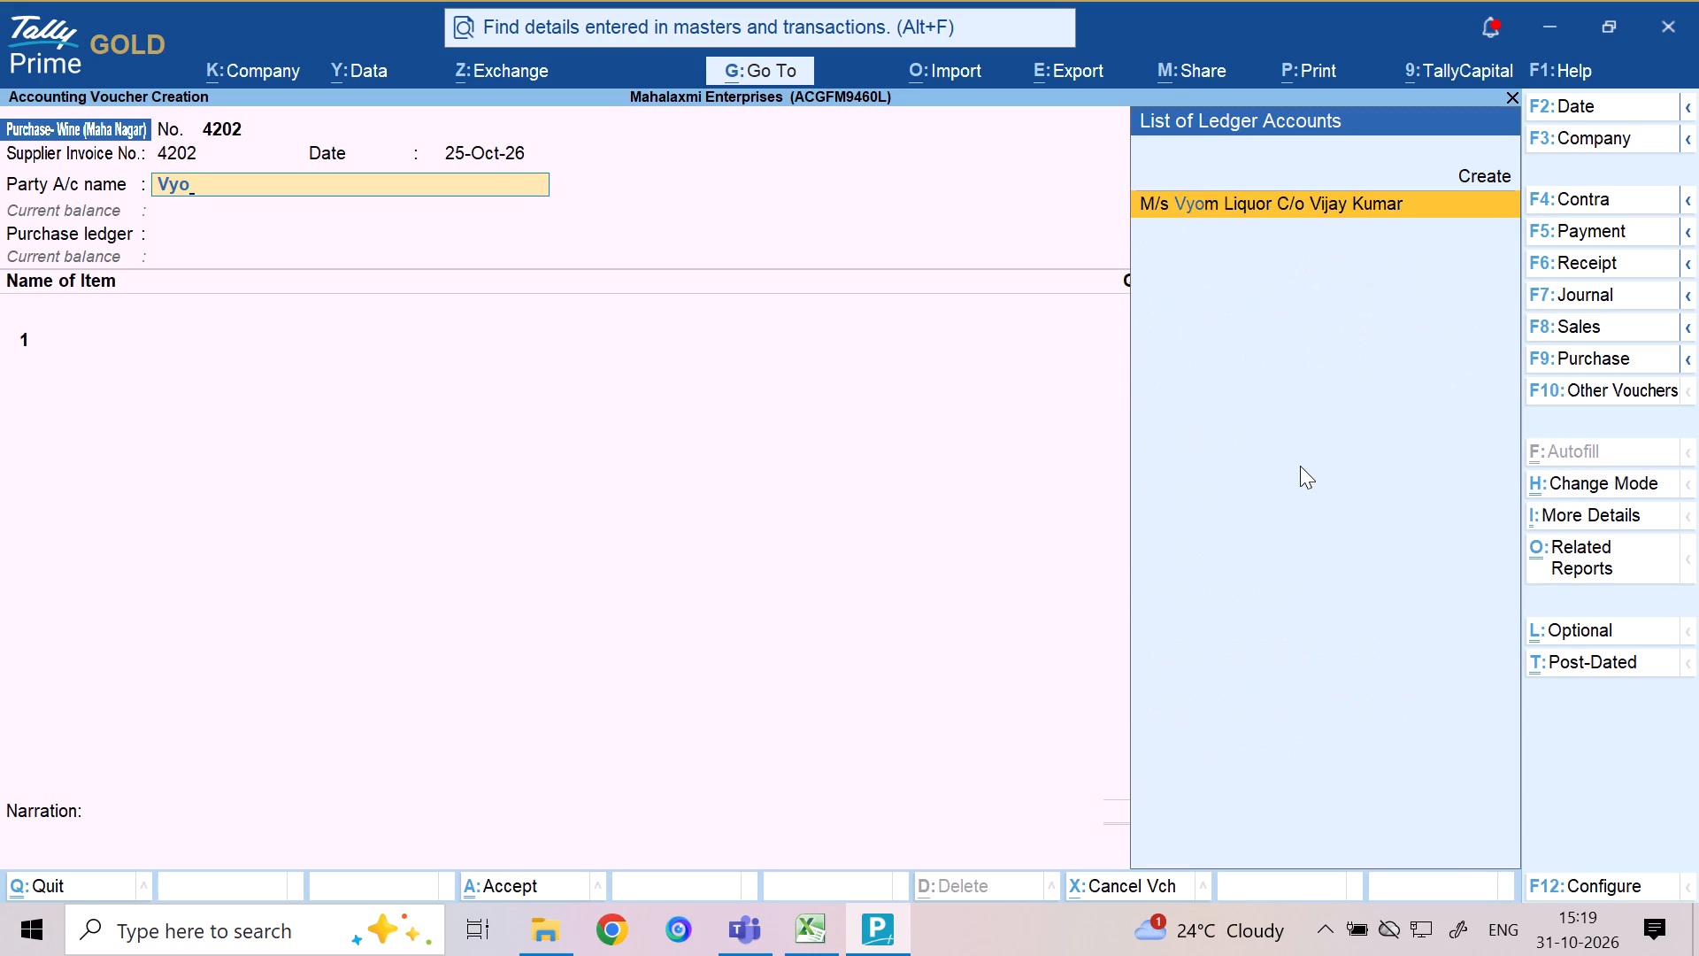
key(Return)
key(Return)
key(Return)
key(Return)
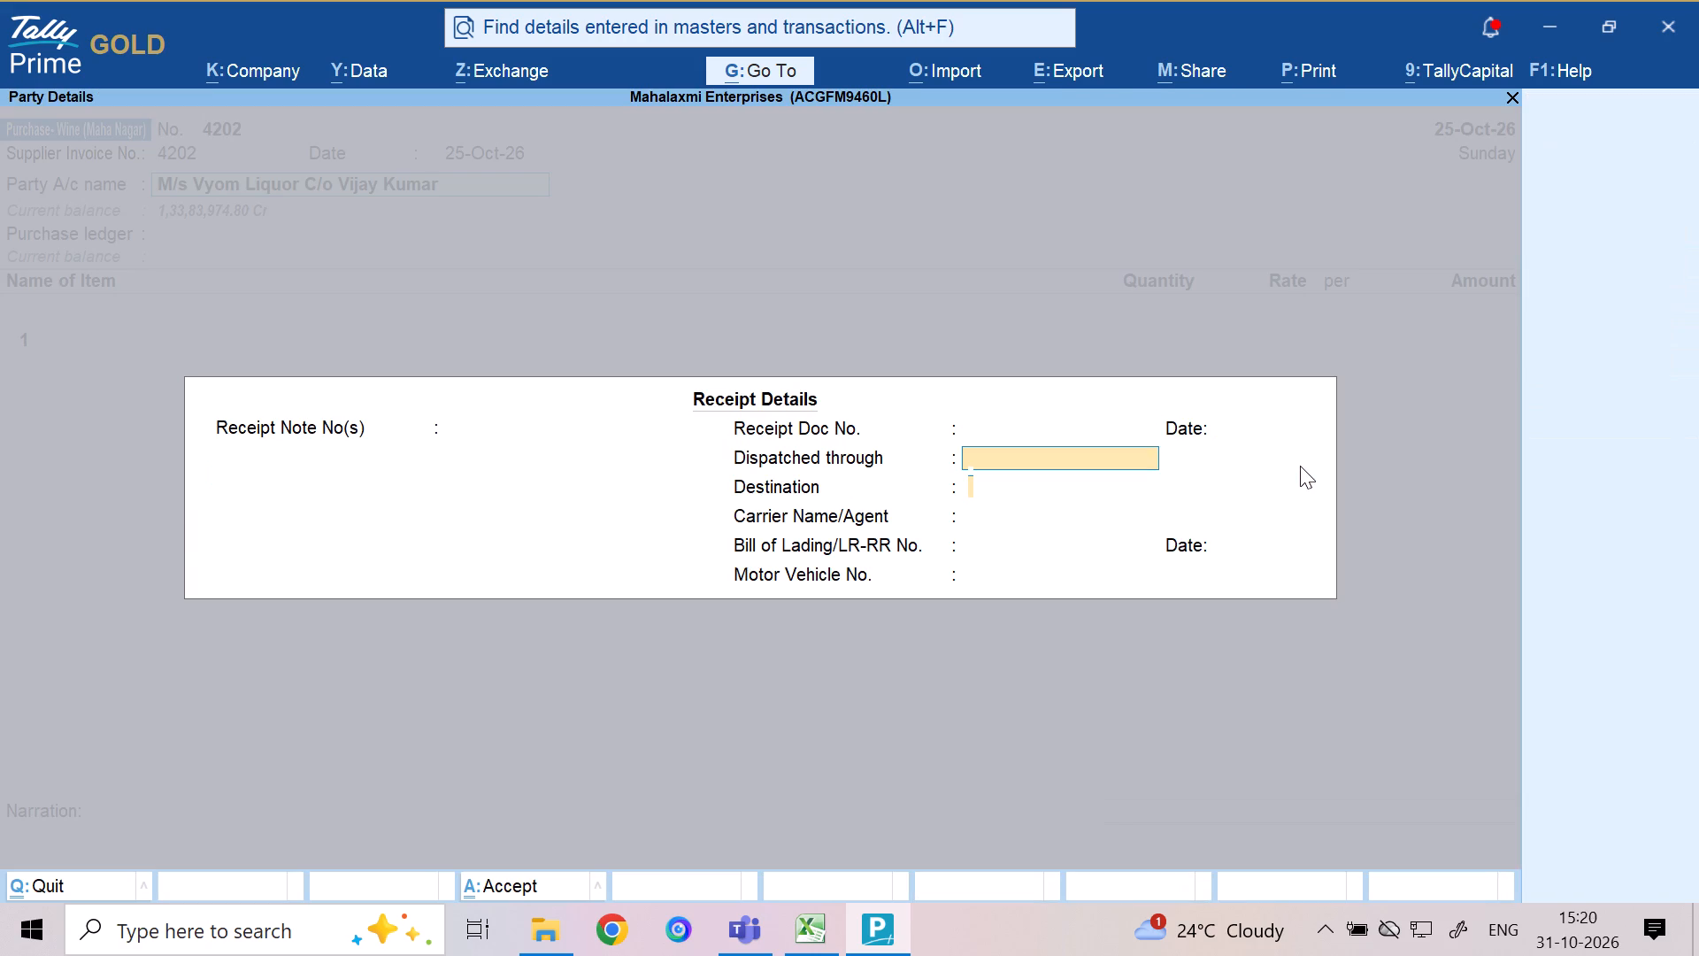
key(Return)
key(Return)
key(Return)
key(Return)
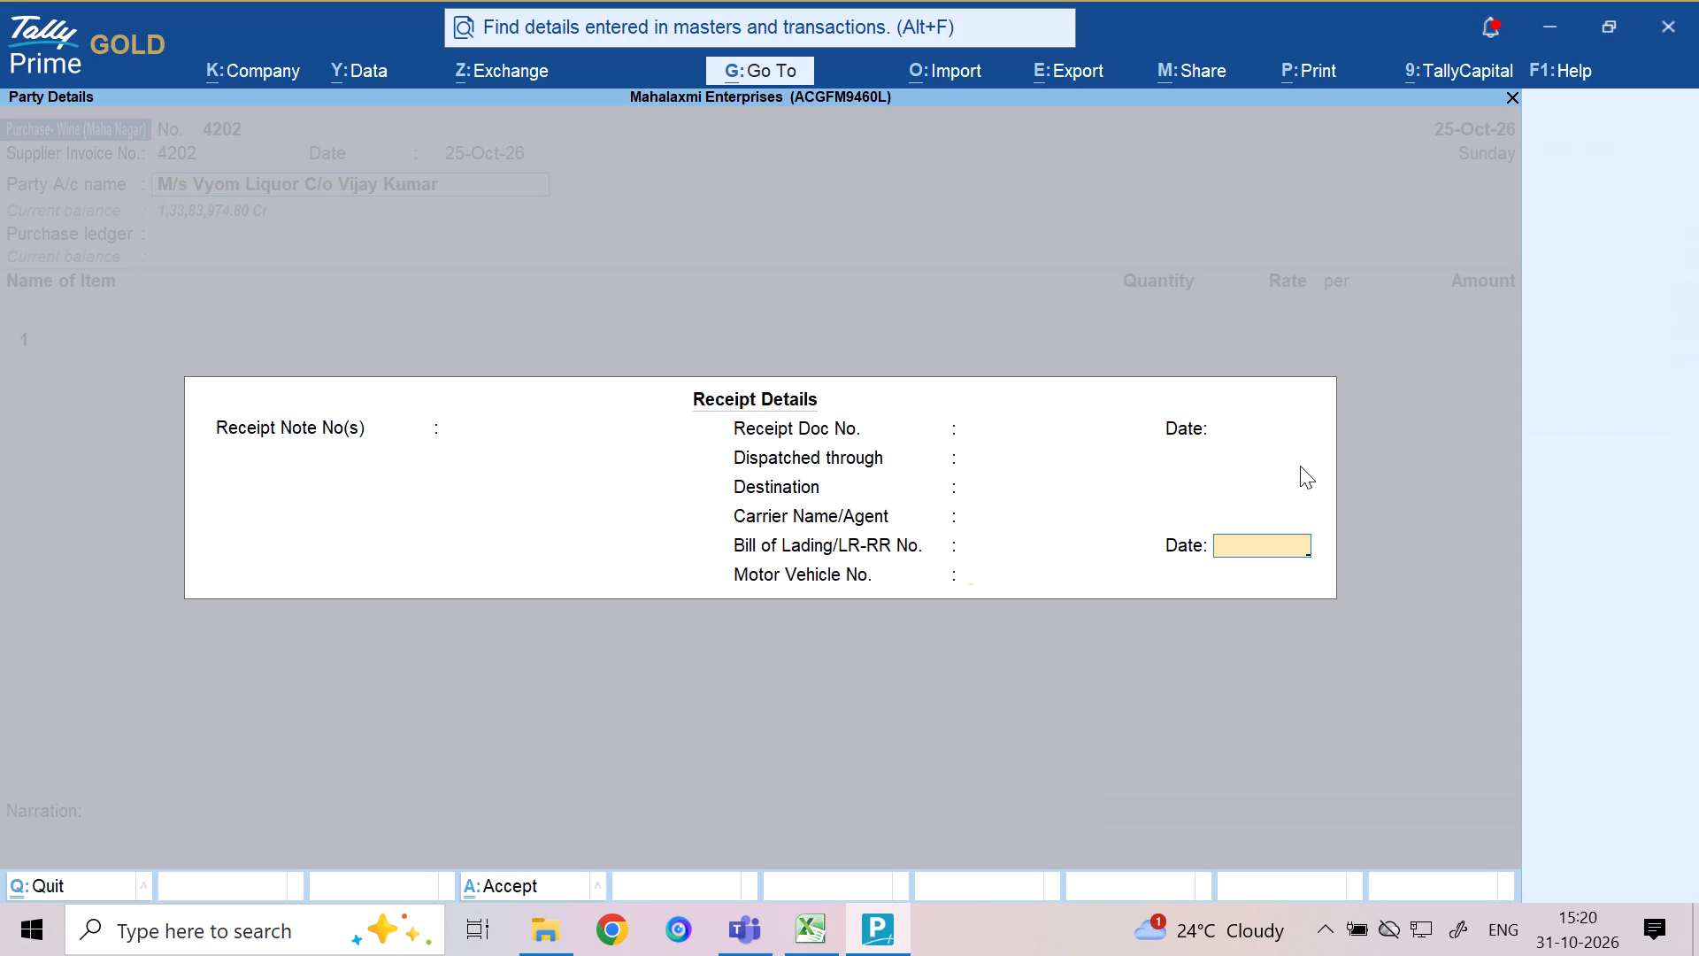
key(Return)
key(Return)
key(Return)
key(Return)
key(Return)
key(Return)
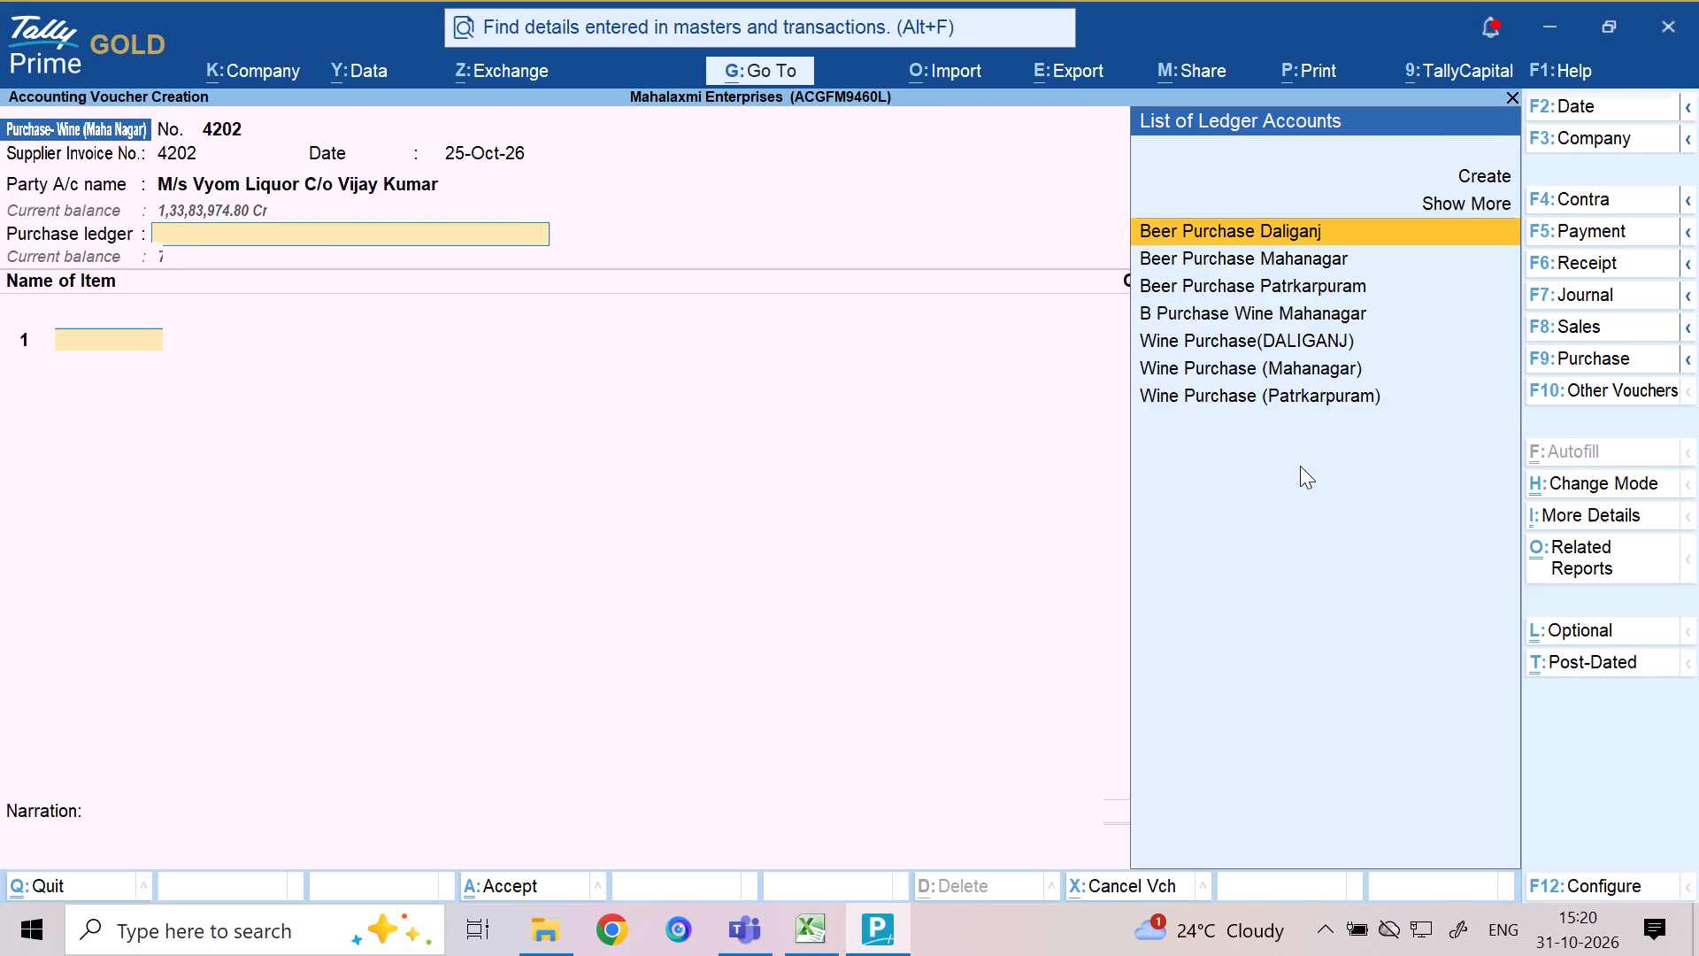
Set the purchase ledger to Wine Purchase (Mahanagar).
key(BackSpace)
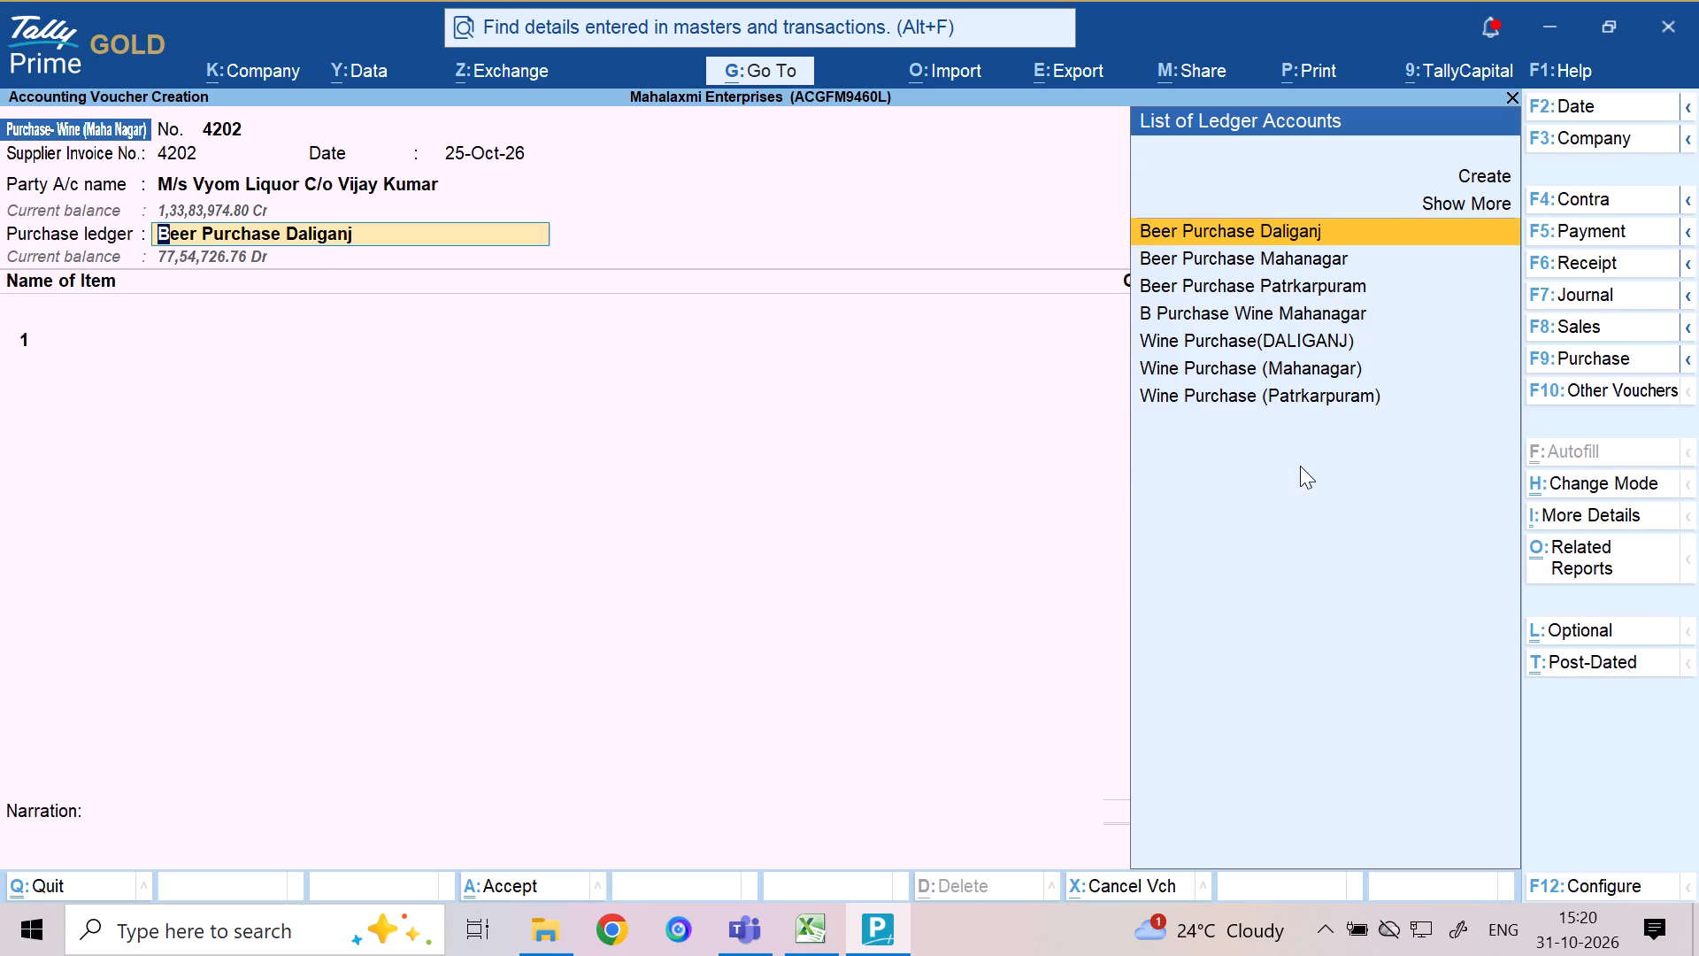
text(maha)
key(Down)
key(Down)
key(Down)
key(Up)
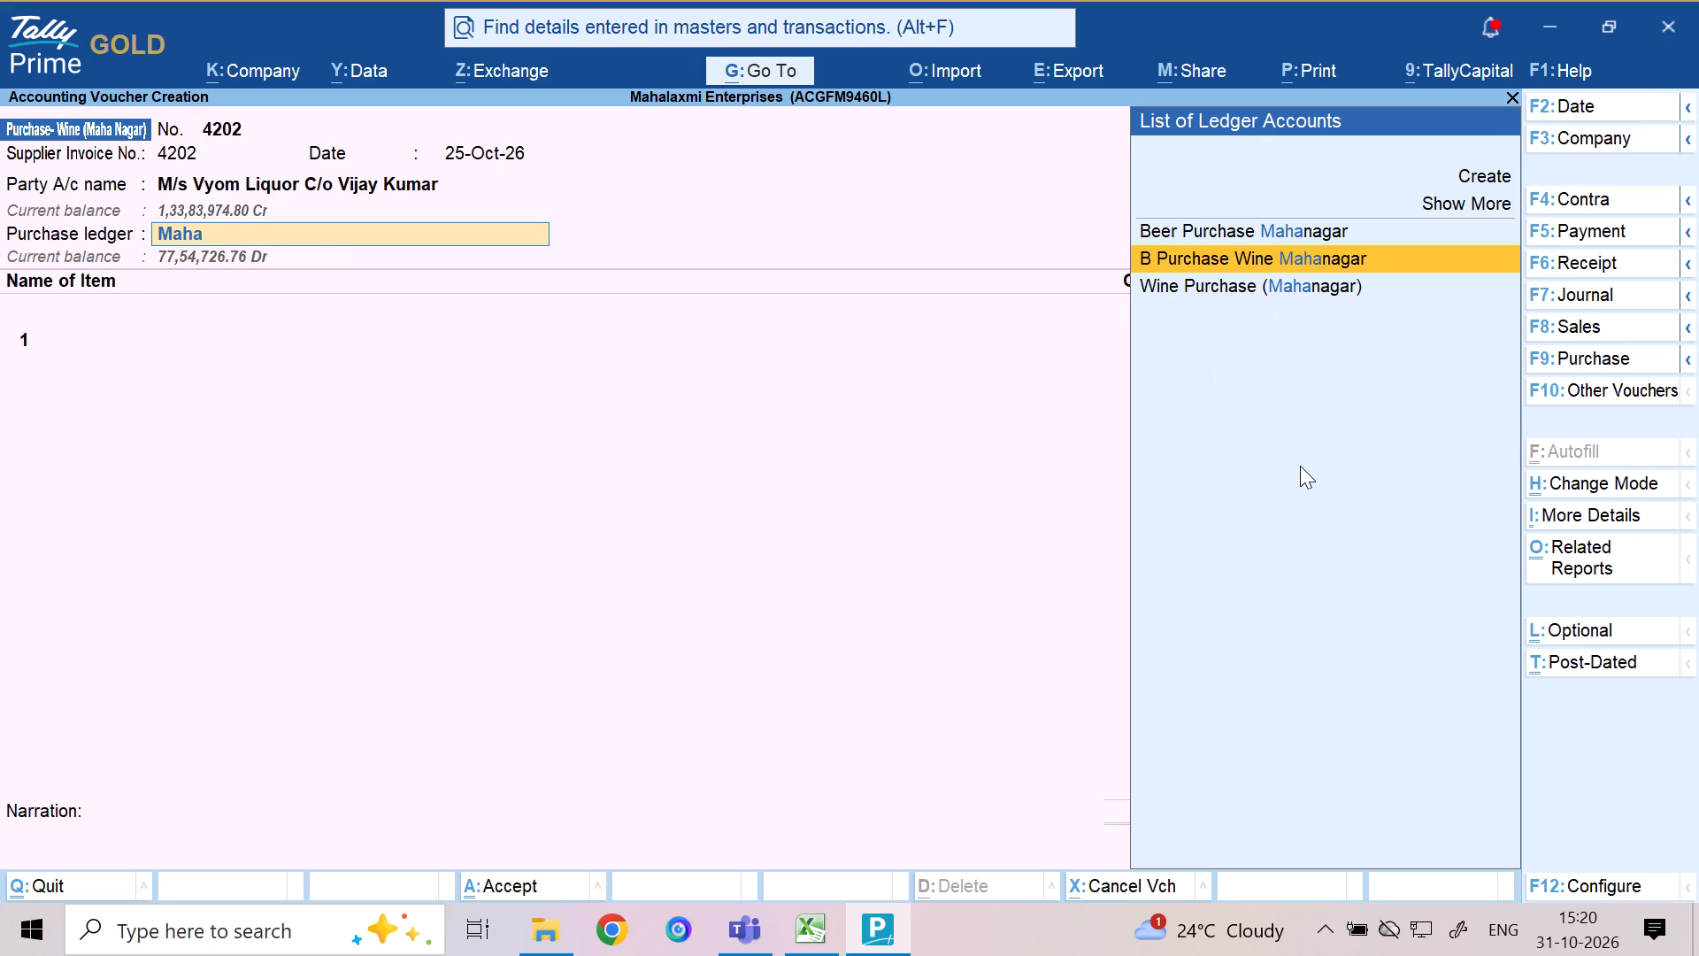
key(Down)
key(Return)
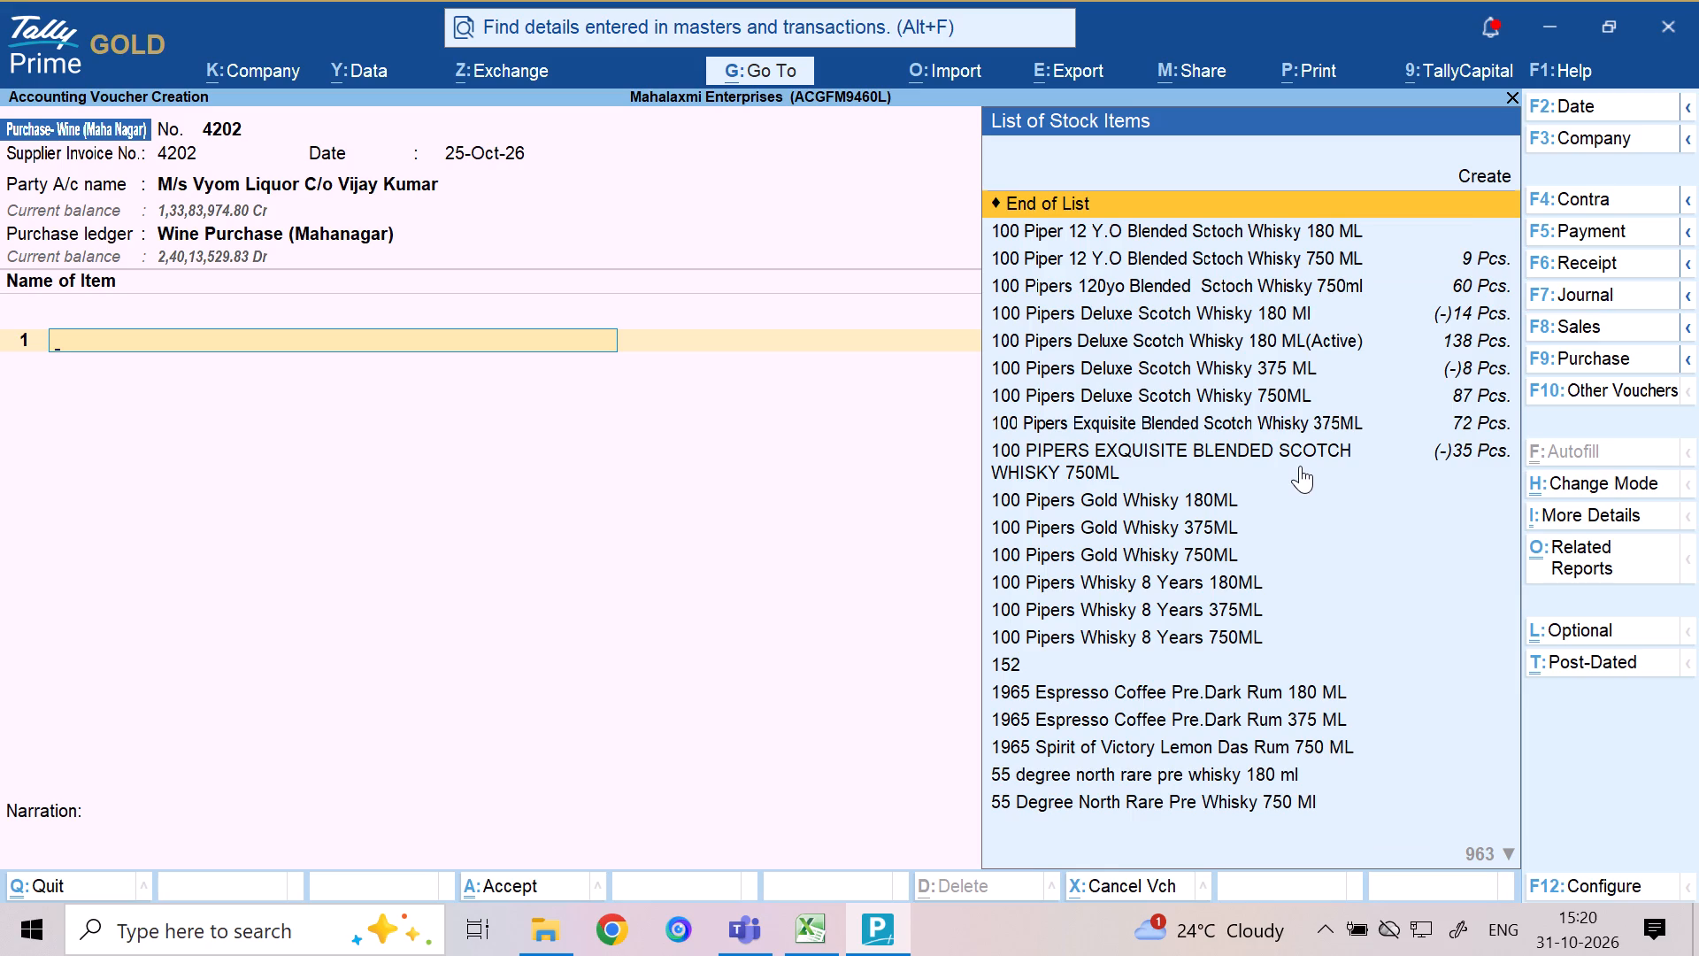
Select Teachers Golden Scotch Whisky 750 ML as the voucher's first stock item.
text(te)
key(a)
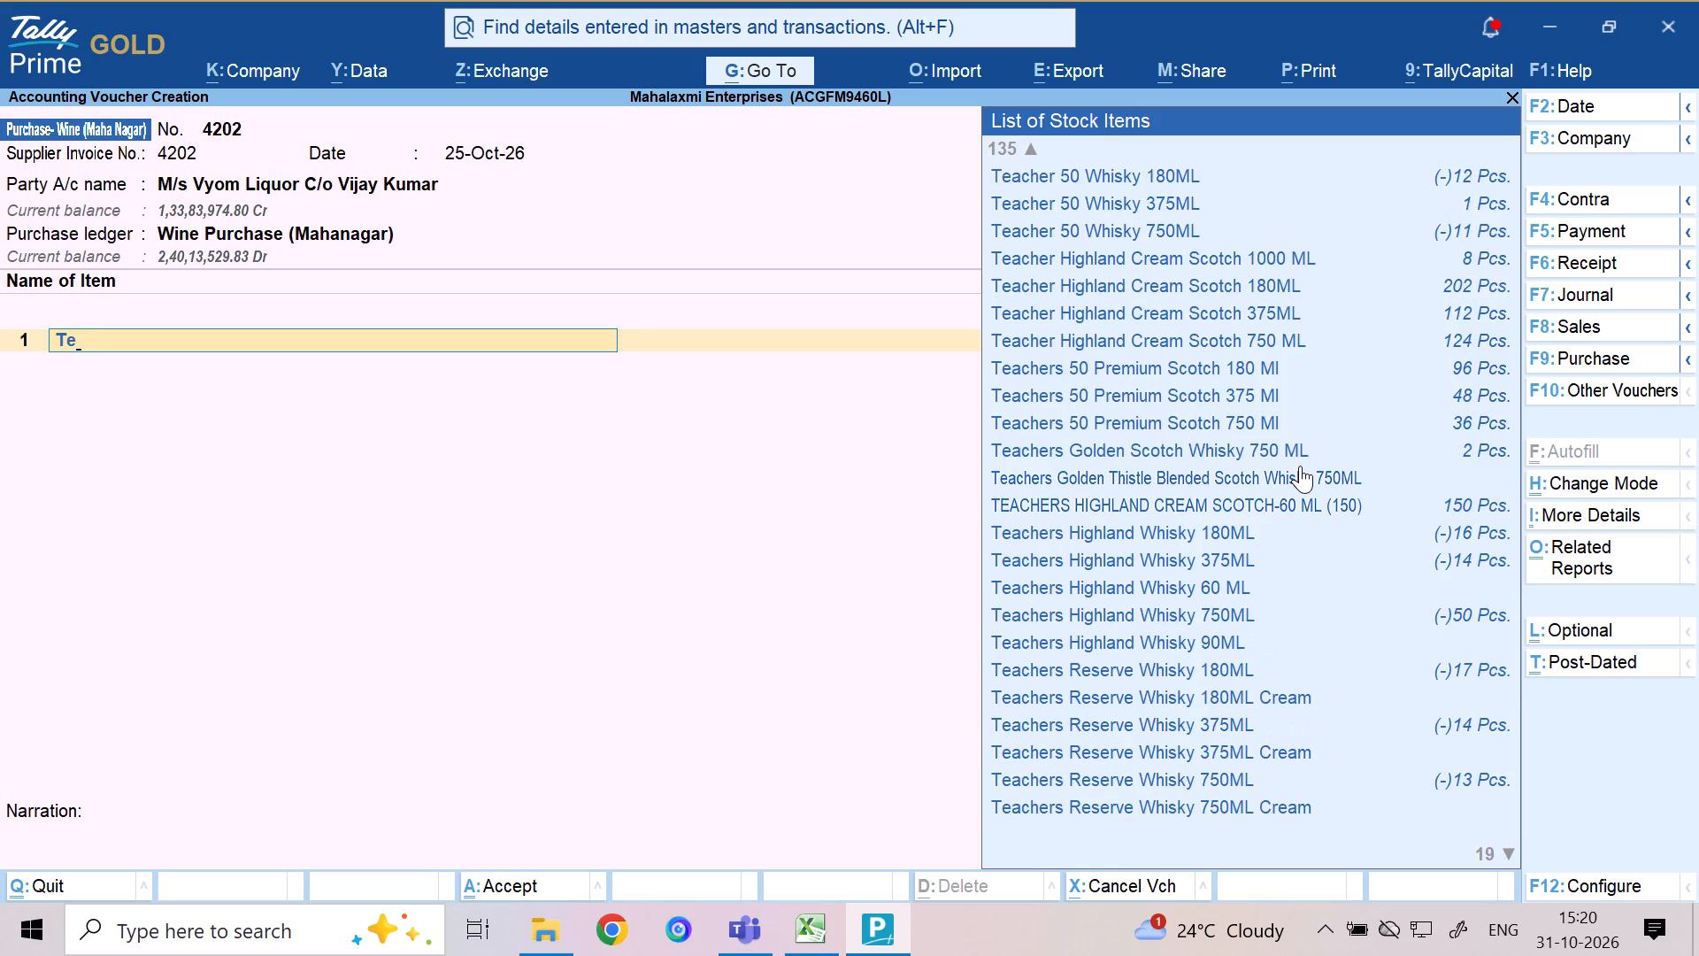
text(ch)
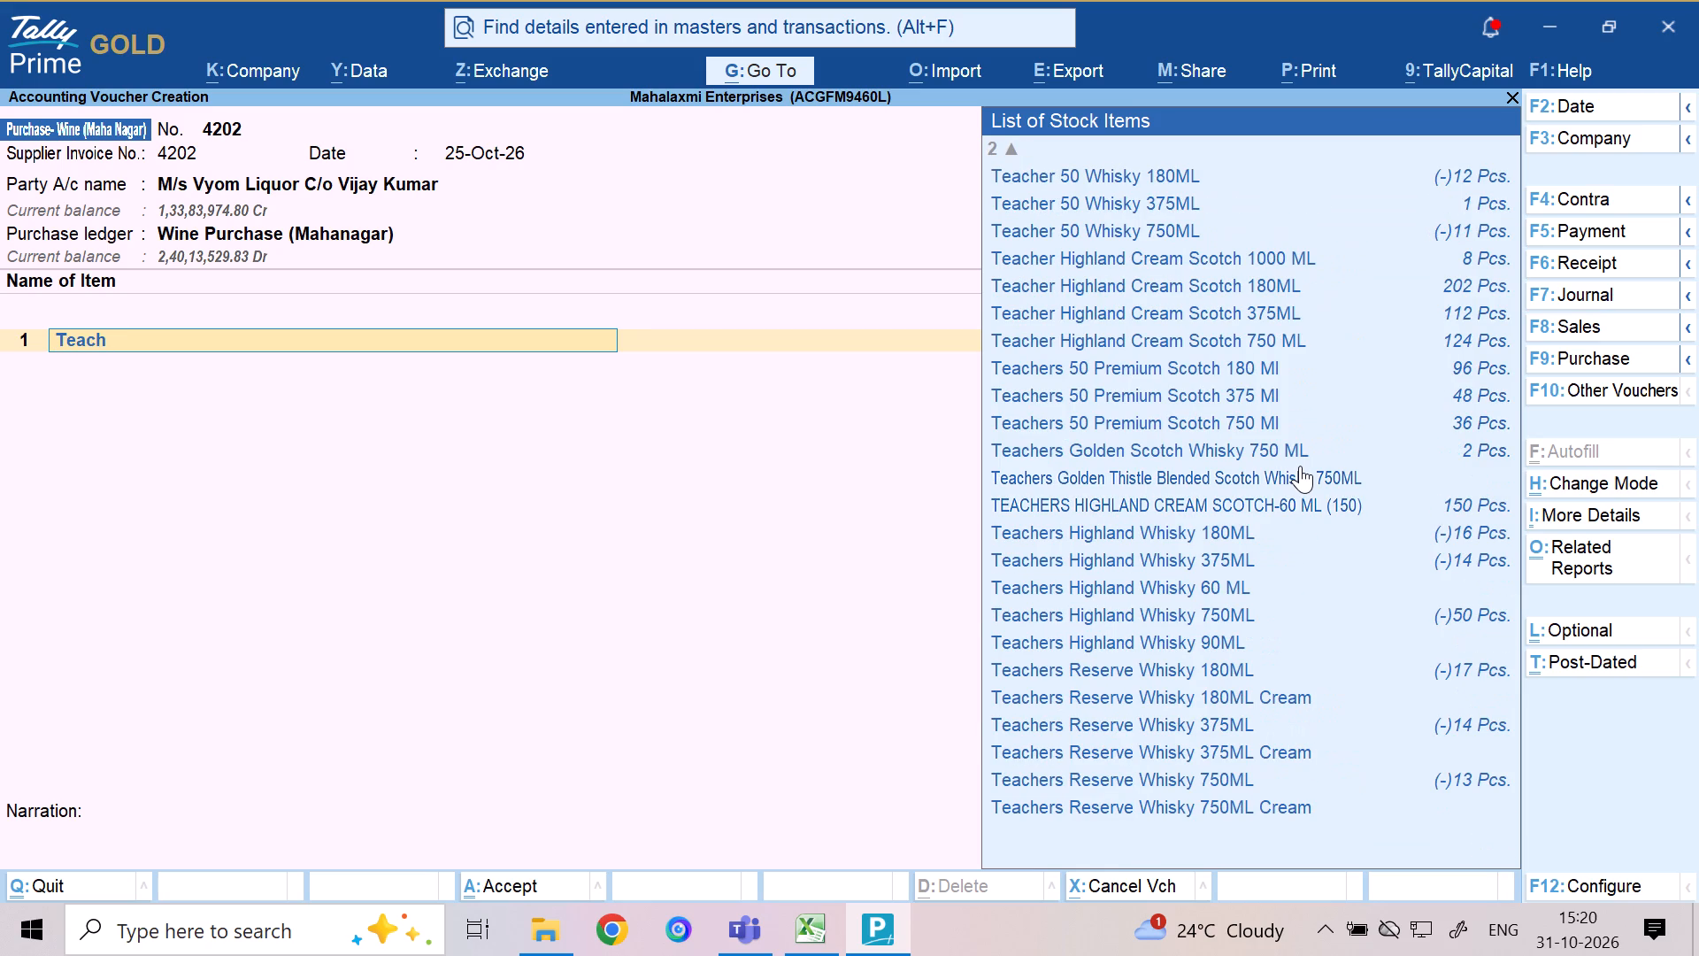
text(ers)
key(space)
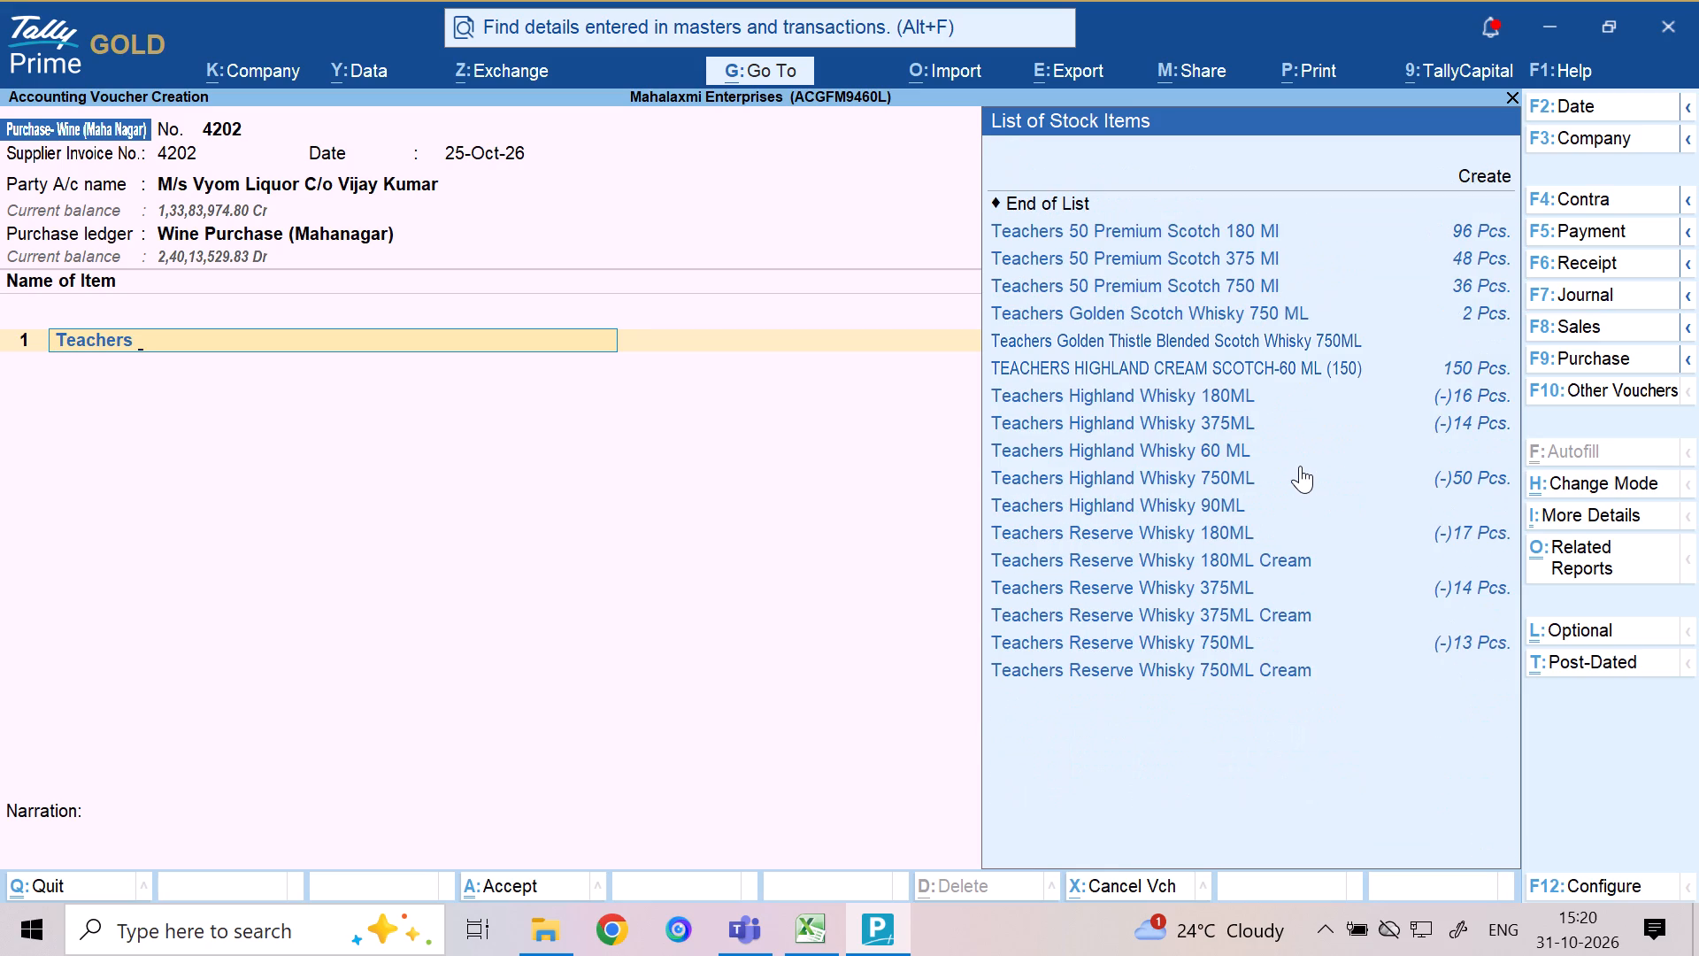
key(g)
key(Down)
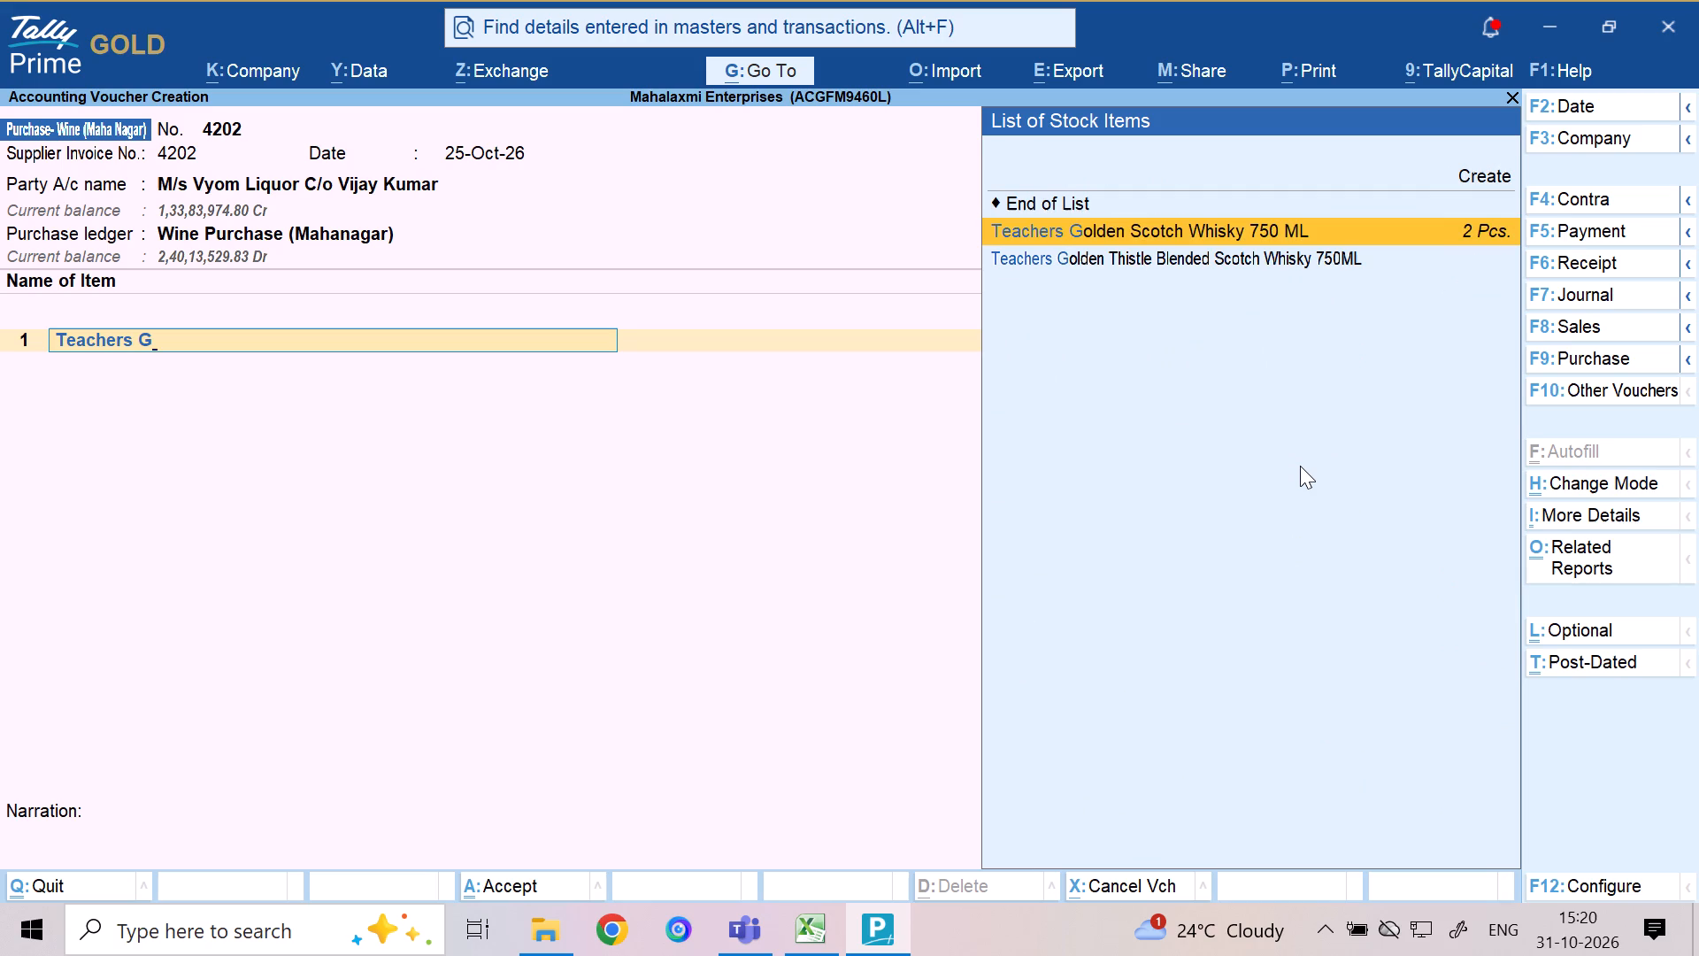
key(Return)
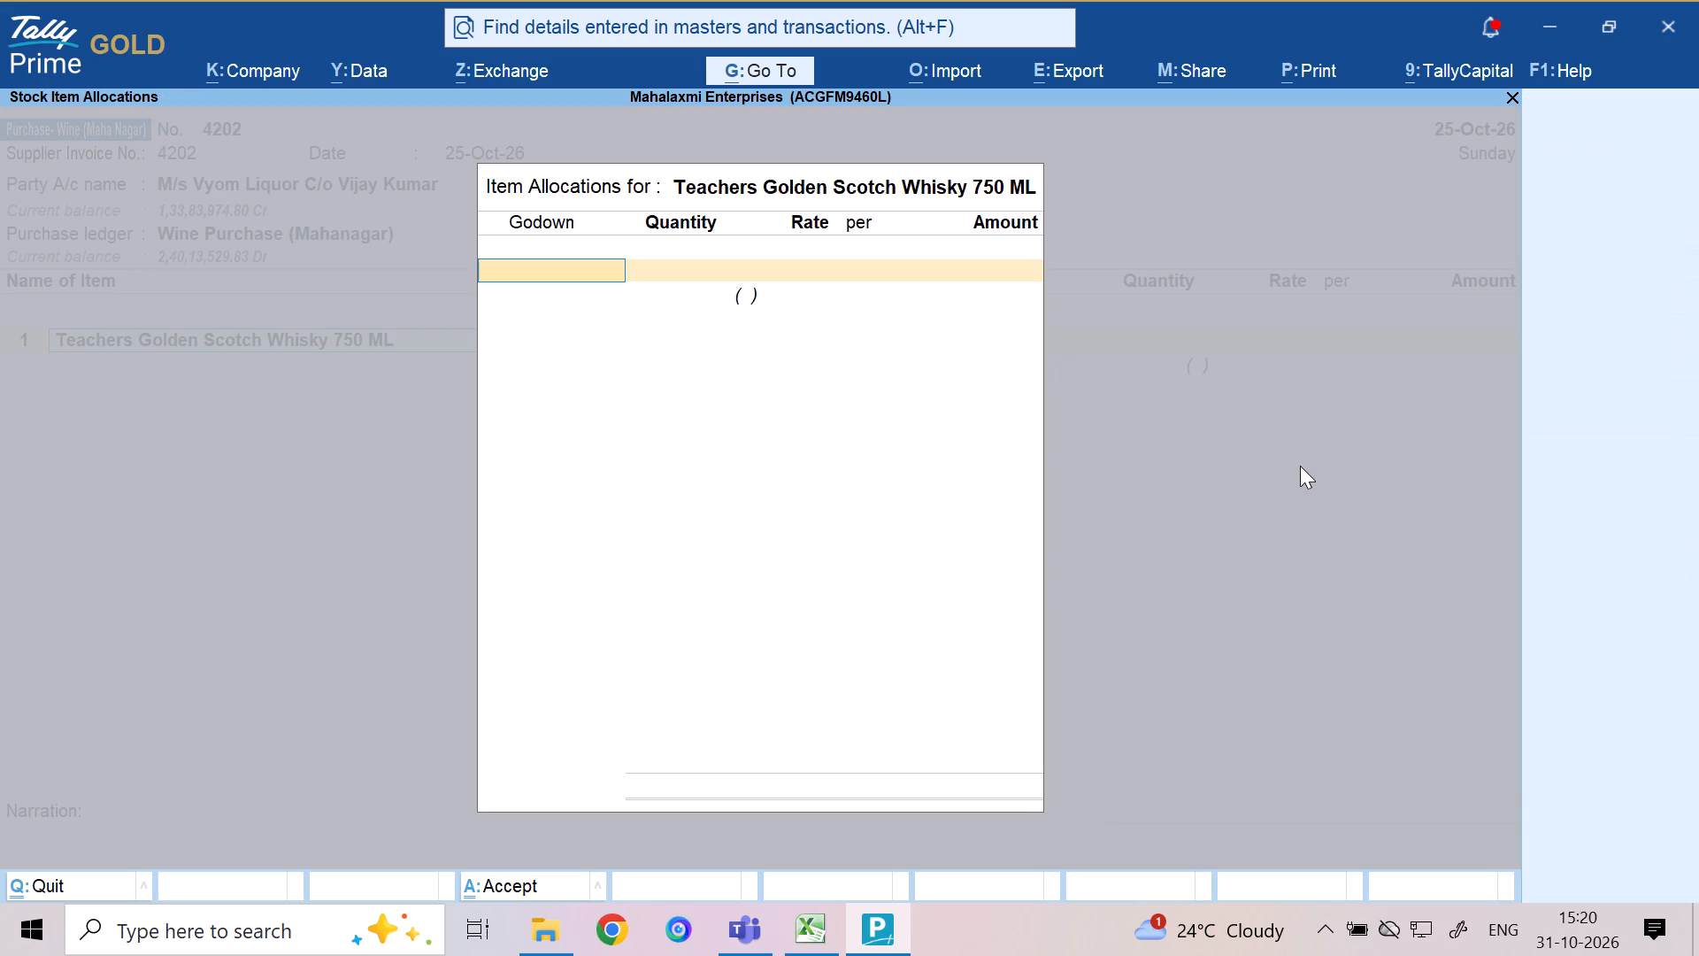
Allocate 6 Pcs. of the whisky to the Mahanagar FL godown at the default rate and finish the item line.
key(m)
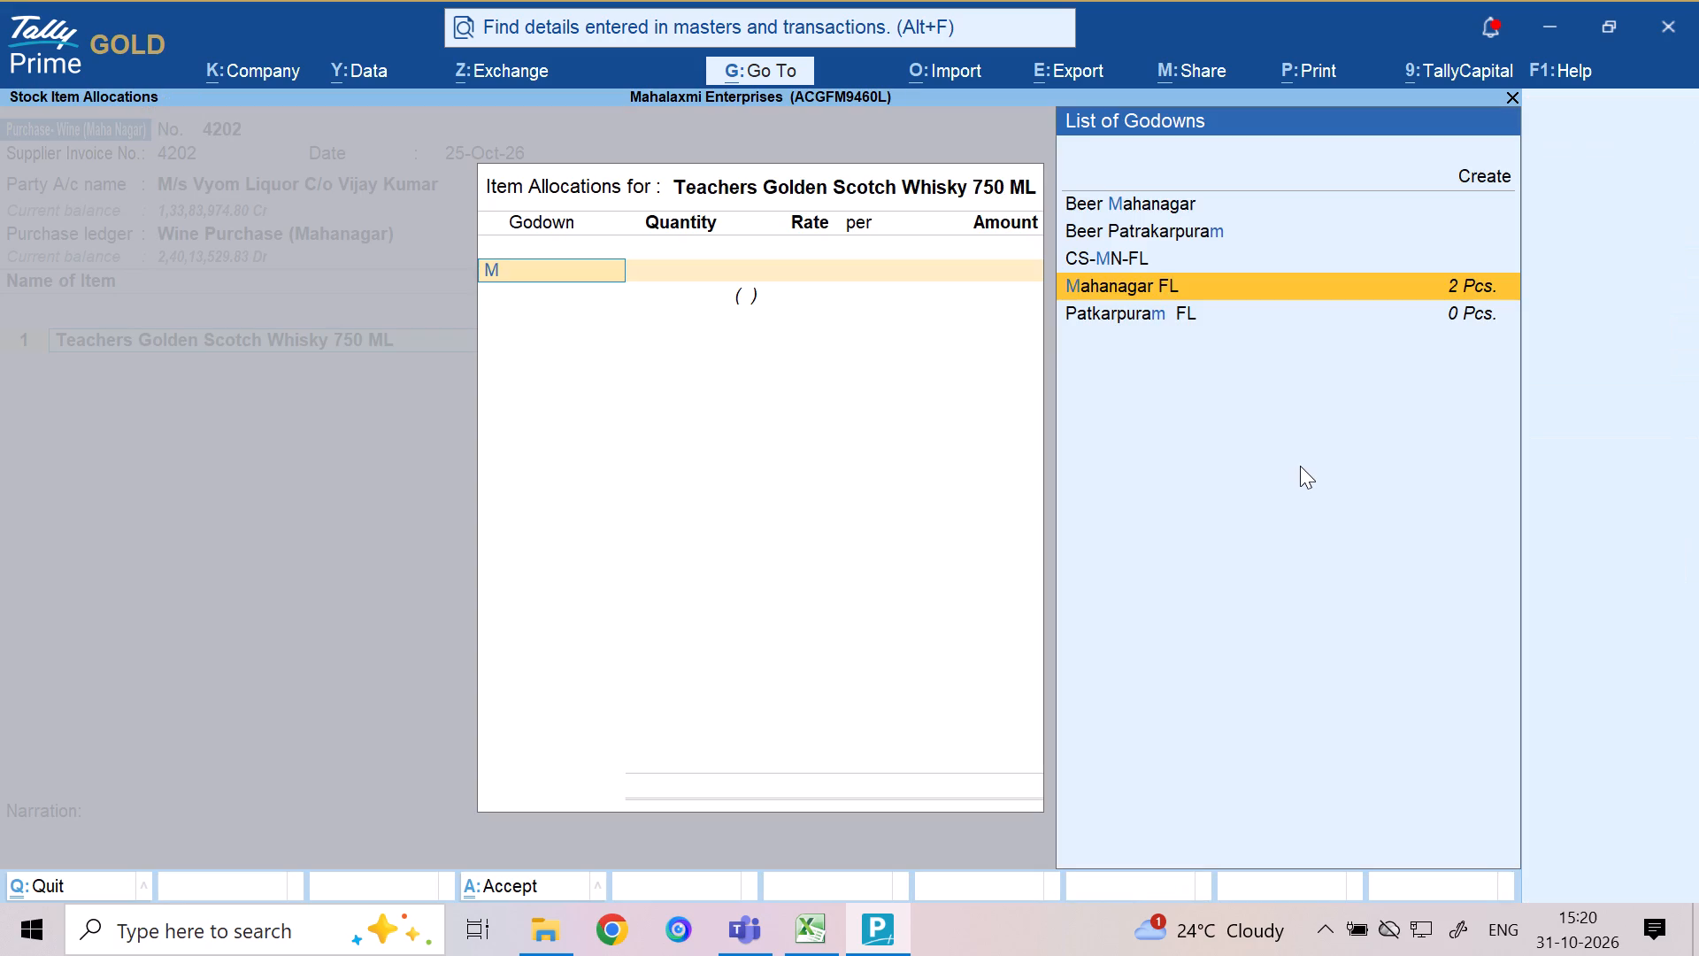
key(Return)
key(6)
key(Return)
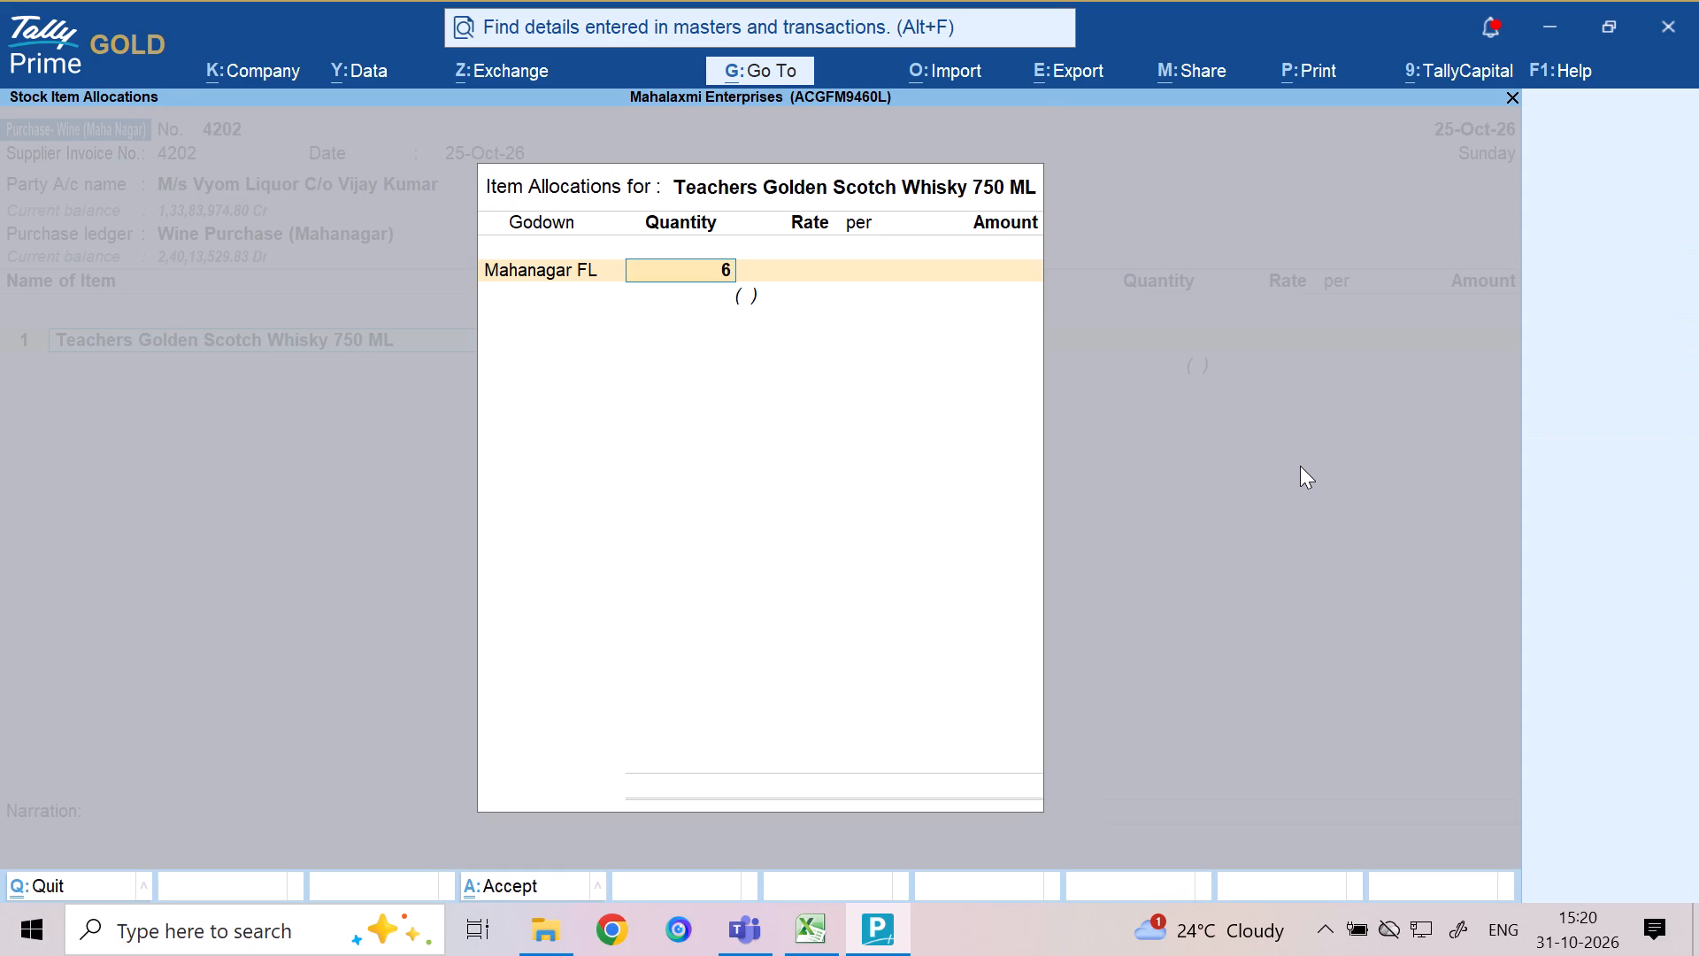
key(Return)
key(Return)
key(Return)
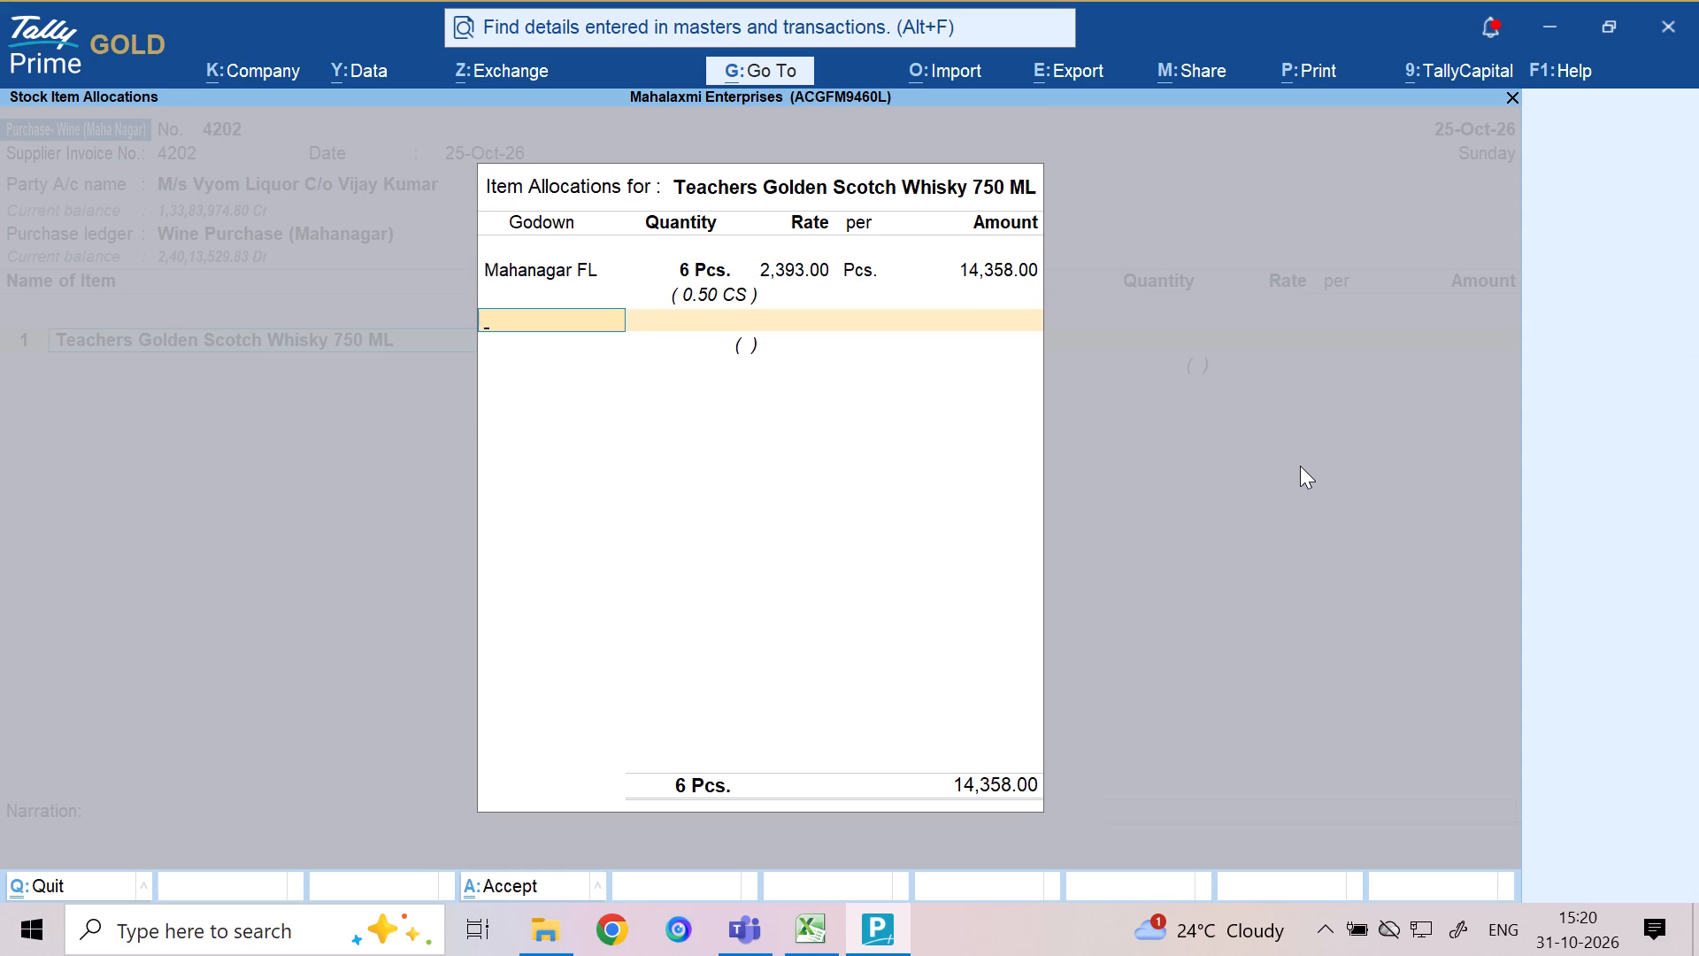
key(Return)
key(Return)
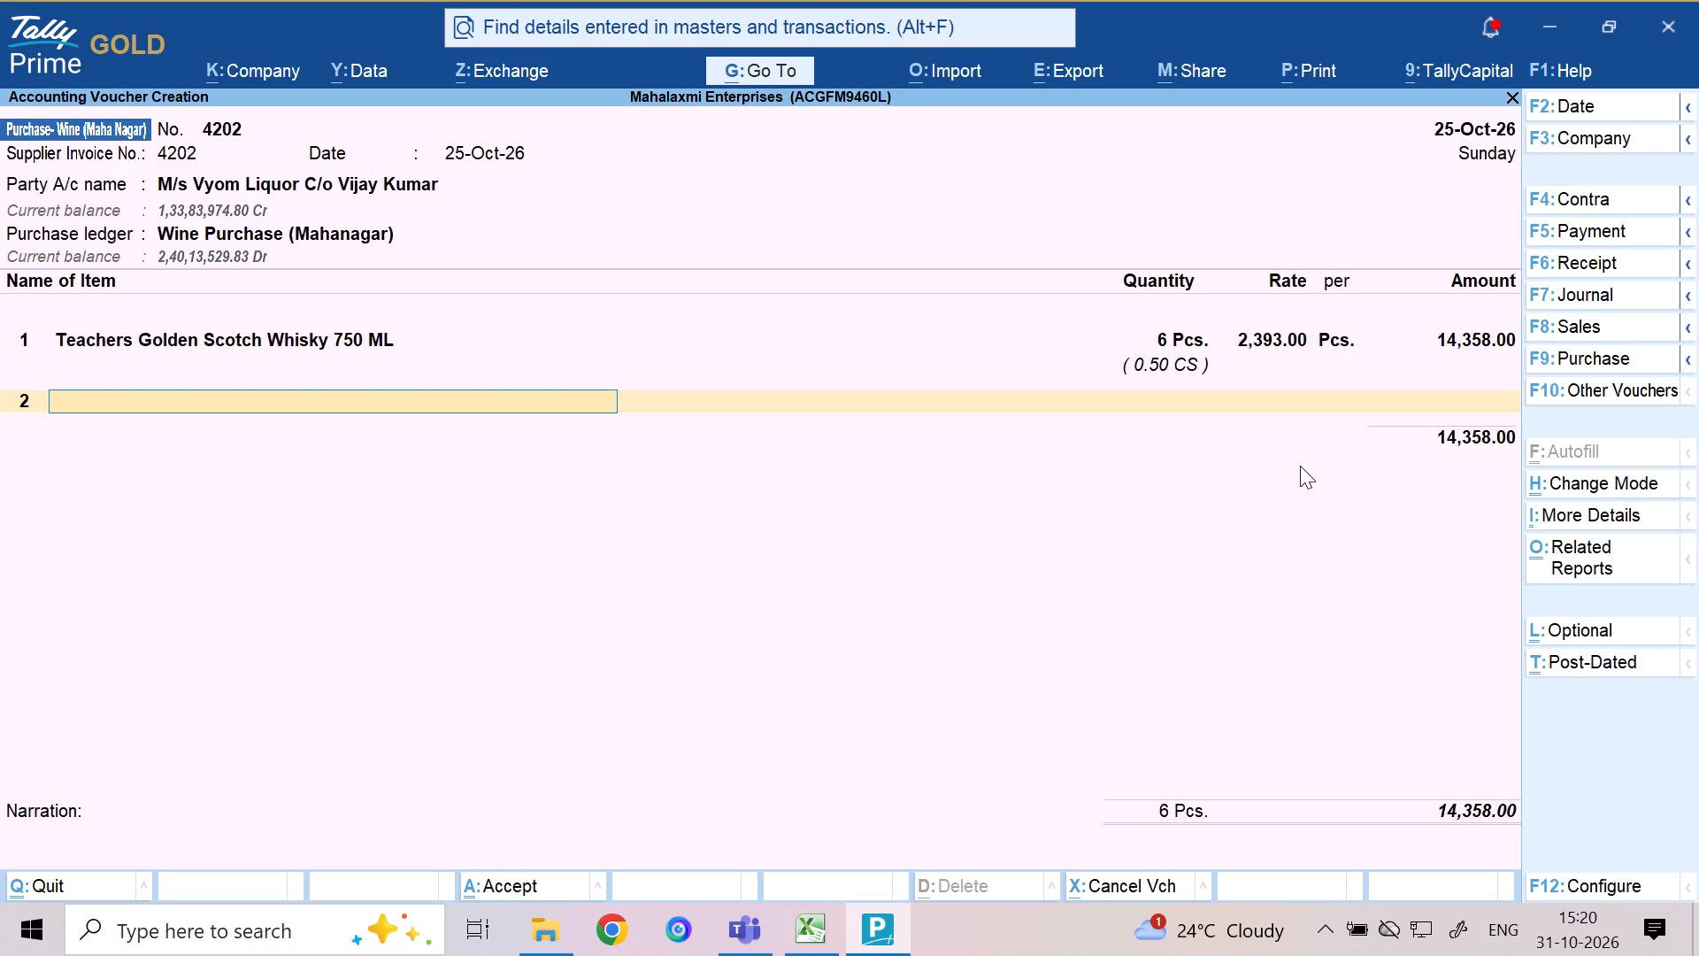
End the item list and add the TCS @2 % ledger at a rate of 2 % with the amount 287.
key(Return)
text(tcs)
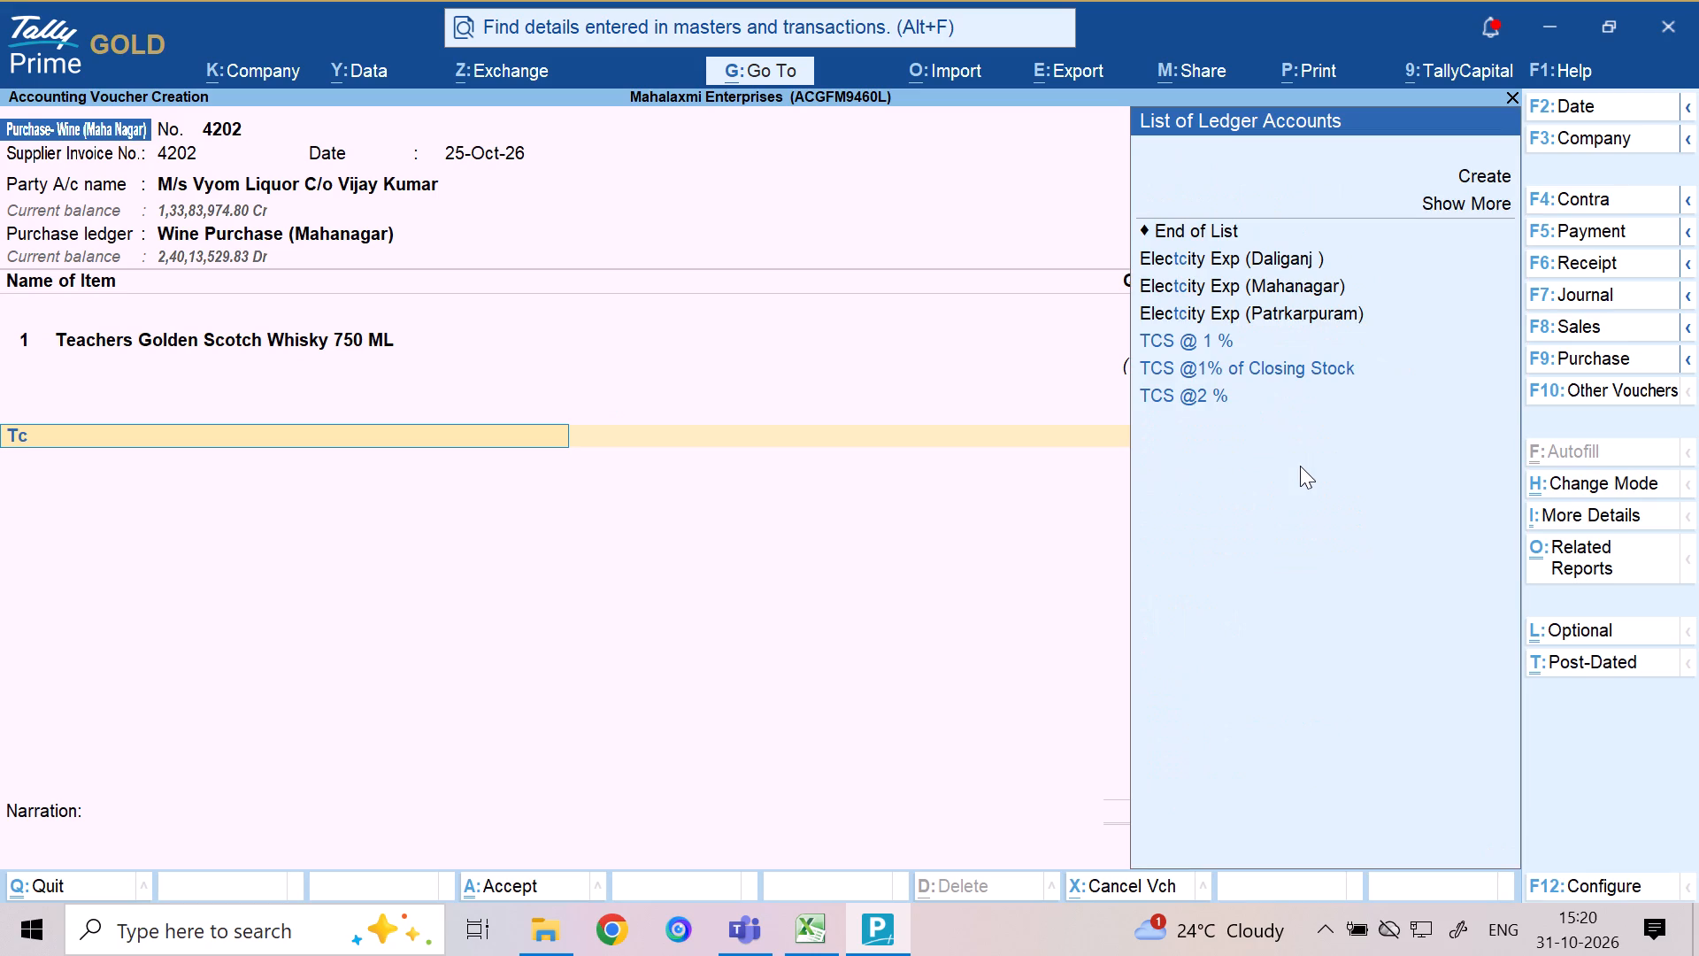
key(Down)
key(Down)
key(Down)
key(Down)
key(Return)
key(1)
key(Return)
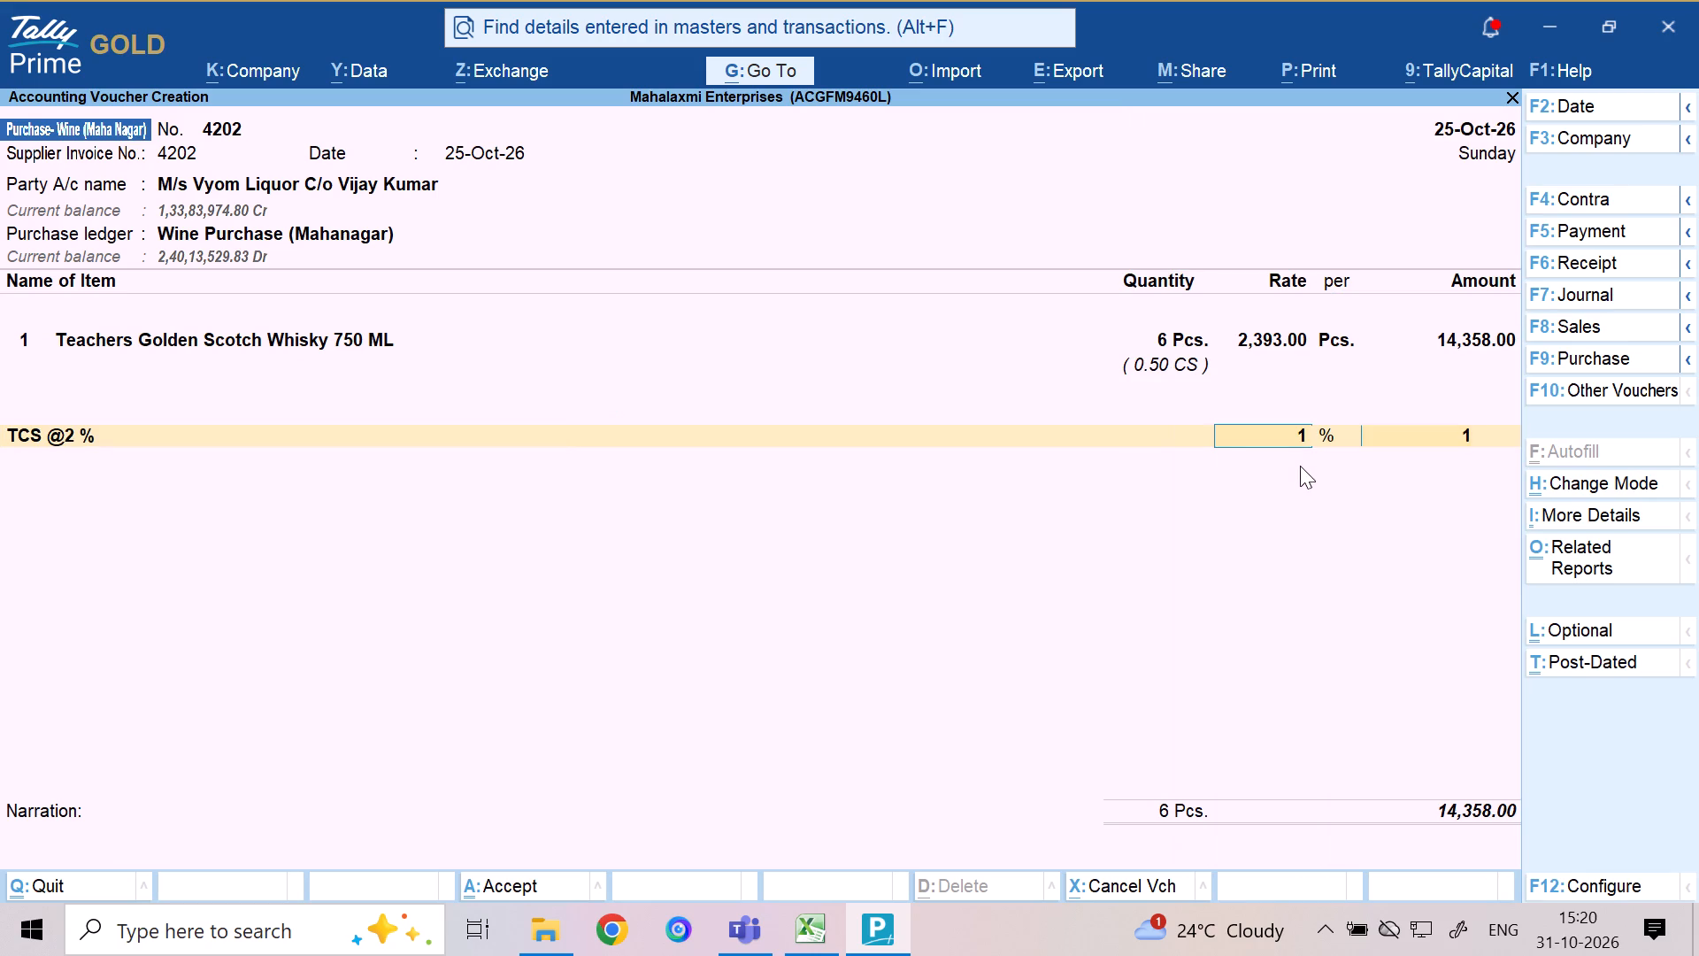
key(BackSpace)
key(2)
key(Return)
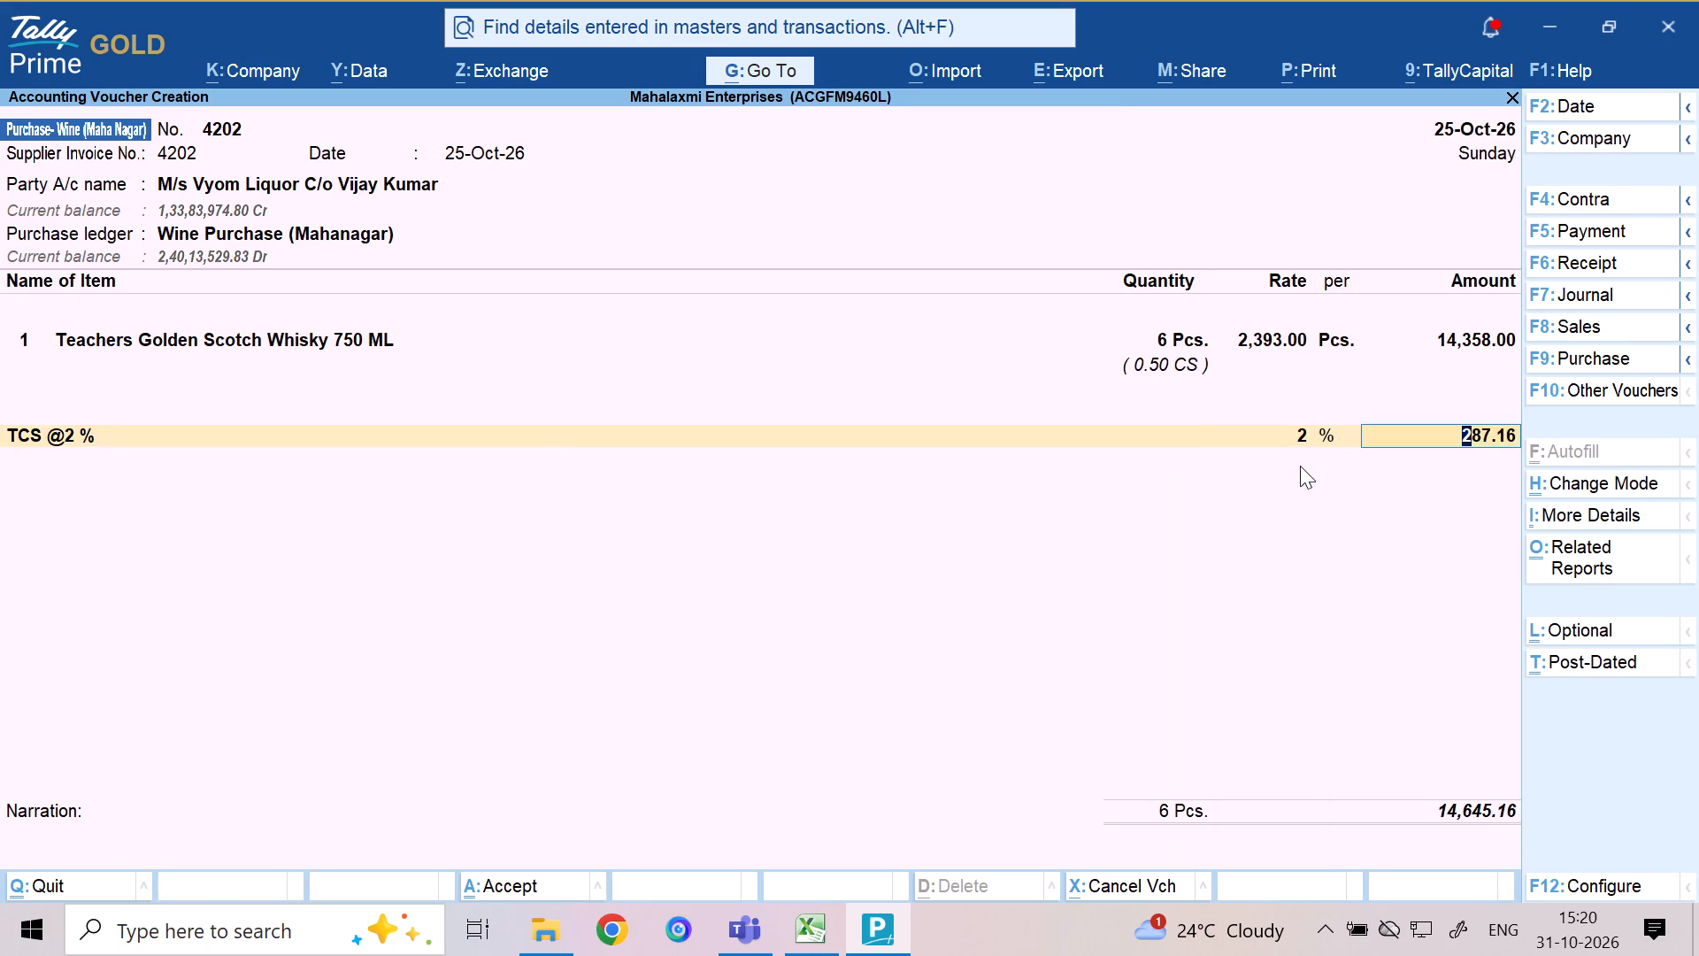
text(287)
key(Return)
Add the Round Off ledger with no amount and save the purchase voucher.
text(rou)
key(Return)
key(Return)
key(Return)
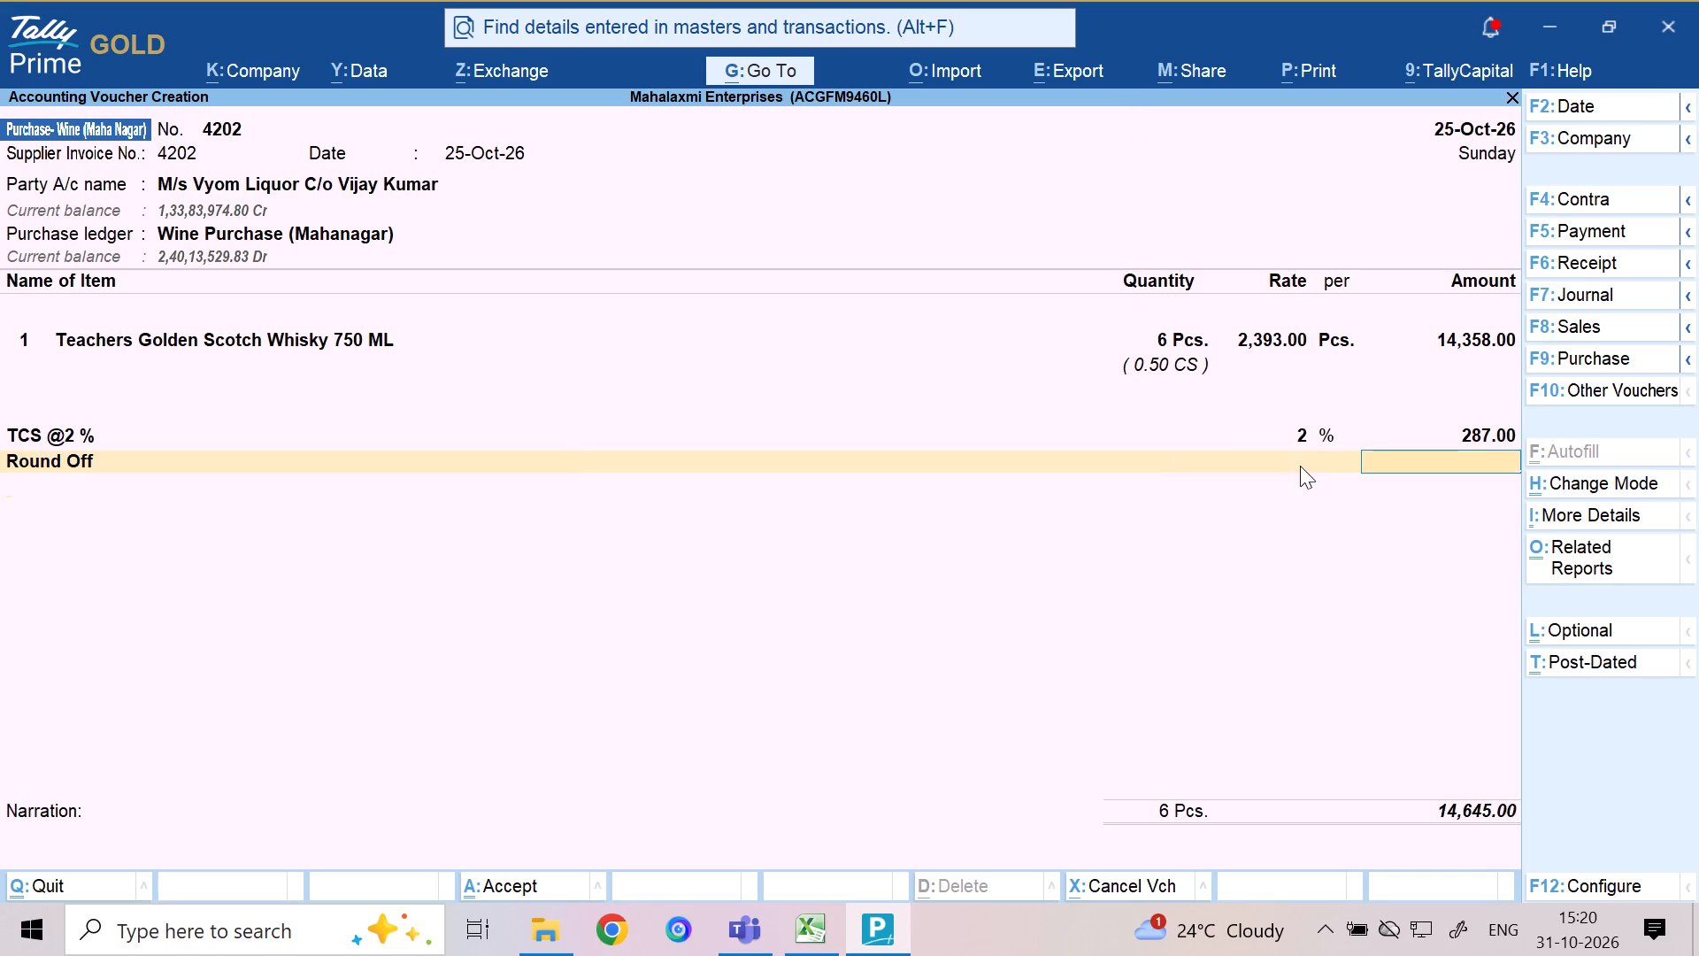
key(Return)
key(Return)
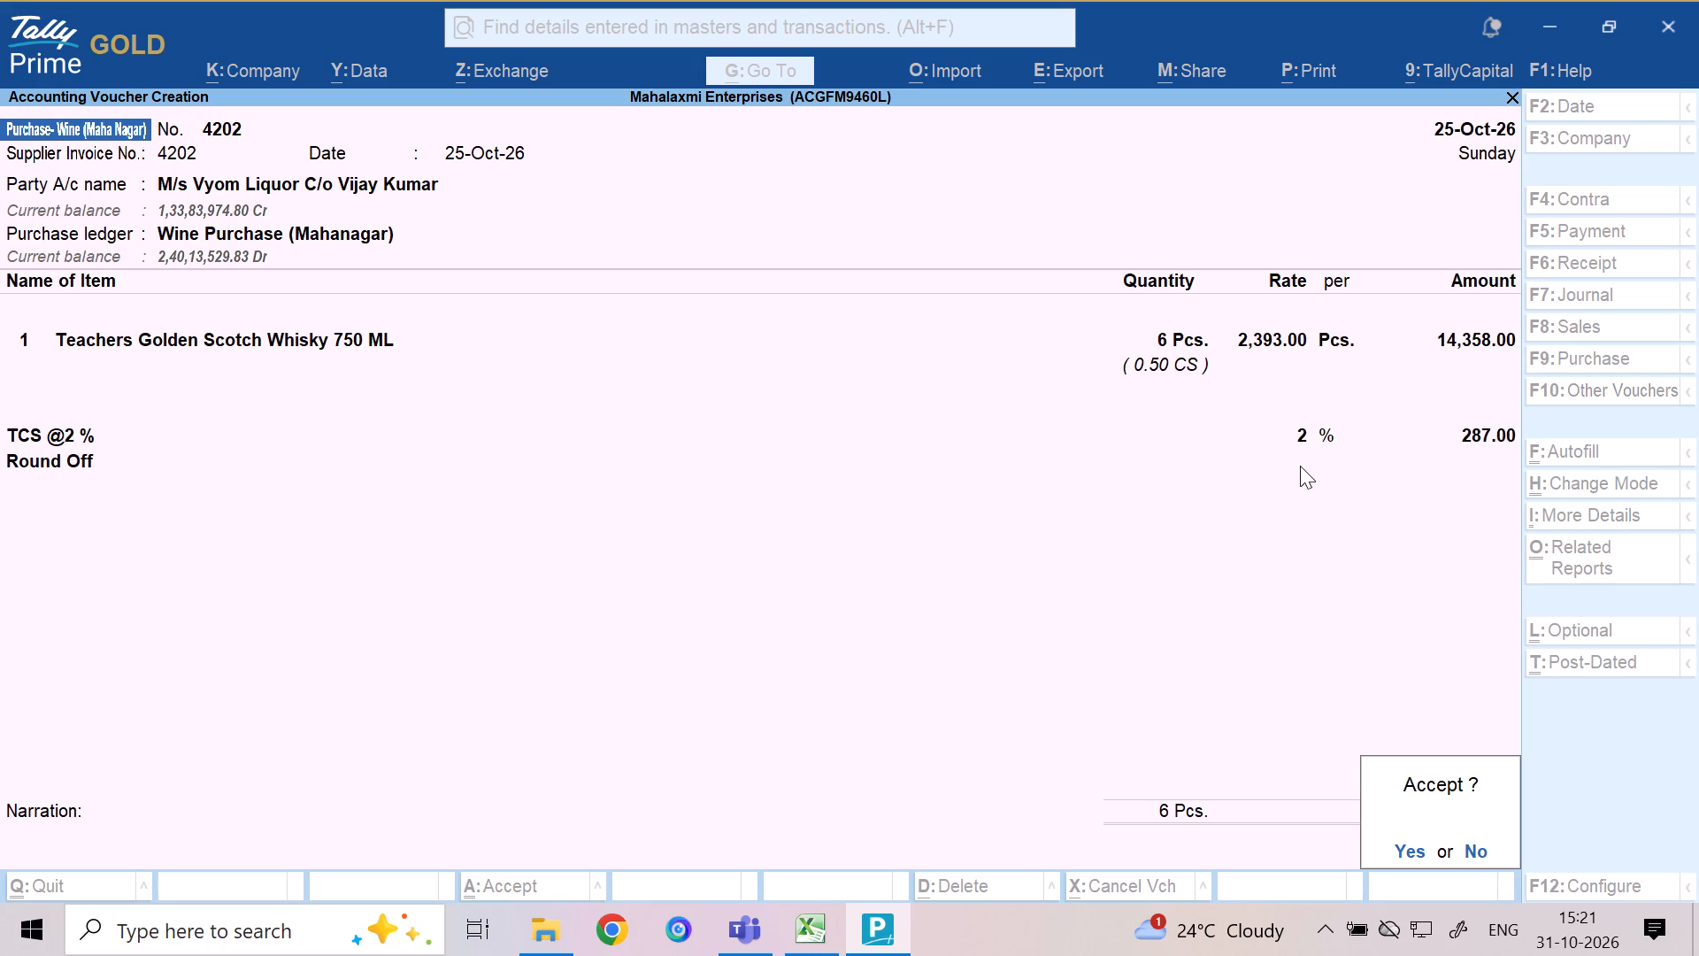
key(y)
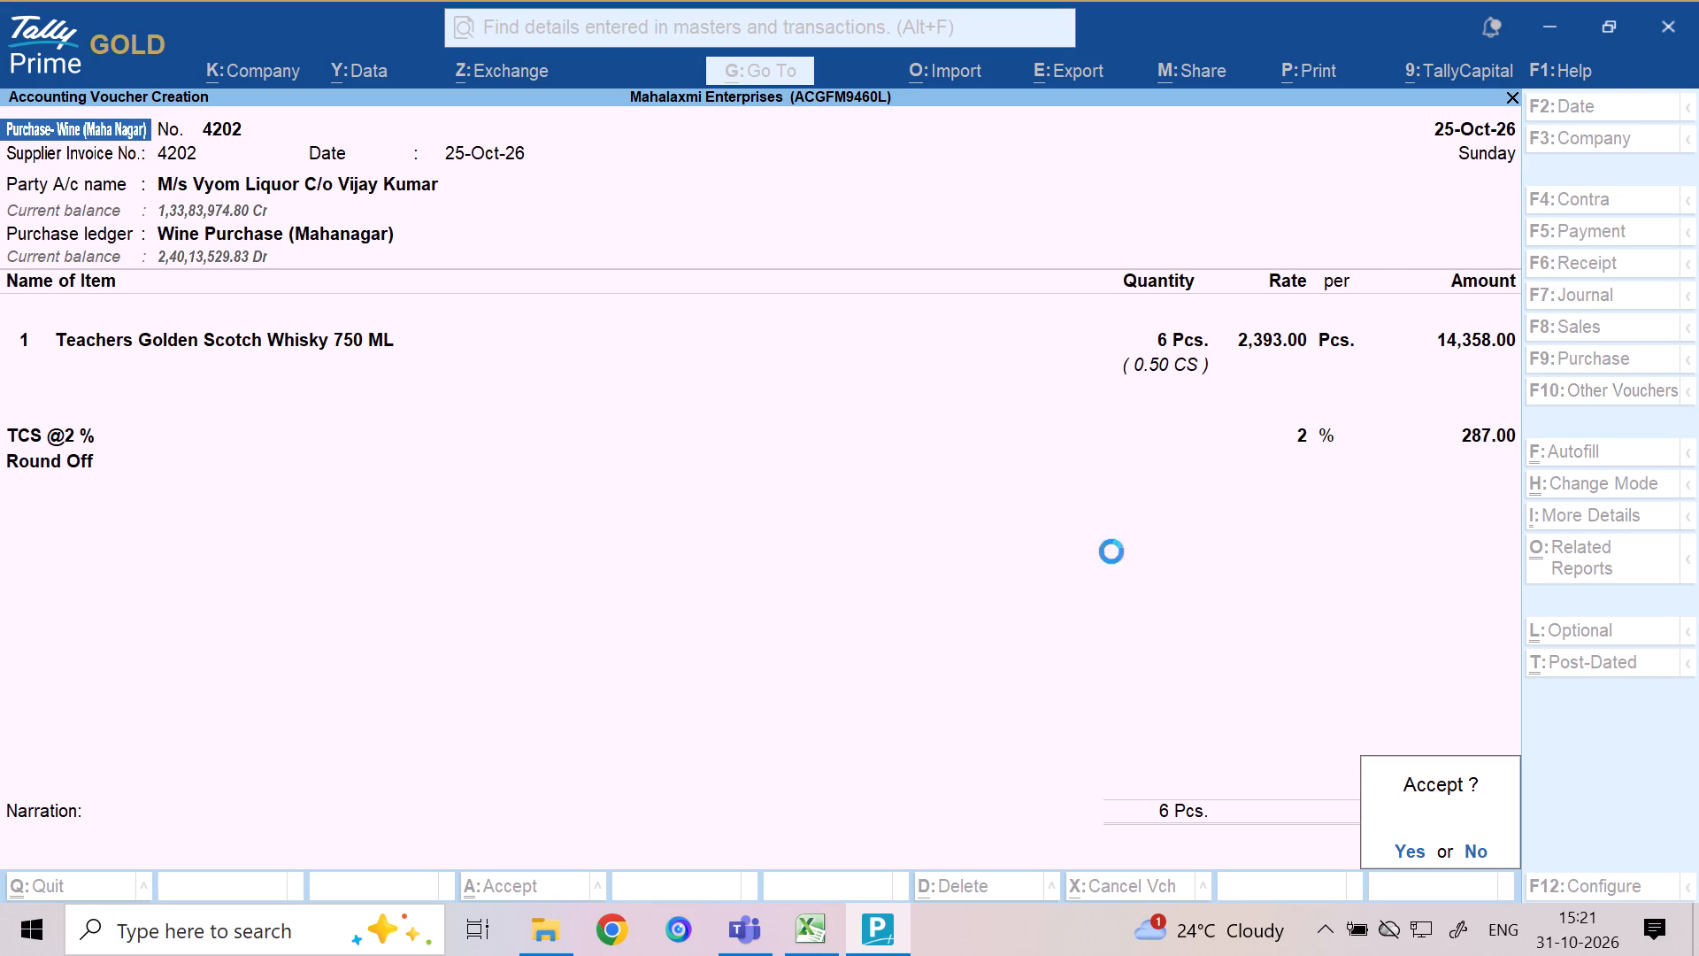
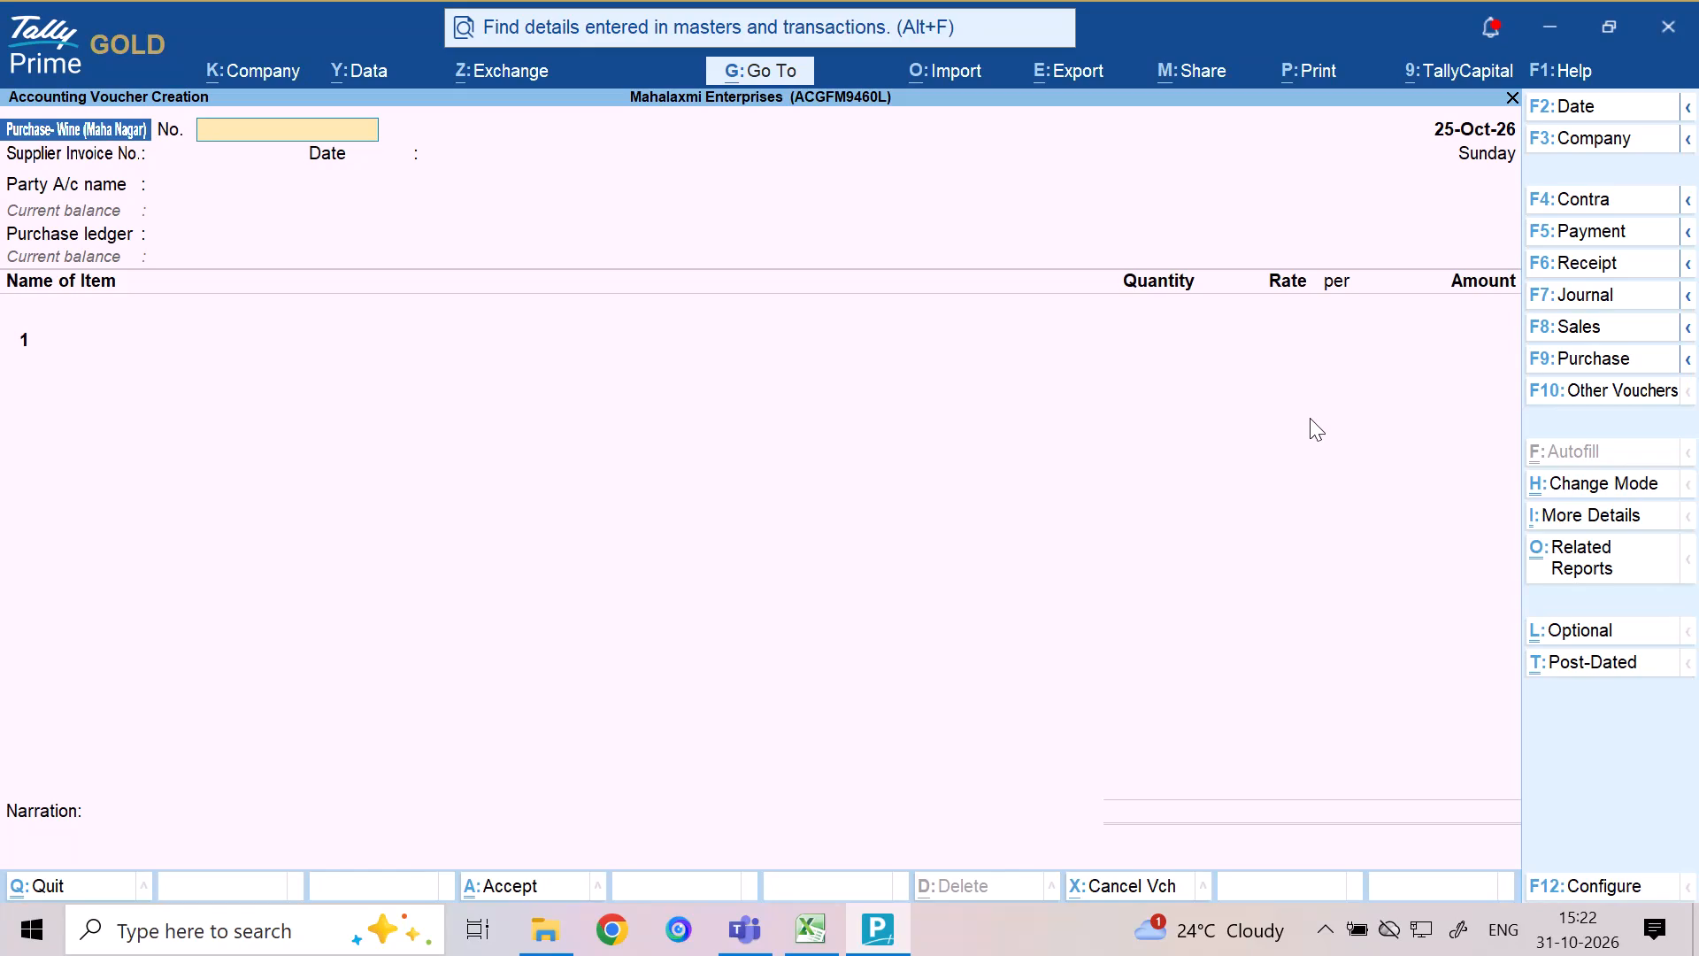
Enter 4201 as both the voucher number and the supplier invoice number, keeping the invoice date 25-Oct-26.
text(4201)
key(Return)
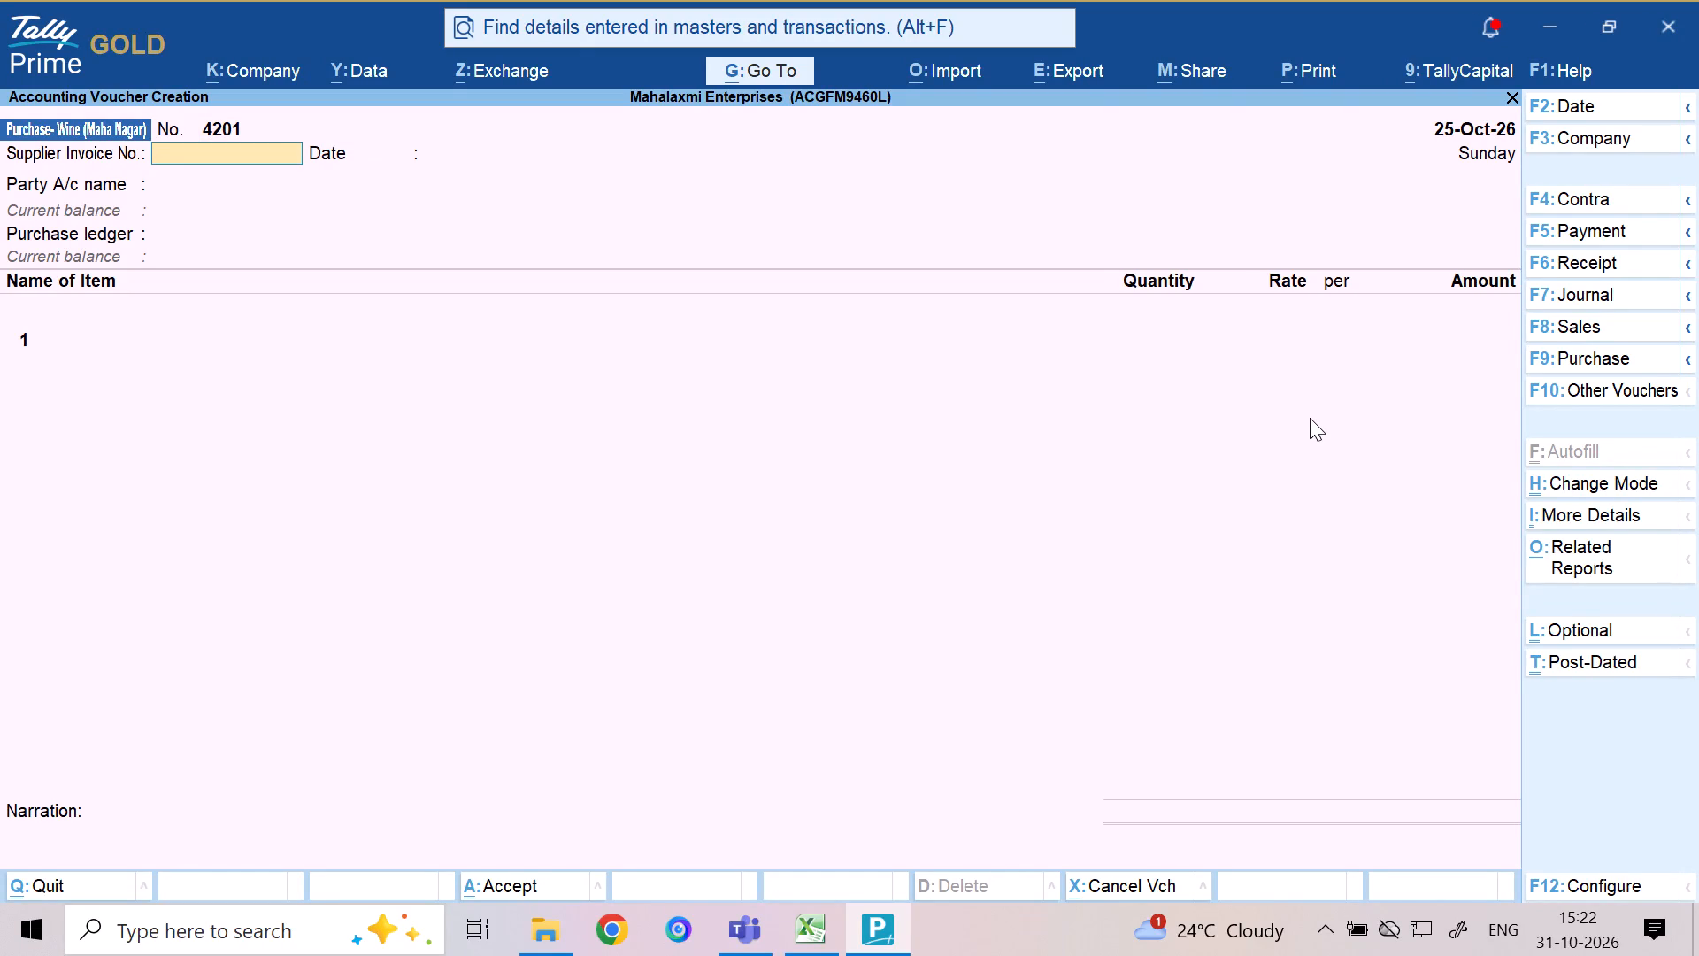
text(4201)
key(Return)
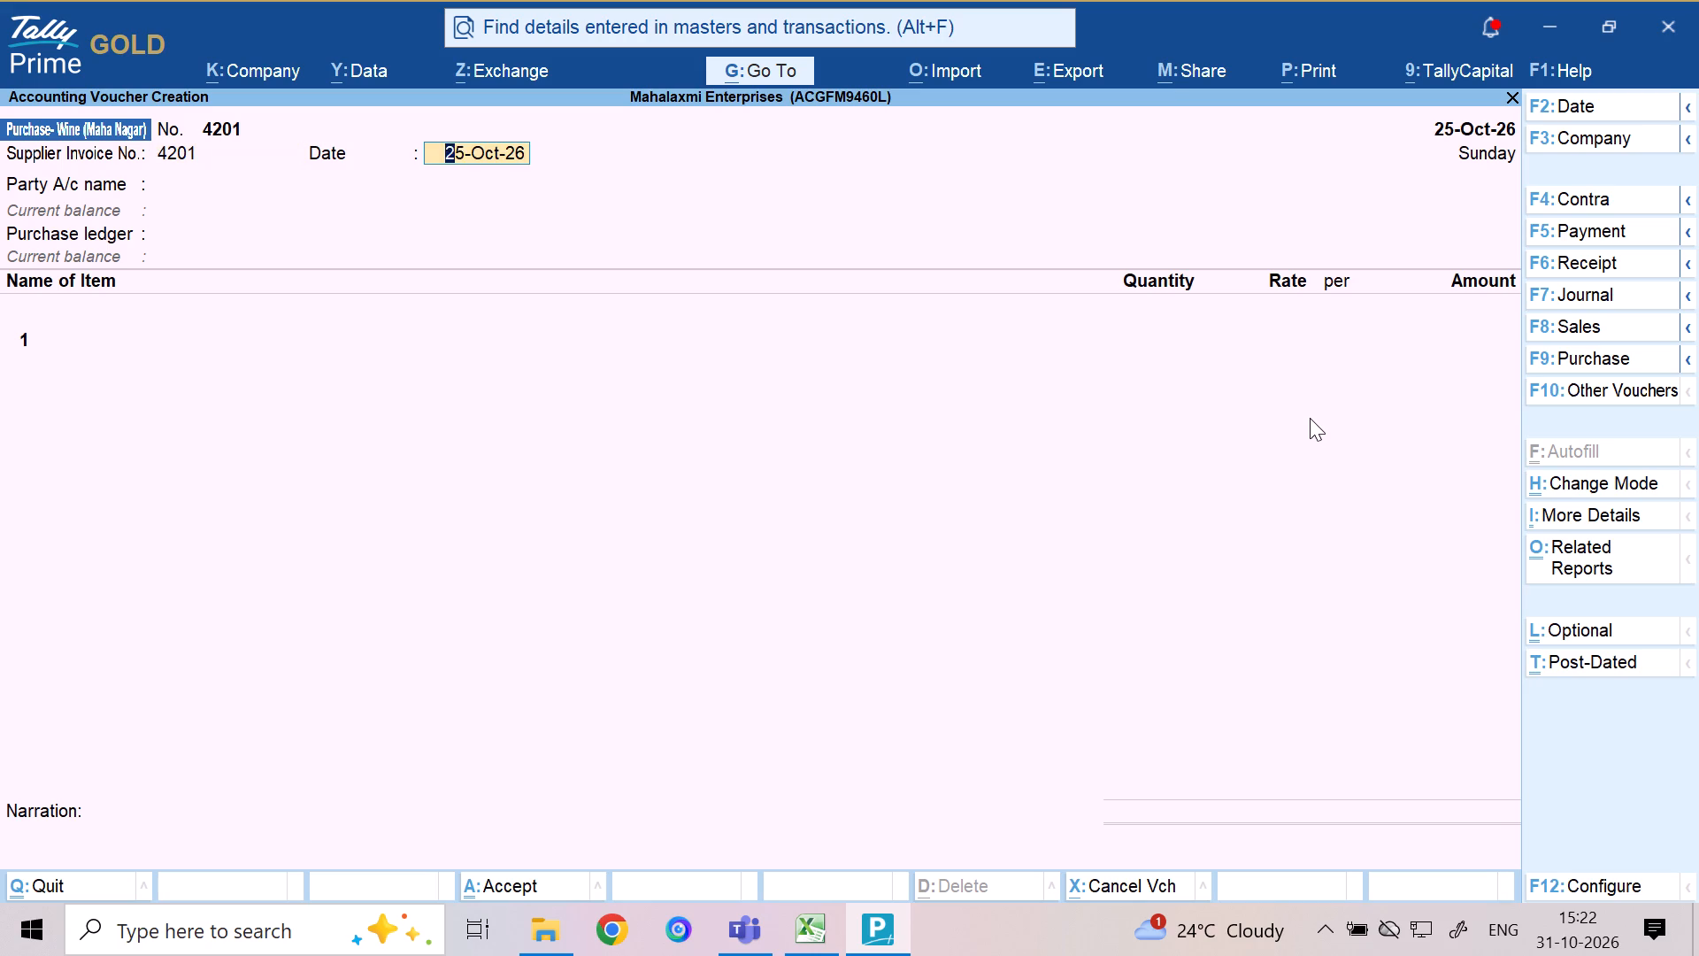
key(Return)
Choose M/s Vyom Liquor as the party account, leaving the receipt details blank and keeping the default party details.
text(vy)
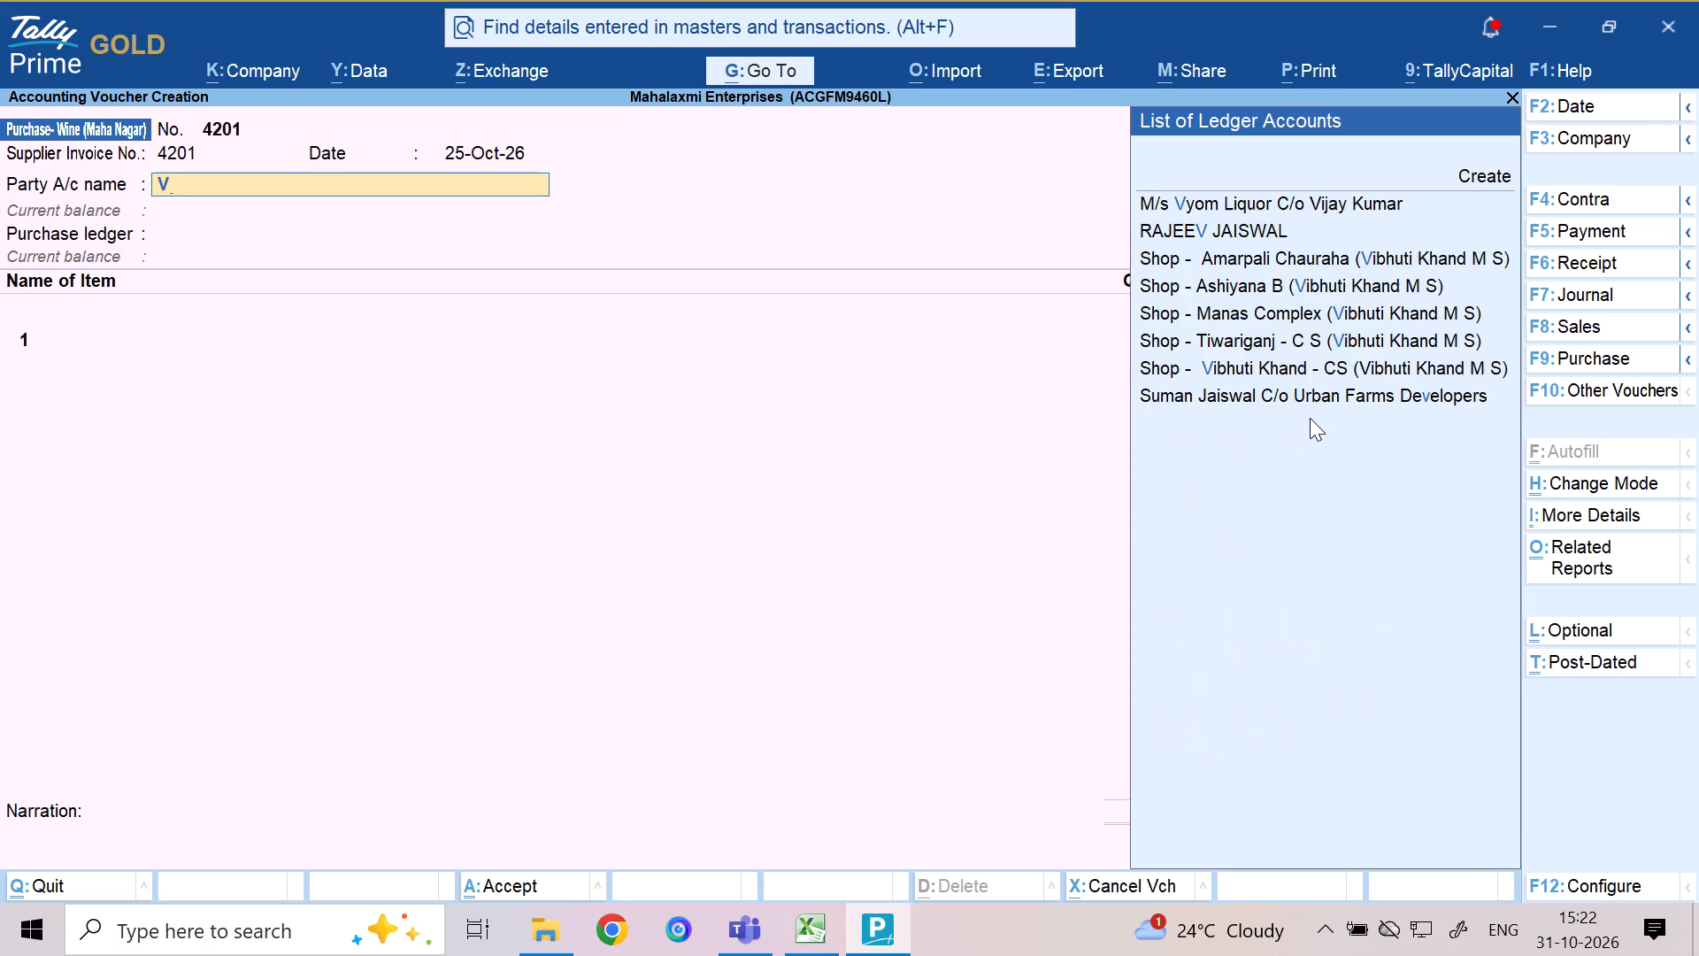
key(Return)
key(Return)
key(Return)
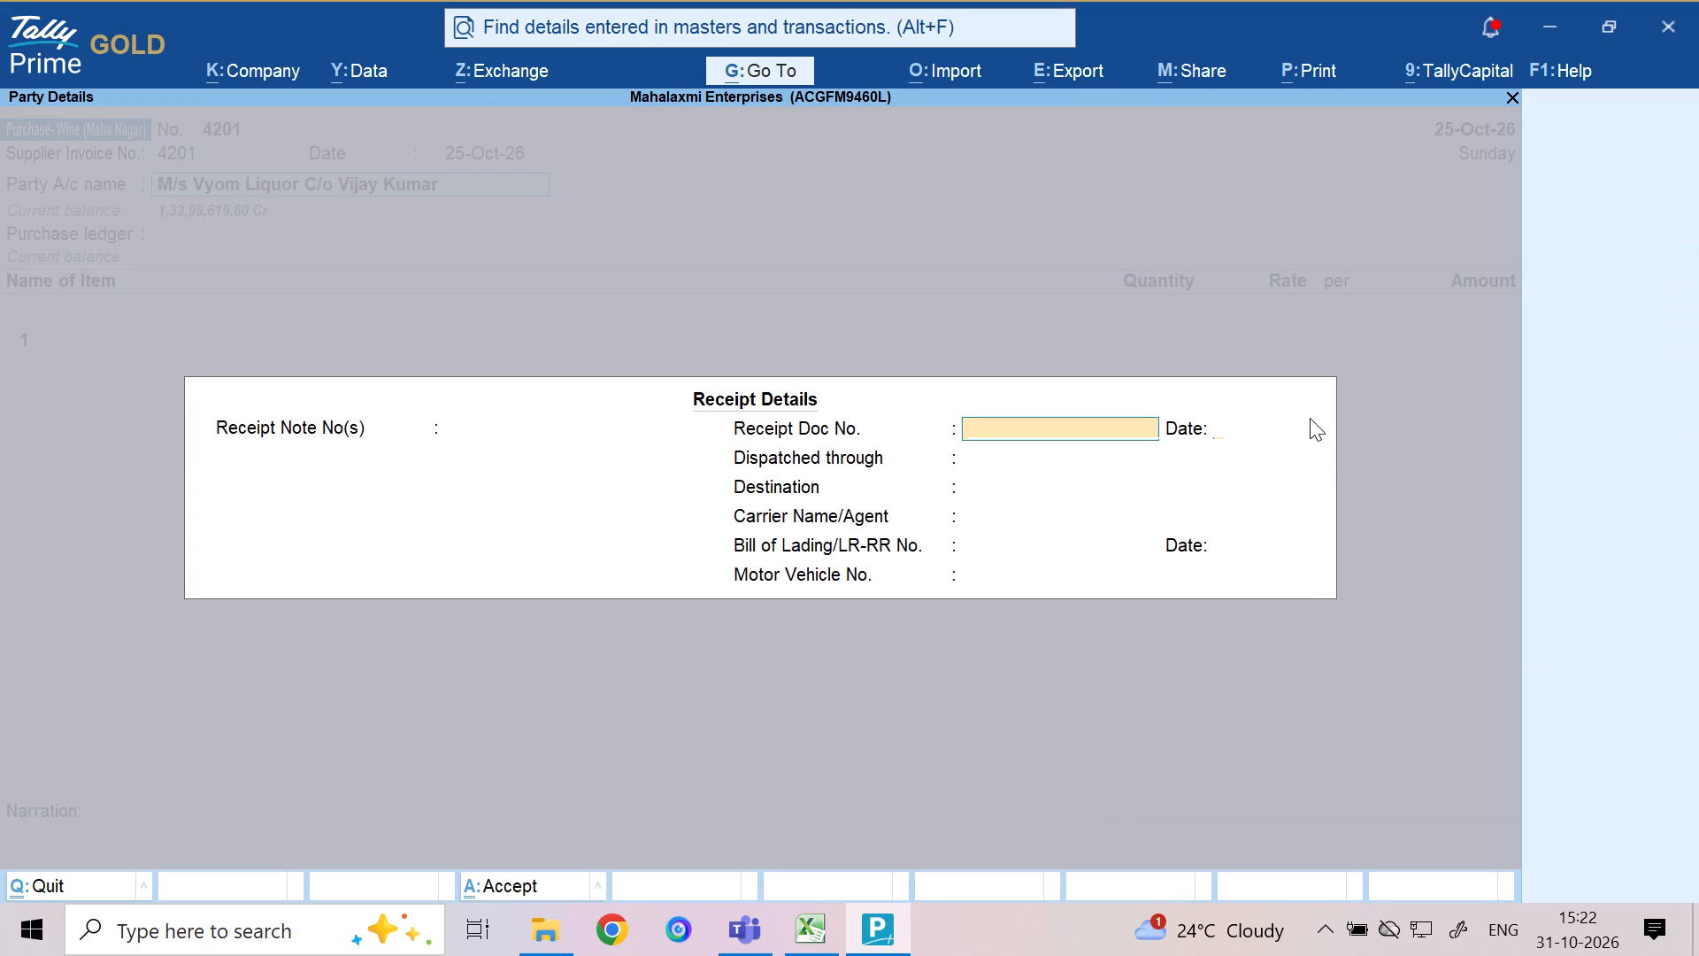
key(Return)
key(Return)
key(Return)
key(Return)
key(Return)
key(Return)
key(Return)
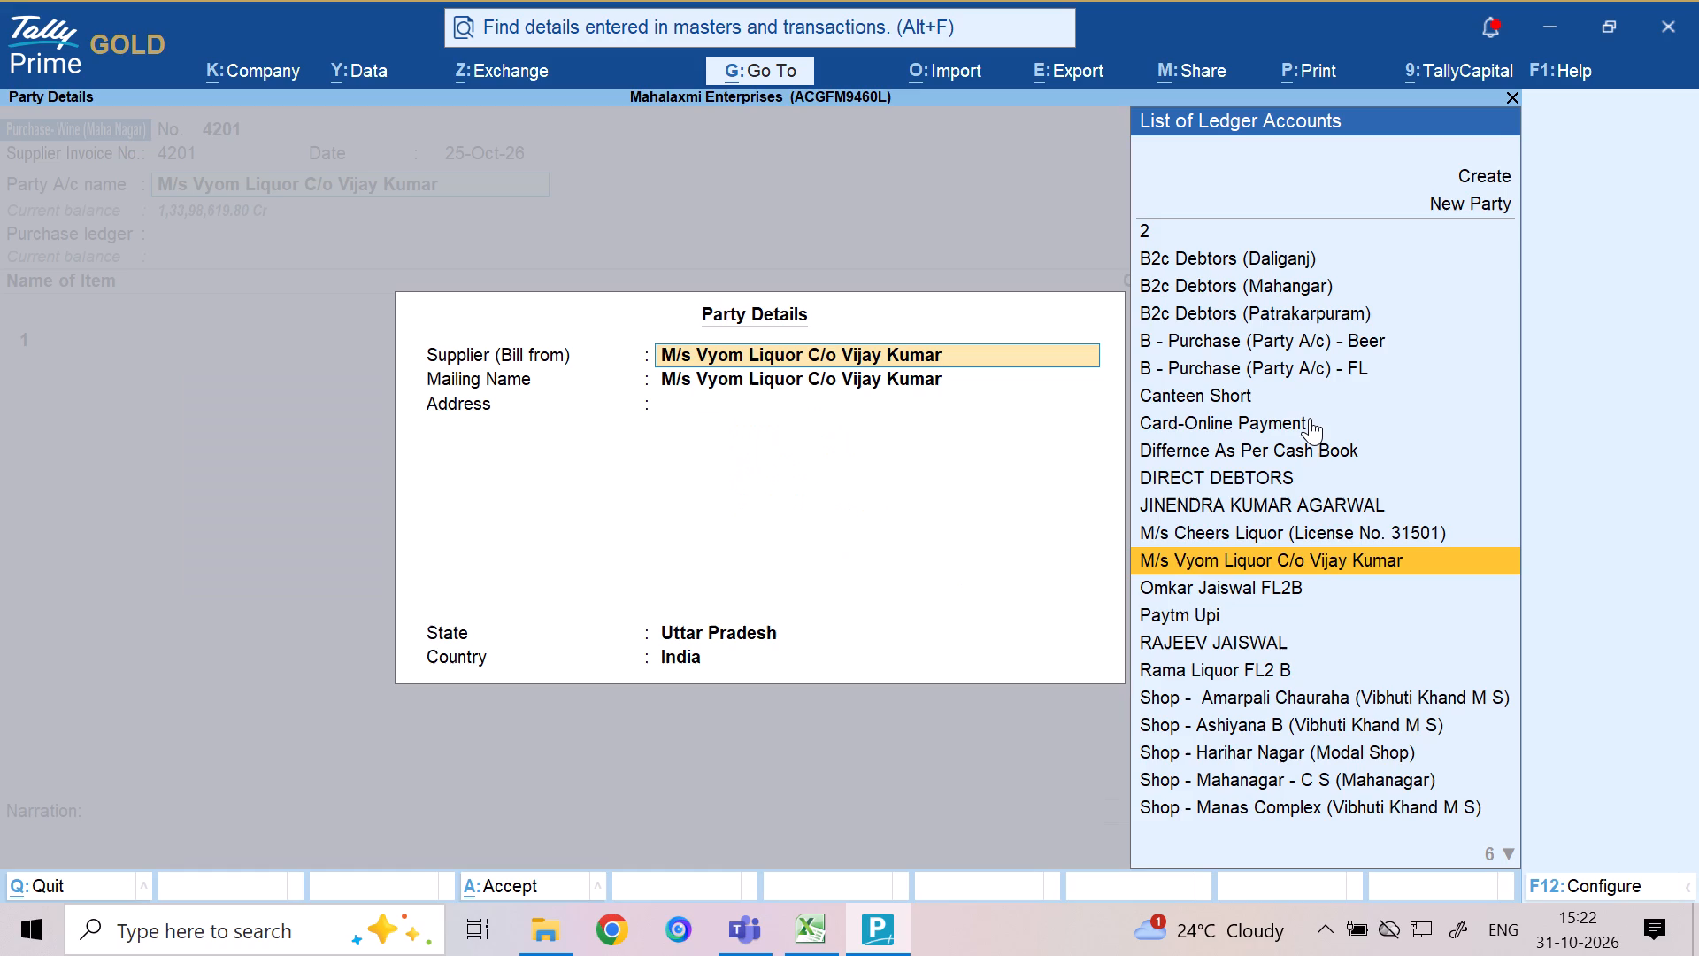
key(Return)
key(Return)
key(Return)
key(Return)
key(Return)
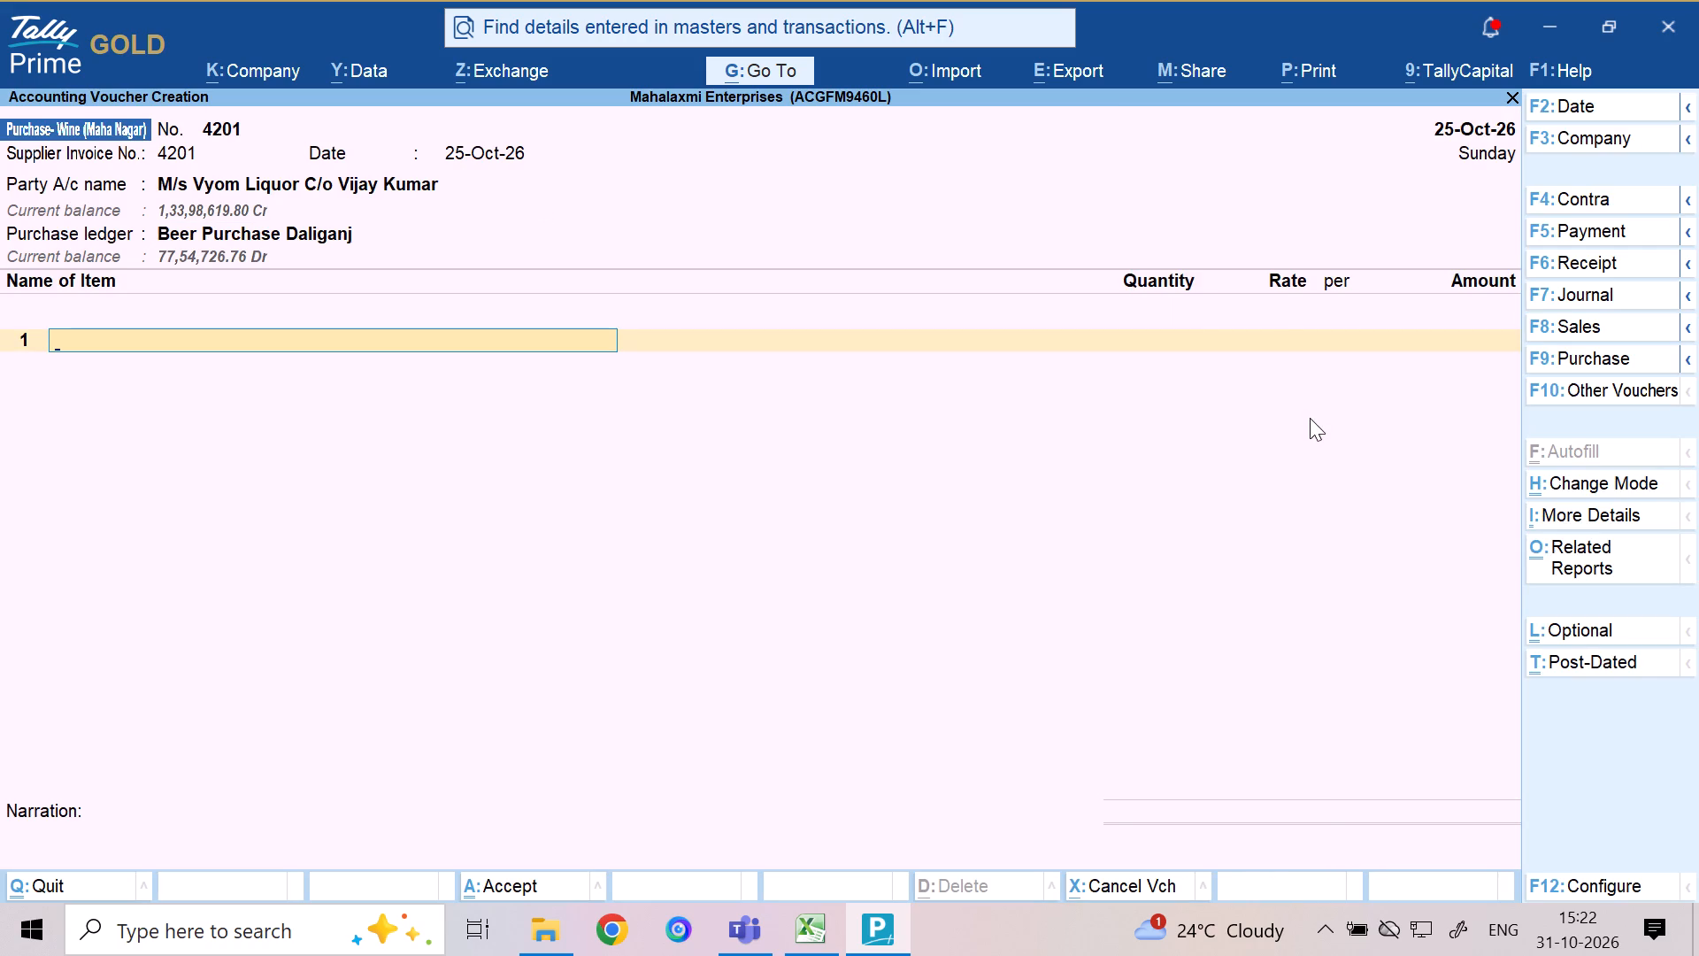
Set the purchase ledger to Wine Purchase (Mahanagar).
key(BackSpace)
key(m)
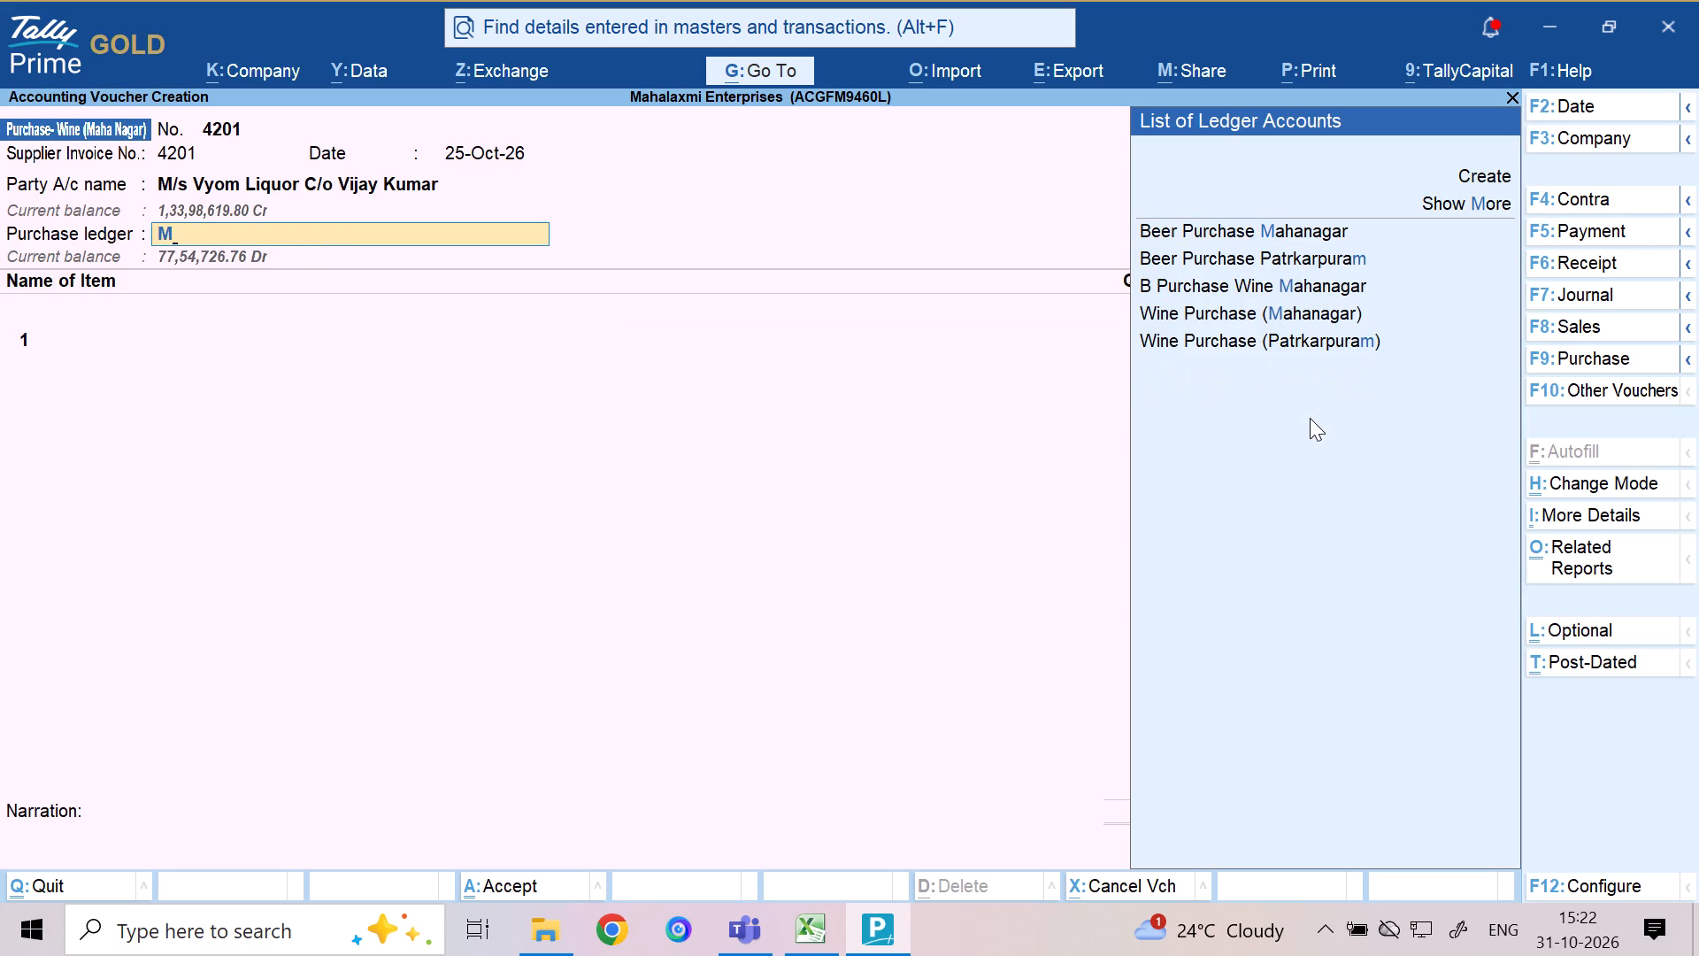
key(a)
key(Down)
key(Down)
key(Down)
key(Return)
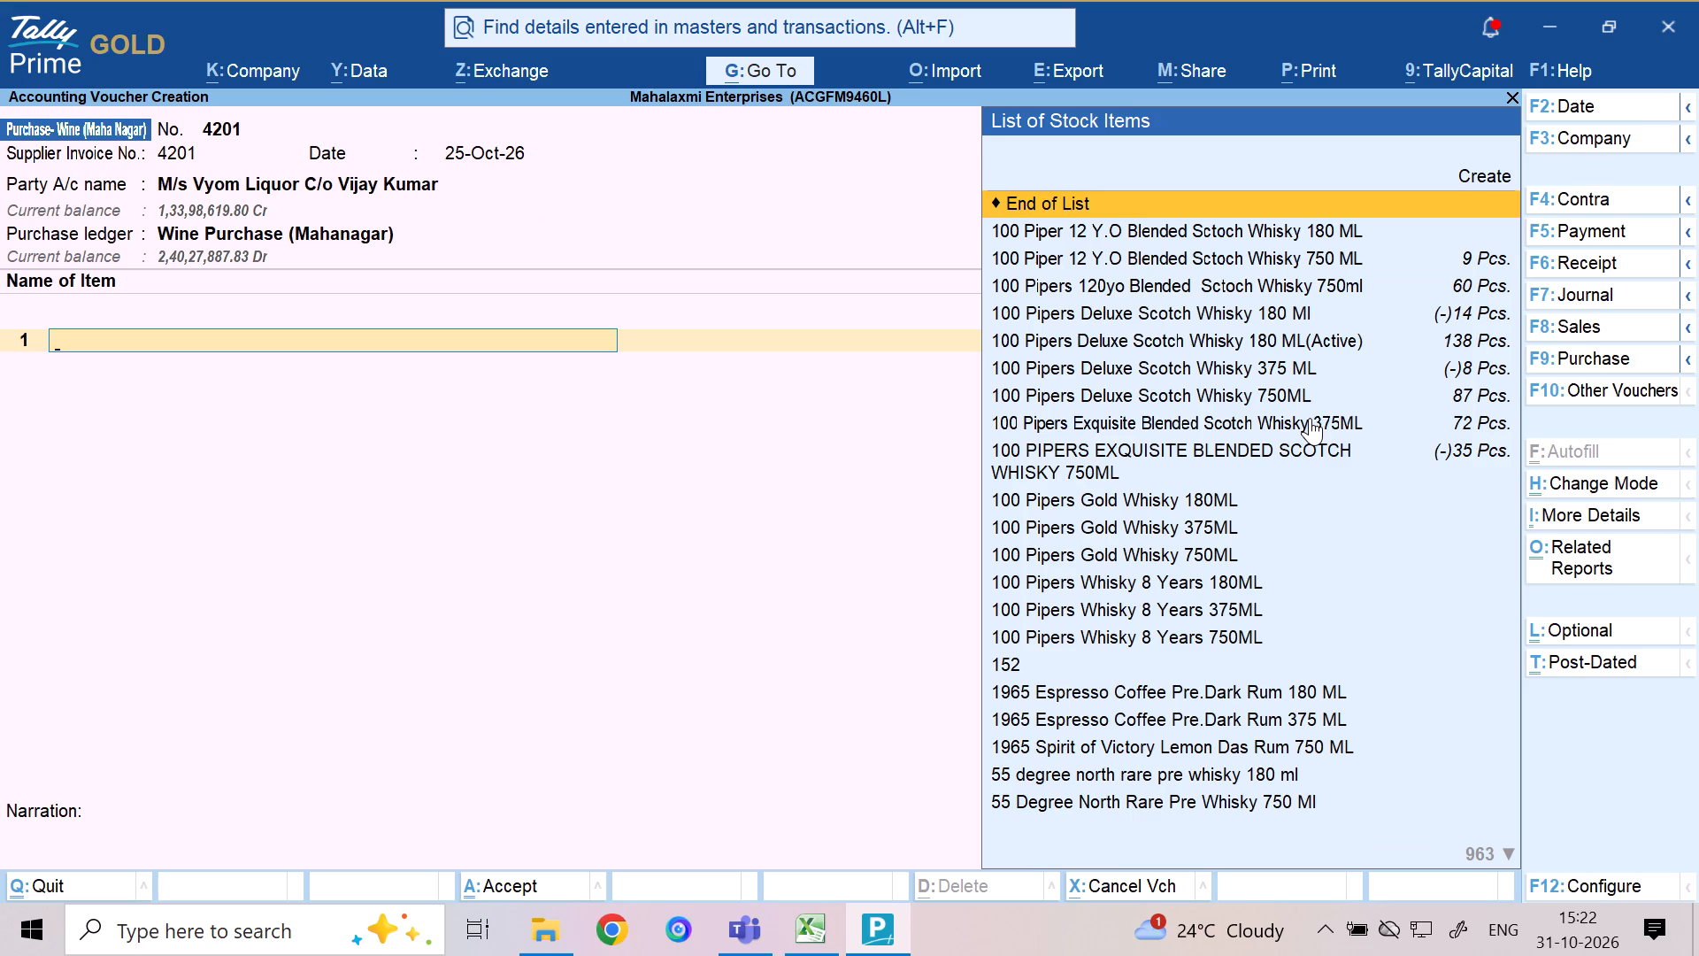
Select Johnnie Walker Red Lable 750 Ml as the voucher's first stock item.
text(jonu)
key(BackSpace)
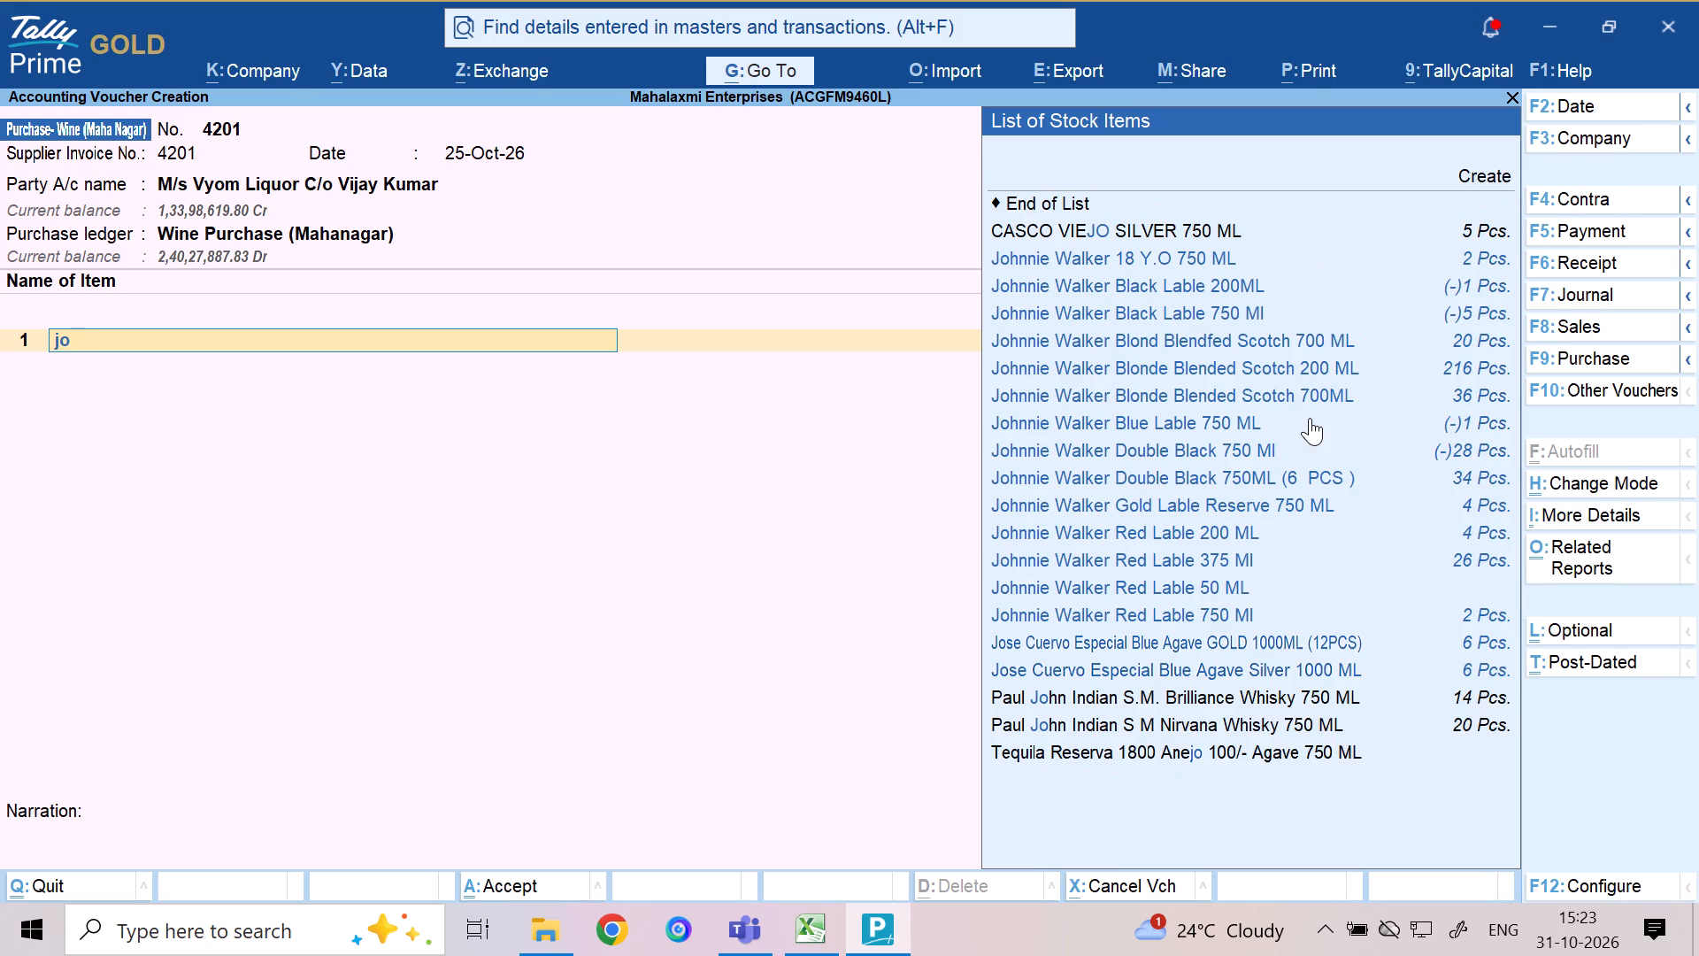
key(BackSpace)
key(BackSpace)
text(jo)
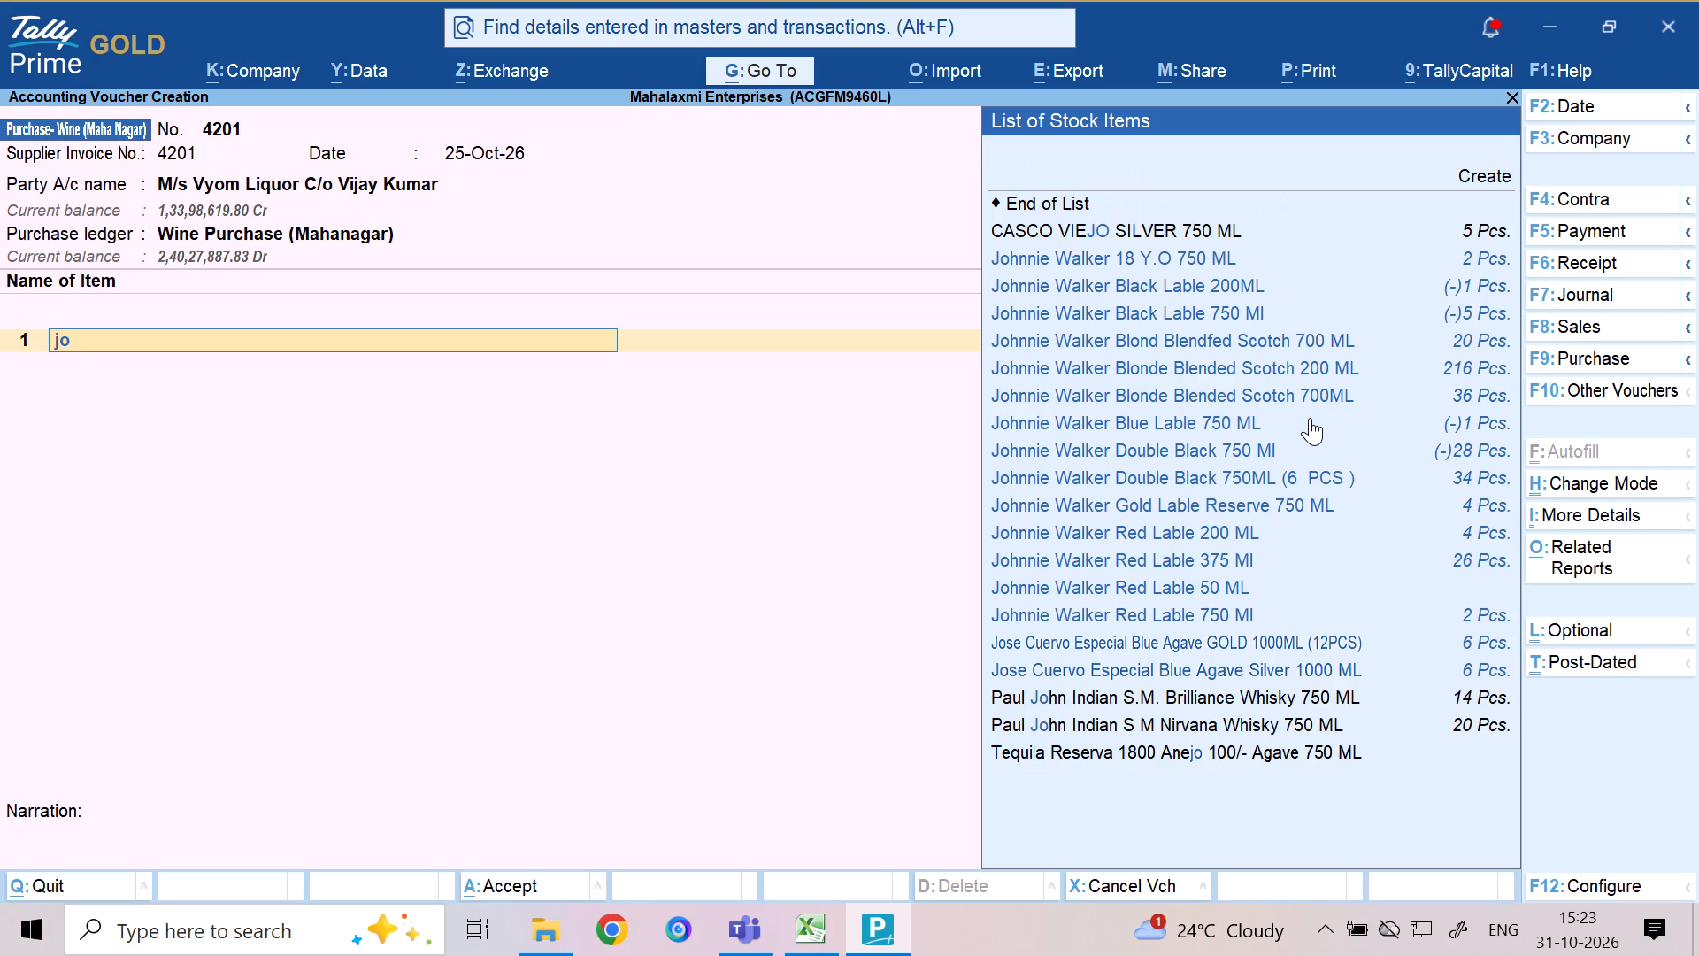
key(BackSpace)
key(BackSpace)
text(JO)
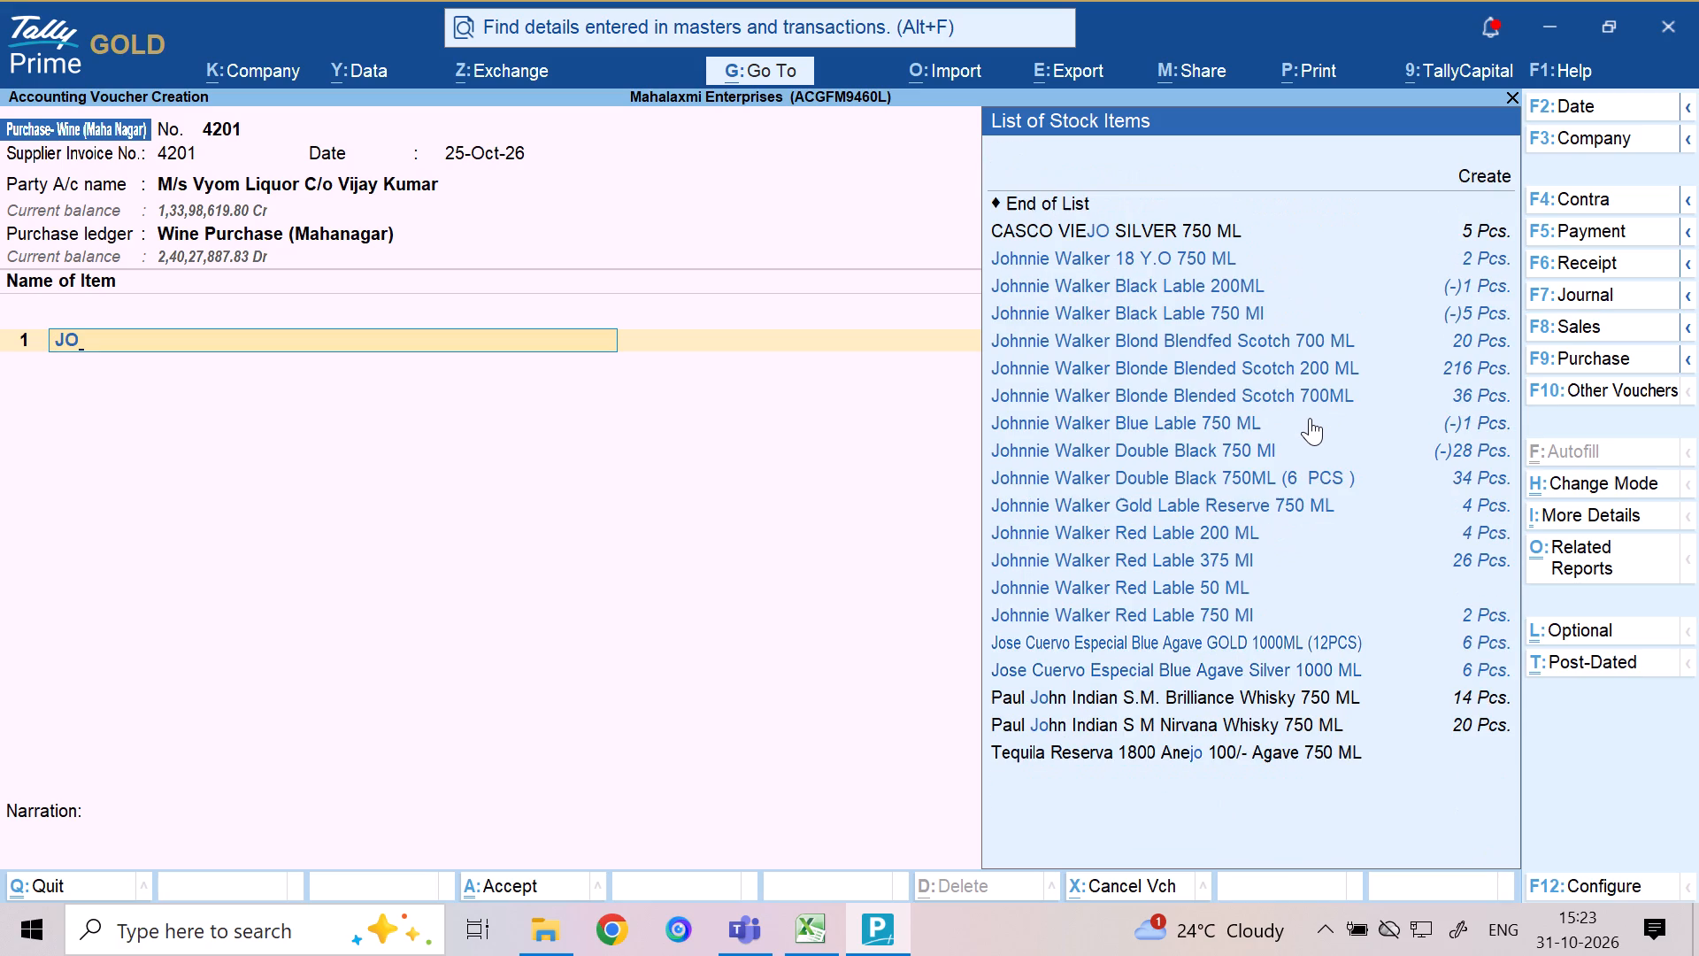
key(h)
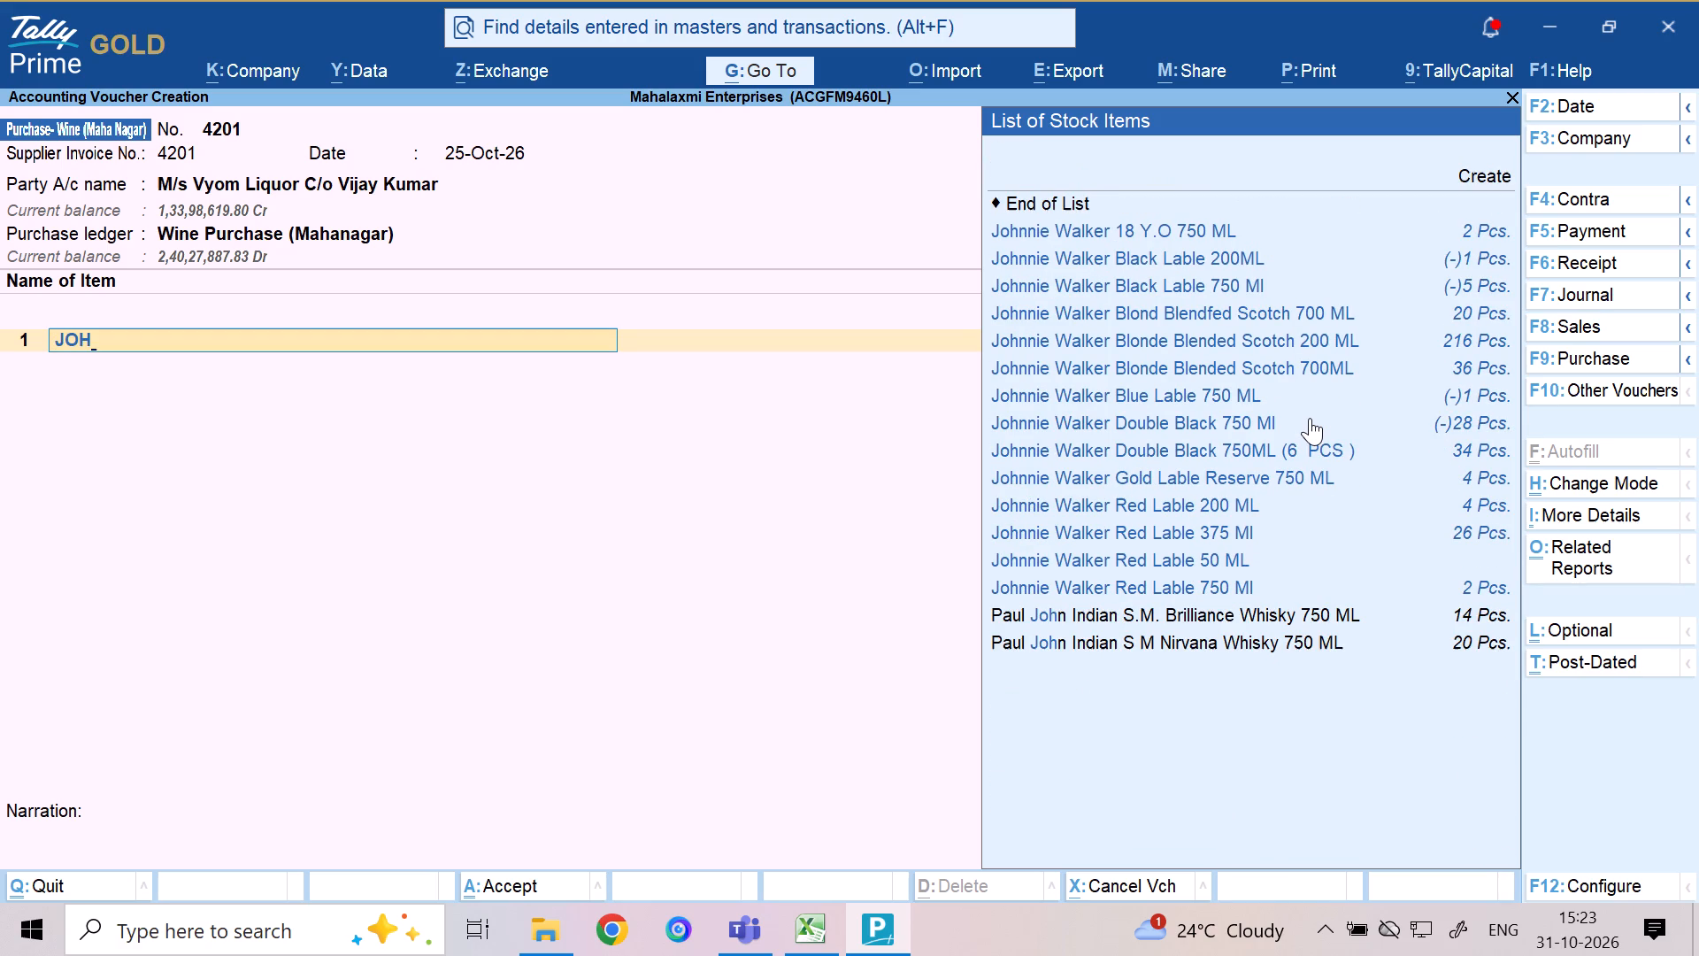
text(NI)
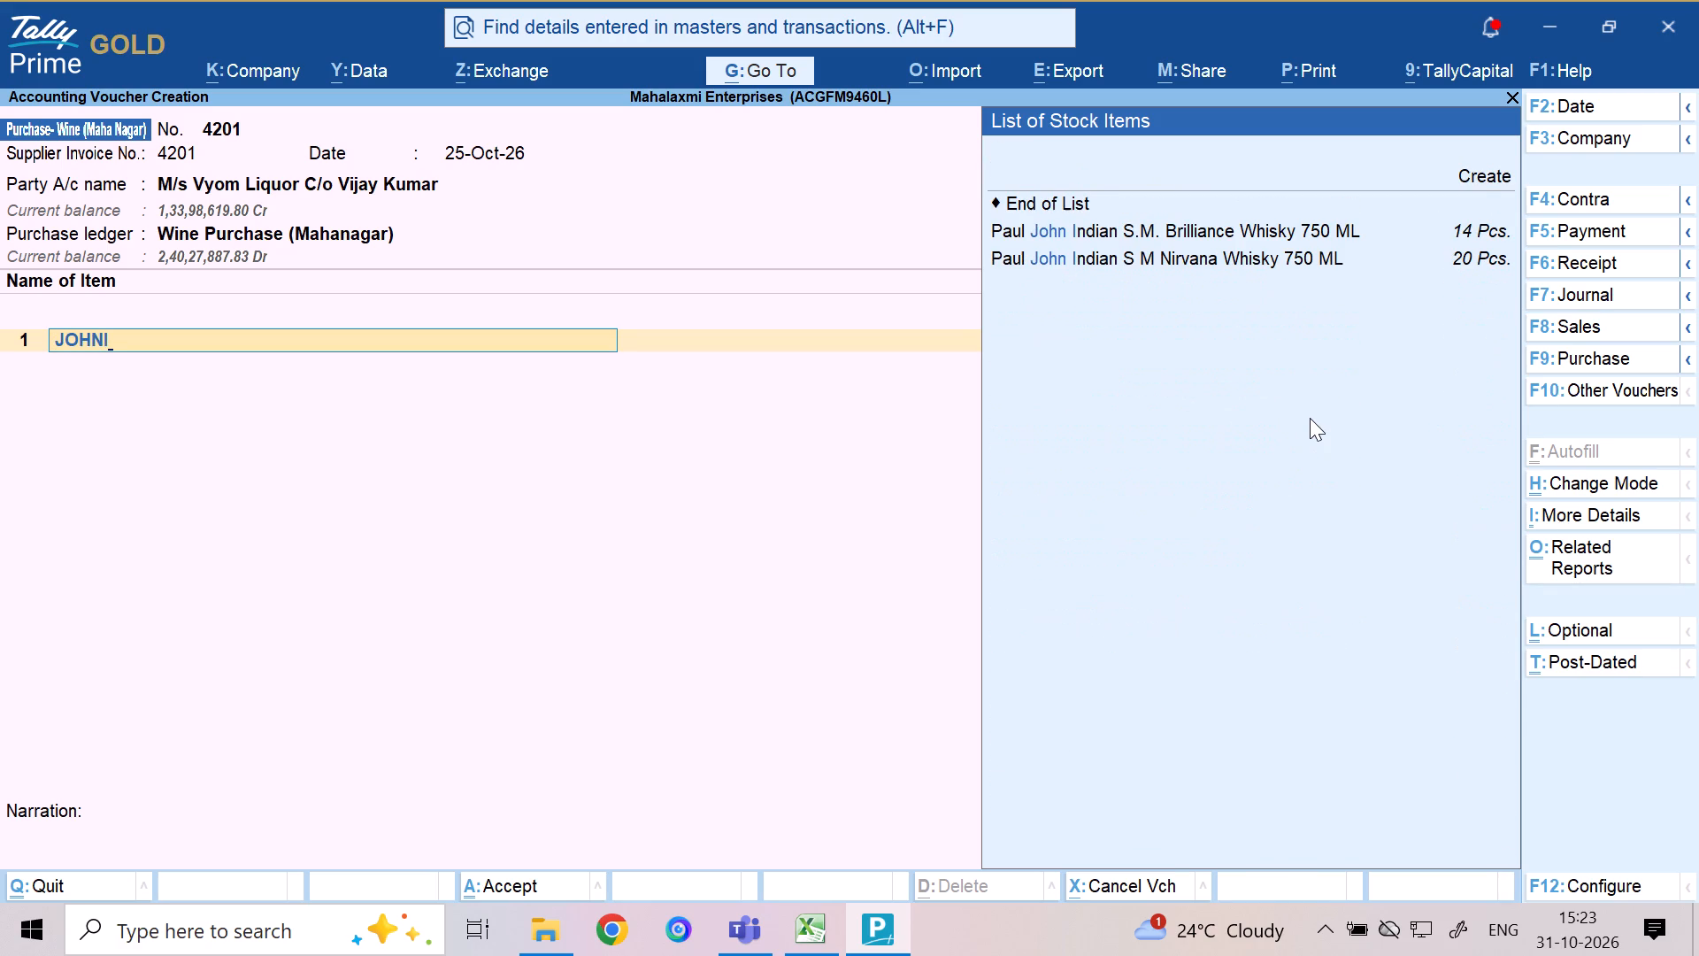
key(BackSpace)
text(NI)
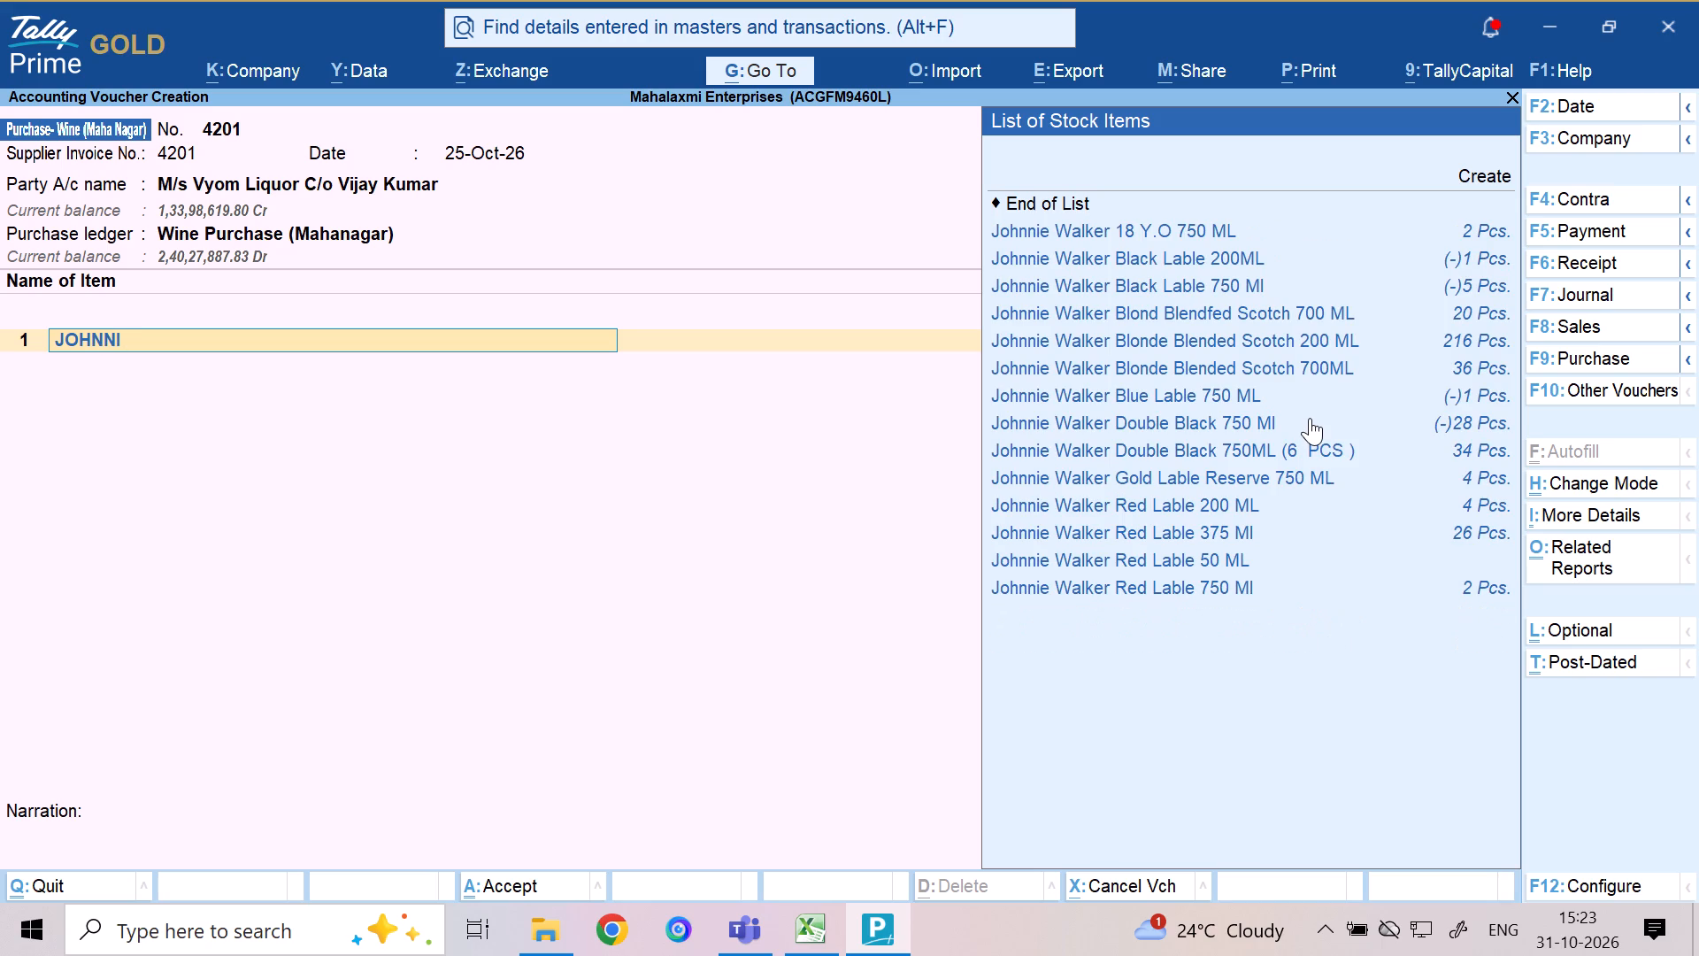
text(E W)
text(ALK)
text(ER)
key(space)
text(RES)
key(Down)
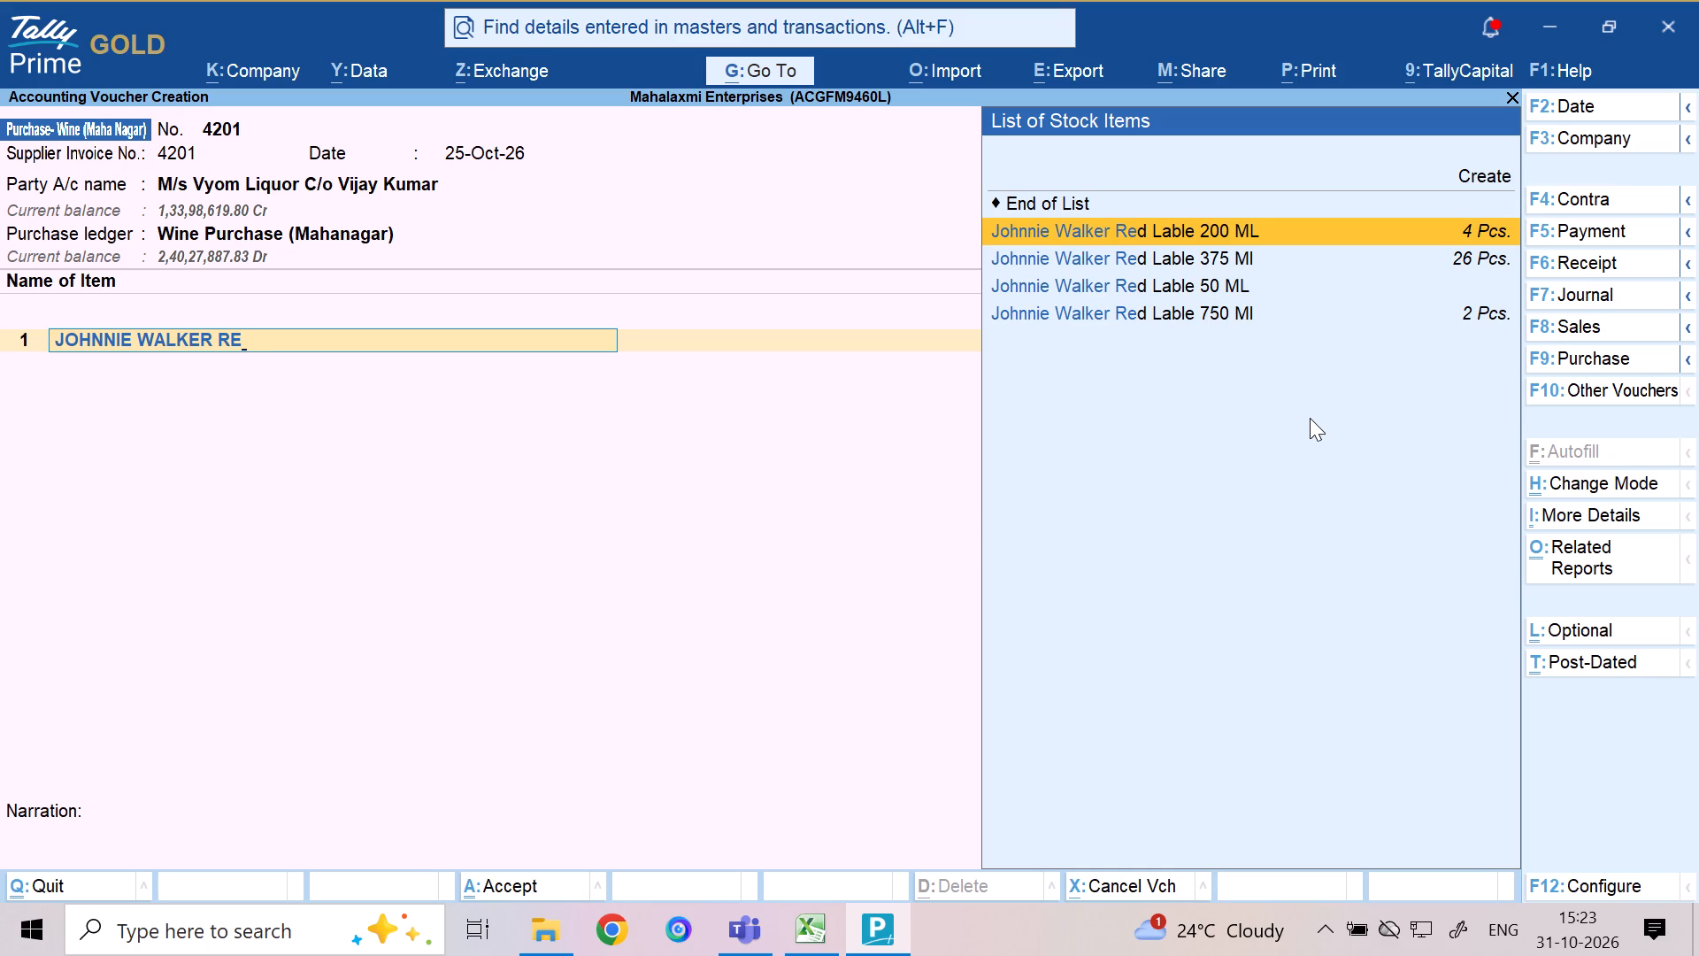
key(Down)
key(Down)
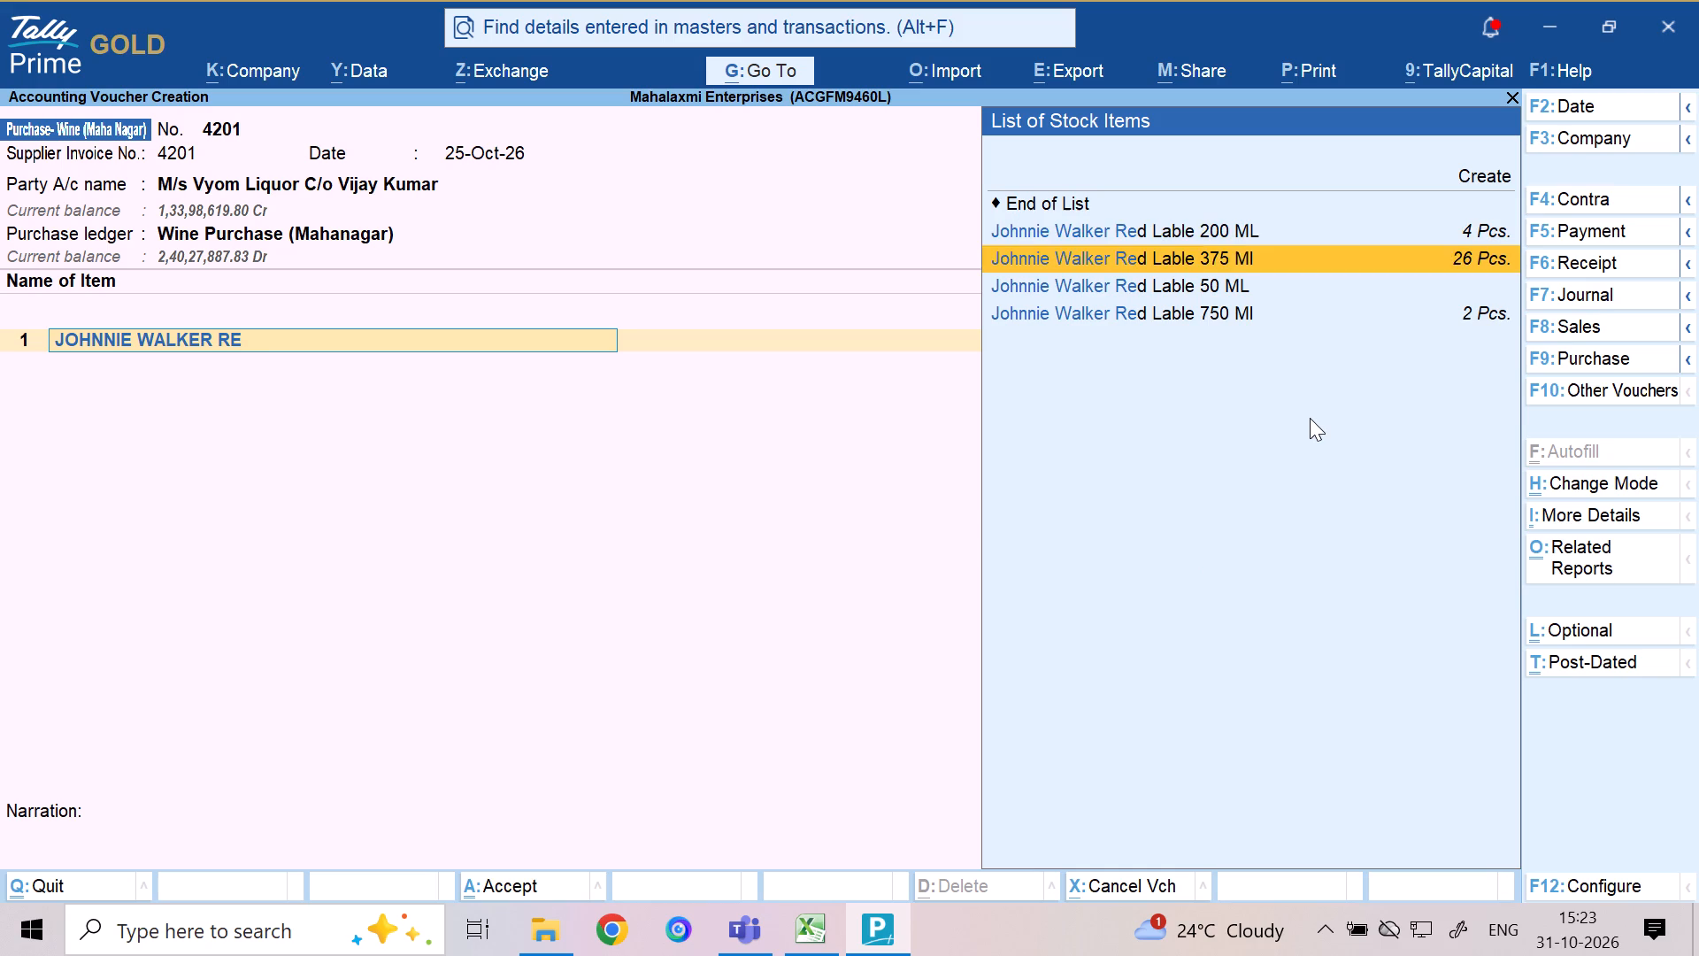
key(Down)
key(Return)
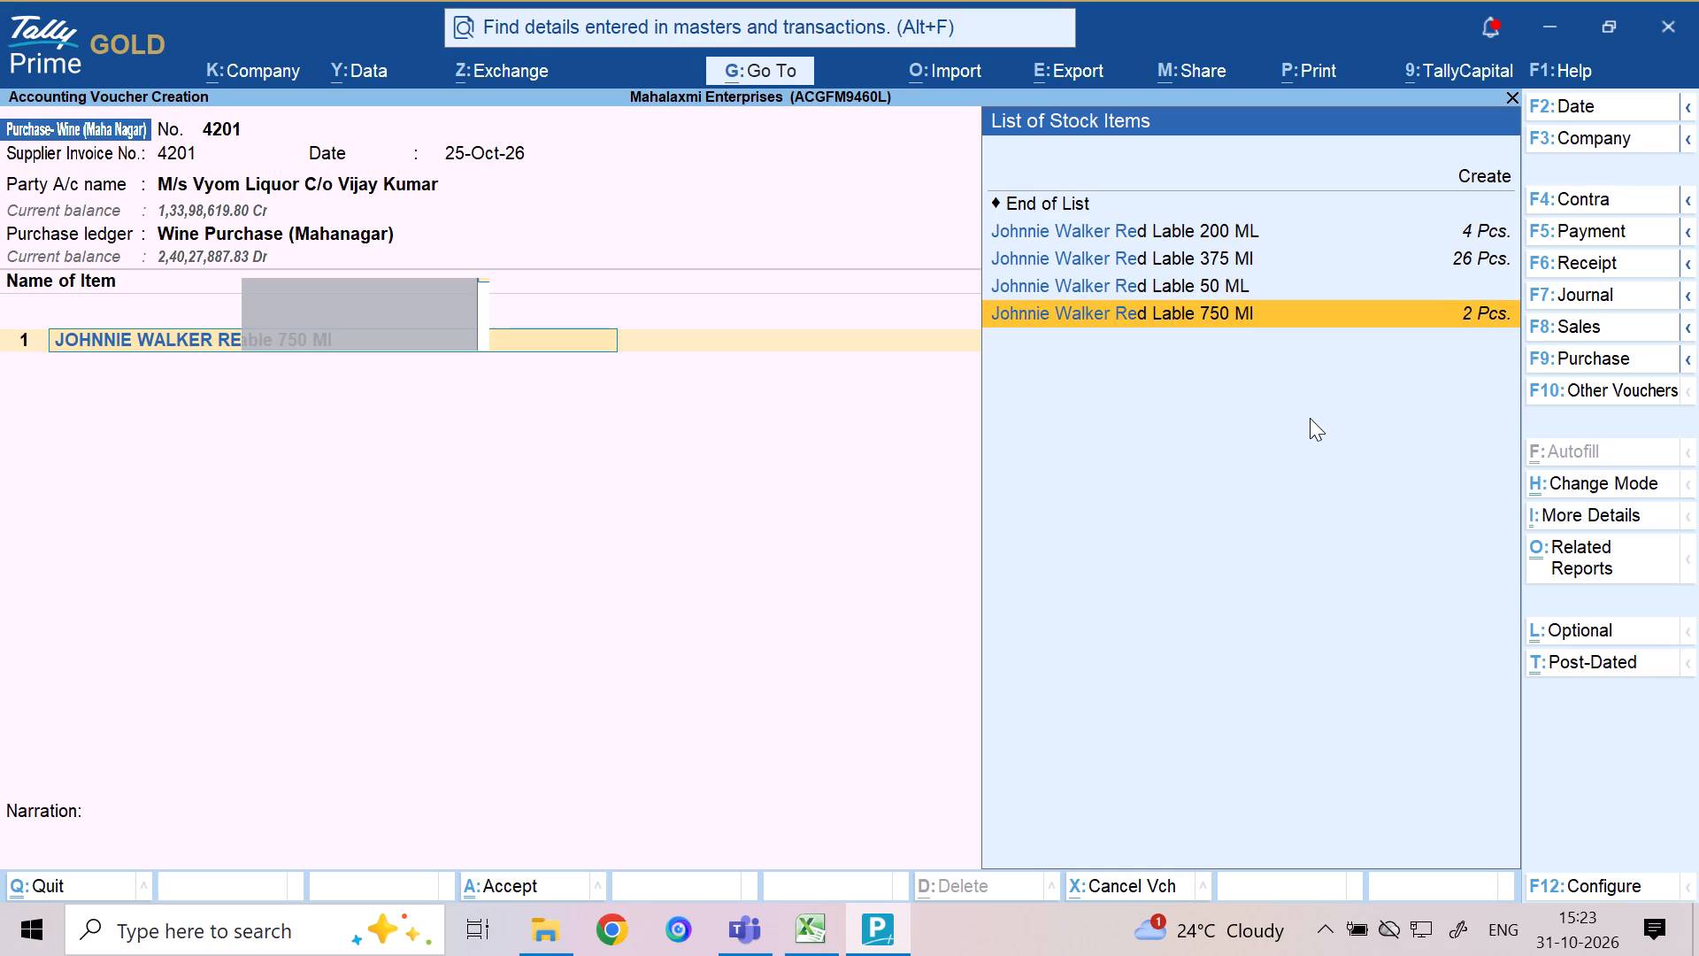
Allocate 12 Pcs. of the Johnnie Walker Red Lable to the Mahanagar FL godown.
key(m)
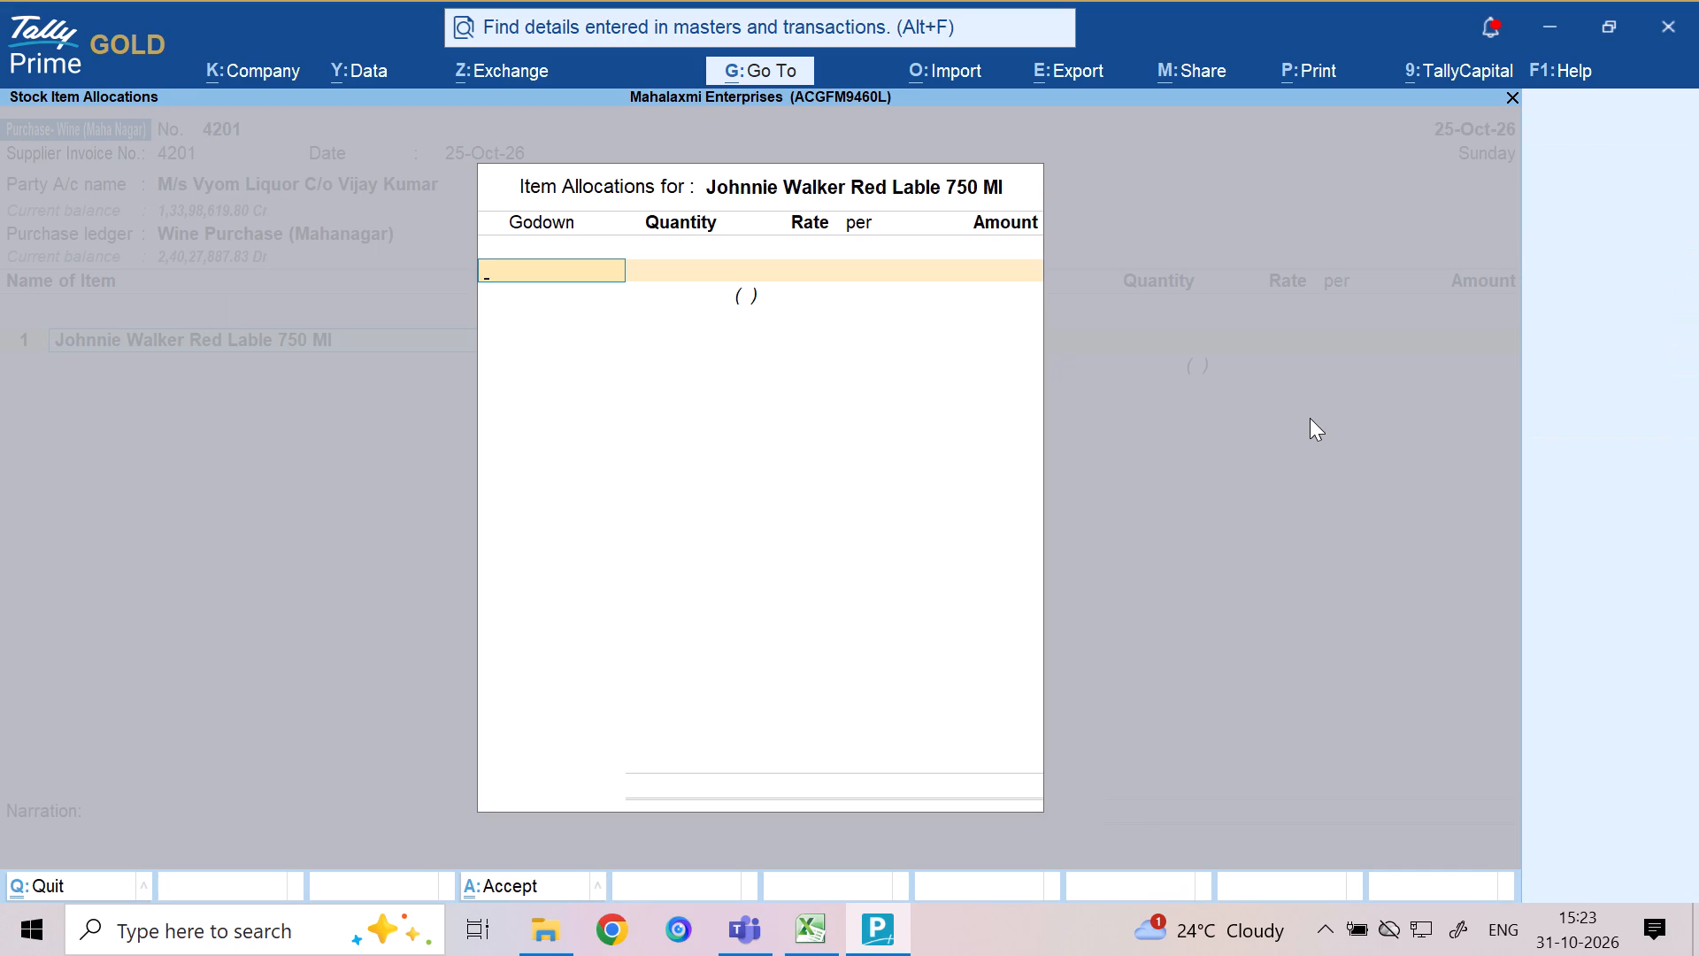
key(Return)
text(12)
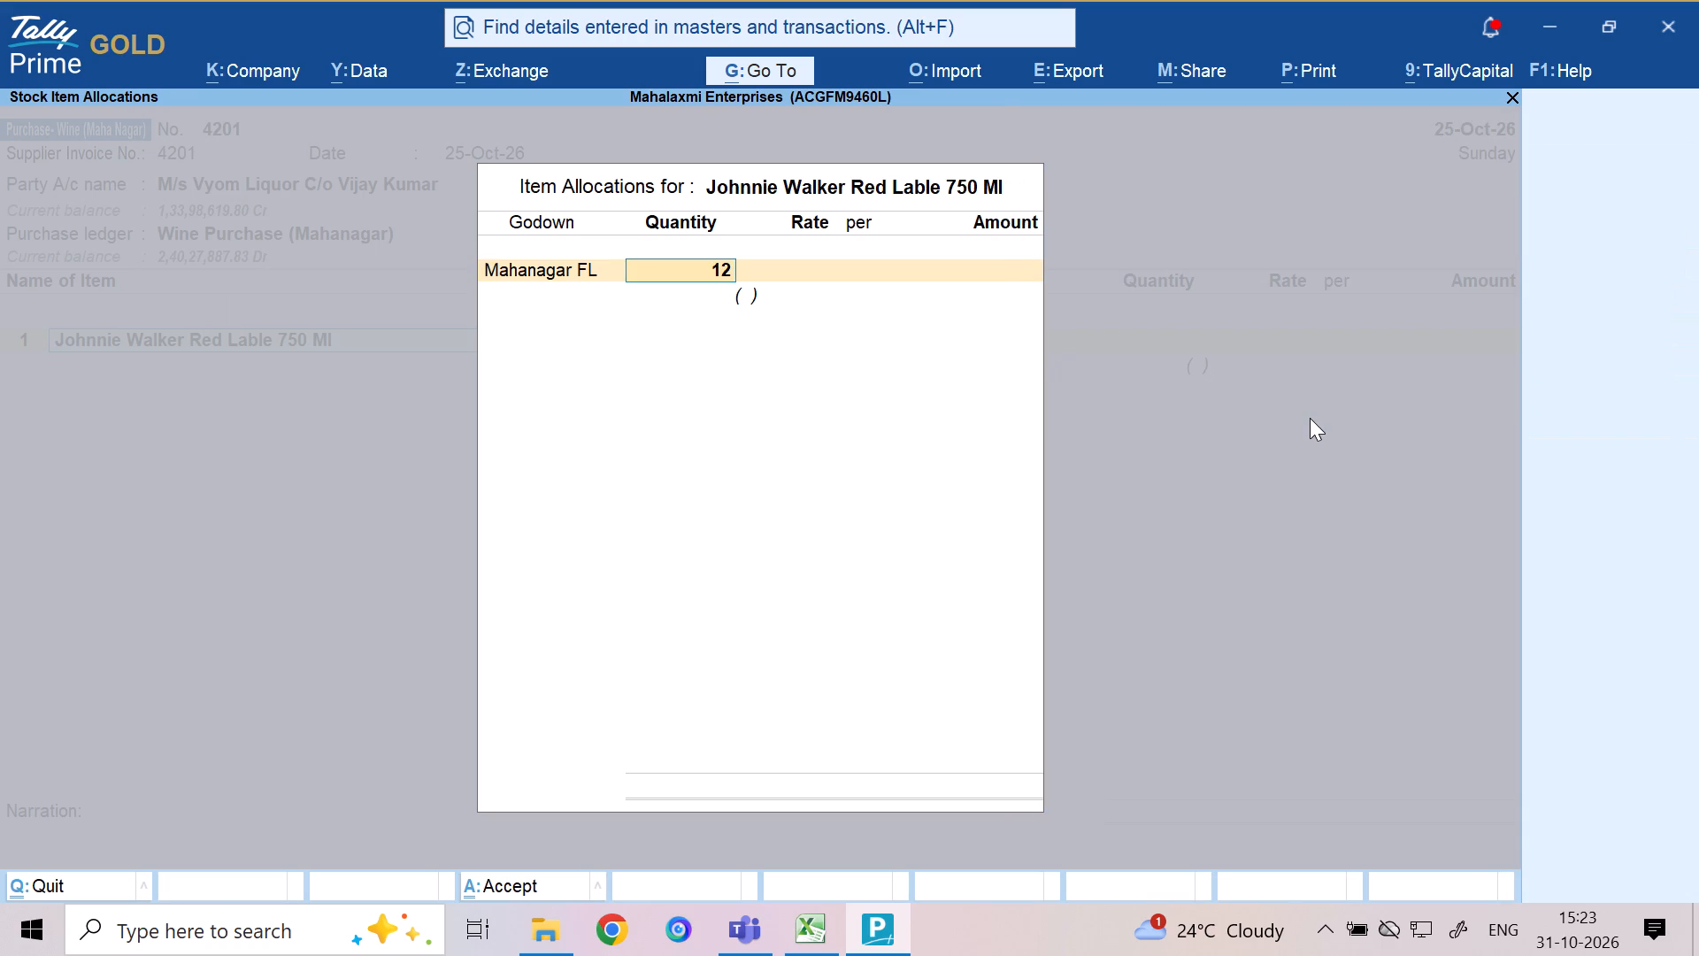
key(Return)
key(Return)
key(Return)
key(Return)
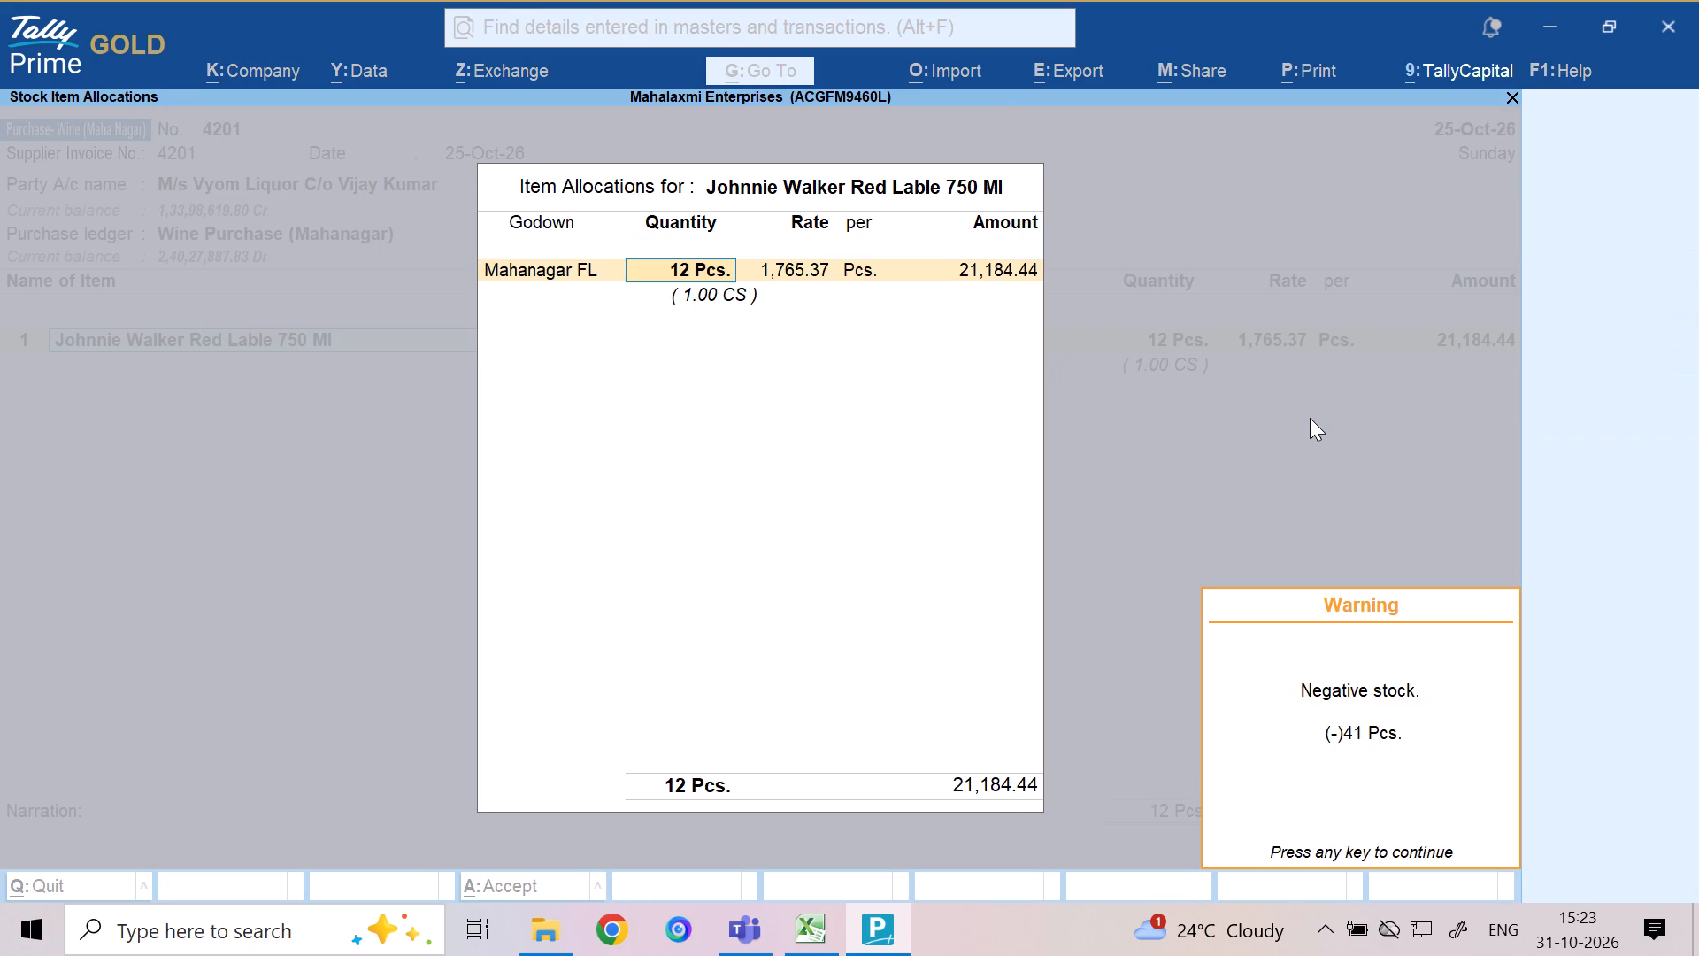
key(Return)
key(Return)
key(Return)
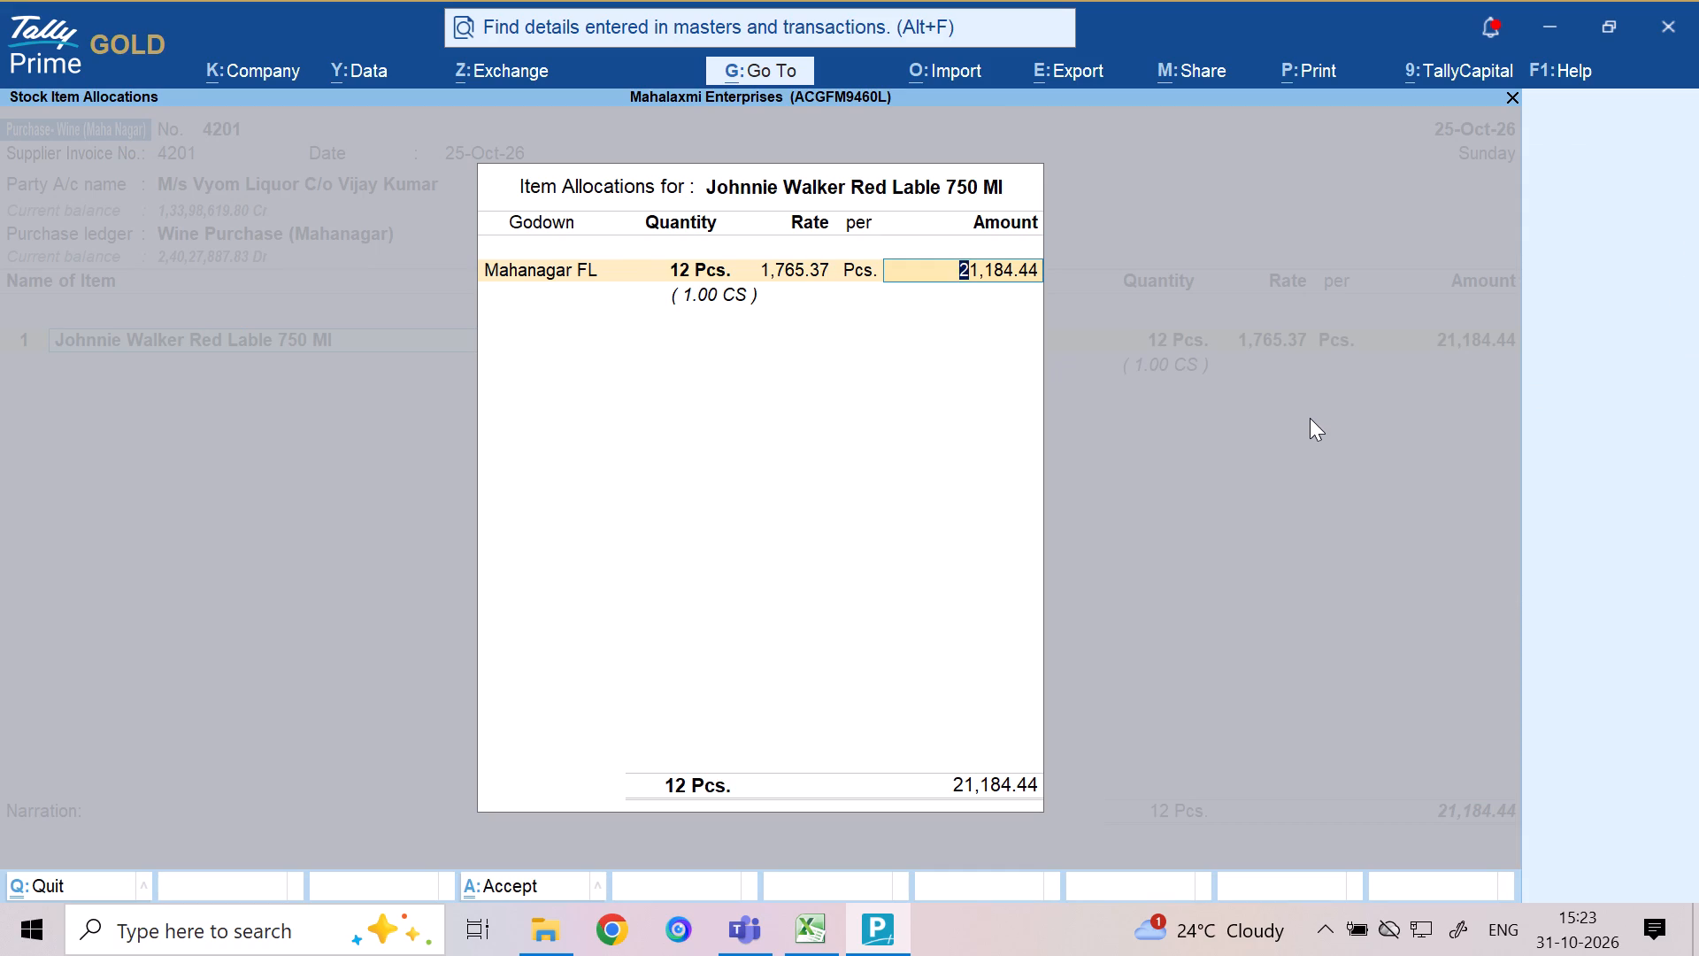
Set the Johnnie Walker allocation's amount to 19,144.44 and finish the item line.
text(19)
text(144.)
text(44)
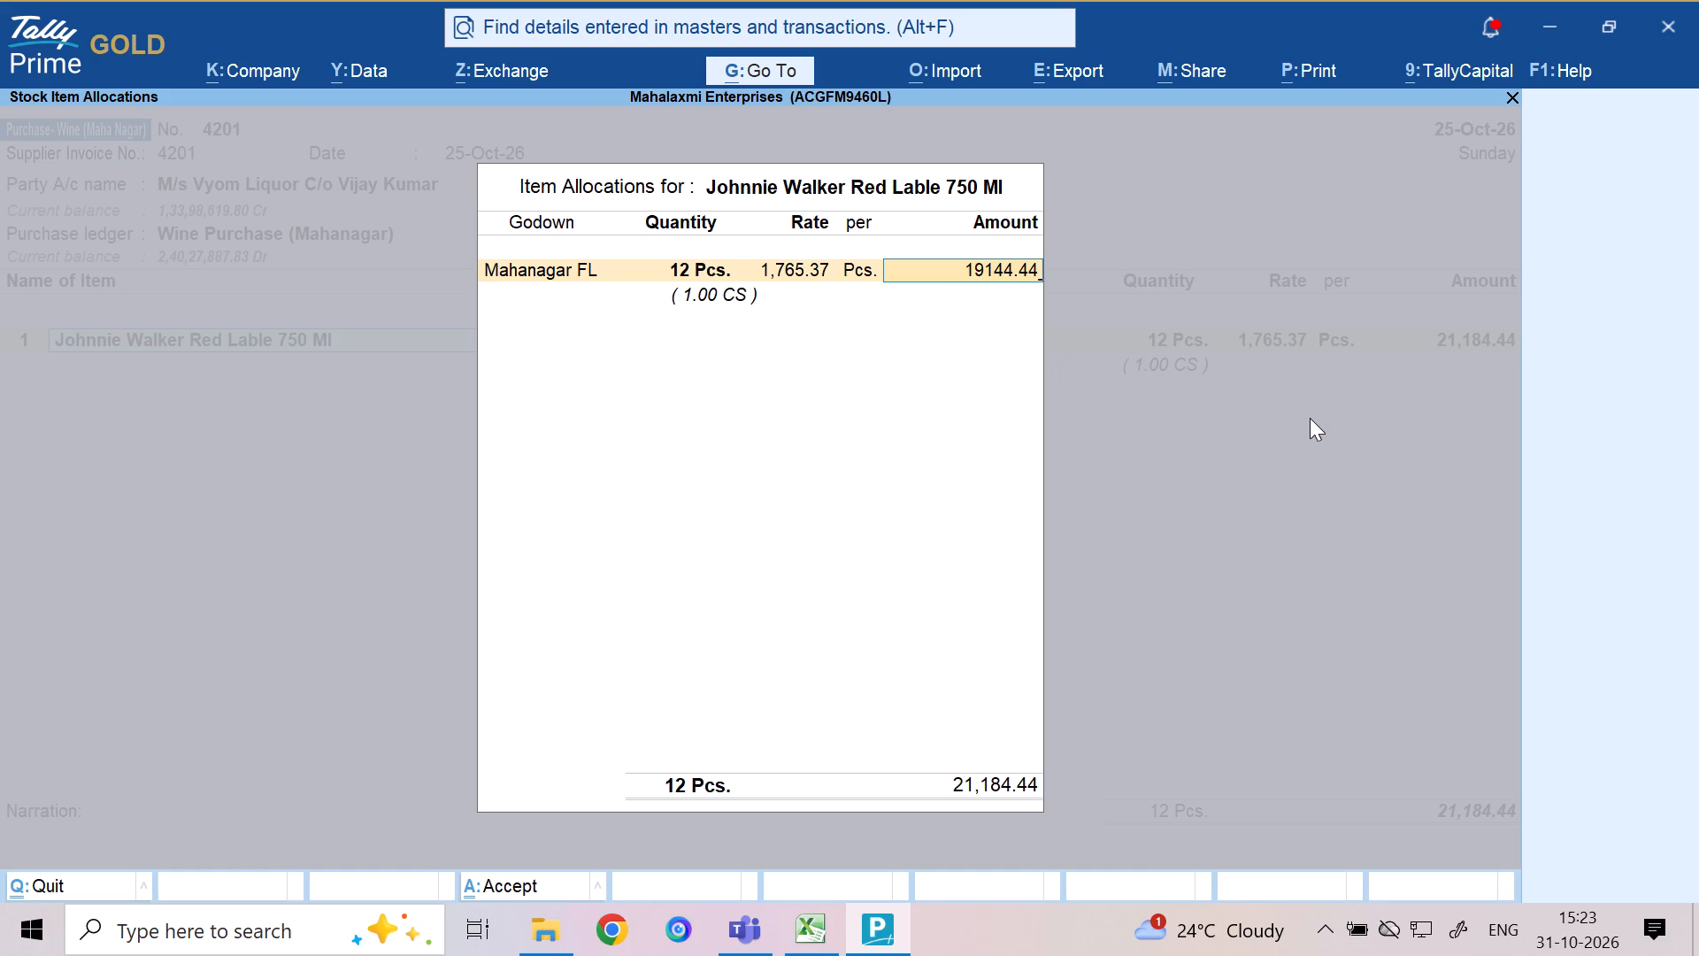
key(Return)
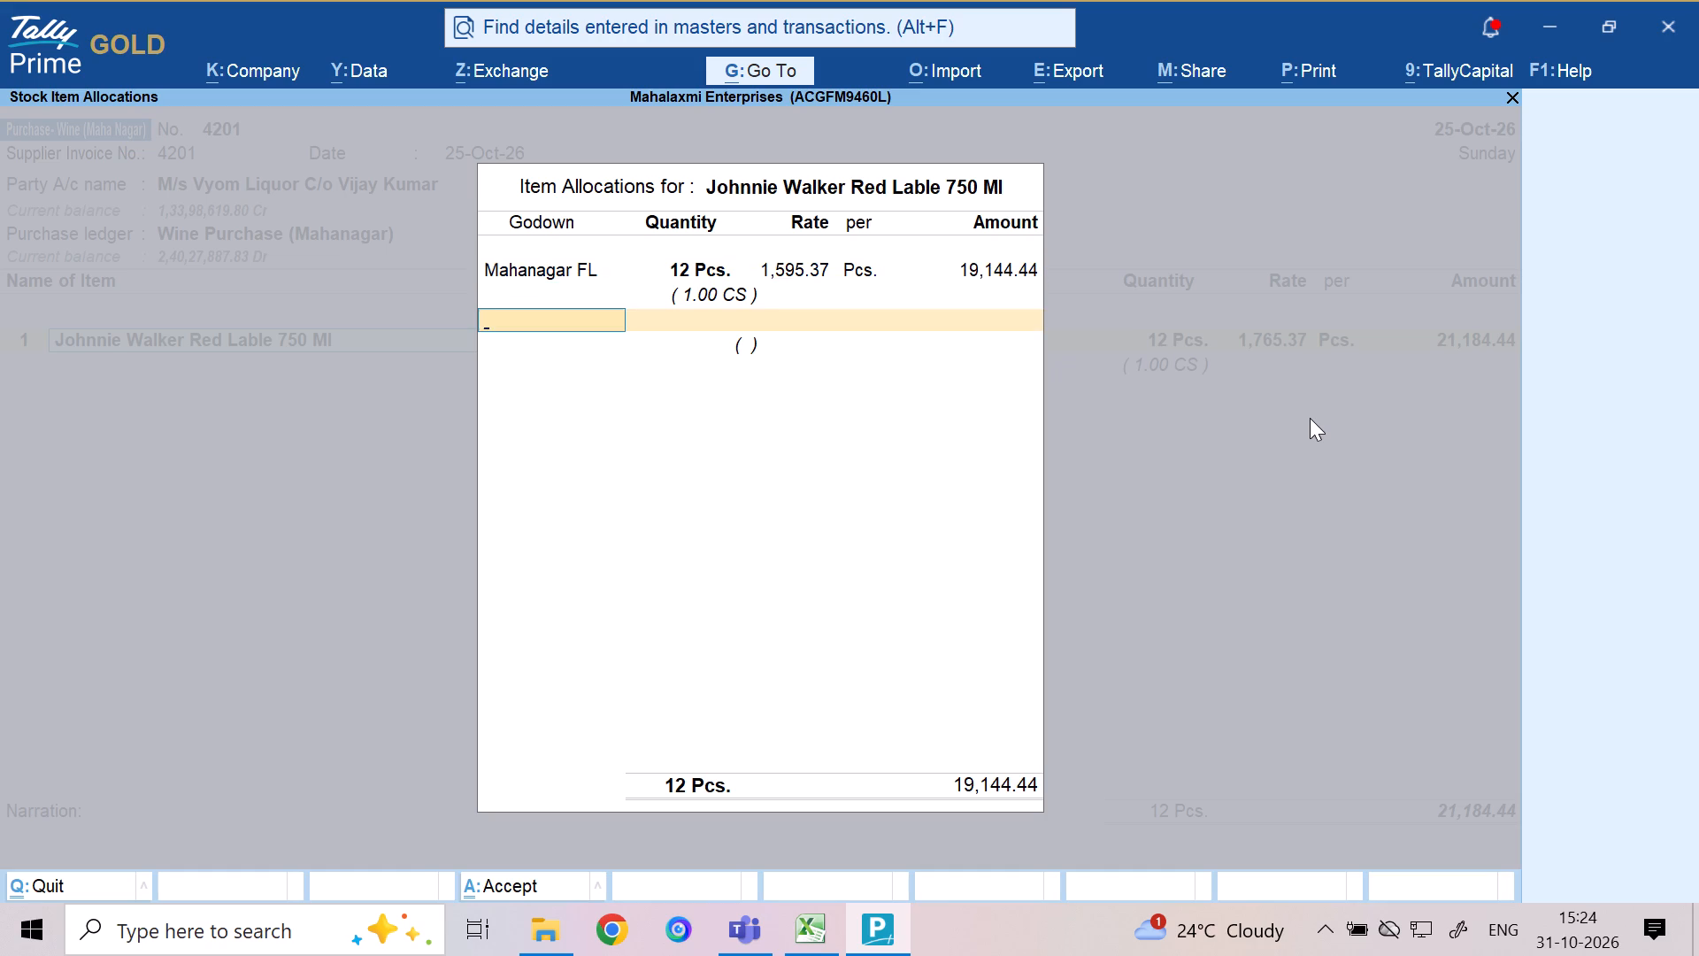
key(Return)
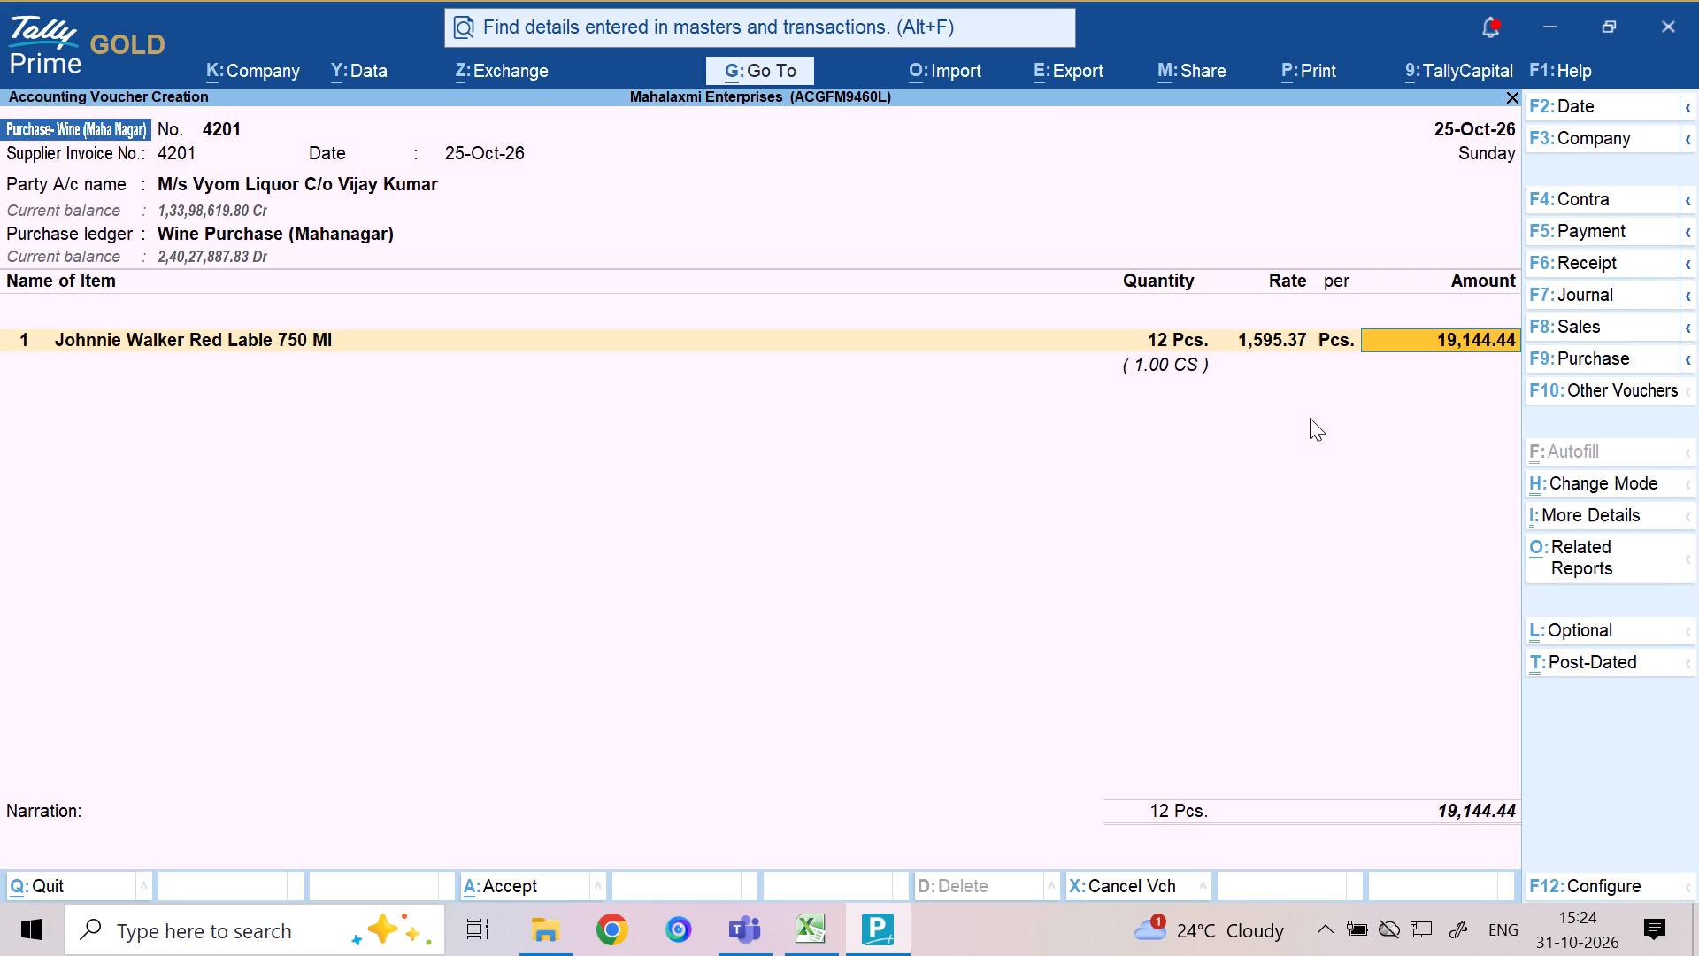
key(Return)
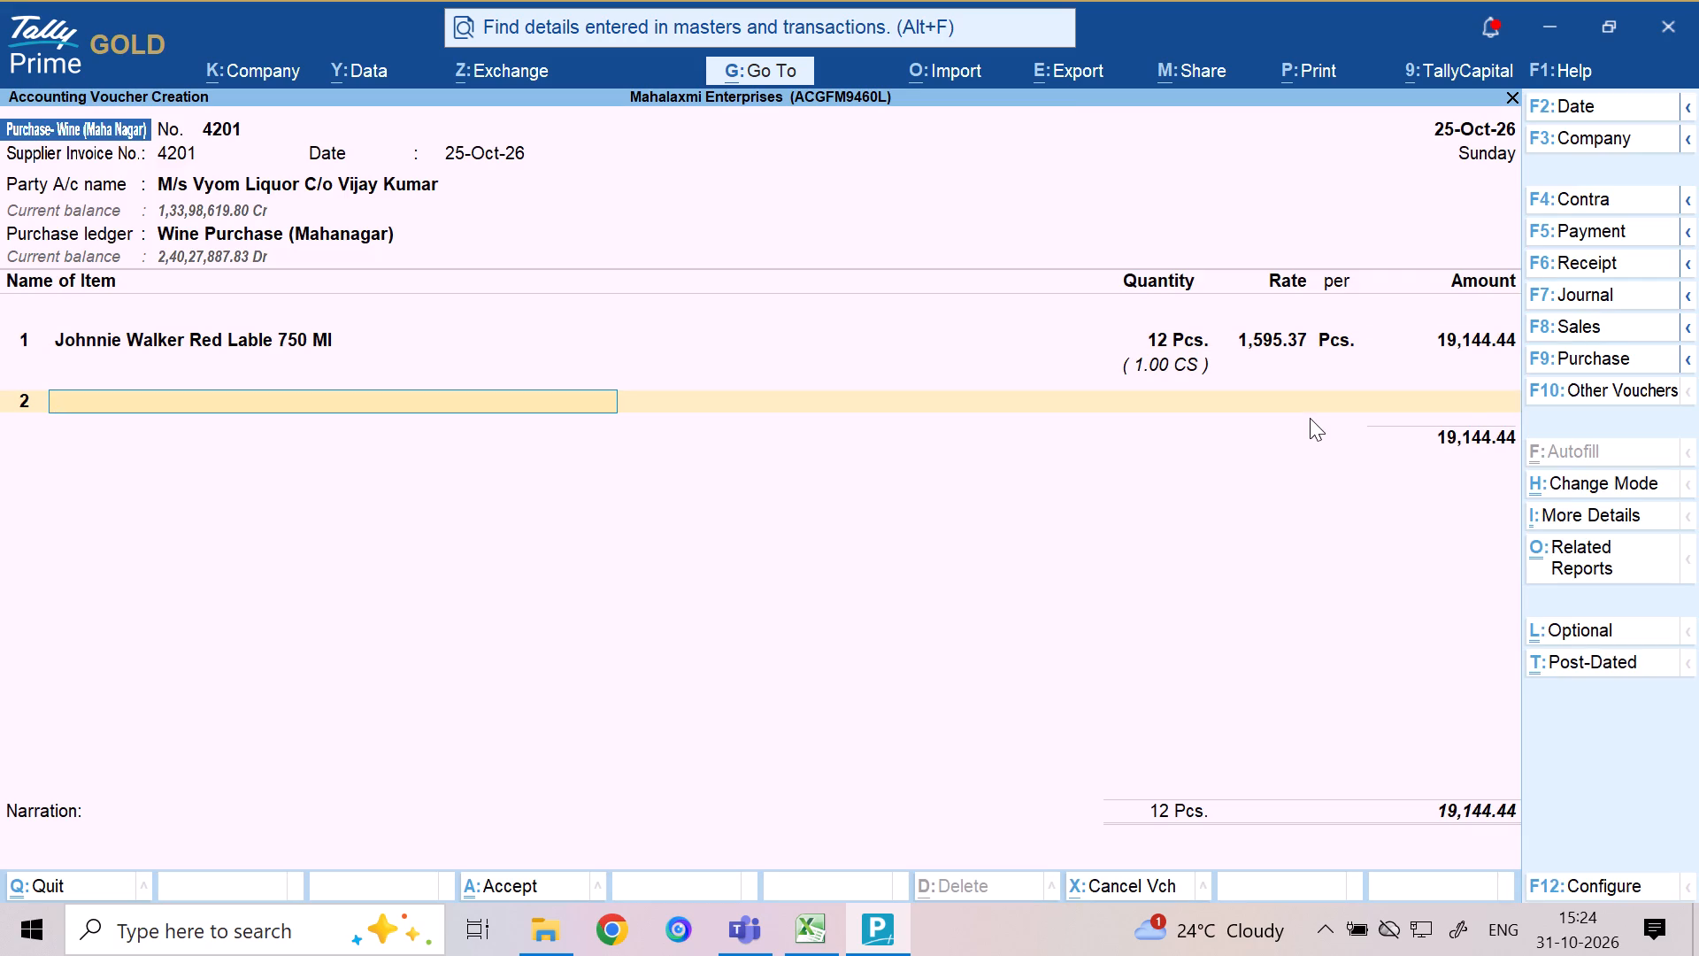
Select Amazing Premium Grain Vodka Mint Jamun 180ML as the second stock item.
text(GR)
text(AIUN)
key(space)
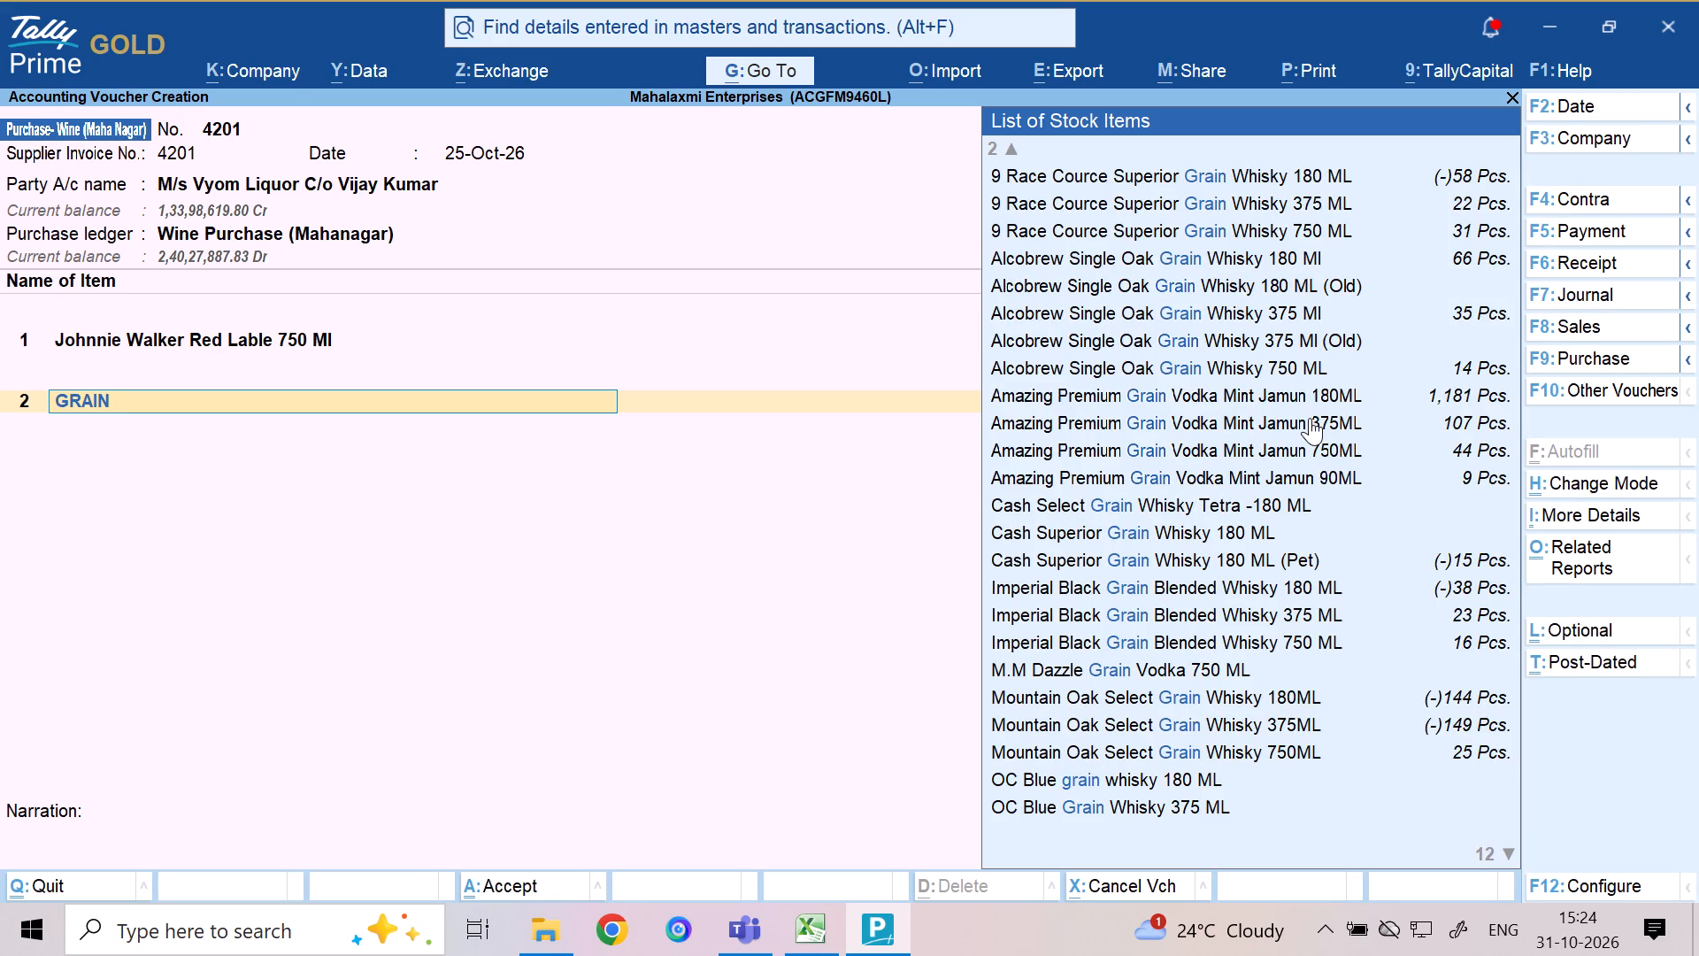
text(VODKA)
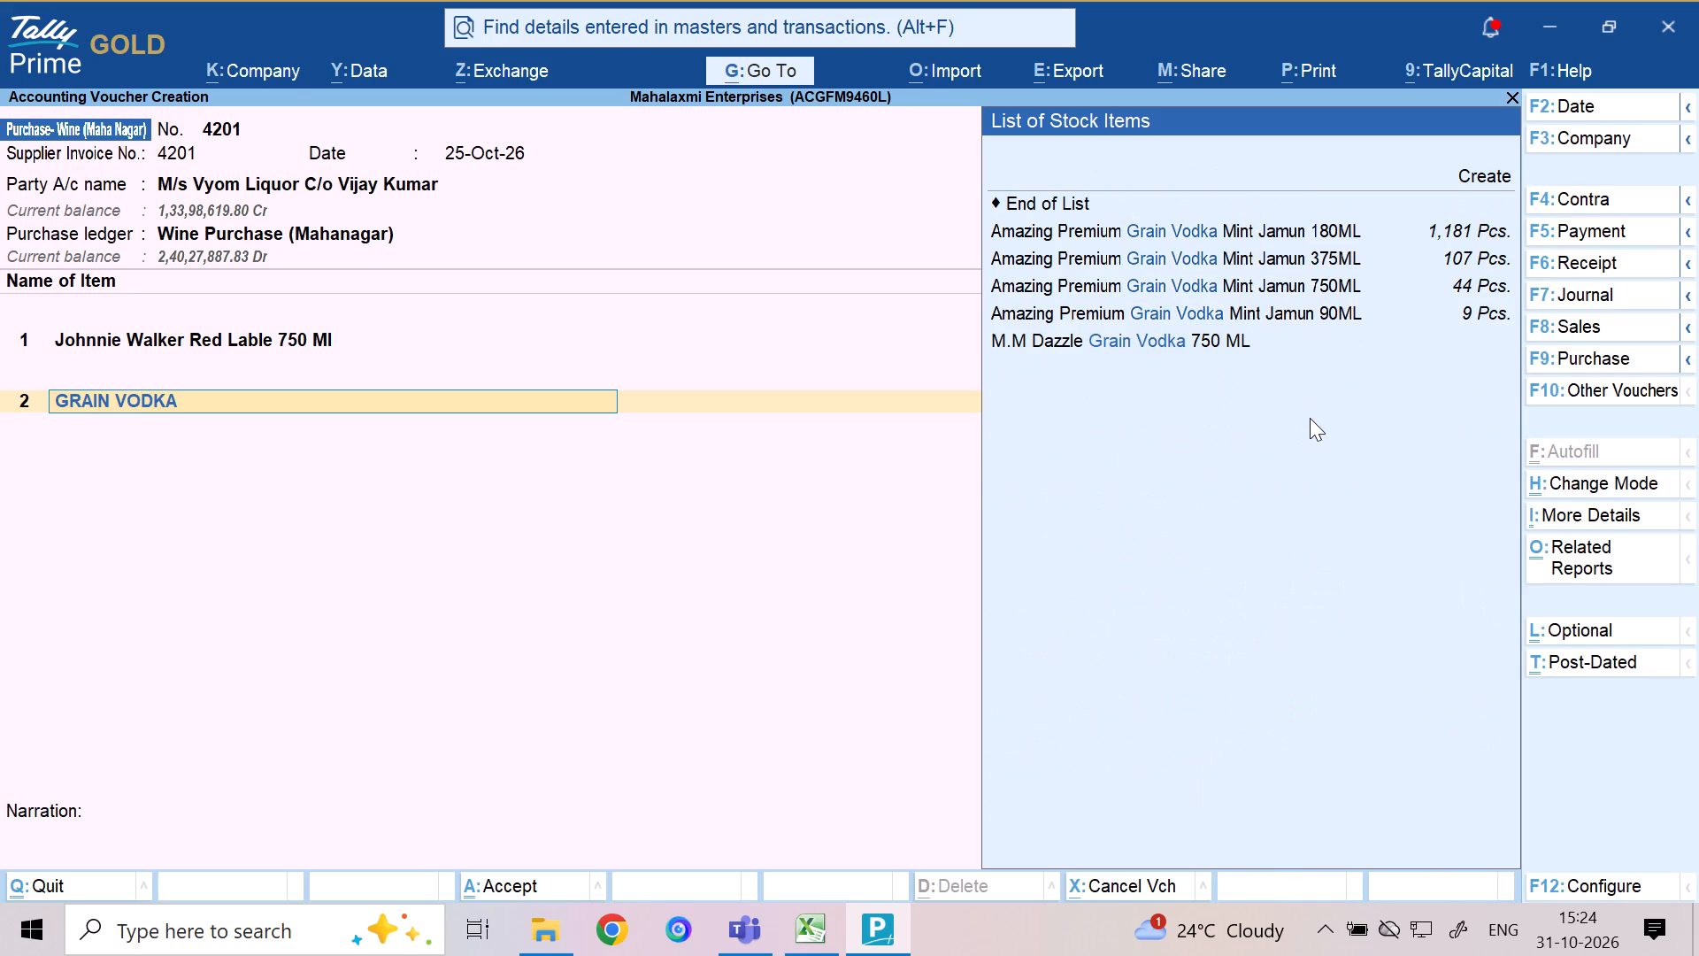
key(space)
text(MIN)
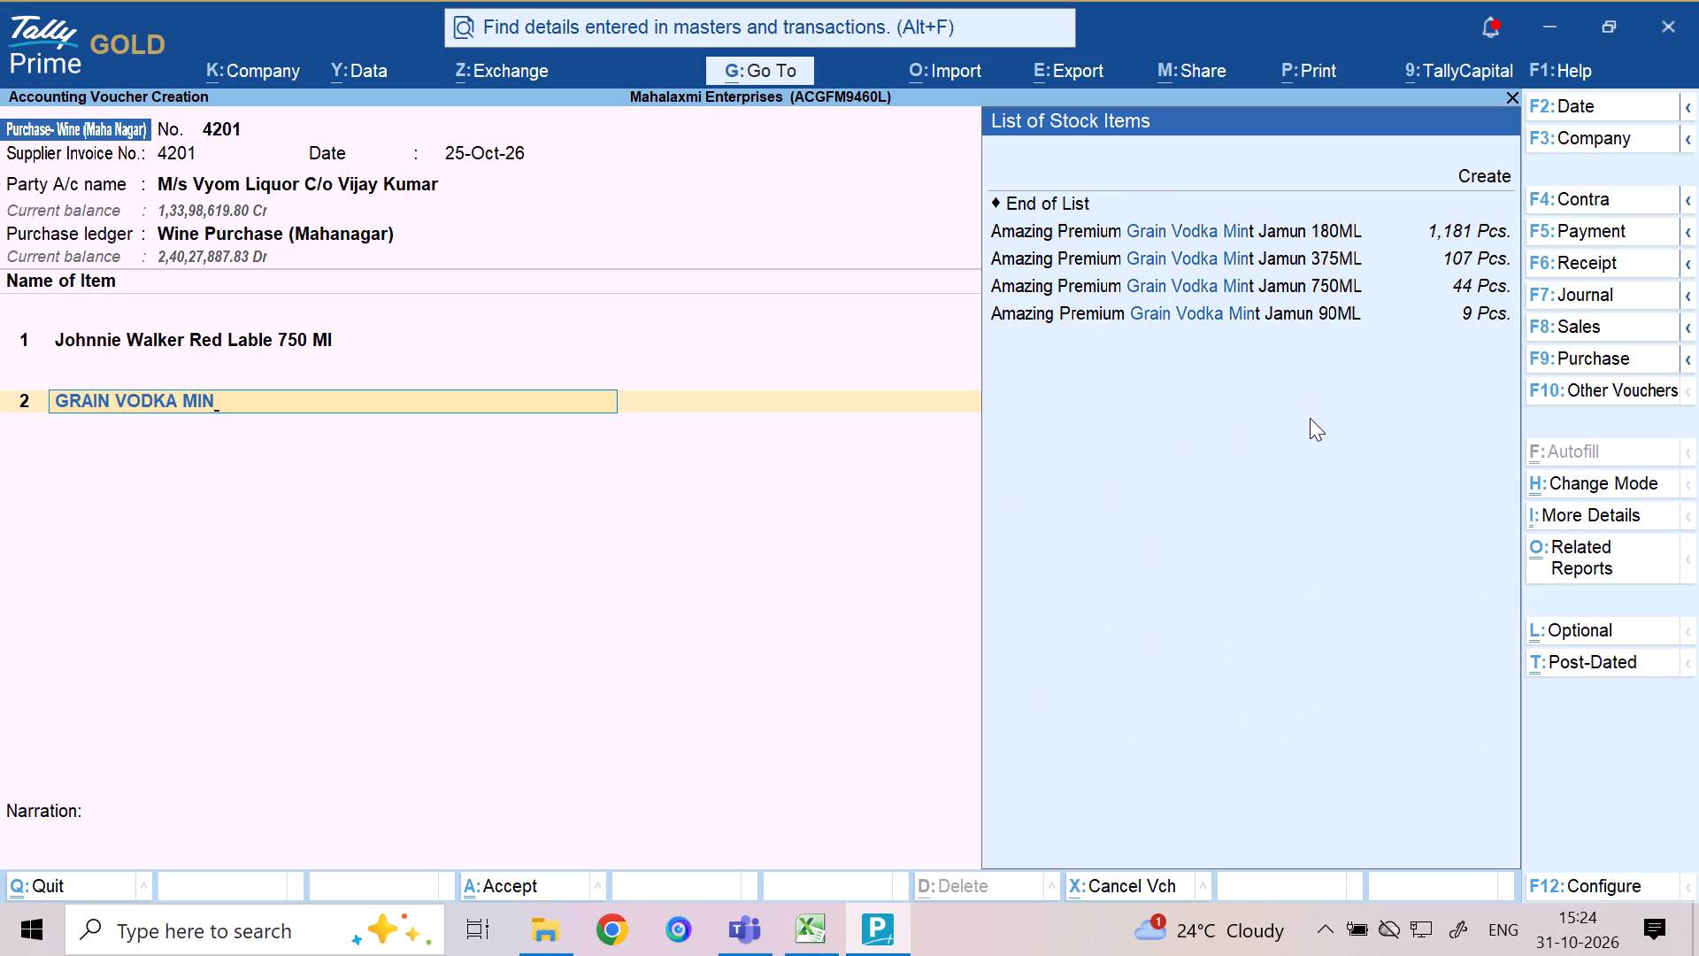
key(Down)
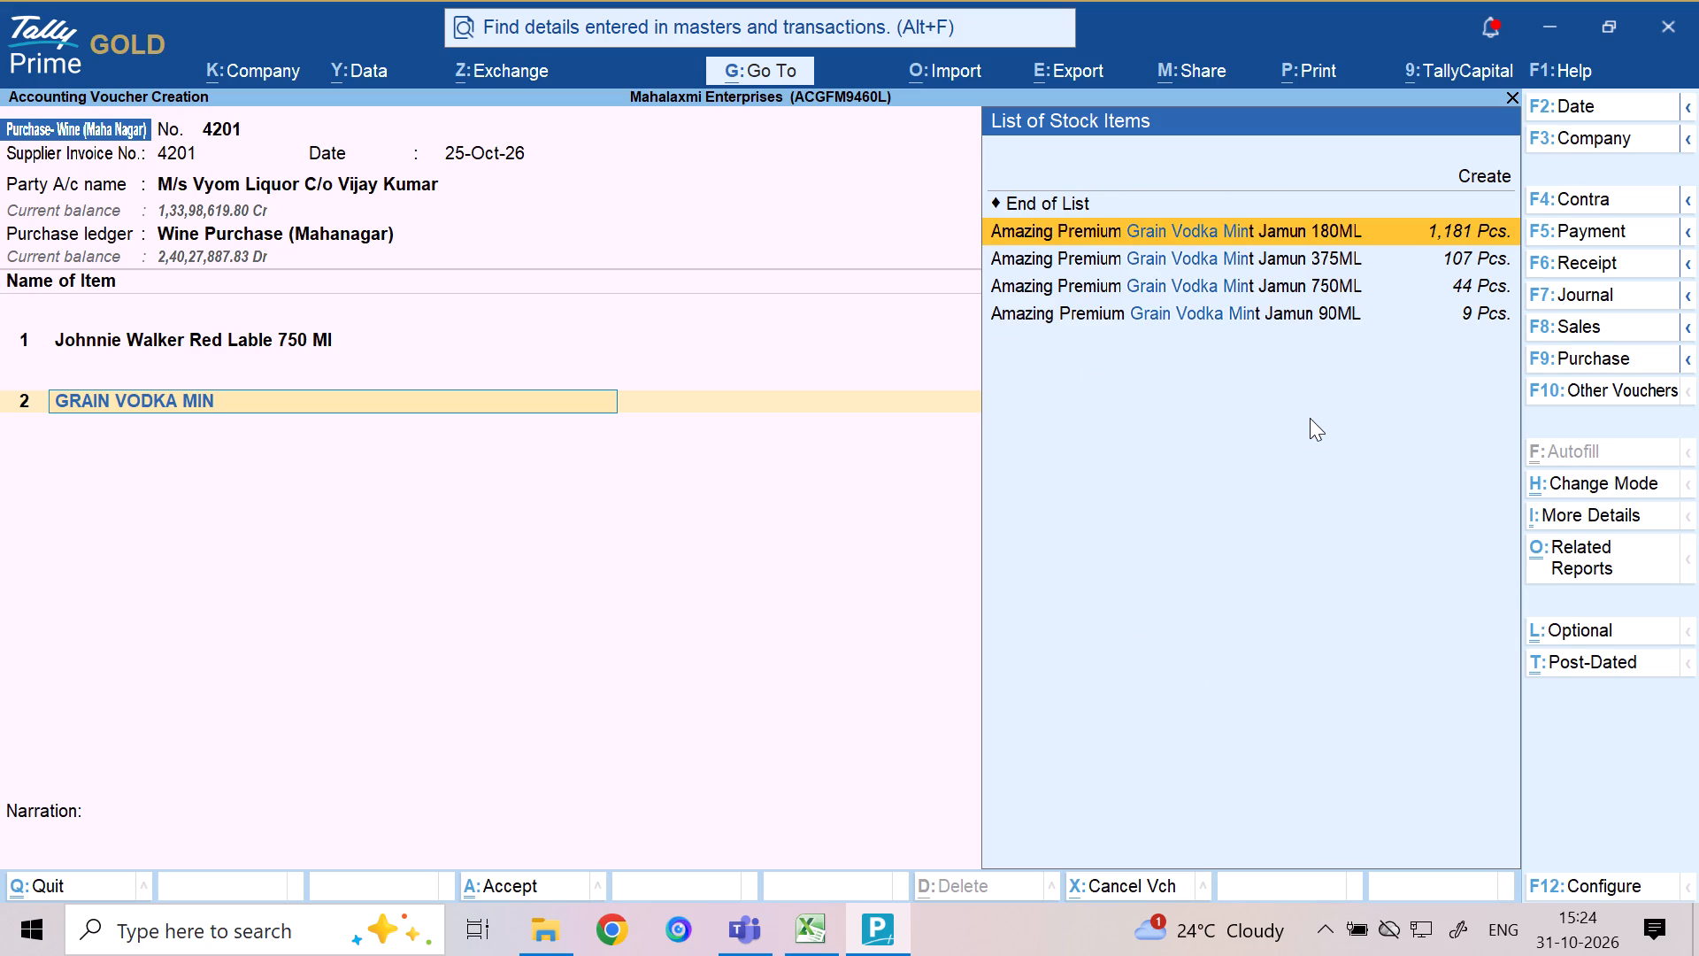
key(Return)
Allocate 48 Pcs. of the Amazing Premium Grain Vodka Mint Jamun 180ML to the Mahanagar FL godown, accepting the prefilled rate and amount.
key(m)
key(Return)
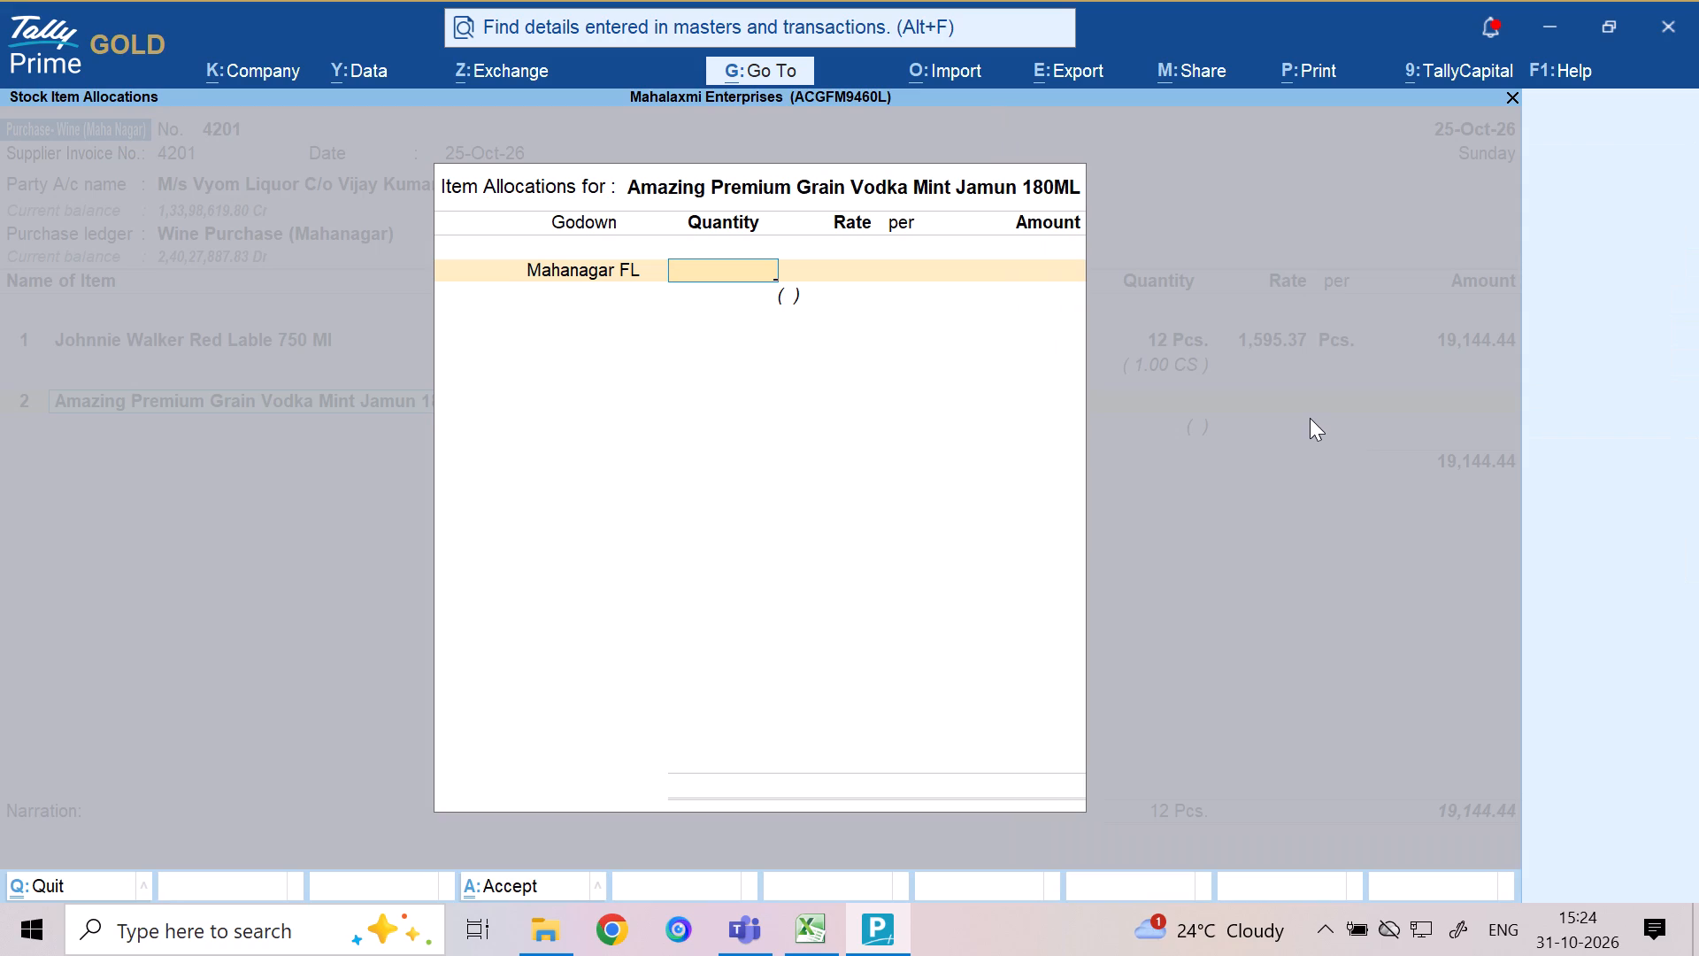
text(48)
key(Return)
key(Return)
key(Return)
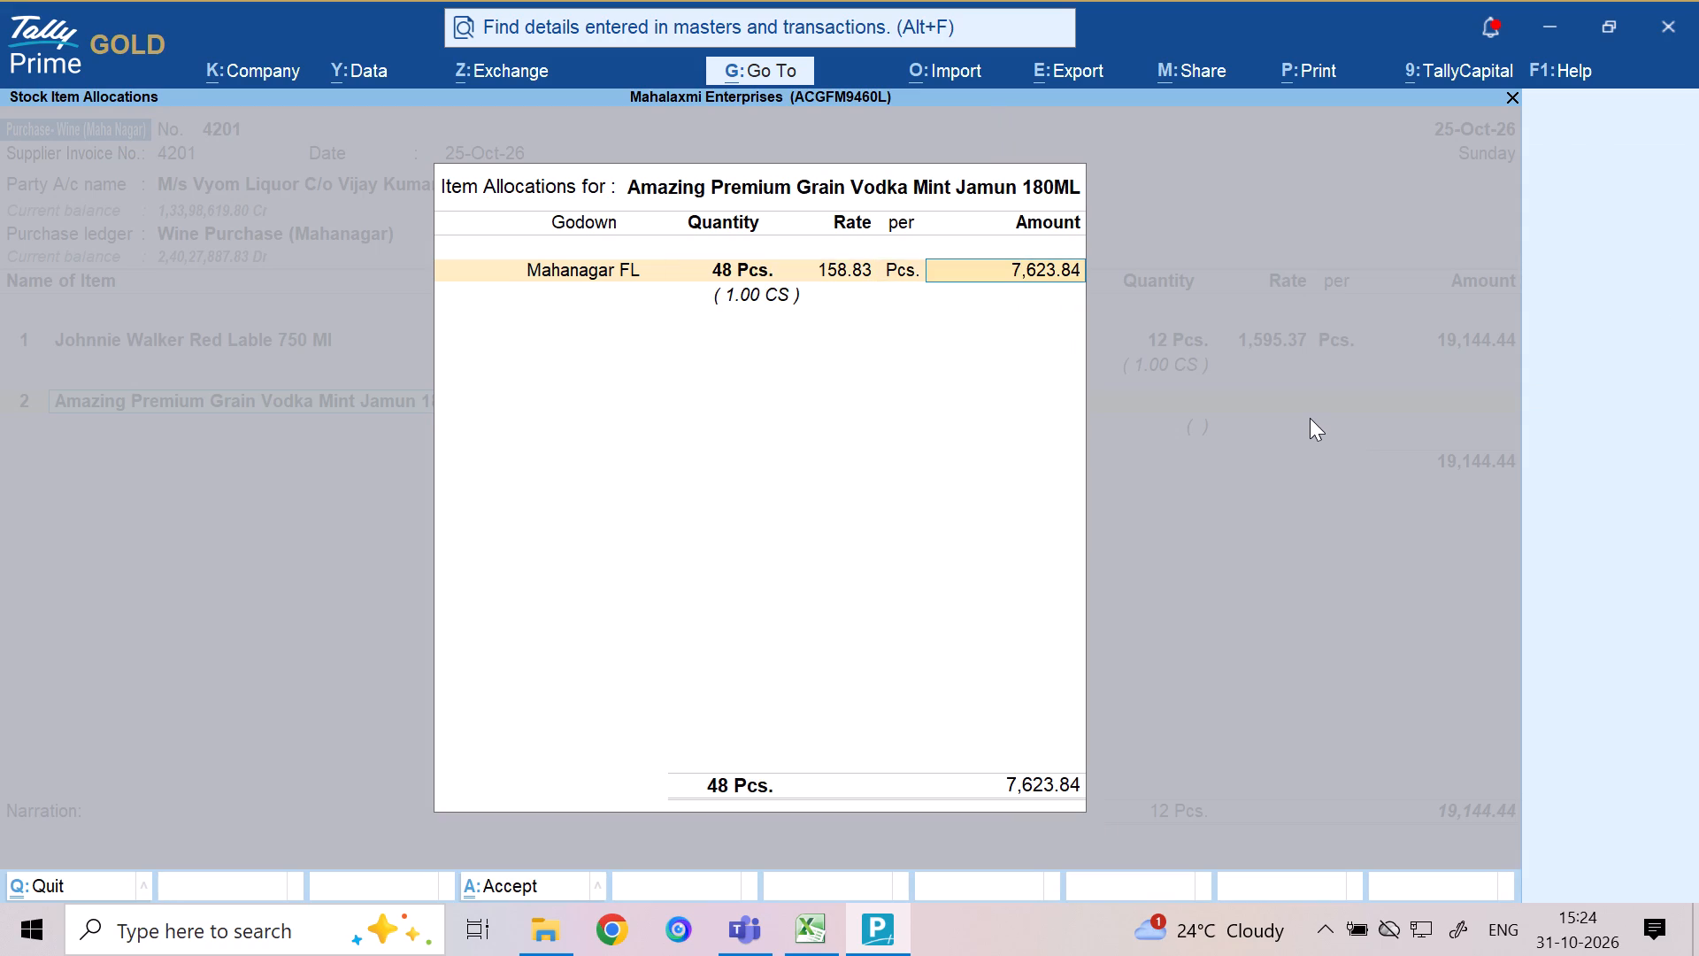
key(Return)
key(Return)
key(Return)
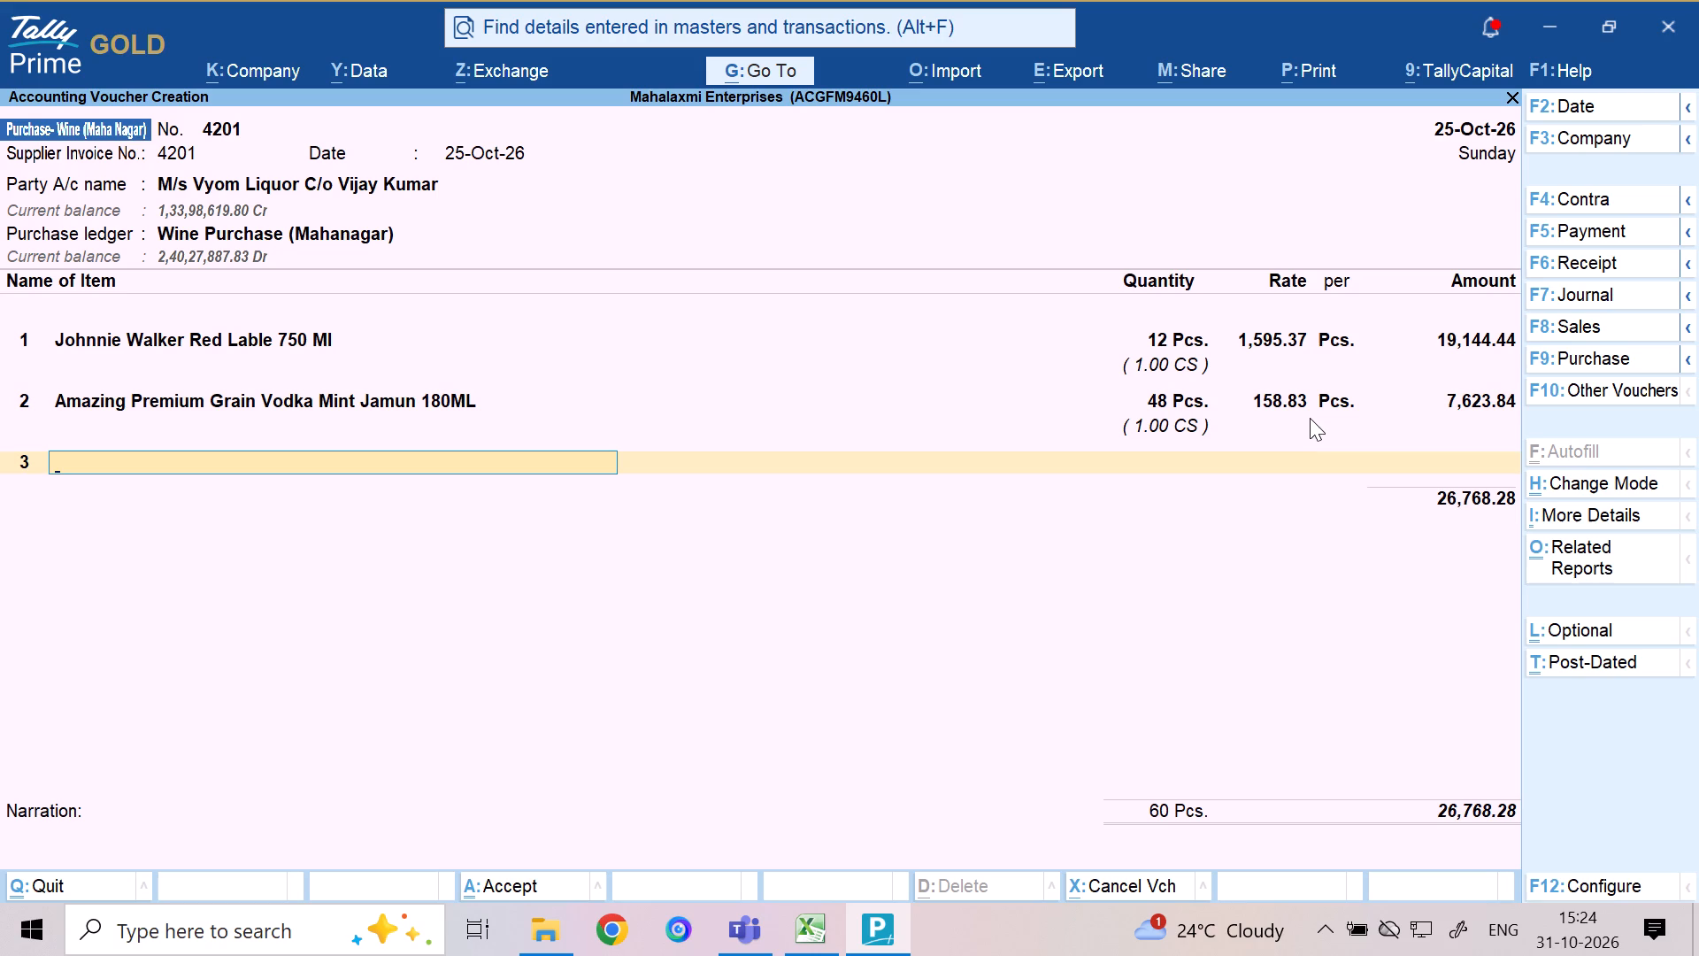
Select Smirnoff Vodka 750 Ml as the voucher's third stock item.
text(SMIRNOFF)
key(space)
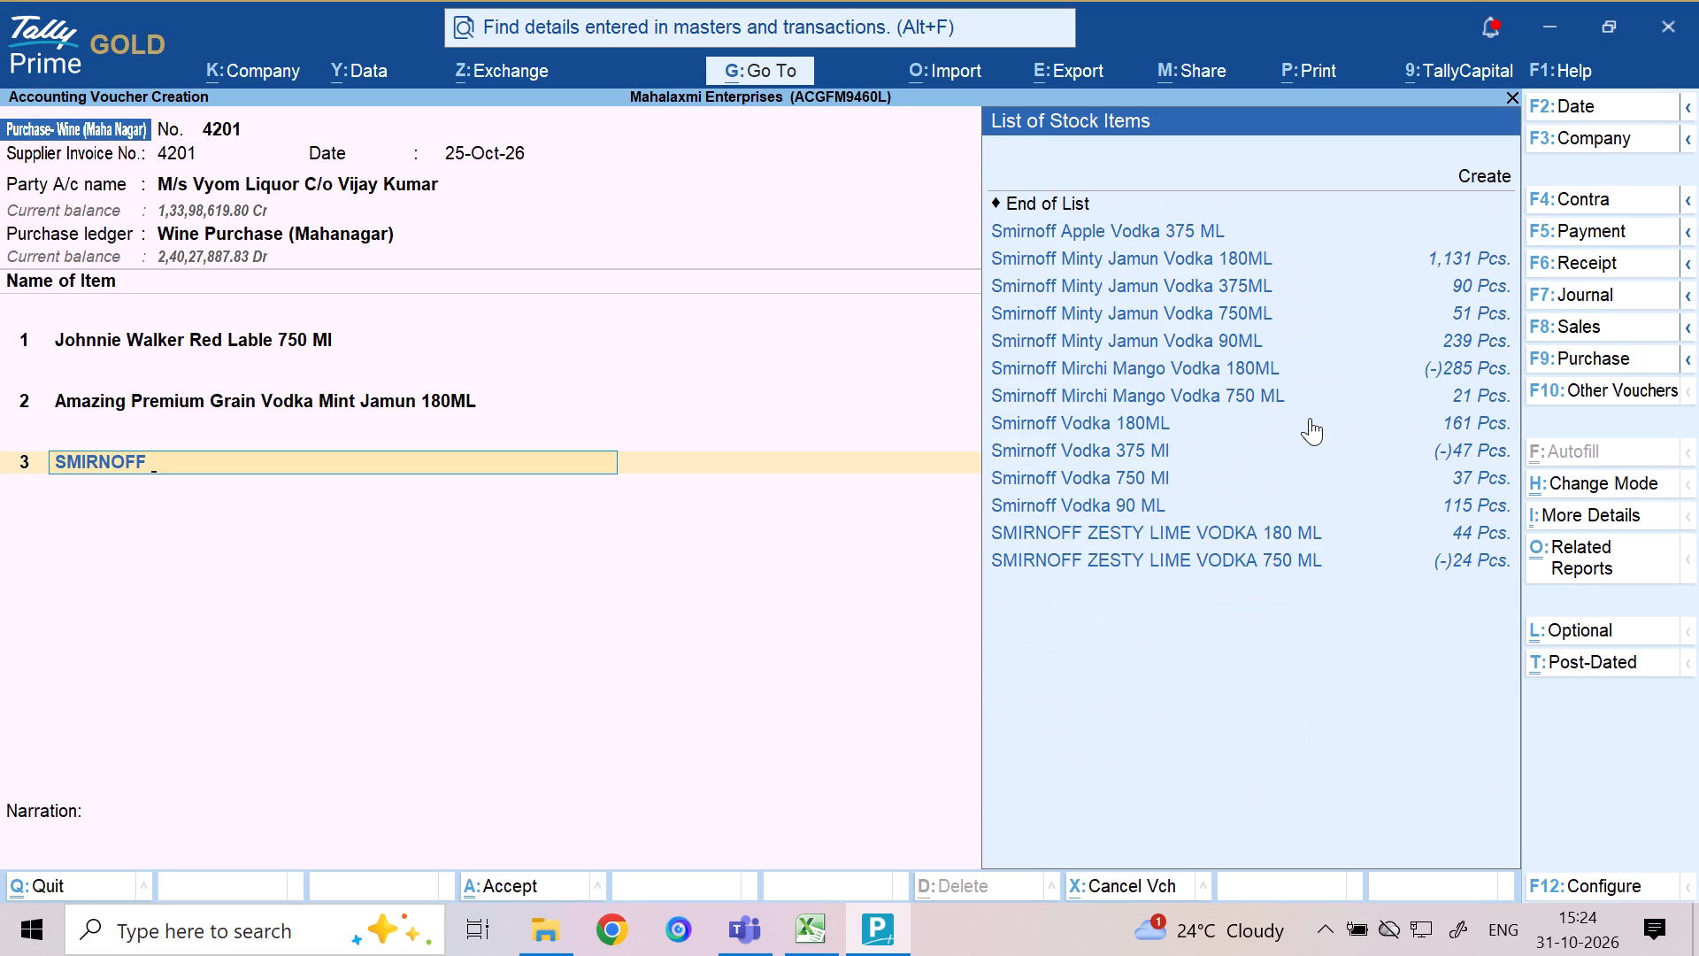
text(VO)
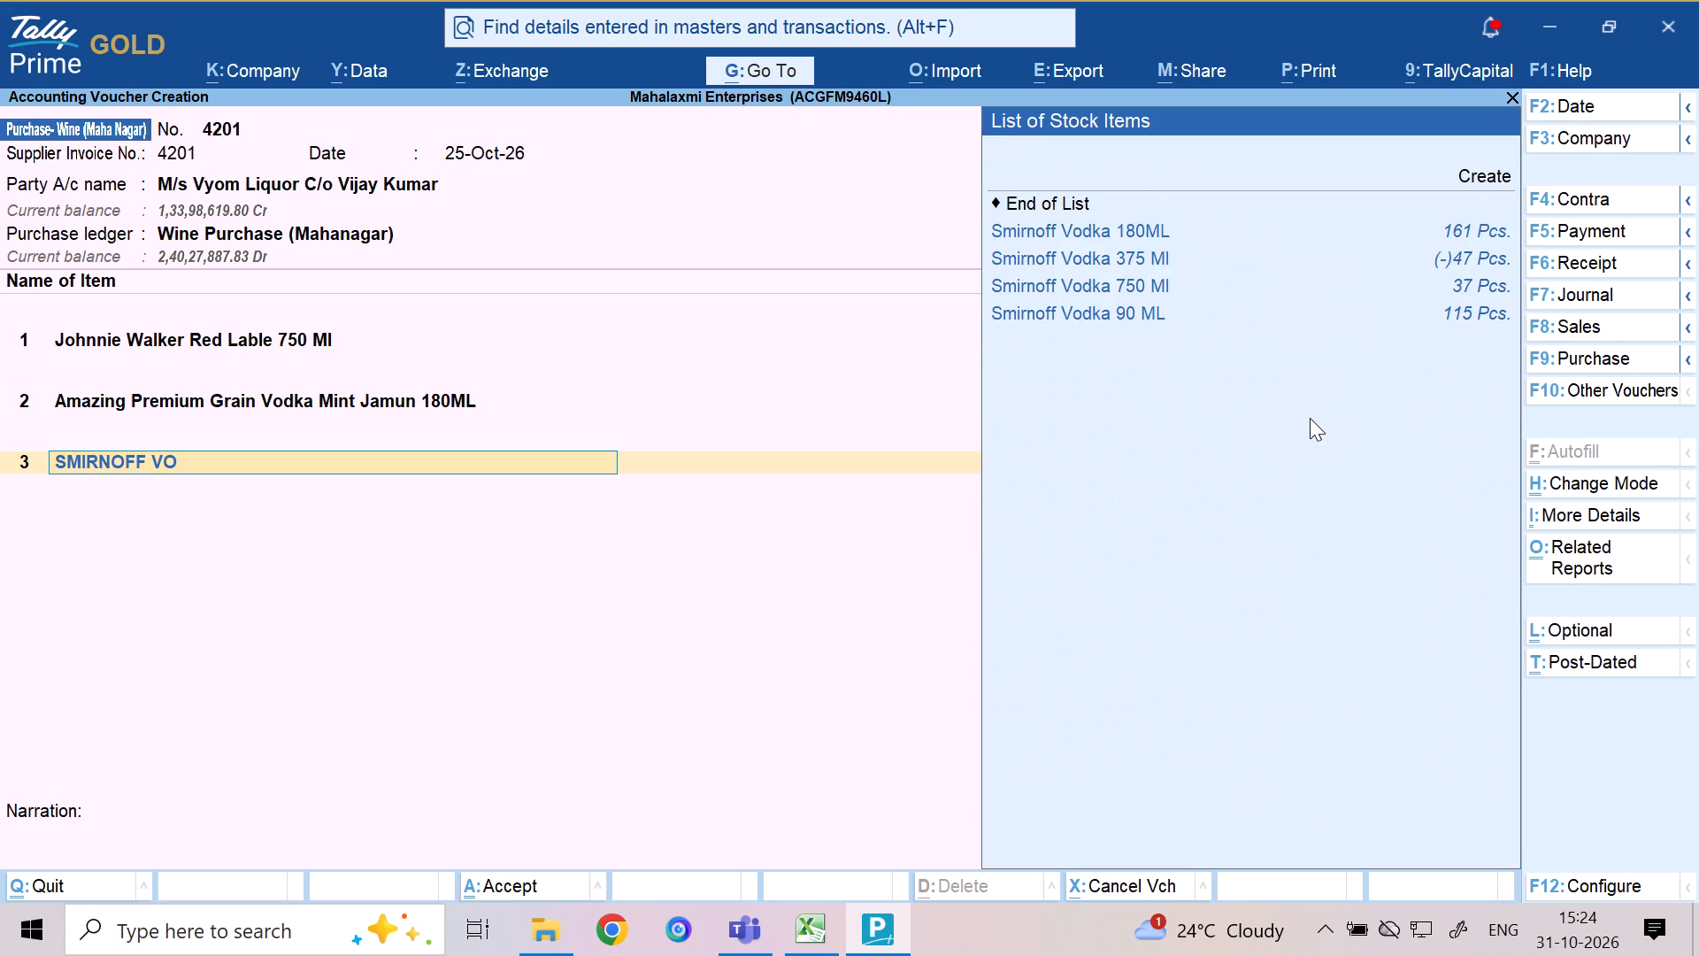
key(Down)
key(Down)
key(Down)
key(Return)
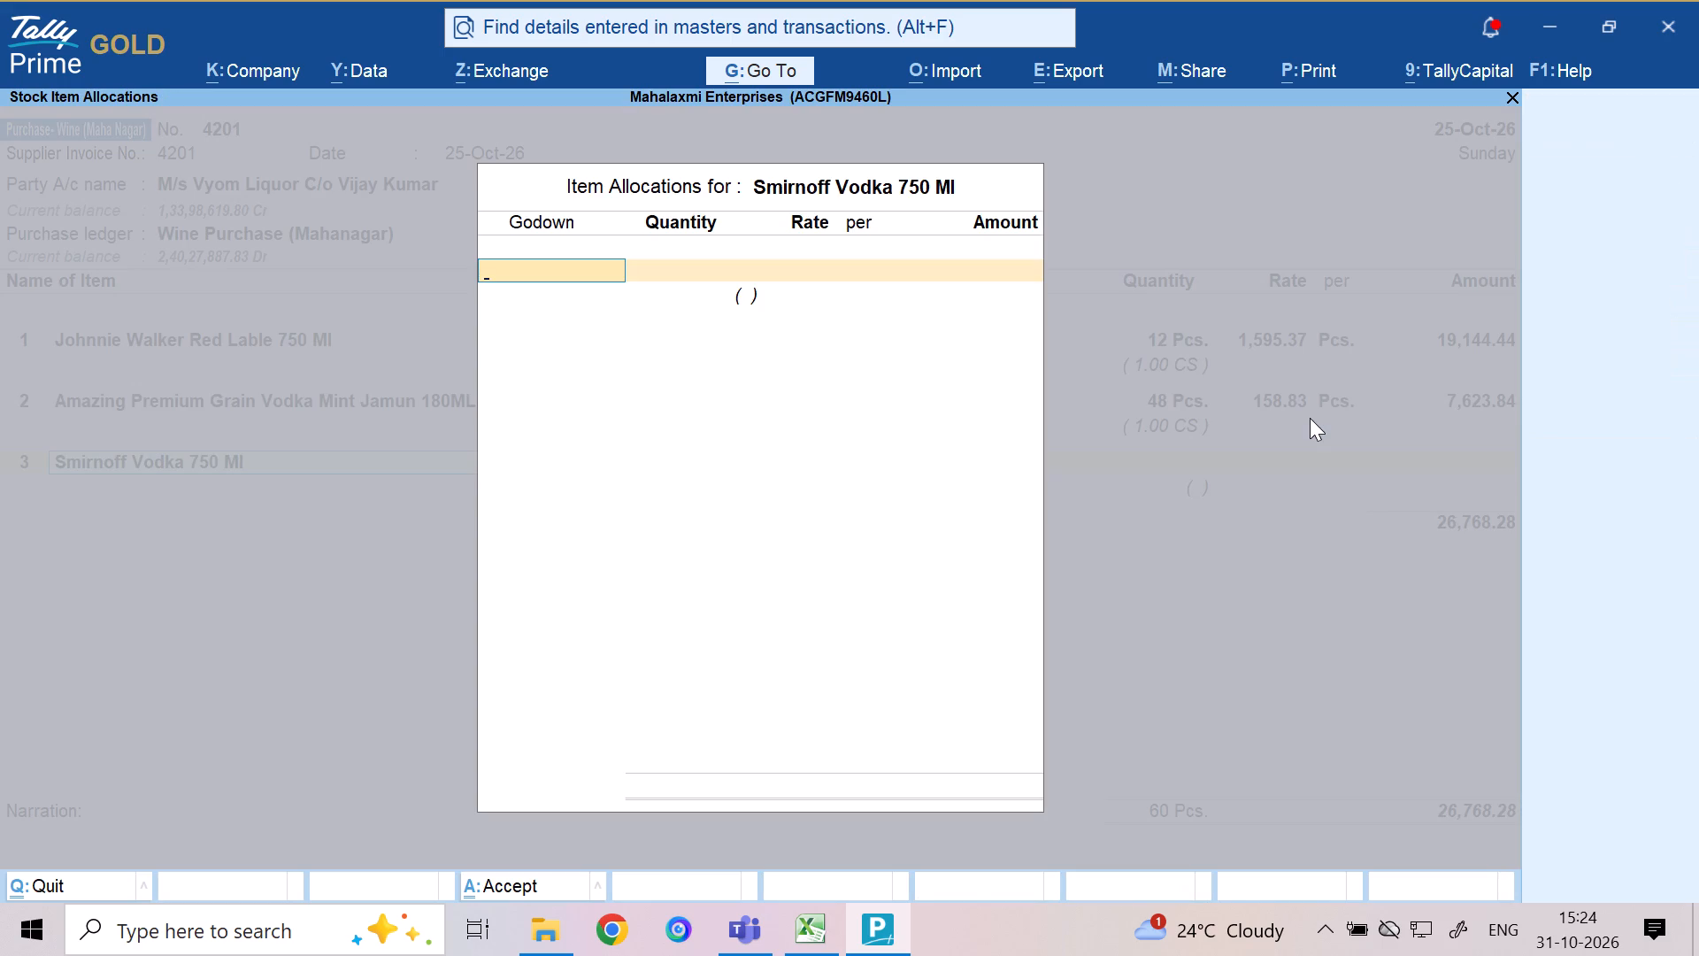
Allocate 12 Pcs. of the Smirnoff Vodka 750 Ml to the Mahanagar FL godown, accepting the prefilled rate and amount.
key(m)
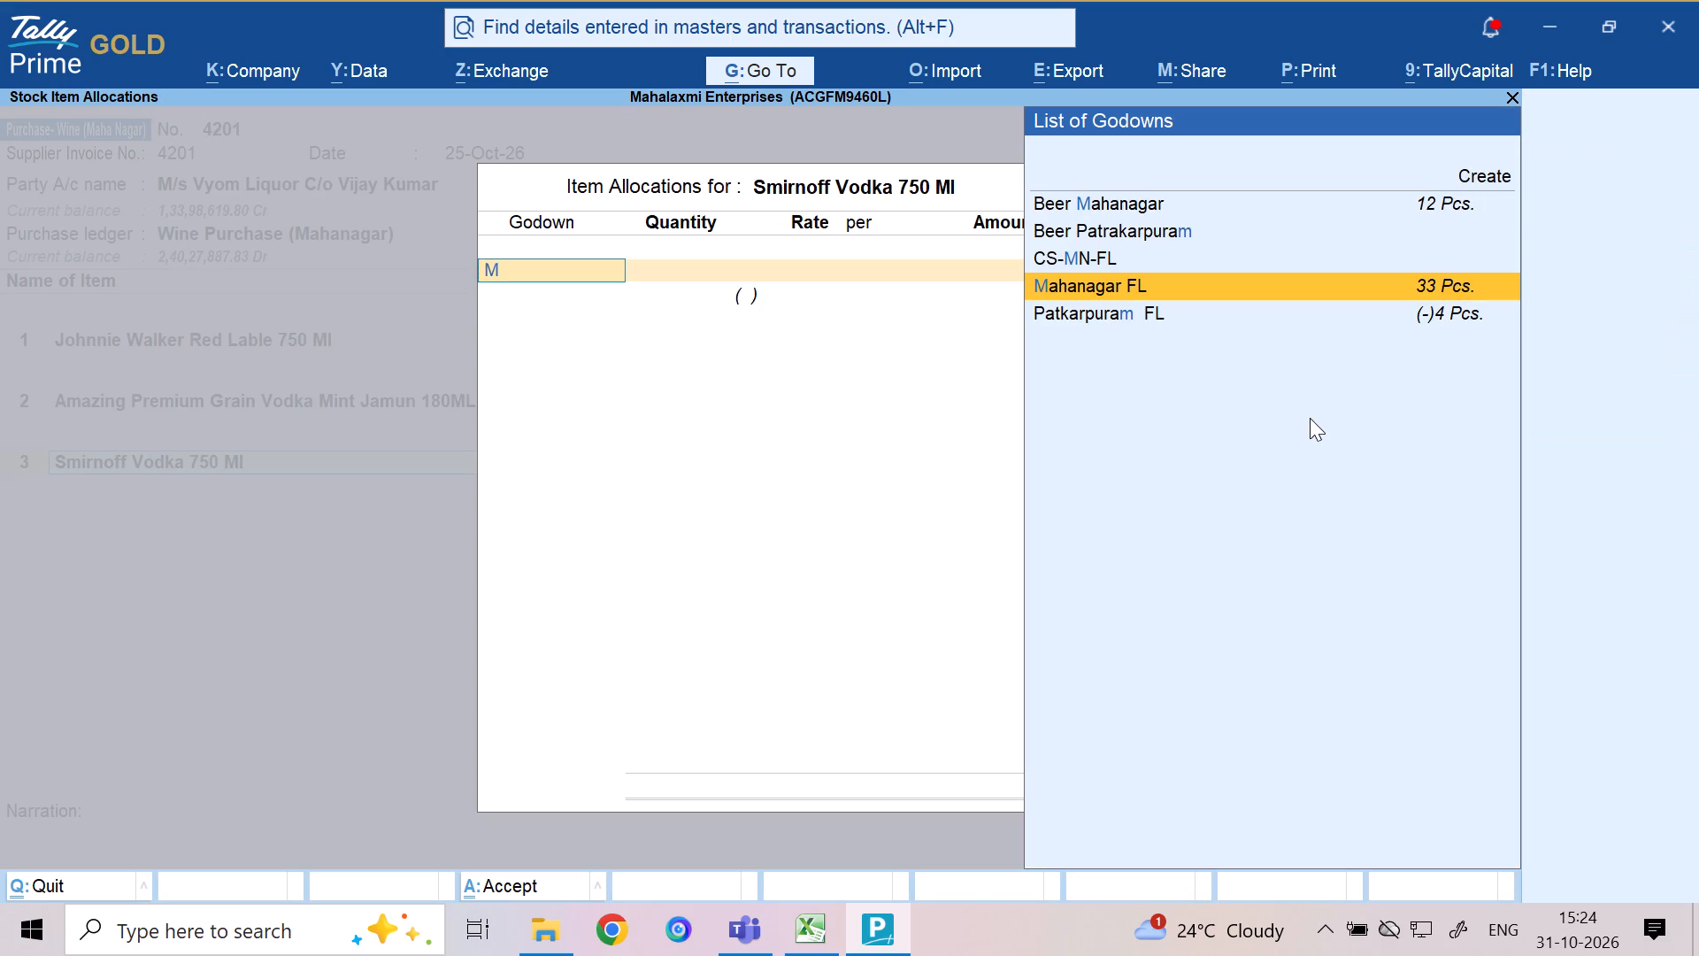
key(Down)
key(Up)
key(Return)
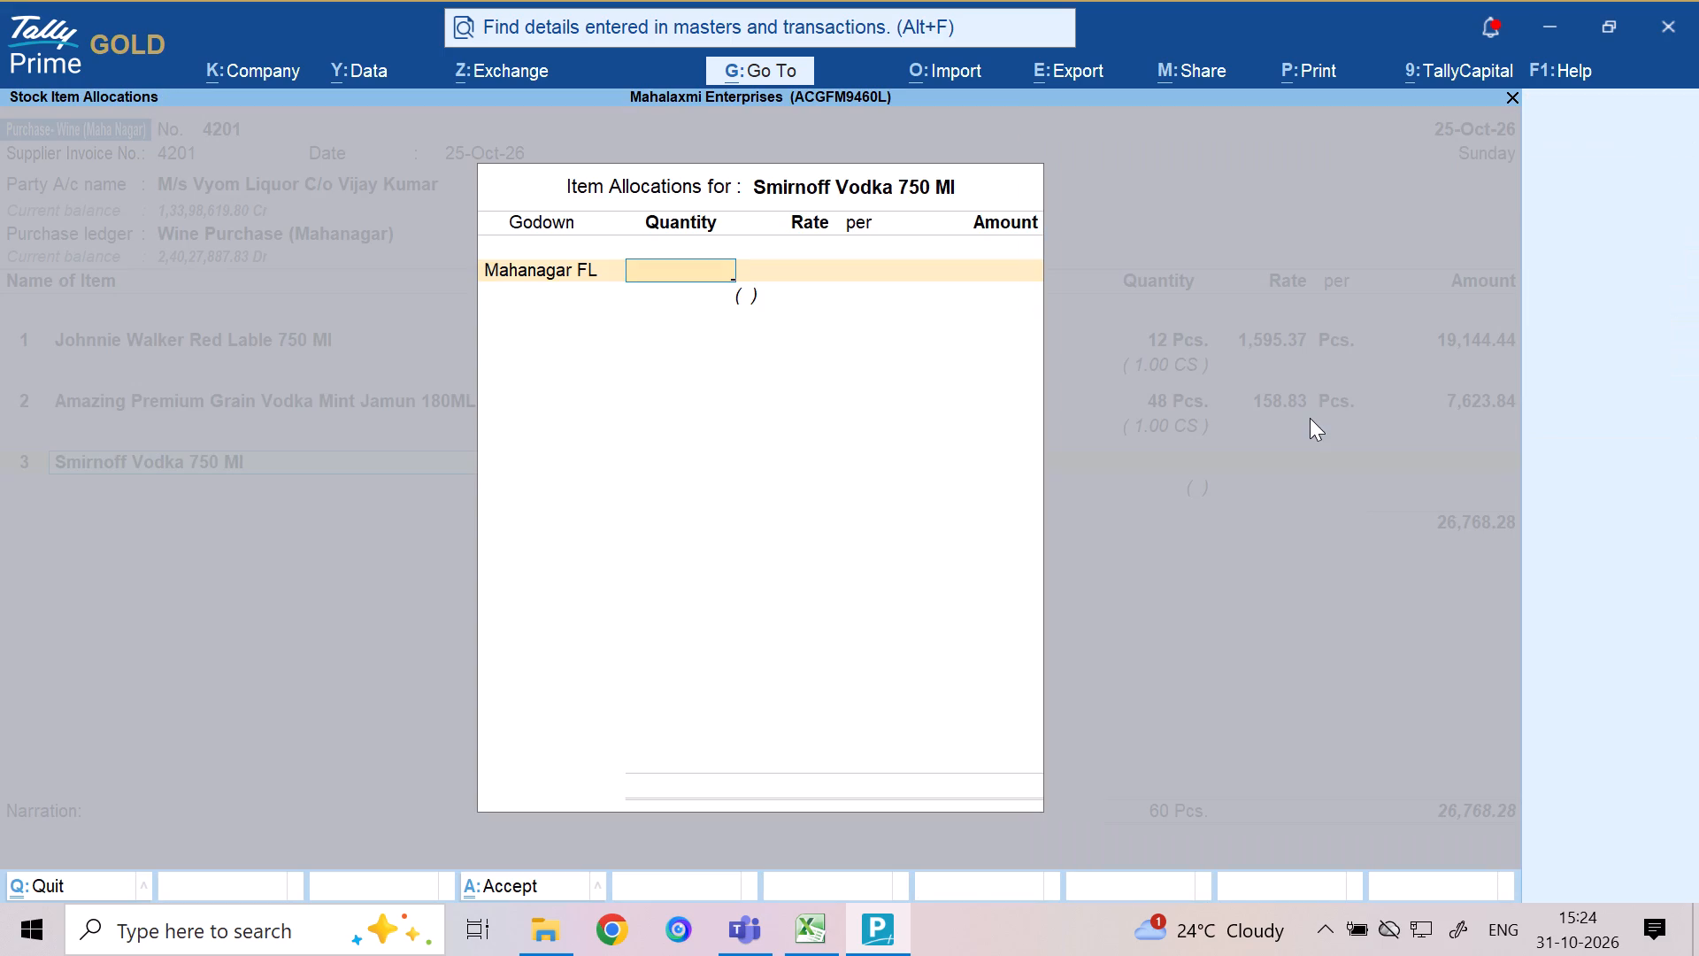
text(12)
key(Return)
key(Return)
key(Return)
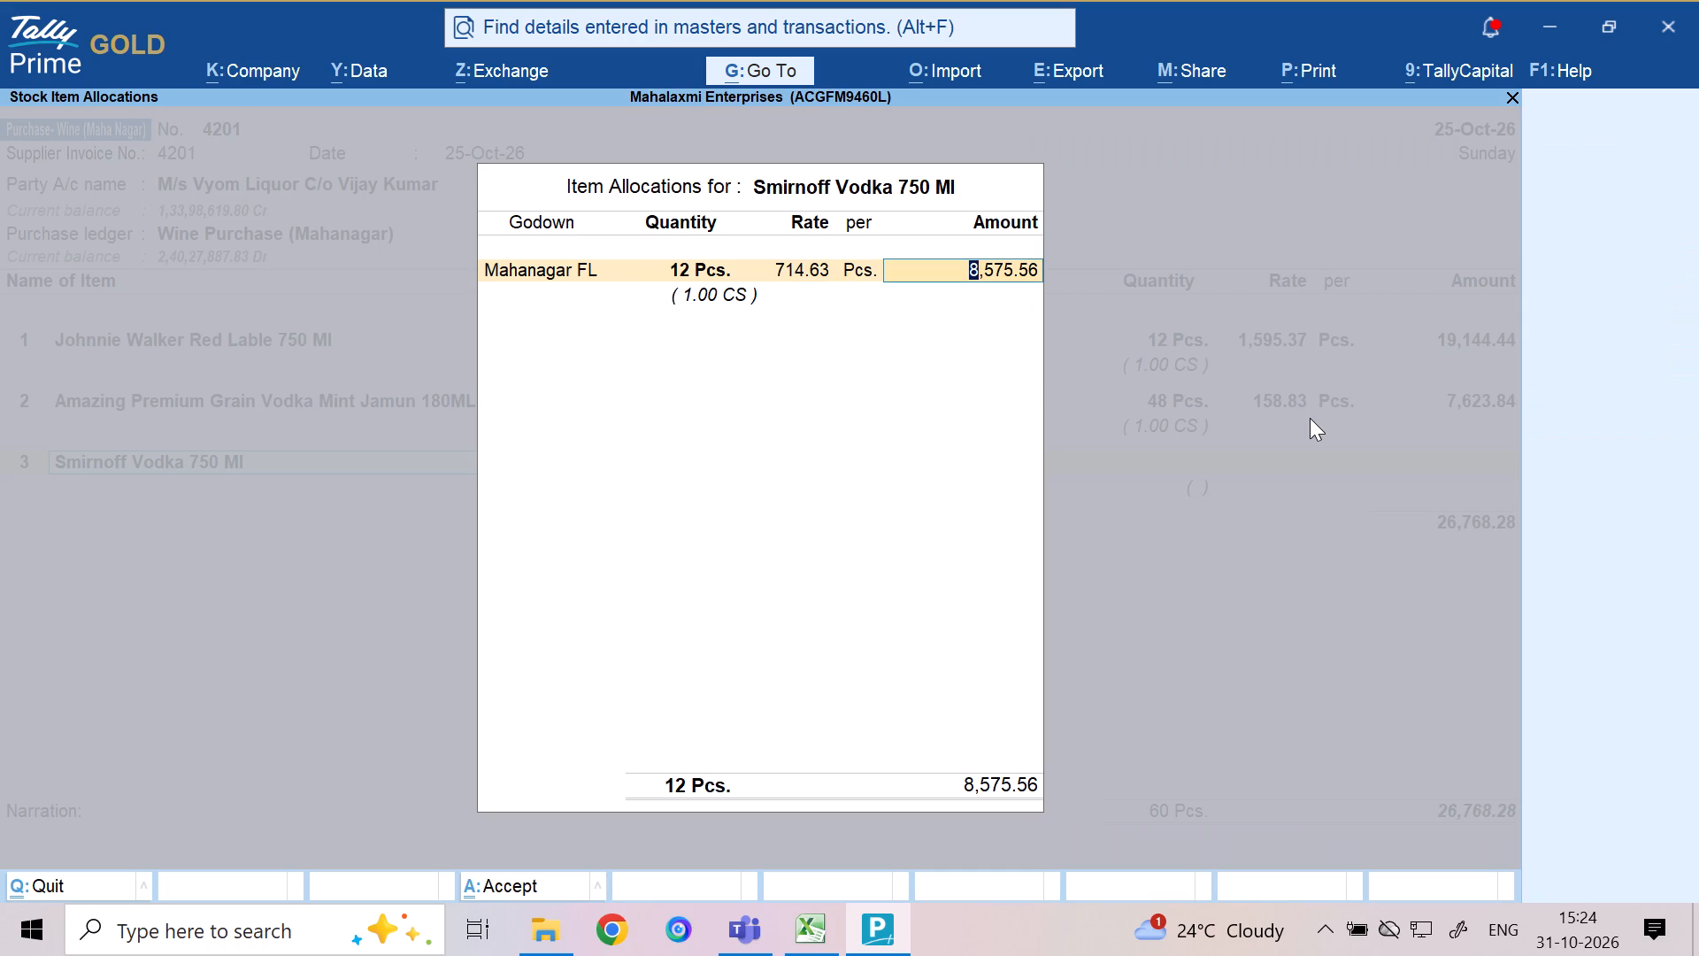
key(Return)
key(Return)
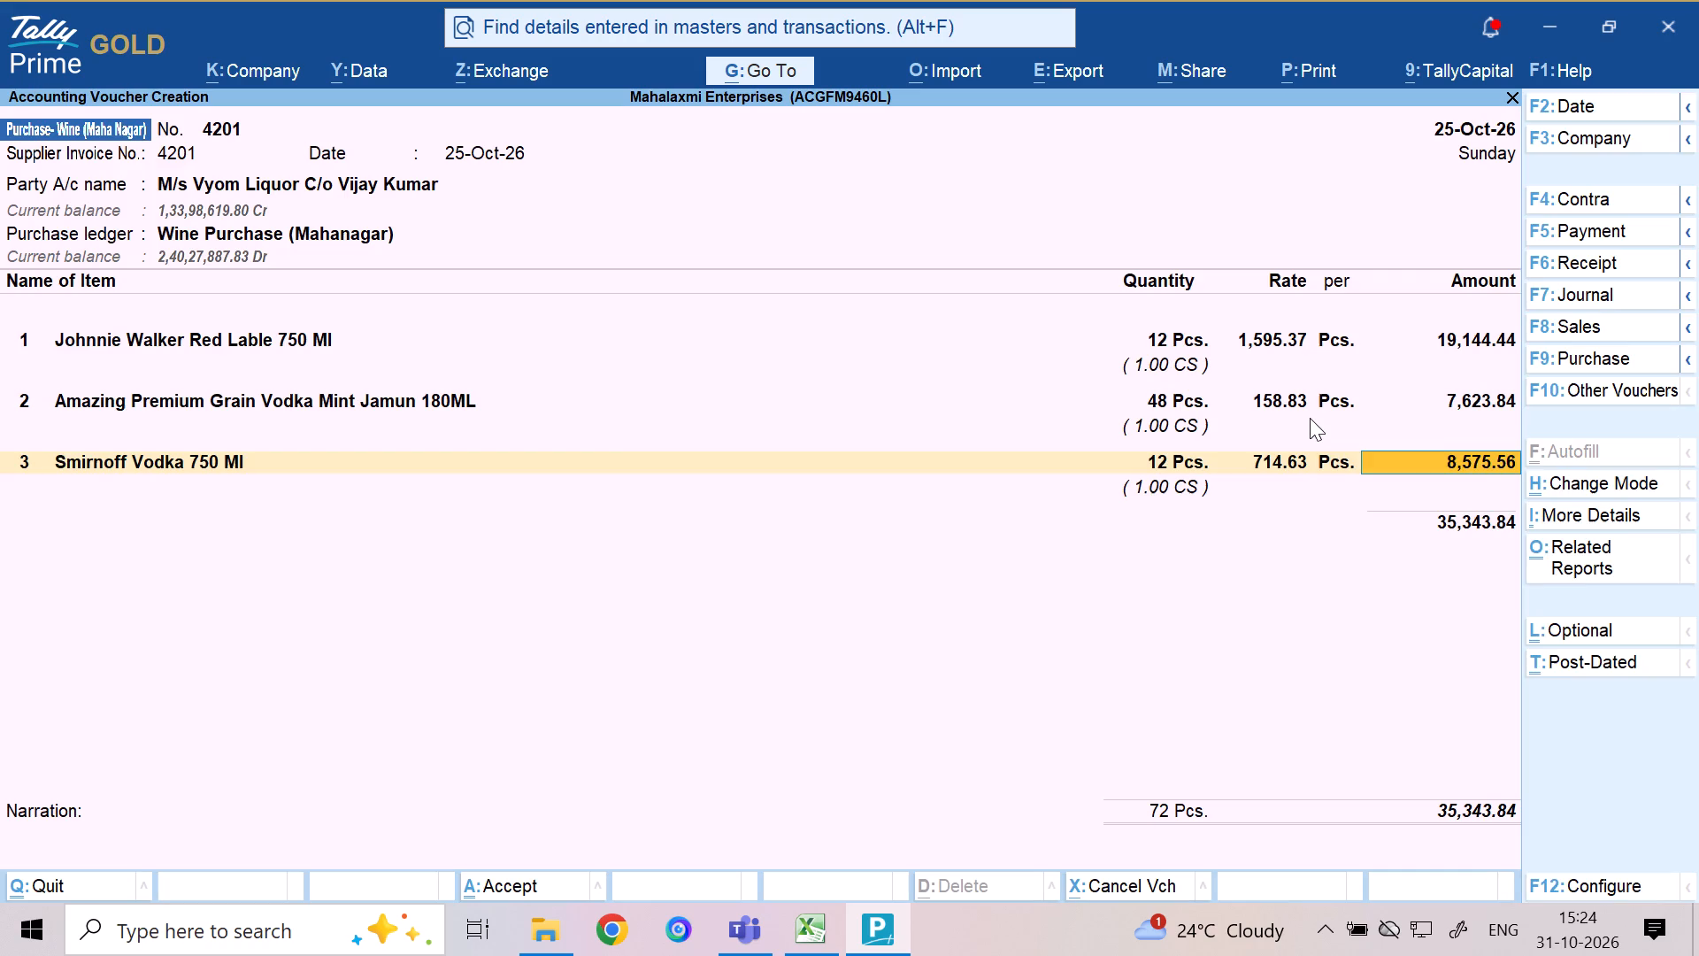
key(Return)
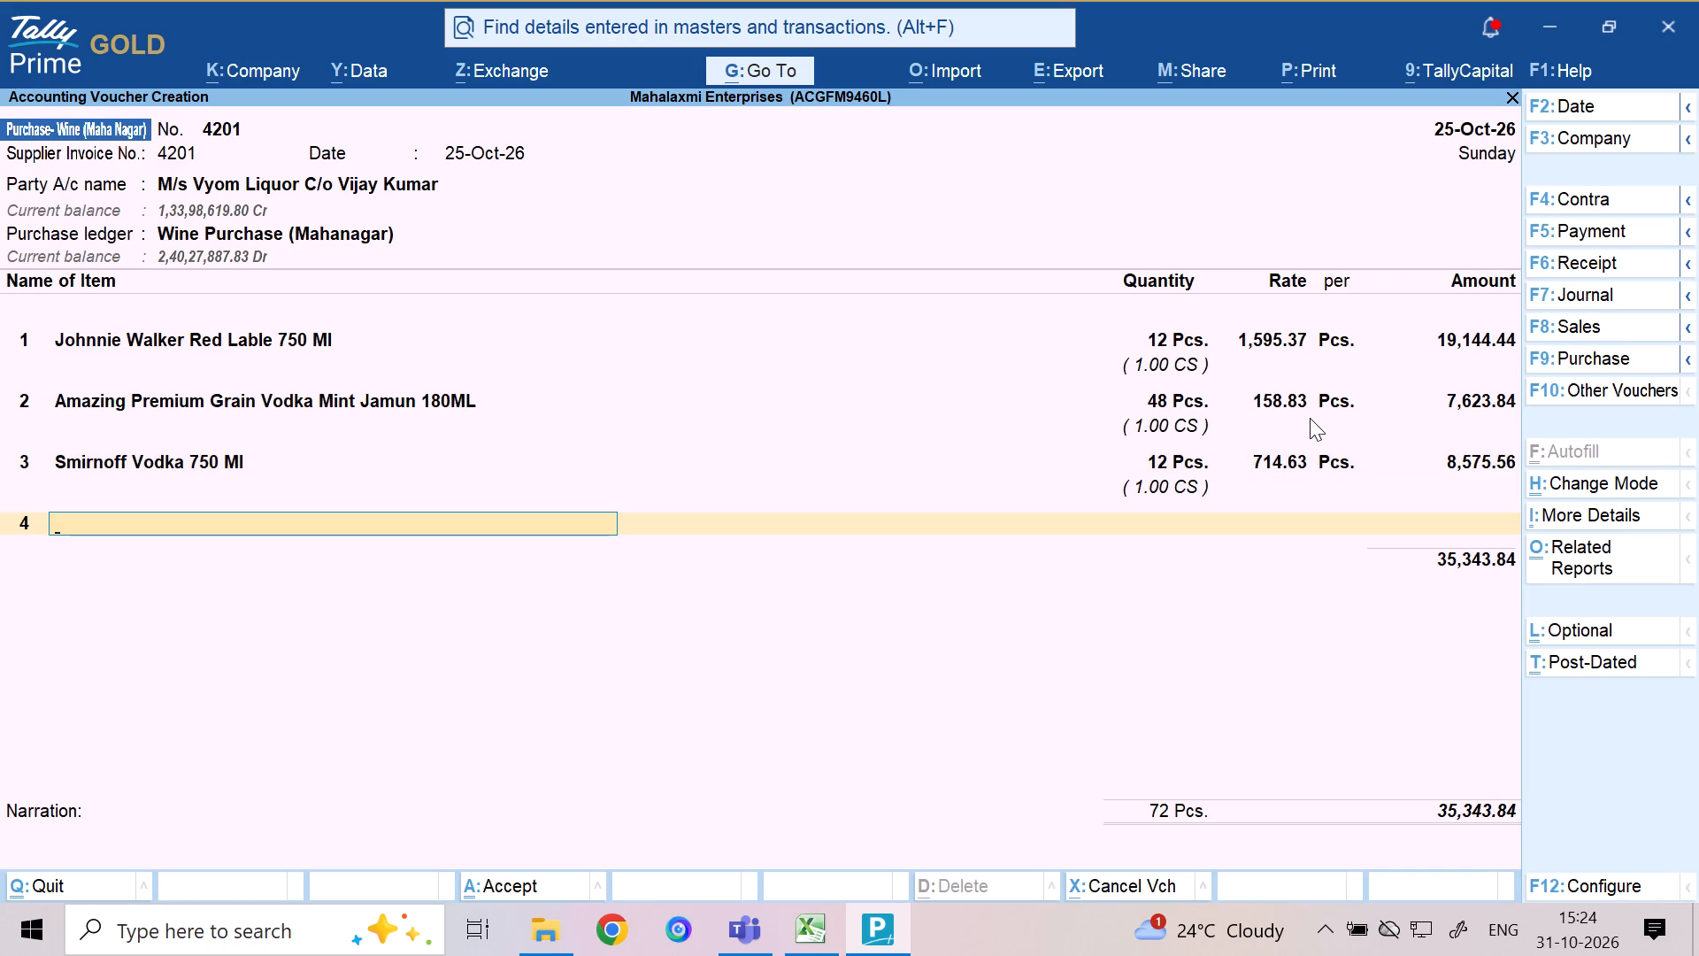
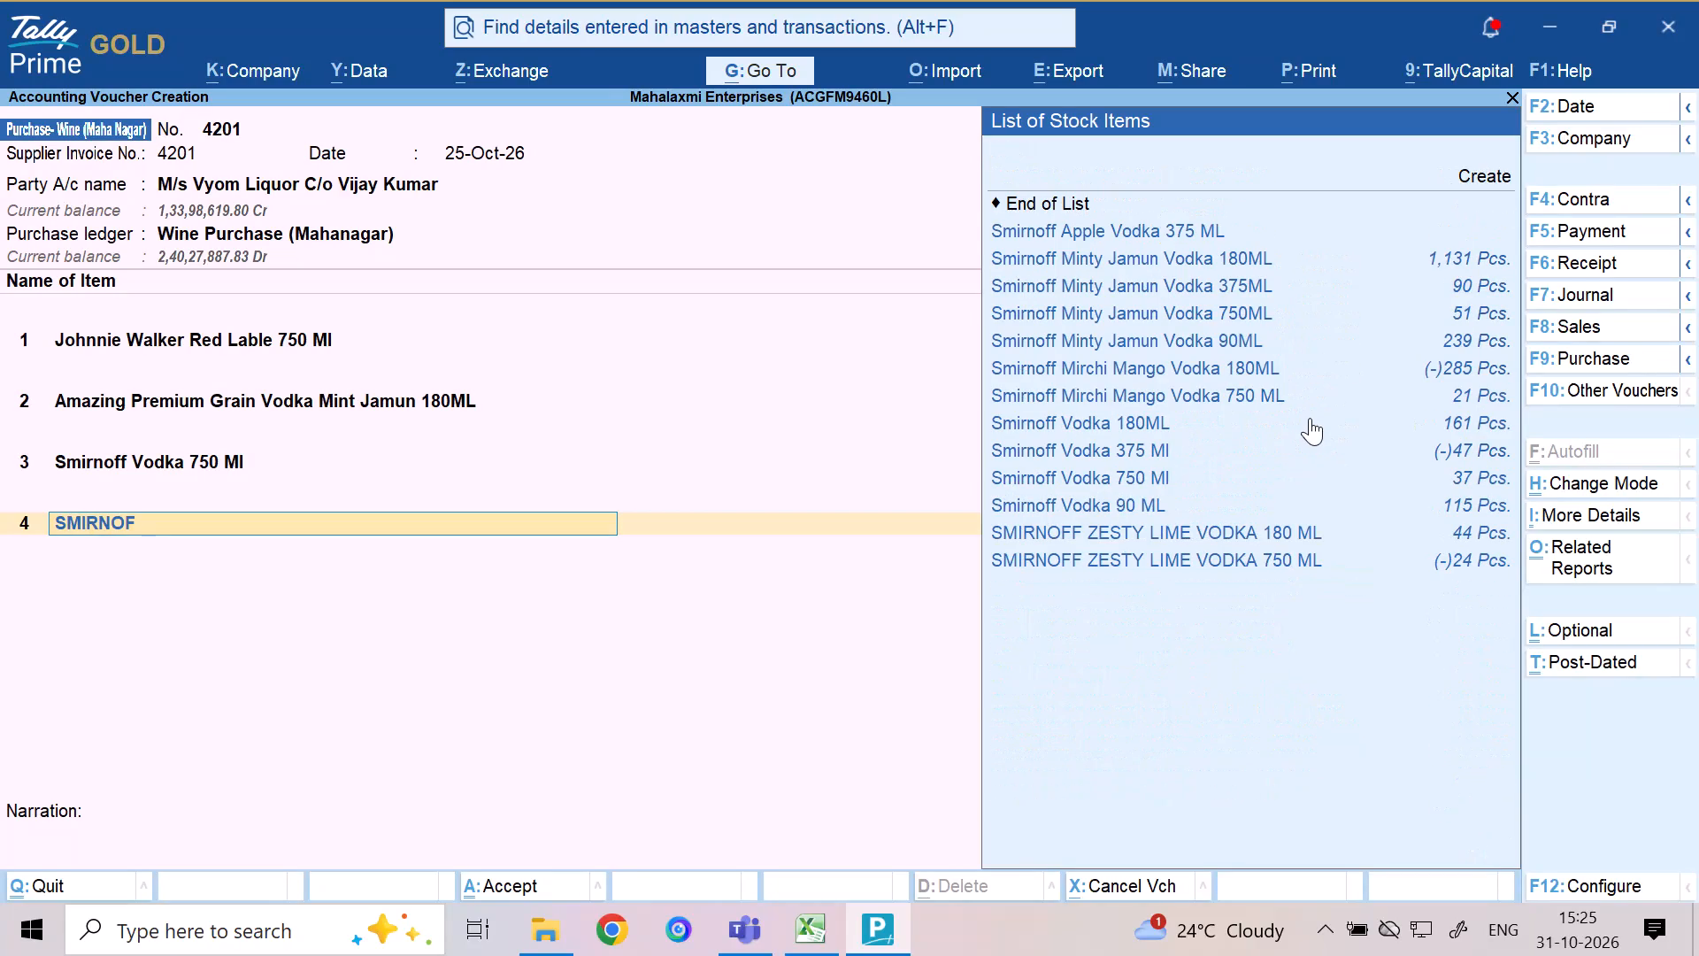
Select Smirnoff Vodka 375 Ml as the voucher's fourth stock item.
text(F)
key(space)
key(v)
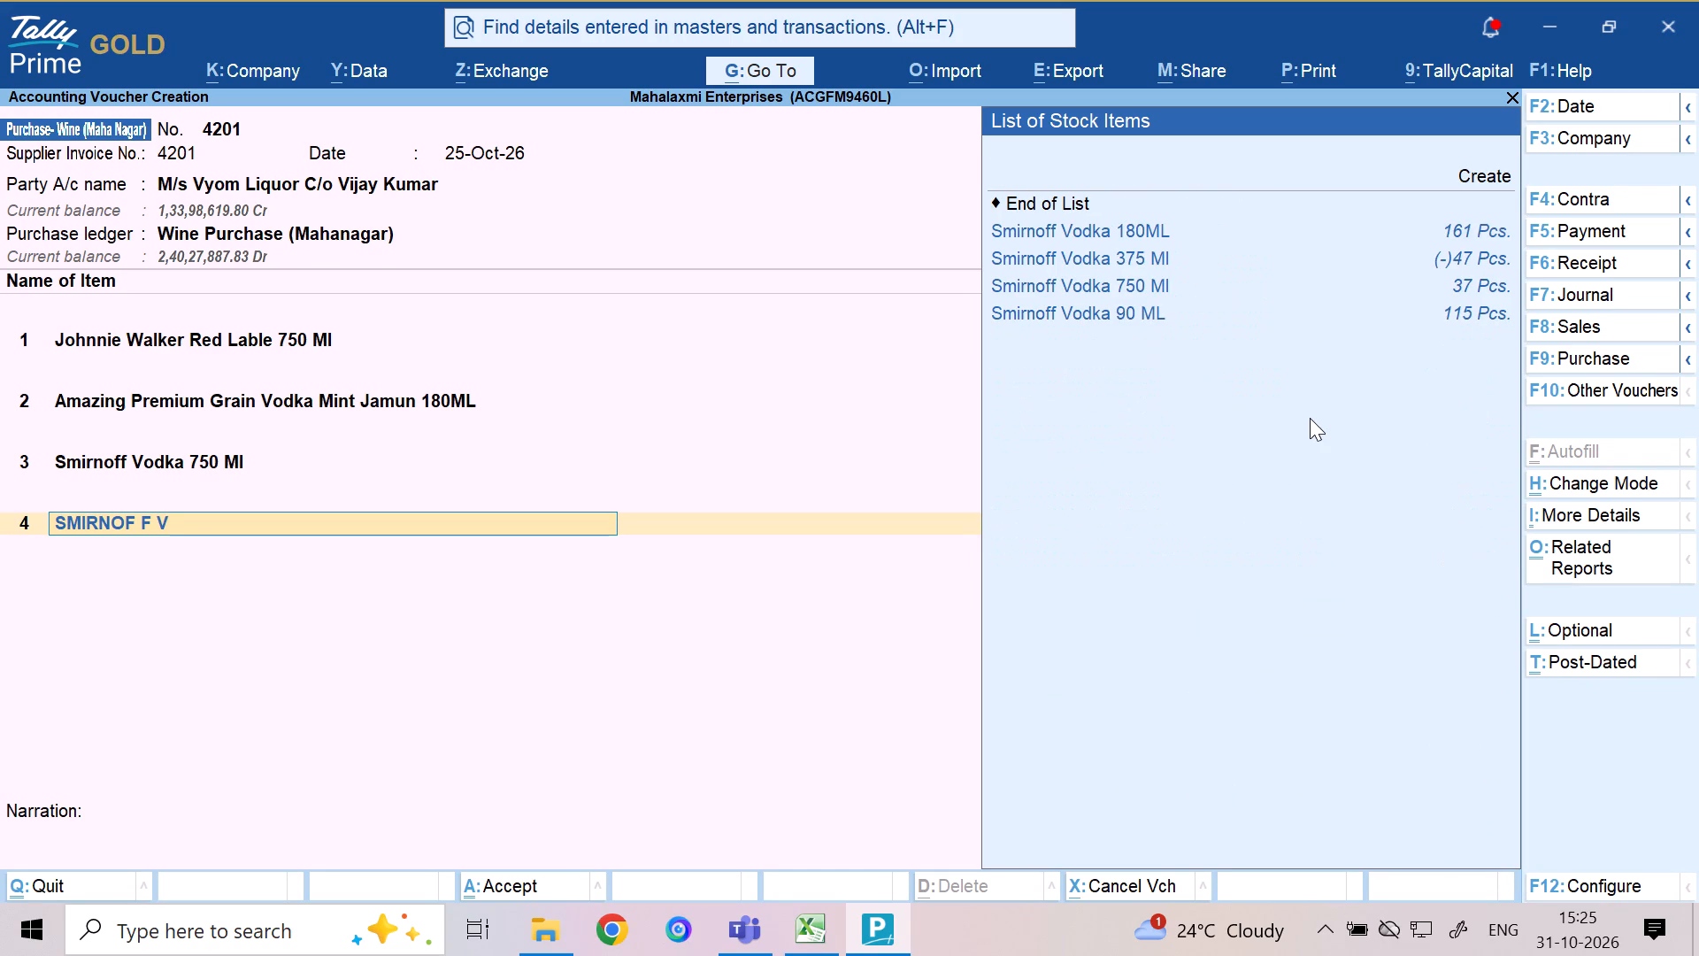
key(Down)
key(Down)
key(Return)
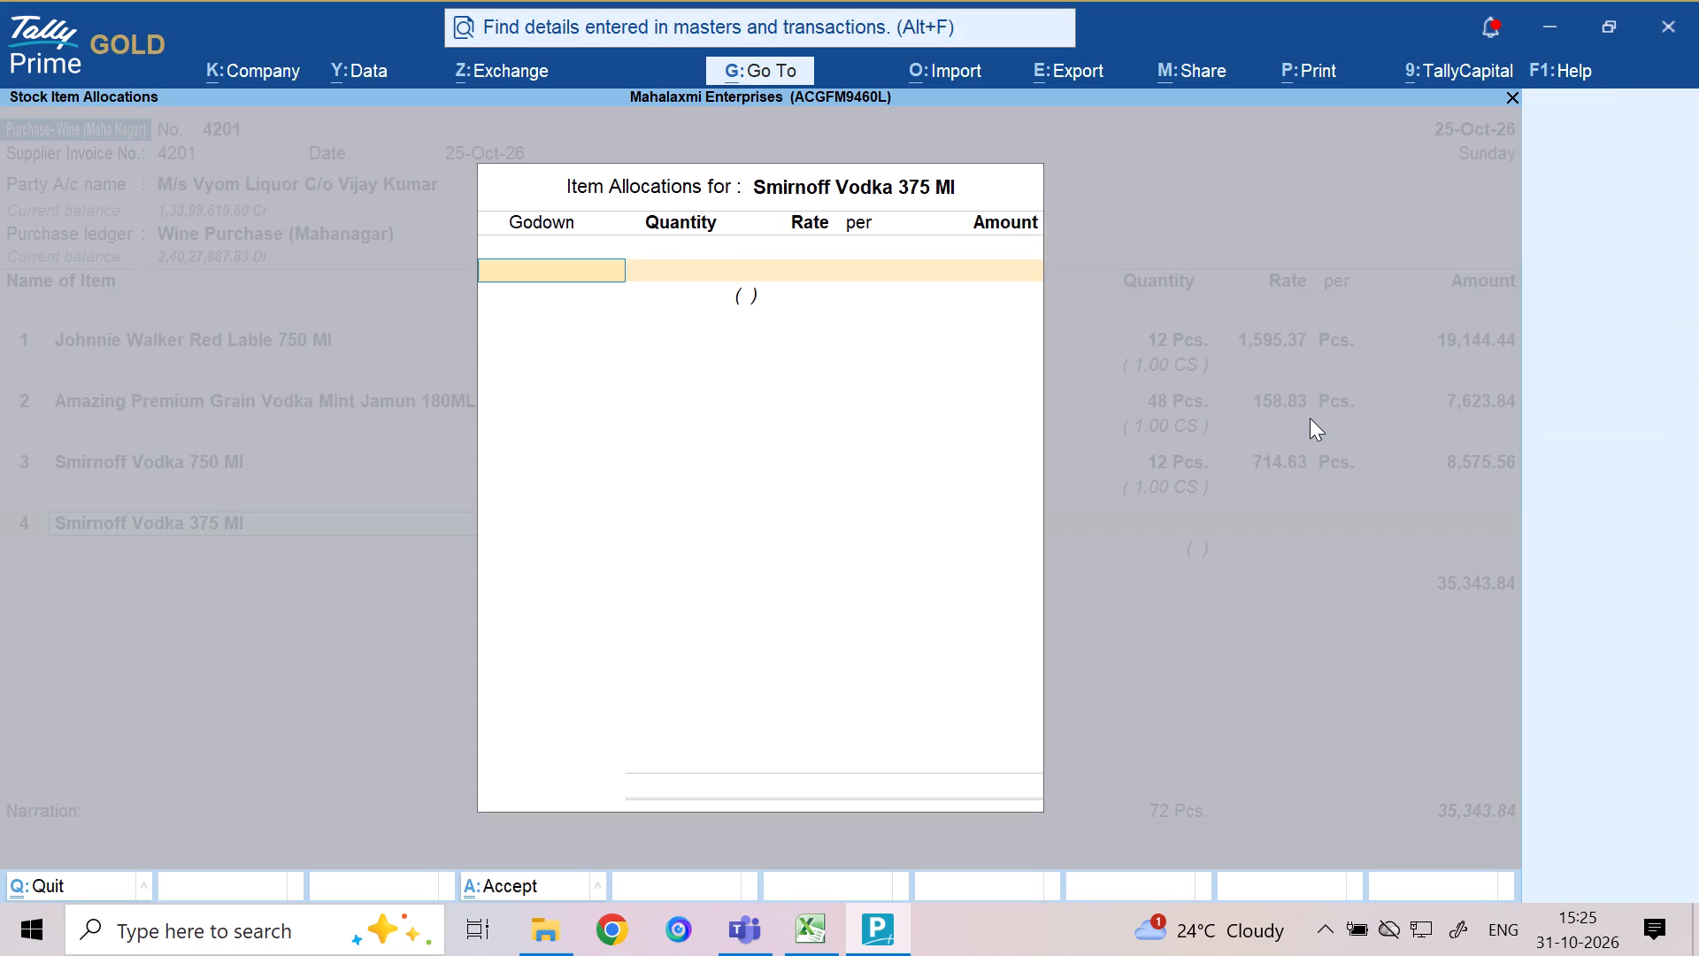
Allocate 24 Pcs. of the Smirnoff Vodka 375 Ml to the Mahanagar FL godown, accepting the prefilled rate and amount.
key(m)
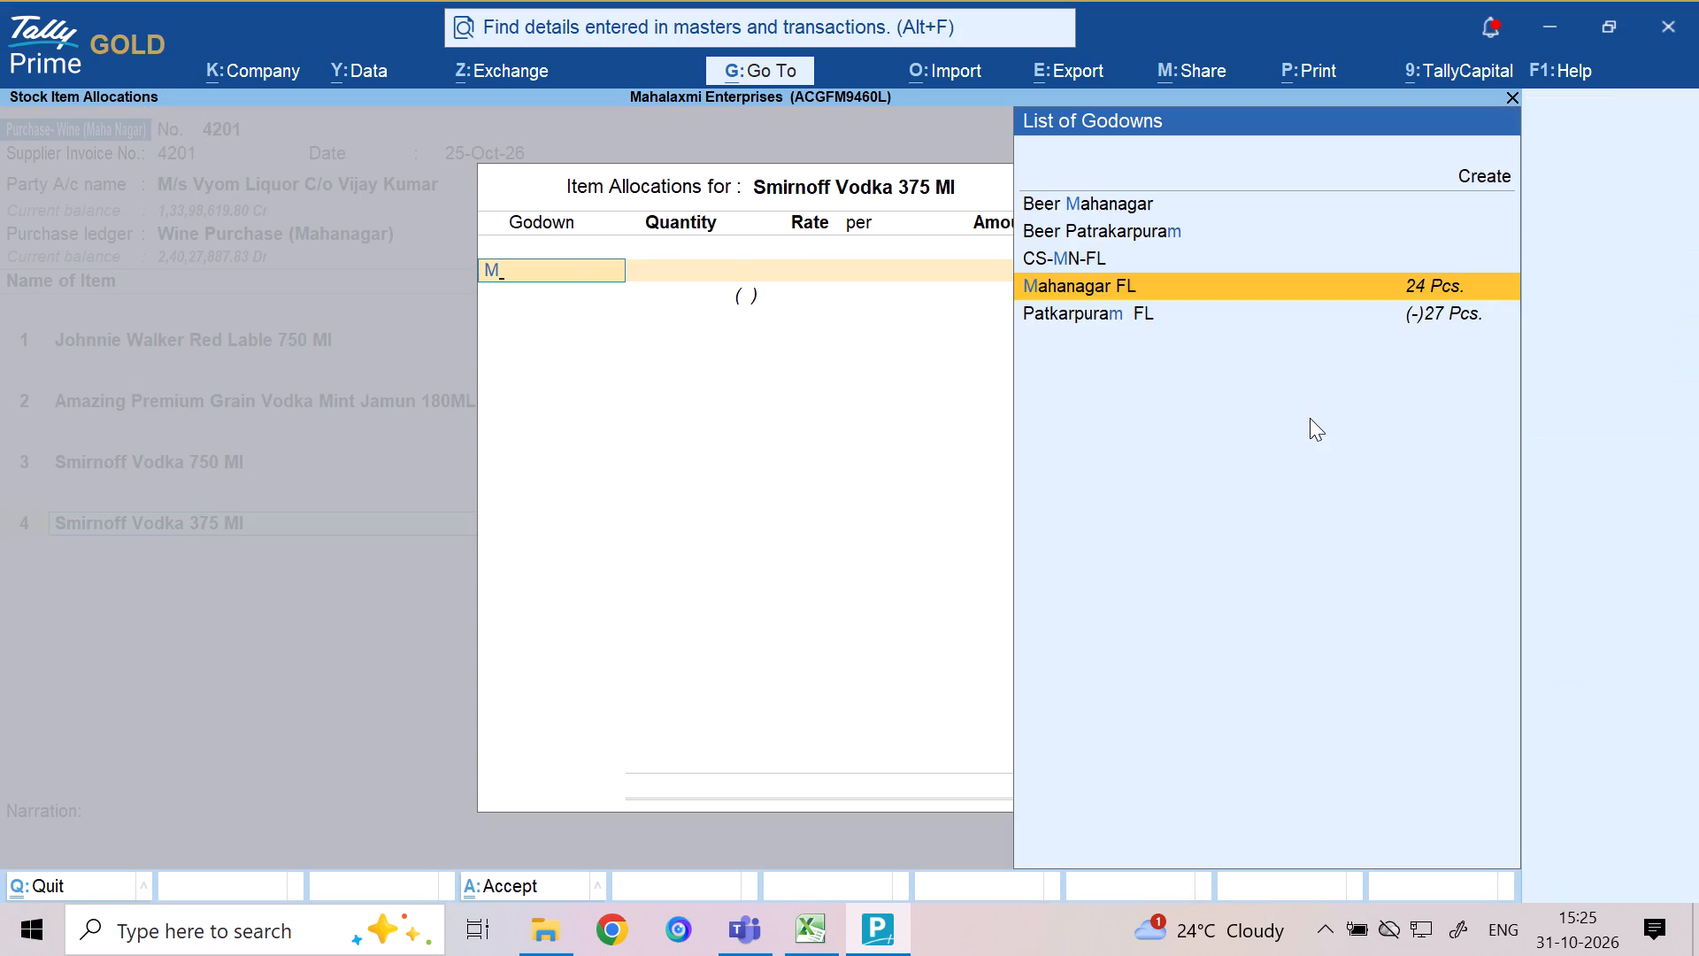
key(Return)
text(24)
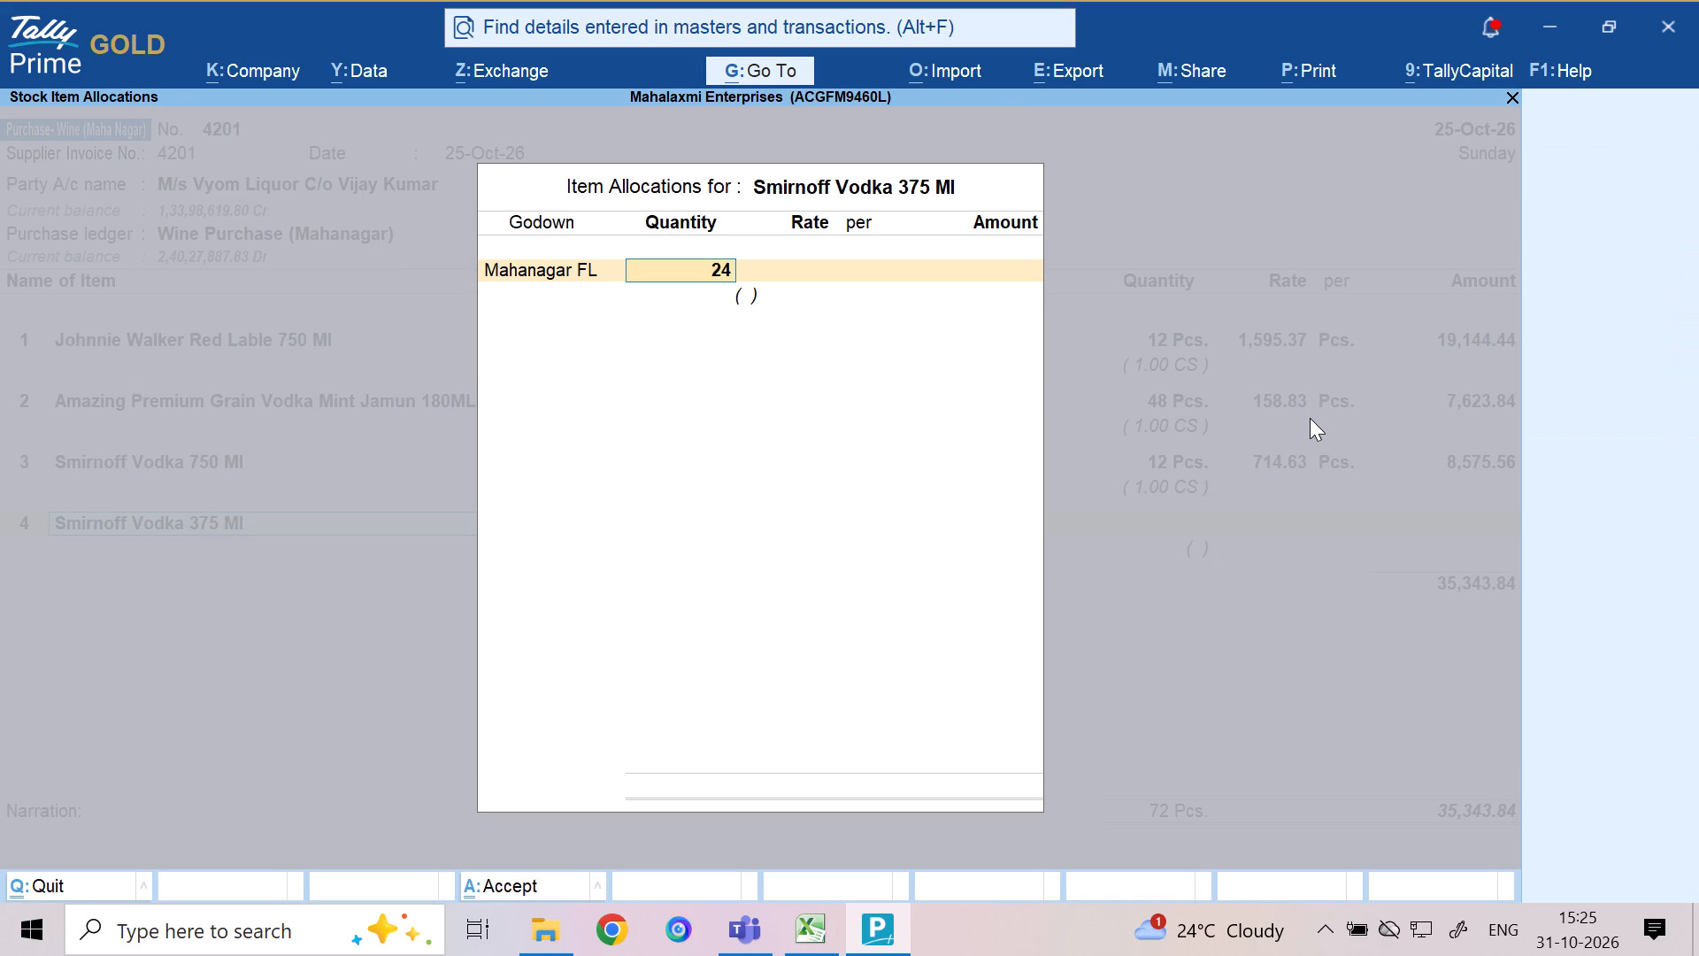
key(Return)
key(Return)
key(Return)
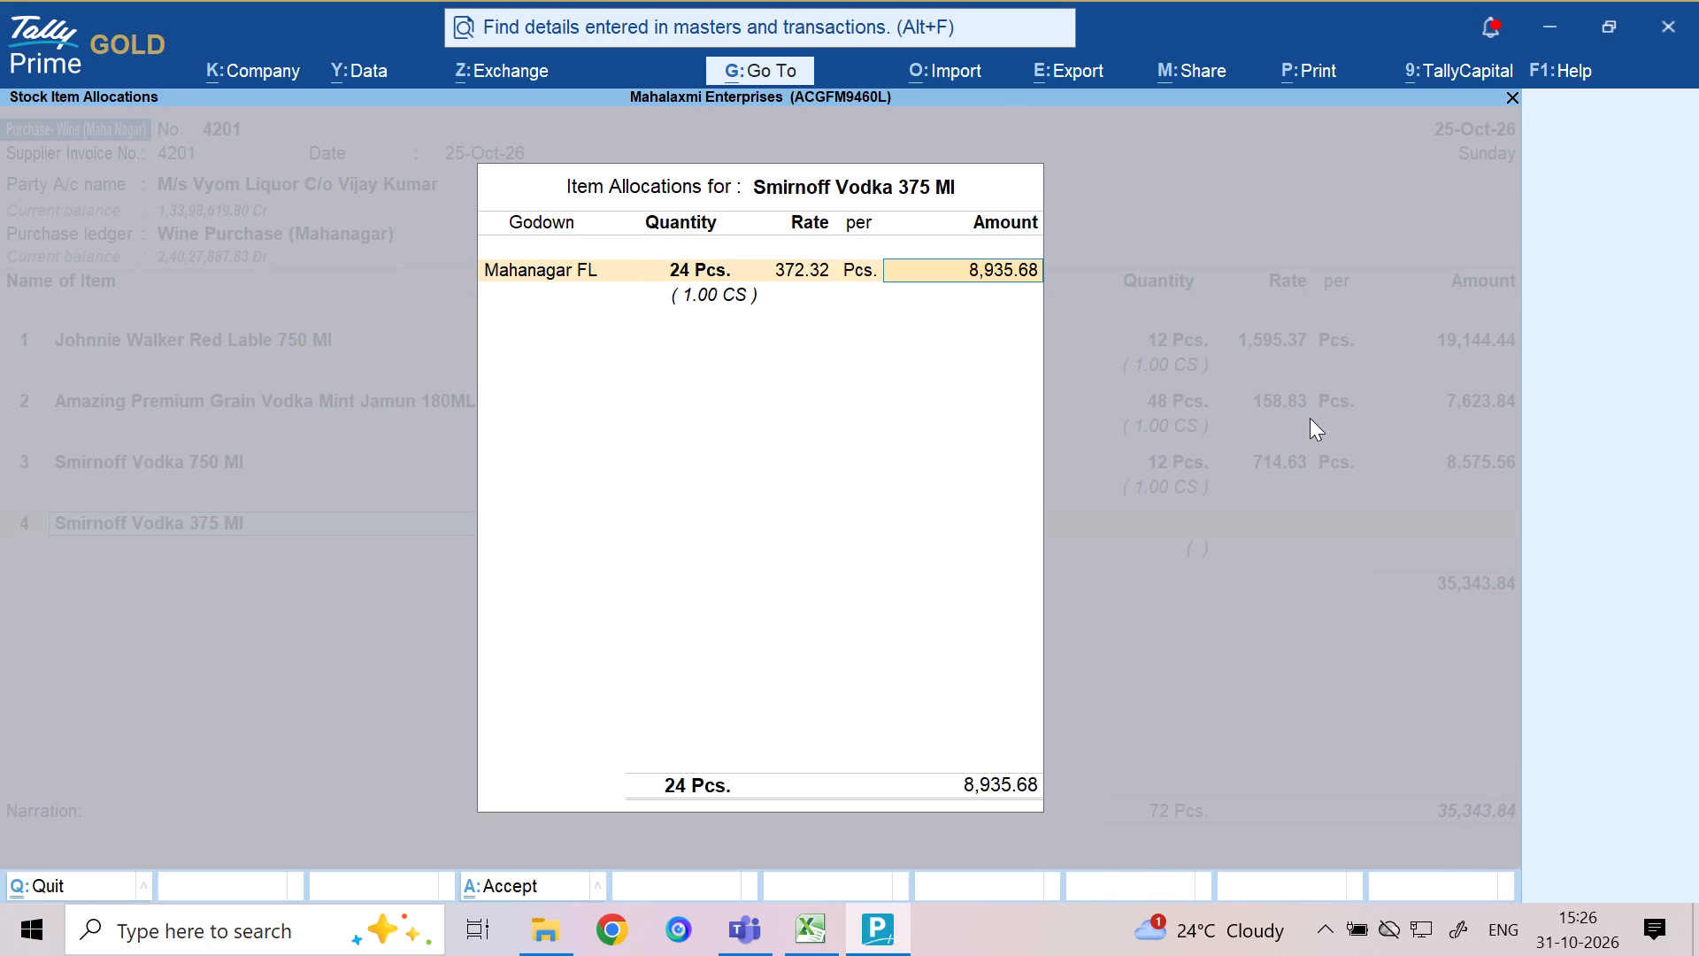
key(Return)
key(Return)
key(Return)
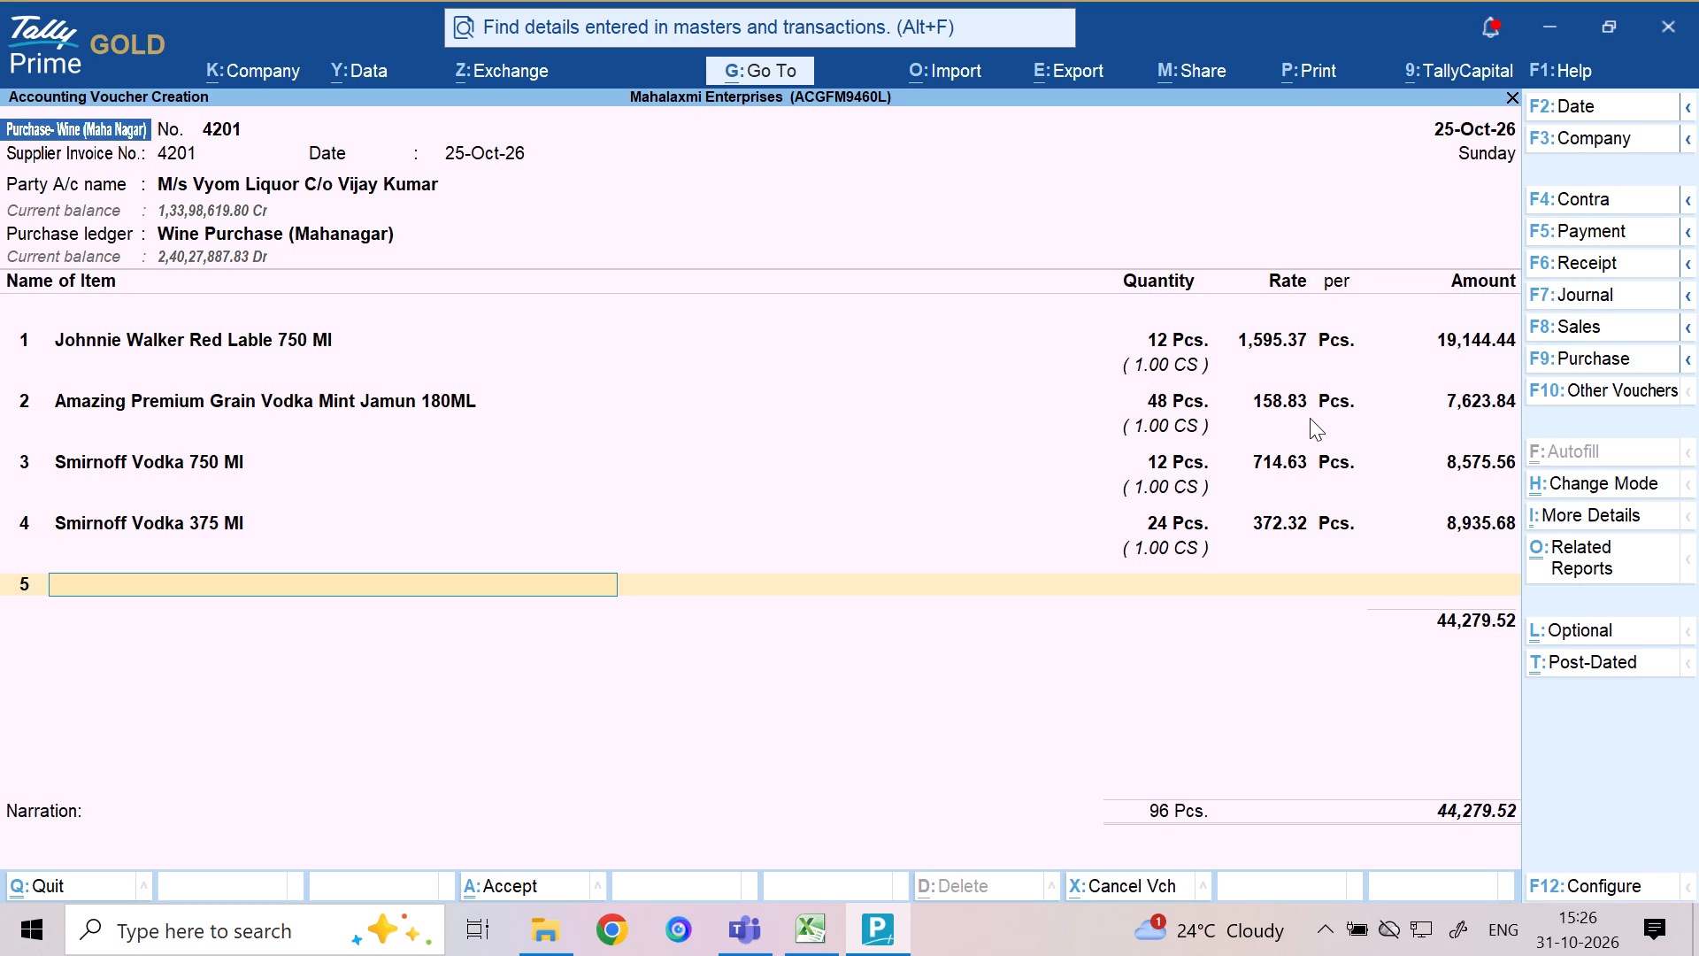
Select Smirnoff Vodka 180ML as the voucher's fifth stock item.
key(s)
text(MIRNOFF)
key(space)
text(VPD)
key(Down)
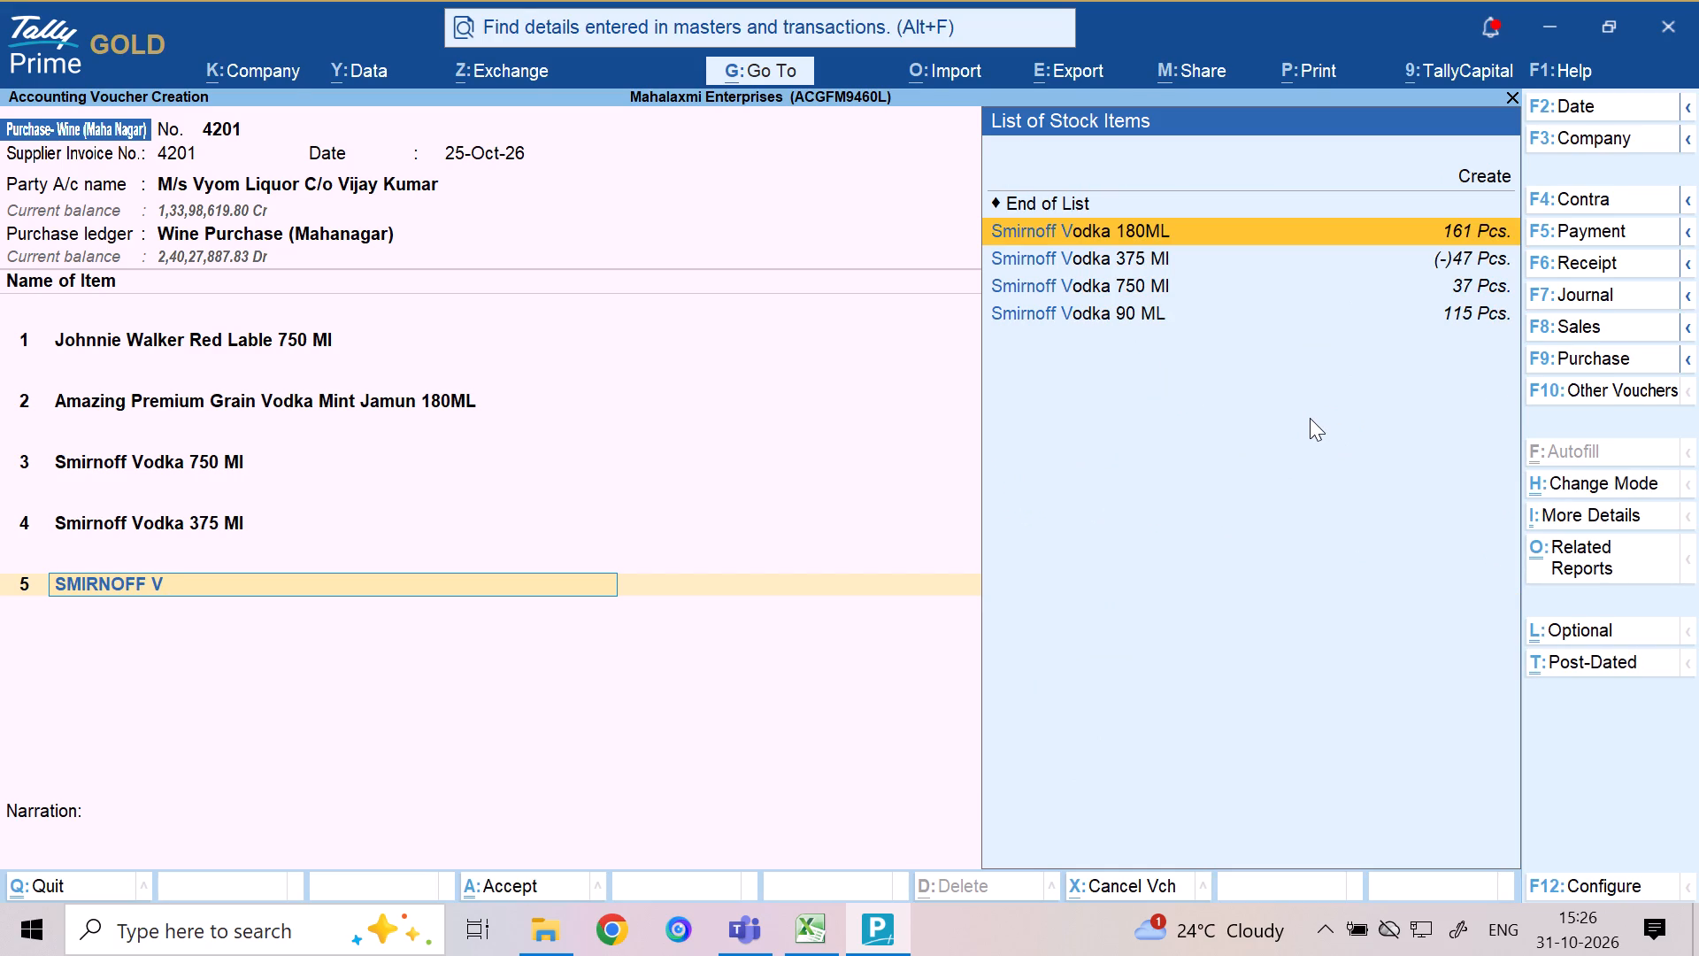
key(Return)
Allocate 48 Pcs. of the Smirnoff Vodka 180ML to the Mahanagar FL godown, accepting the prefilled rate and amount.
key(m)
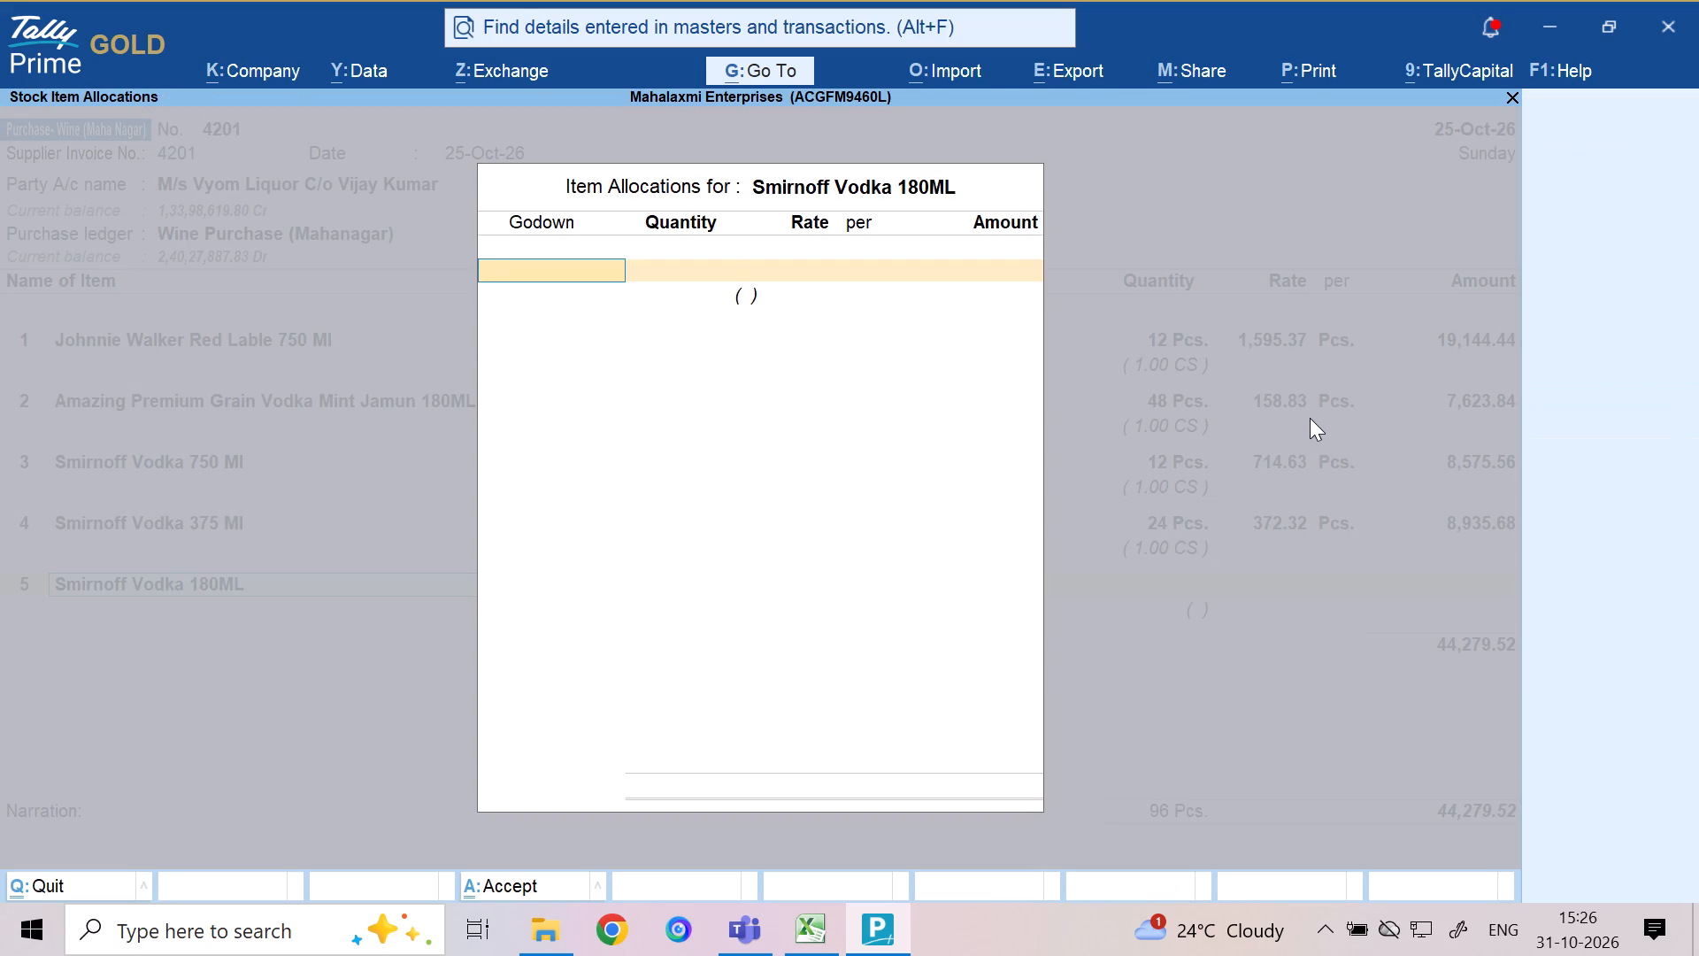
key(Return)
text(48)
key(Return)
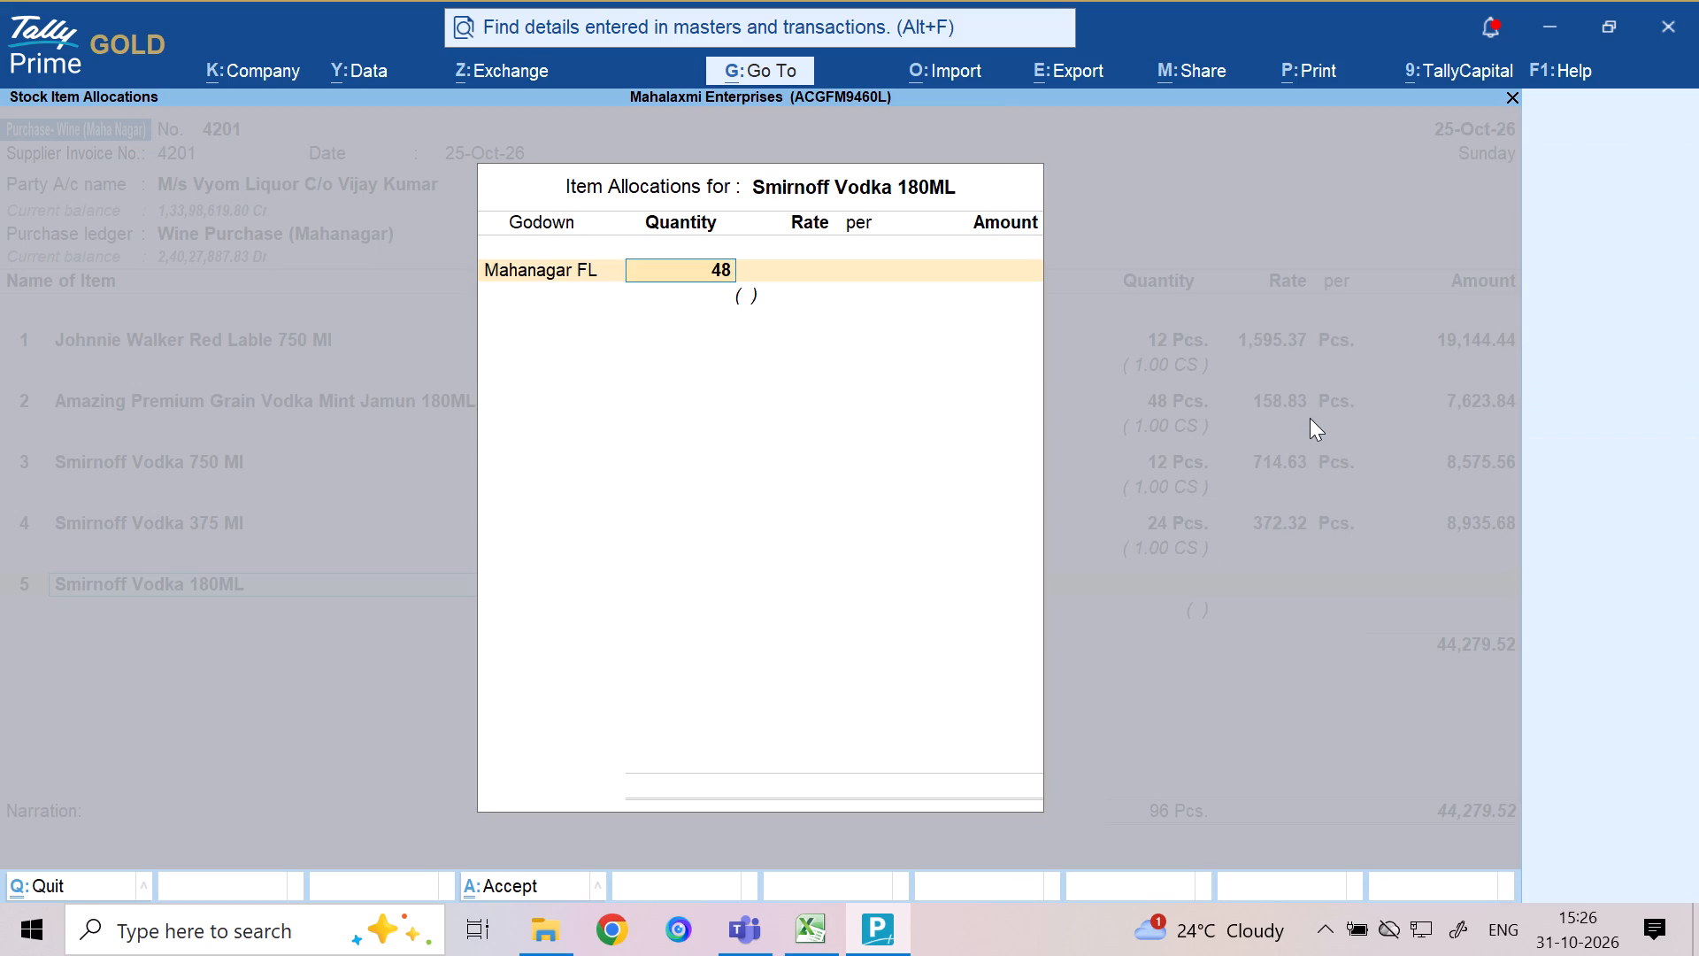
key(Return)
key(Return)
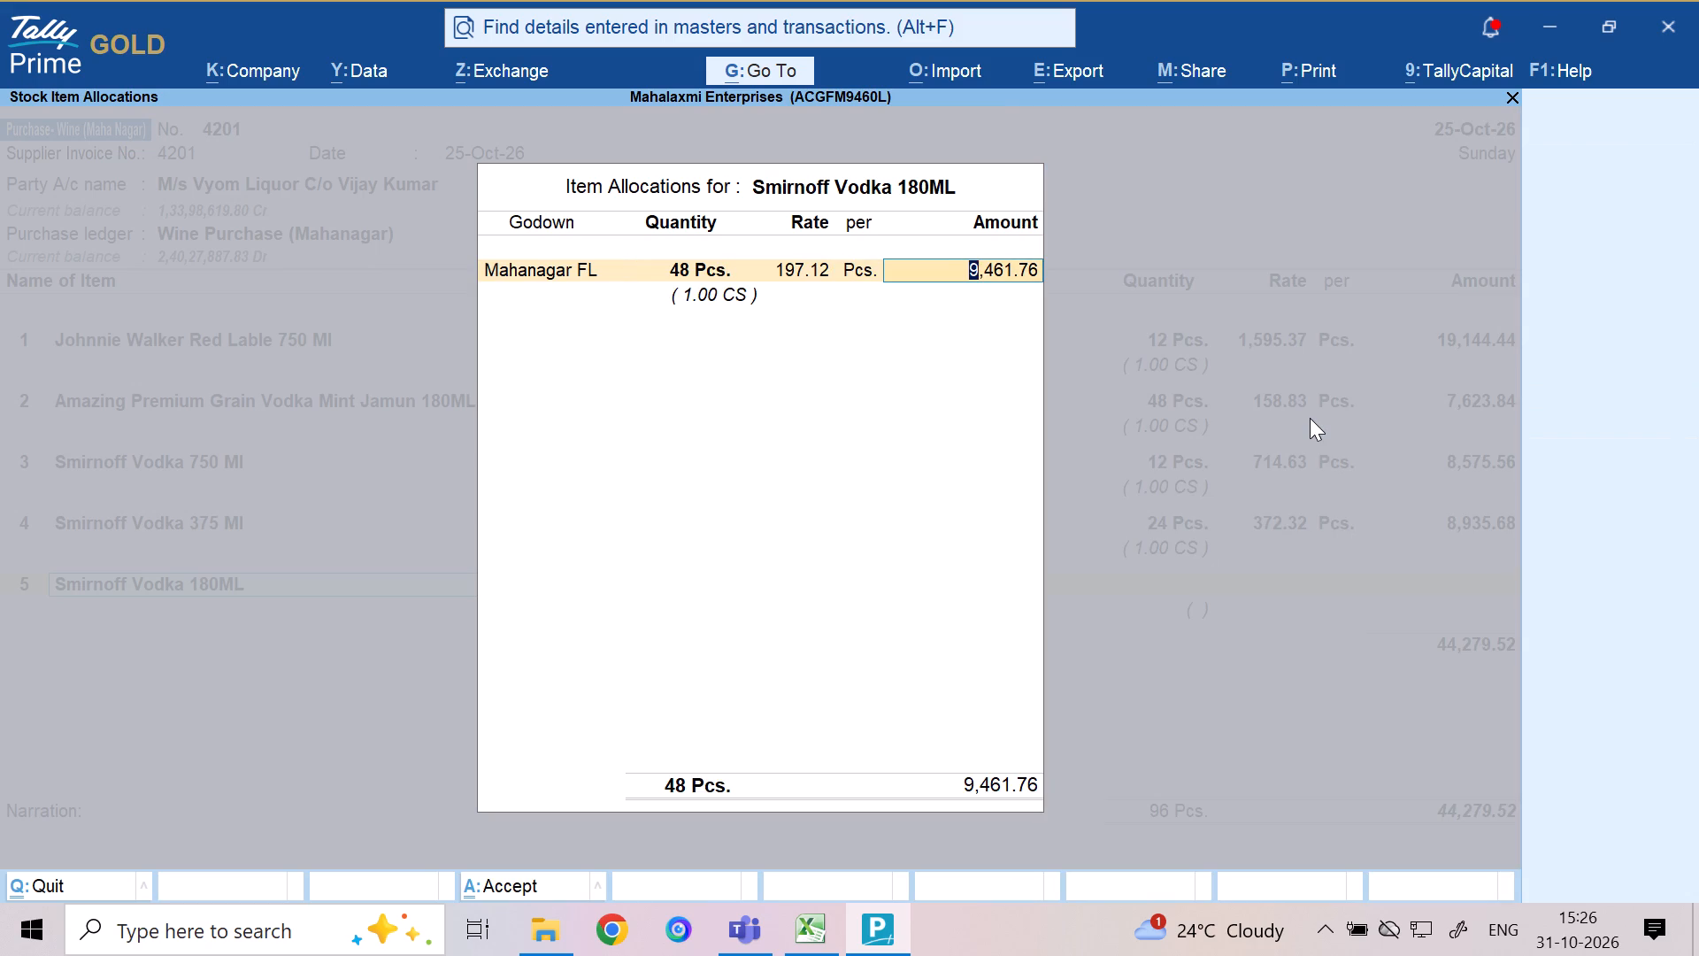
key(Return)
key(Return)
key(Return)
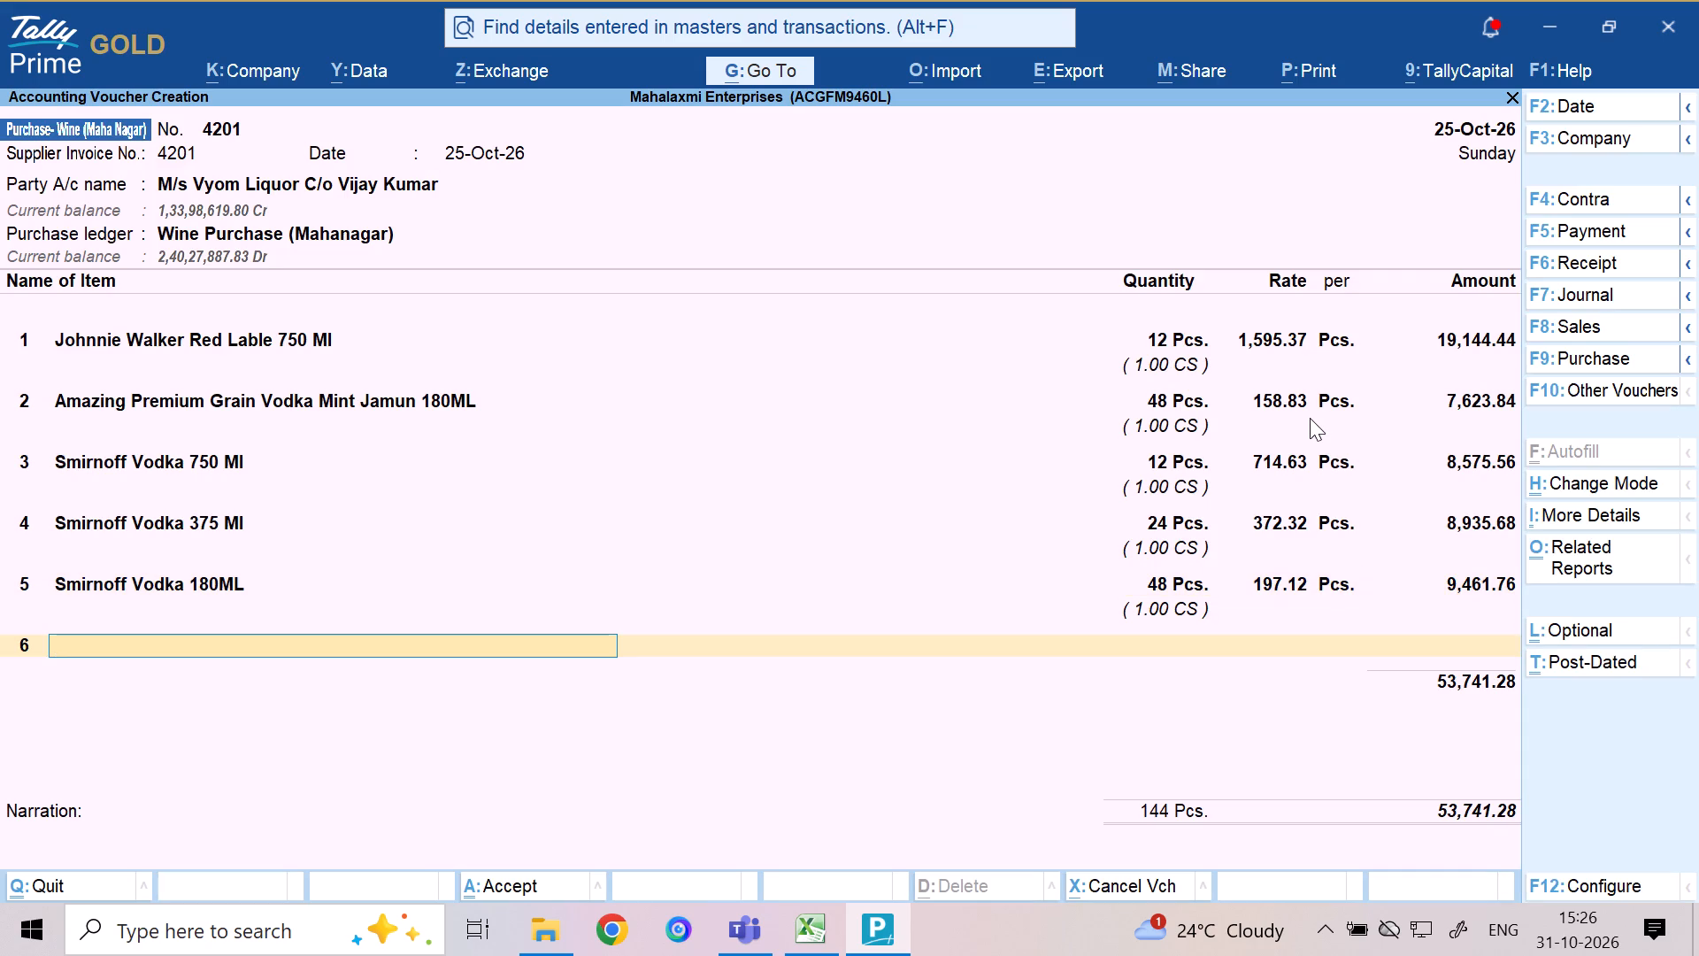
Select Talli Tales Cranbuzz 330 ML as the voucher's sixth stock item.
text(TA)
text(LLI)
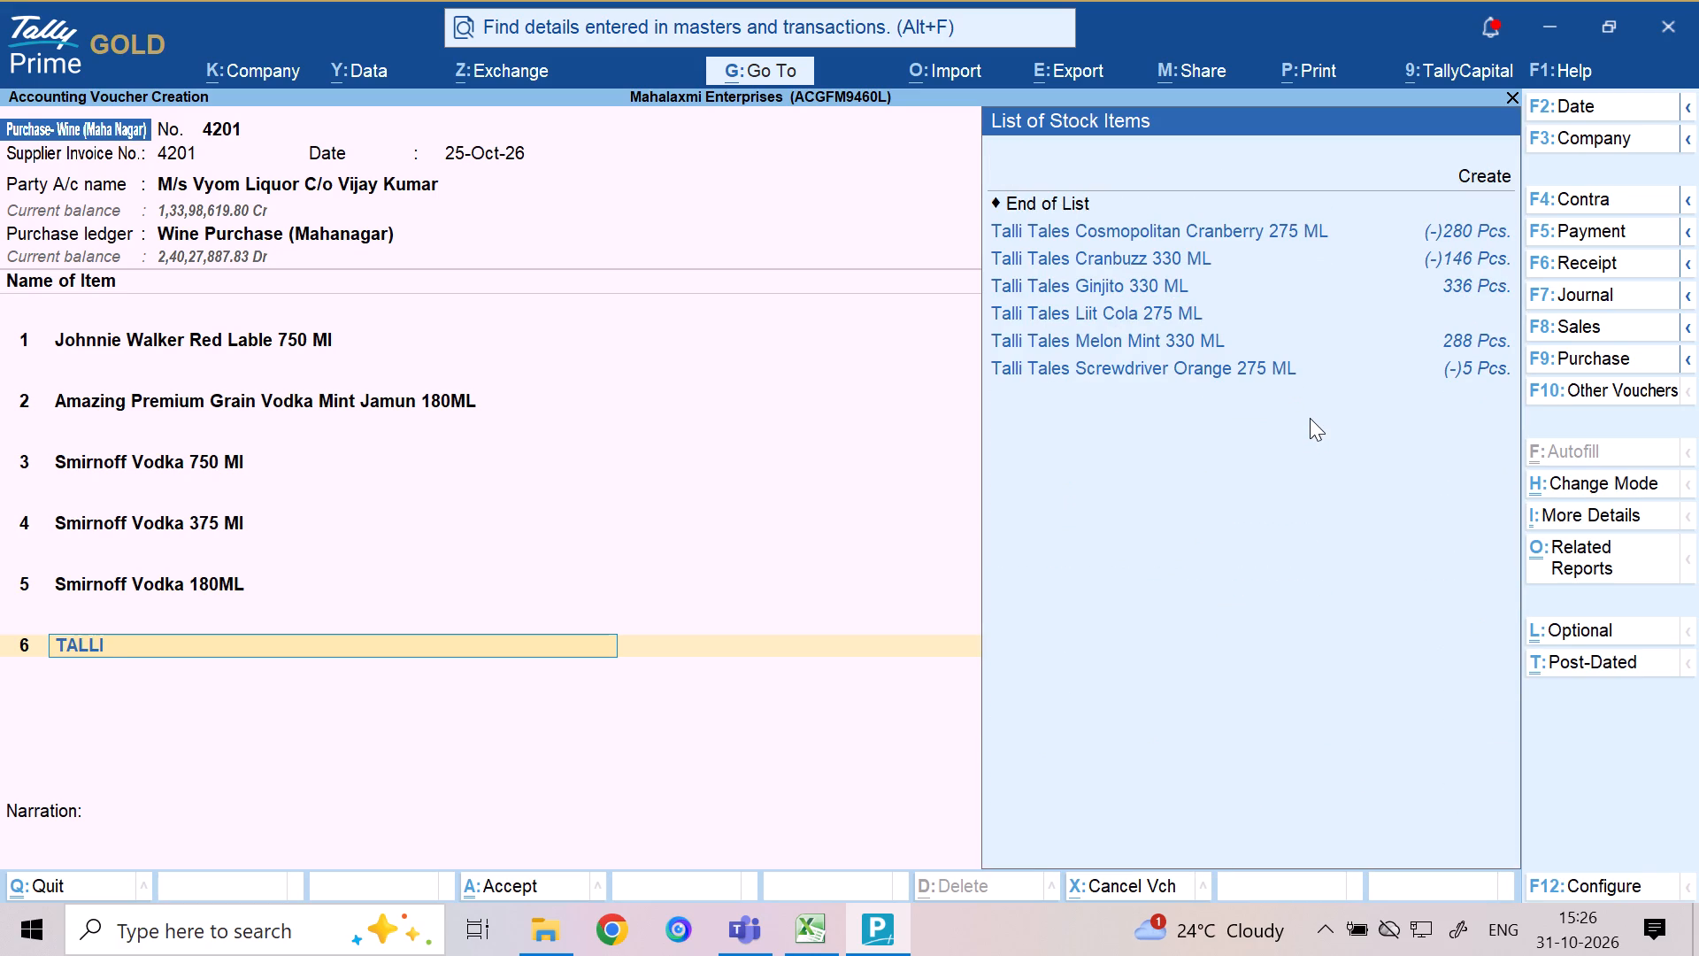
key(space)
text(TA)
key(Down)
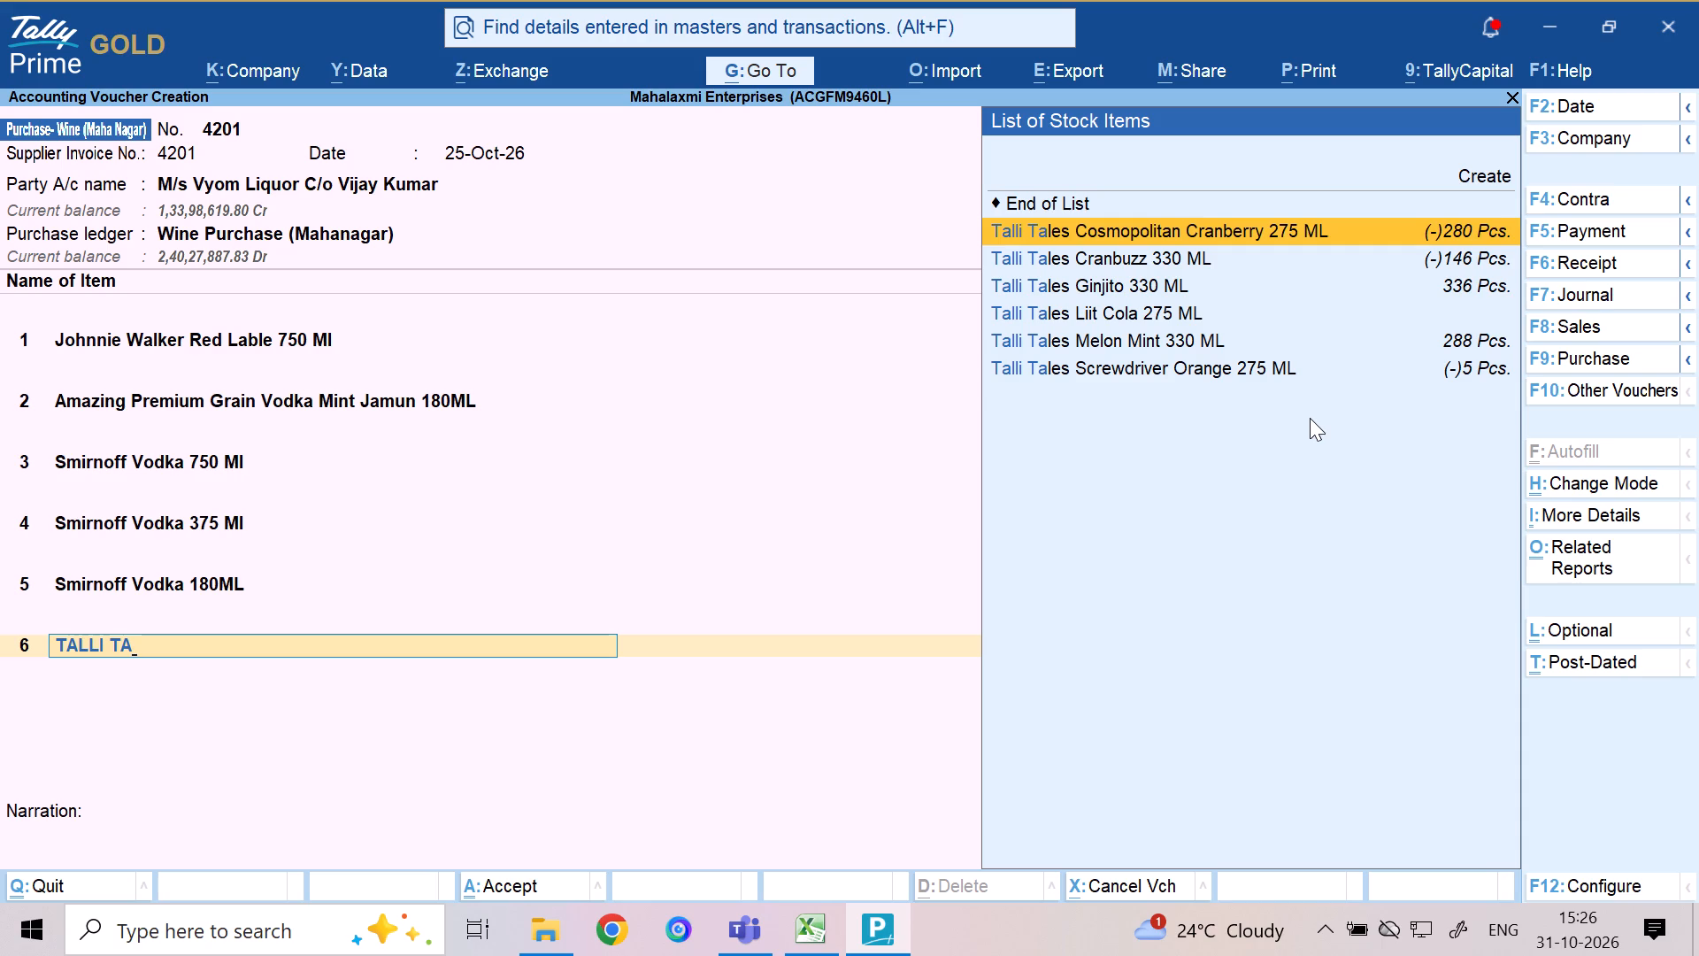
key(Down)
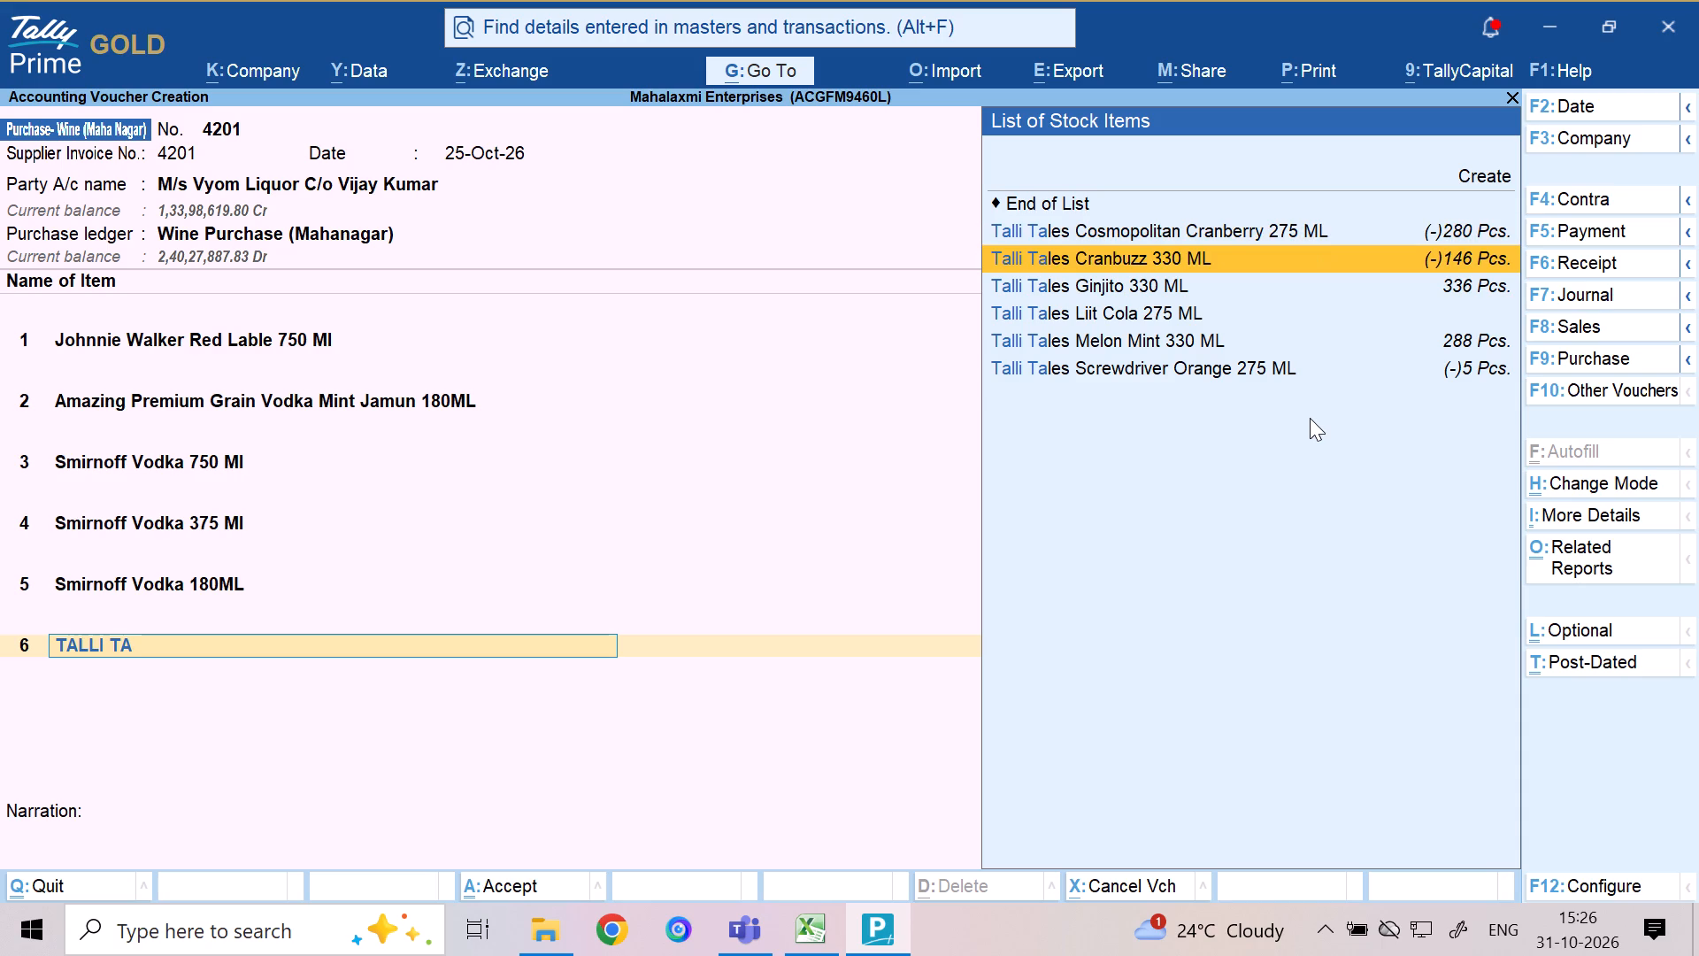
key(Return)
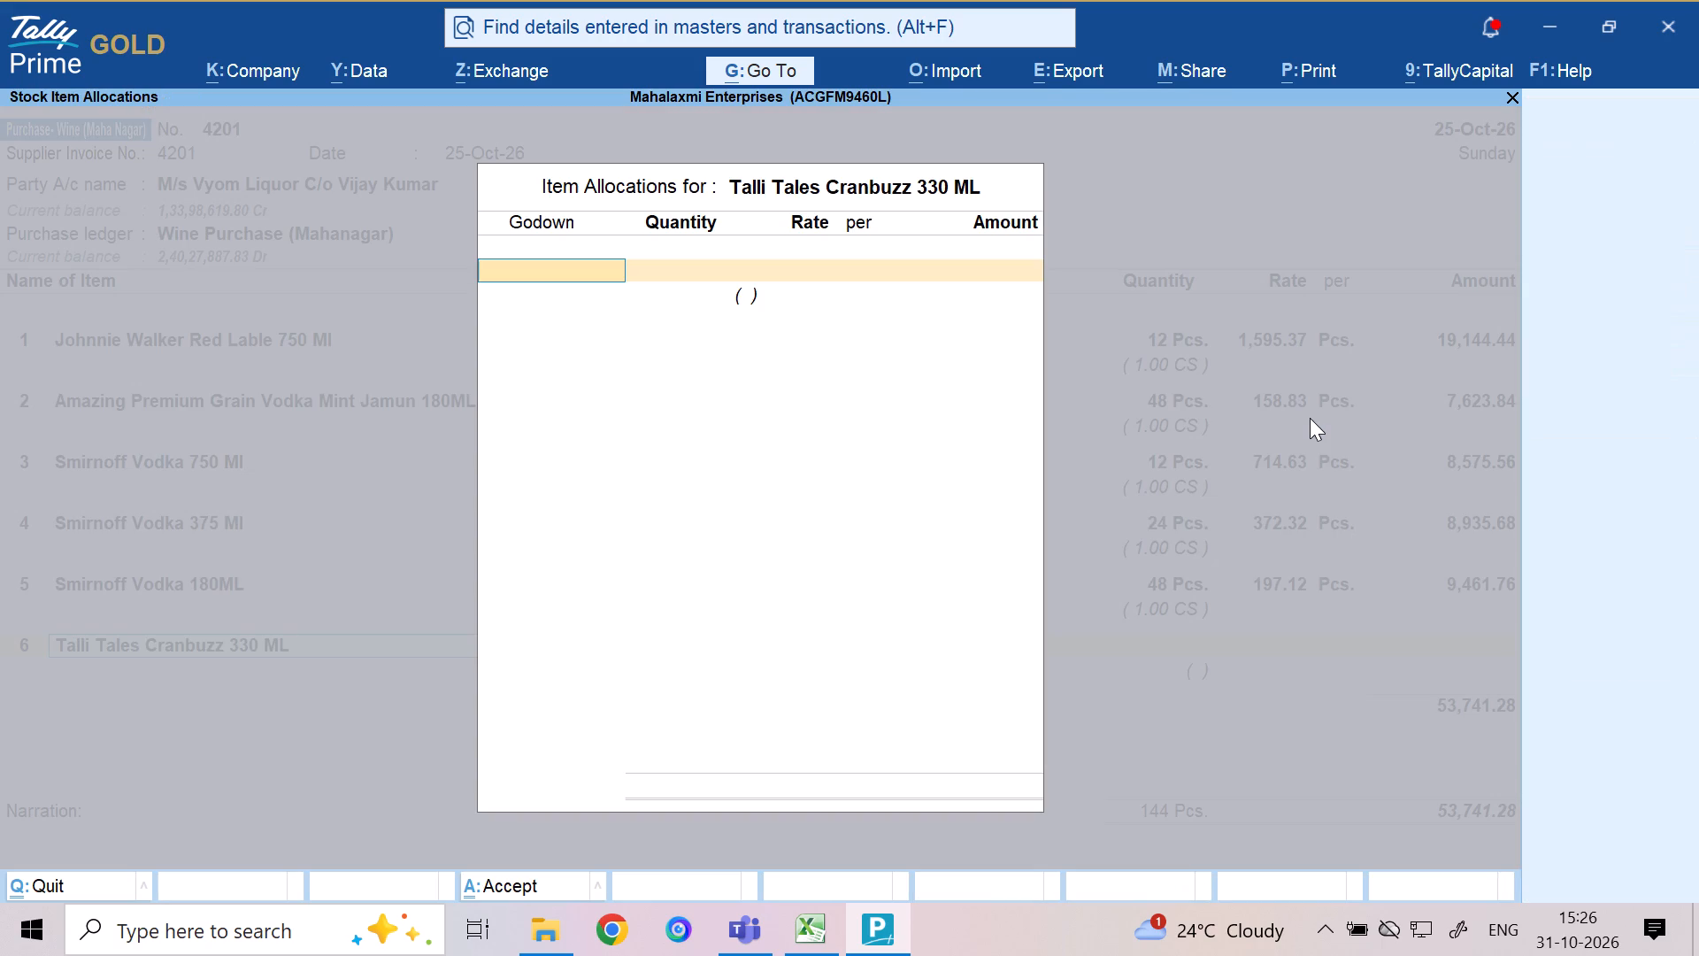
Allocate 24 Pcs. of the Talli Tales Cranbuzz 330 ML to the Mahanagar FL godown, accepting the prefilled rate and amount.
key(m)
key(Return)
text(24)
key(Return)
key(Return)
key(Return)
key(Return)
key(Return)
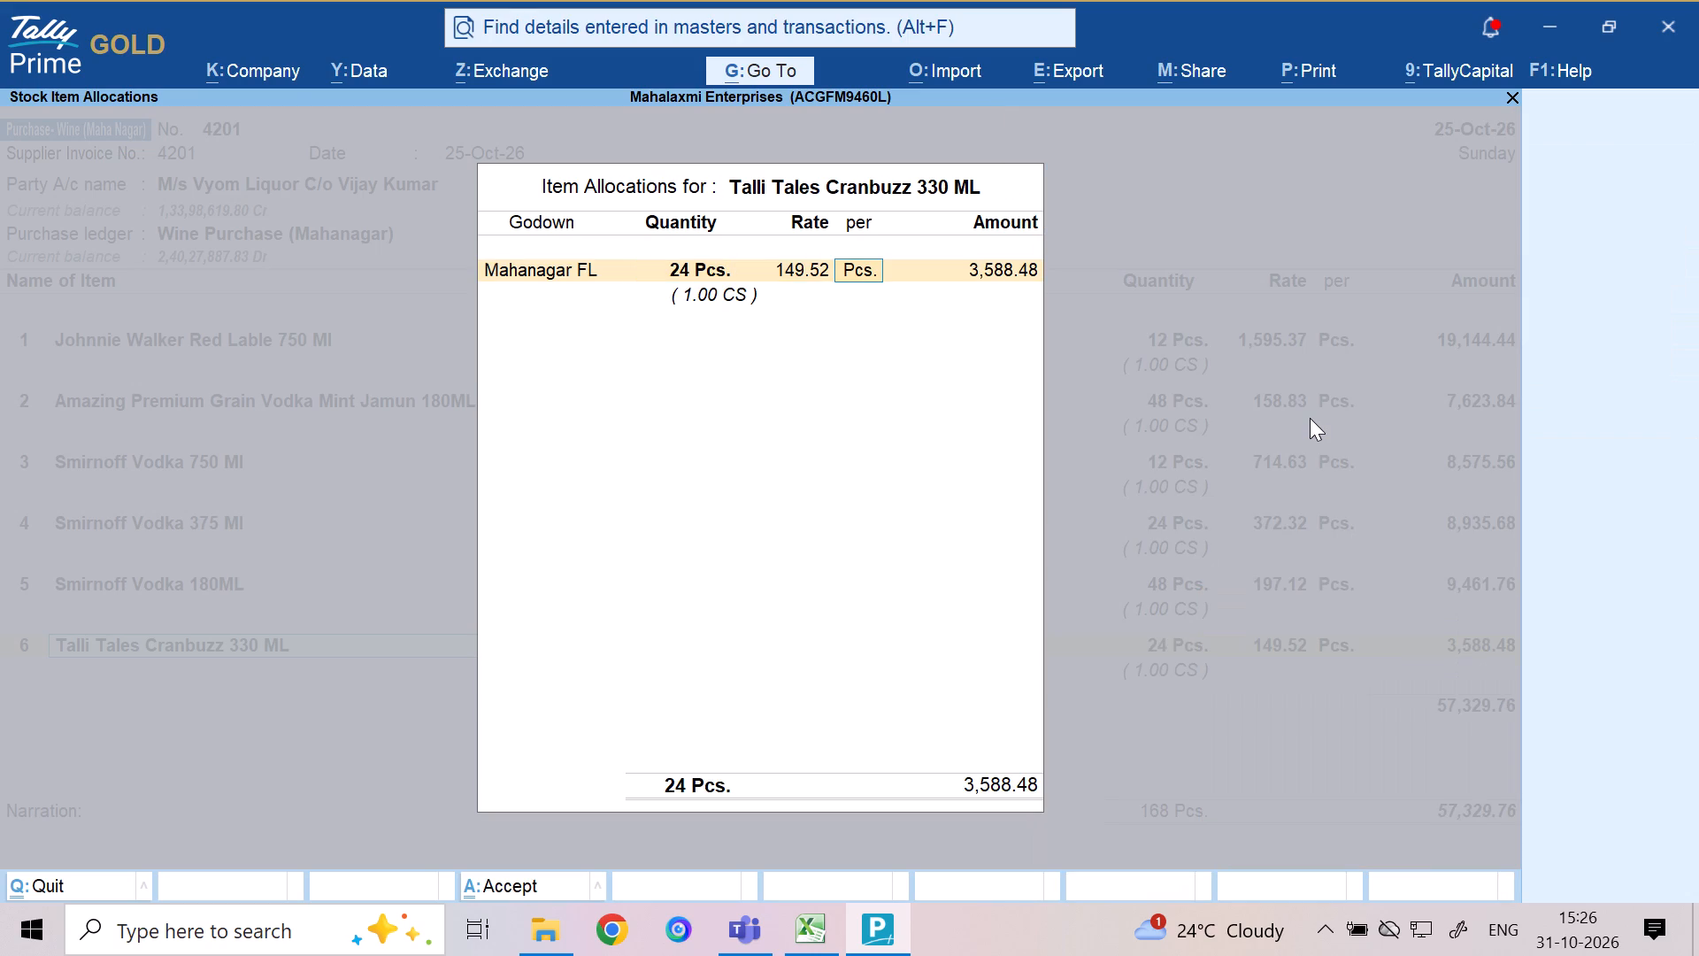
key(Return)
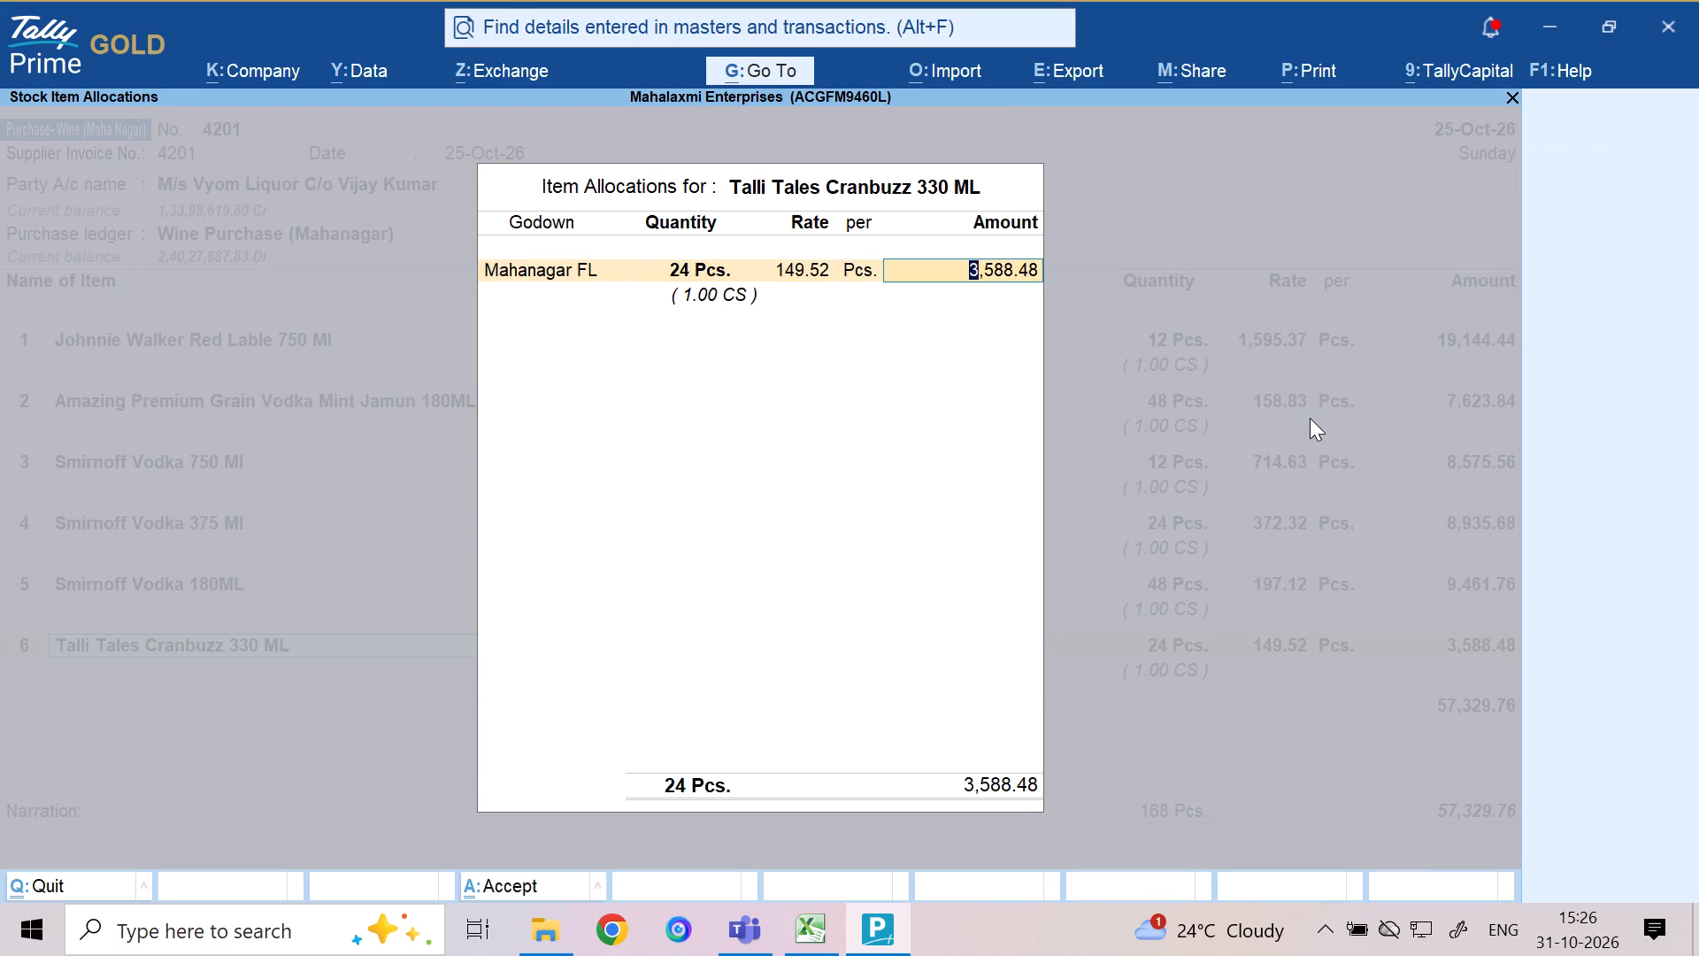
key(Return)
key(Return)
key(Return)
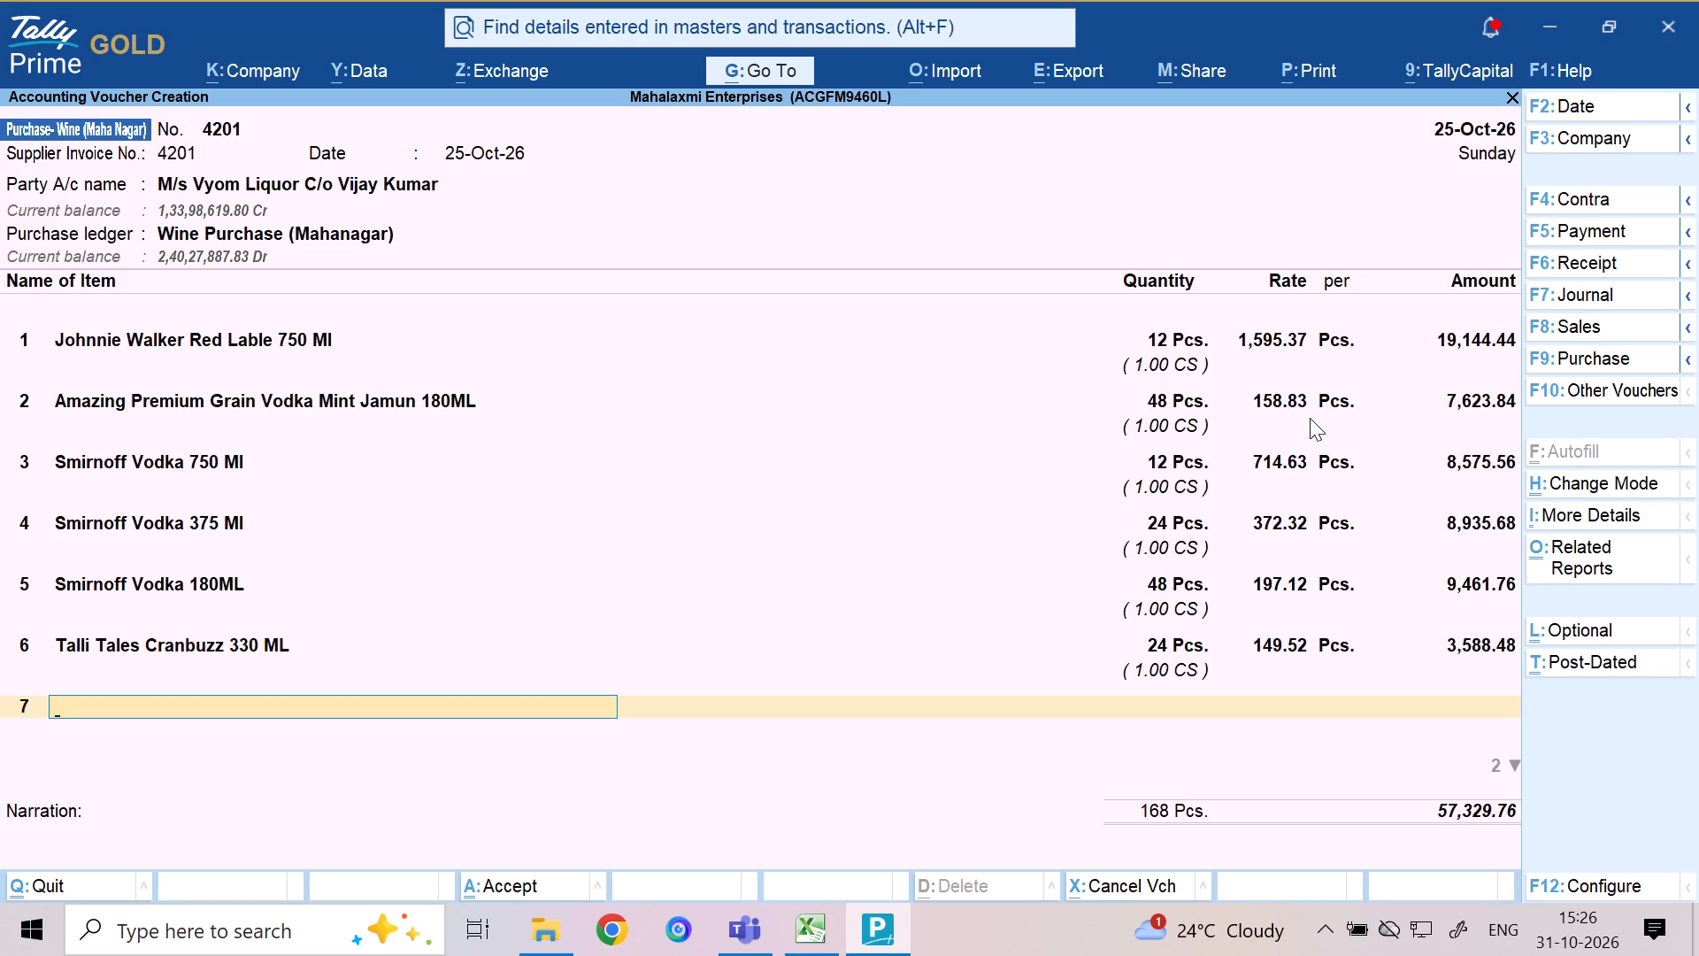
Search the stock items for Tales flavours starting with J for the seventh line, and clear the search text.
text(TA)
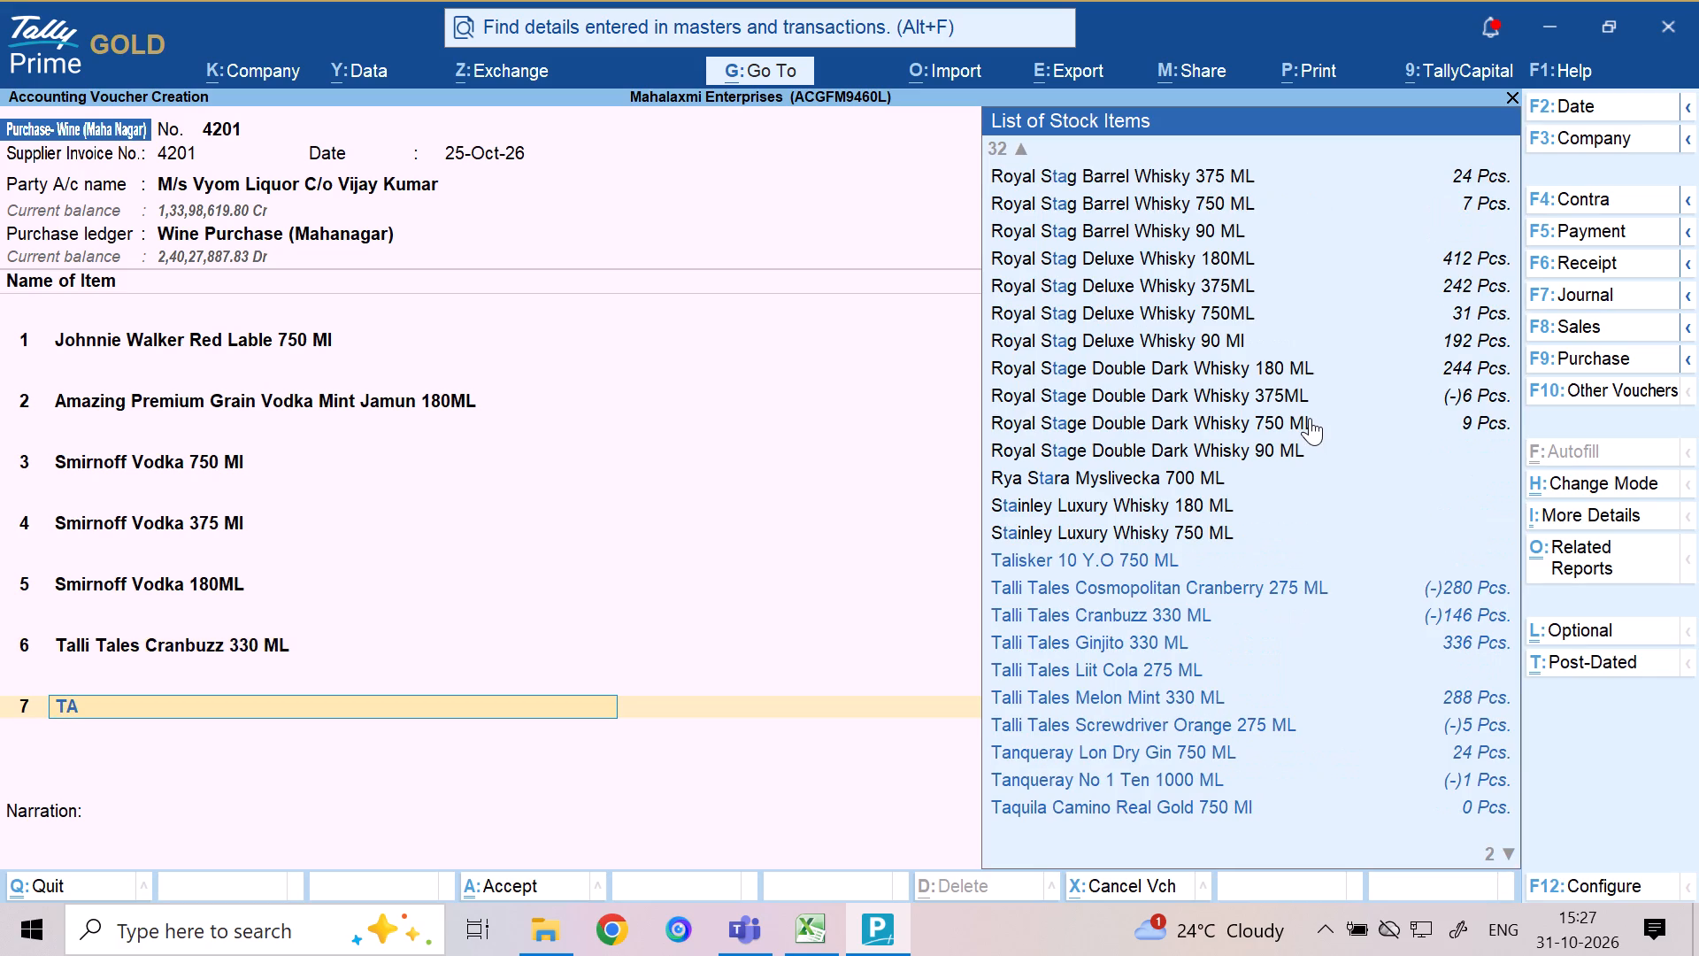
text(LES)
key(space)
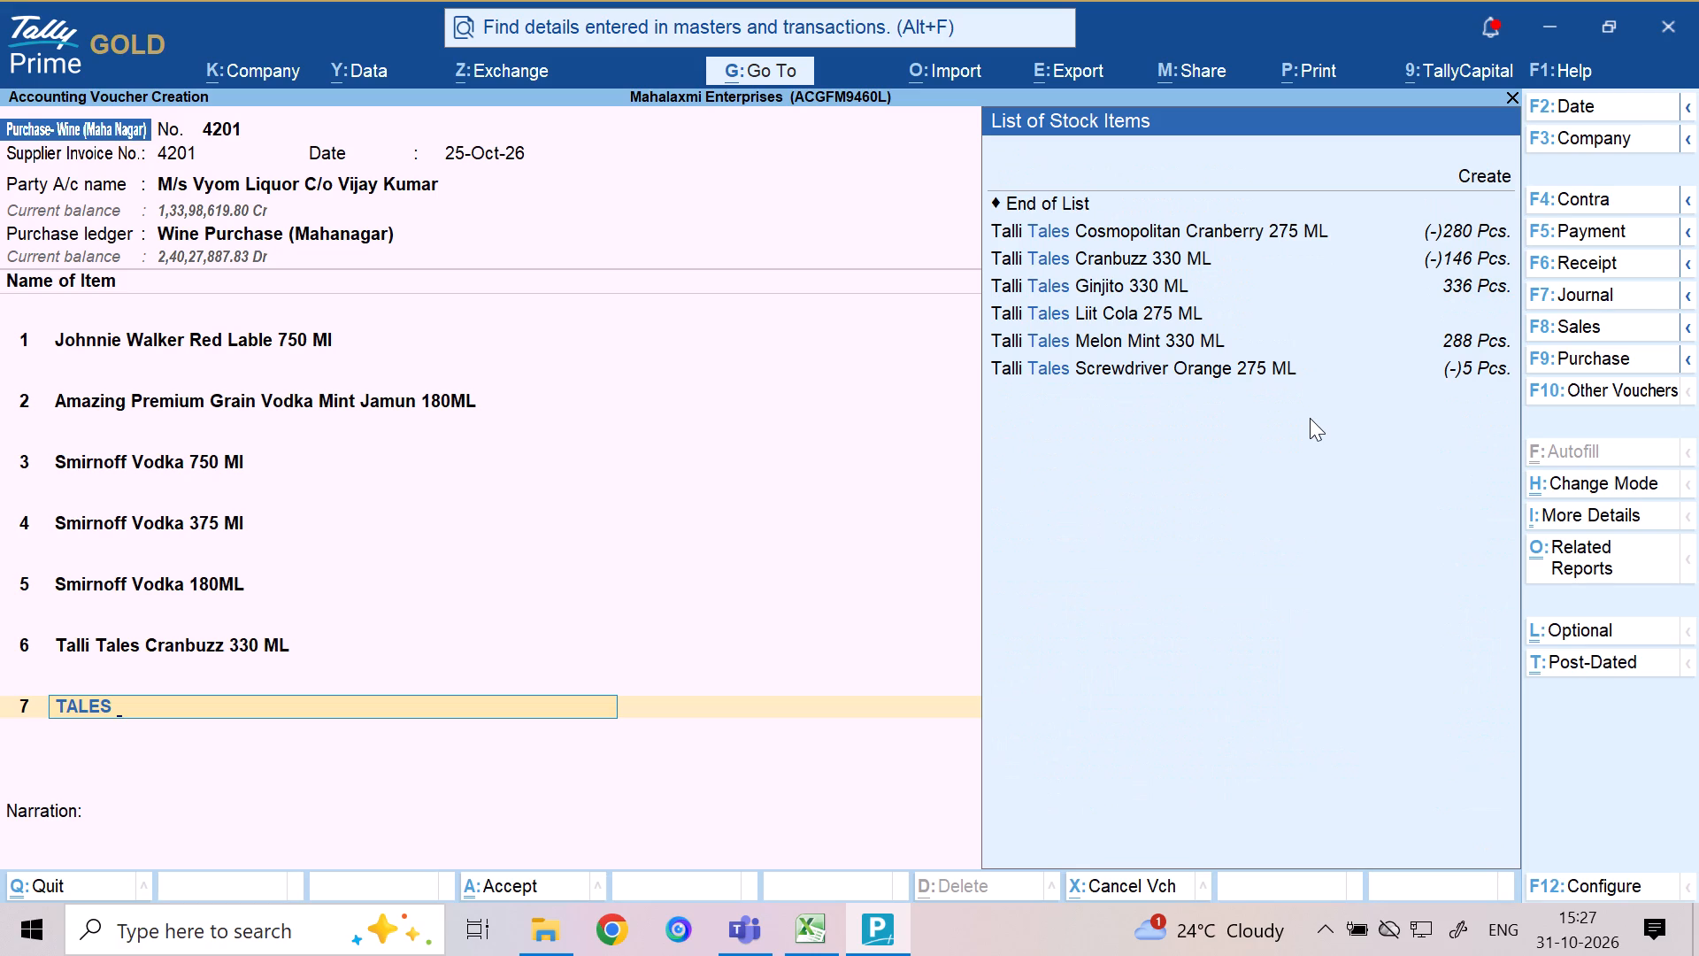
key(j)
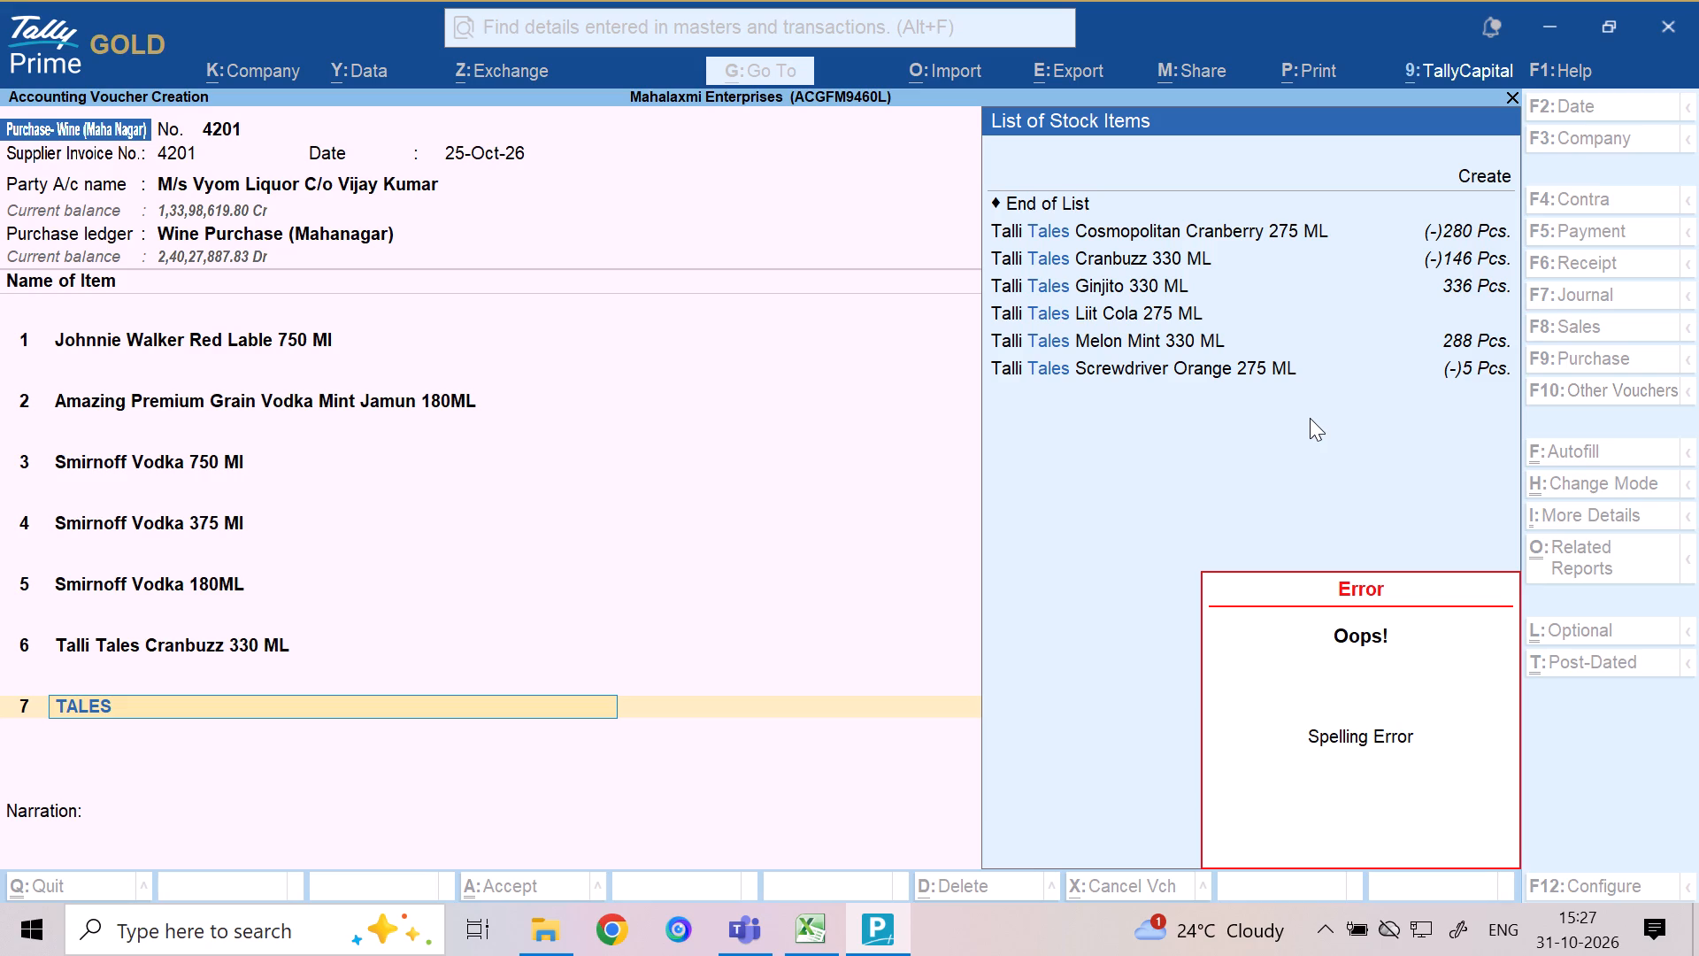
key(Down)
key(Down)
key(Down)
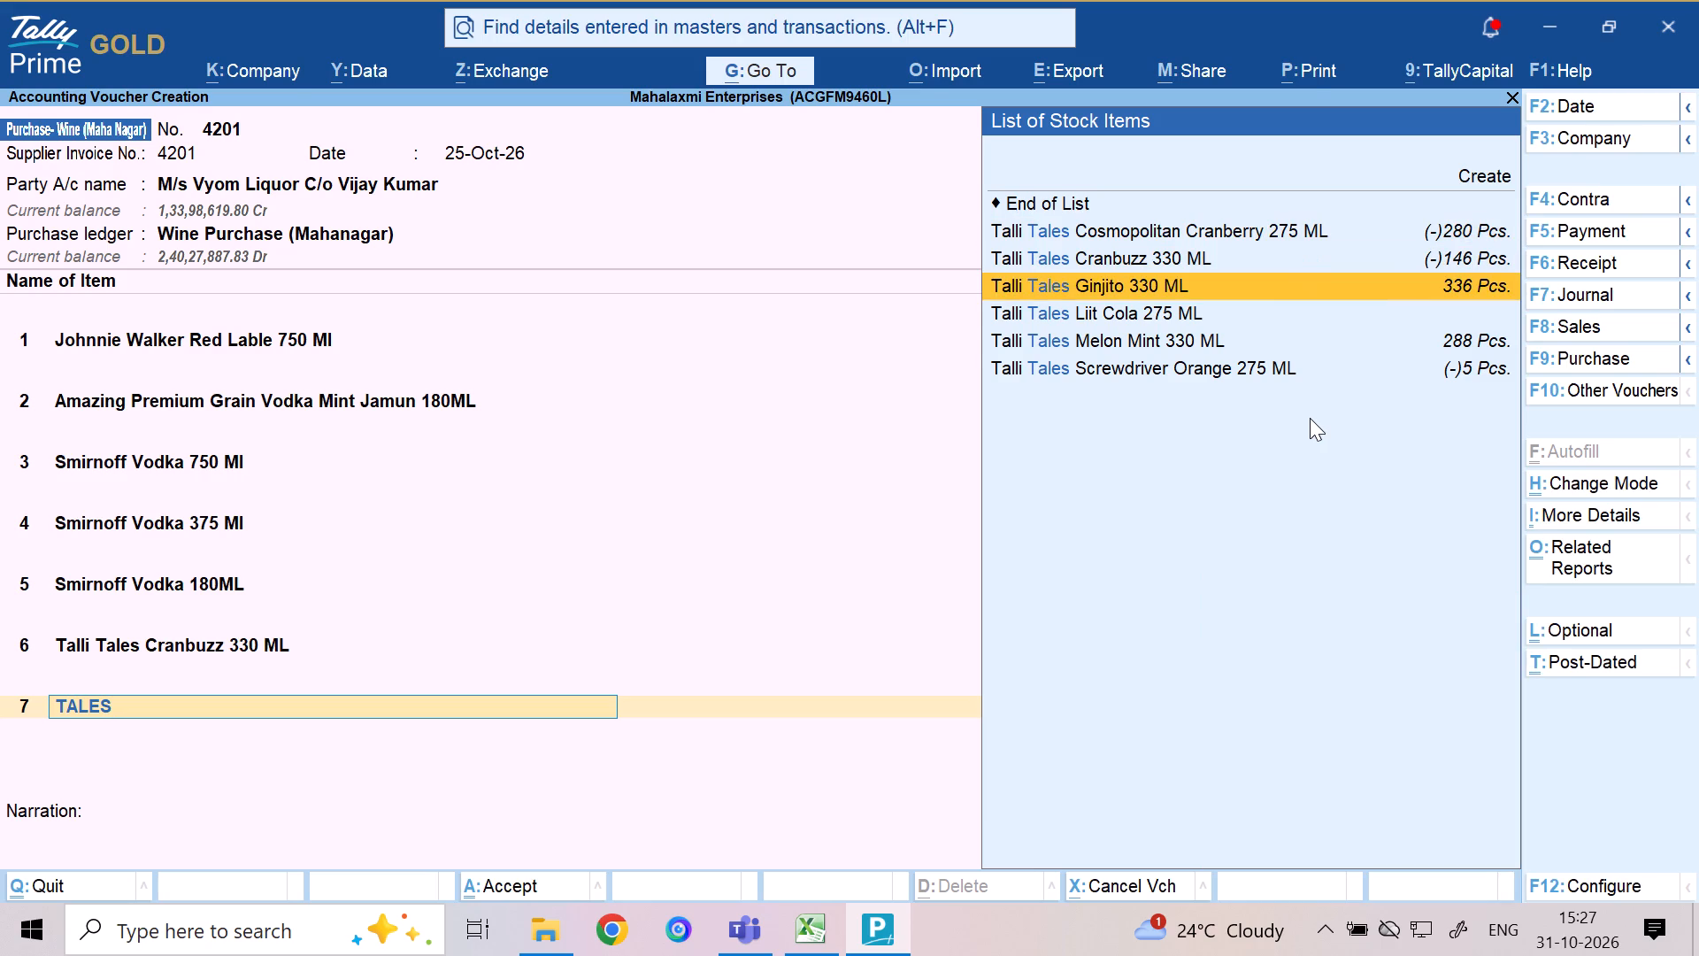
key(Down)
key(Down)
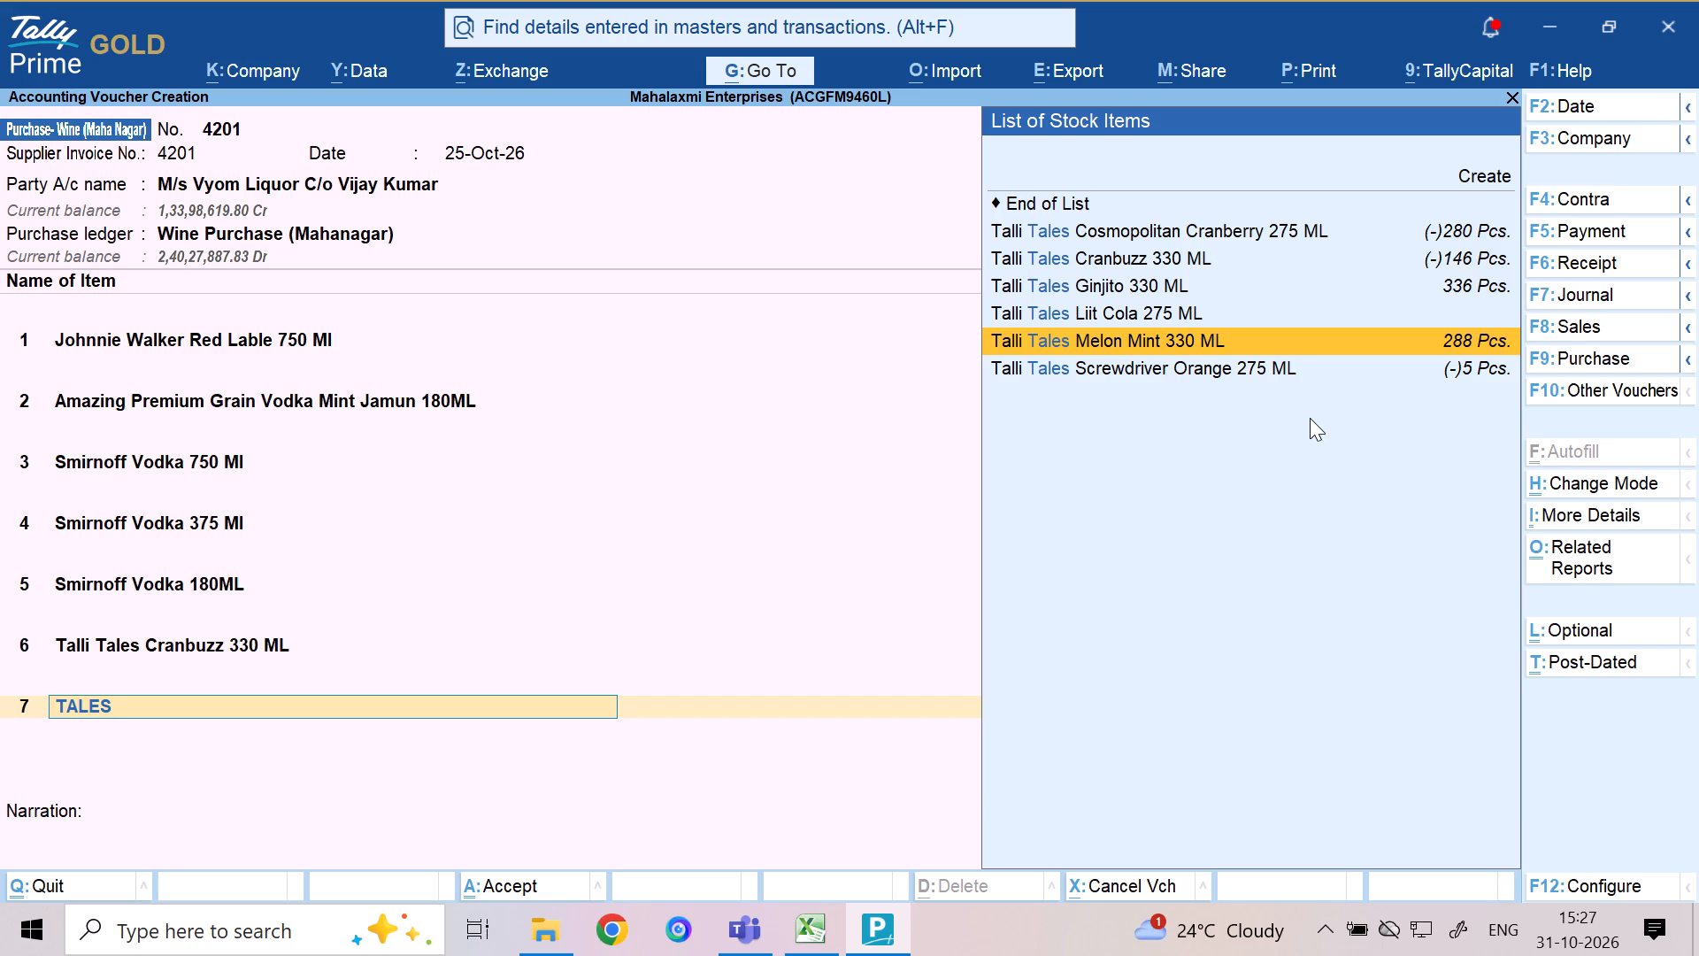
key(BackSpace)
key(BackSpace)
key(BackSpace)
key(BackSpace)
key(BackSpace)
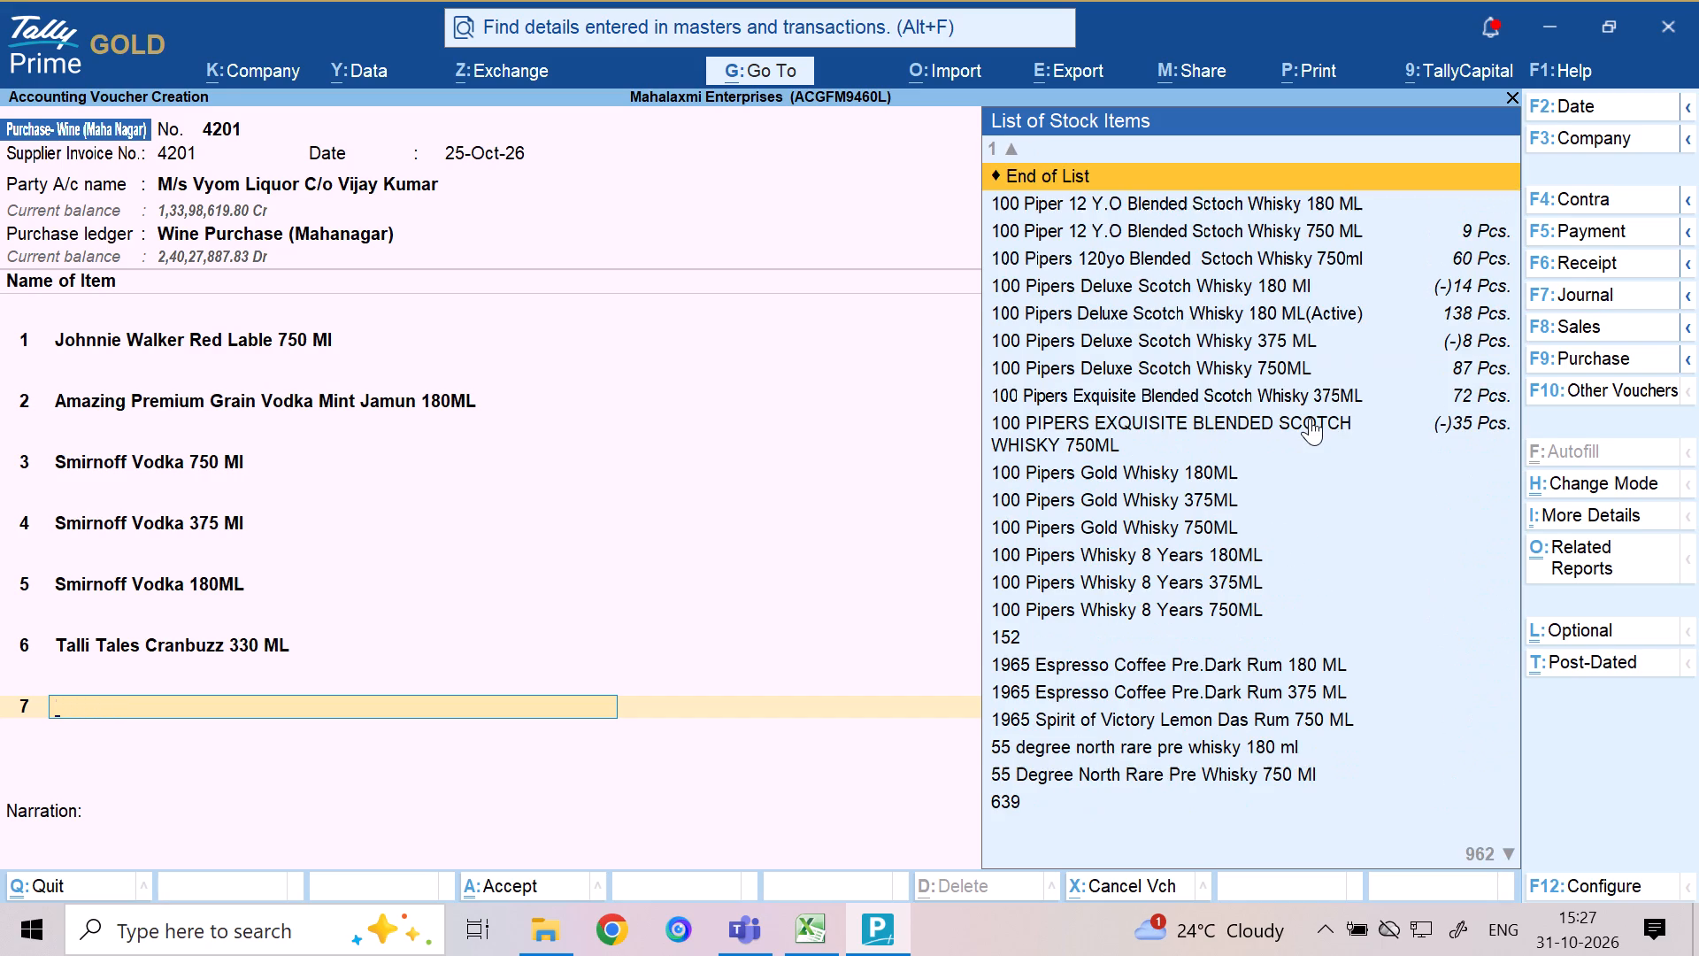
Start creating a new stock item from the seventh line and name it TALLI TALES JAMUN TWIST 330 ML.
key(alt+c)
text(TALL)
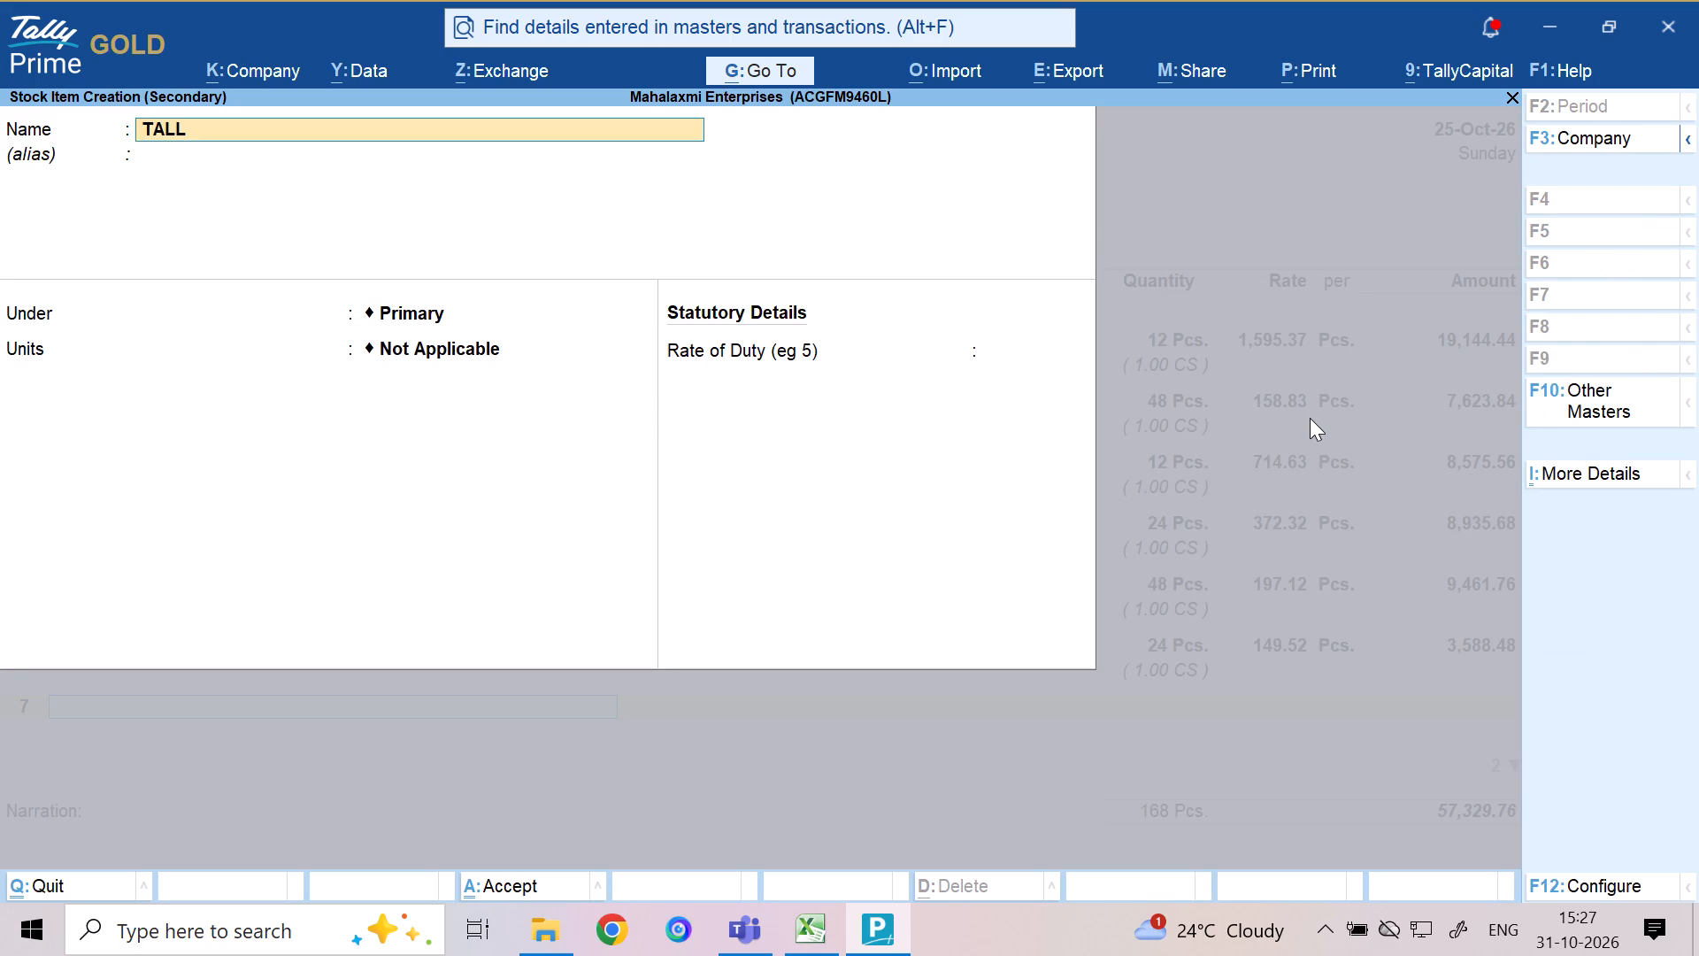
text(I)
key(space)
text(TA)
text(LES)
key(space)
text(JAM)
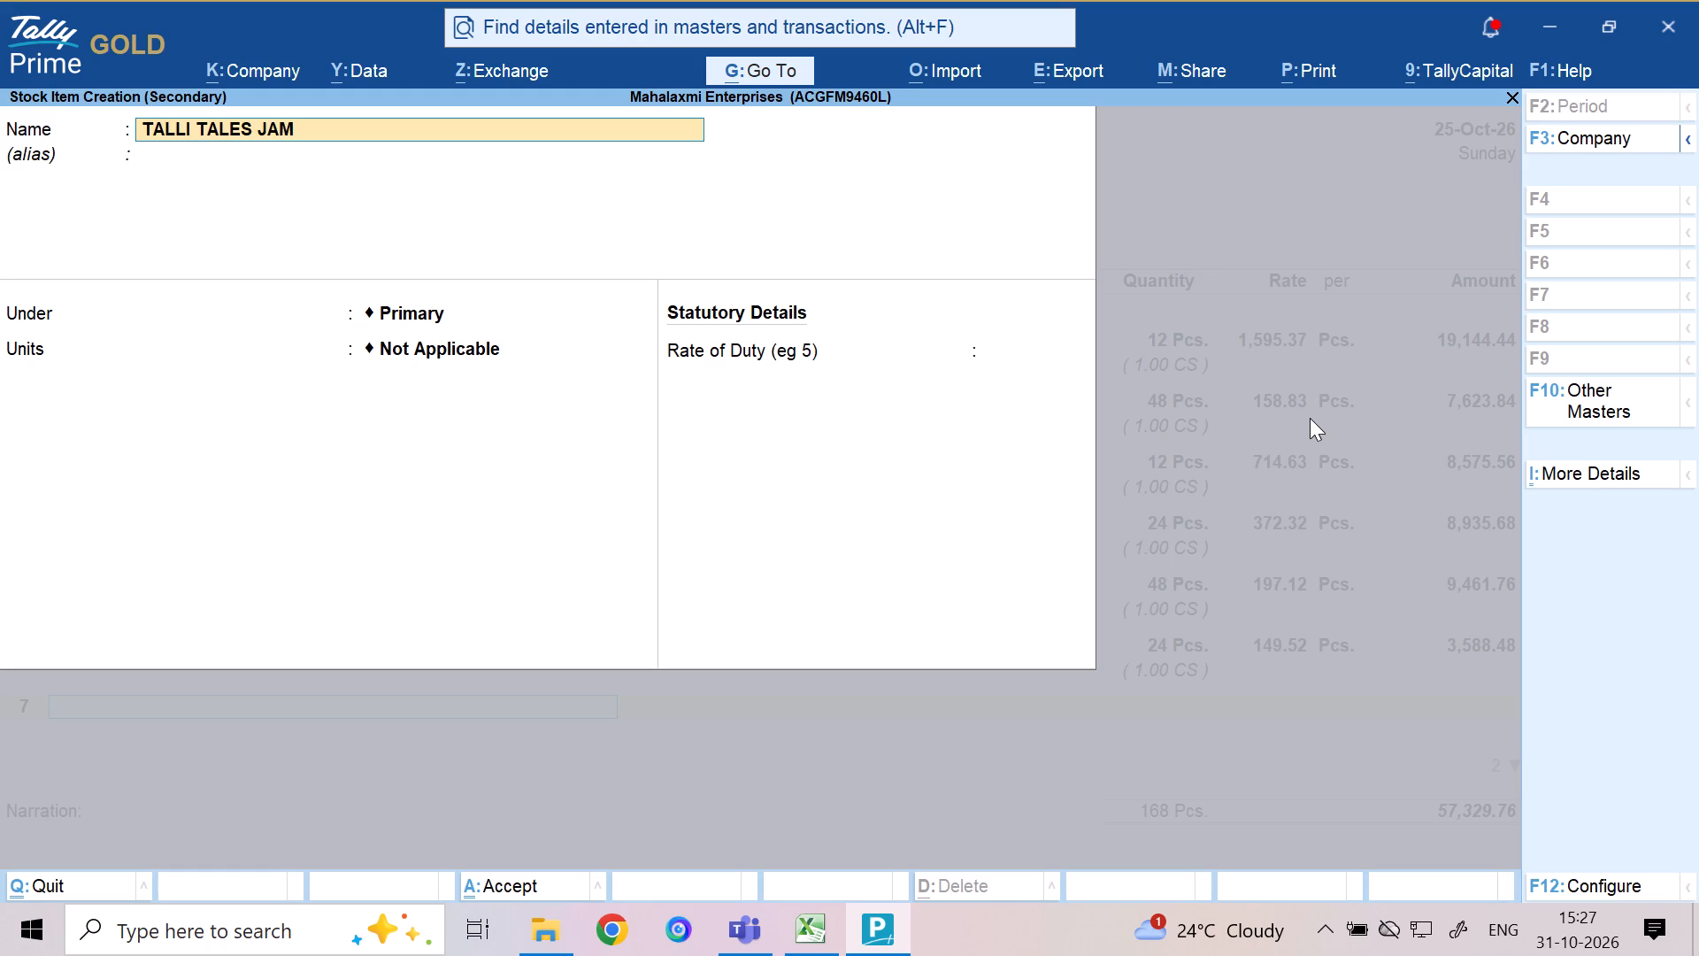
text(UN)
key(space)
text(TW)
text(IST)
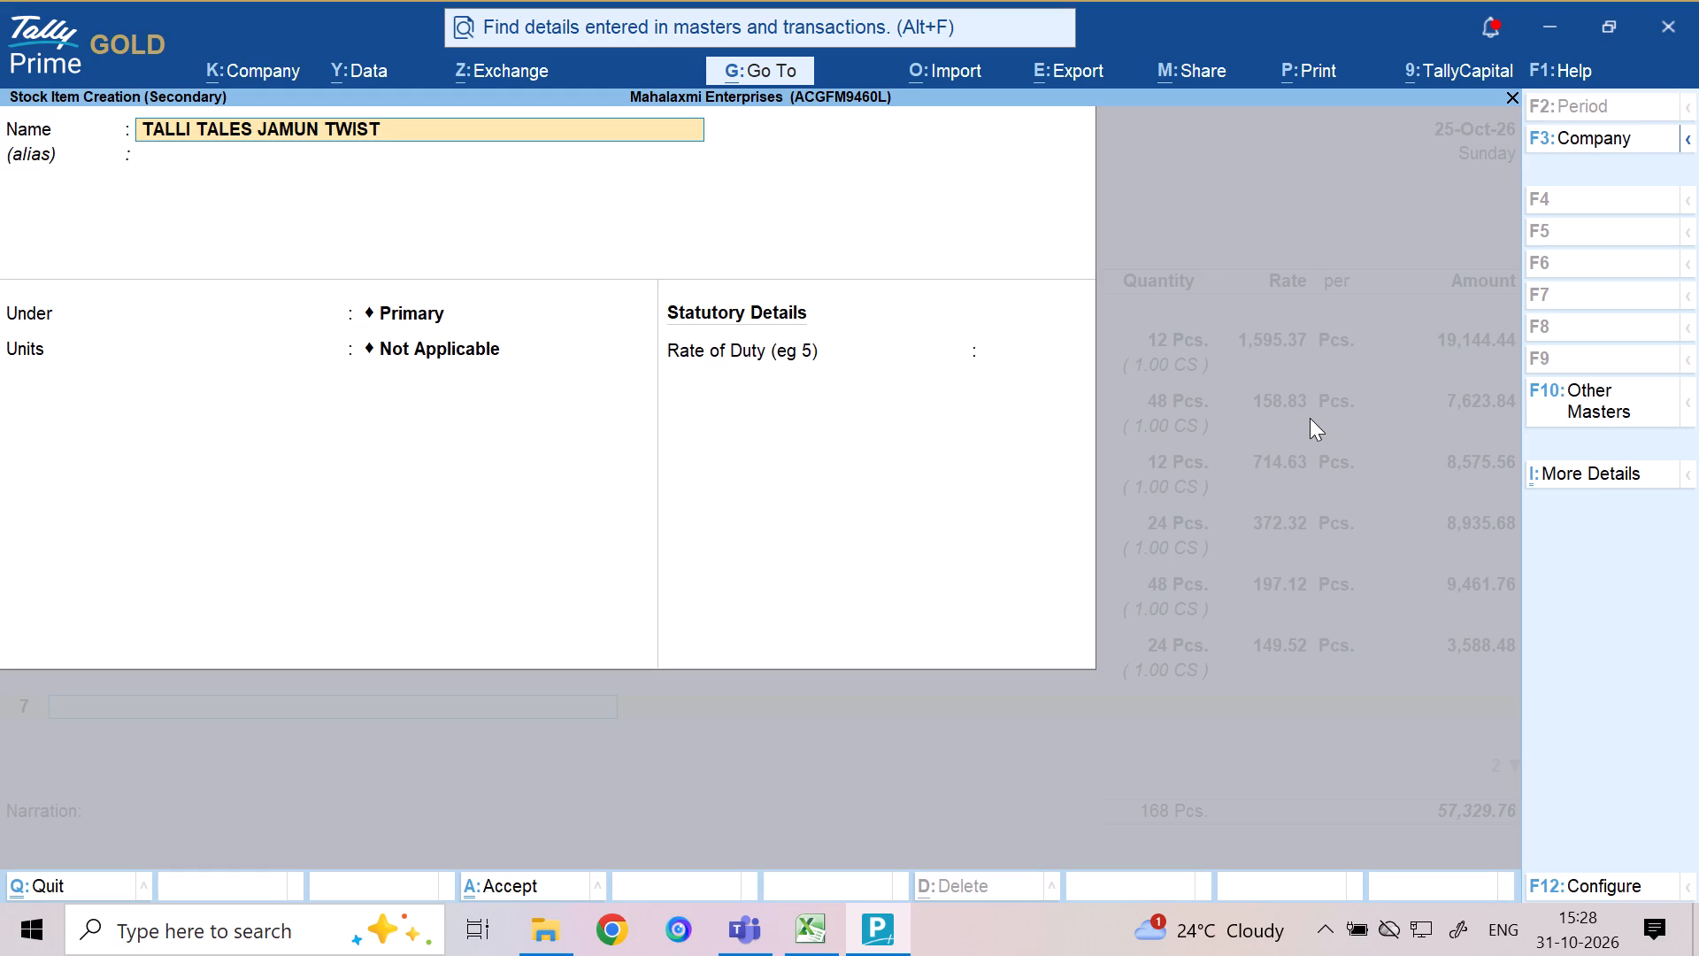
key(space)
text(330 ML)
Place the new Jamun Twist stock item under FL Stock with Pcs. as its unit, leave the duty rate blank, and save it.
key(Return)
key(Return)
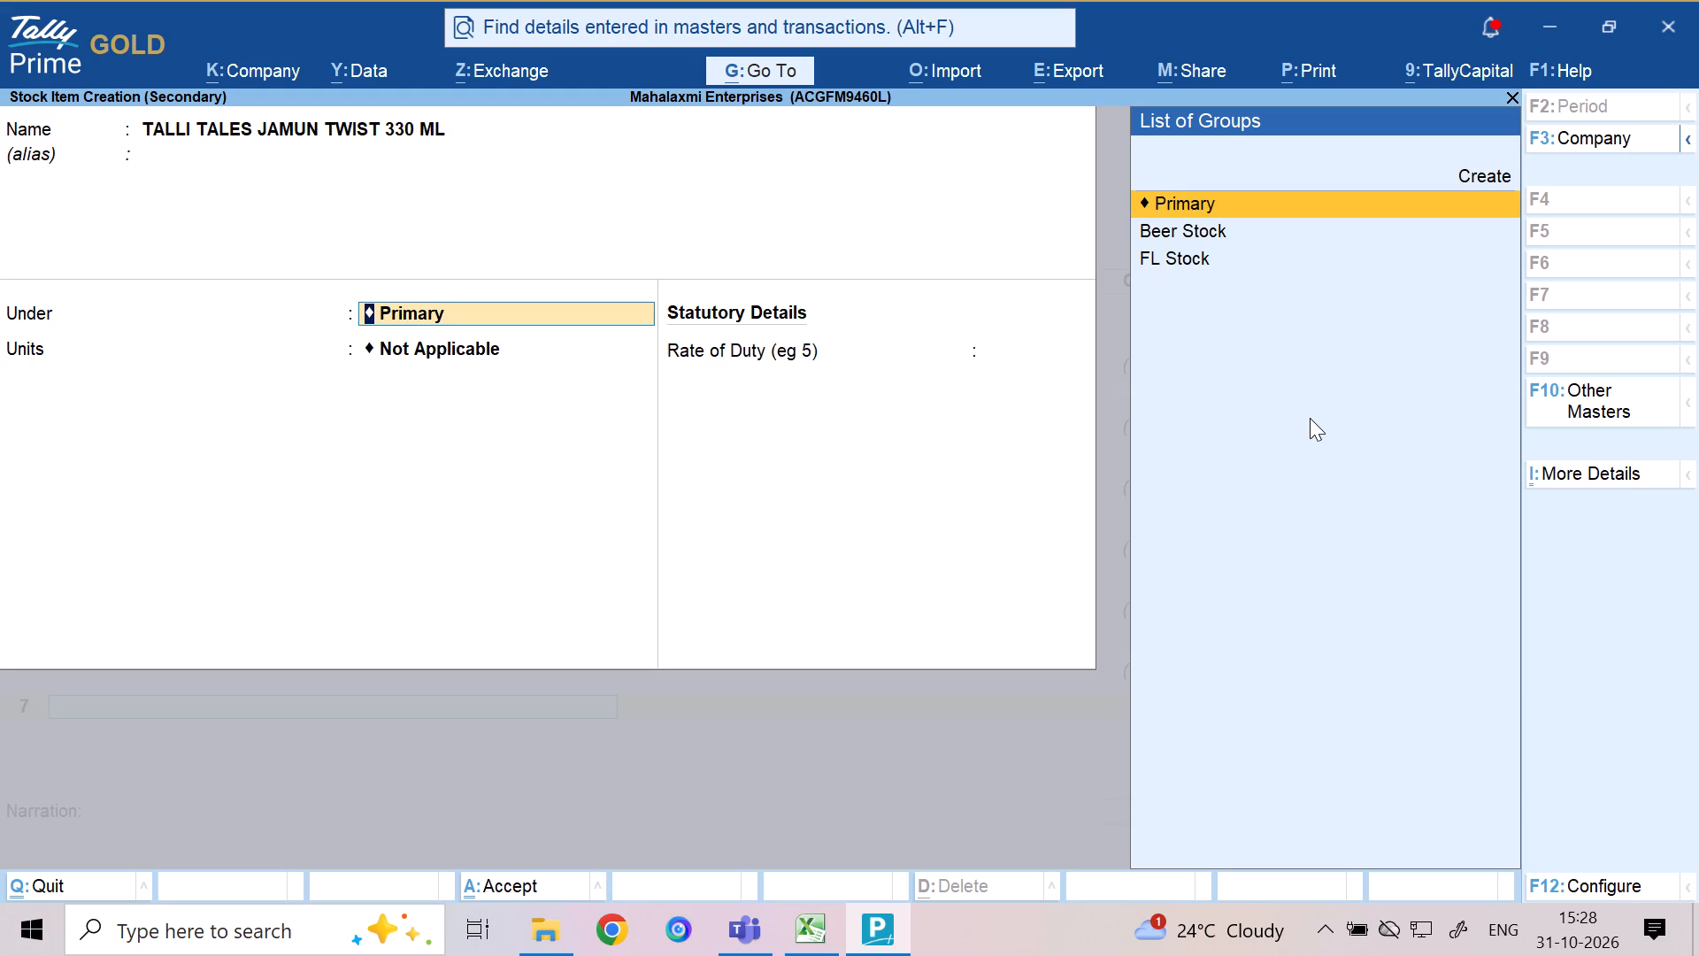
key(Down)
key(Down)
key(Down)
key(Return)
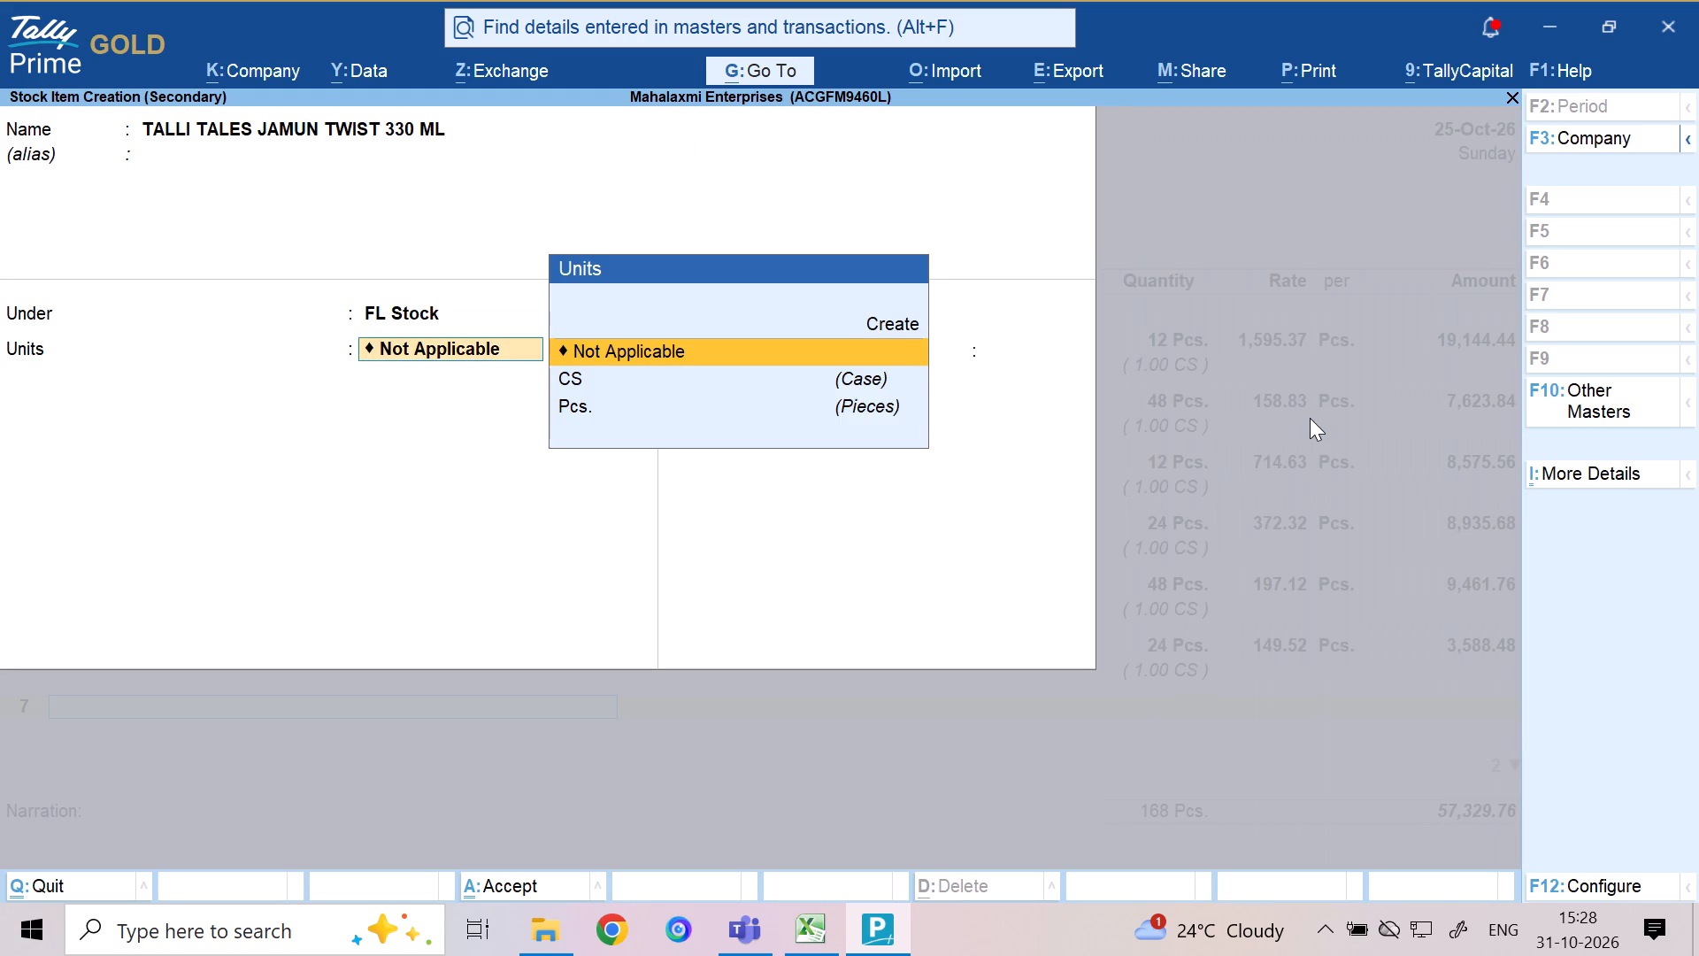
key(Down)
key(Down)
key(Return)
key(Return)
key(Return)
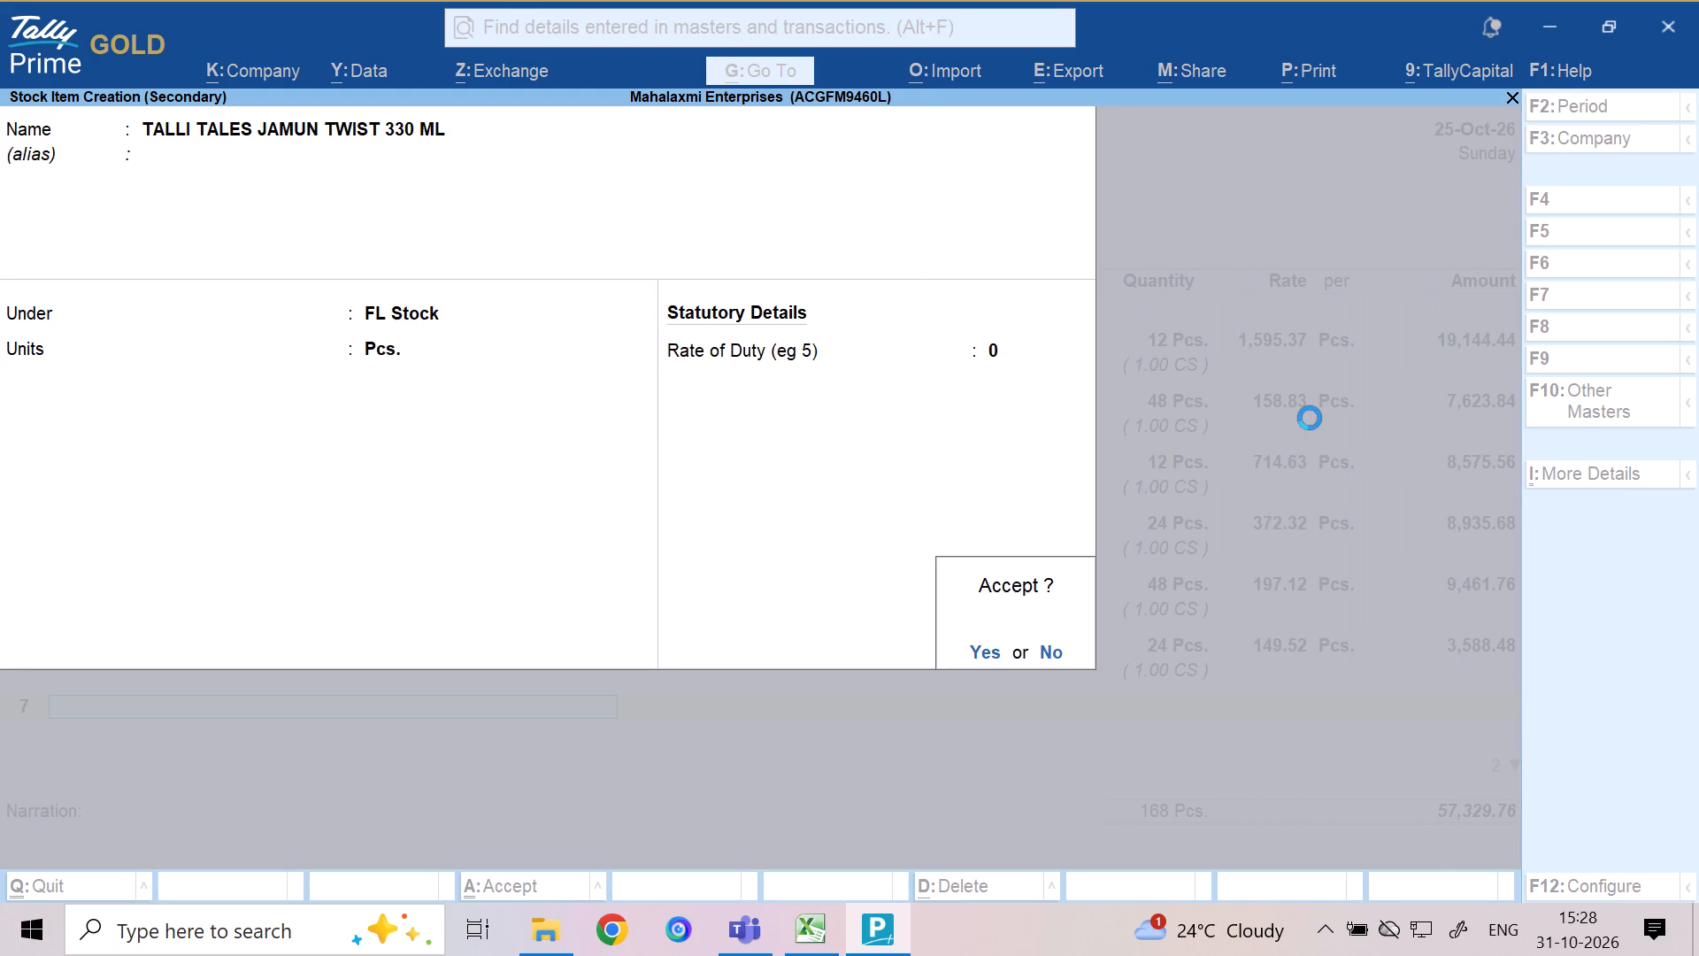
key(Return)
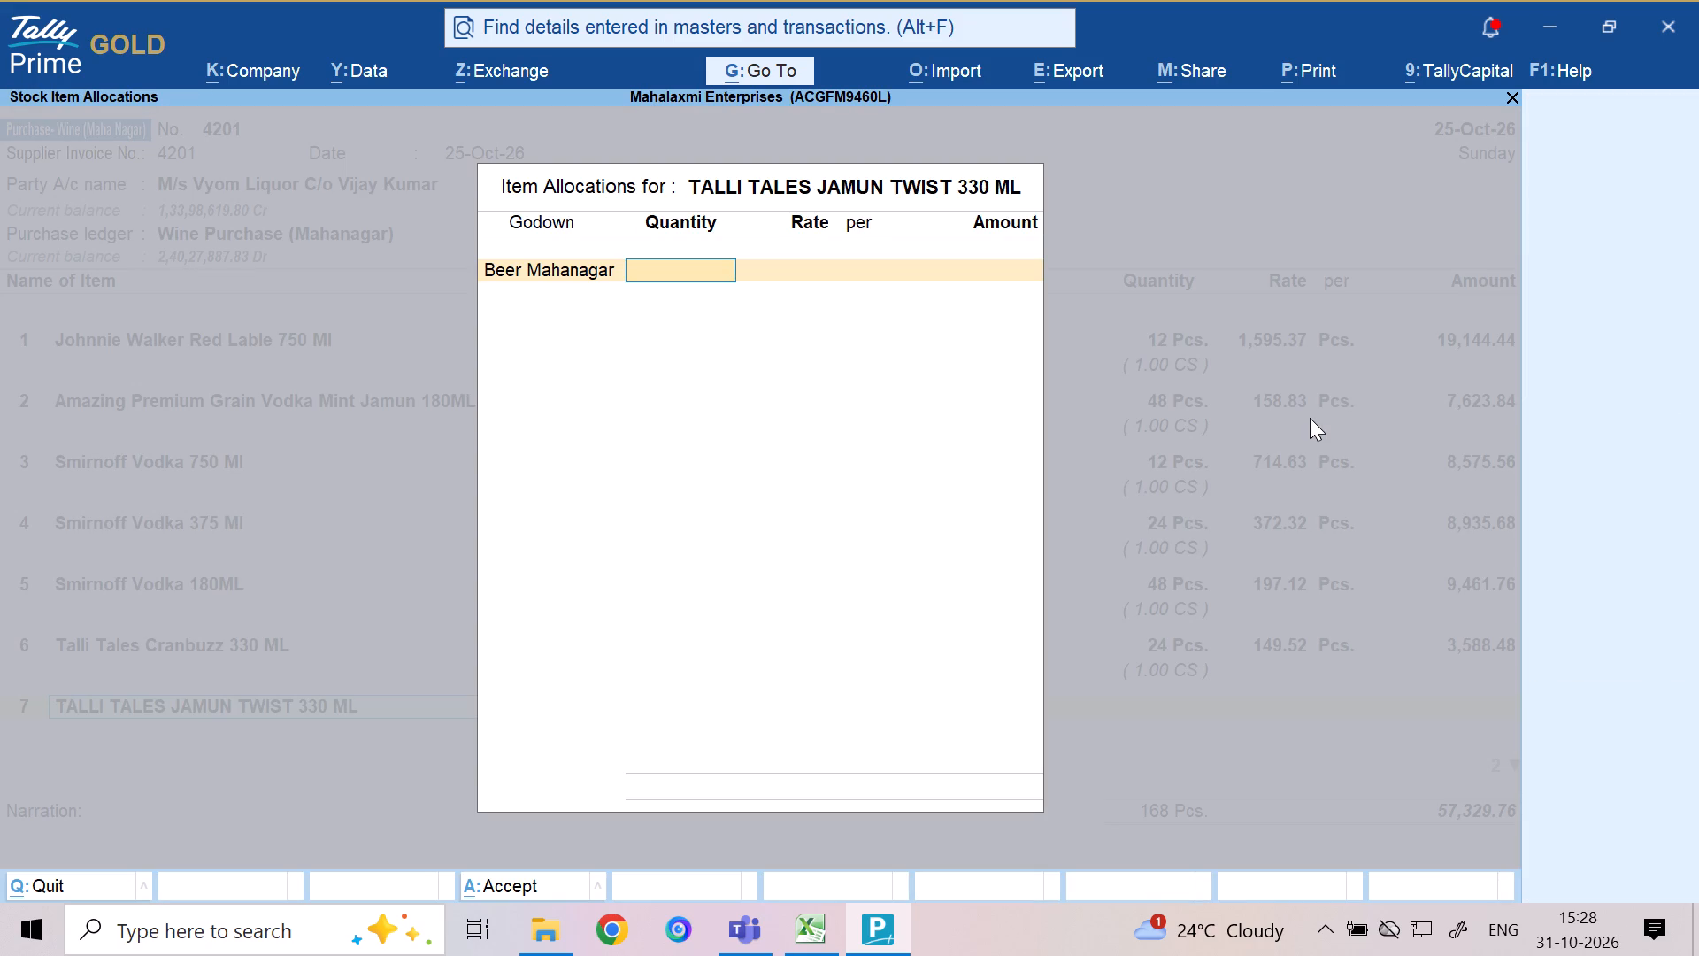
Allocate 24 Pcs. of TALLI TALES JAMUN TWIST 330 ML to the Mahanagar FL godown with an amount of 3,588.48.
key(BackSpace)
key(Down)
key(Down)
key(Down)
key(Down)
key(Down)
key(Down)
key(Return)
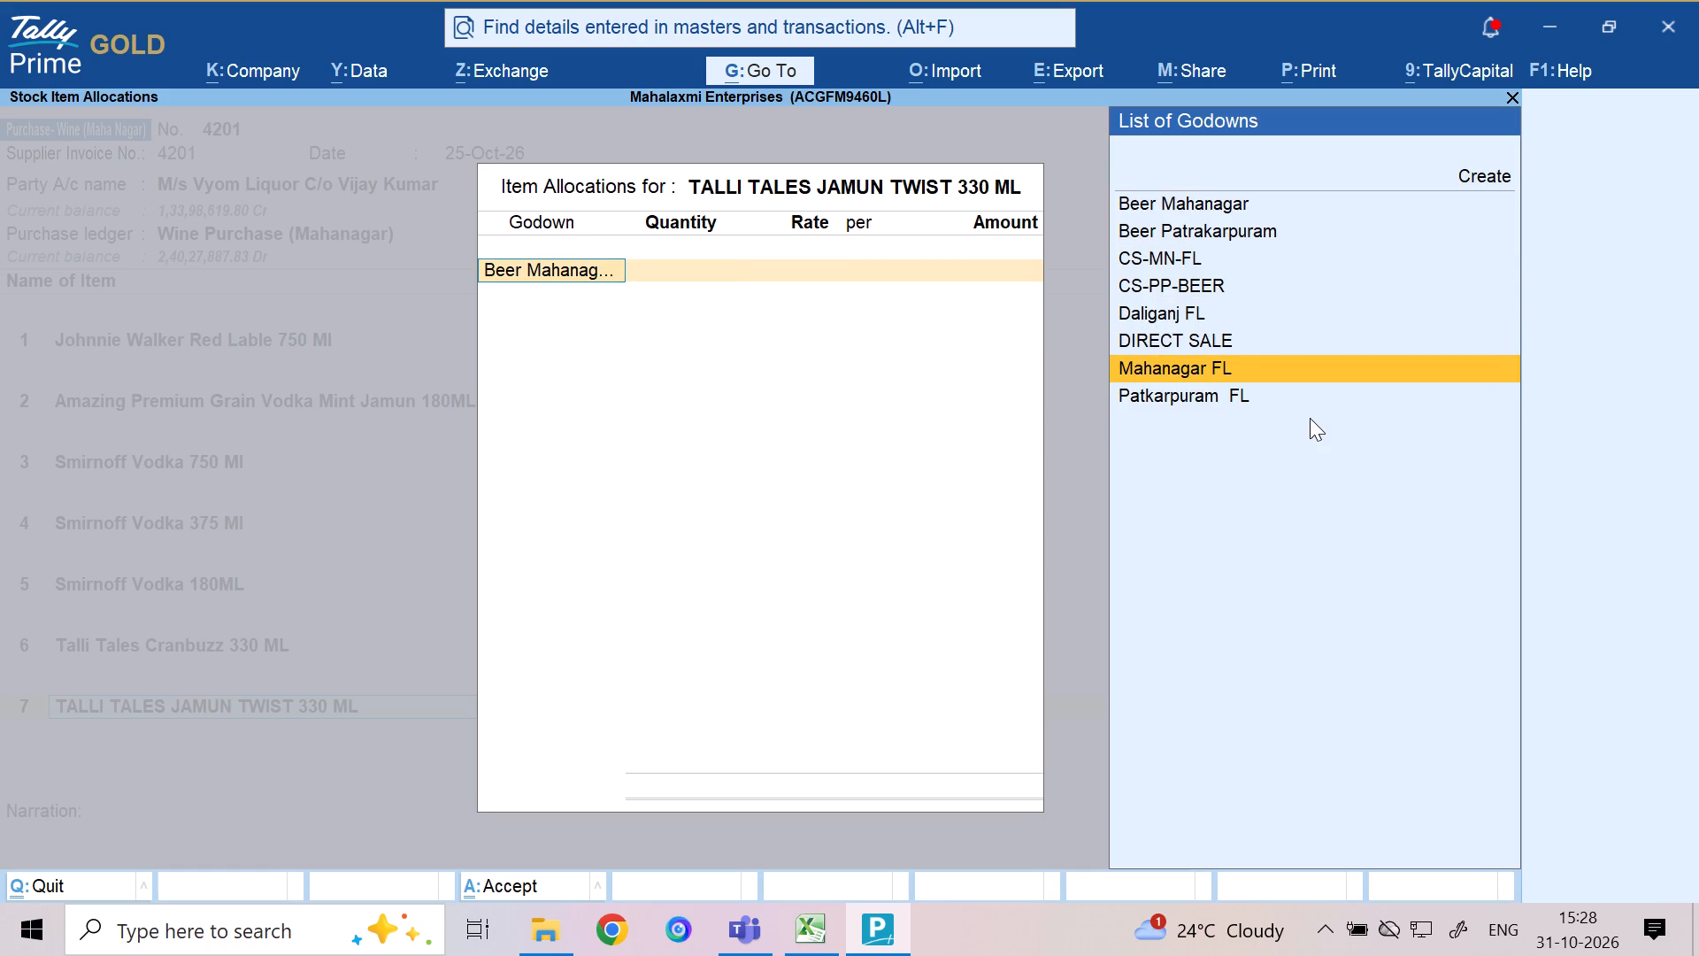
text(24)
key(Return)
key(Return)
key(Return)
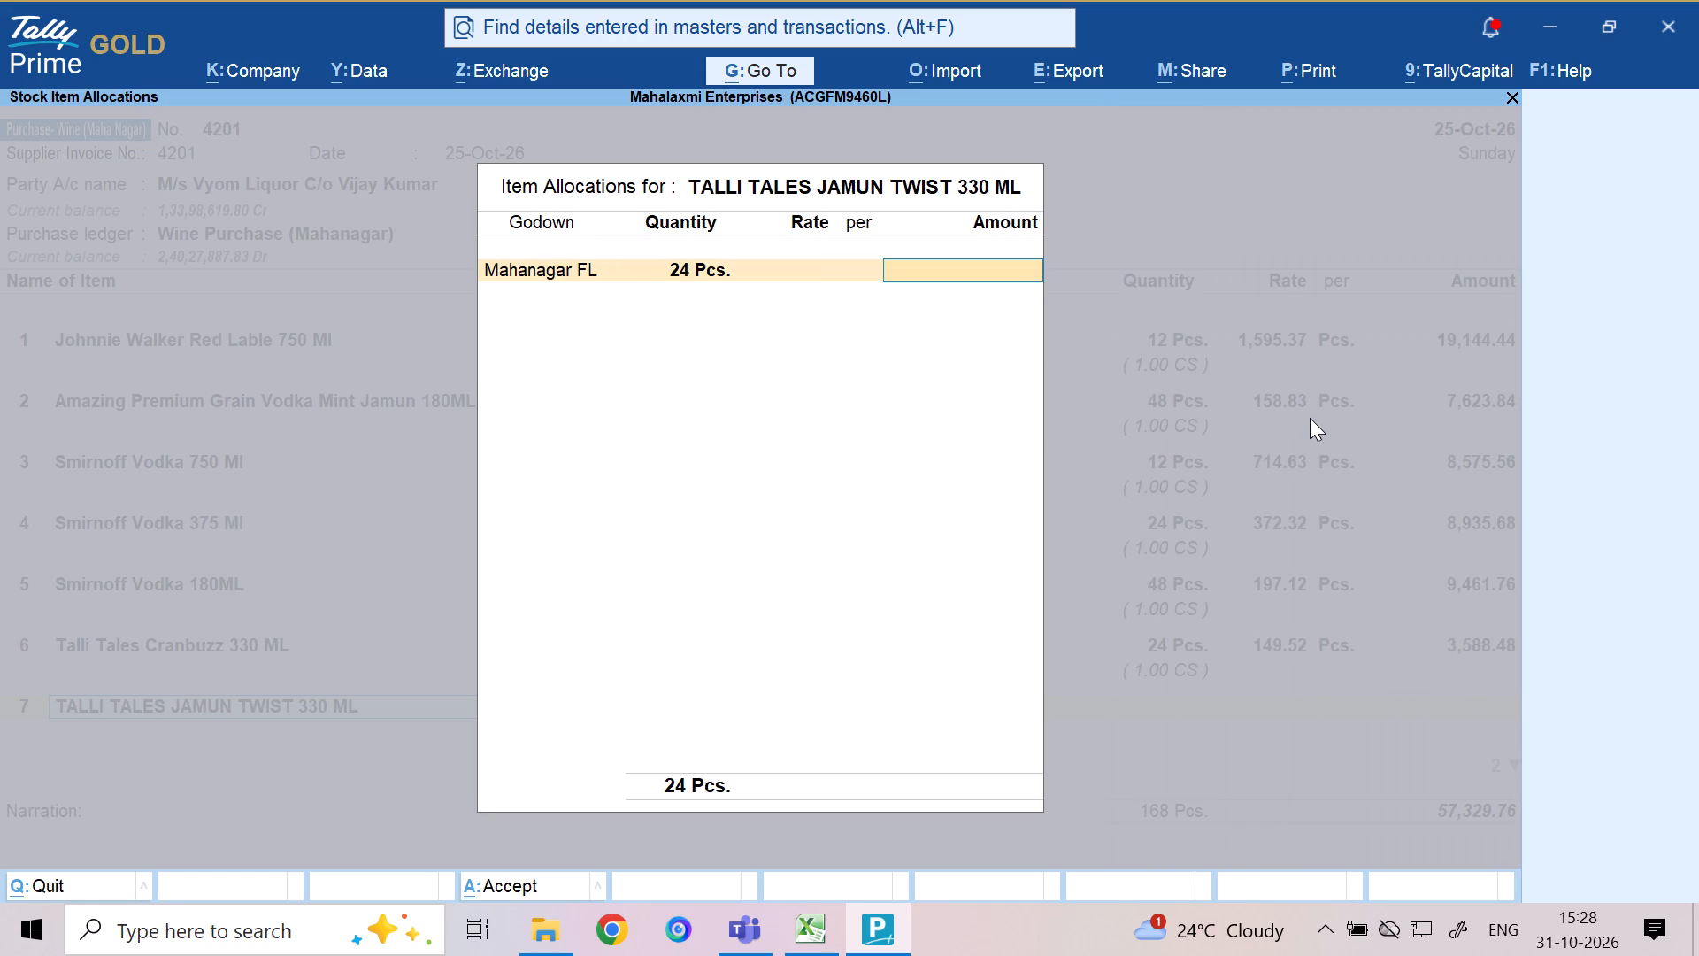
text(3588)
text(.48)
key(Return)
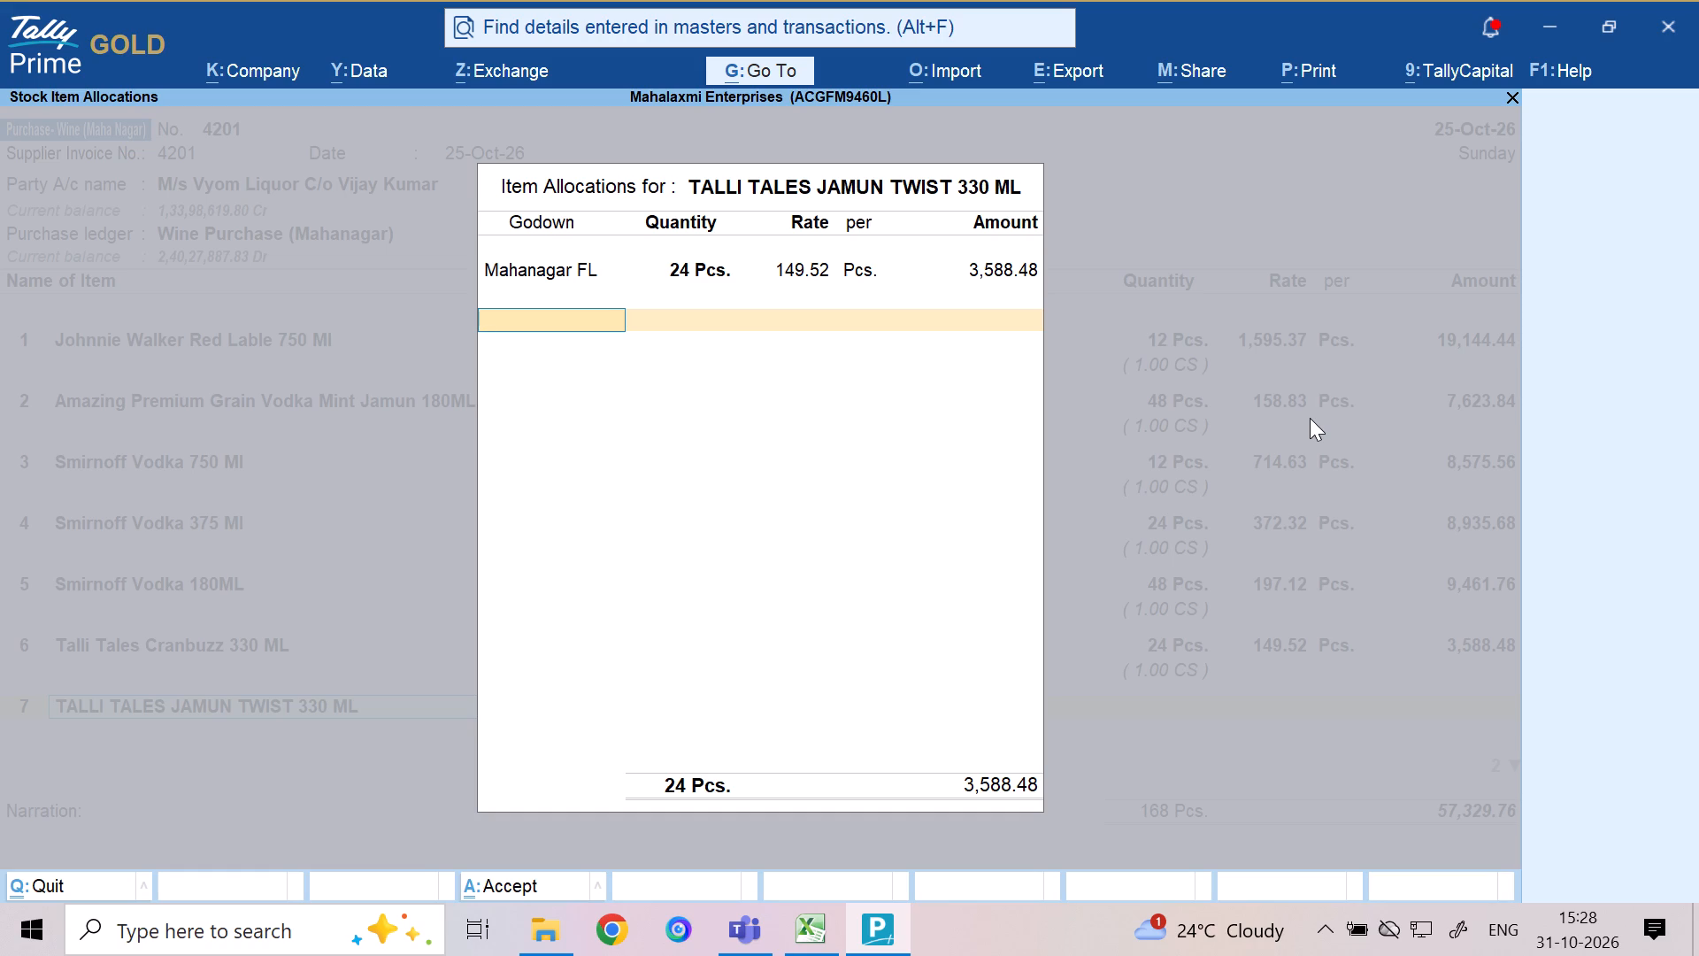
key(Return)
key(Return)
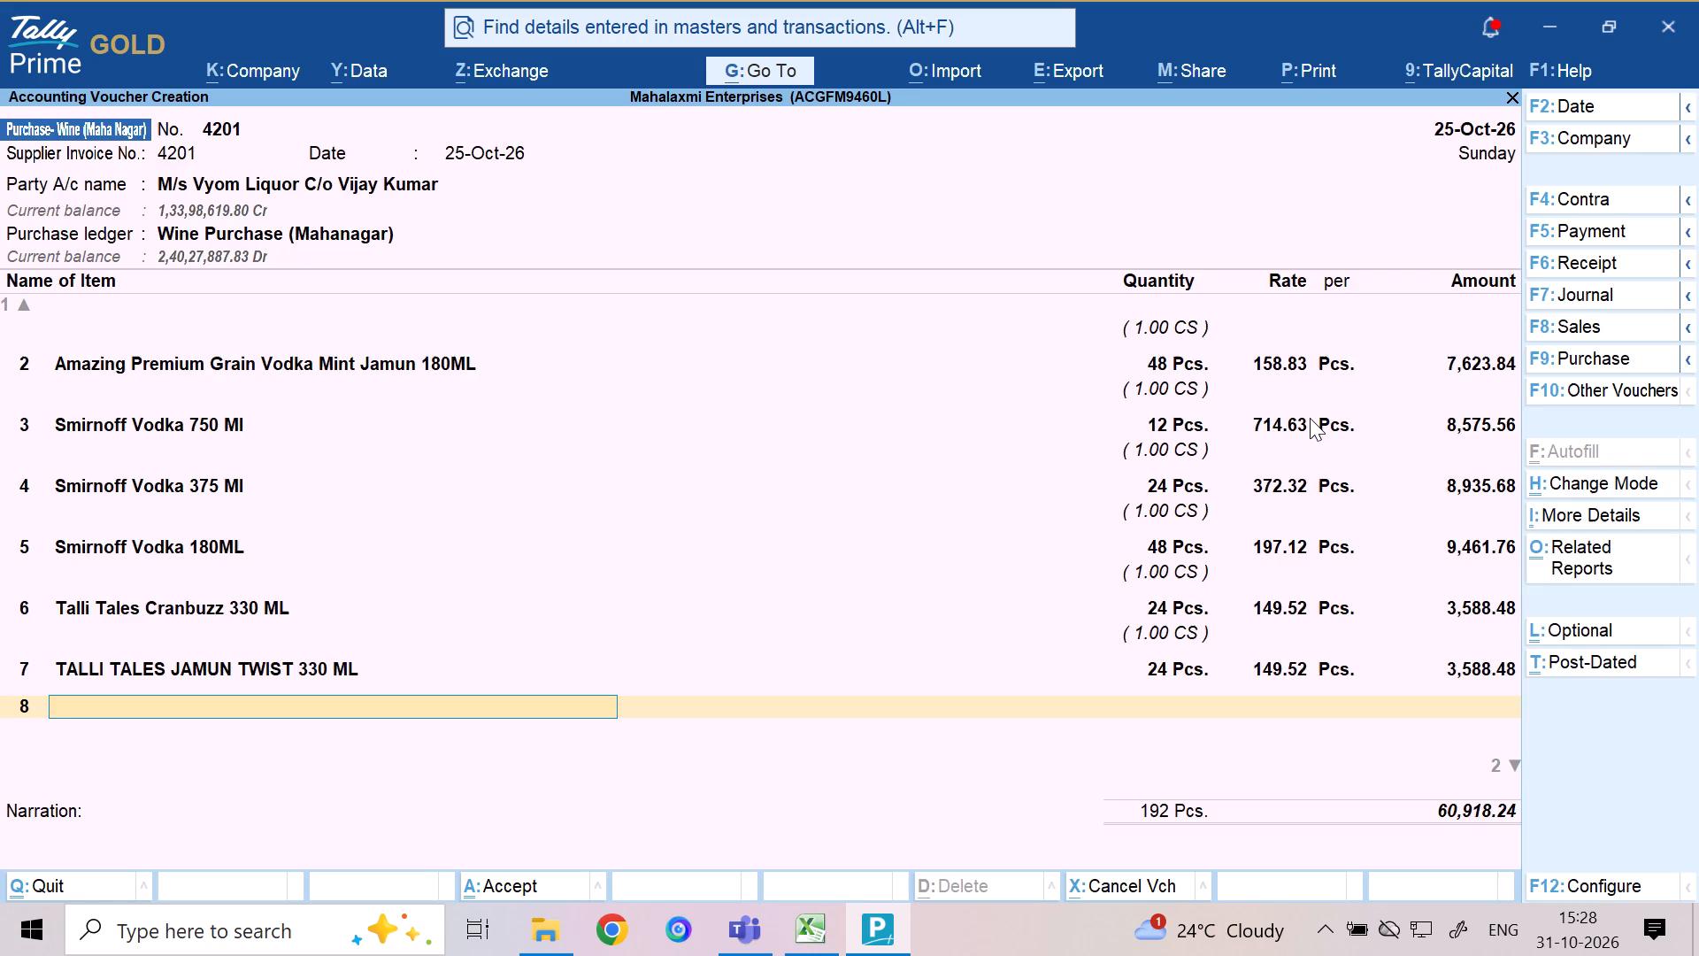
Review the Jamun Twist item's master settings and godown allocation from the seventh line, changing nothing, and return to the voucher.
key(BackSpace)
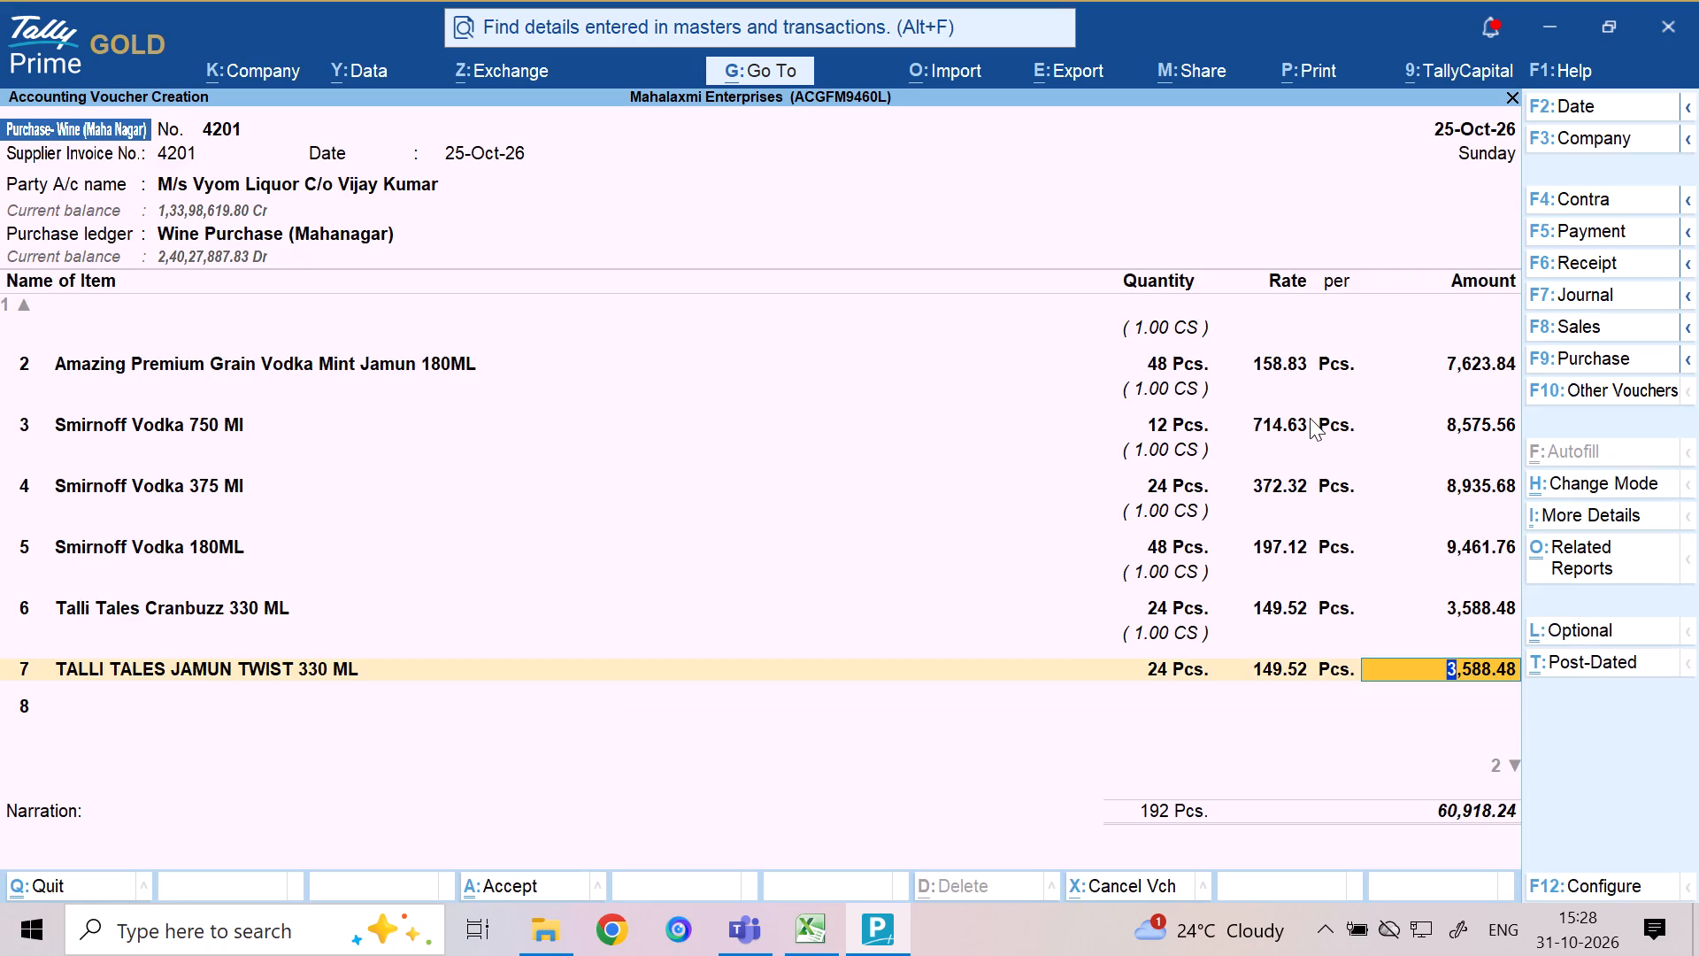
key(BackSpace)
key(ctrl+Return)
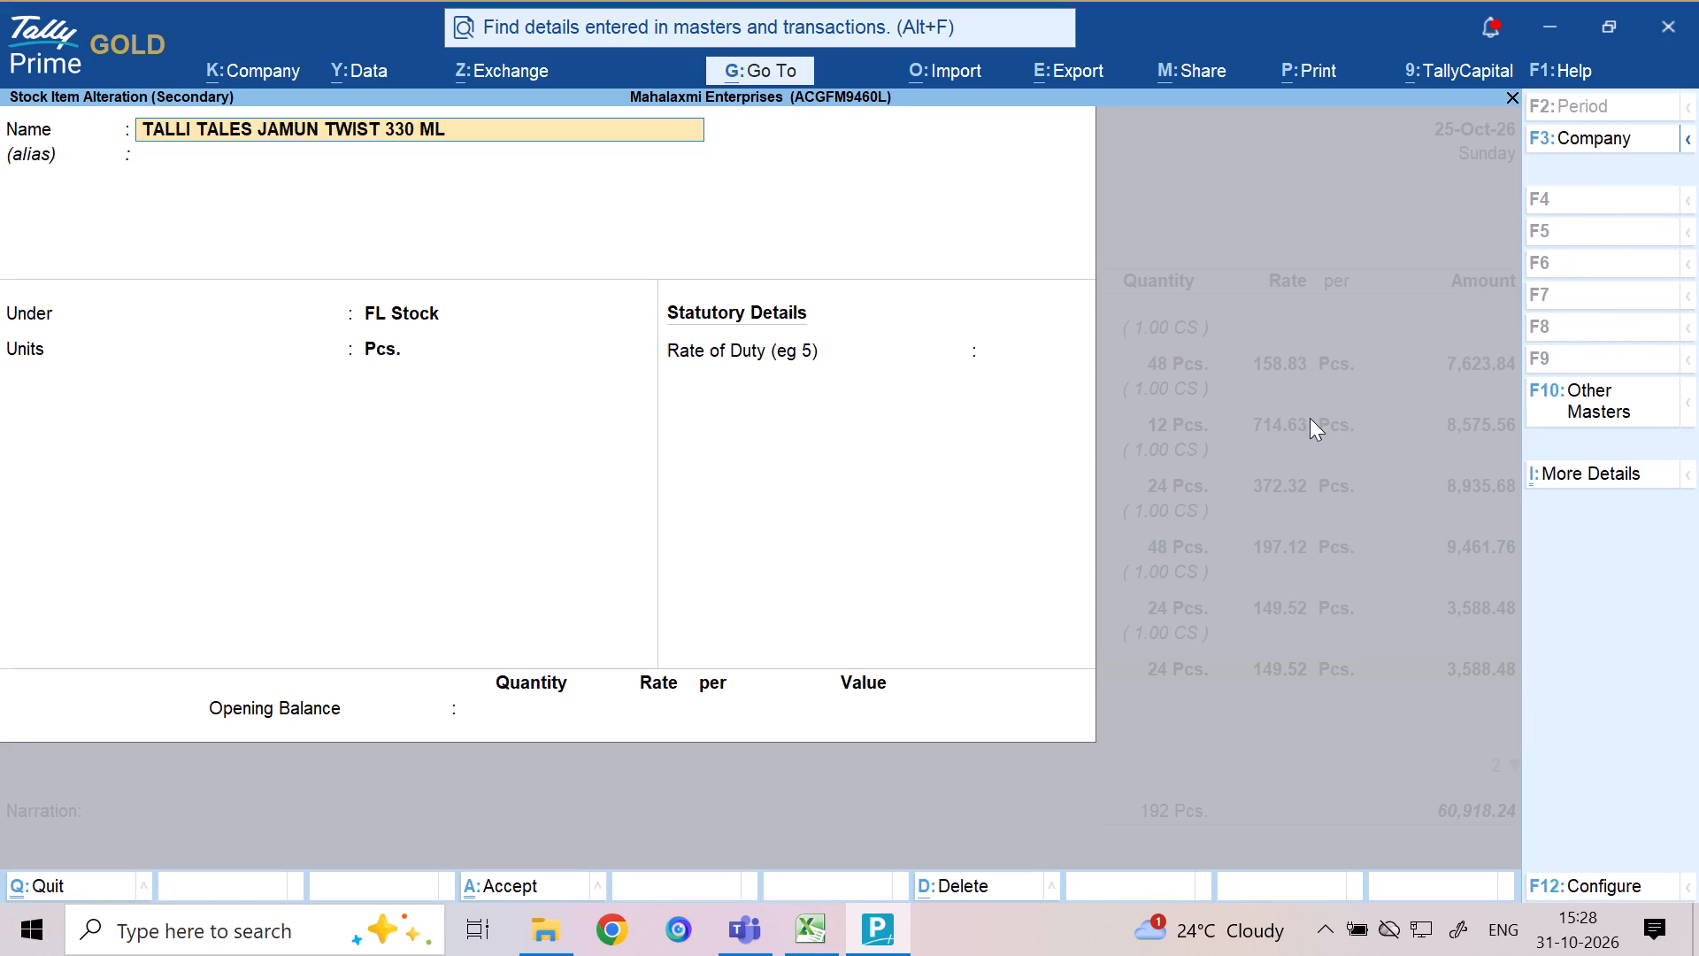
key(Return)
key(Return)
key(Return)
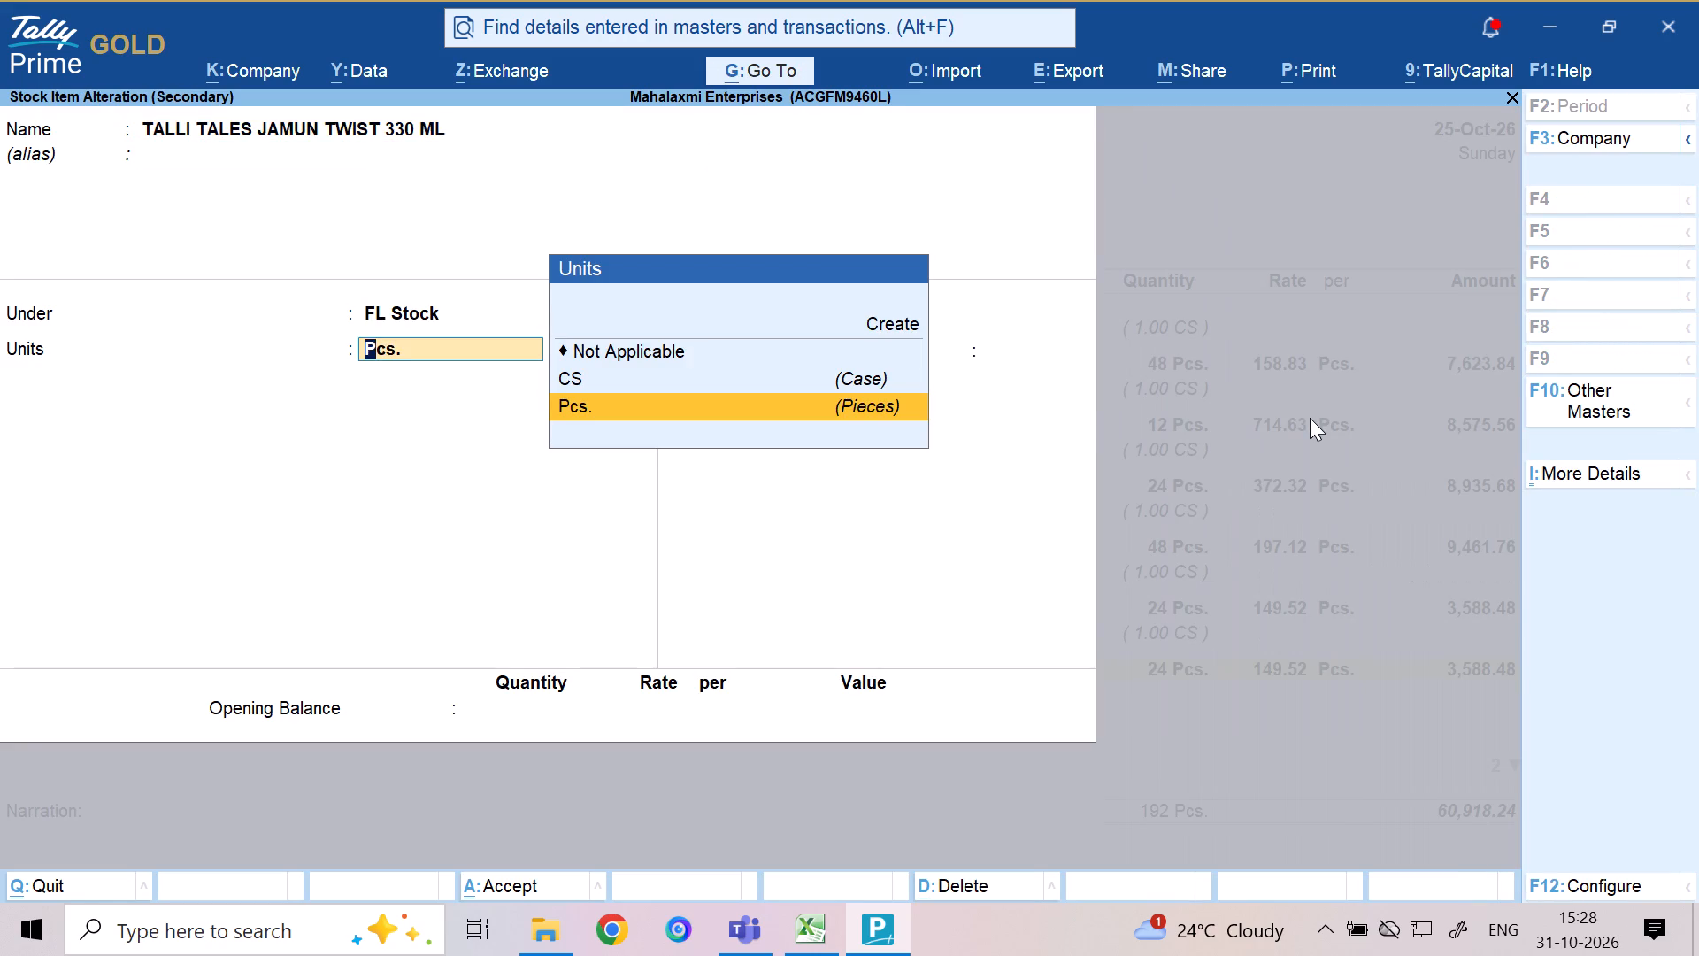
key(Return)
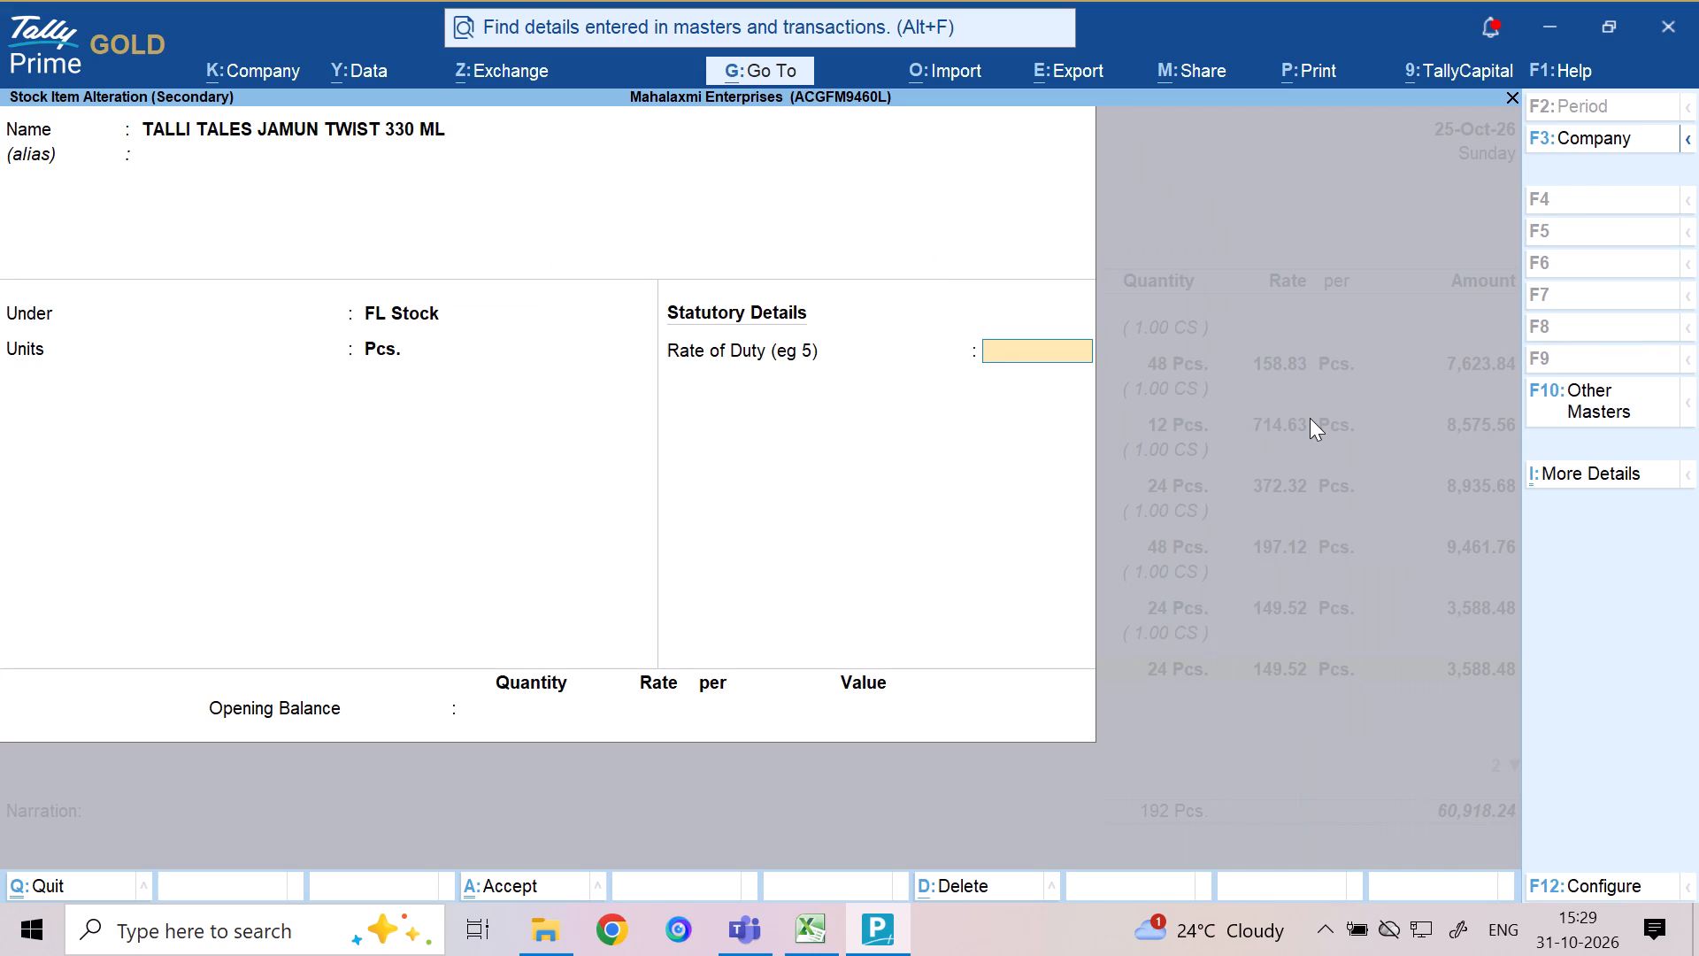
key(Return)
key(Return)
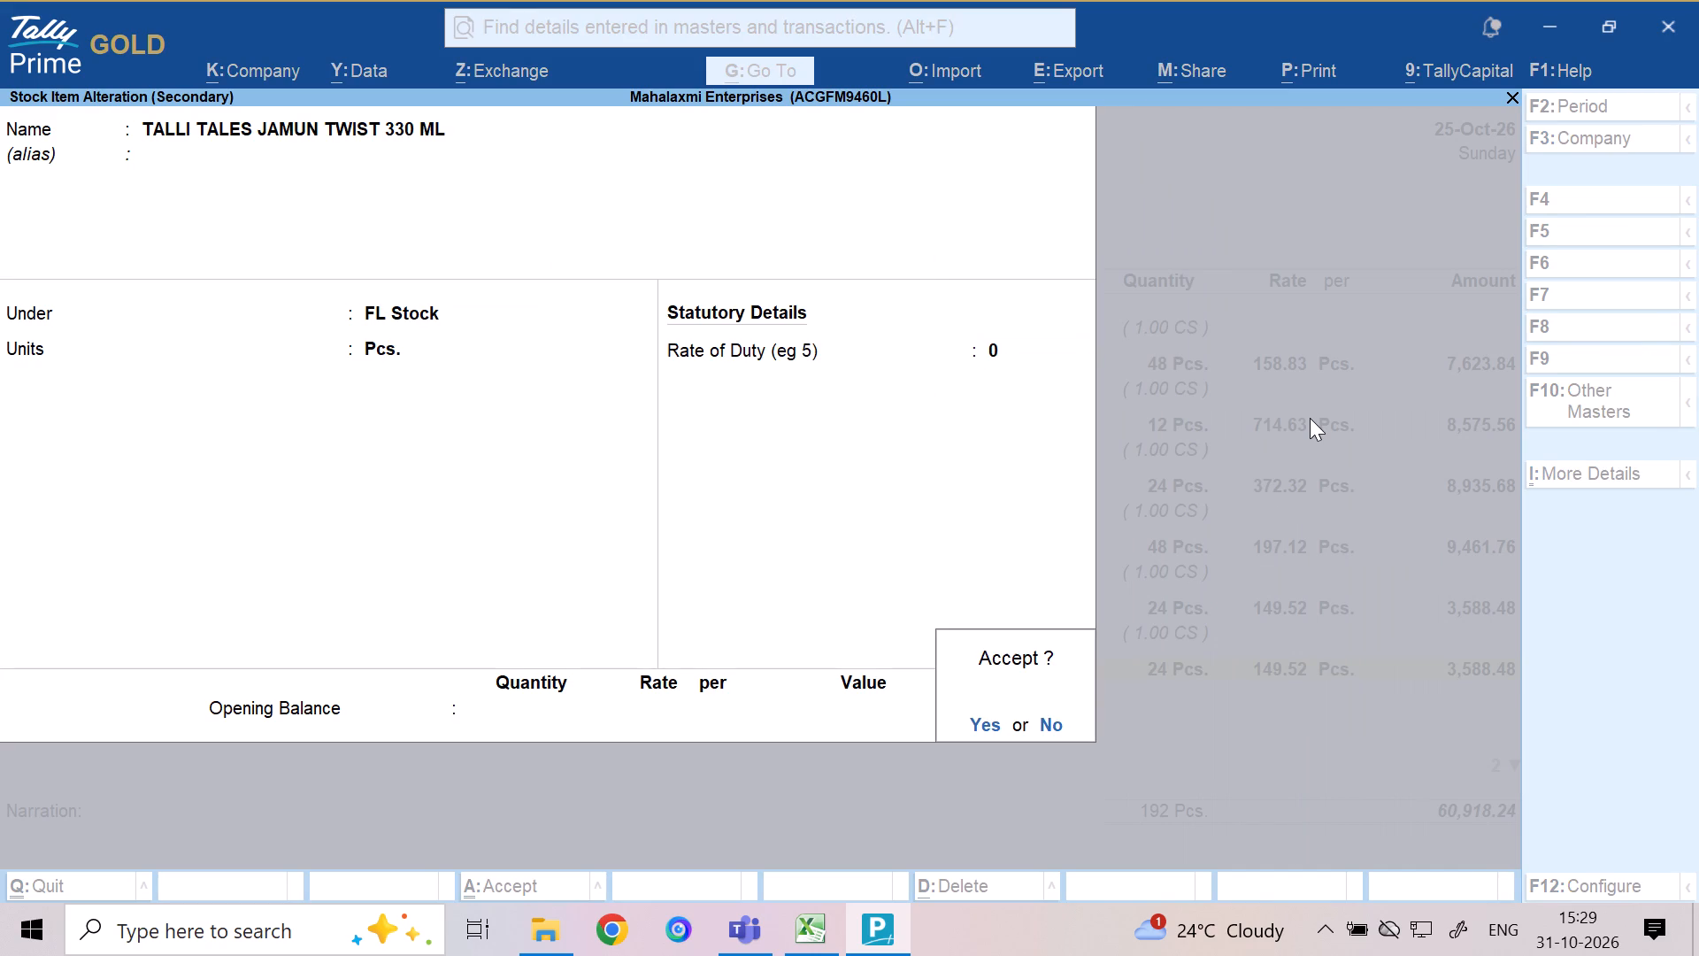
key(Return)
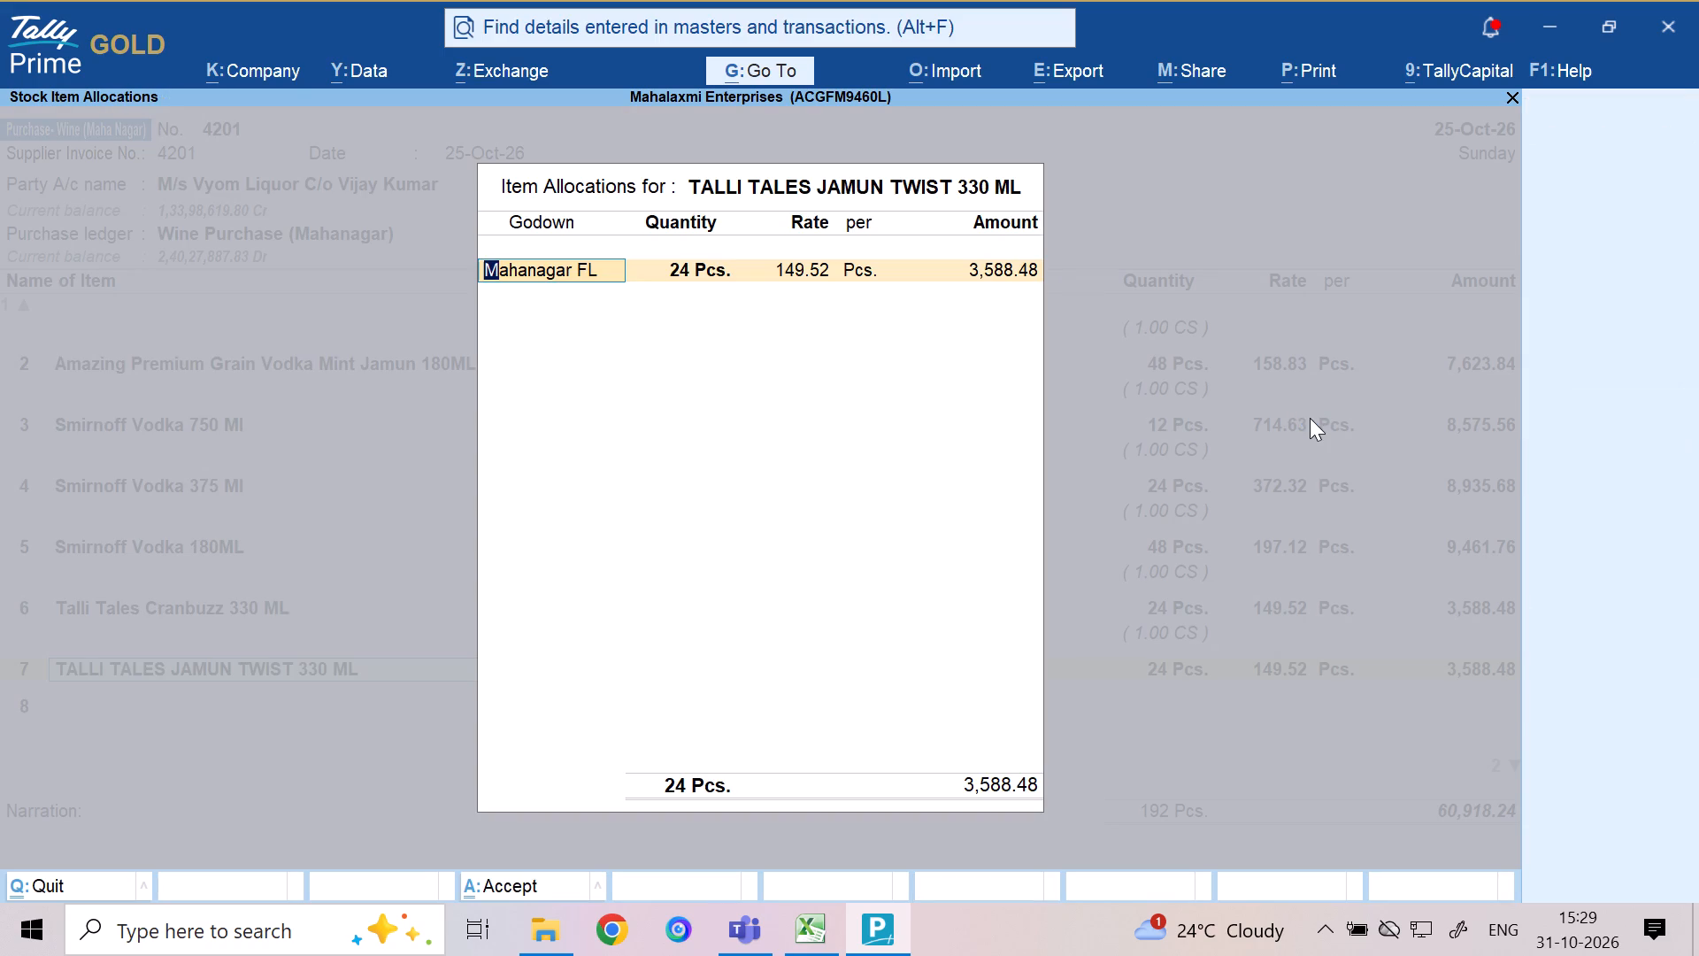
key(Return)
key(Return)
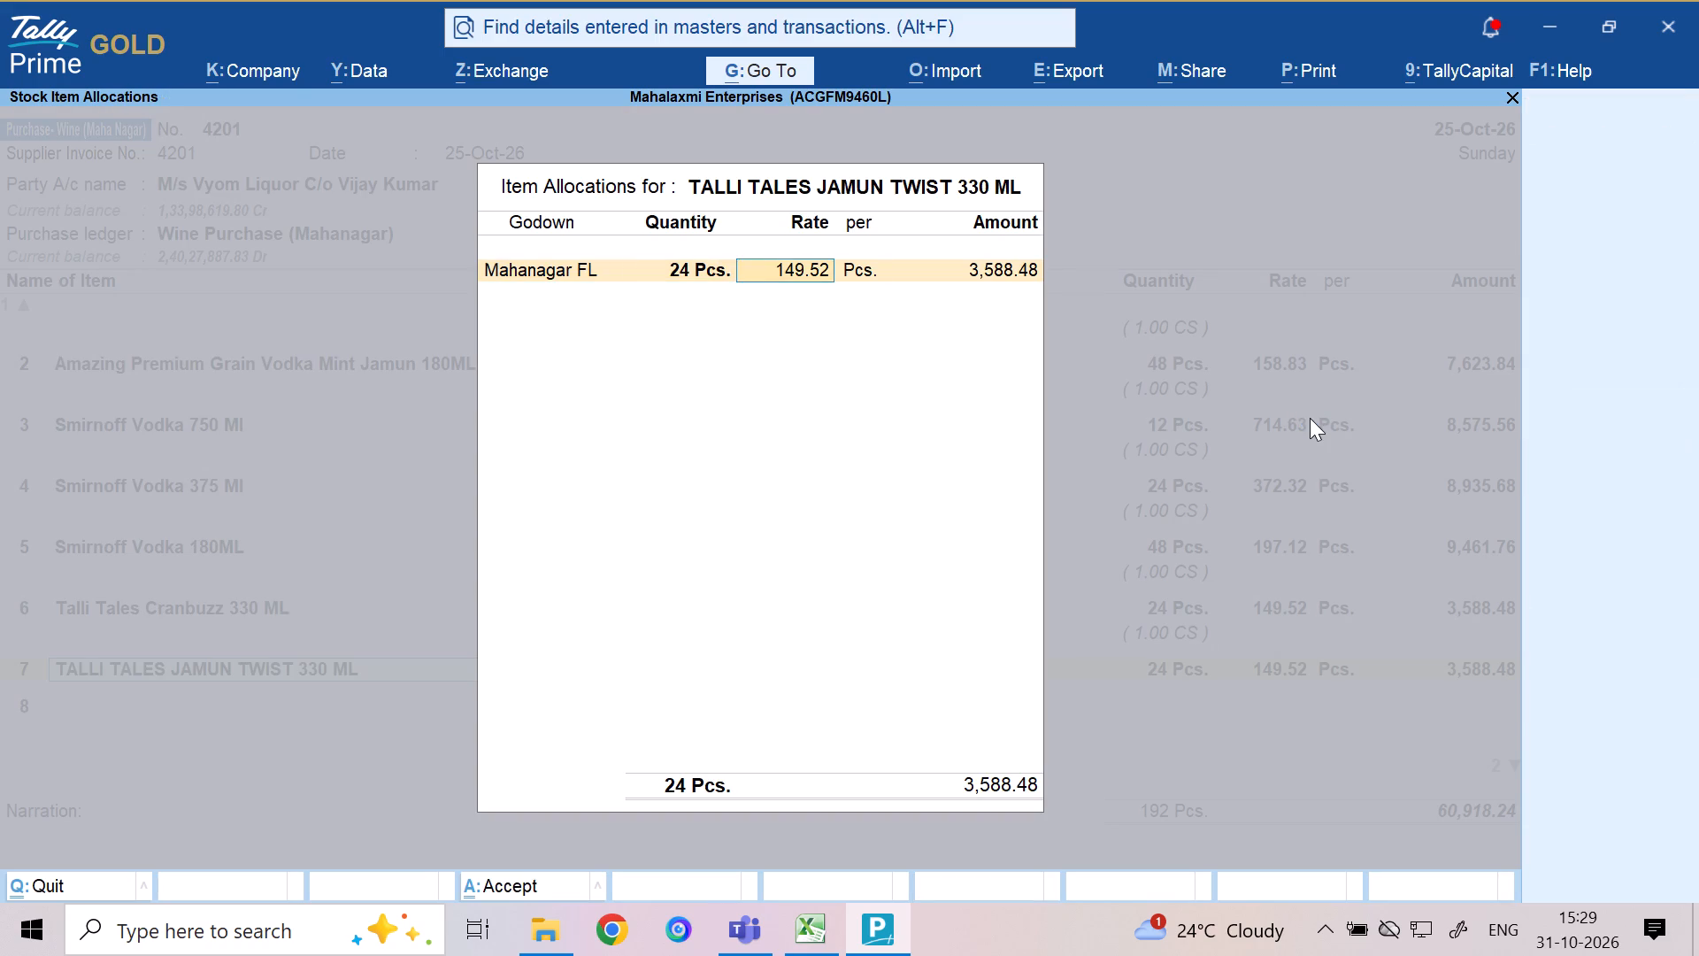
key(Return)
key(Return)
key(Return)
key(Return)
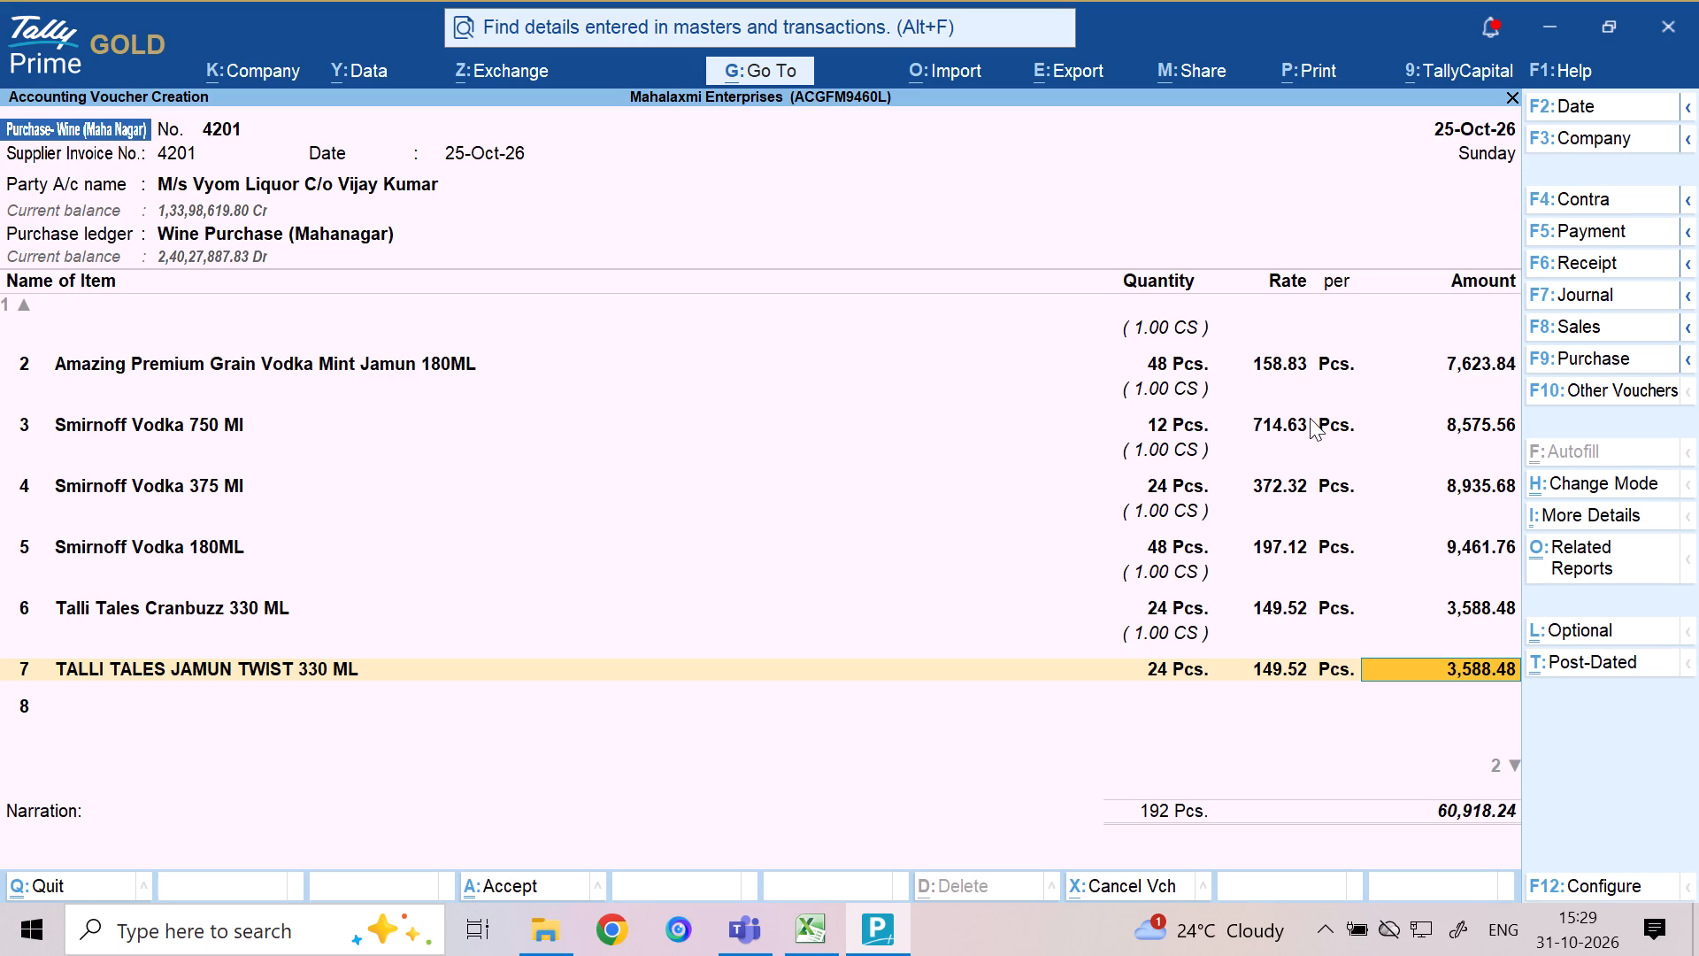
key(Return)
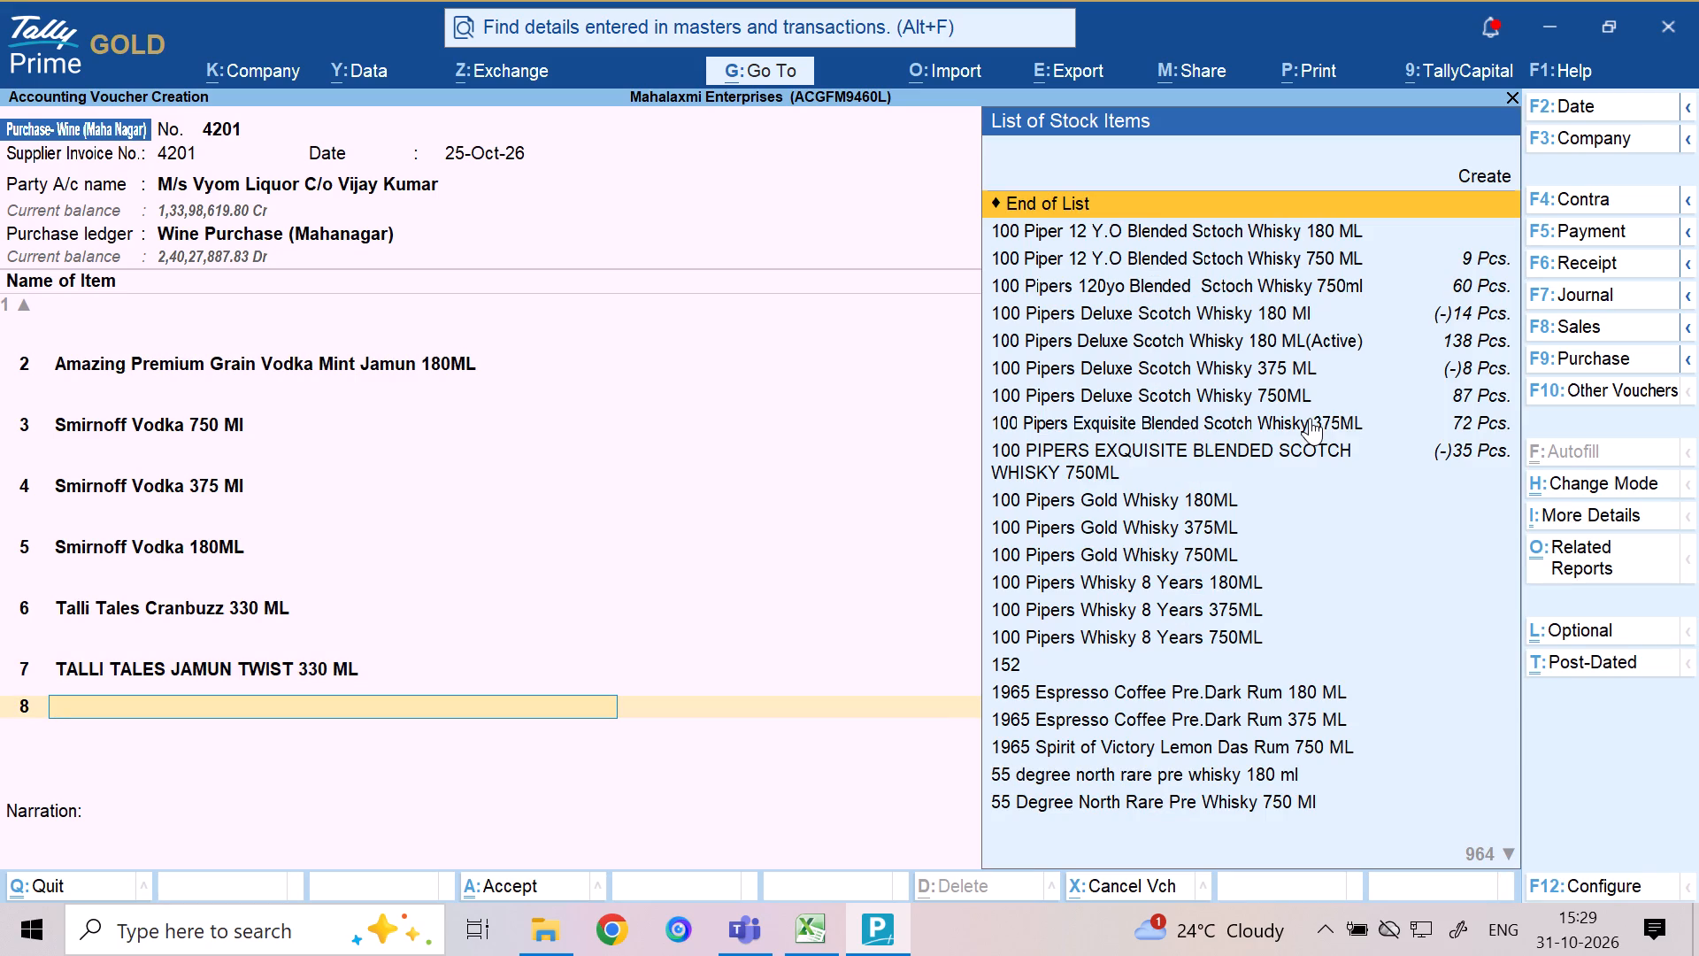
Select Bro Code Orignal BC 250 ML as the voucher's eighth stock item.
text(BRO)
key(space)
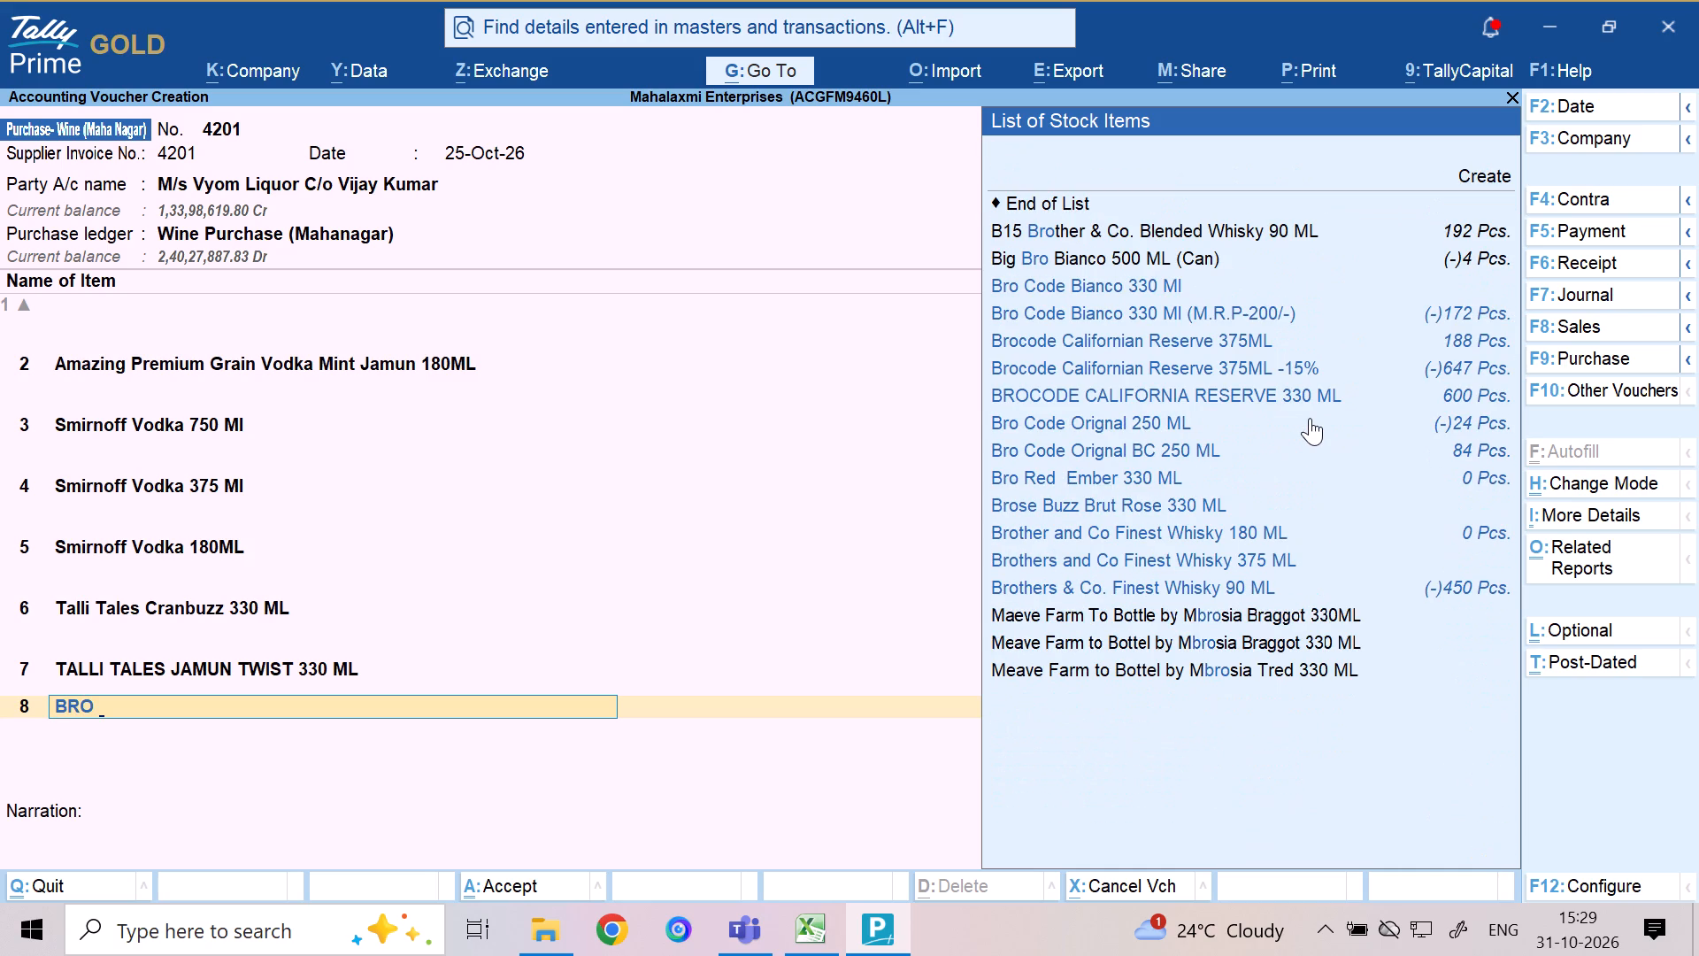
text(COSWE)
key(space)
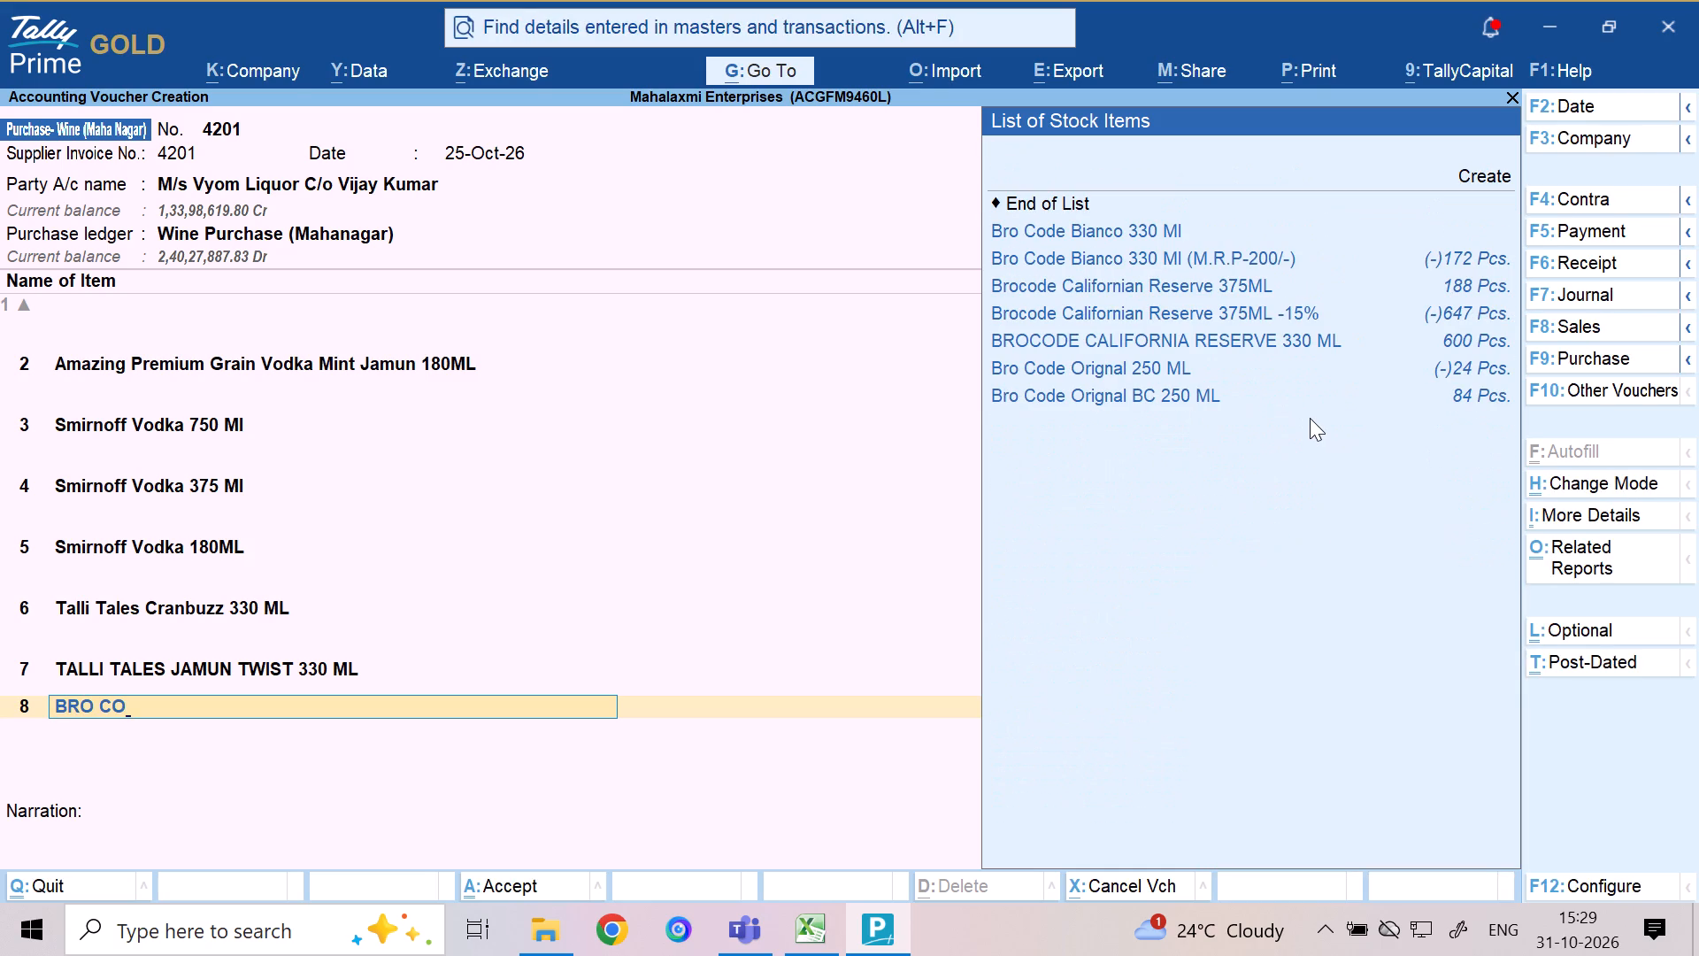
text(DWE E)
key(space)
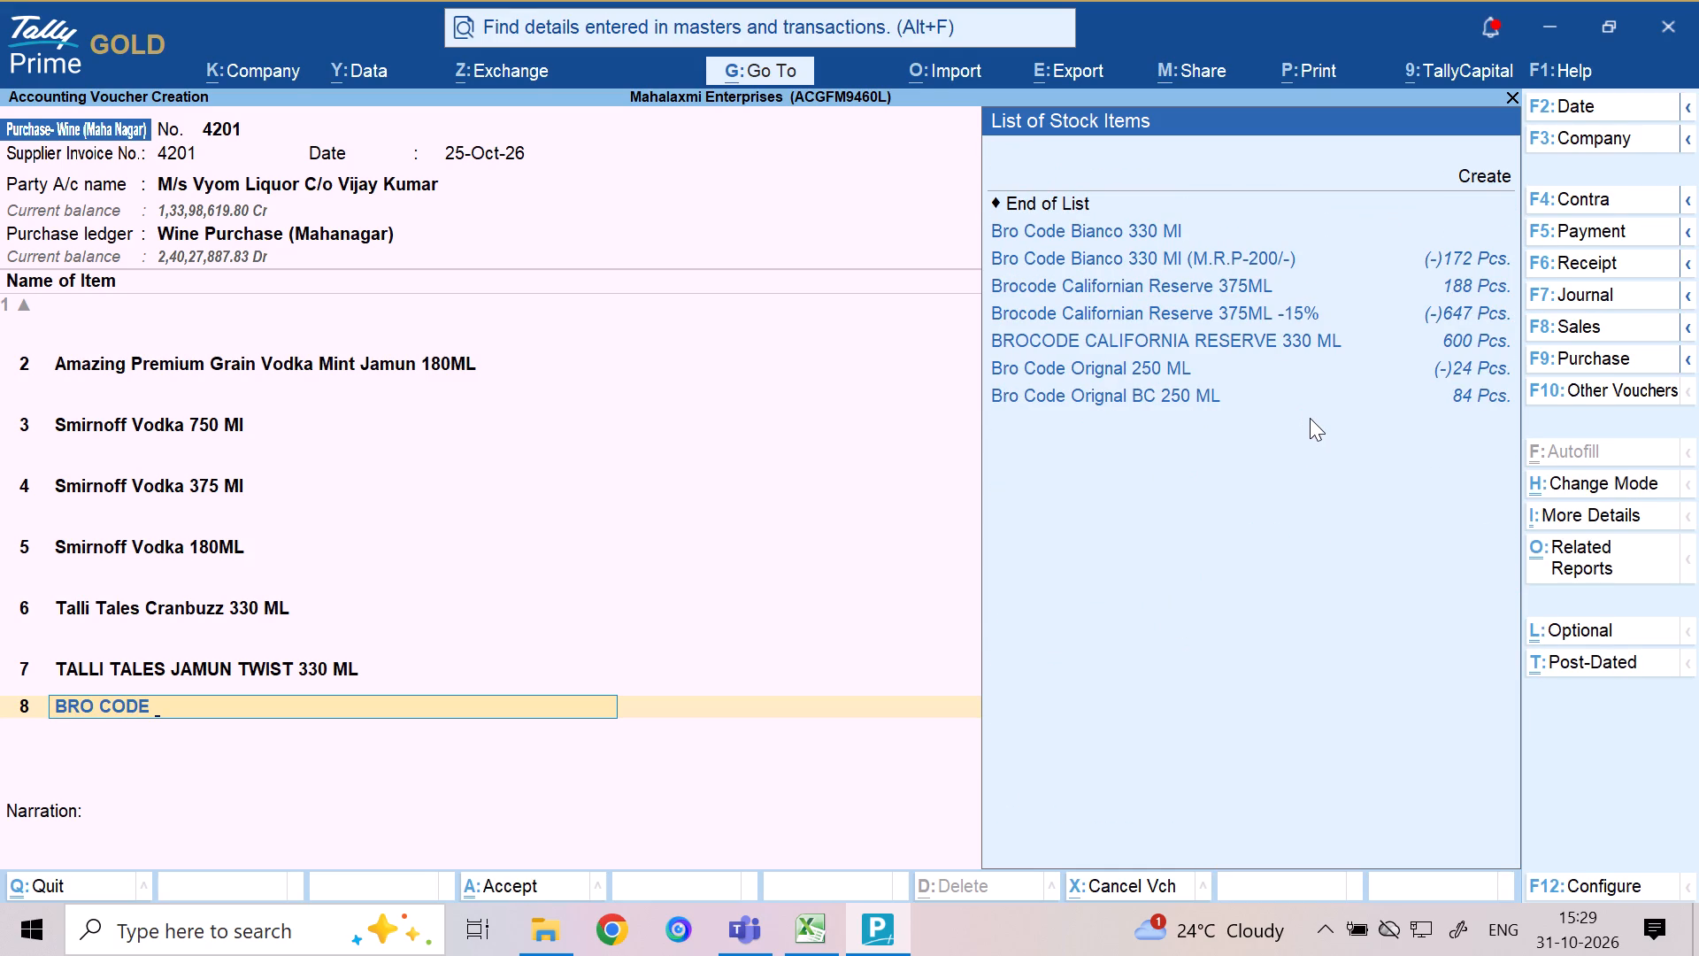
key(o)
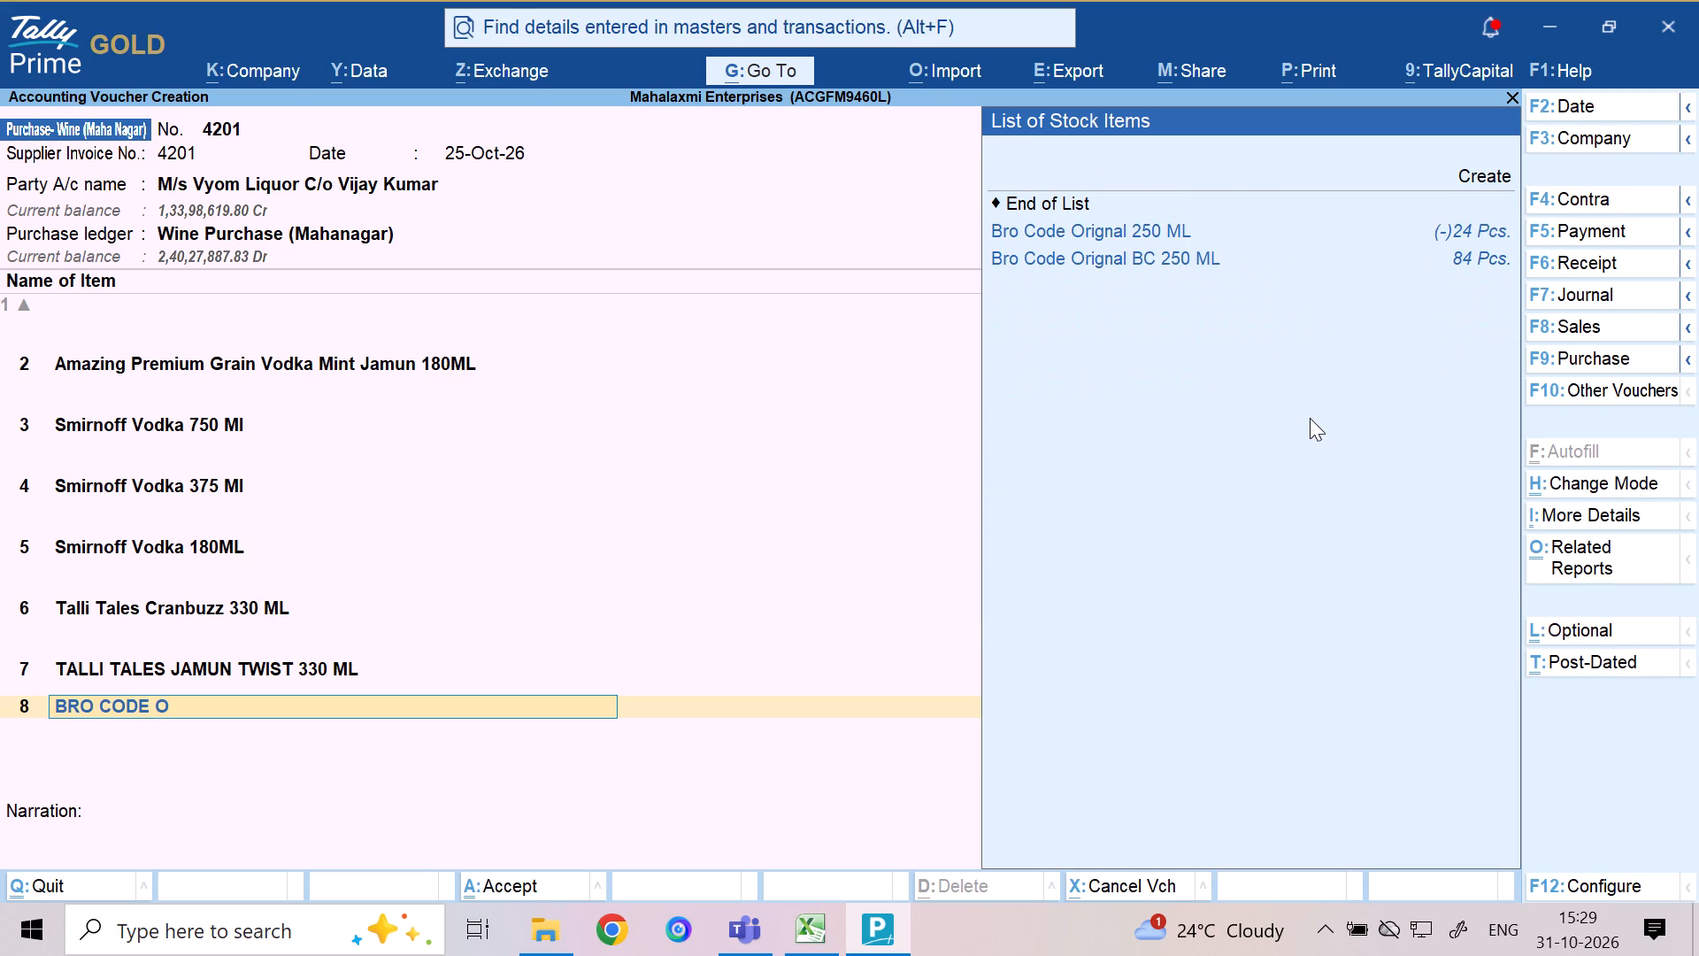
key(Down)
key(Down)
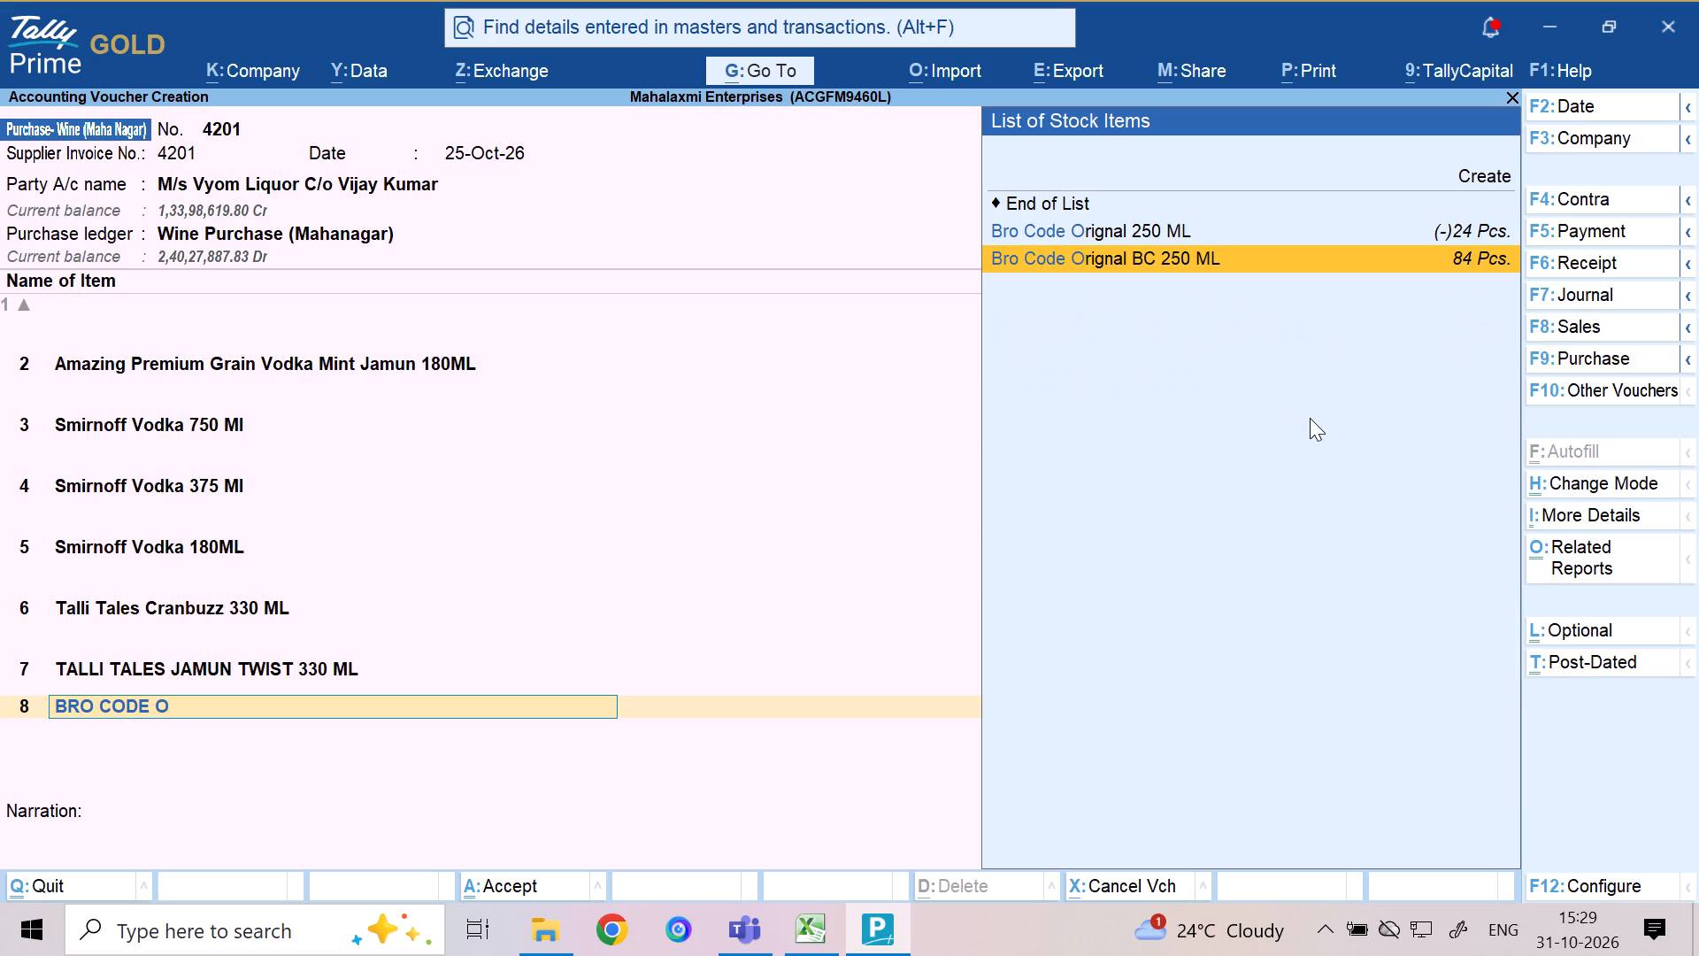
key(Up)
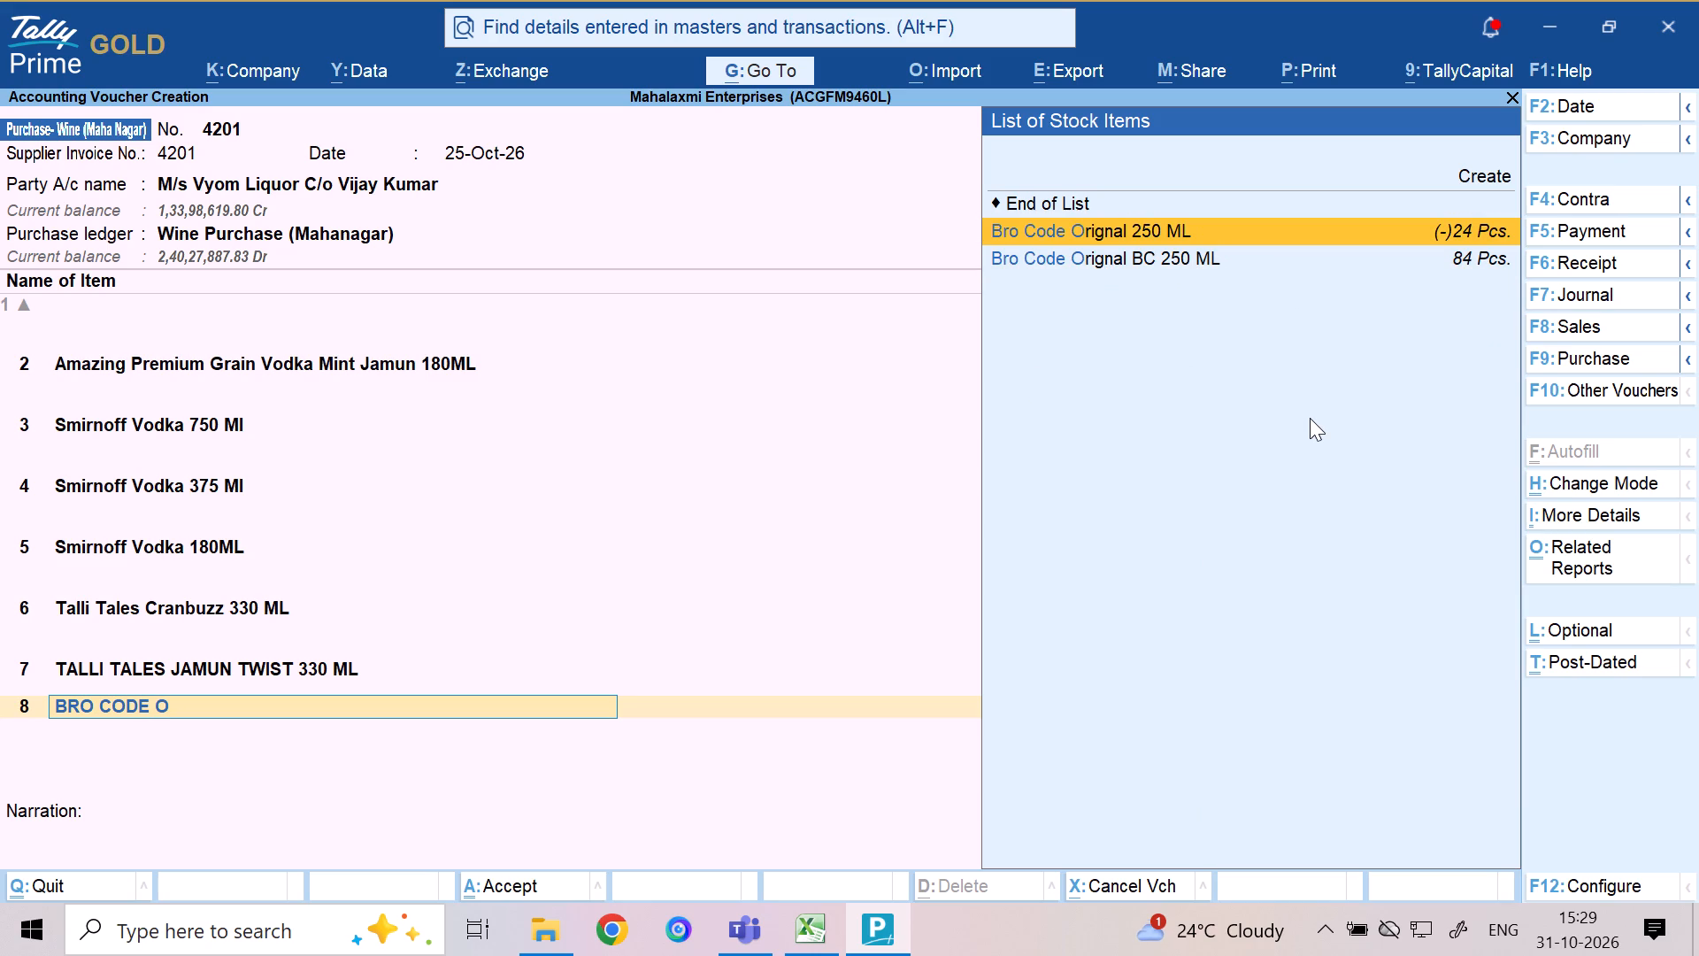
key(Return)
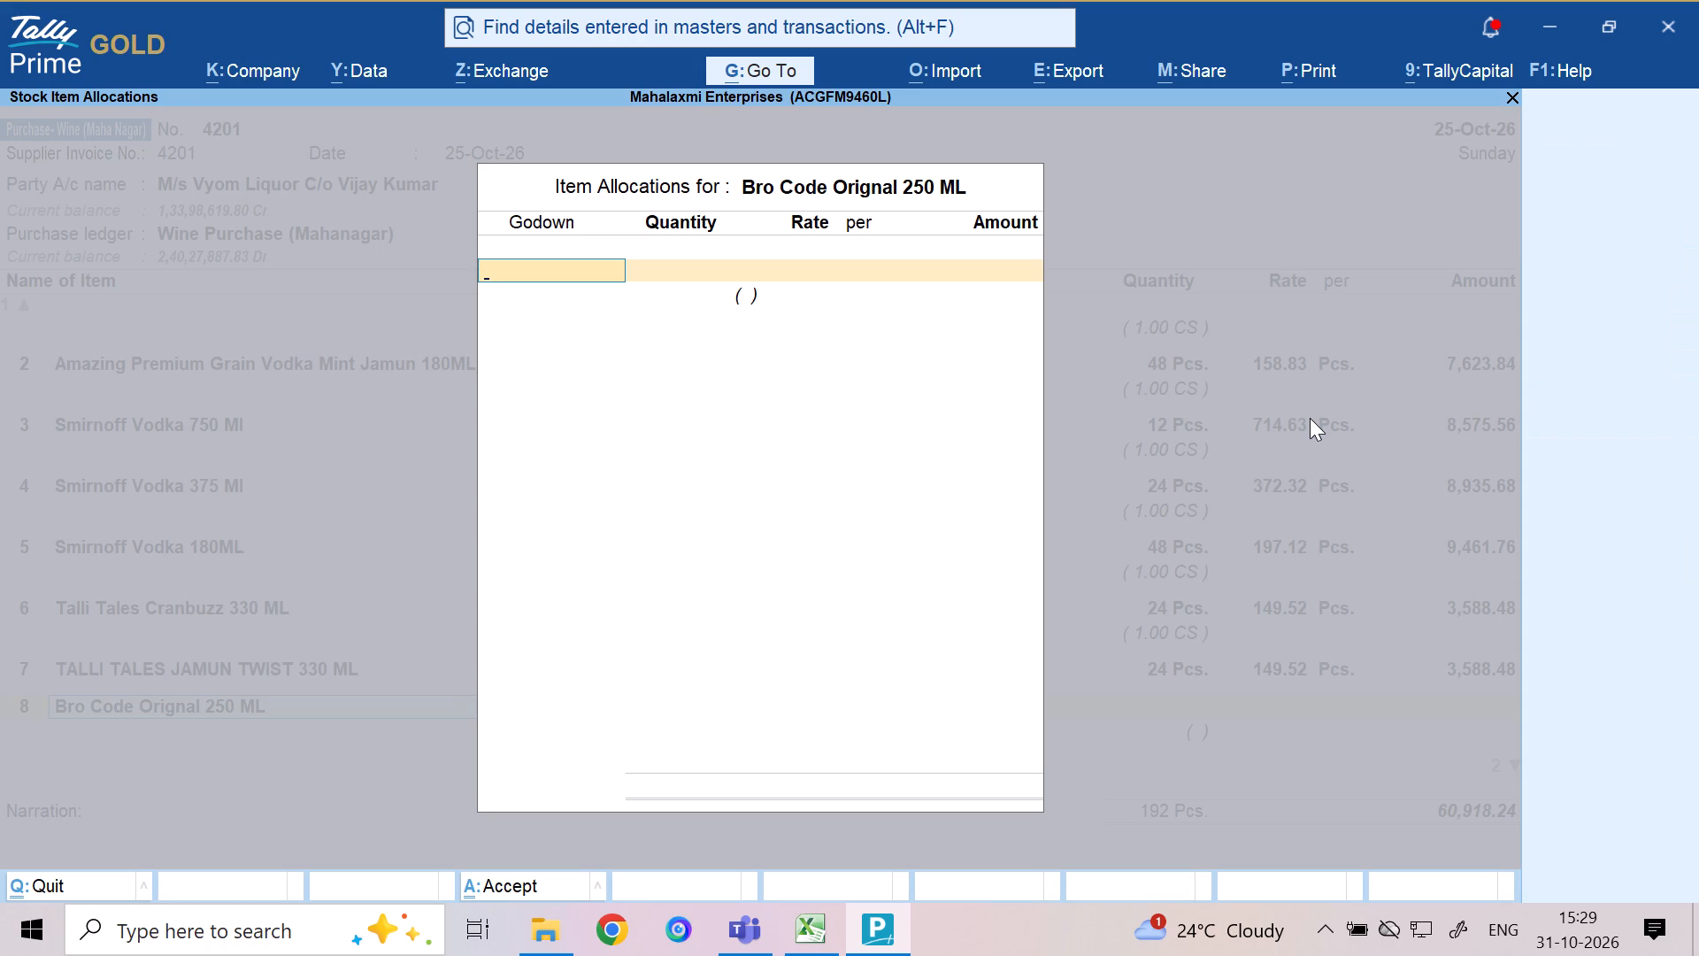
key(BackSpace)
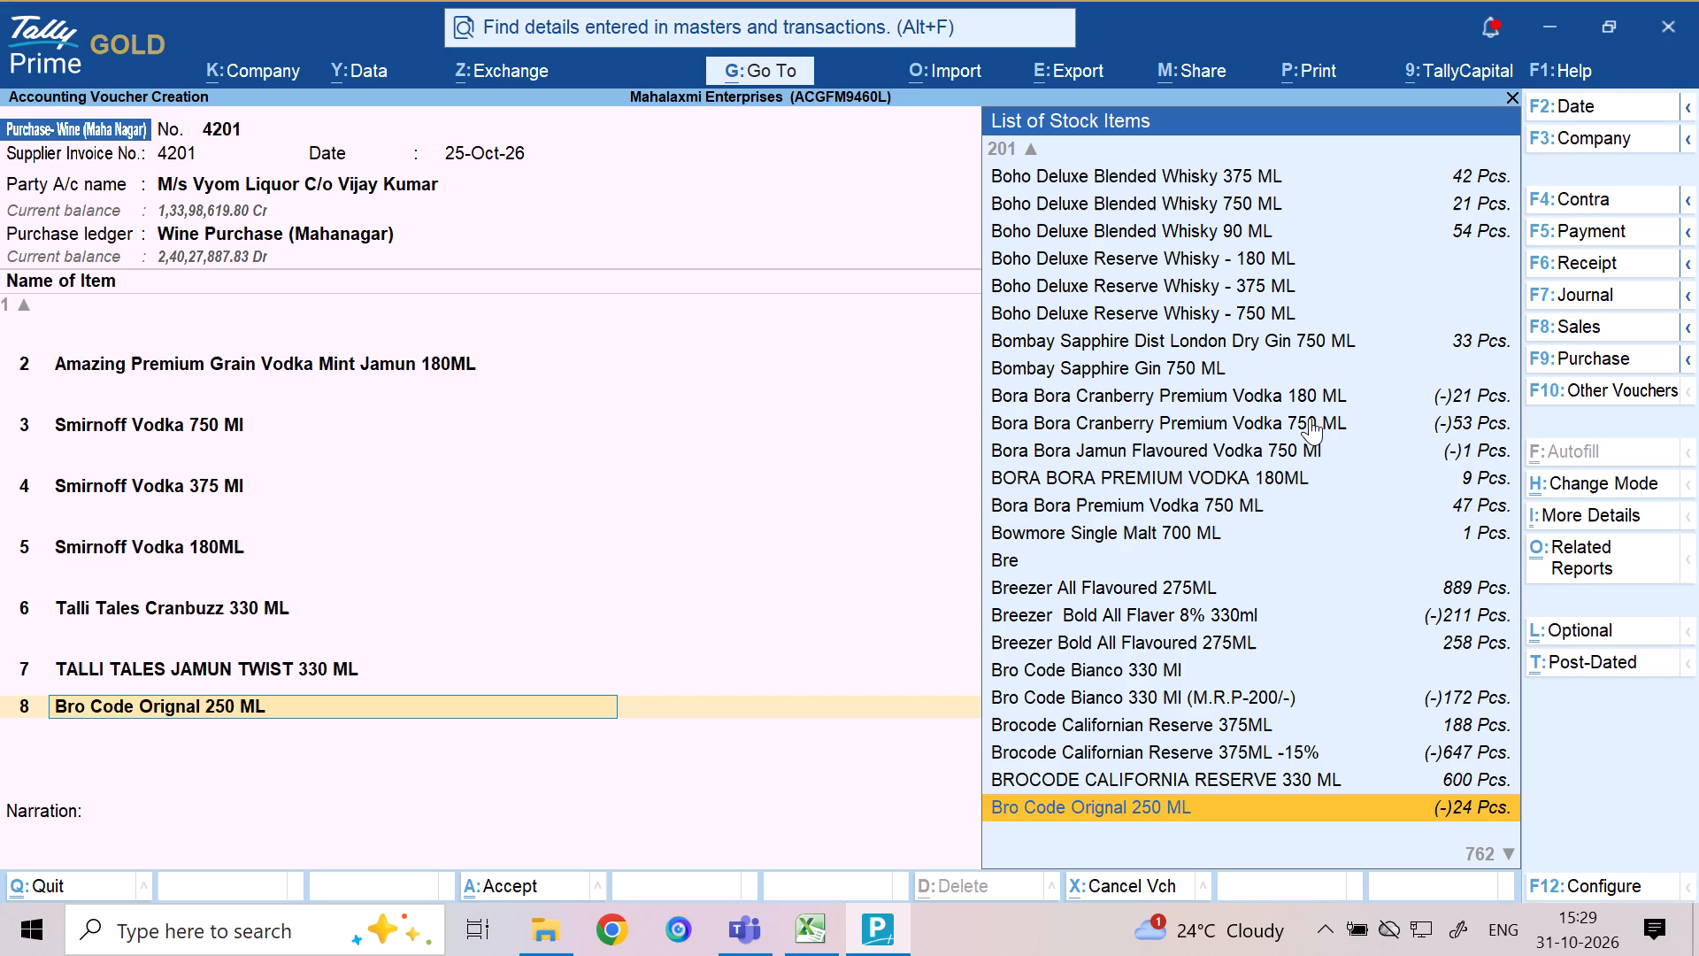
key(Down)
key(Return)
Allocate 36 Pcs. of Bro Code Orignal BC 250 ML to the Mahanagar FL godown, accepting the prefilled rate and amount.
text(36)
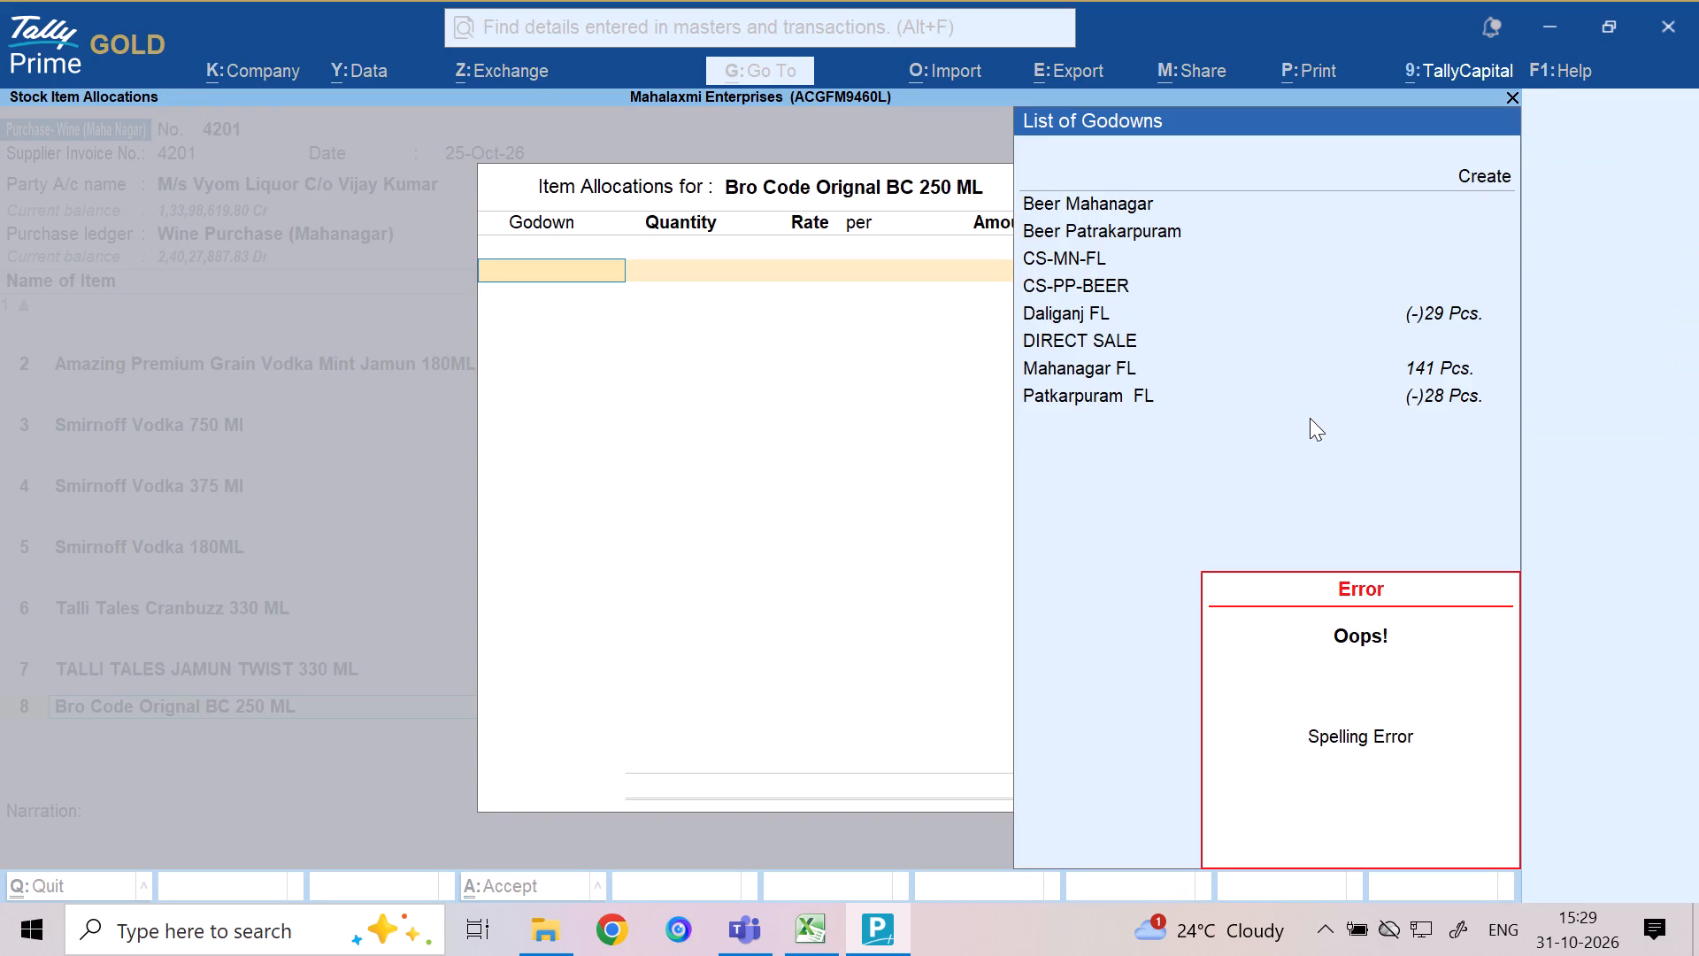
key(m)
key(Return)
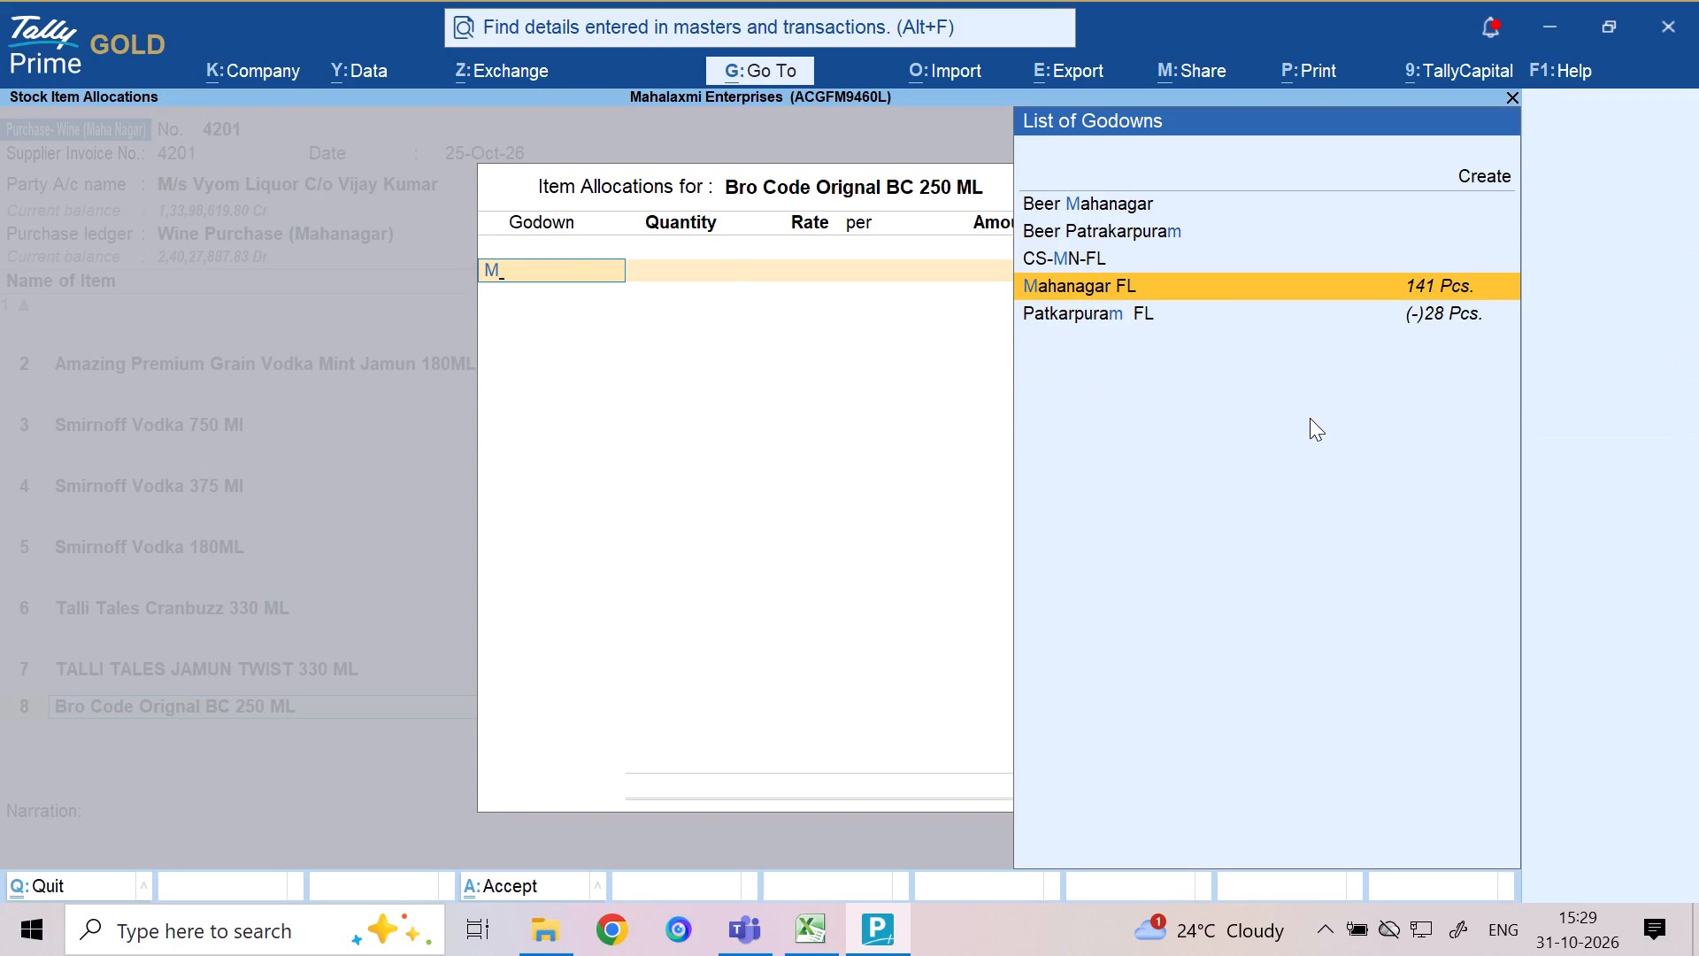
text(36)
key(Return)
key(Return)
key(Return)
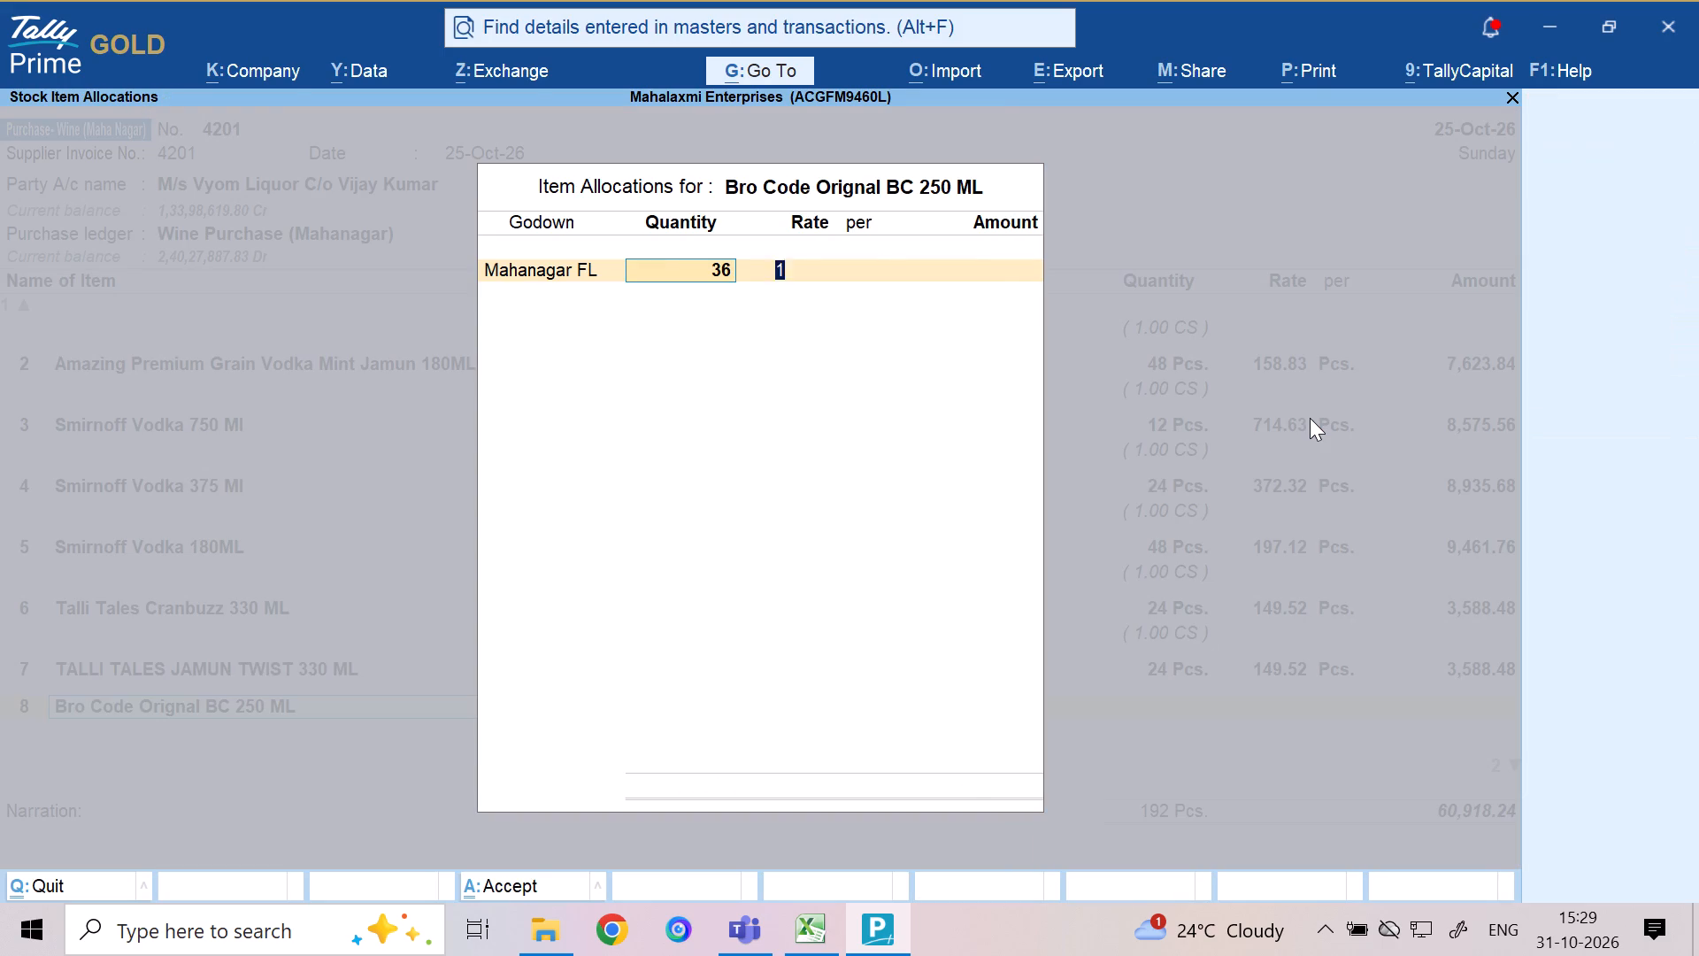
key(Return)
key(Return)
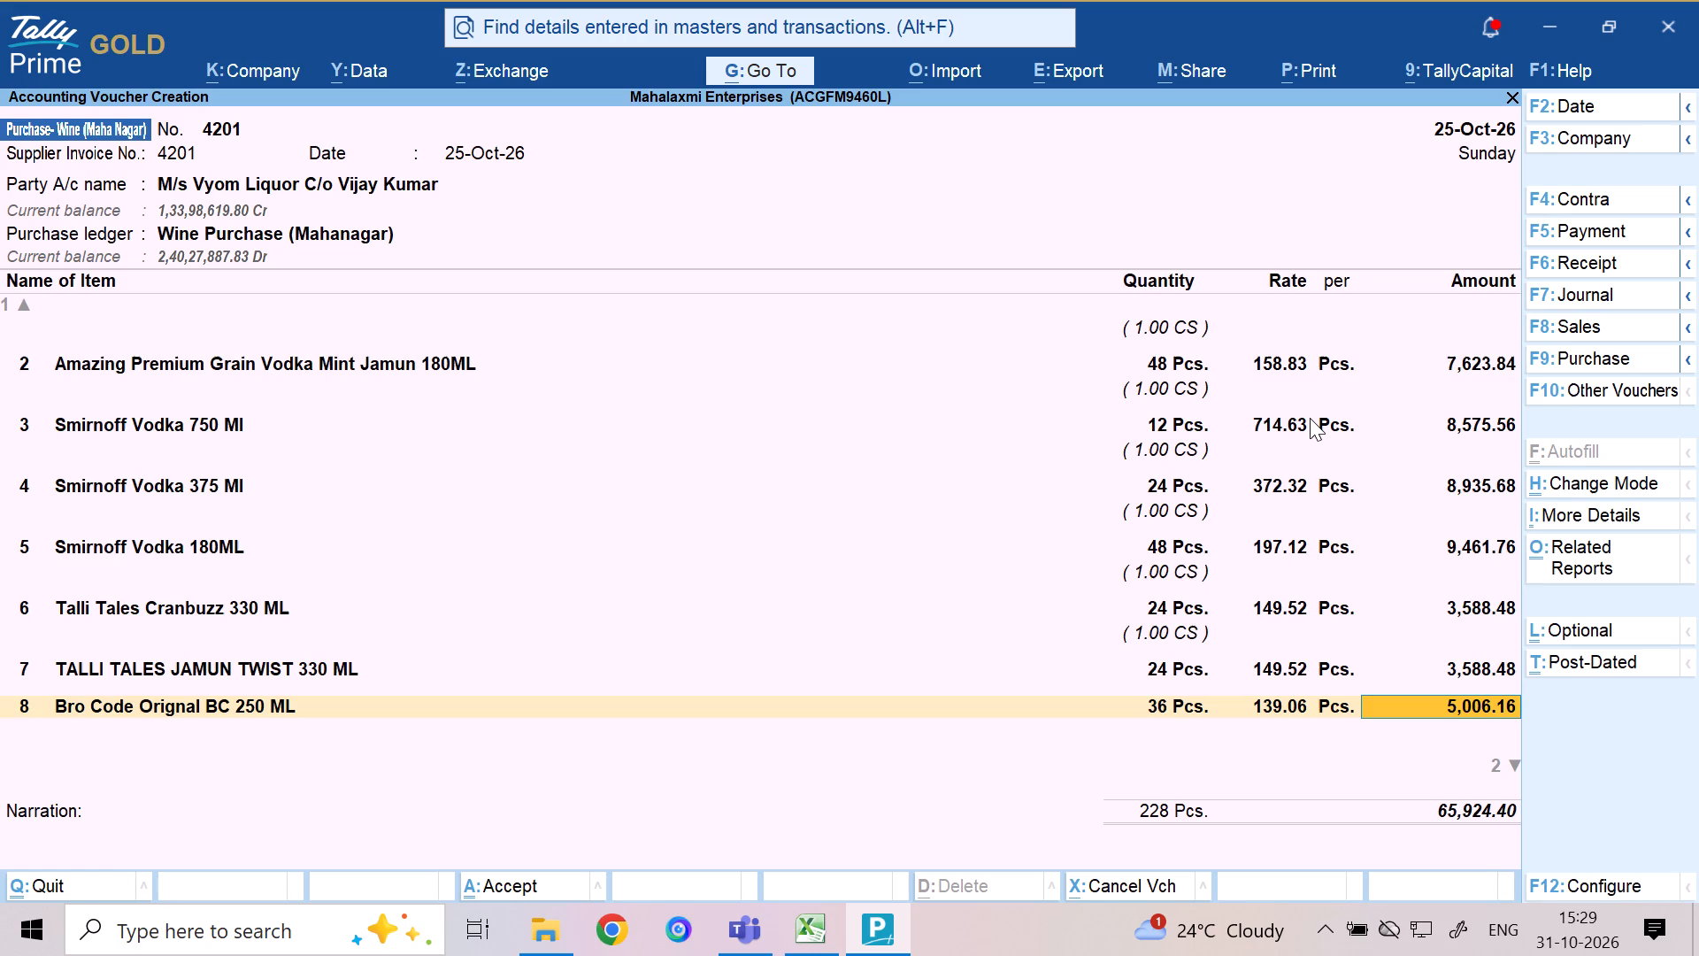
key(Return)
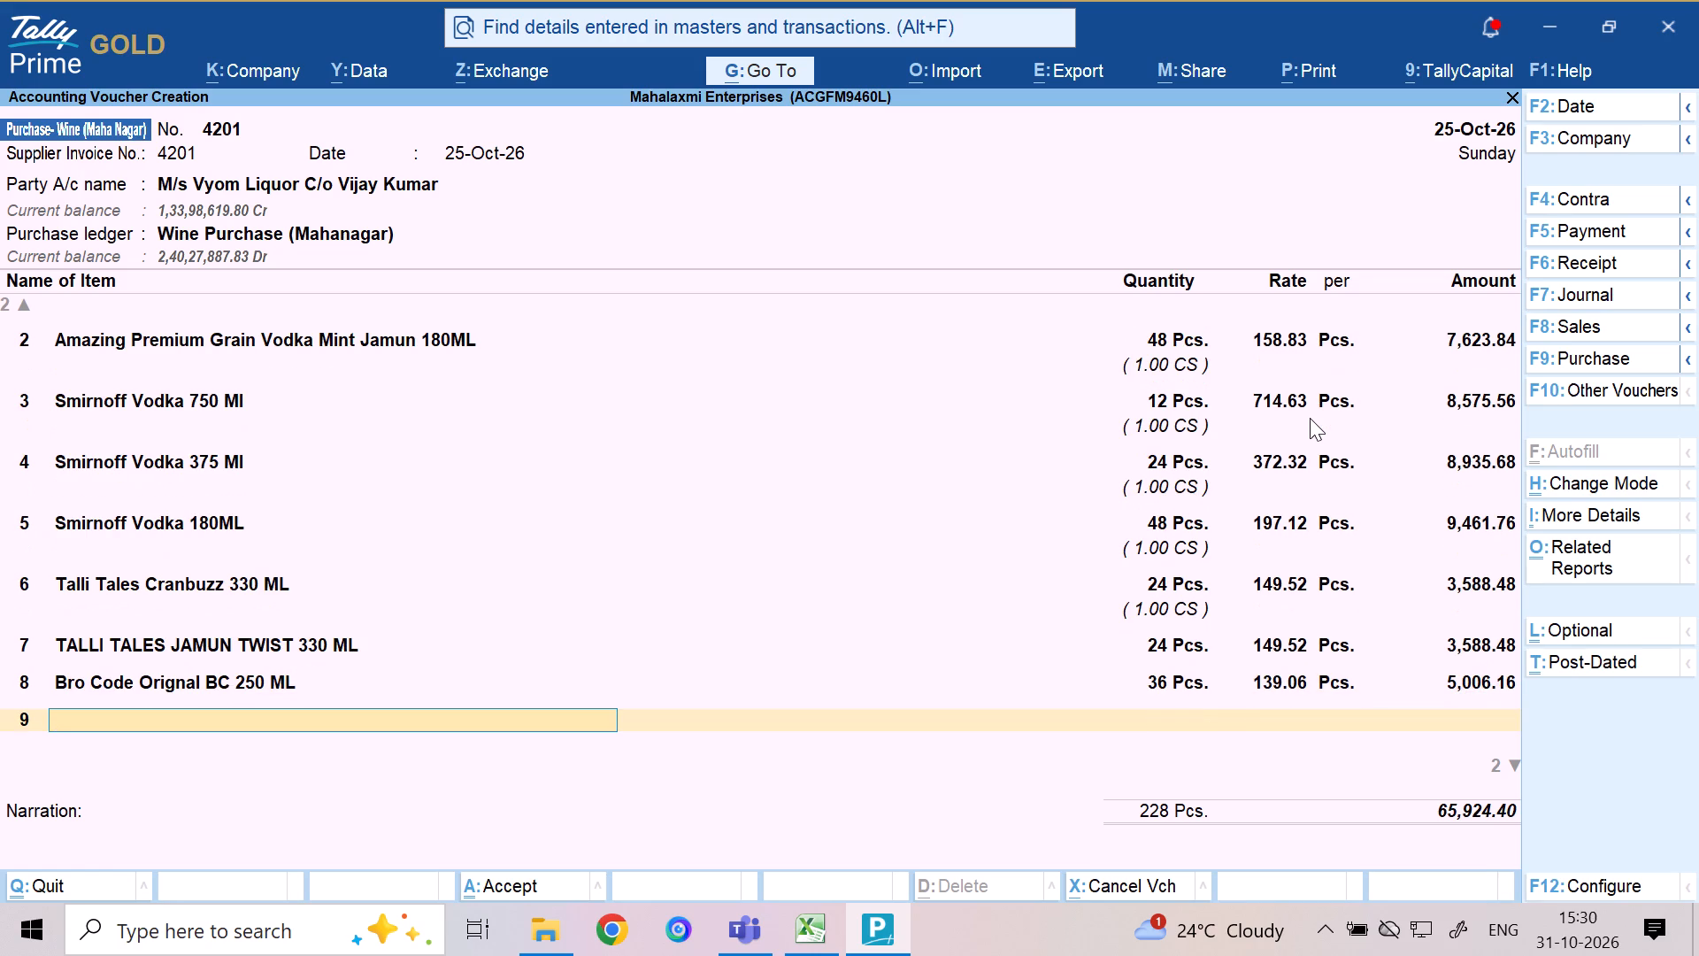
Select Very Old Vatted Old Monk Matured Rum 375 ML as the voucher's ninth stock item.
text(OLD)
key(space)
text(VA)
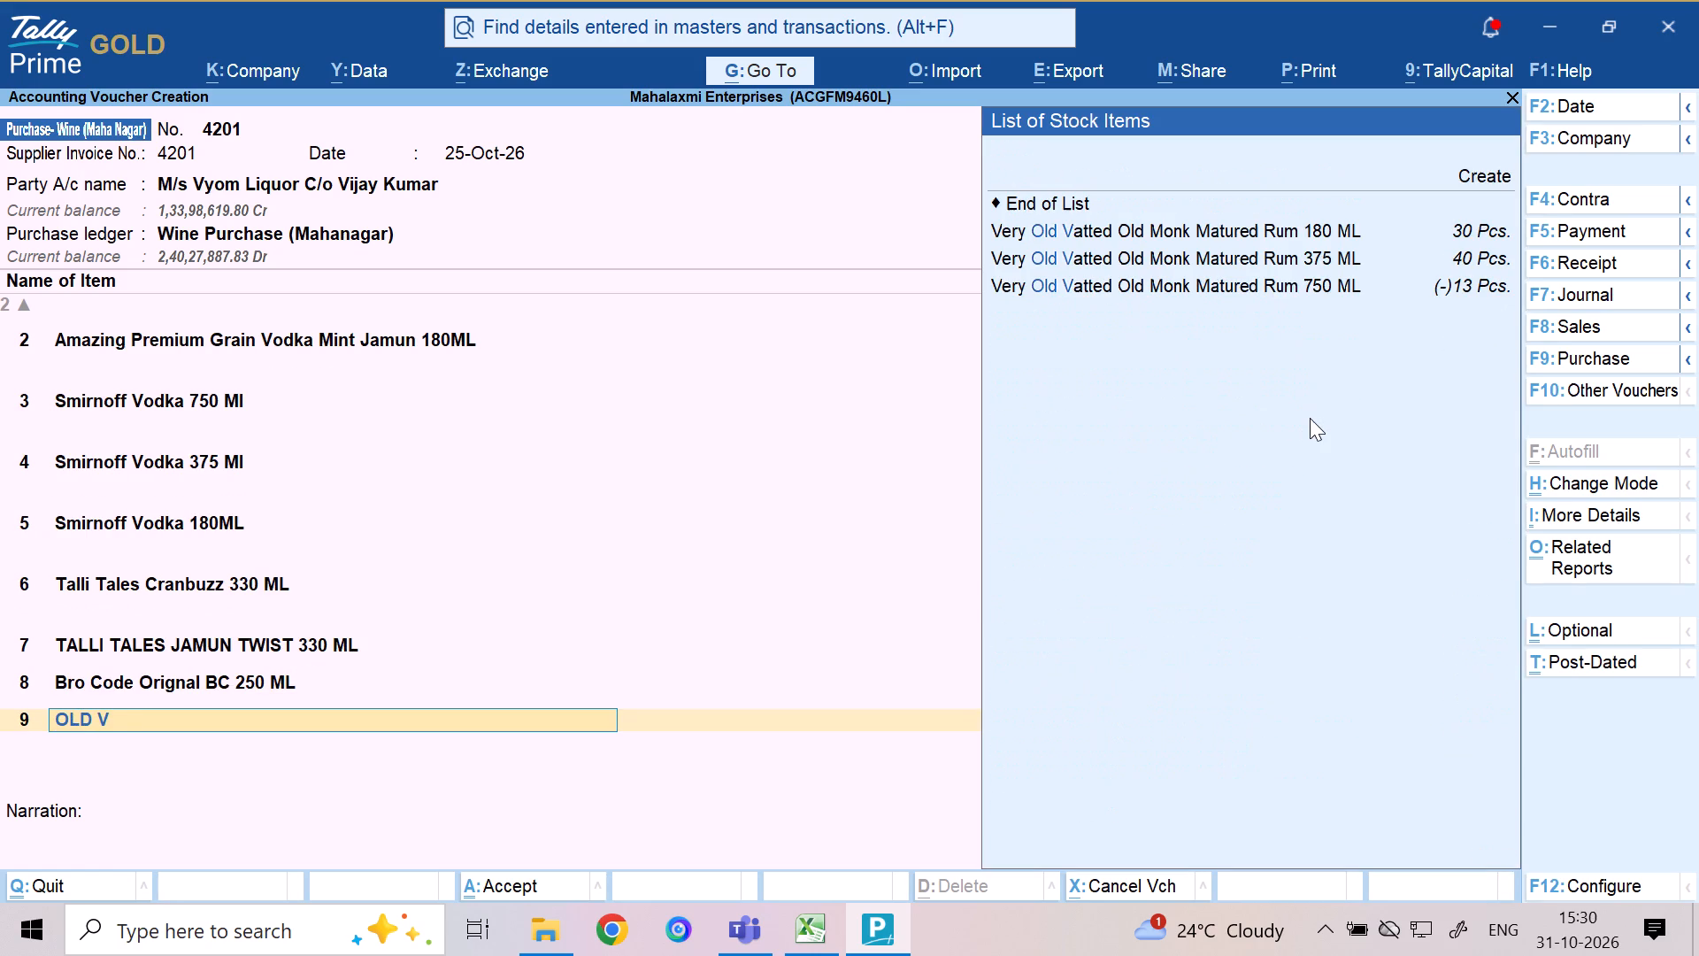
text(TTED)
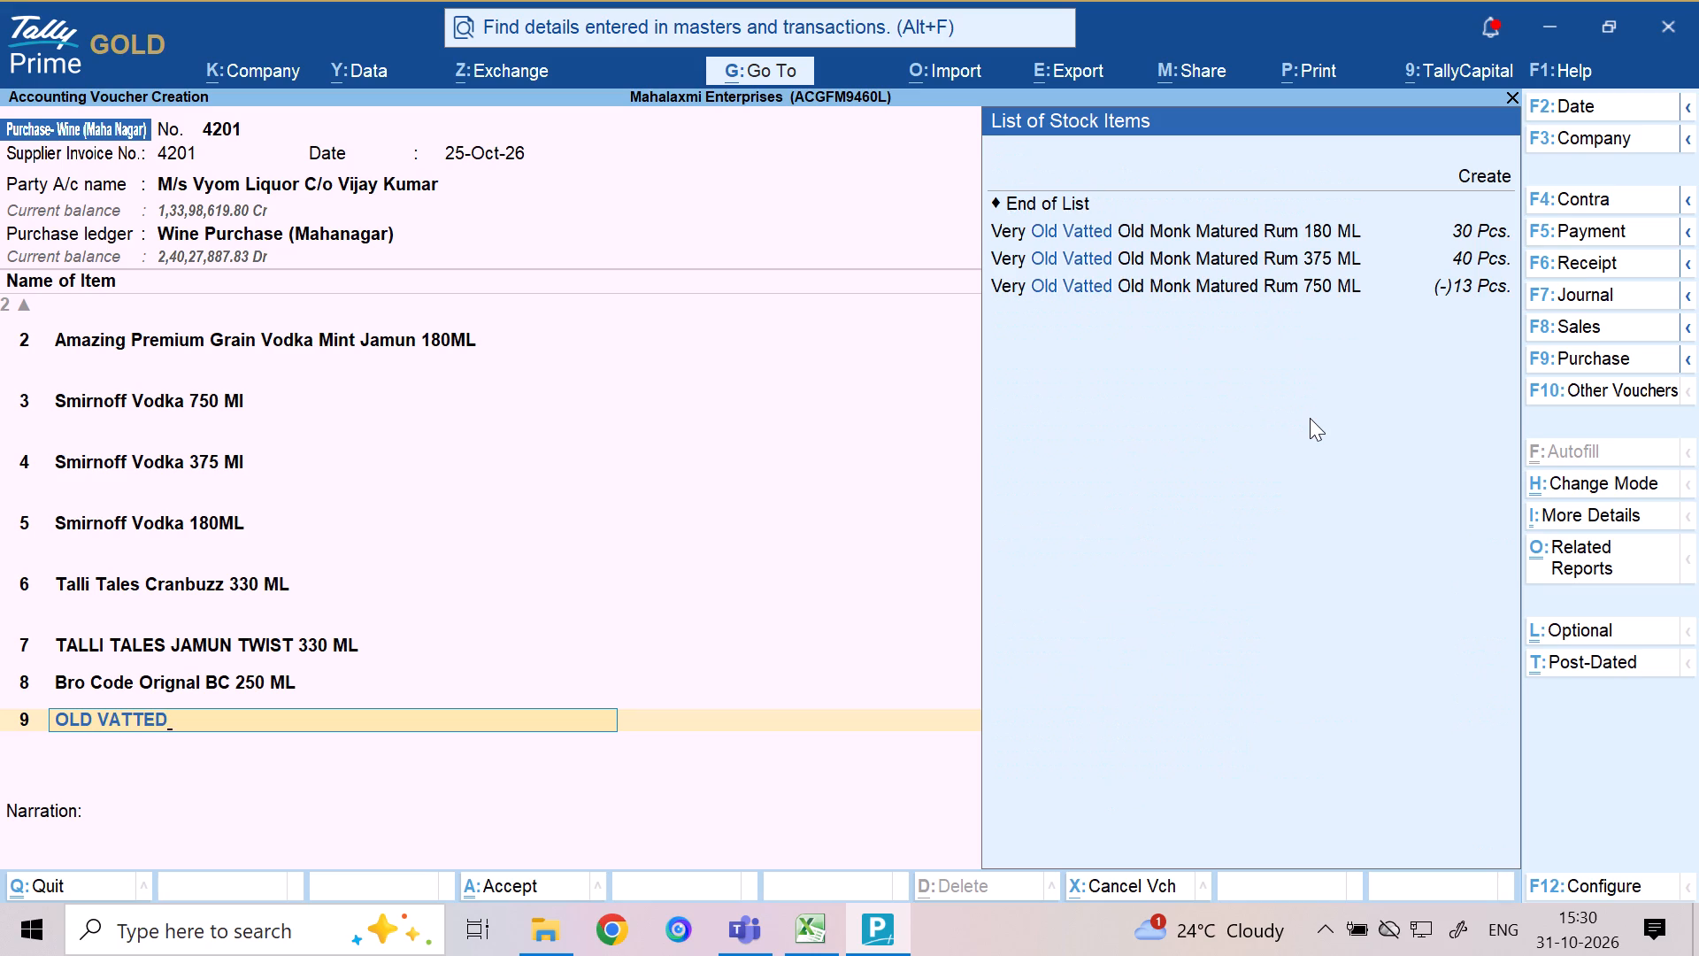
key(Down)
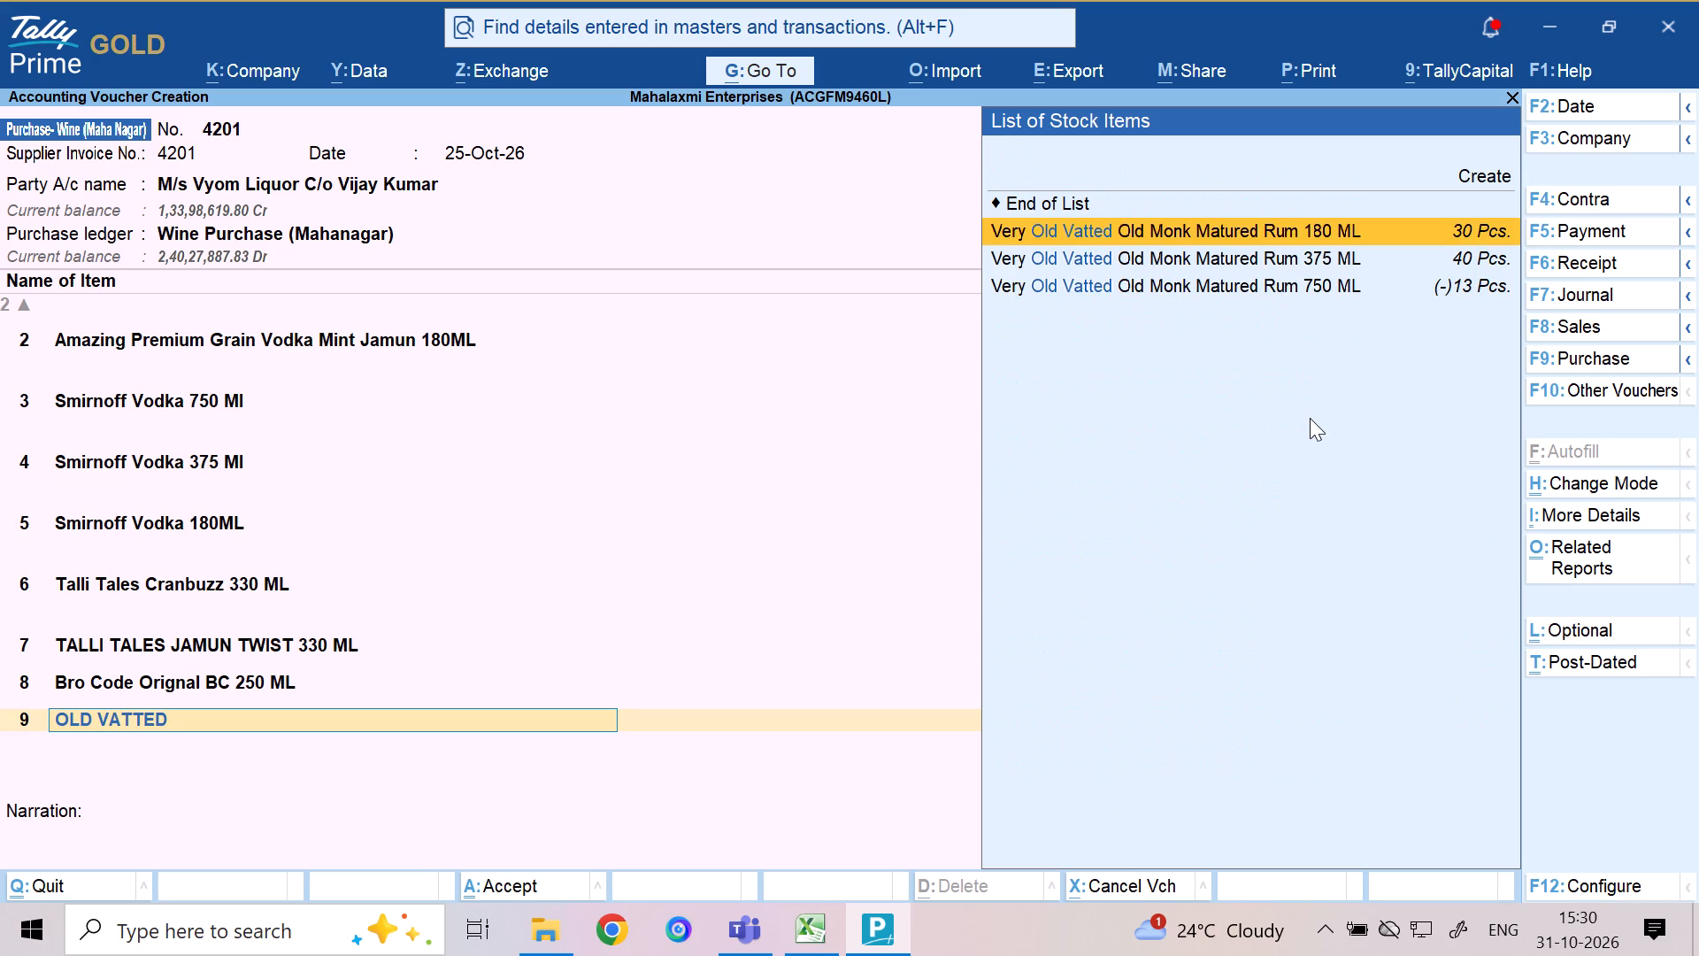
key(Down)
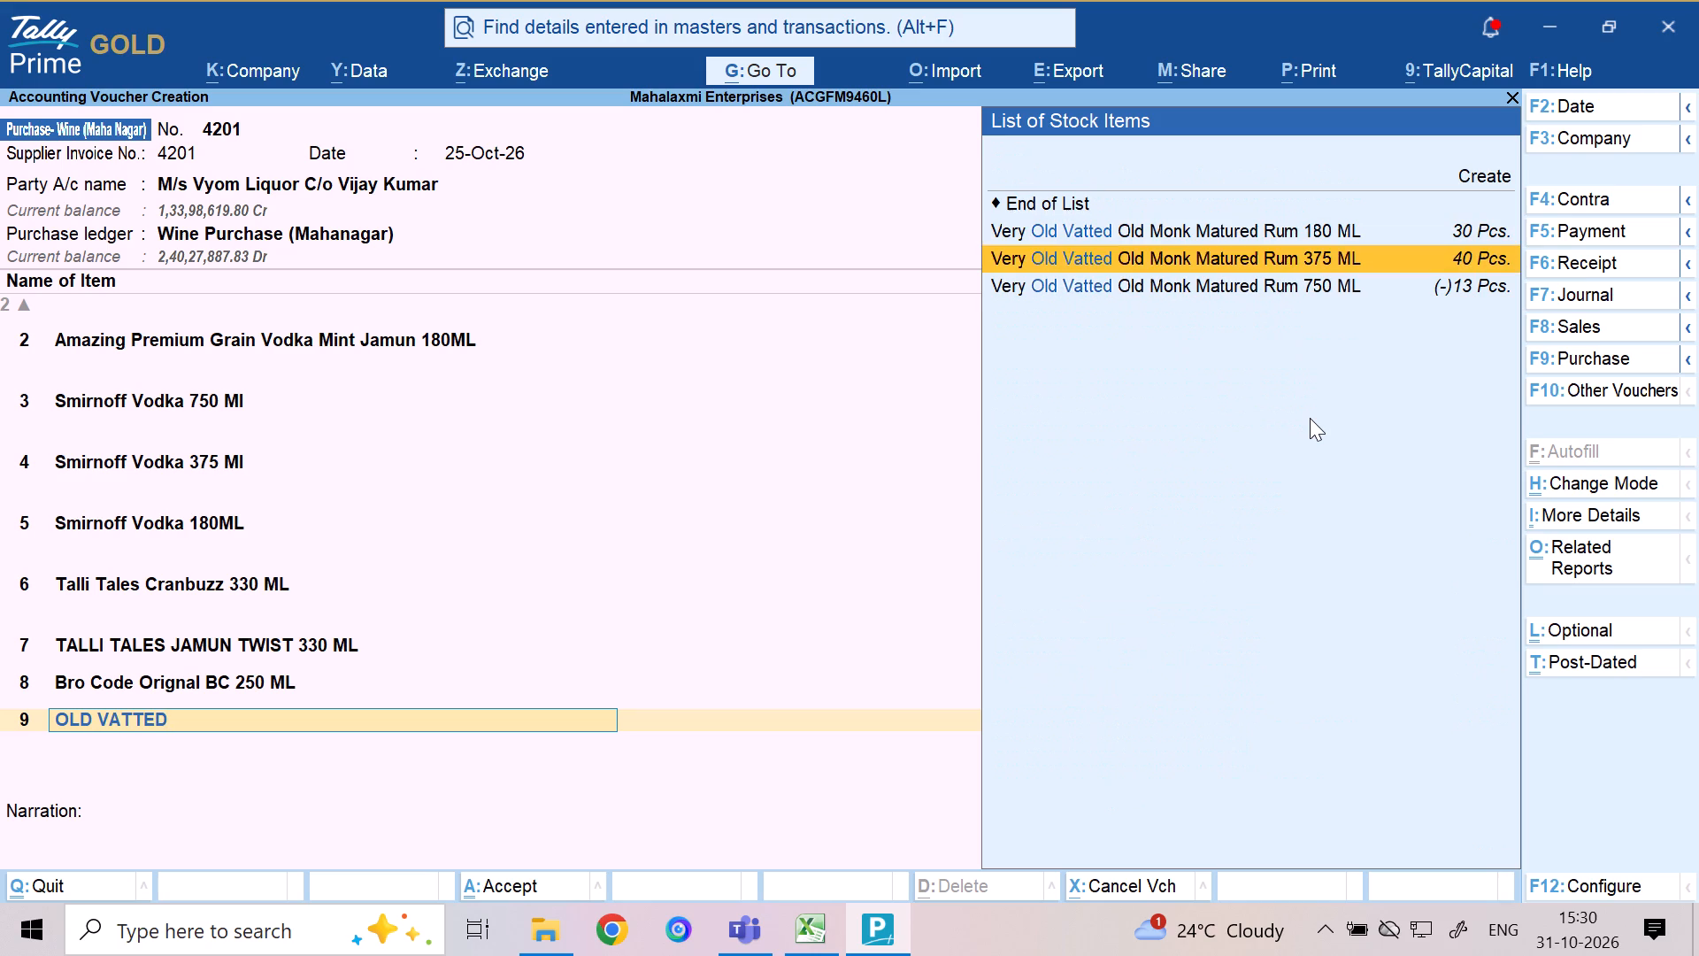
key(Down)
key(Up)
key(Return)
Allocate 24 Pcs. of Very Old Vatted Old Monk Matured Rum 375 ML to the Mahanagar FL godown, accepting the prefilled rate and amount.
key(m)
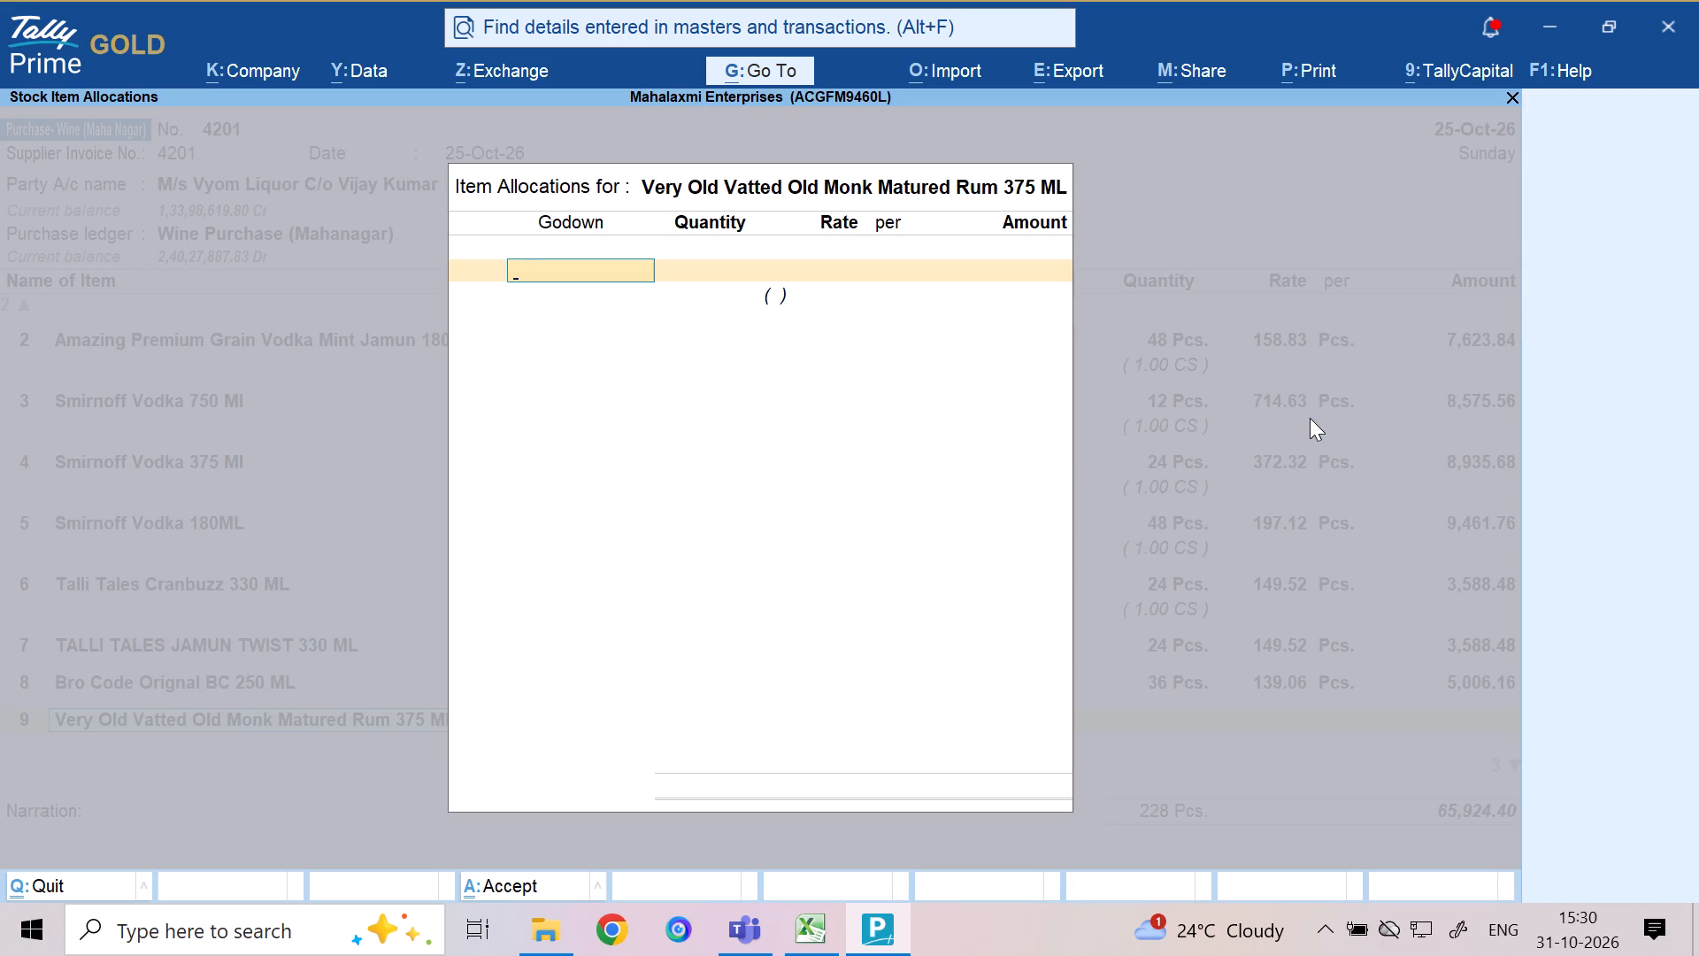
key(Return)
text(24)
key(Return)
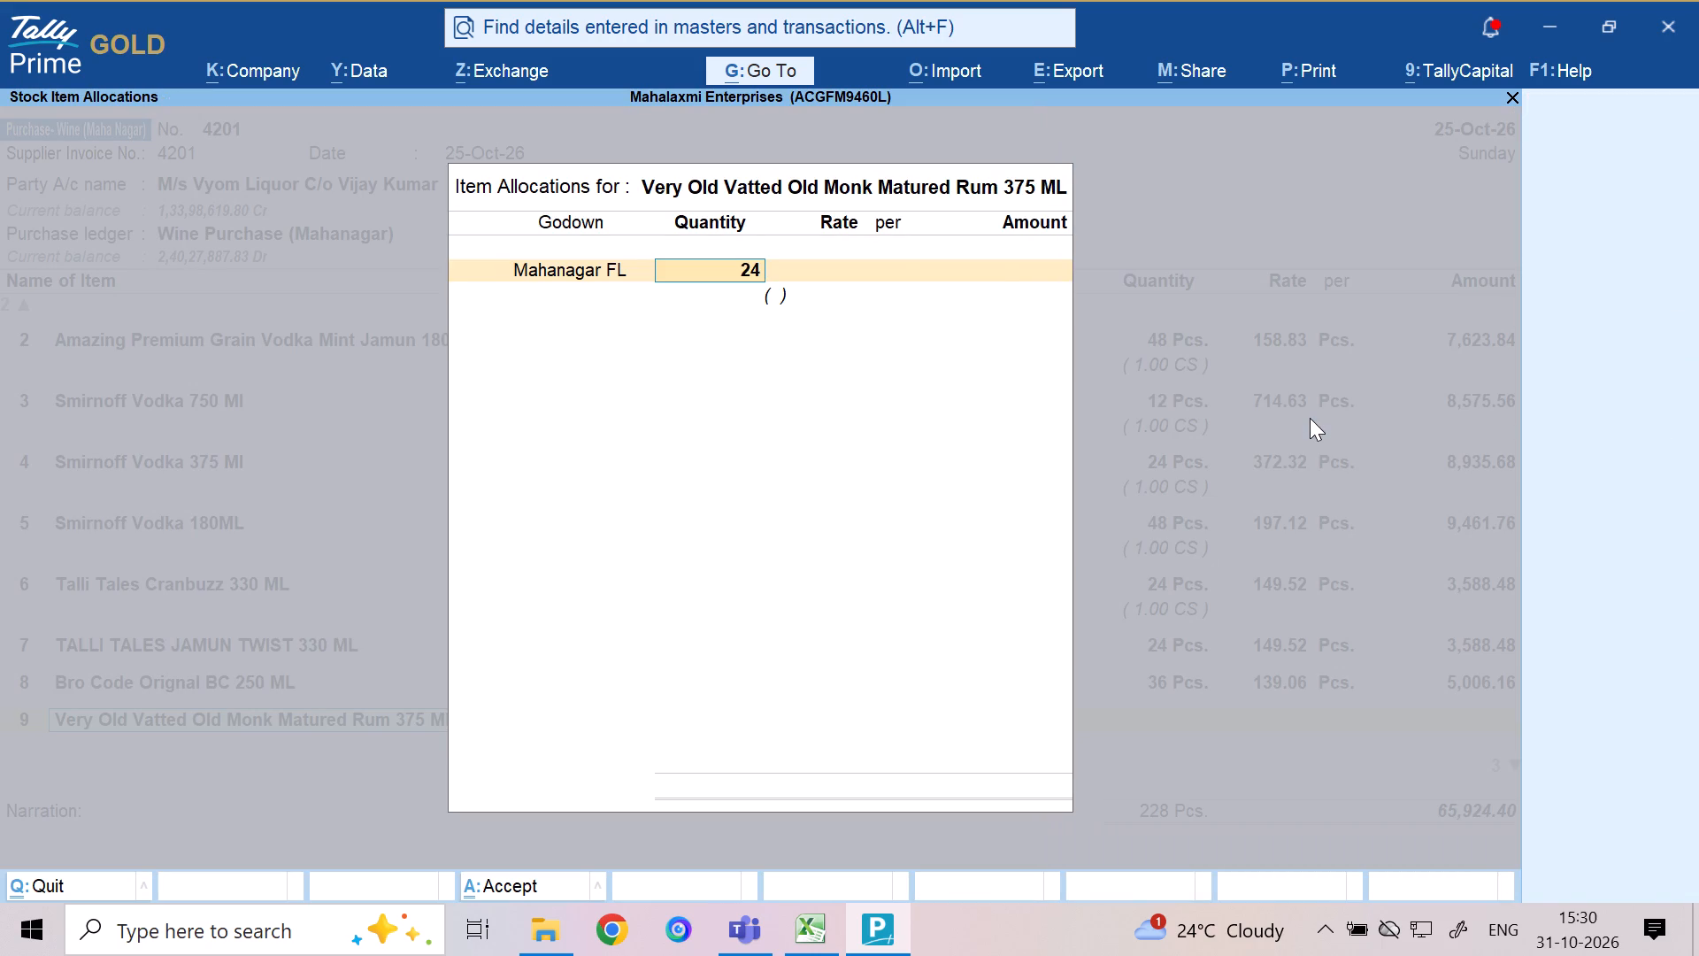
key(Return)
key(Return)
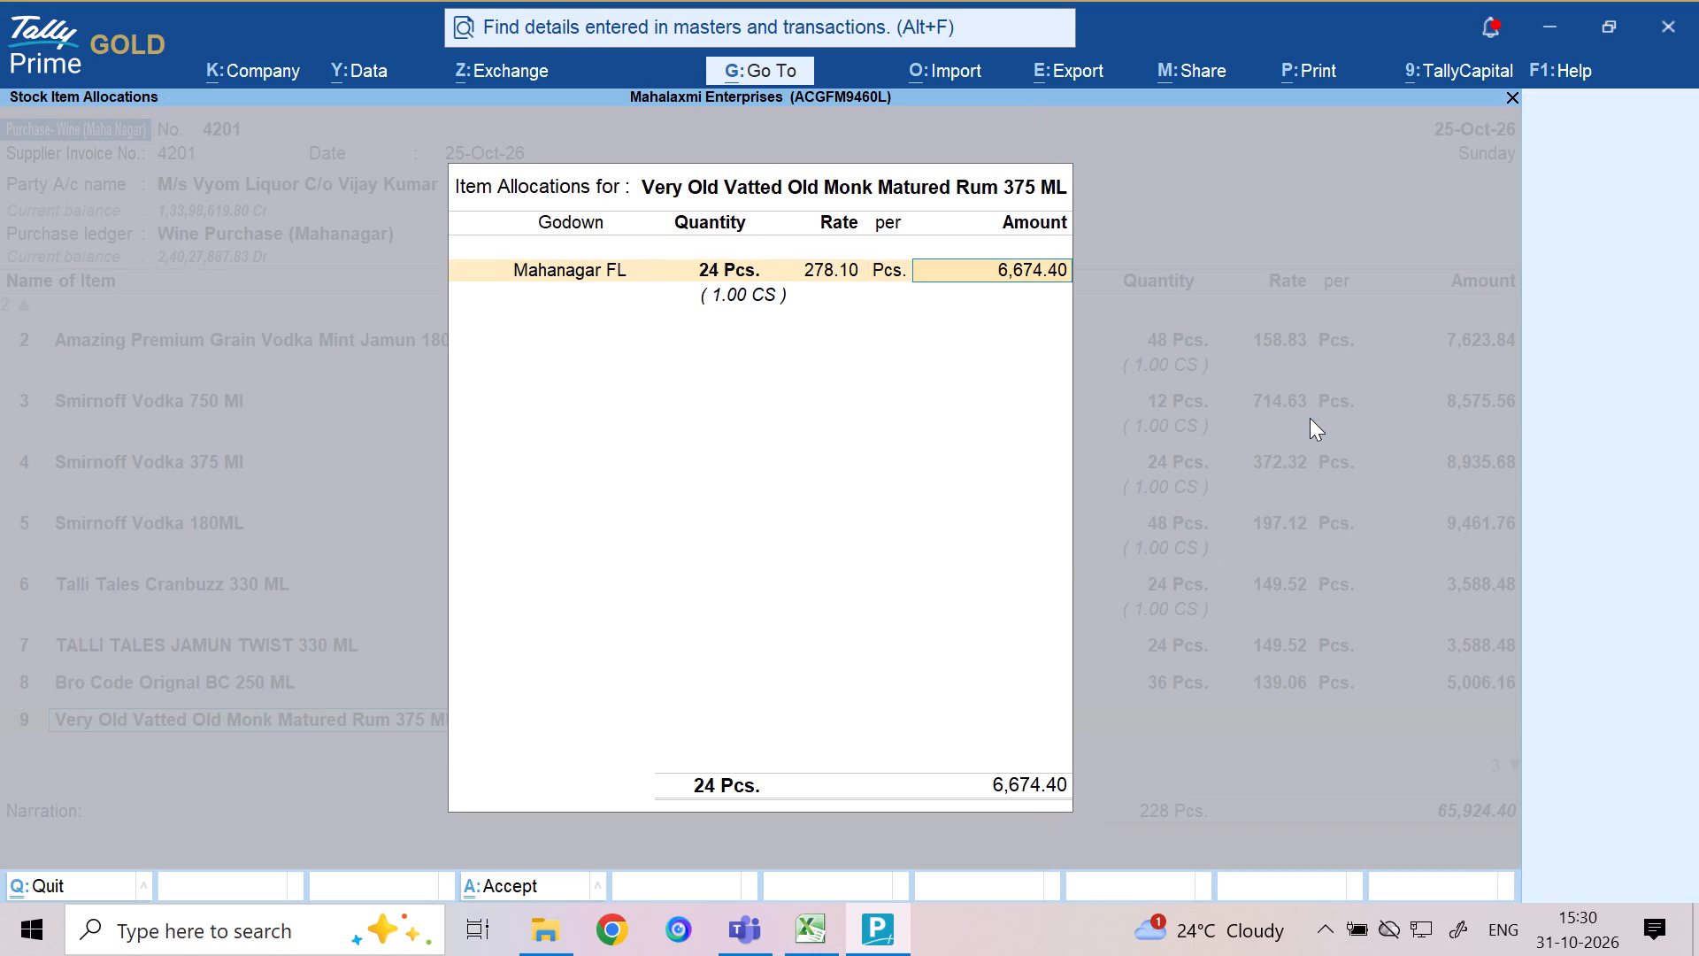
key(Return)
key(Return)
key(Return)
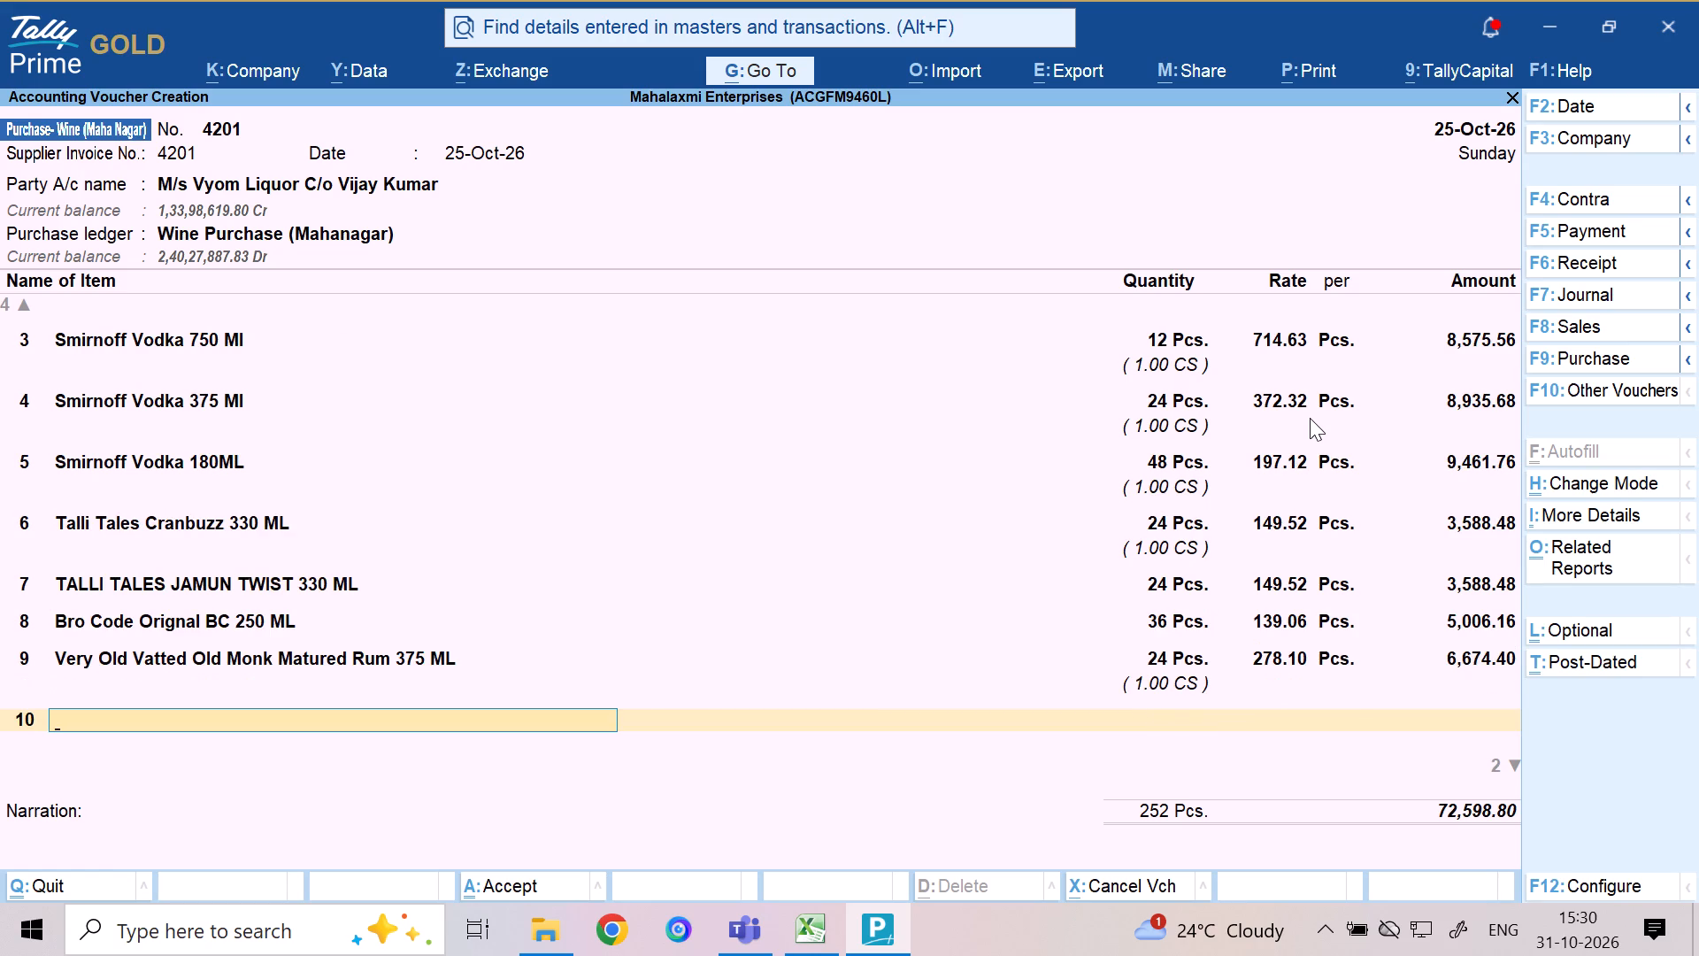
Select Very Old Vatted Old Monk Matured Rum 180 ML as the voucher's tenth stock item.
text(OLD)
key(space)
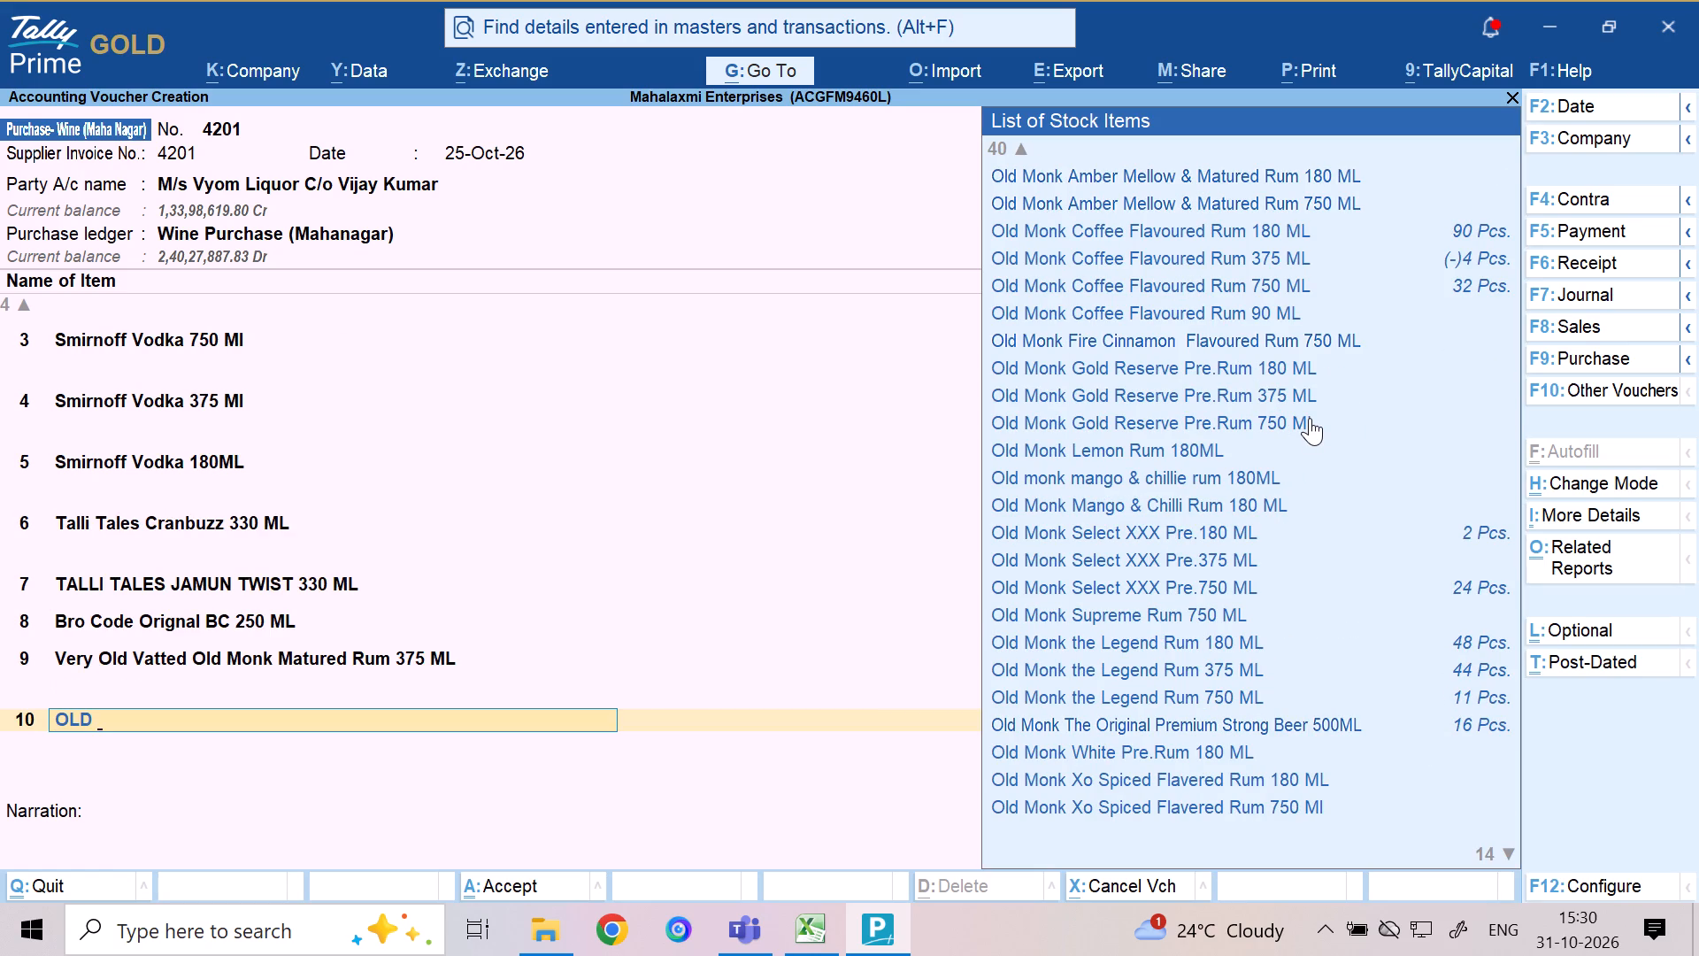
text(VA)
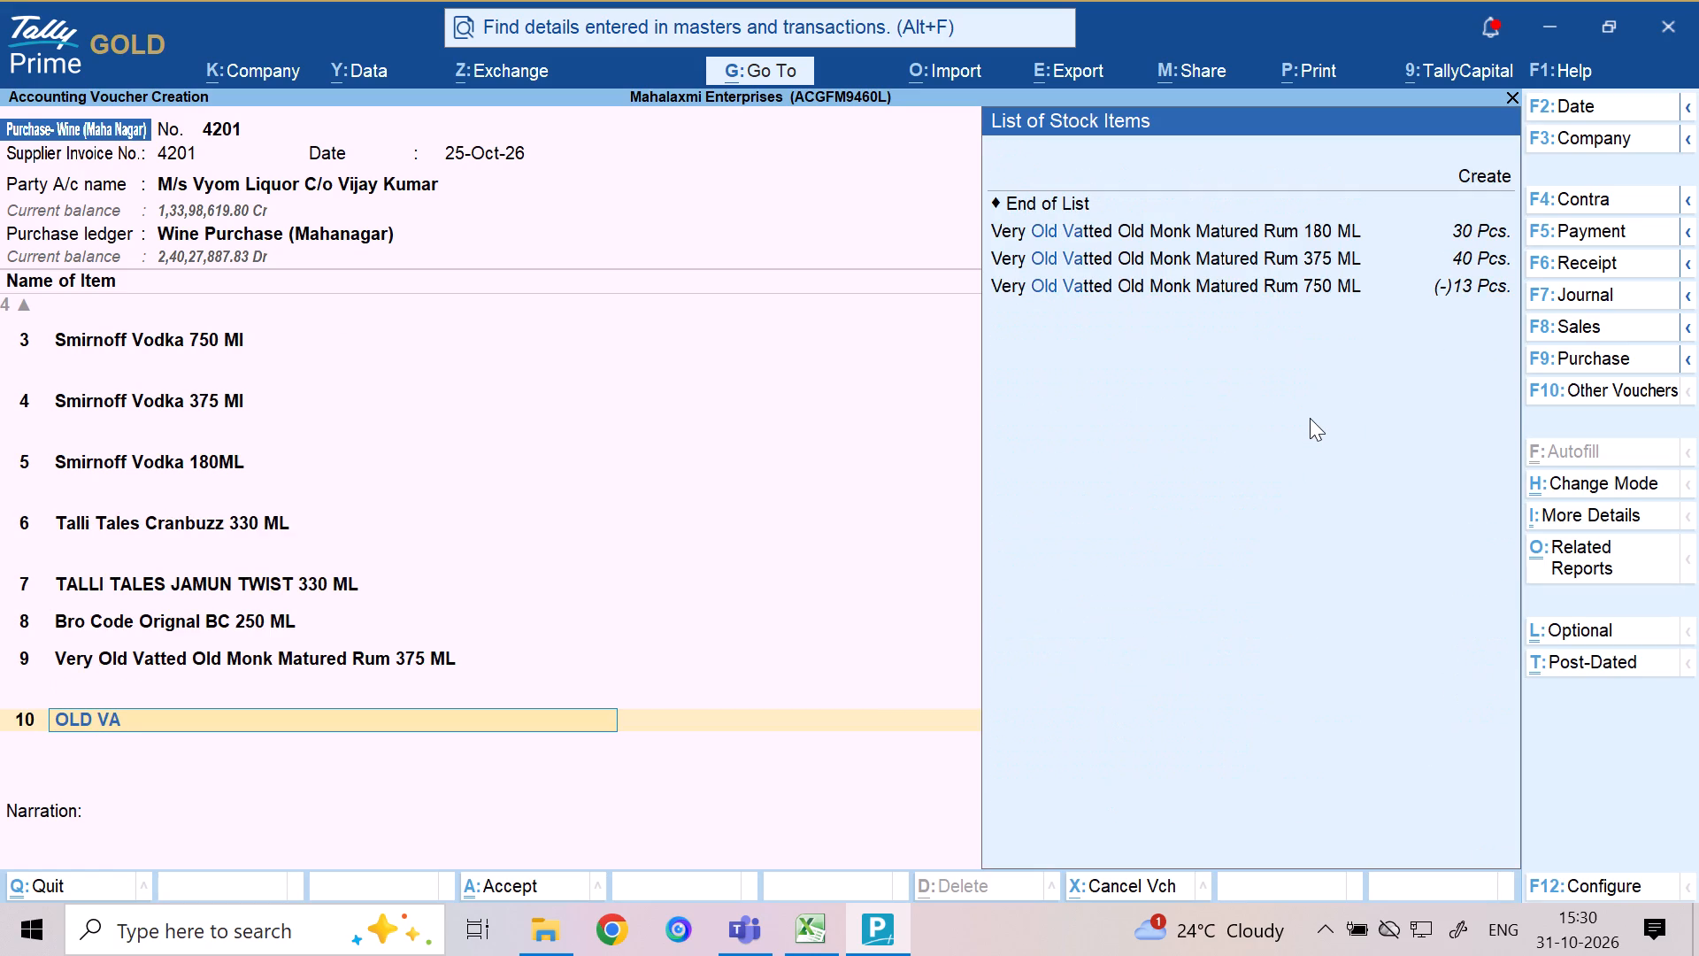
key(Down)
key(Down)
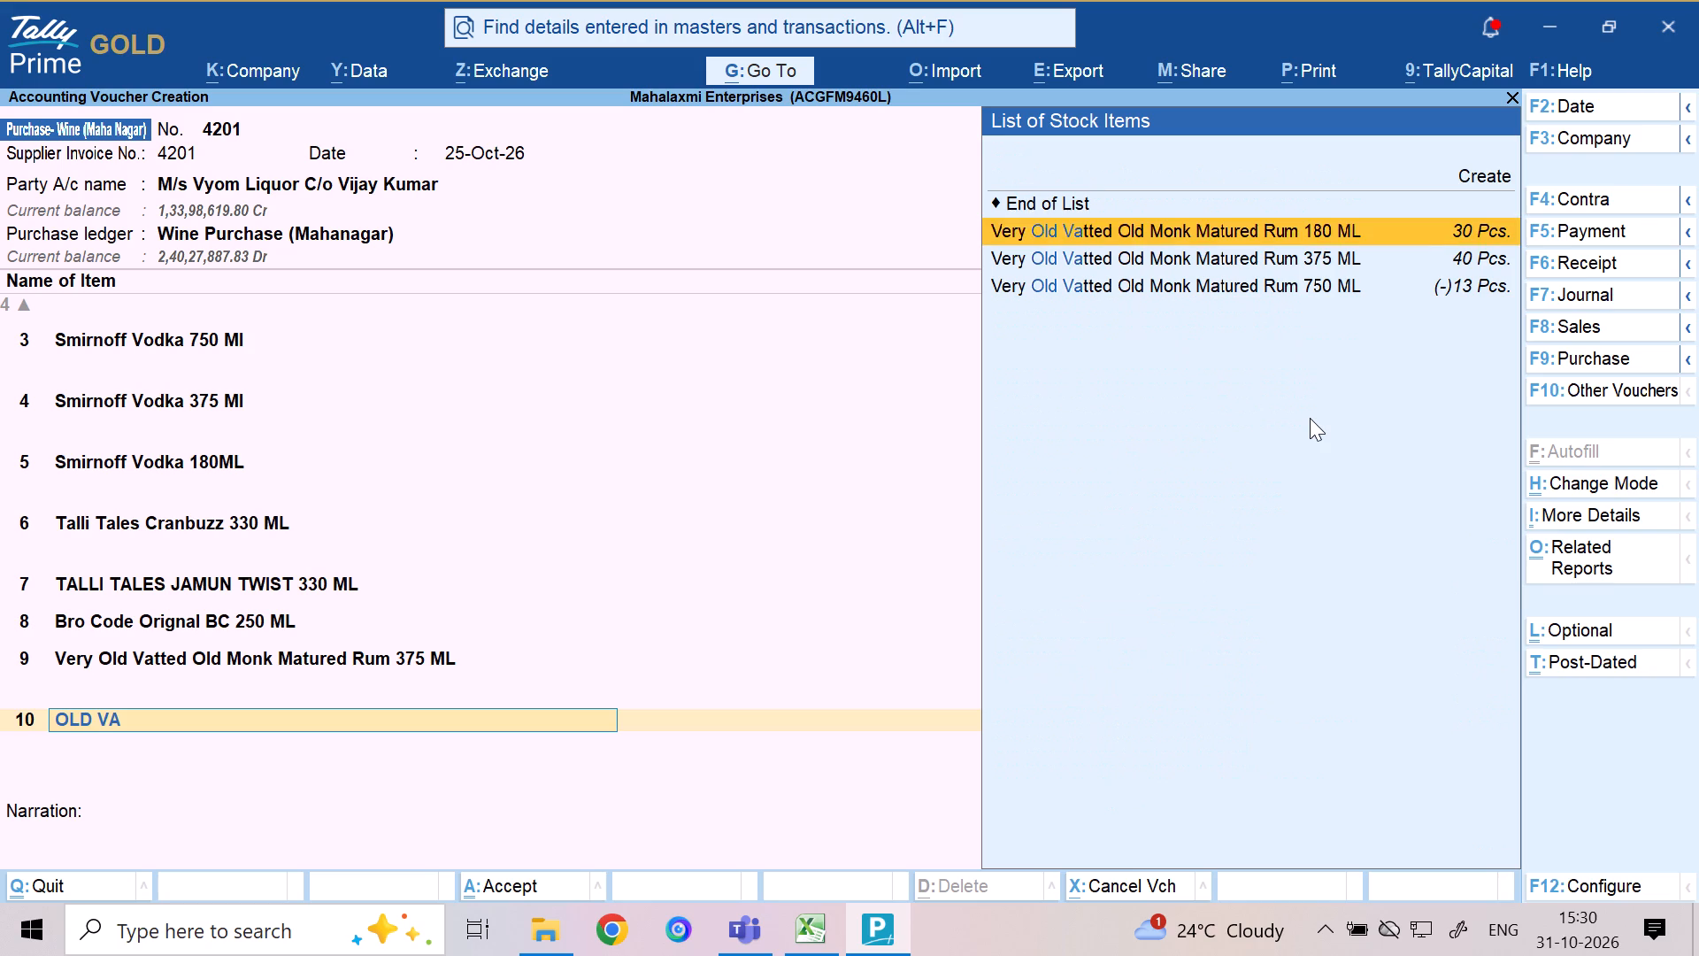
key(Up)
key(Return)
Allocate 48 Pcs. of Very Old Vatted Old Monk Matured Rum 180 ML to the Mahanagar FL godown, accepting the prefilled rate and amount.
key(m)
key(Return)
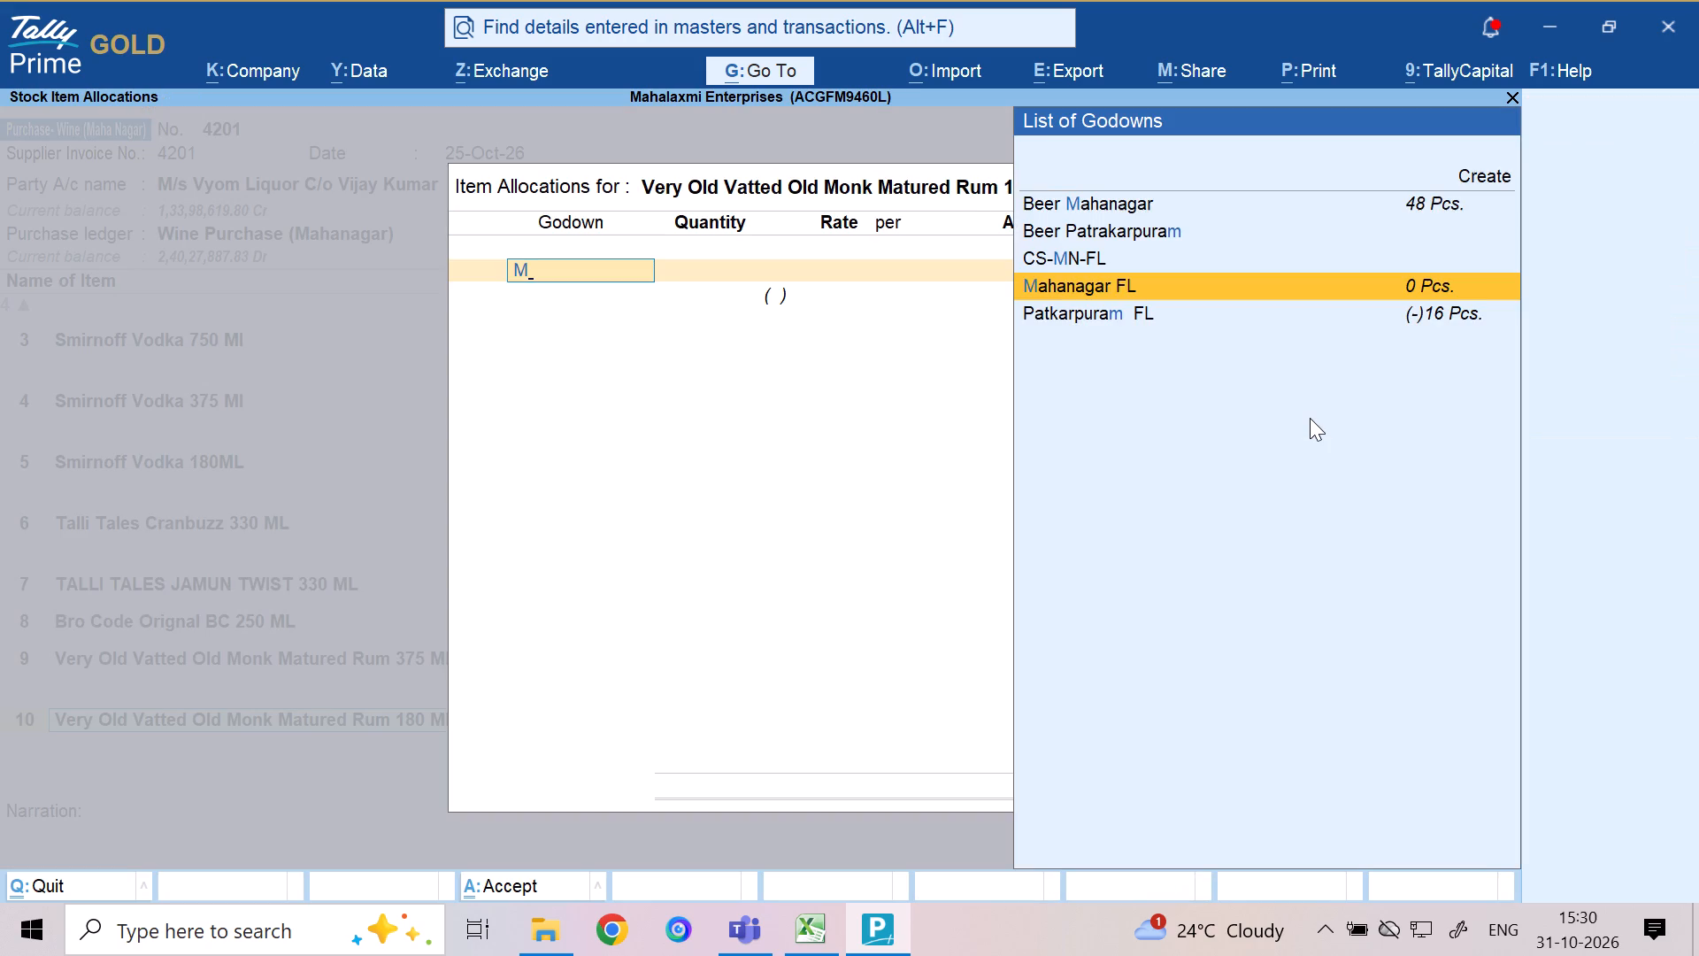
text(48)
key(Return)
key(Return)
key(Return)
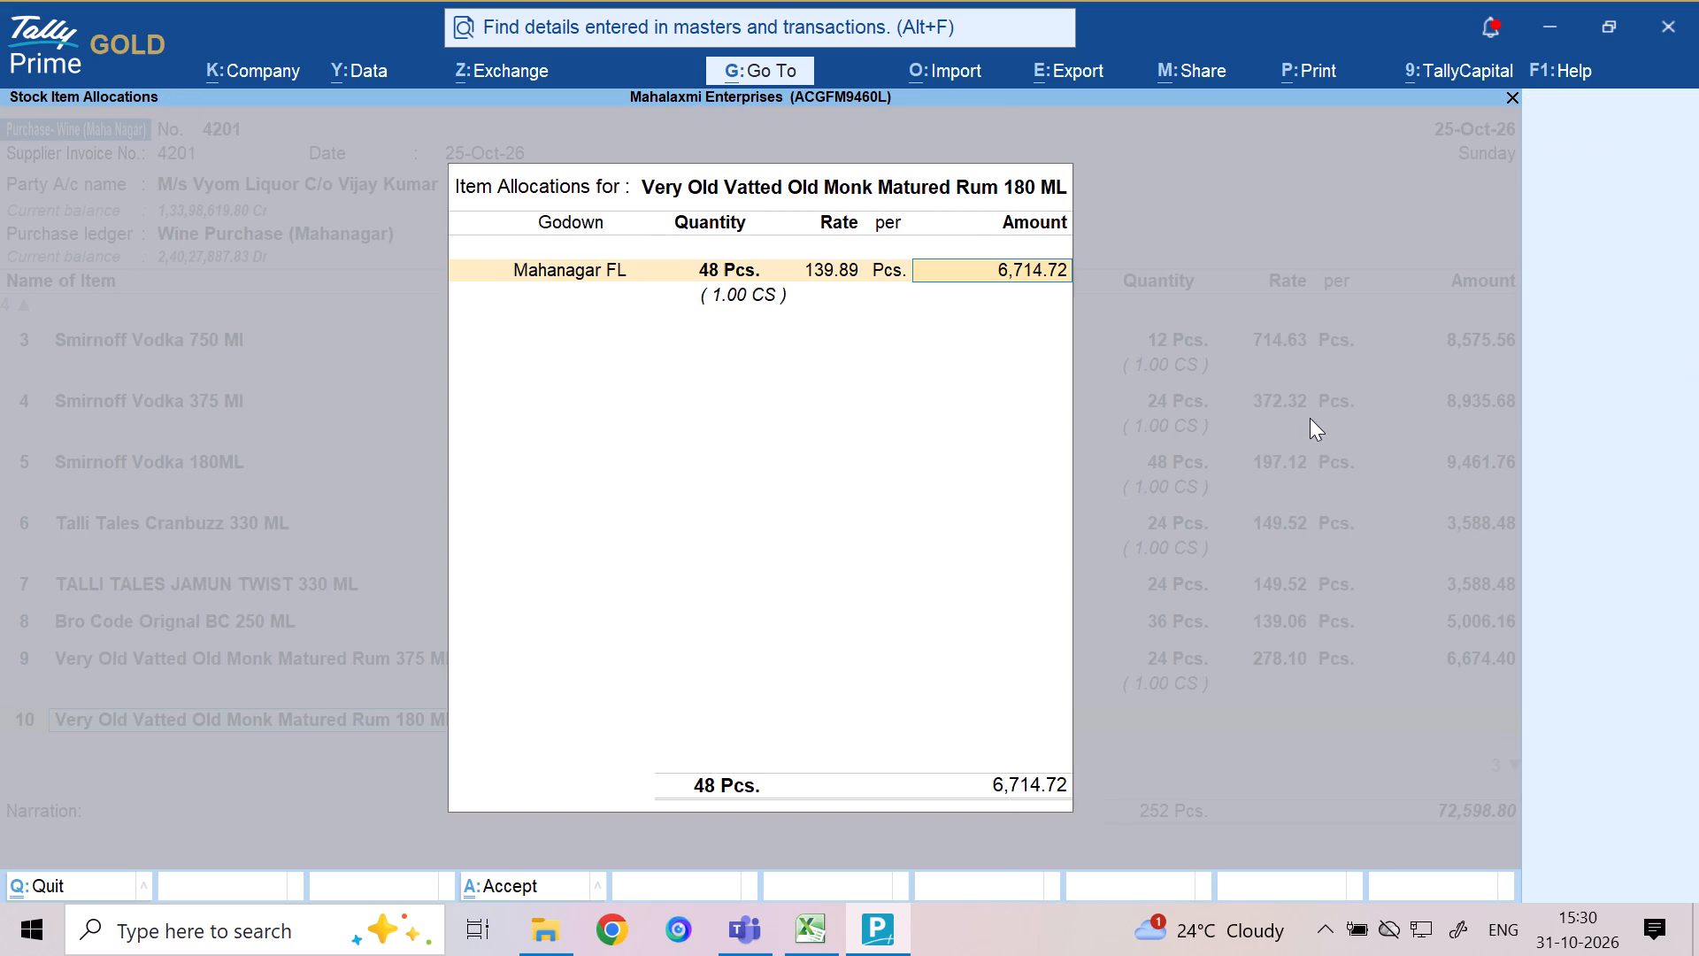
key(Return)
key(Return)
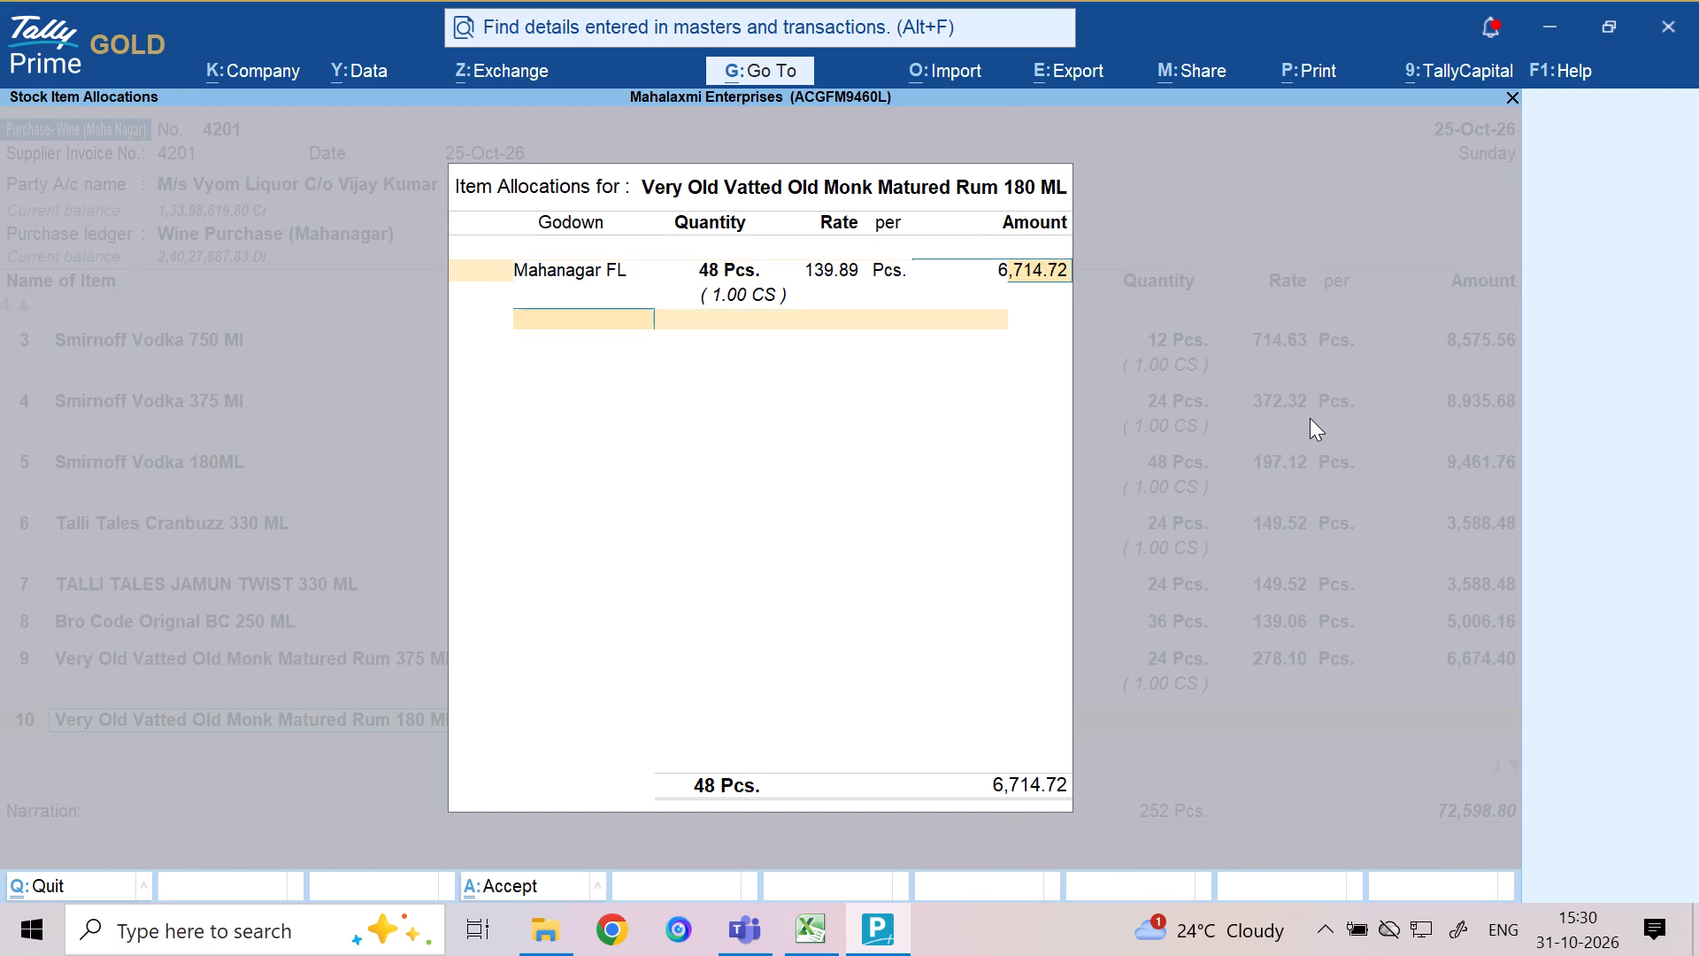
key(Return)
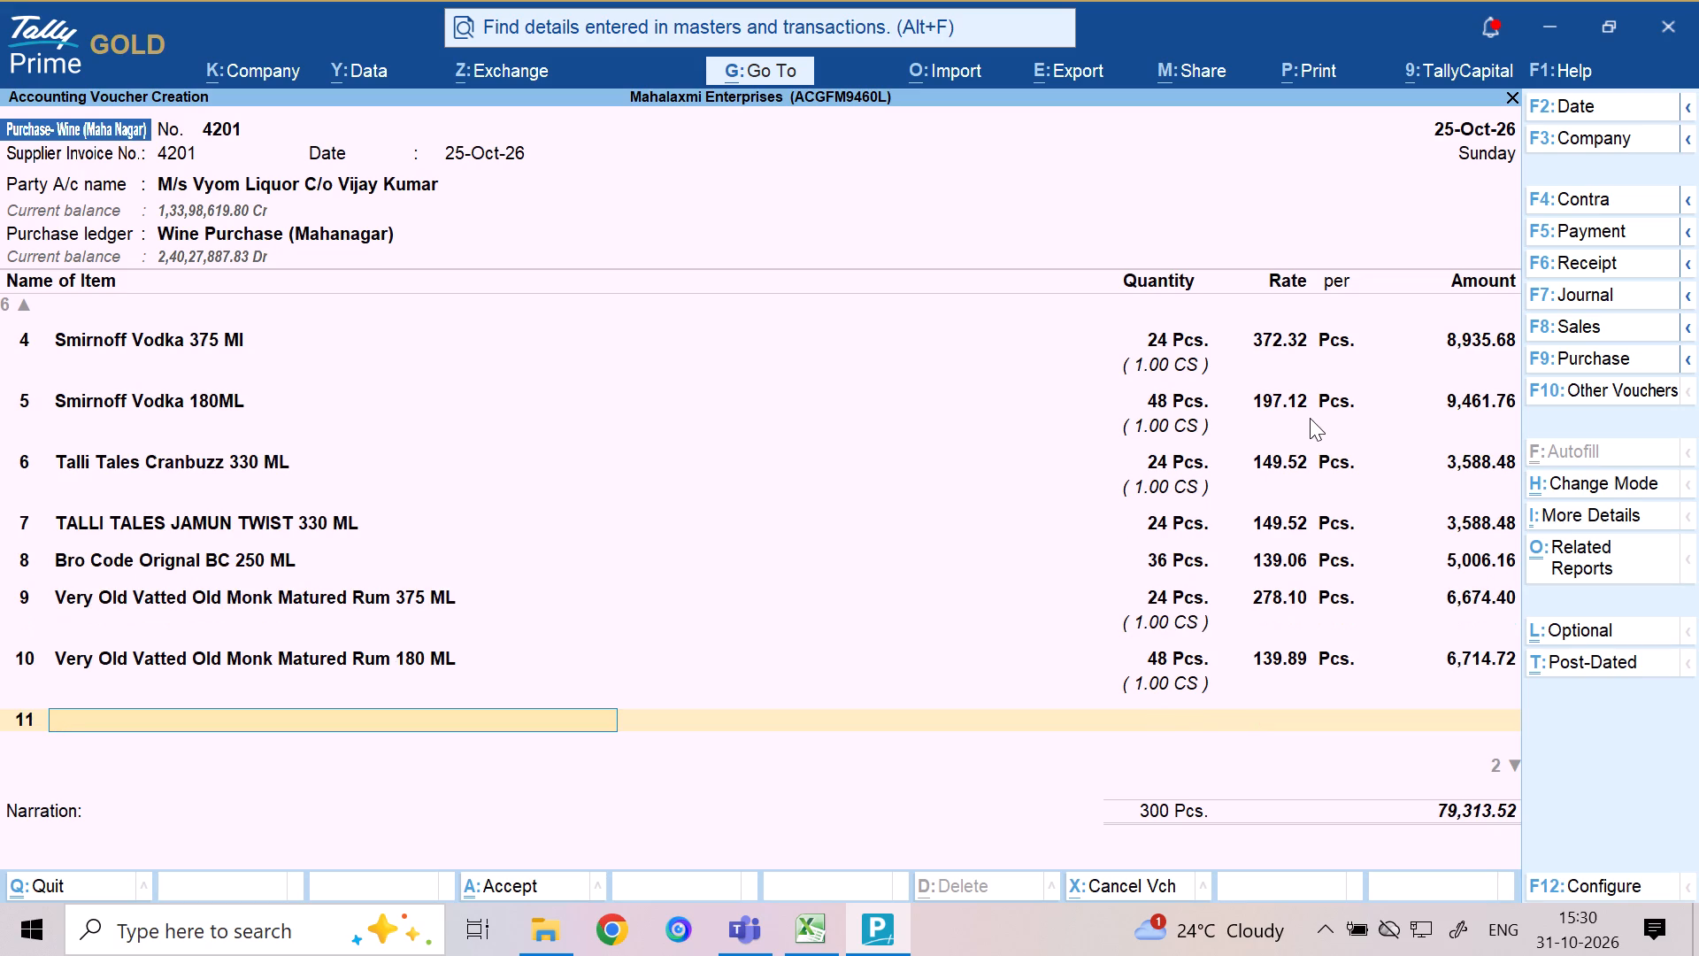
Select Bacardi Mango Chilli Super Classic Rum 375ML as the voucher's eleventh stock item.
text(MANGO C)
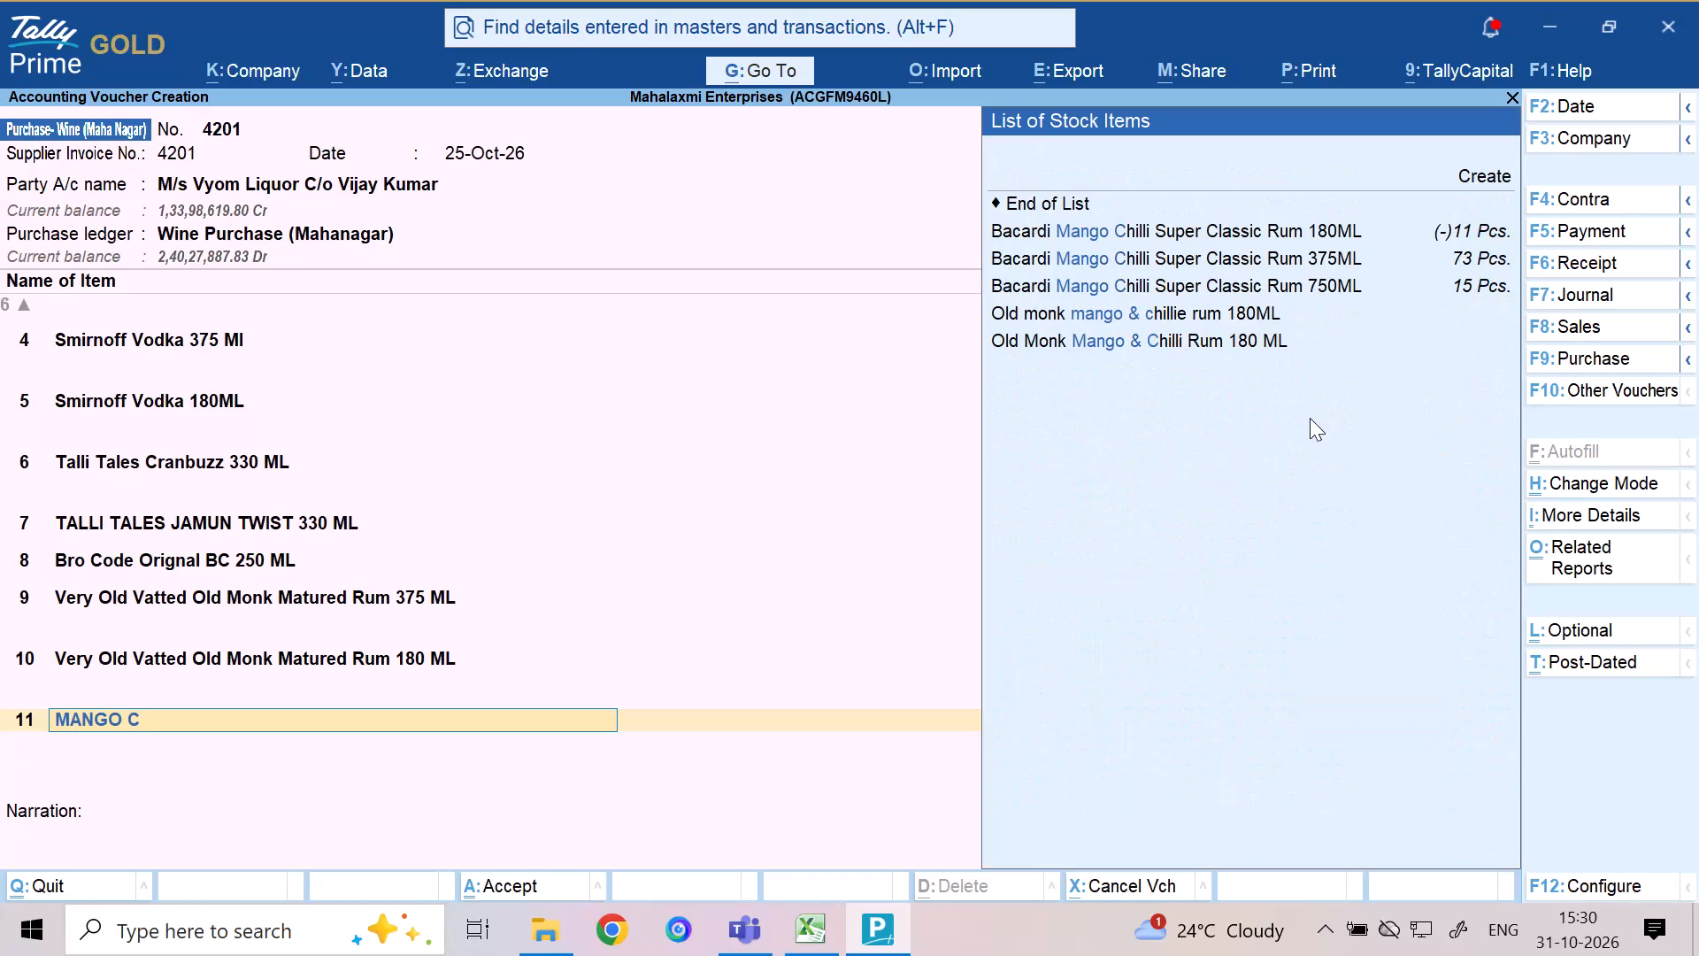
key(Up)
key(Down)
key(Up)
key(Up)
key(Up)
key(Up)
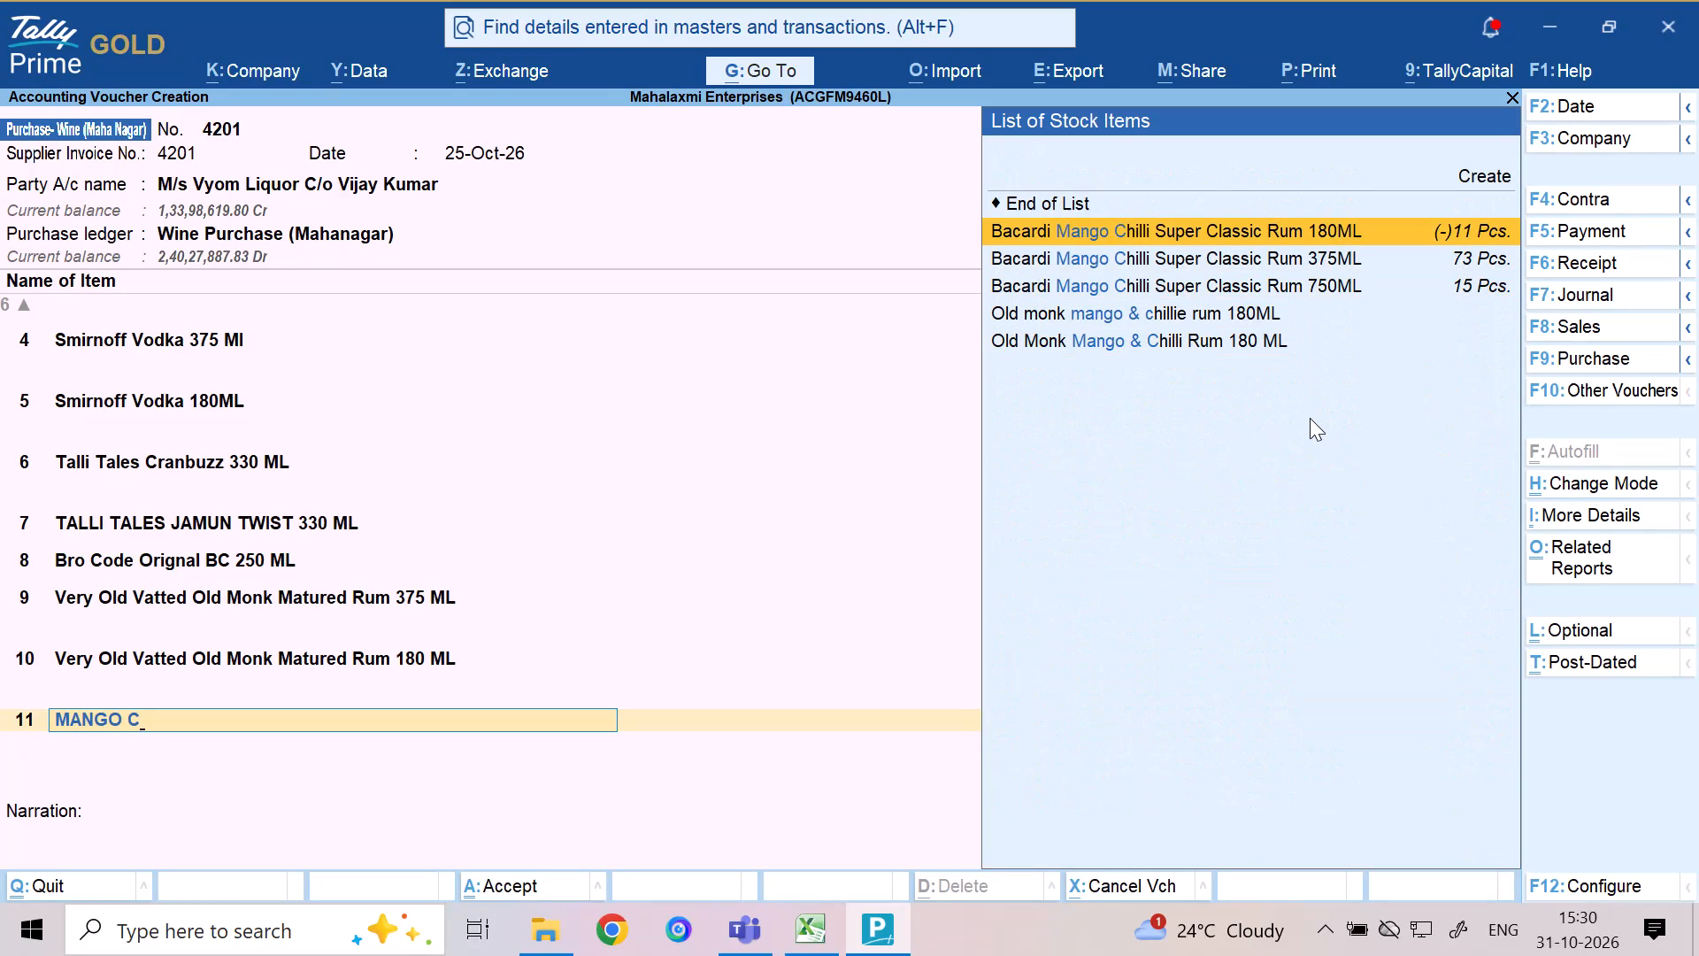
key(Down)
key(Return)
Allocate 24 Pcs. of Bacardi Mango Chilli Super Classic Rum 375ML to the Mahanagar FL godown, accepting the prefilled rate and amount.
key(m)
key(Return)
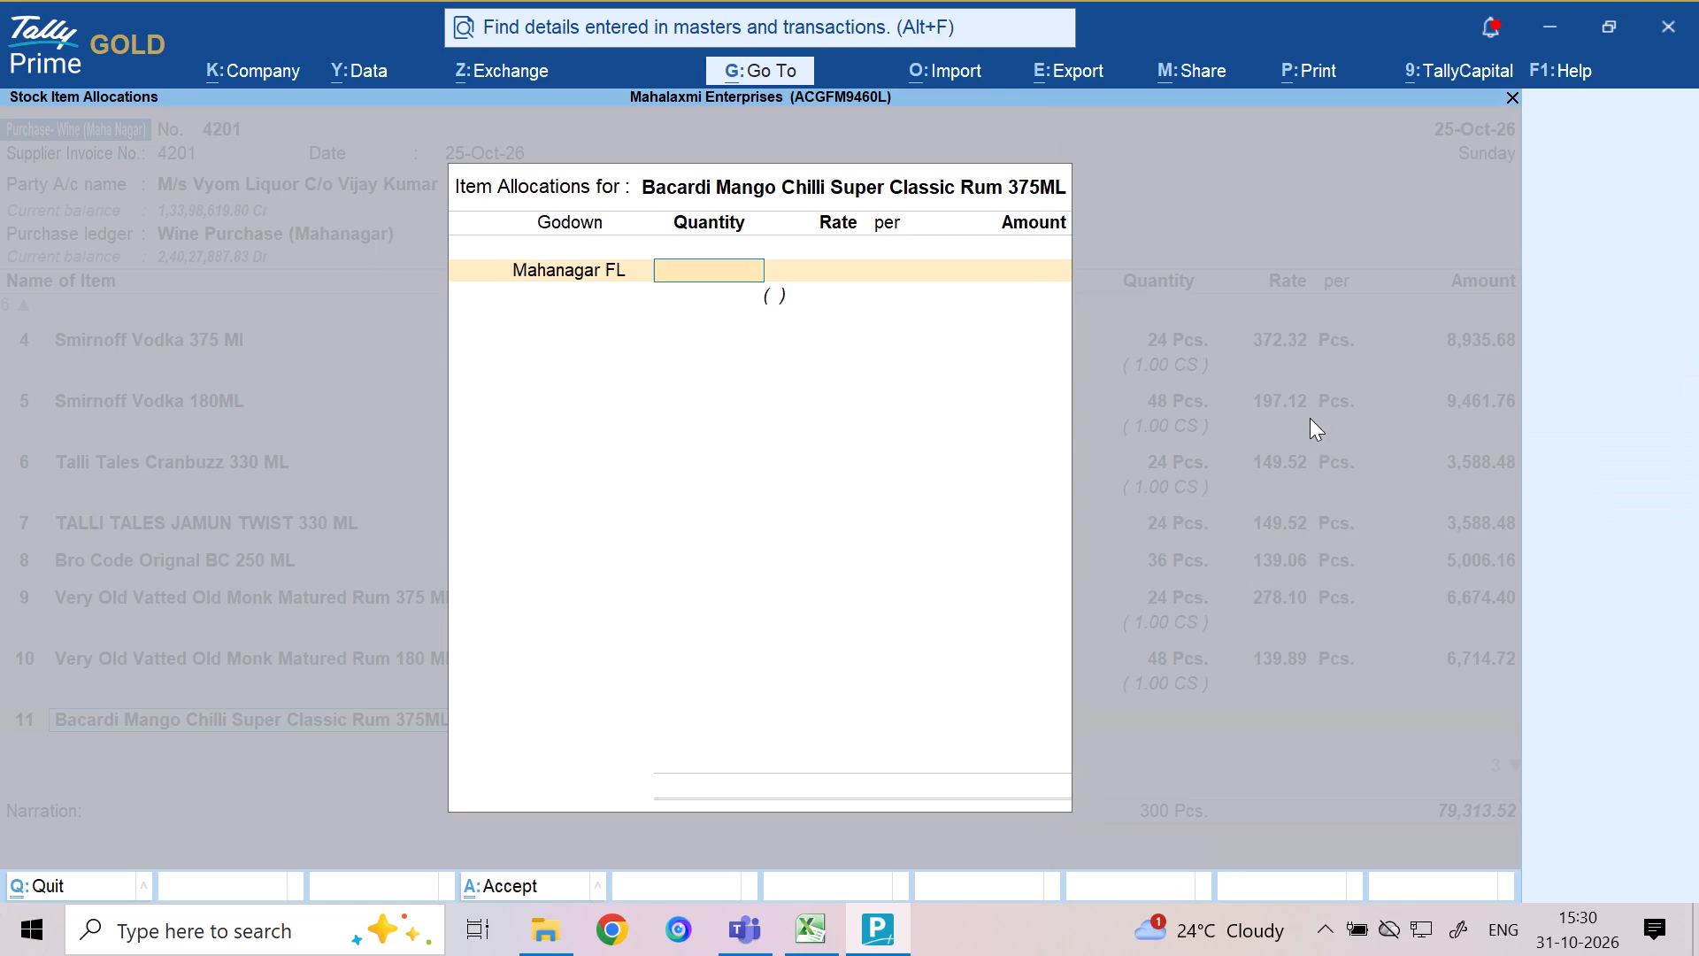
text(24)
key(Return)
key(Return)
key(Return)
key(Return)
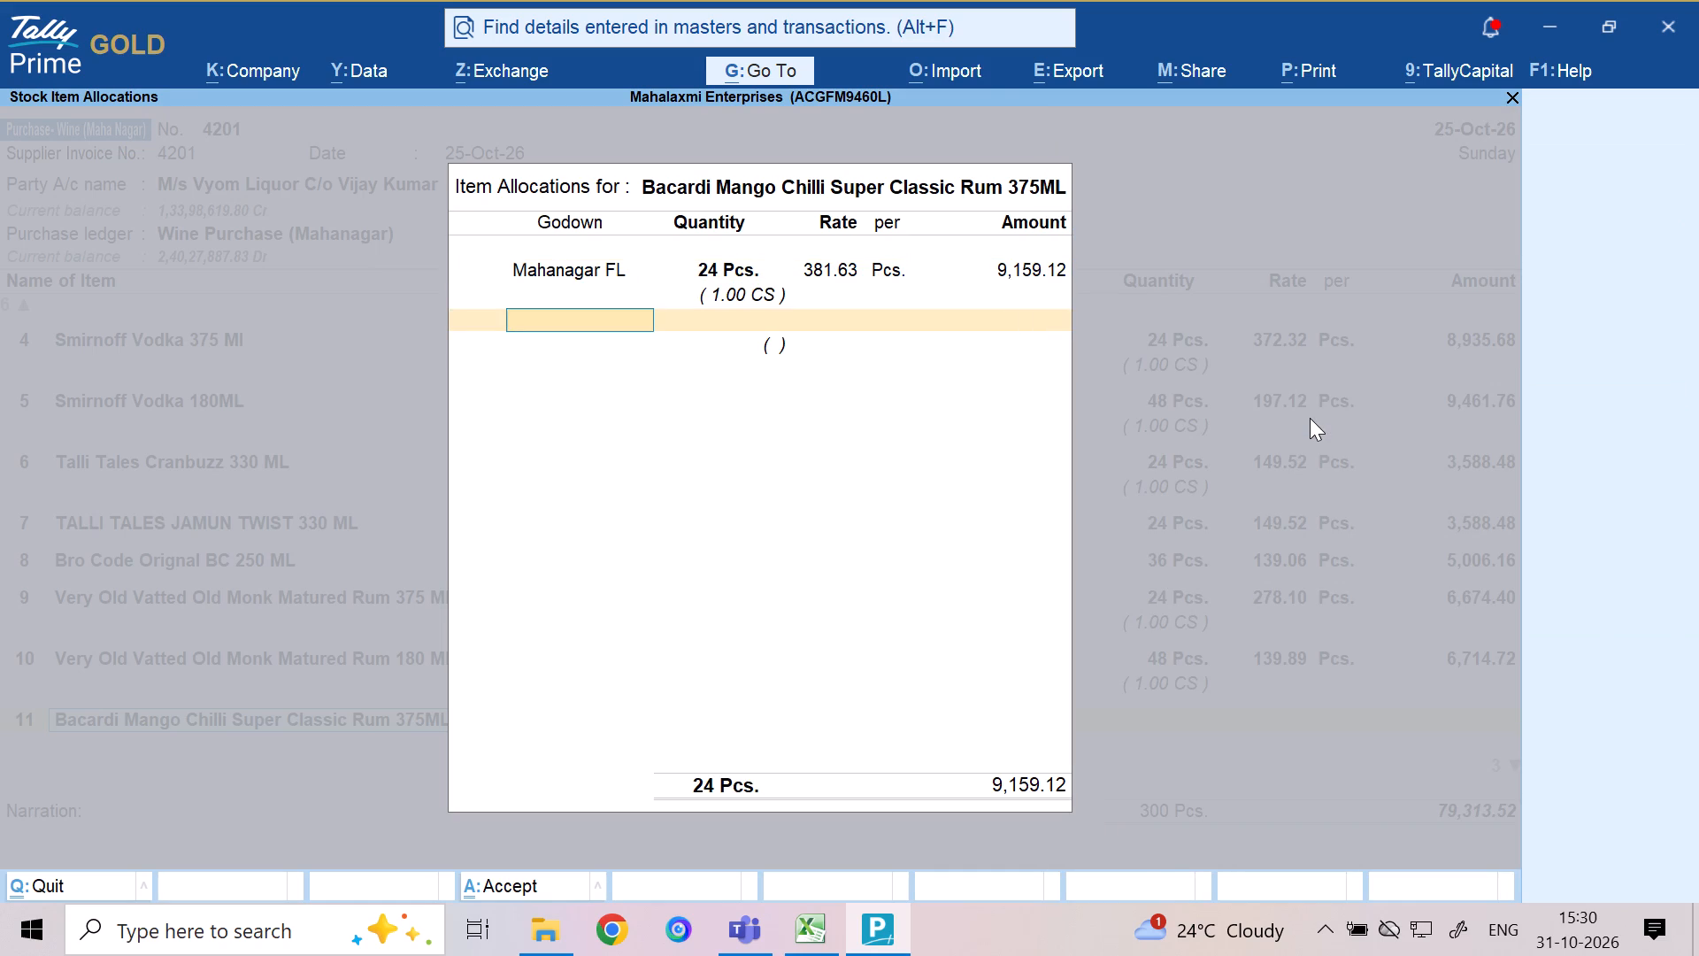
key(Return)
key(Return)
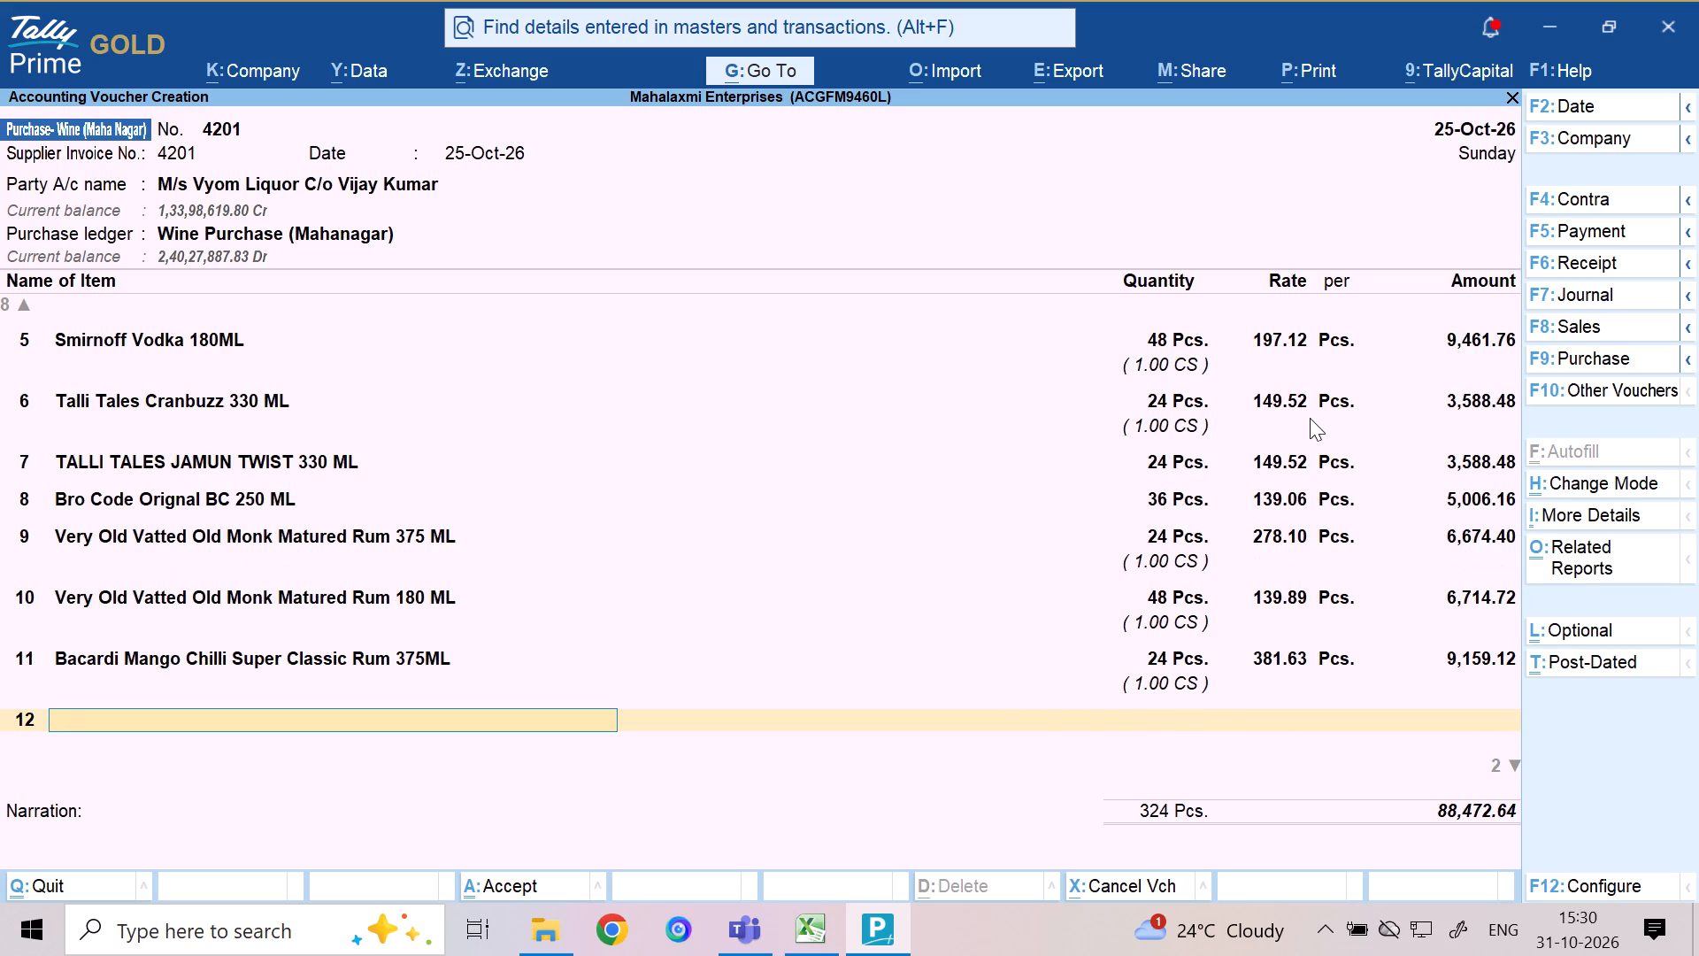
Select Bacardi Mango Chilli Super Classic Rum 180ML as the voucher's twelfth stock item.
text(MANGO C)
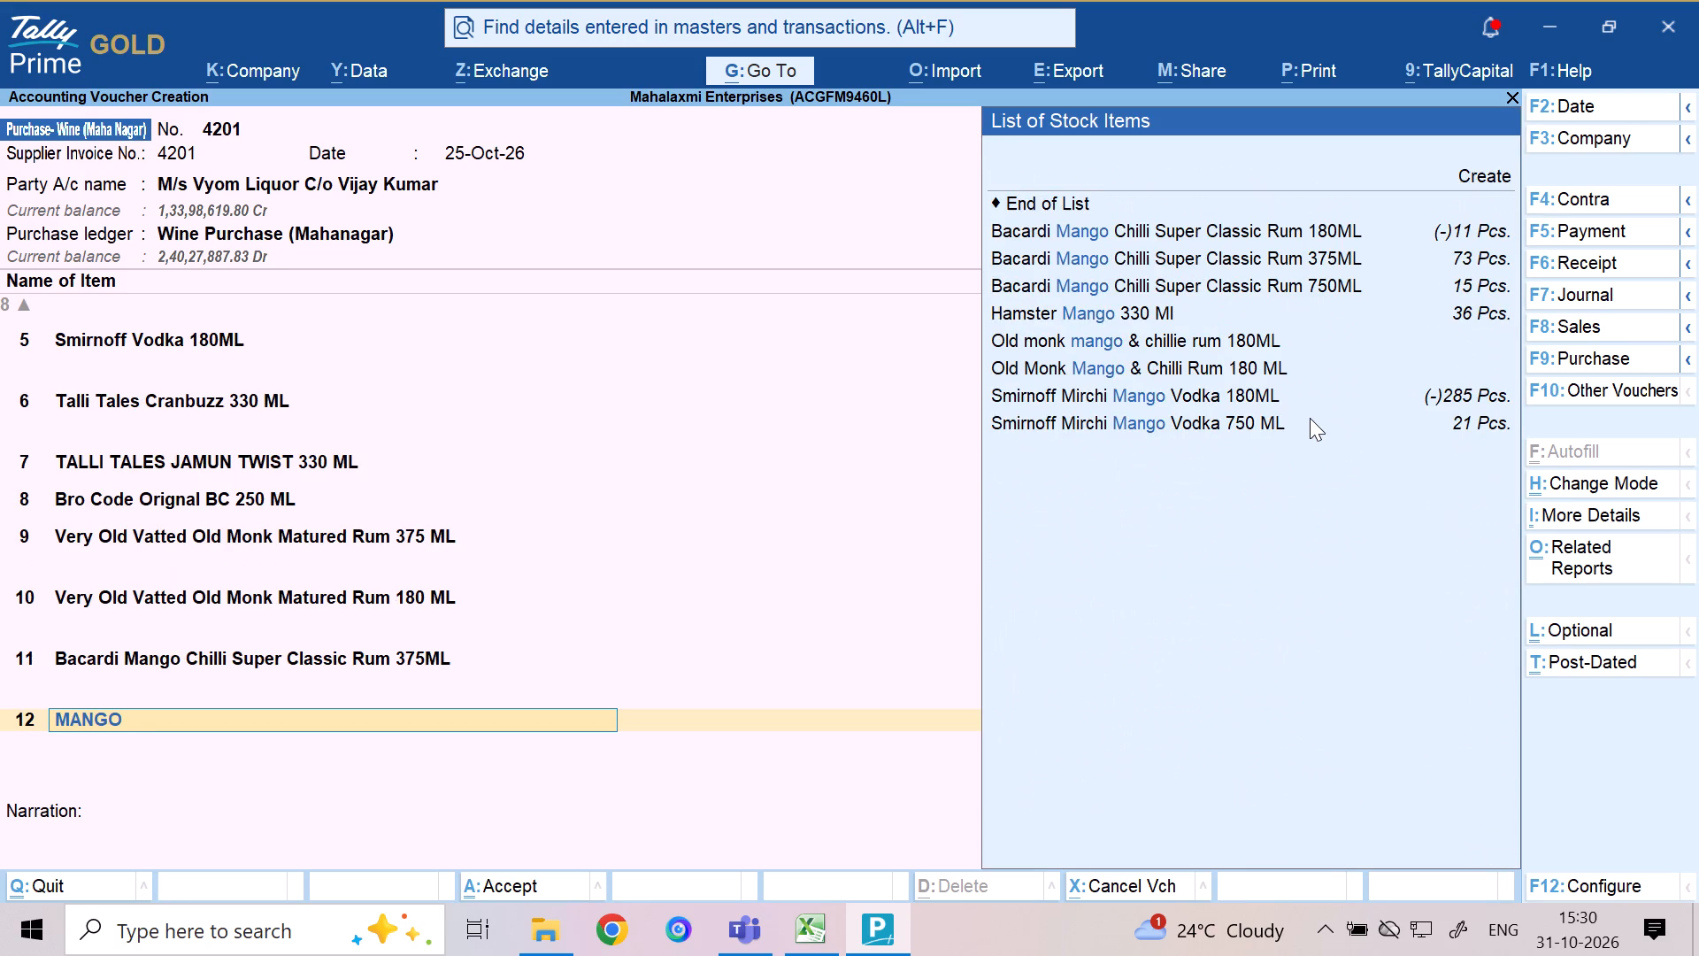
key(Down)
key(Down)
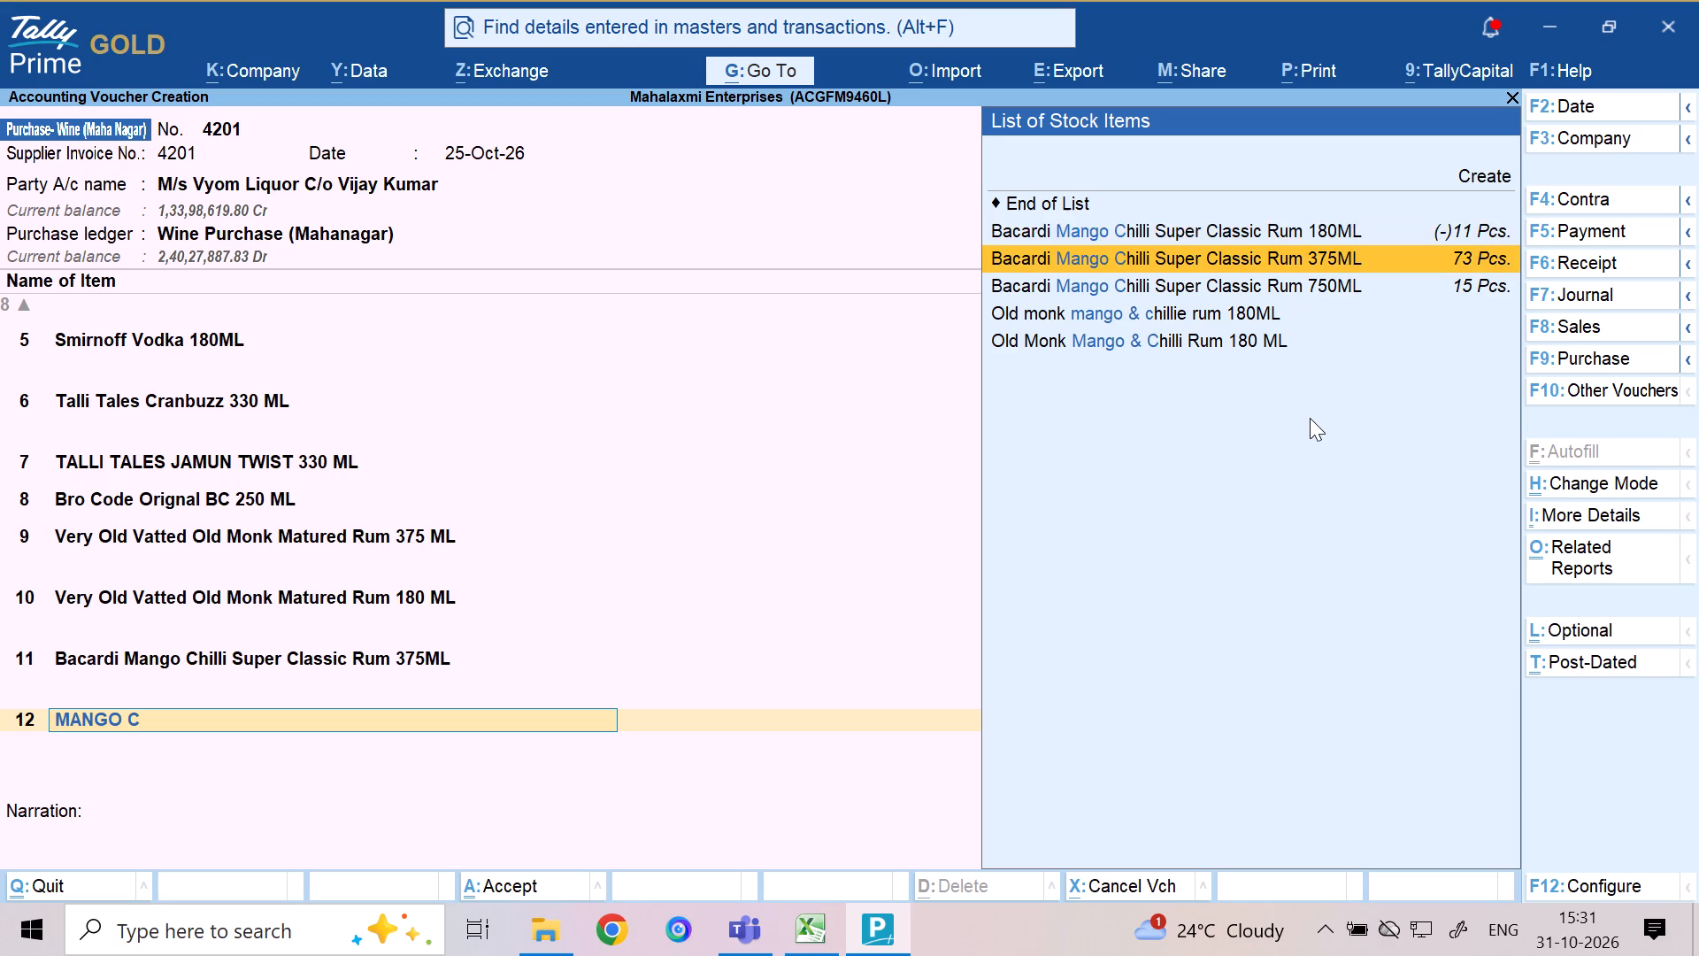
key(Up)
key(Return)
Allocate 48 Pcs. of Bacardi Mango Chilli Super Classic Rum 180ML to the Mahanagar FL godown, accepting the prefilled rate and amount.
key(m)
key(Return)
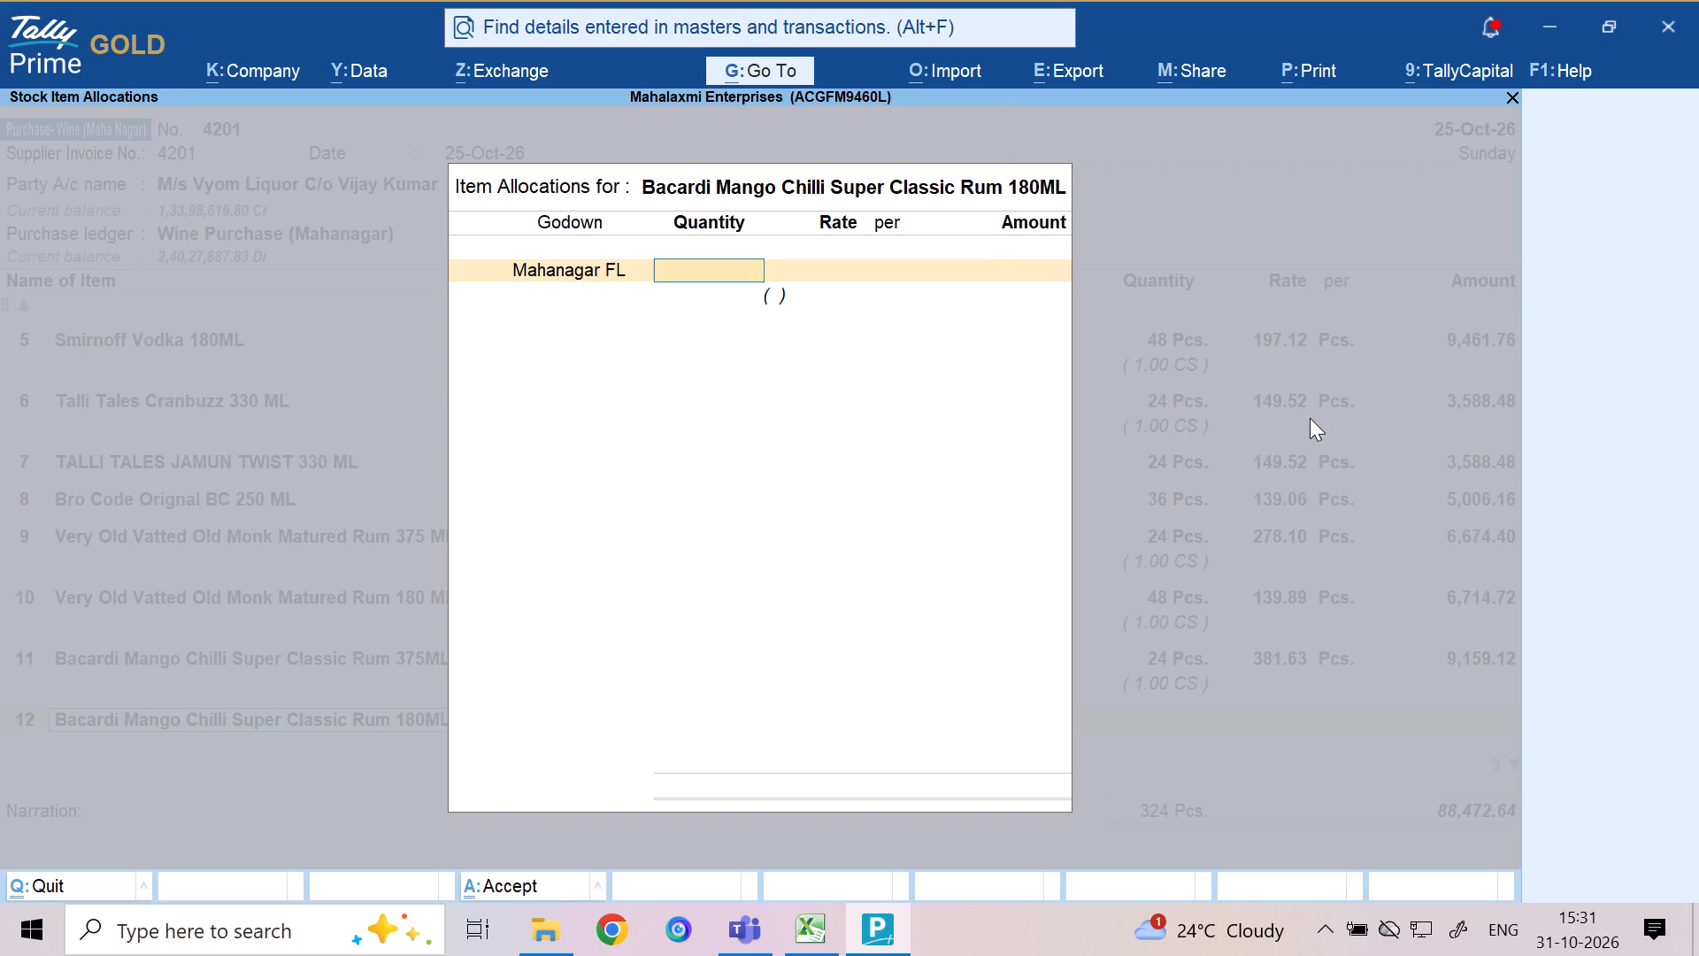
text(48)
key(Return)
key(Return)
key(Return)
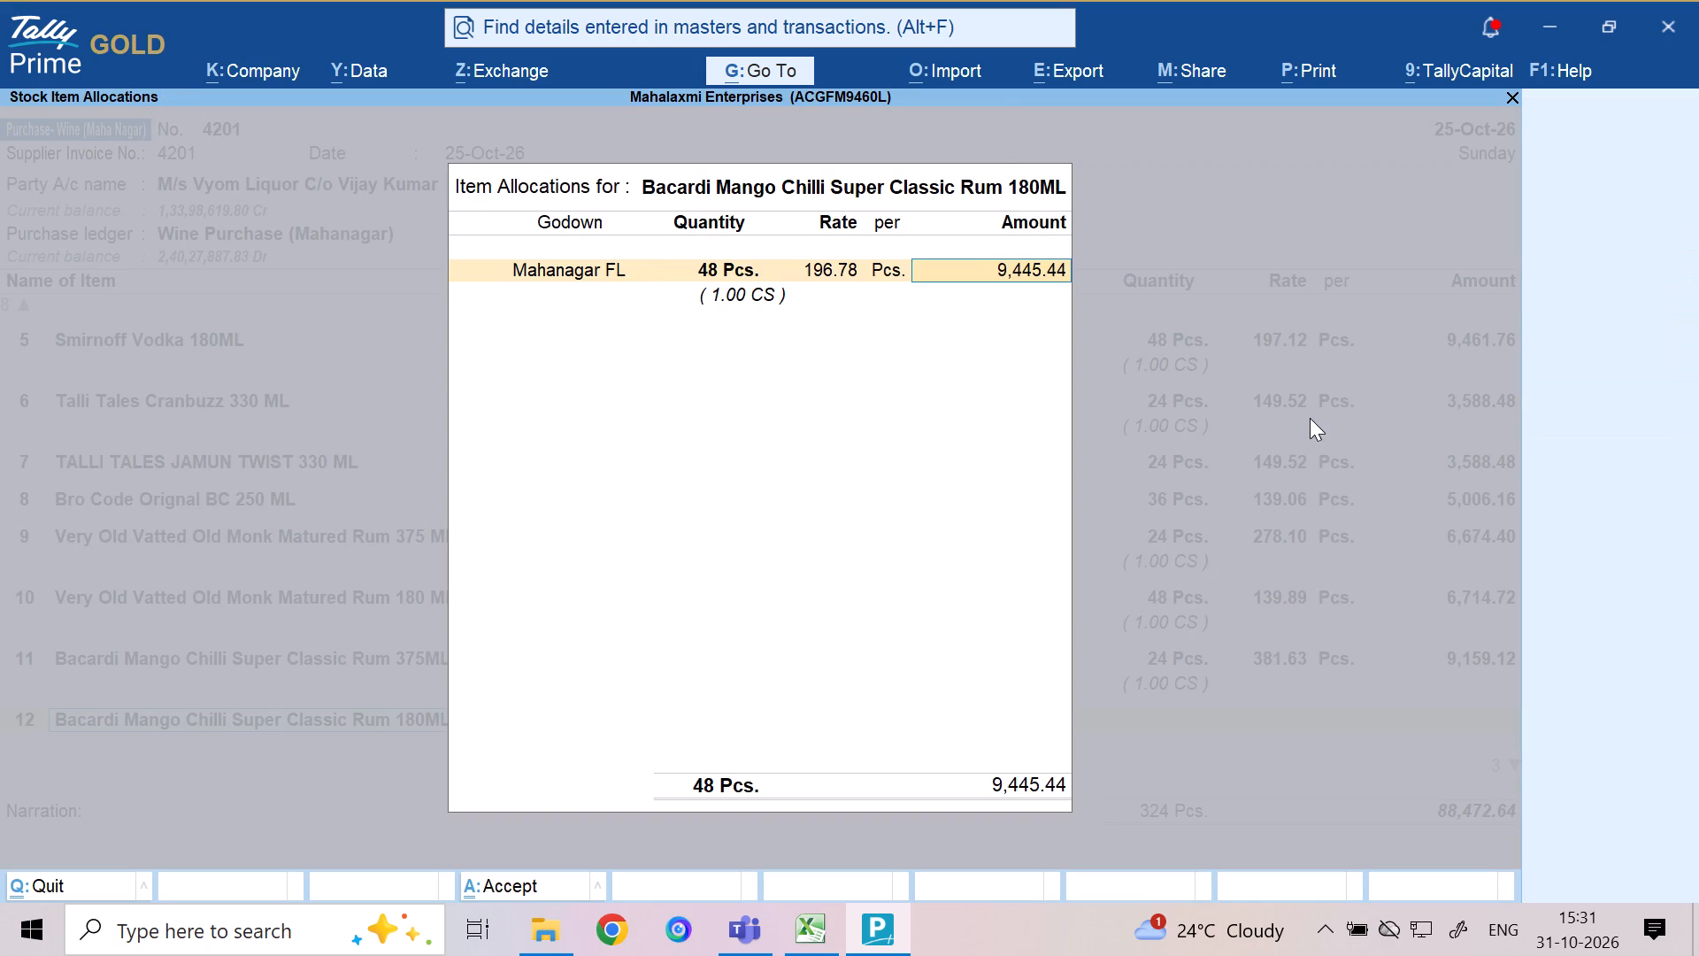
key(Return)
key(Return)
key(Return)
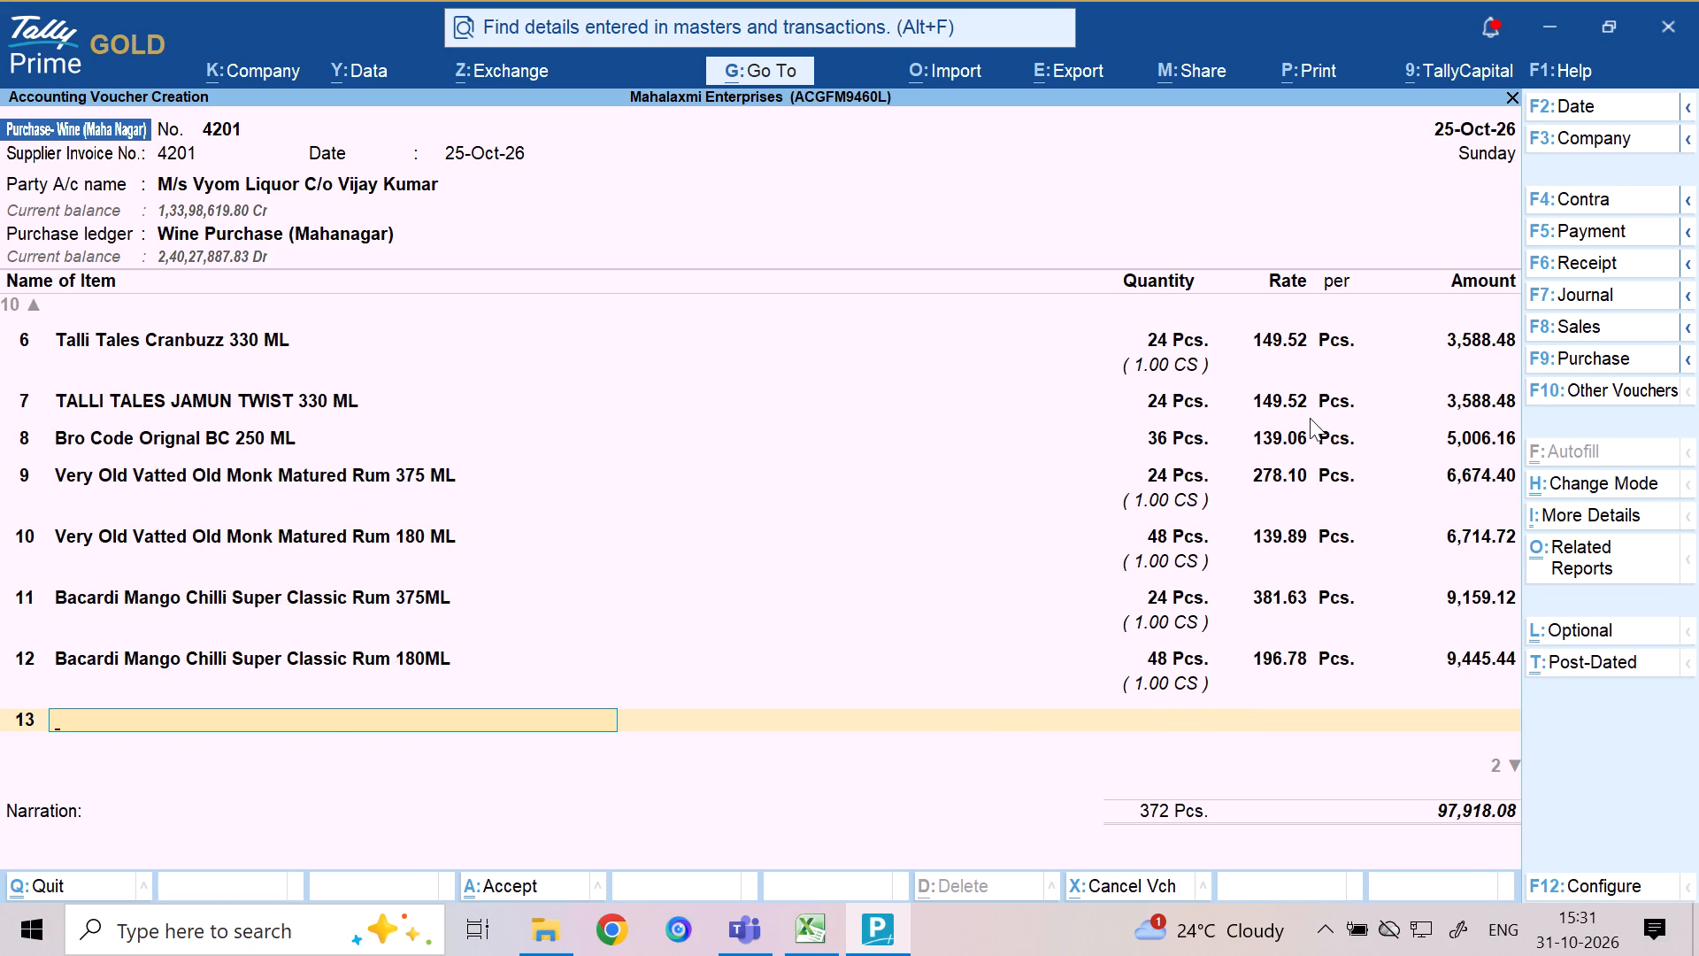
Select Bacardi Super Classic Guava Rum 375 ML as the voucher's thirteenth stock item.
text(SUPER)
key(space)
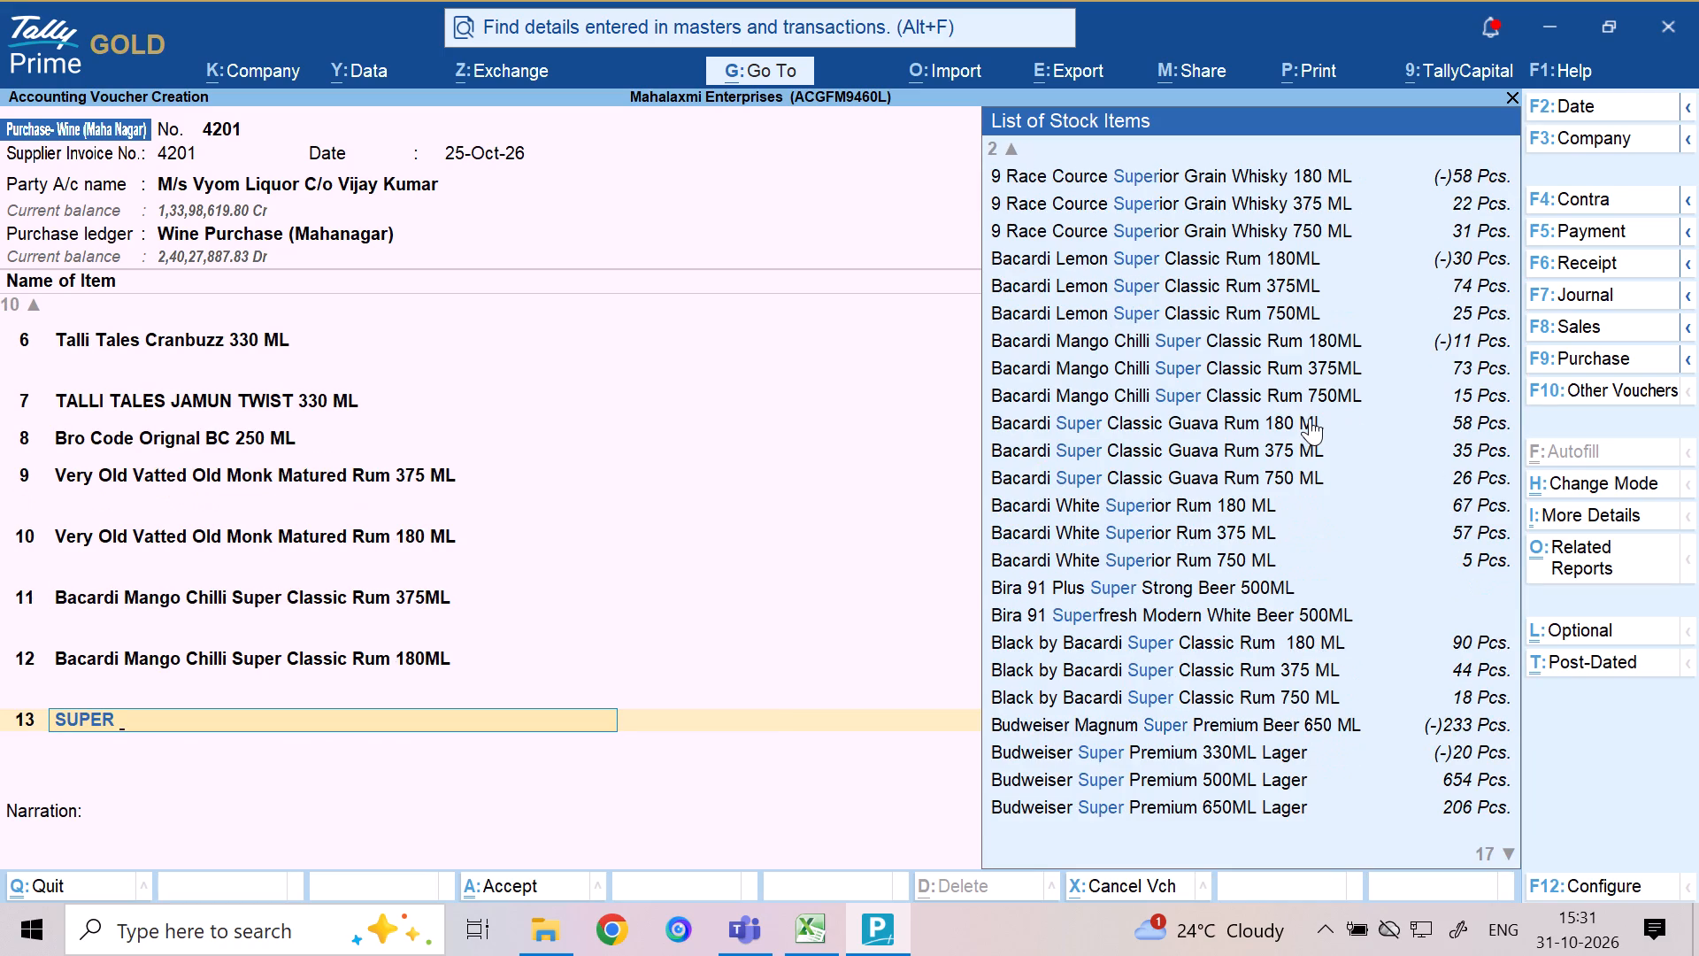
text(CL)
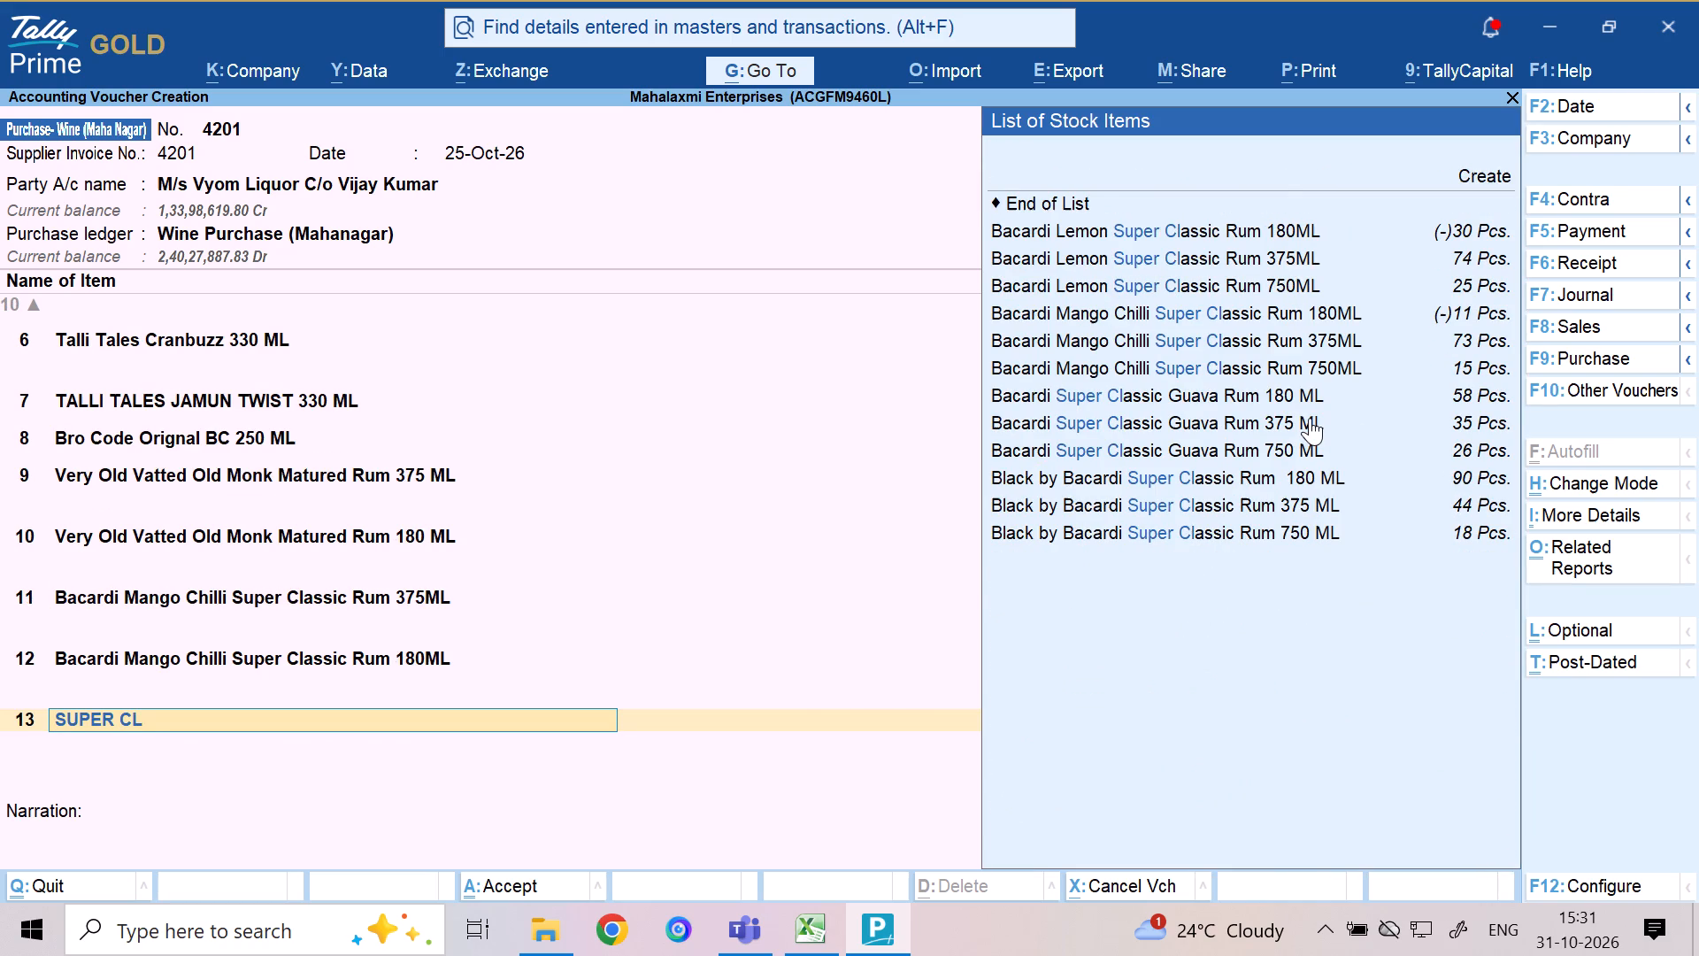
key(a)
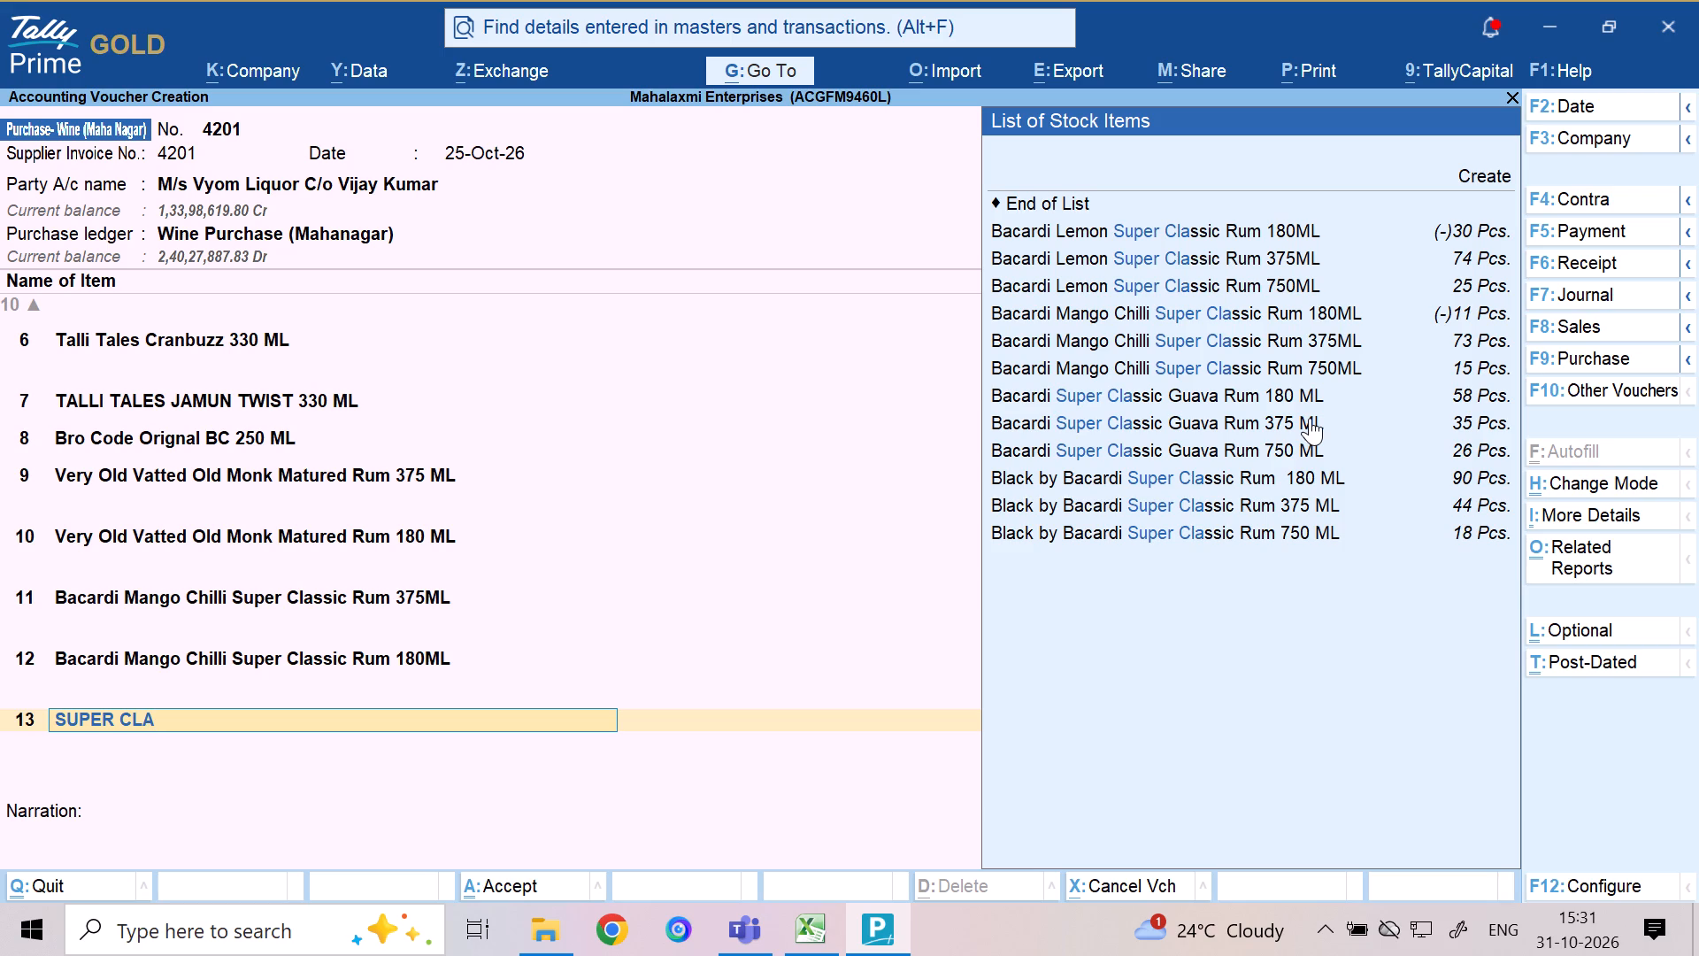
text(SSIC)
key(space)
key(g)
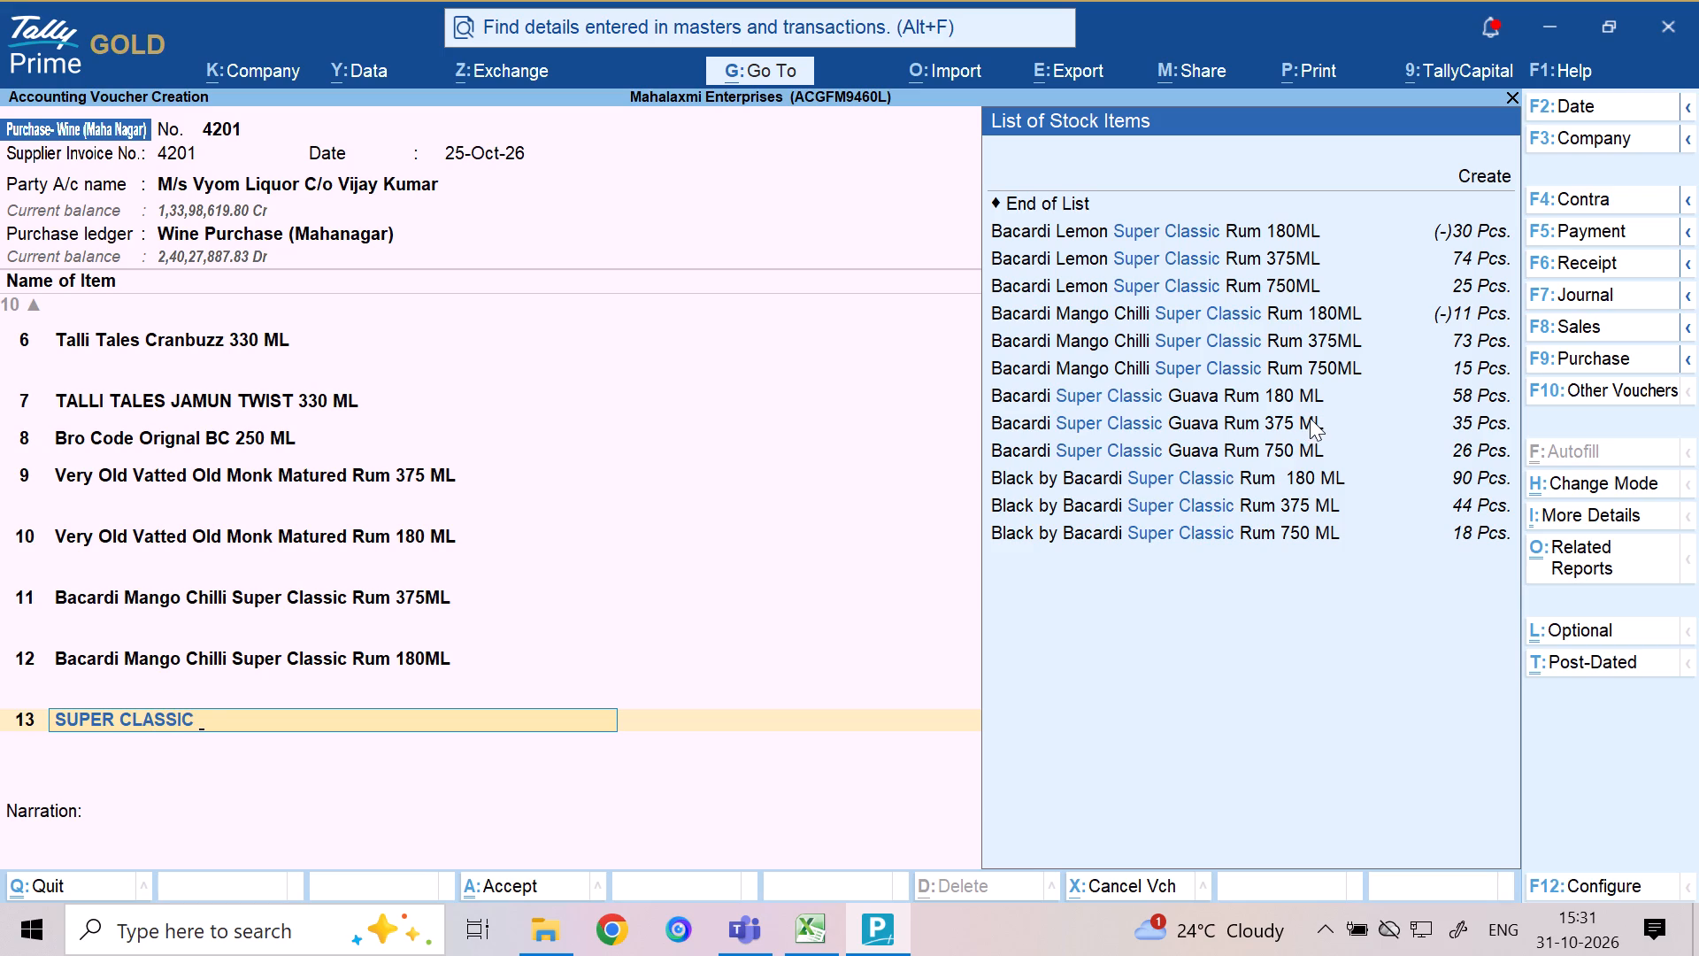
key(Down)
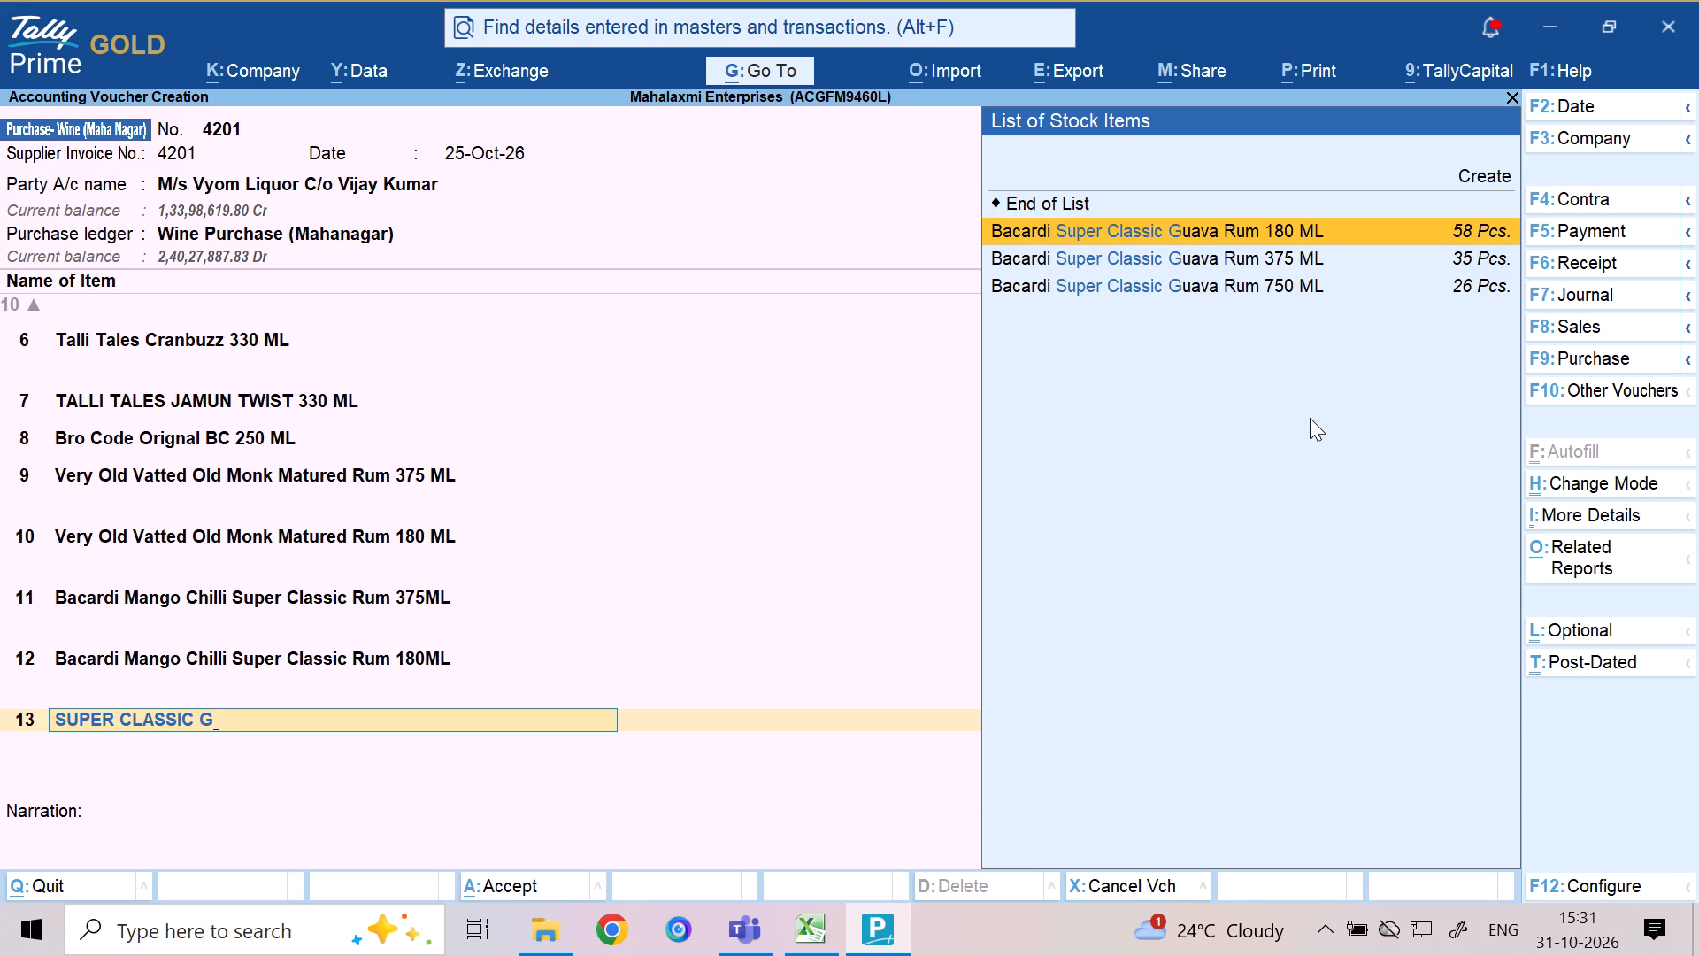
key(Down)
key(Return)
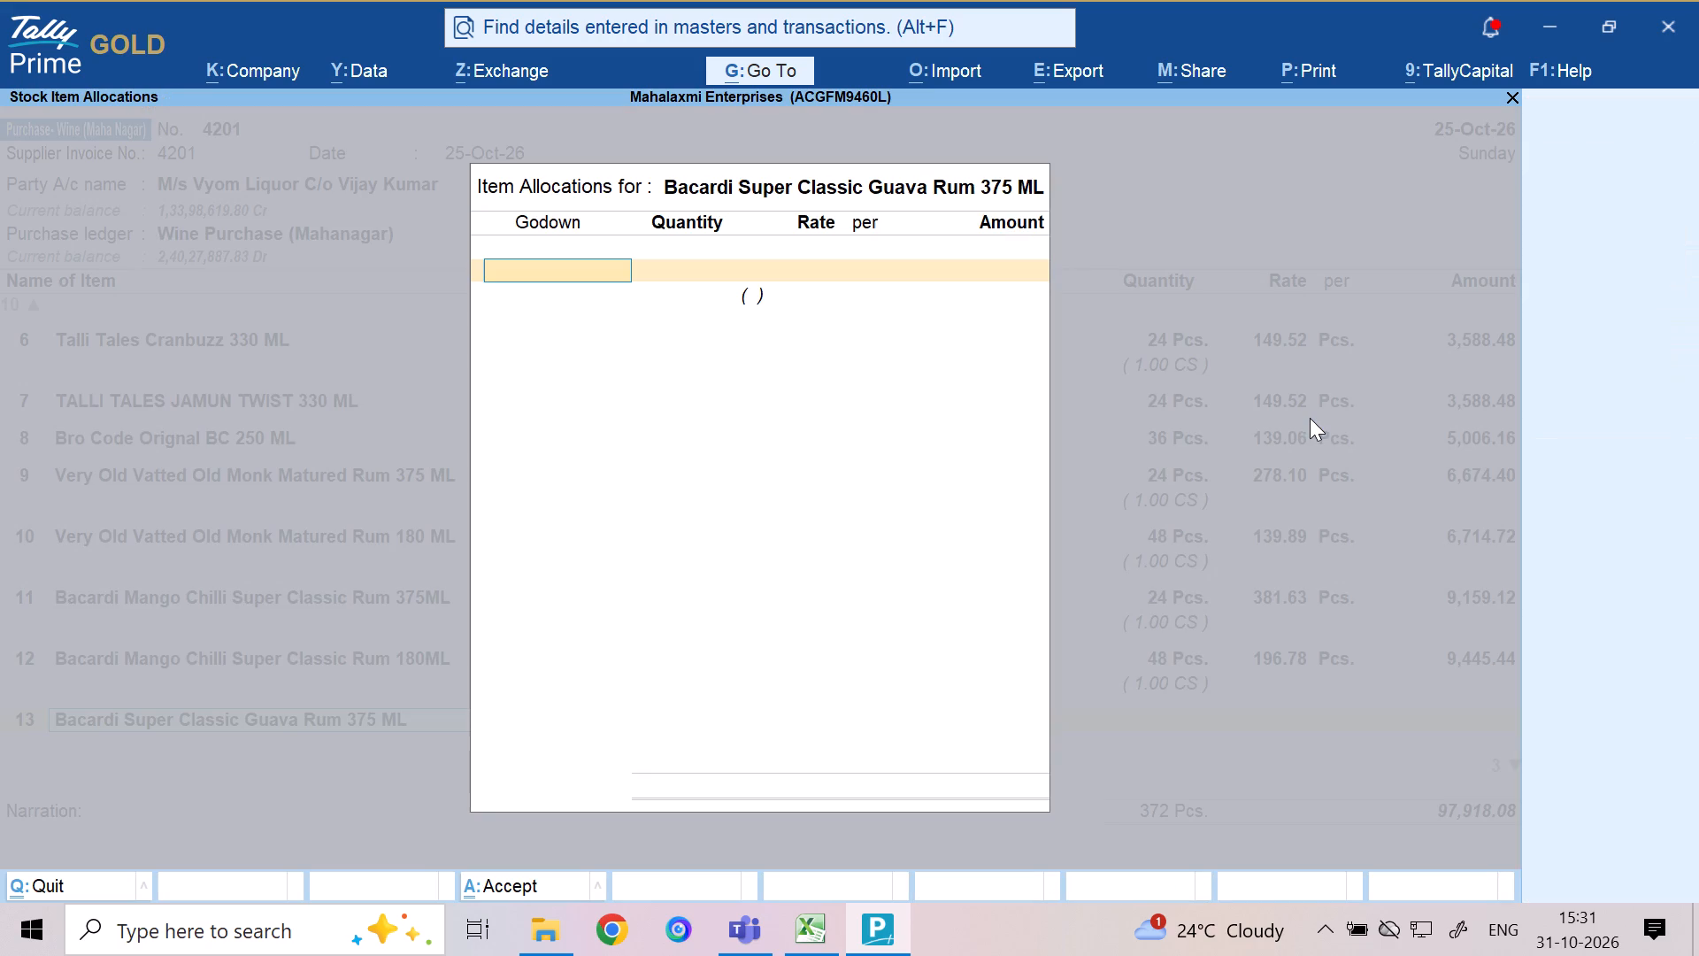
Allocate 24 Pcs. of Bacardi Super Classic Guava Rum 375 ML to the Mahanagar FL godown, accepting the prefilled rate and amount.
key(m)
key(Return)
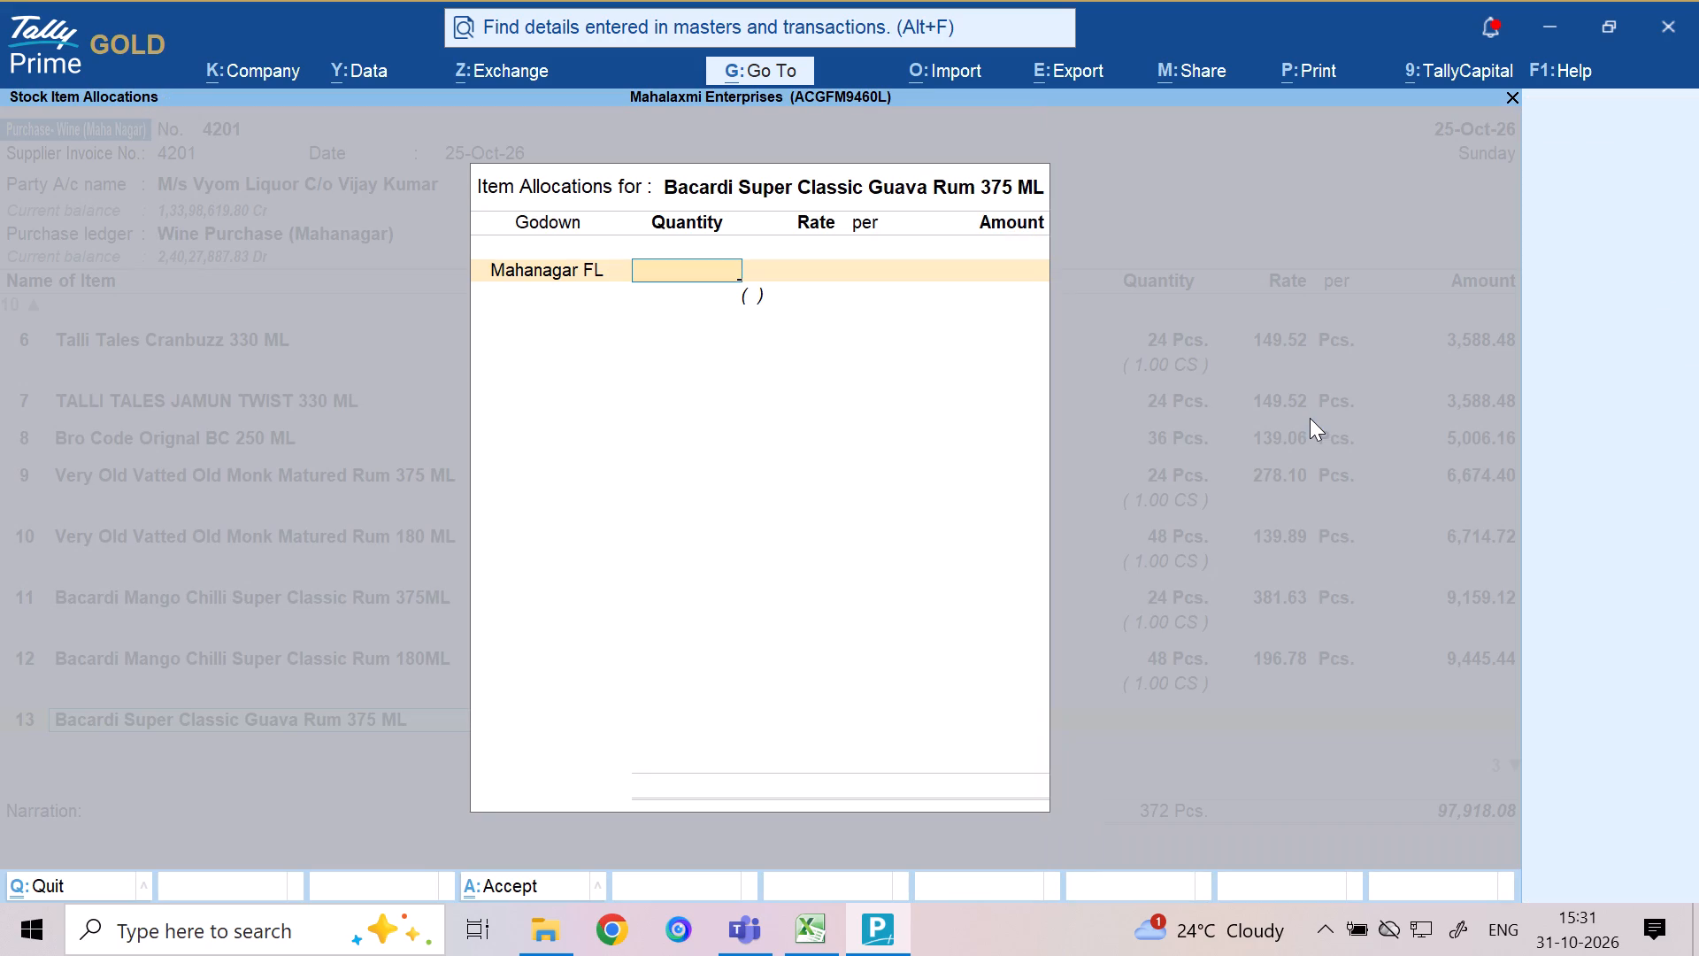
text(24)
key(Return)
key(Return)
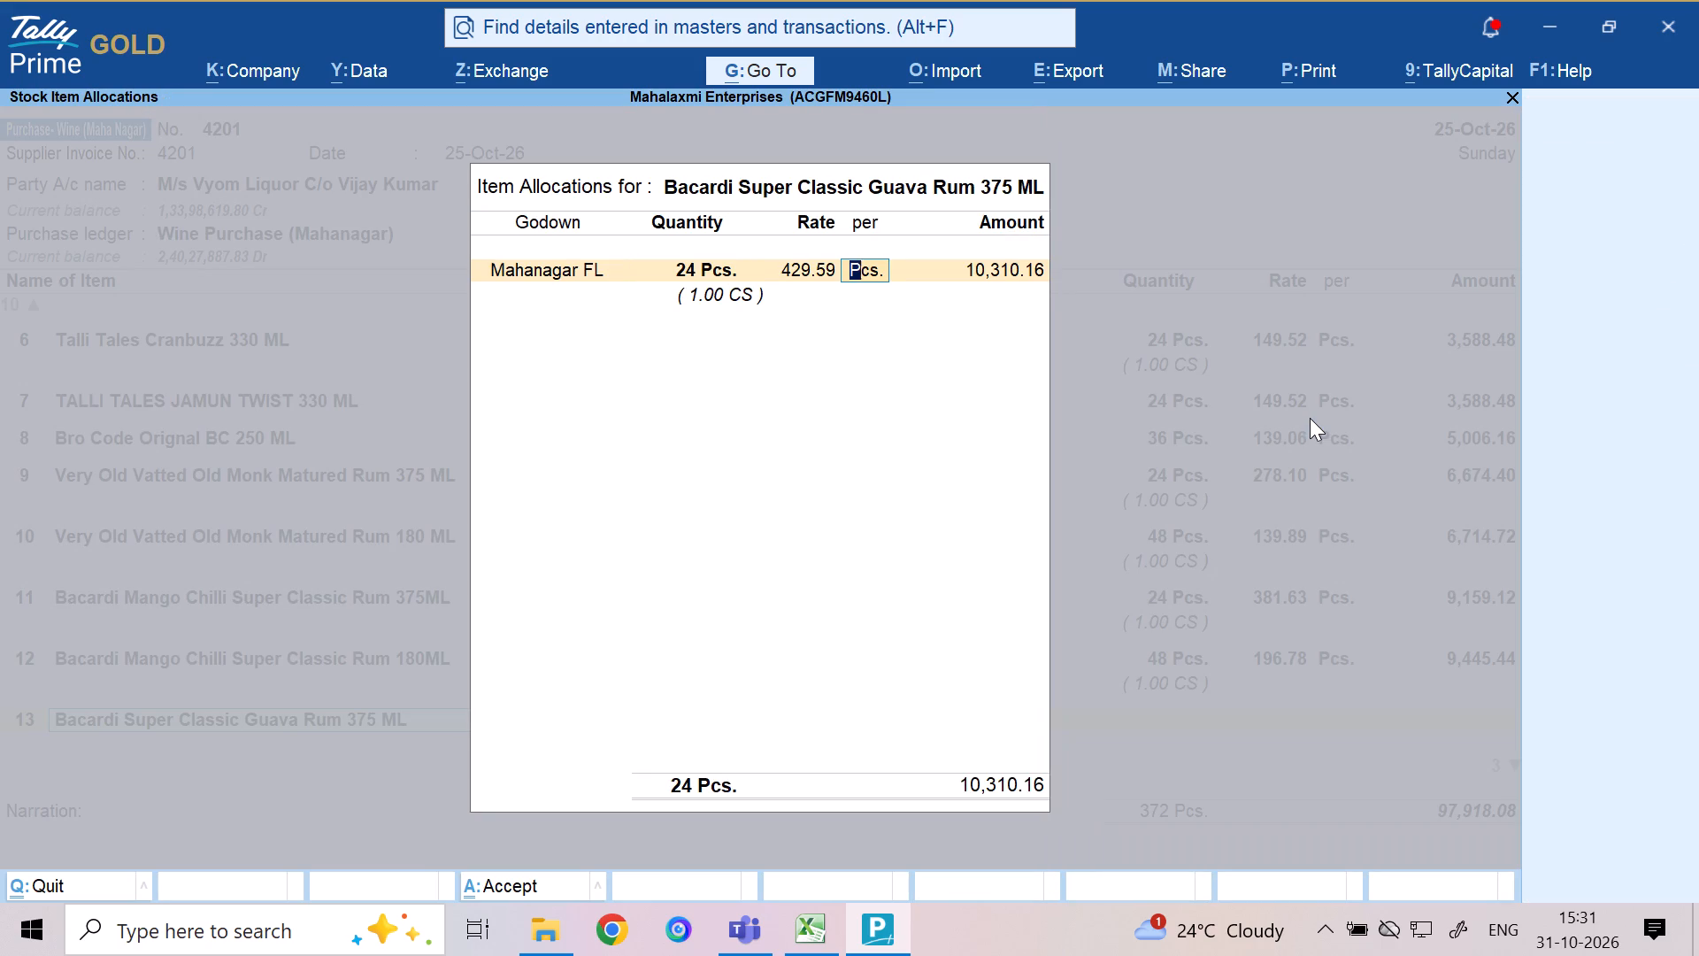
key(Return)
key(Return)
key(Return)
key(Return)
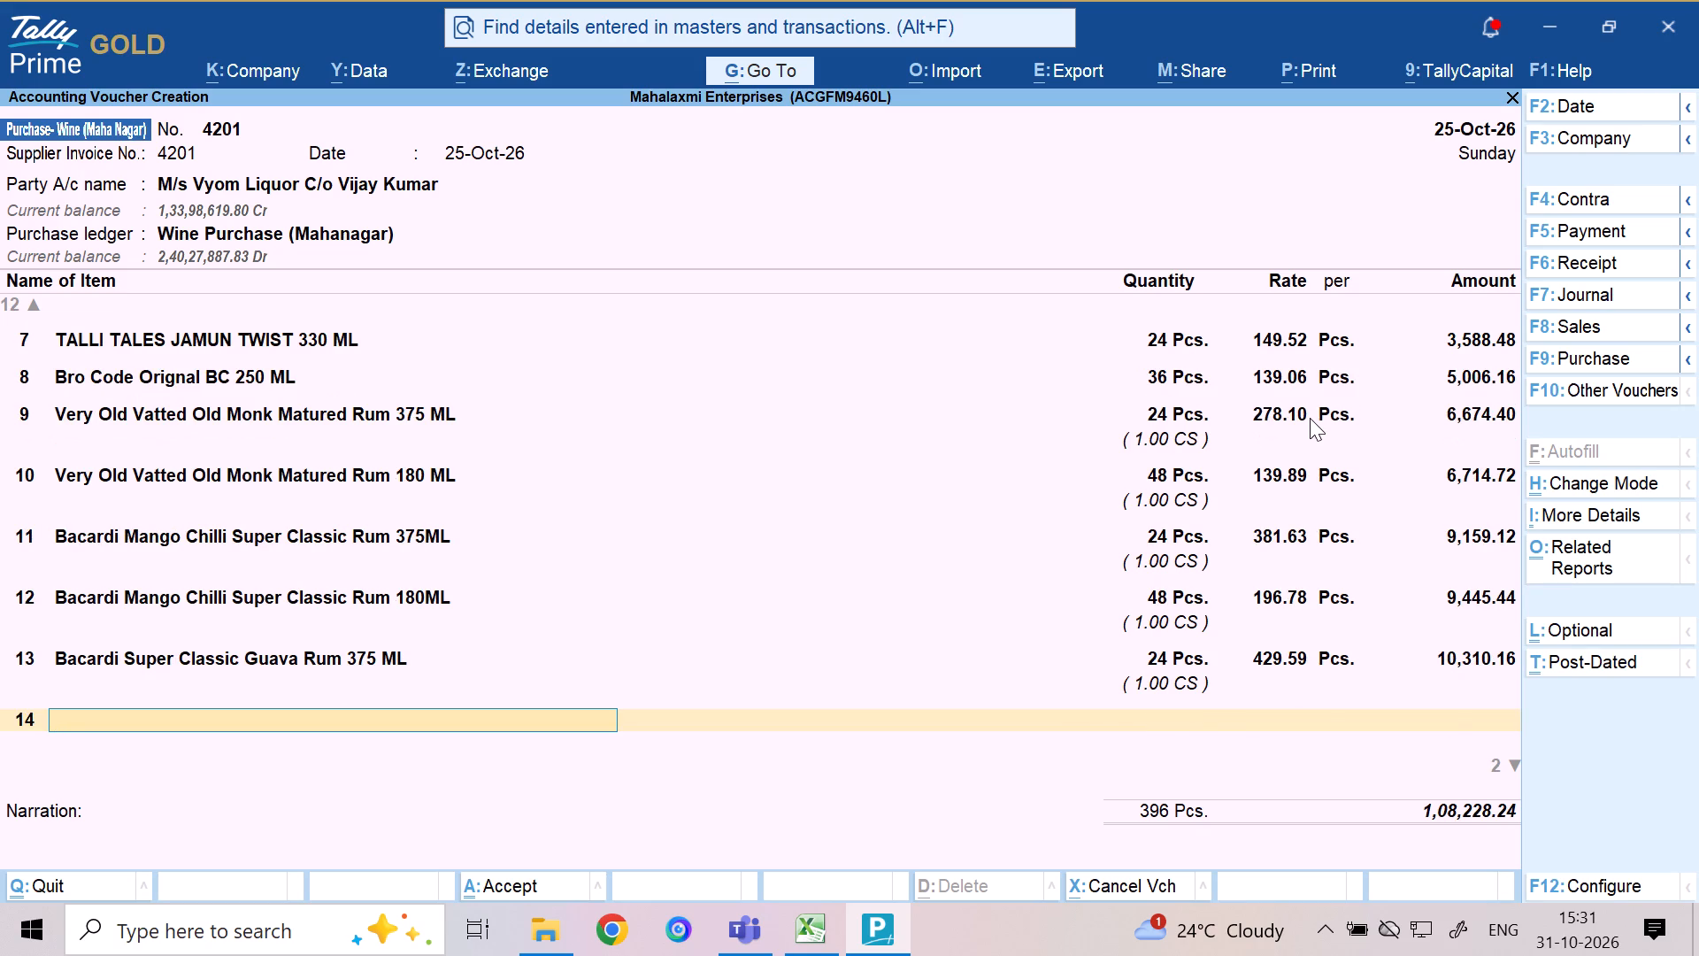
Select Bacardi Super Classic Guava Rum 180 ML as the voucher's fourteenth stock item.
text(GU)
text(AVA)
key(Down)
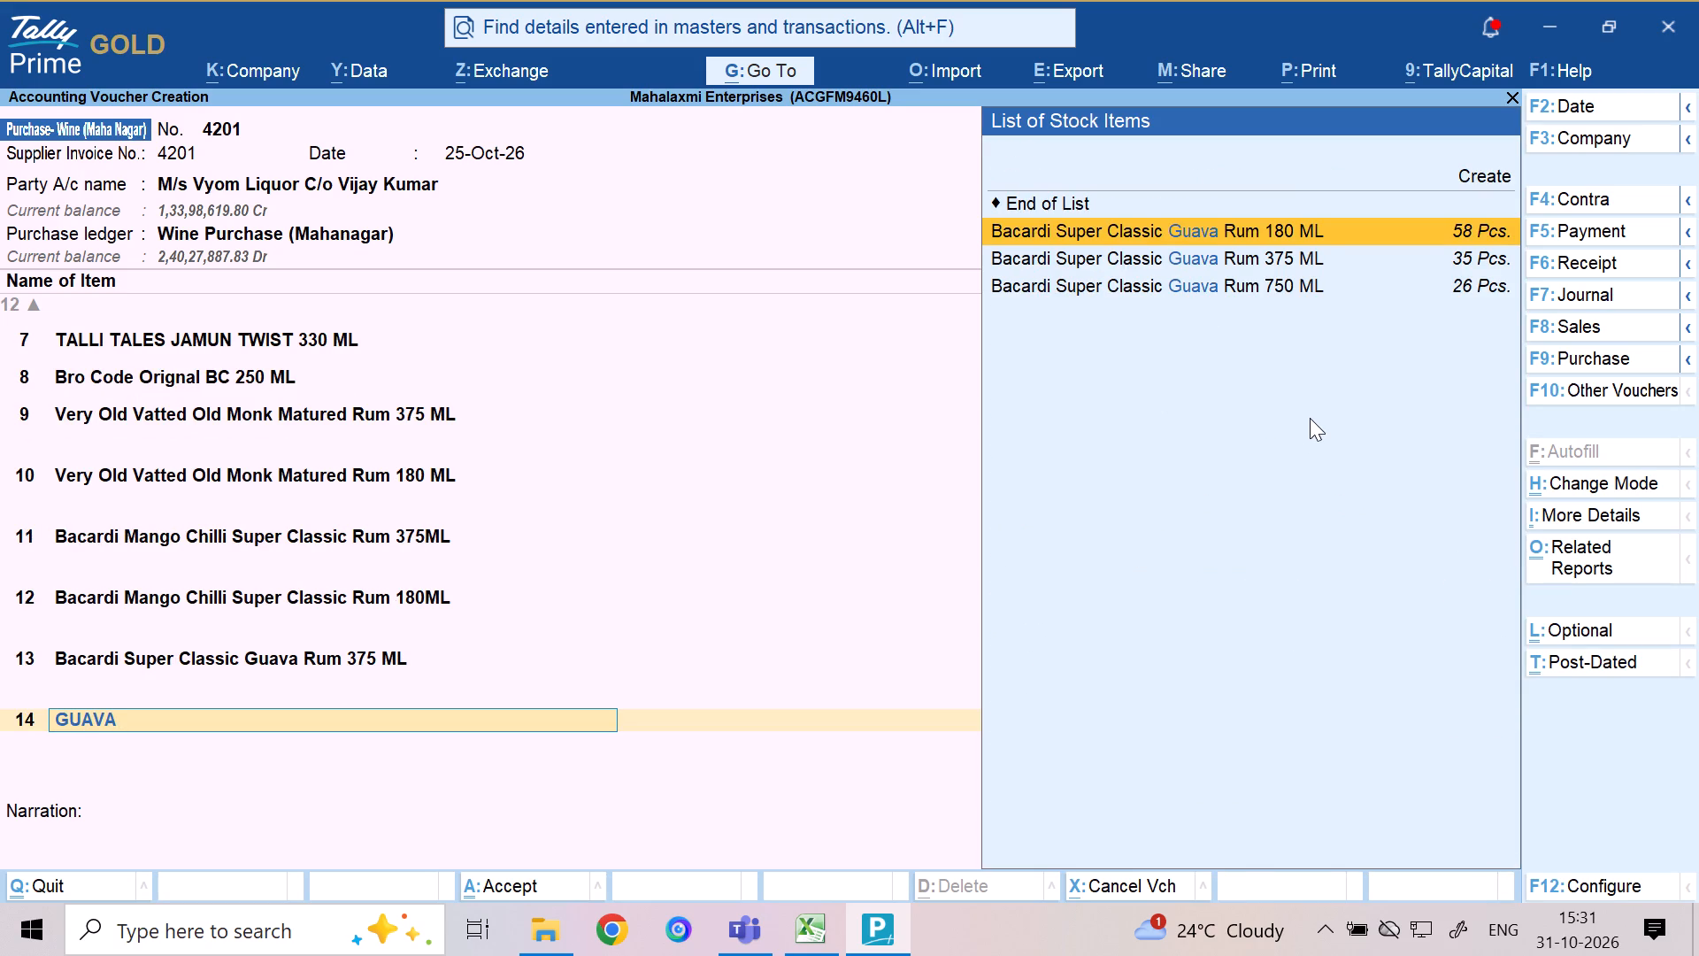
key(Return)
Allocate 48 Pcs. of Bacardi Super Classic Guava Rum 180 ML to the Mahanagar FL godown, accepting the prefilled rate and amount.
key(m)
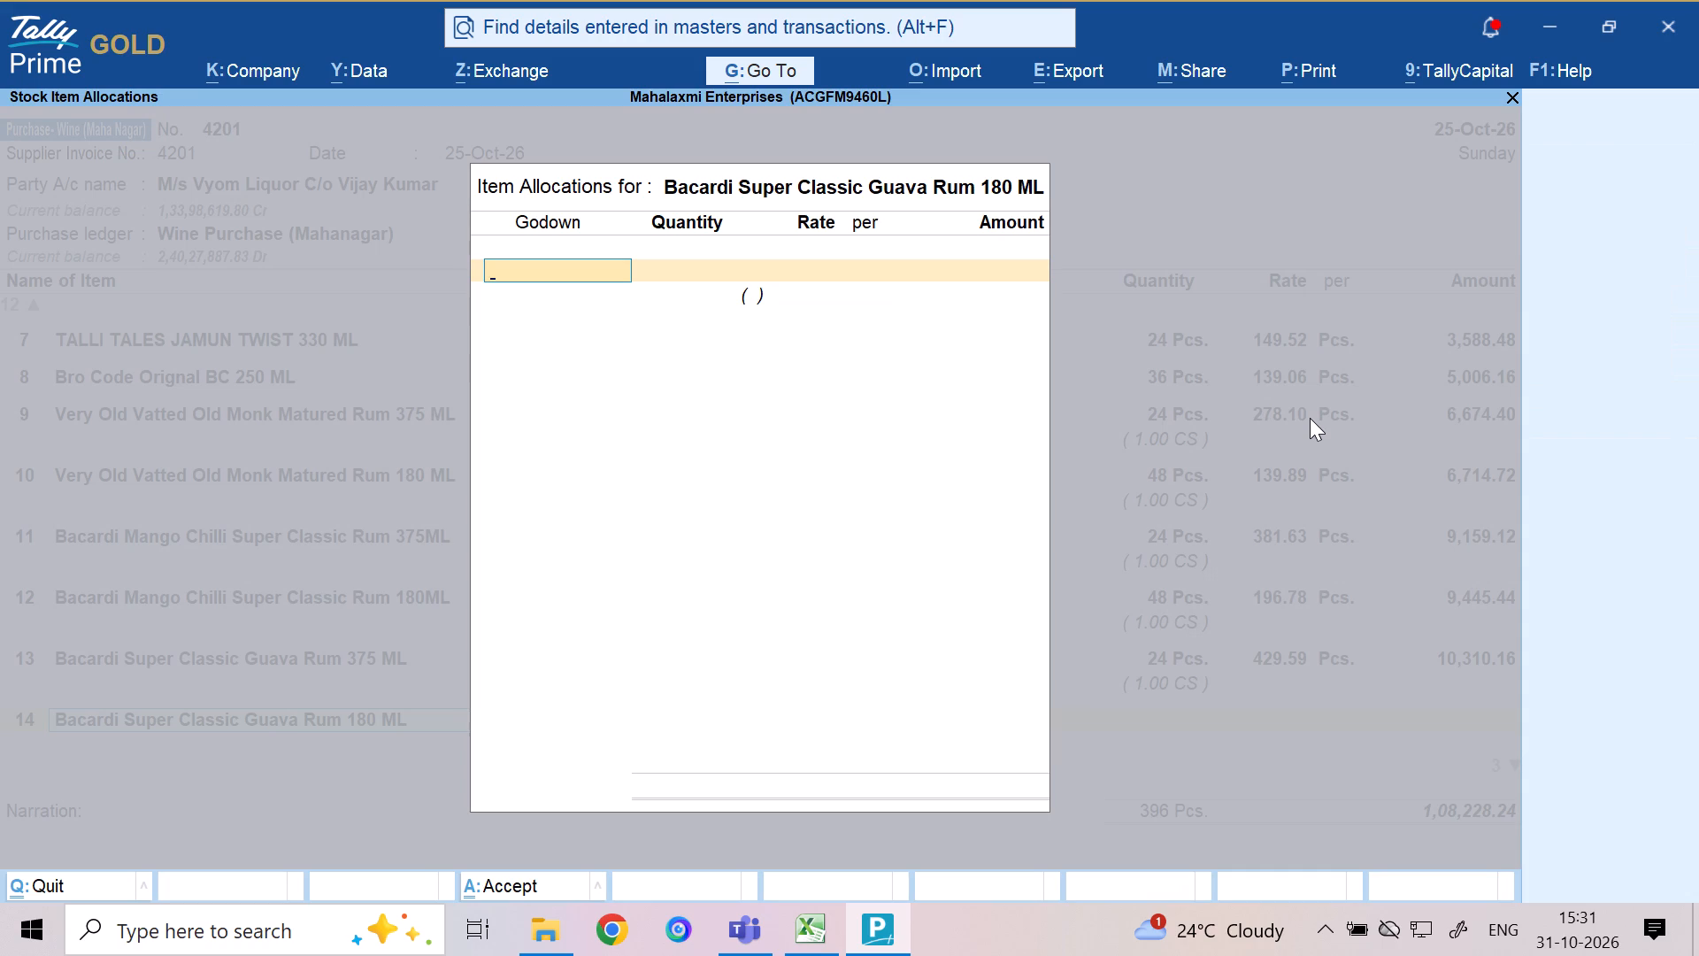
key(Return)
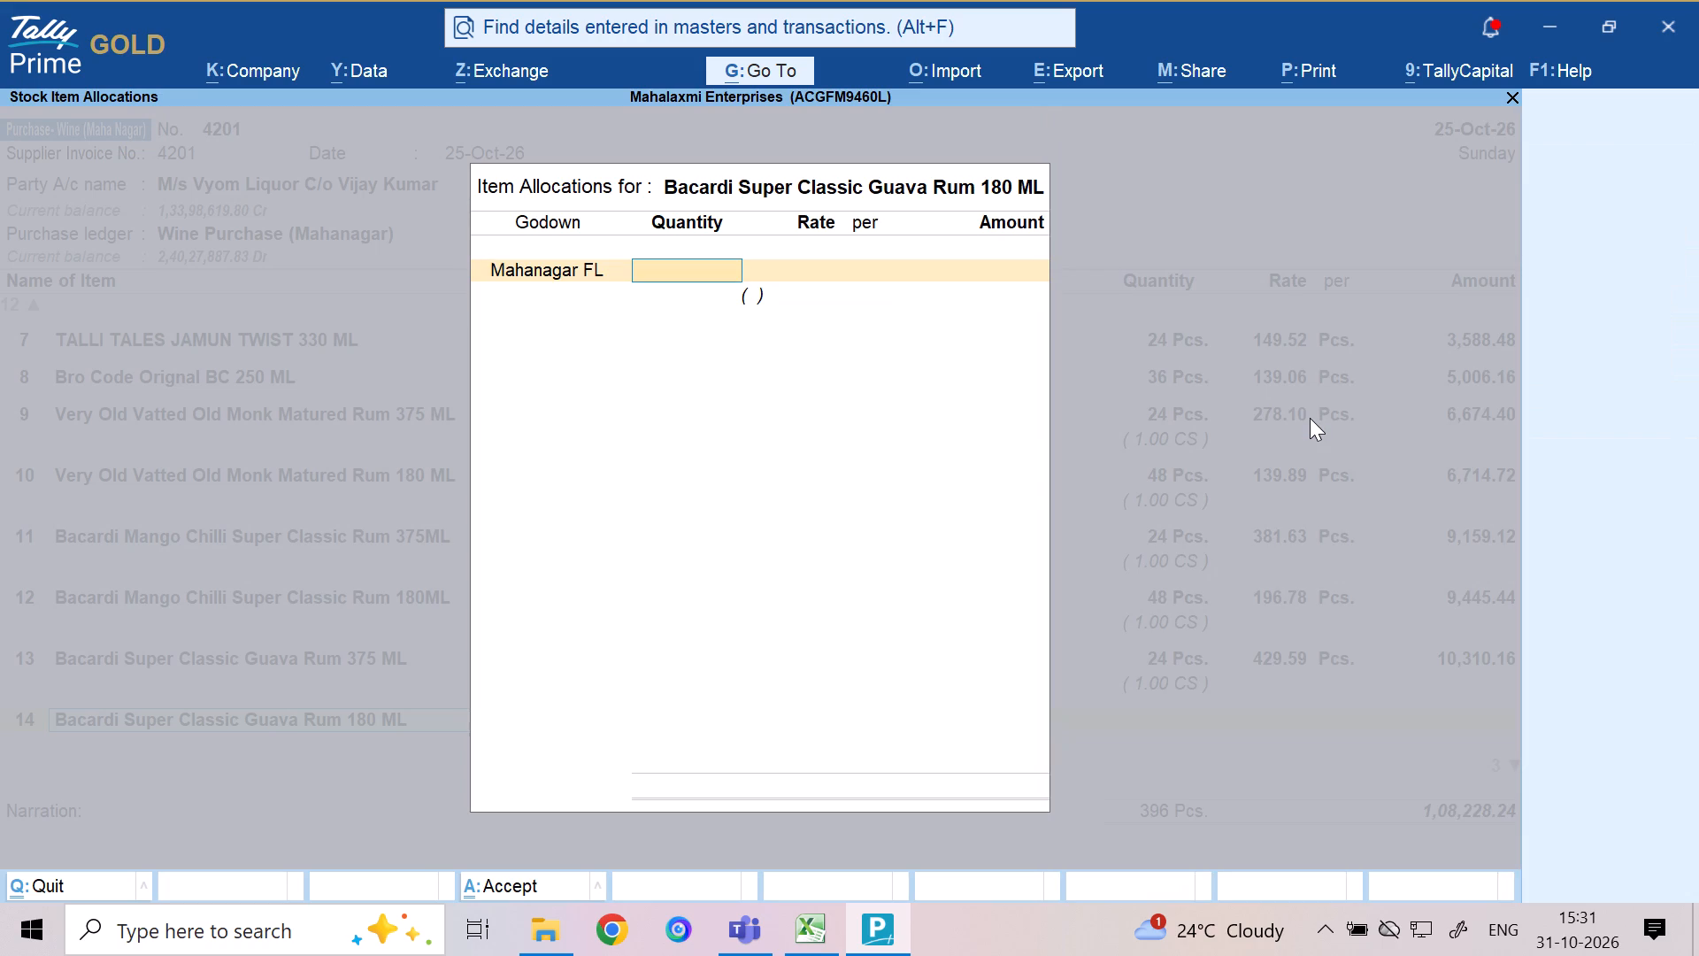
text(48)
key(Return)
key(Return)
key(Return)
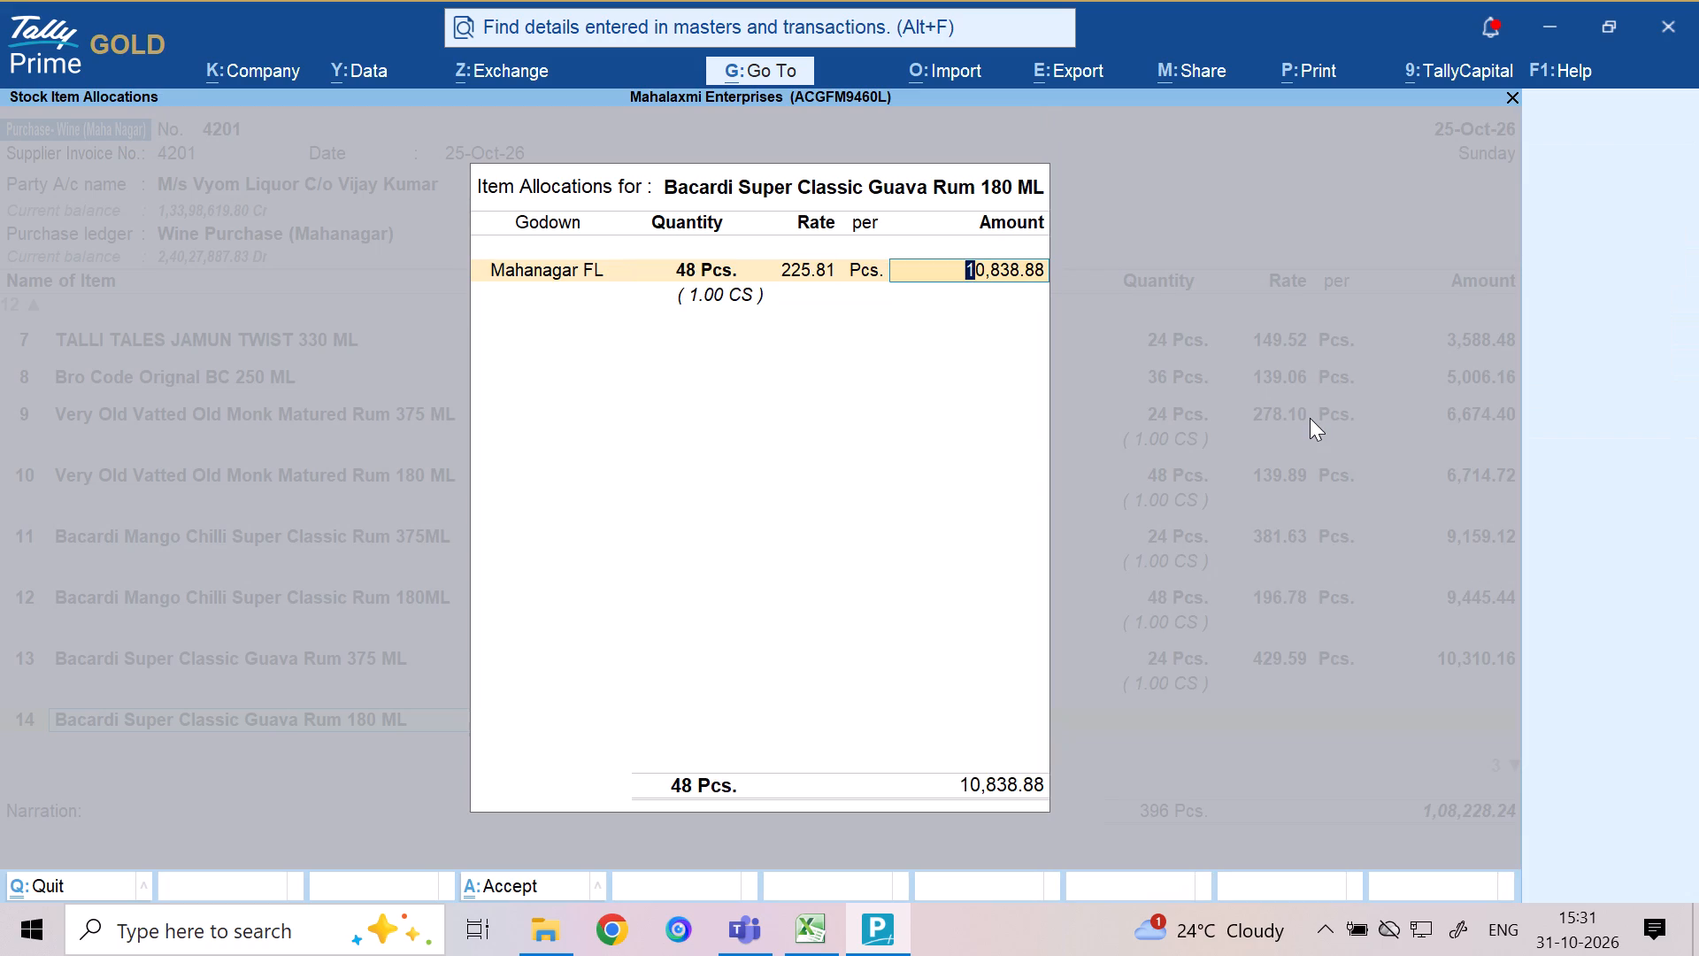
key(Return)
key(Return)
key(Return)
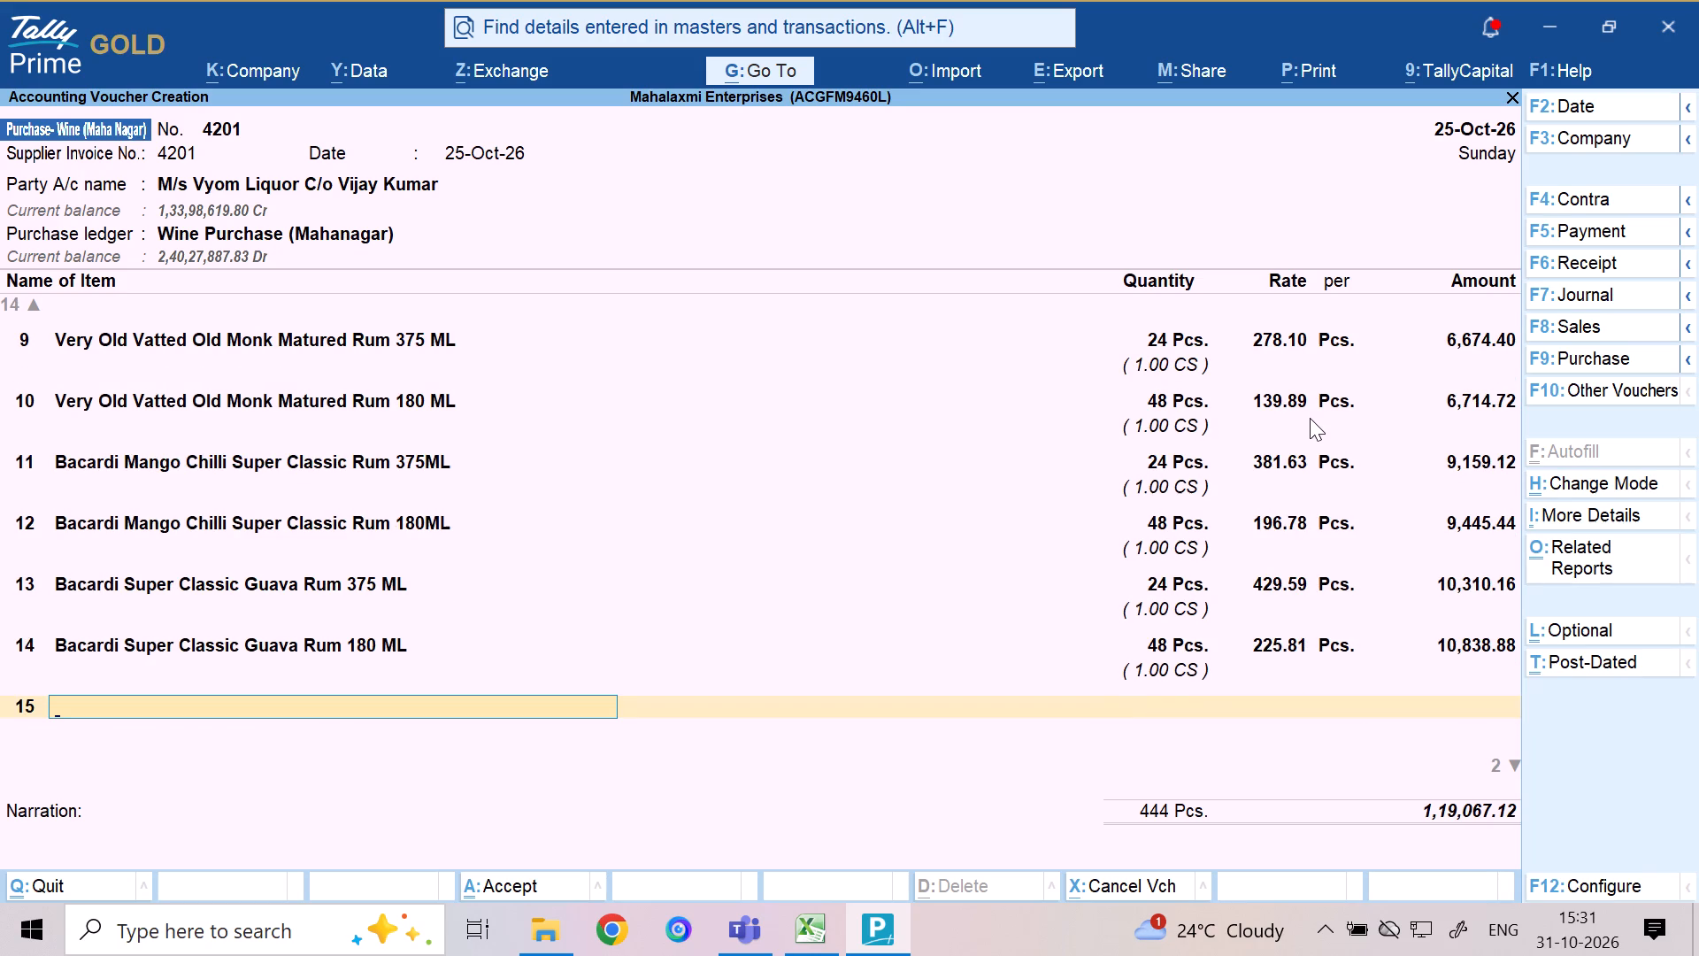
Select The Glen Grant 10 YO 750 ML as the voucher's fifteenth stock item.
text(GLEN)
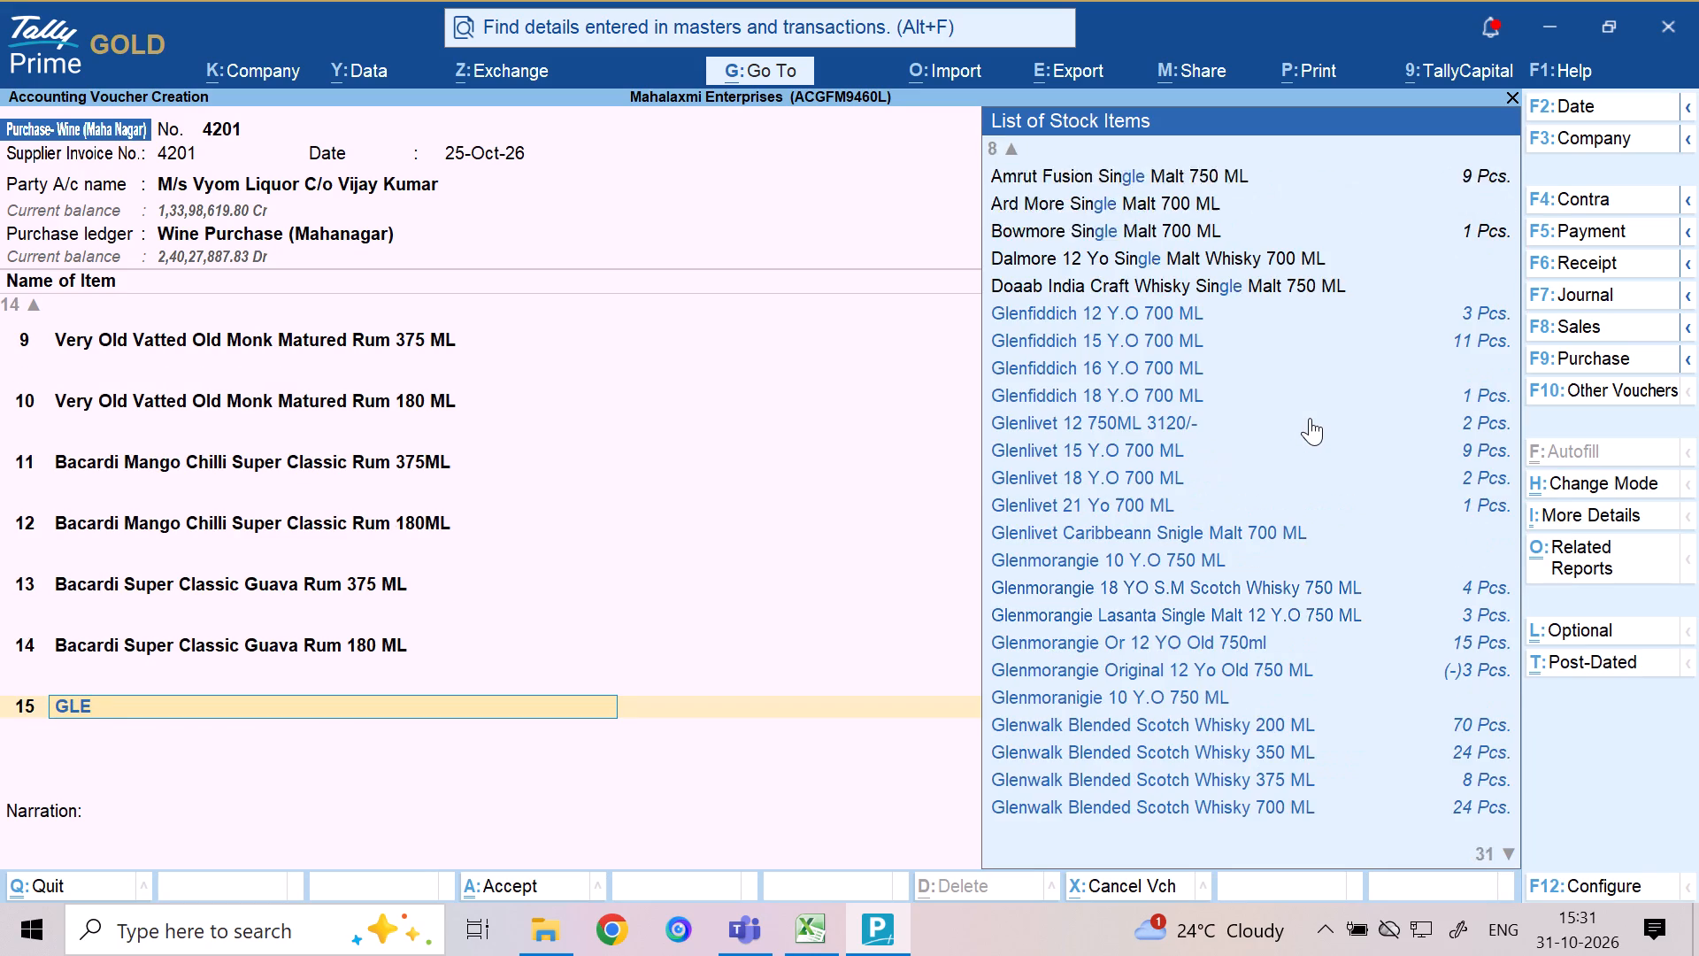
key(space)
key(g)
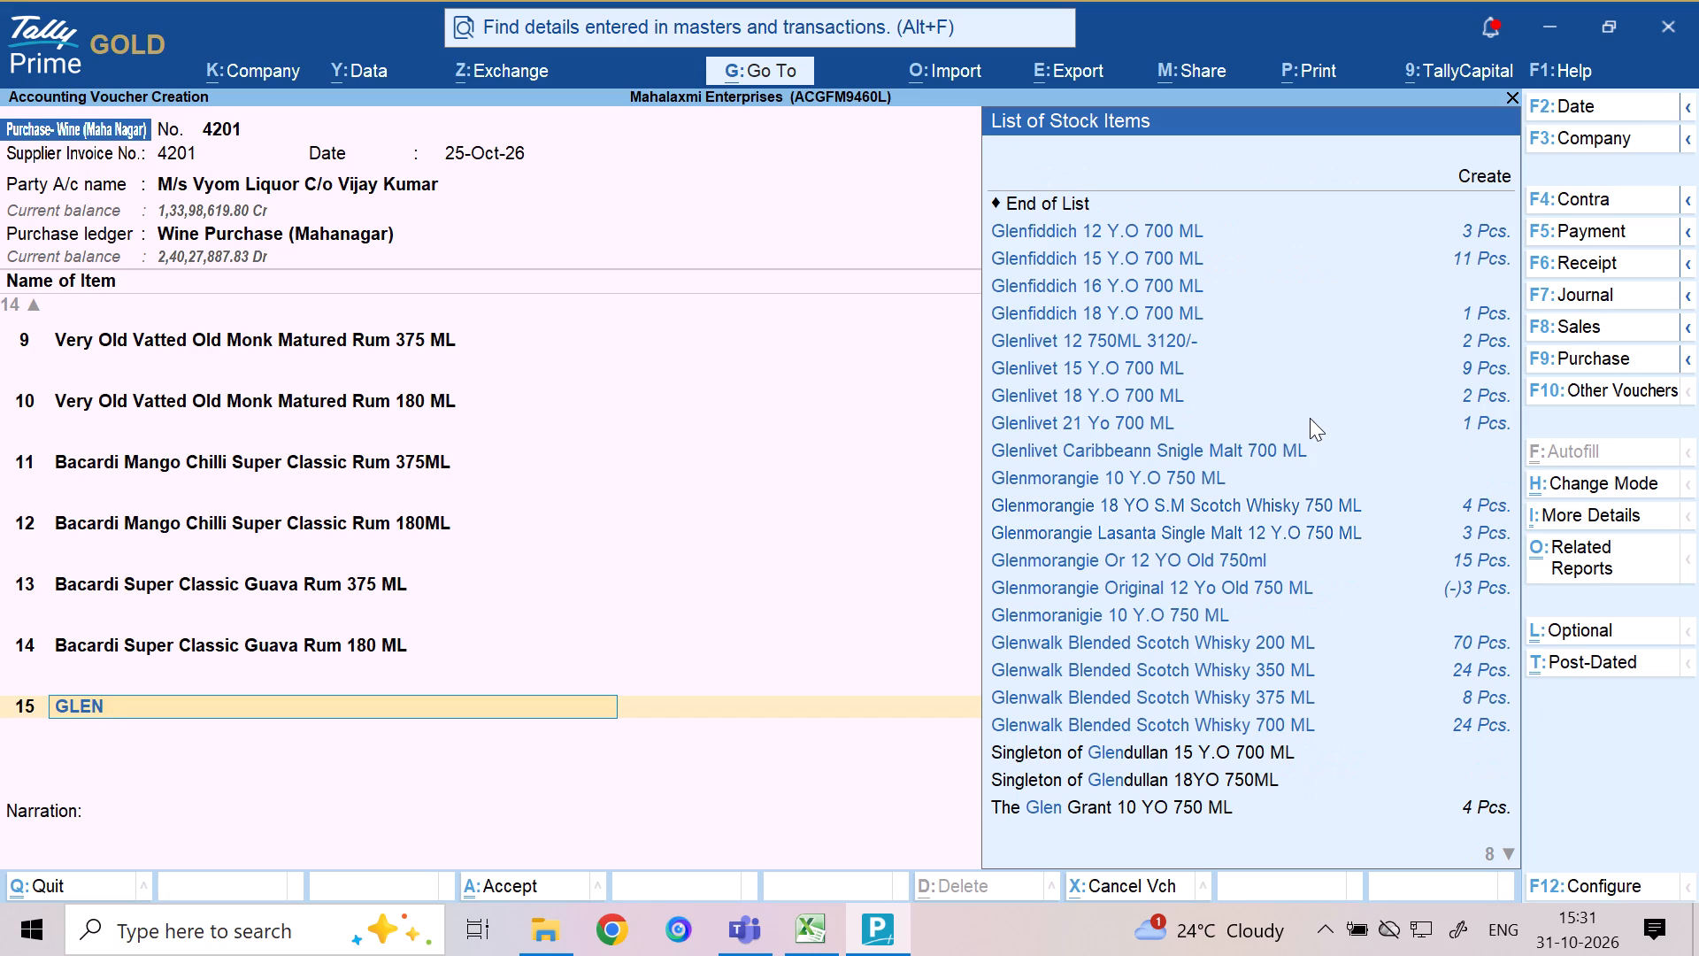
key(r)
key(Down)
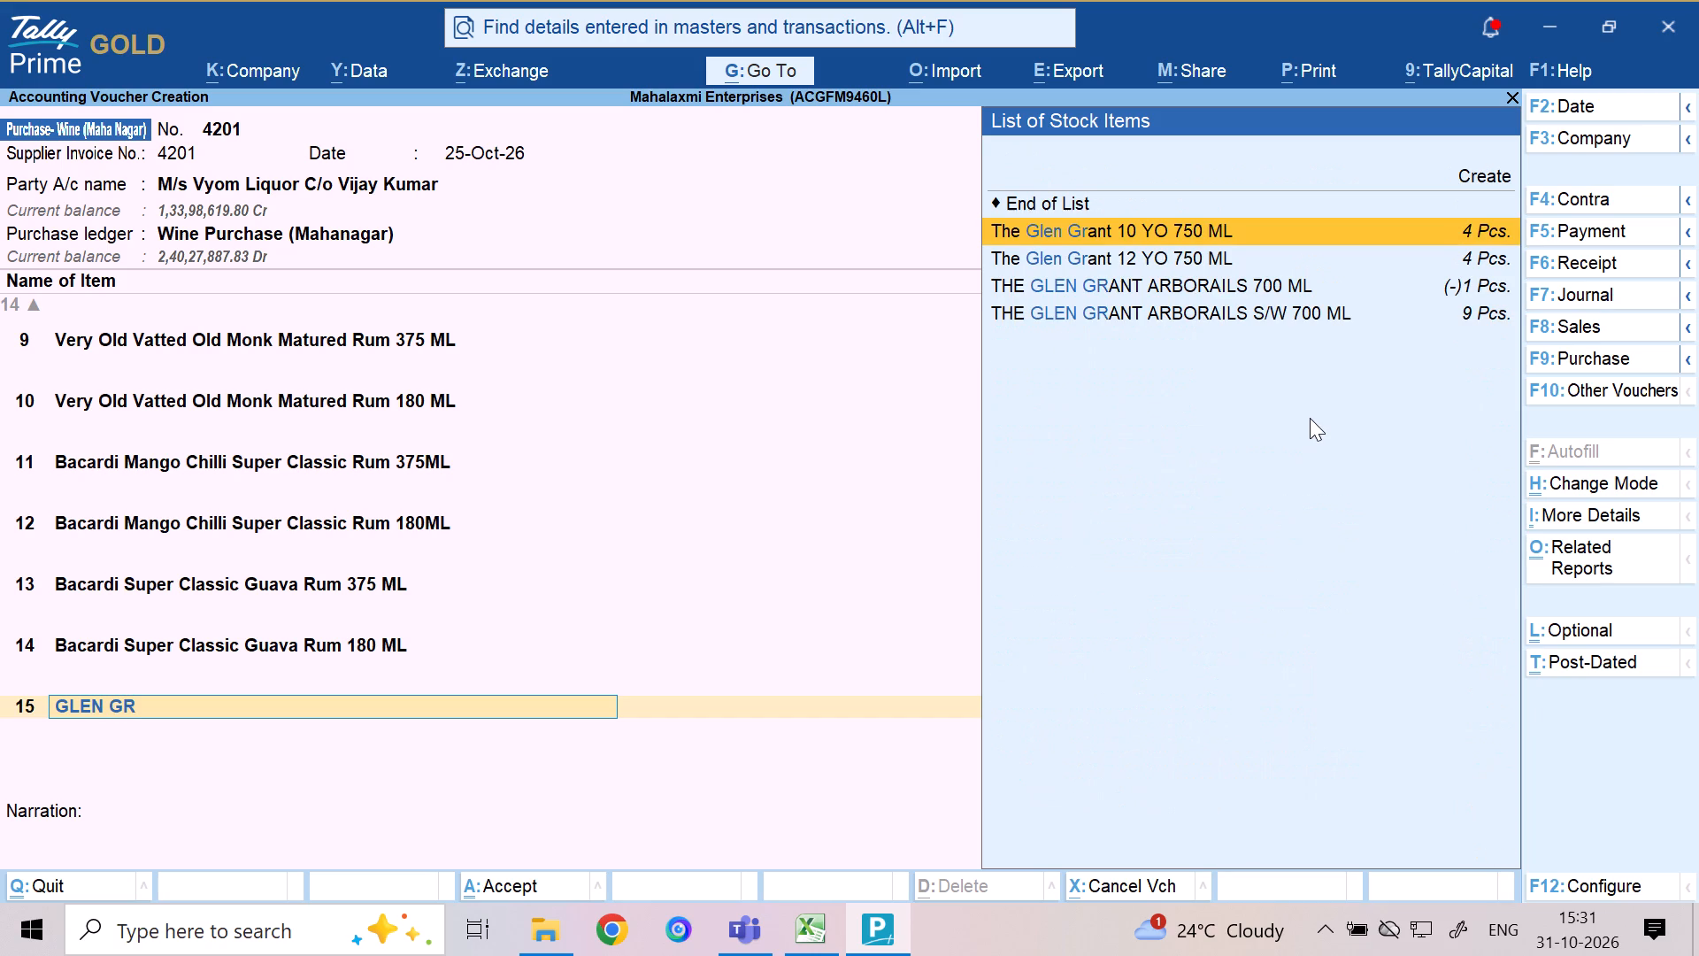
key(Return)
Allocate 3 Pcs. of The Glen Grant 10 YO 750 ML to the Mahanagar FL godown, accepting the prefilled rate and amount.
key(m)
key(Return)
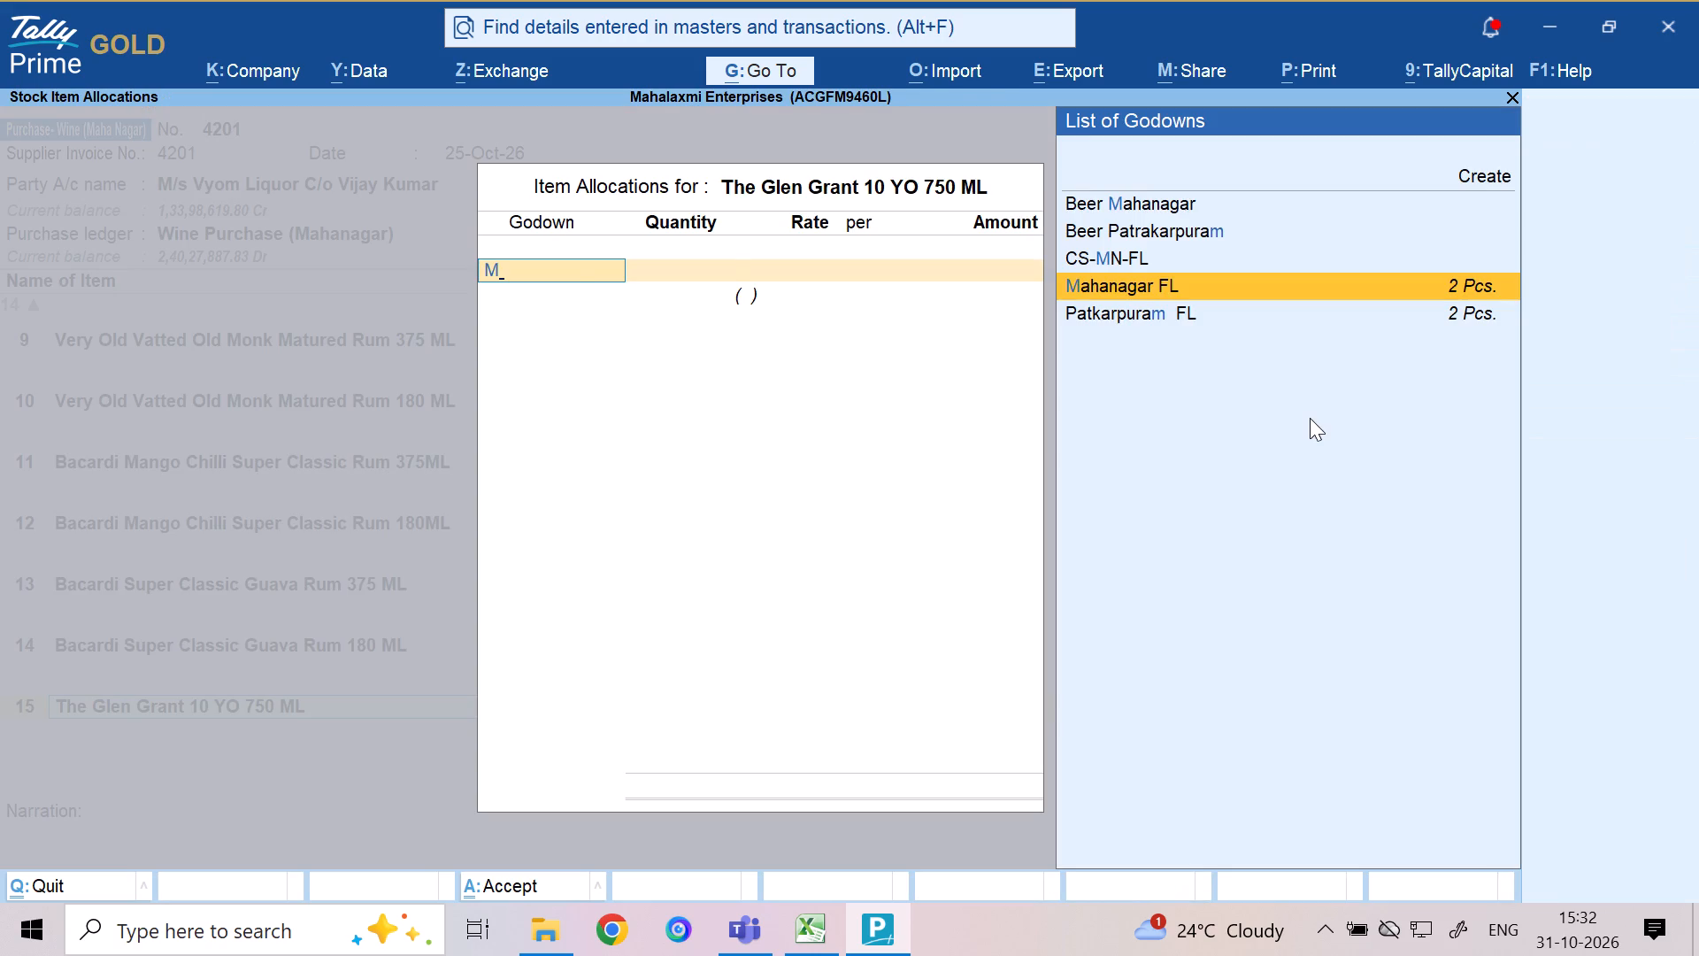
key(3)
key(Return)
key(Return)
key(Return)
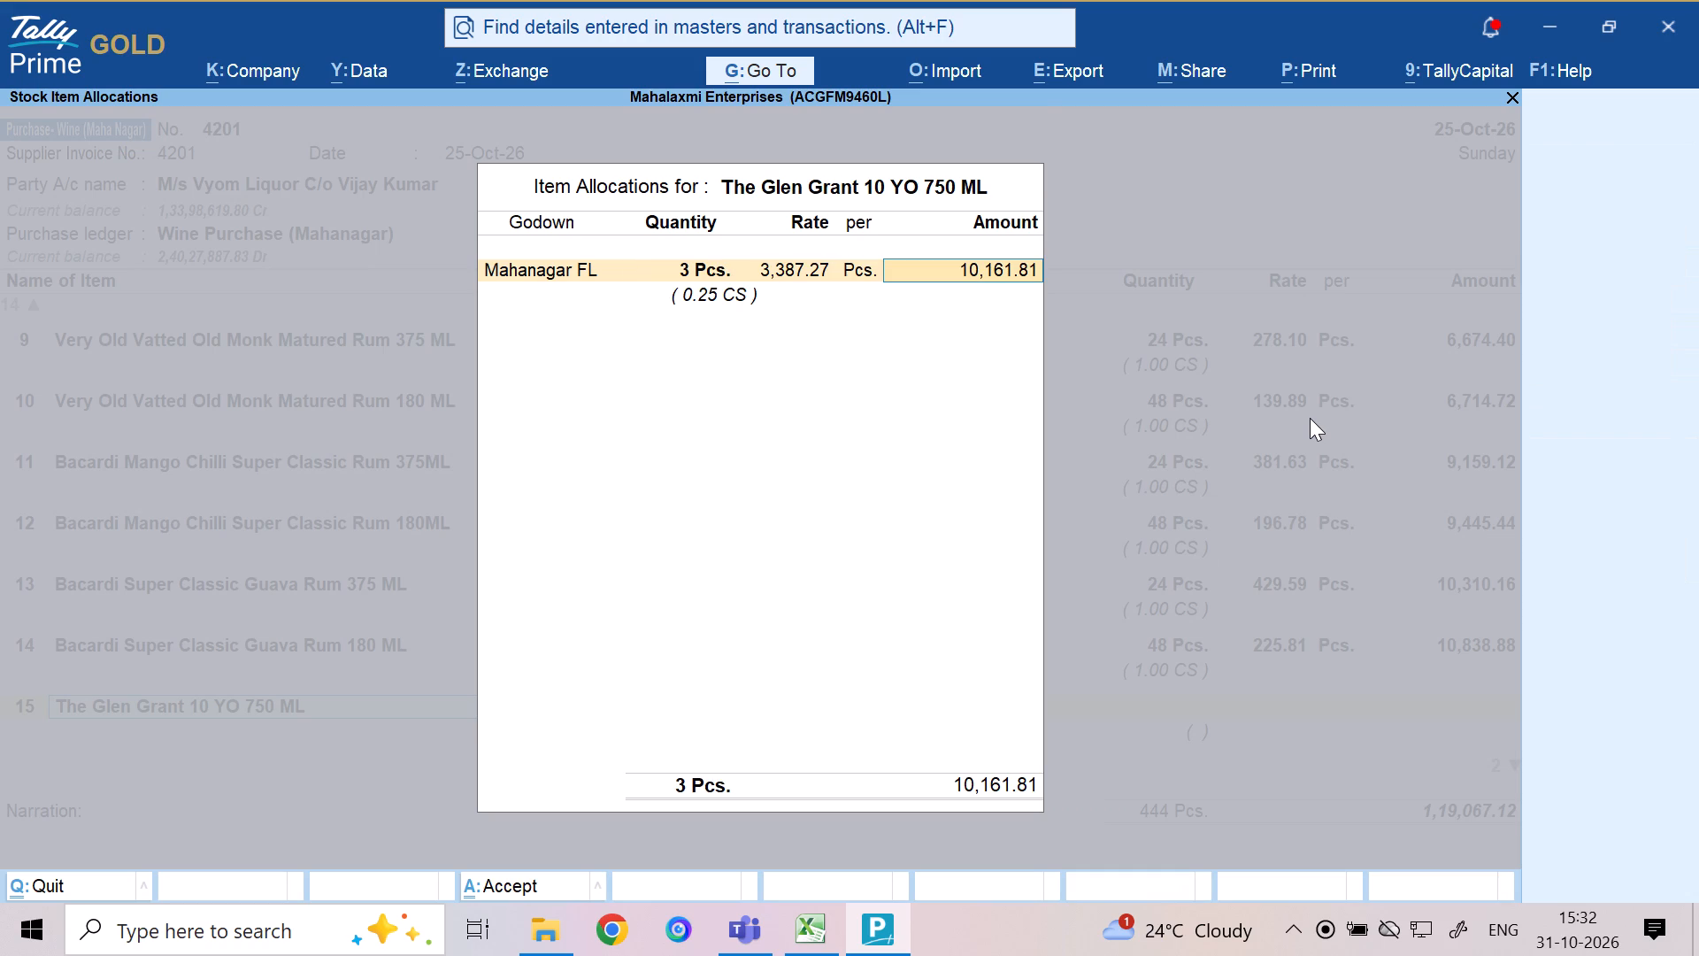
key(Return)
key(Return)
key(Return)
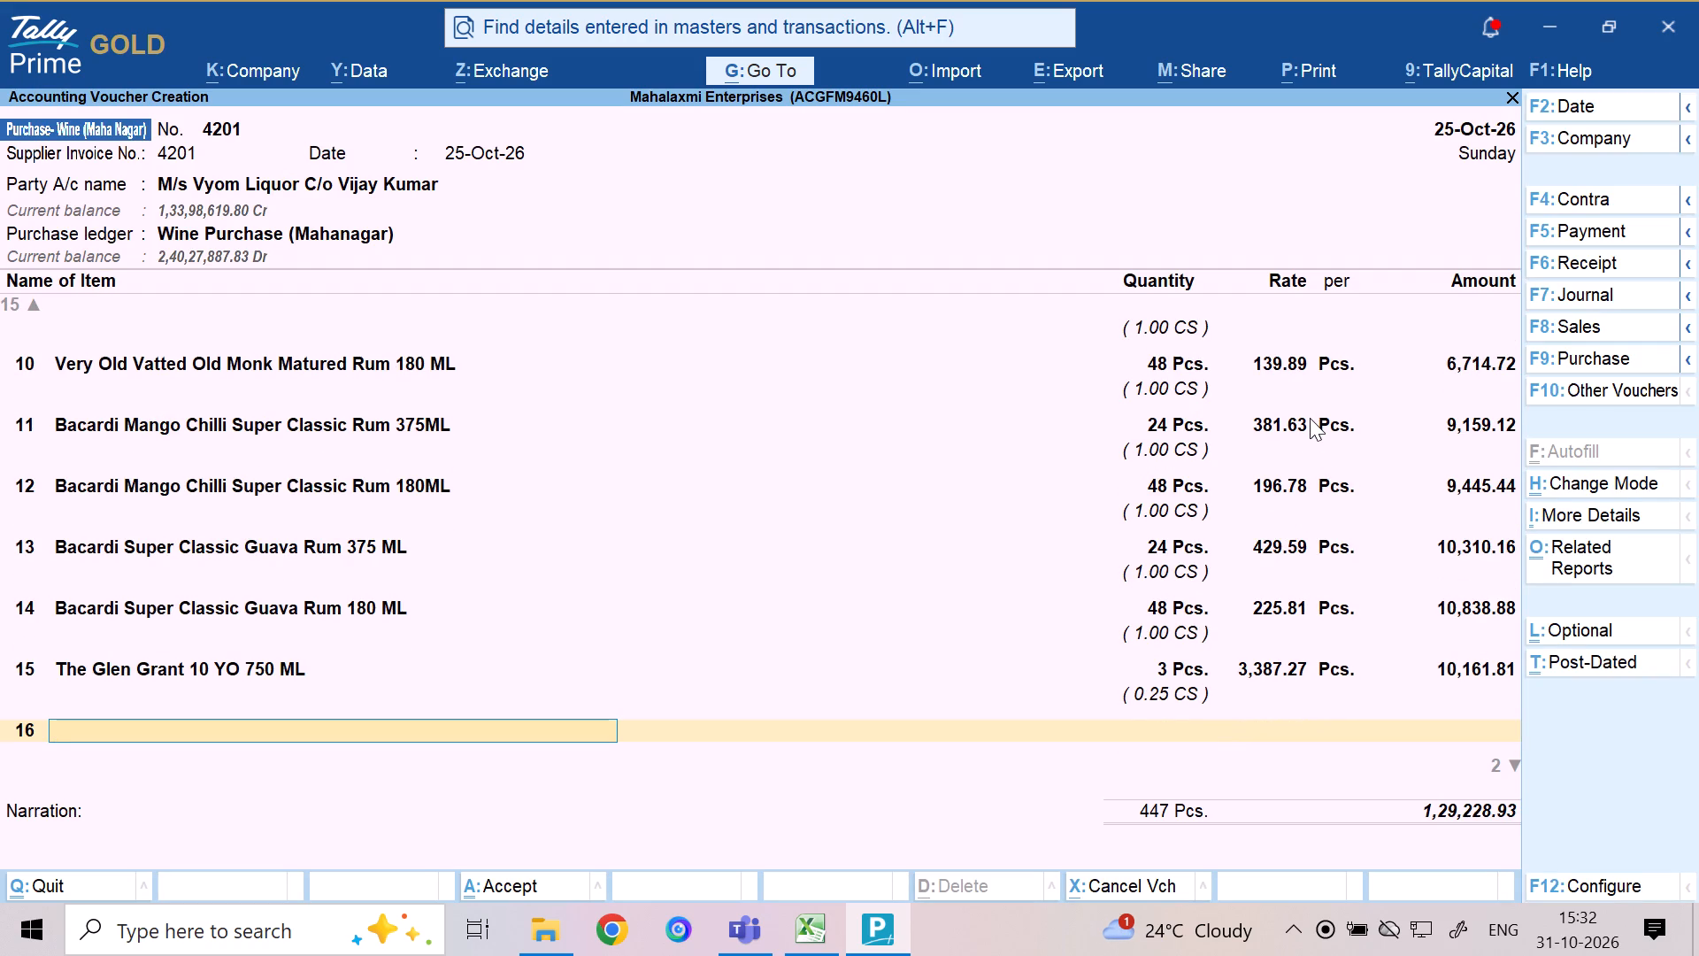
Search the stock items for "100 PIPERS EX" on the voucher's sixteenth line.
text(100)
key(space)
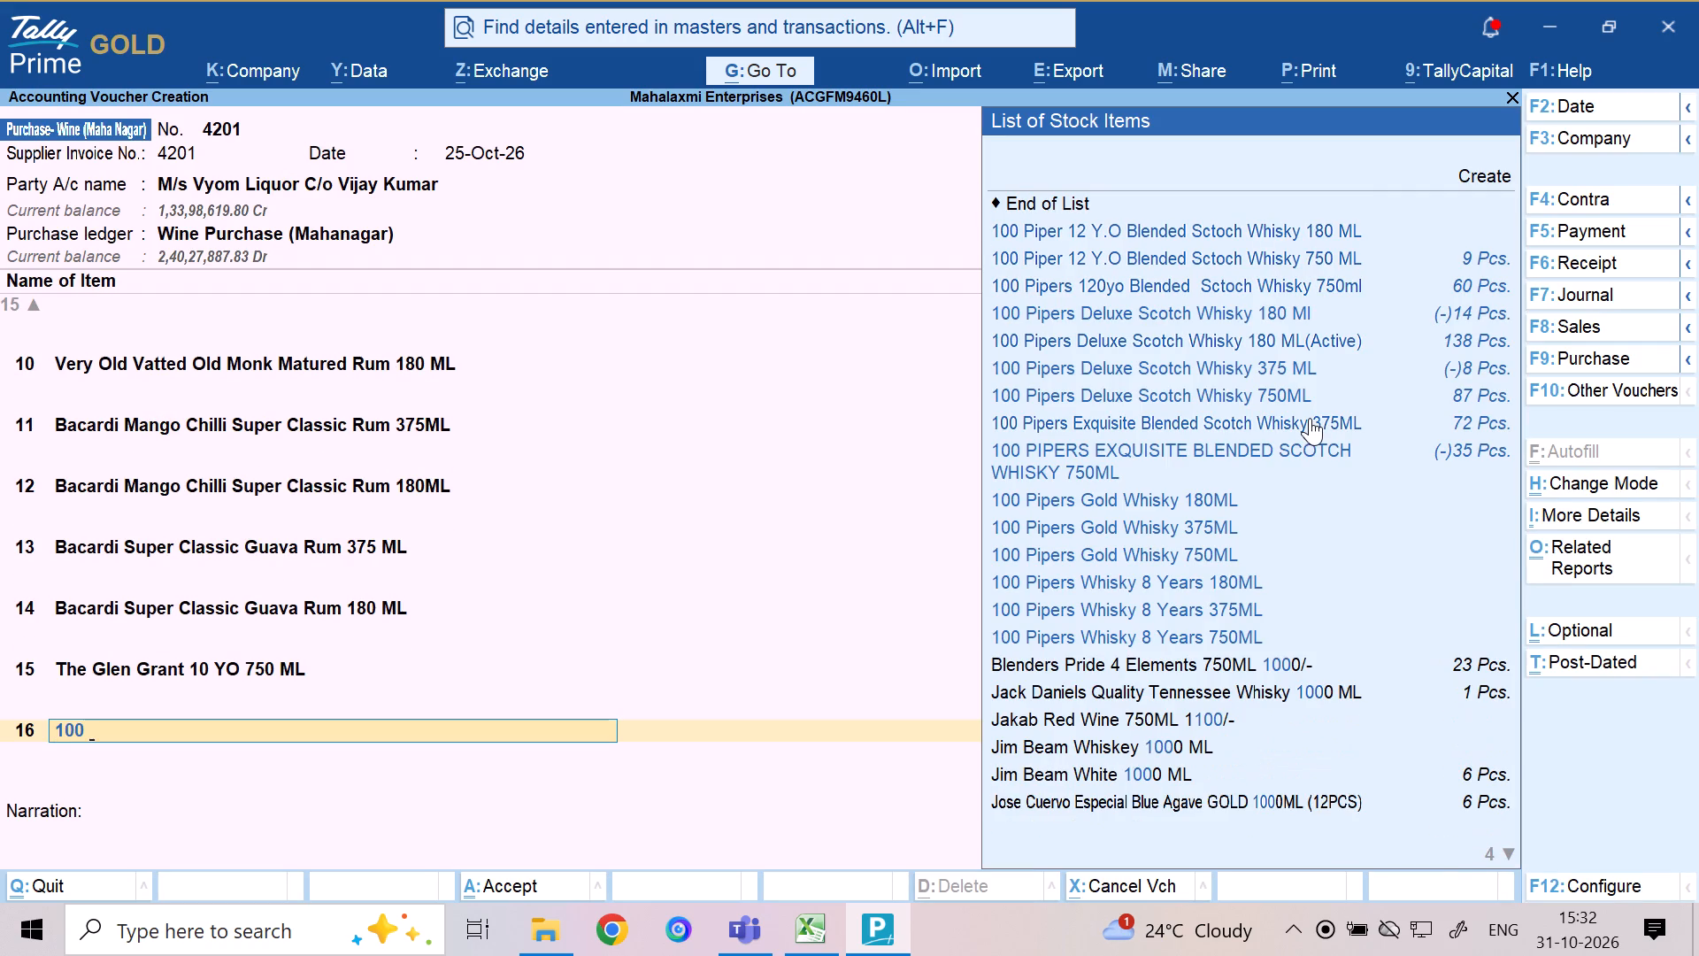
text(PI)
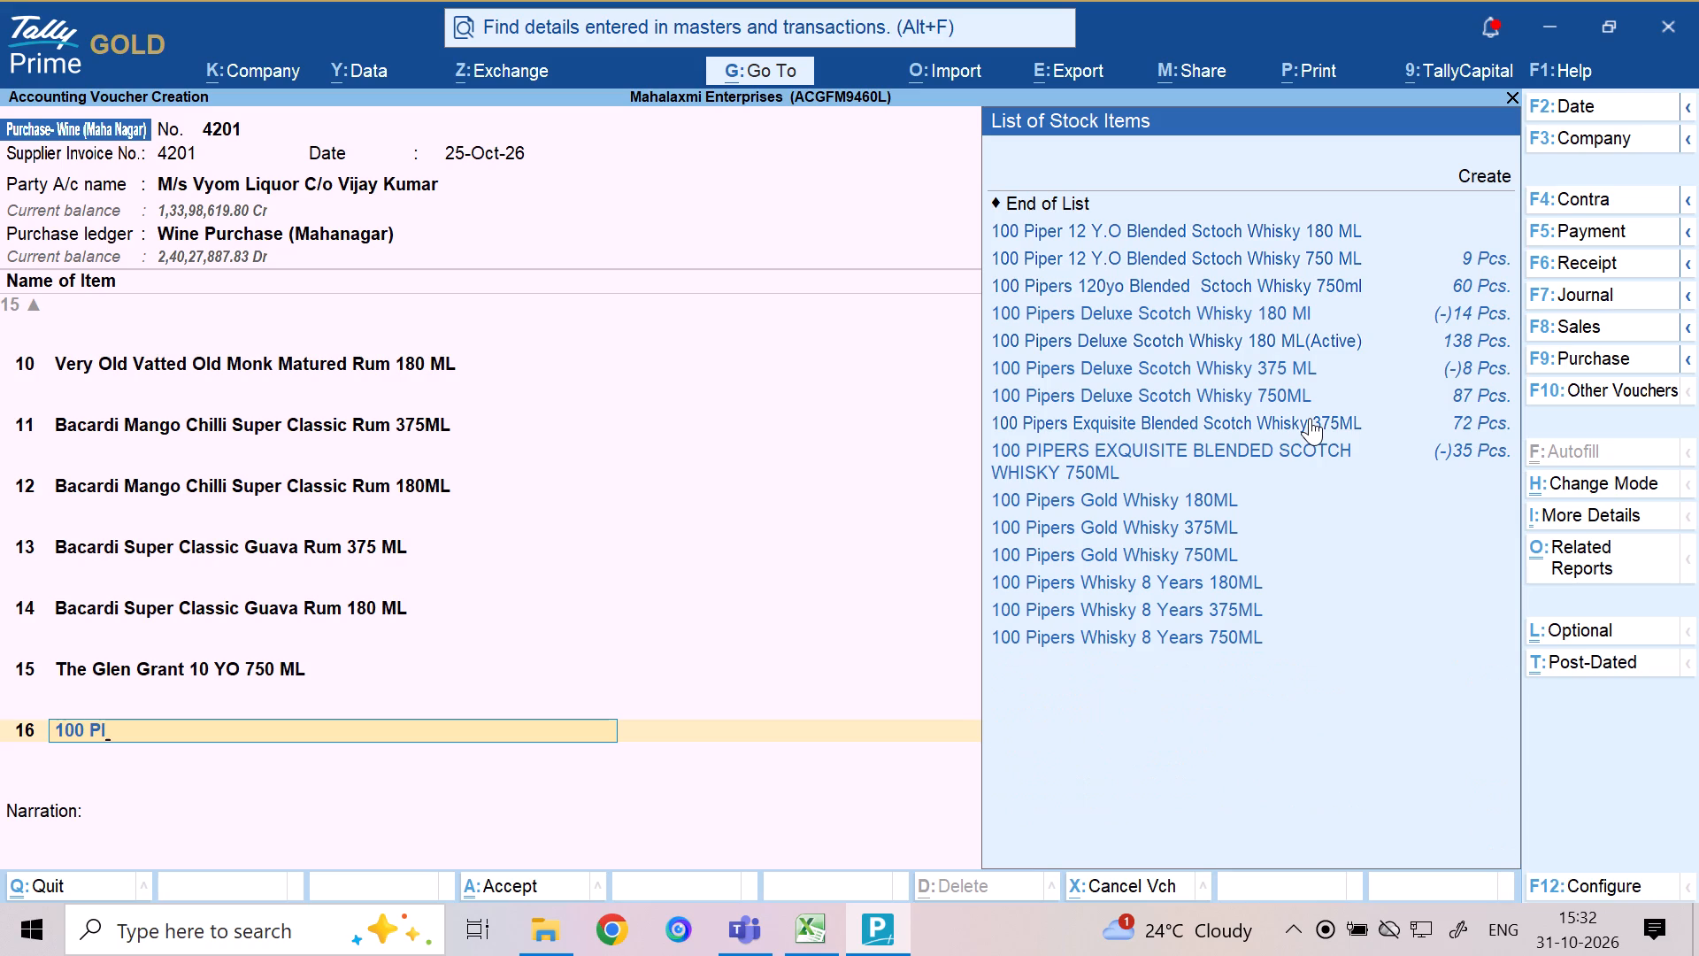
text(PER)
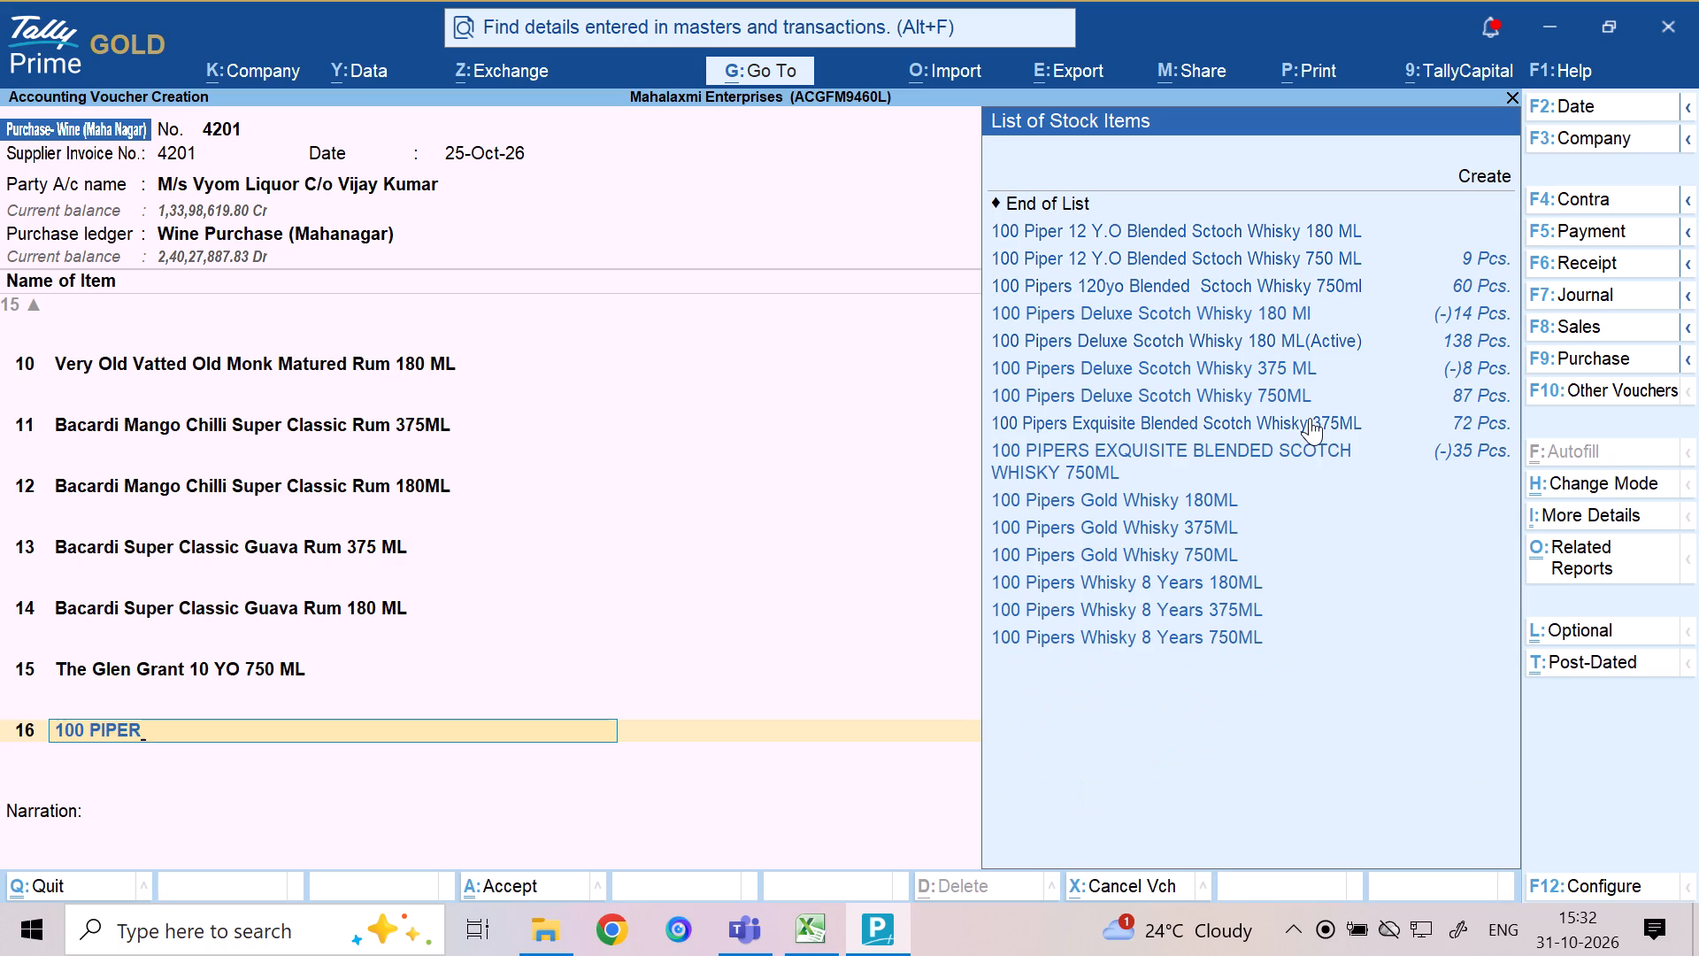
text(S)
key(space)
text(EX)
key(Down)
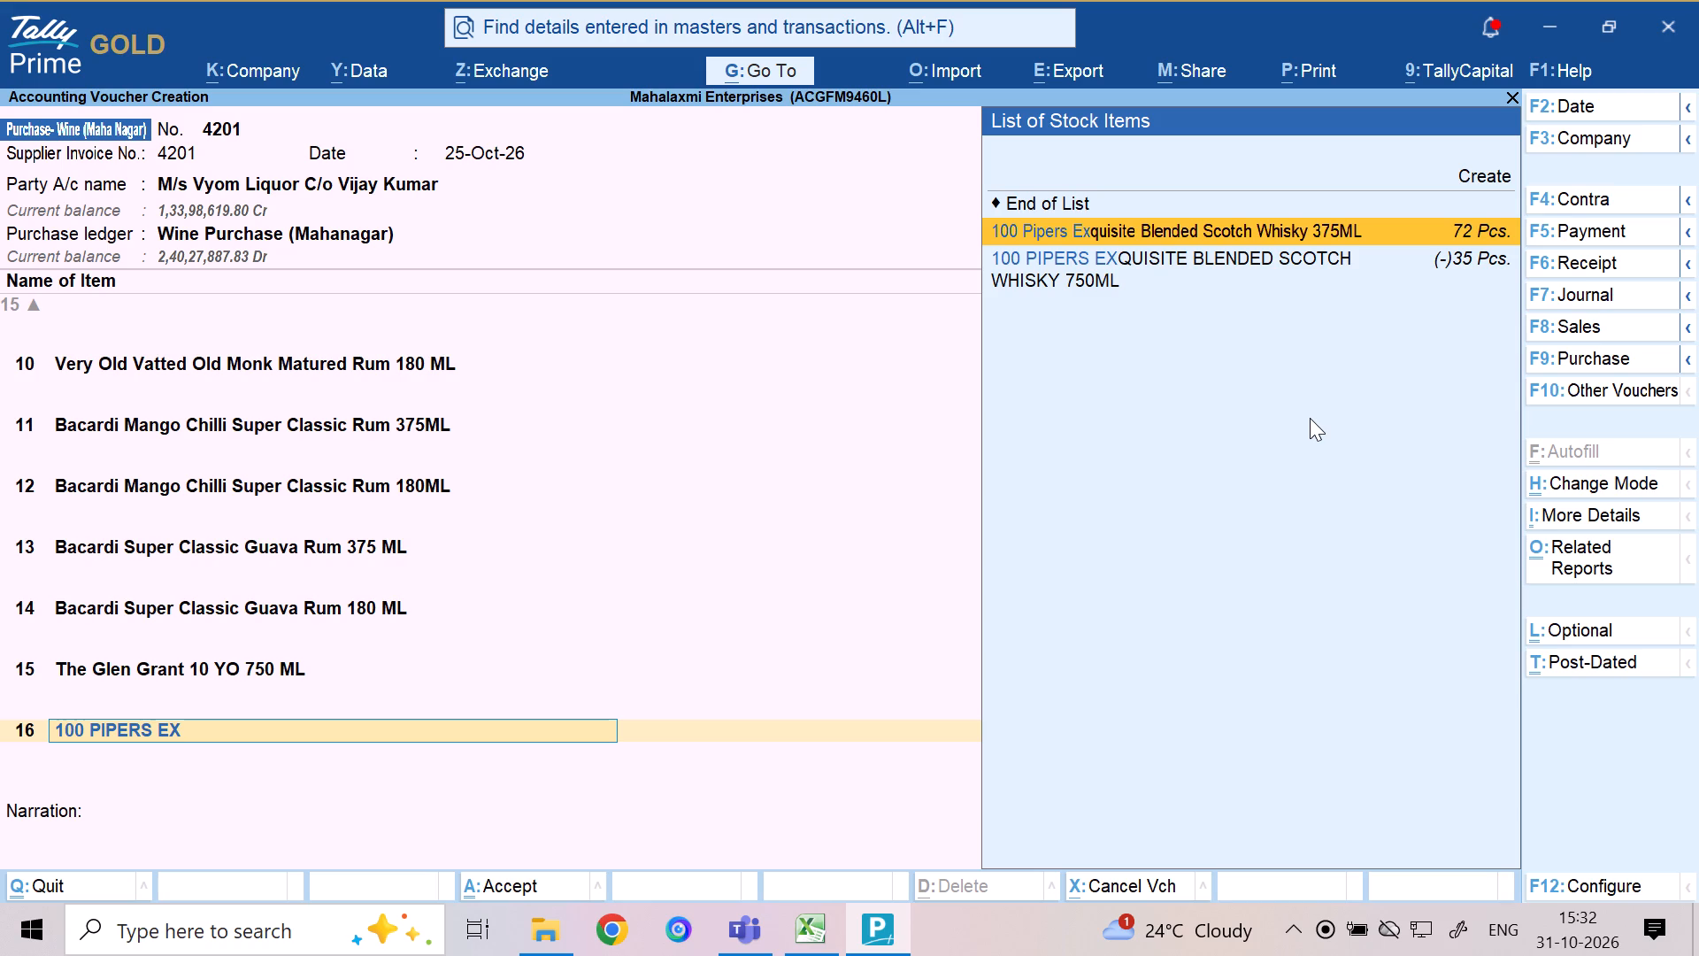
Widen the search to "100 PIPERS" and look through the matching stock items for the invoice's whisky variant and size.
key(BackSpace)
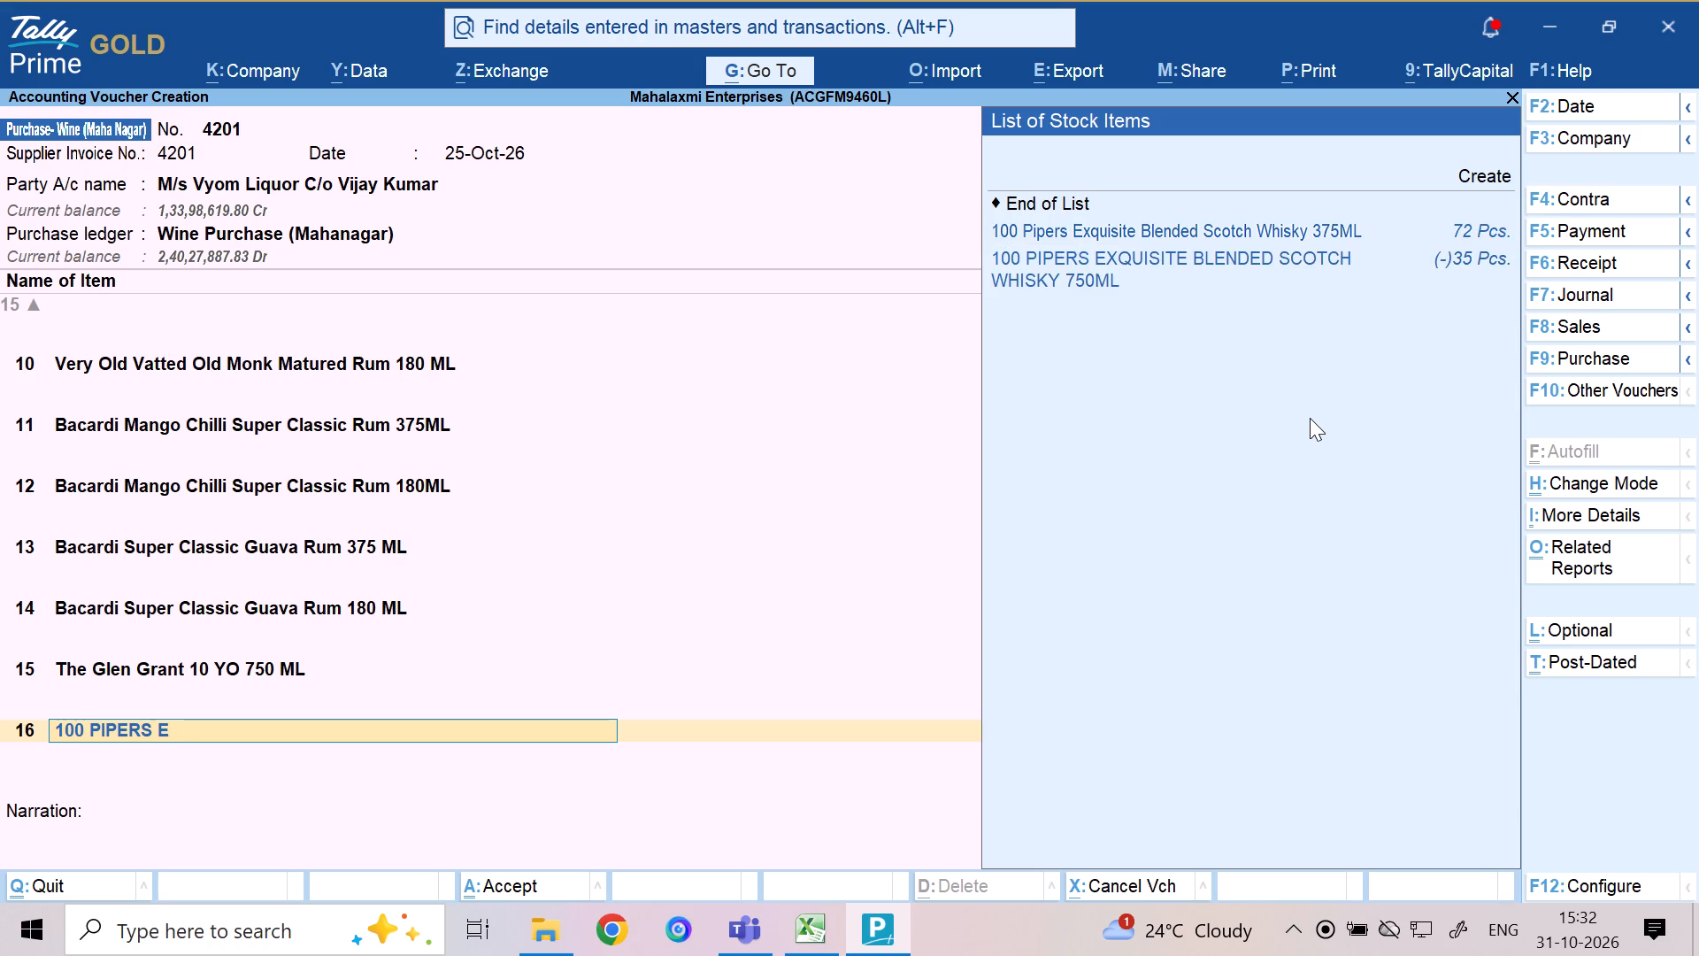
key(BackSpace)
key(Down)
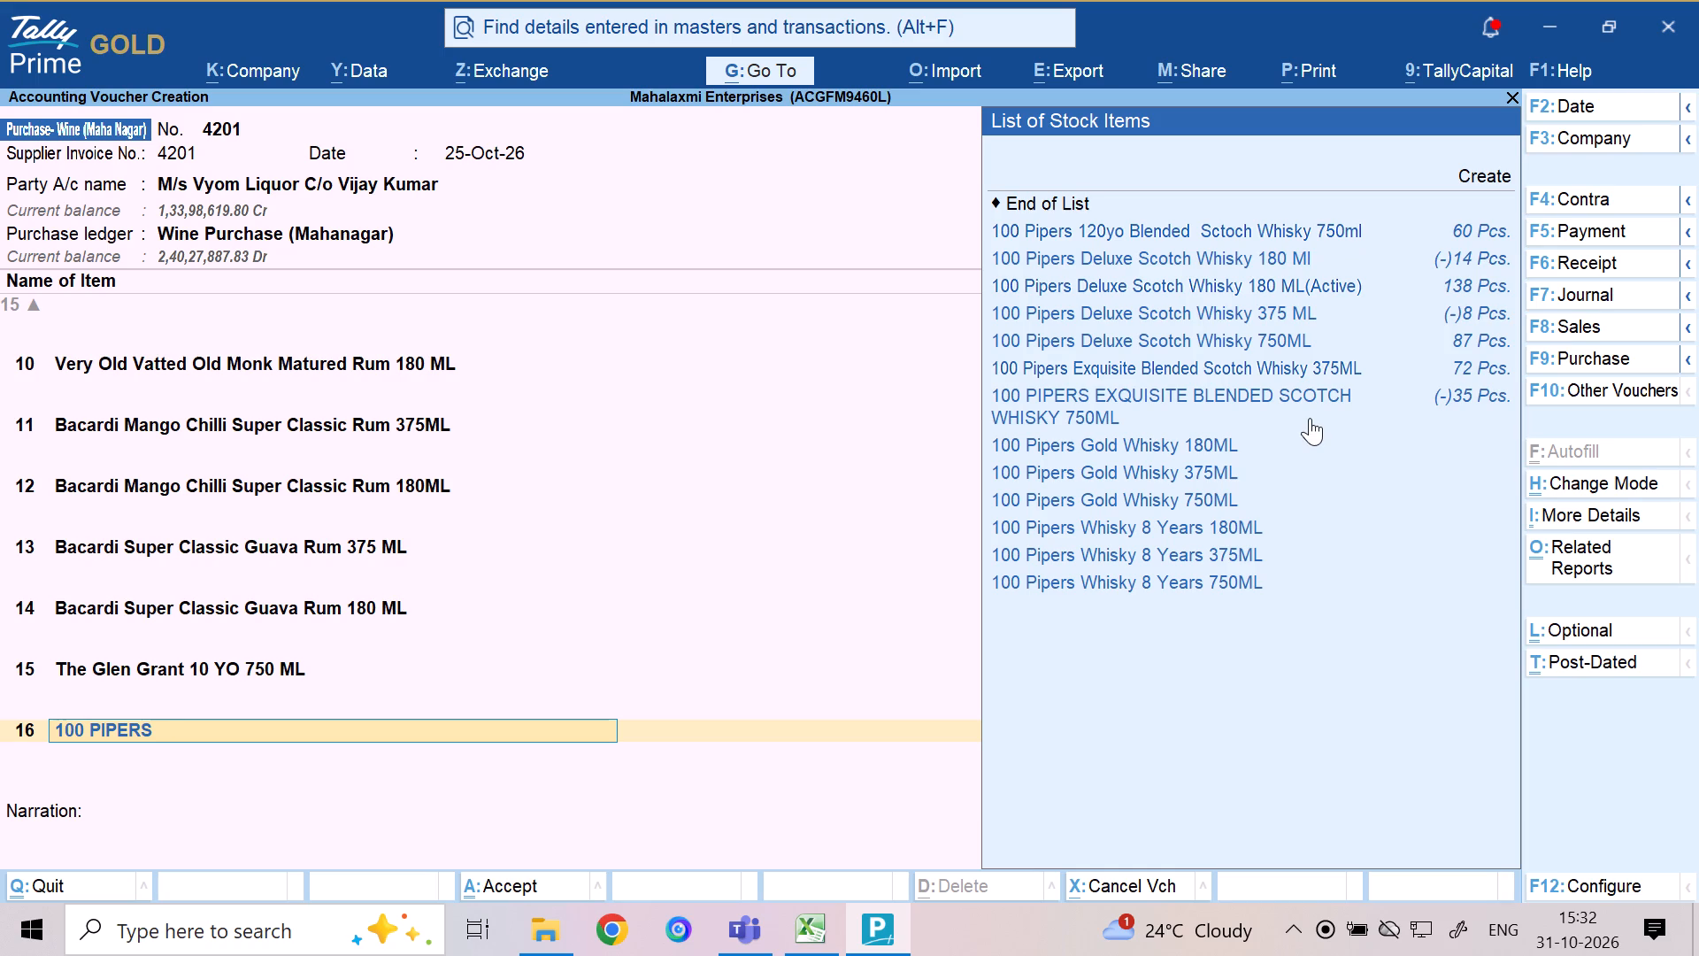
key(Down)
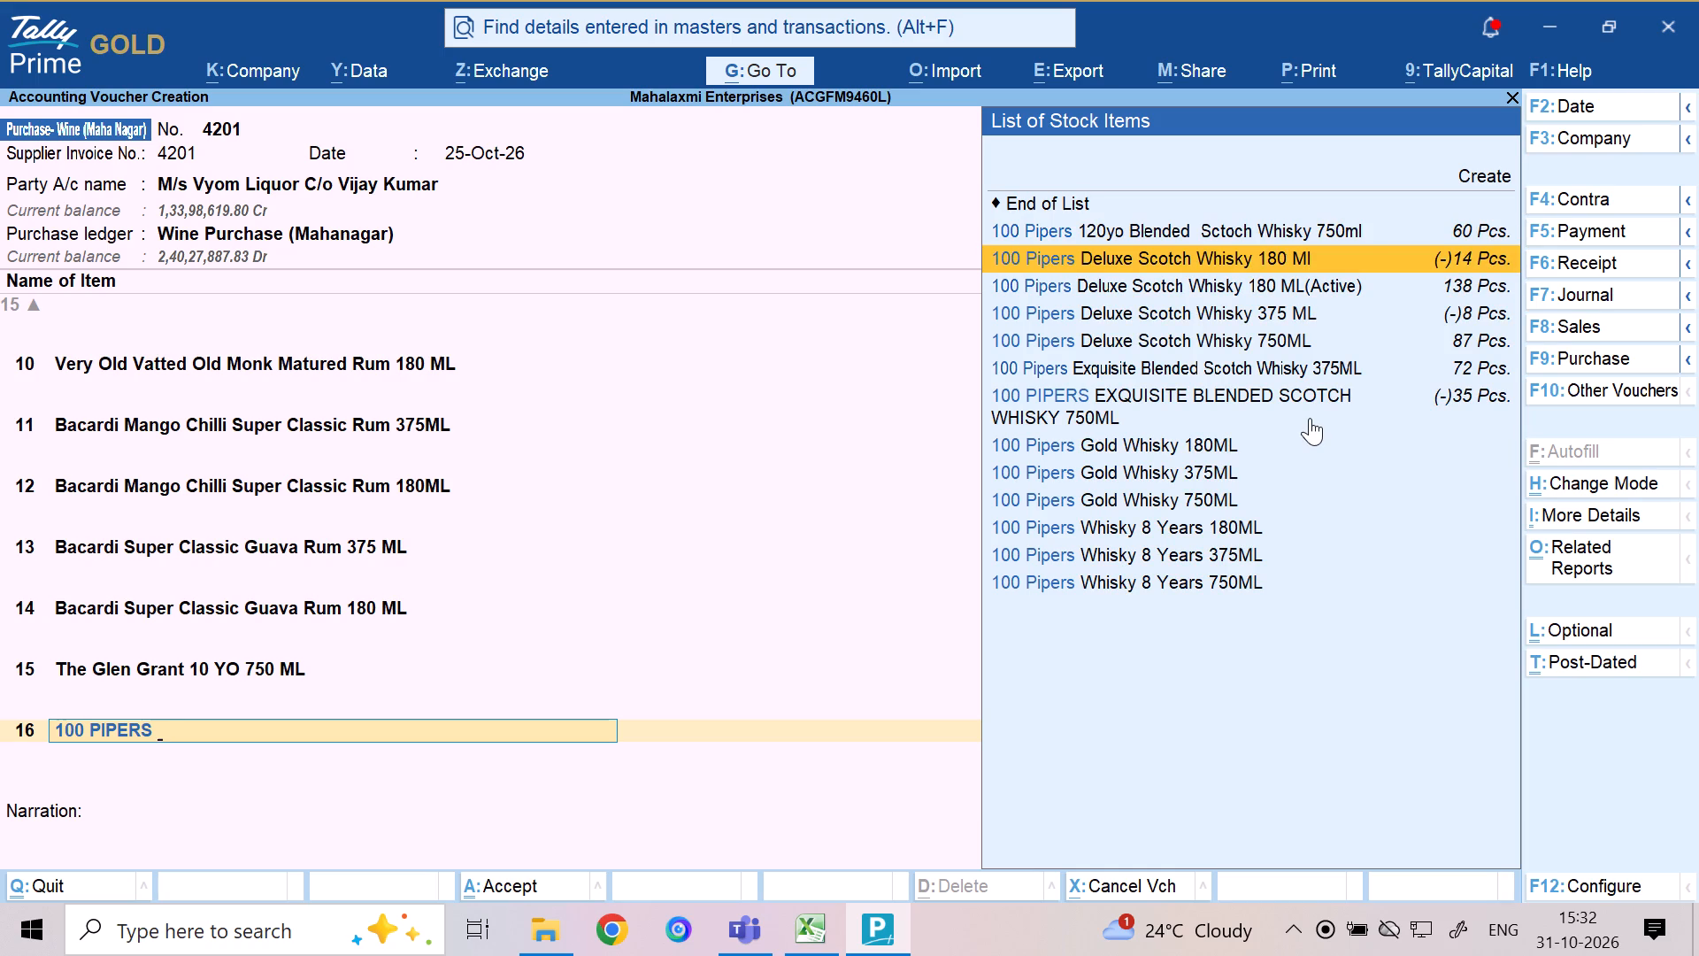
key(Down)
key(Down)
key(Down)
key(Down)
key(Down)
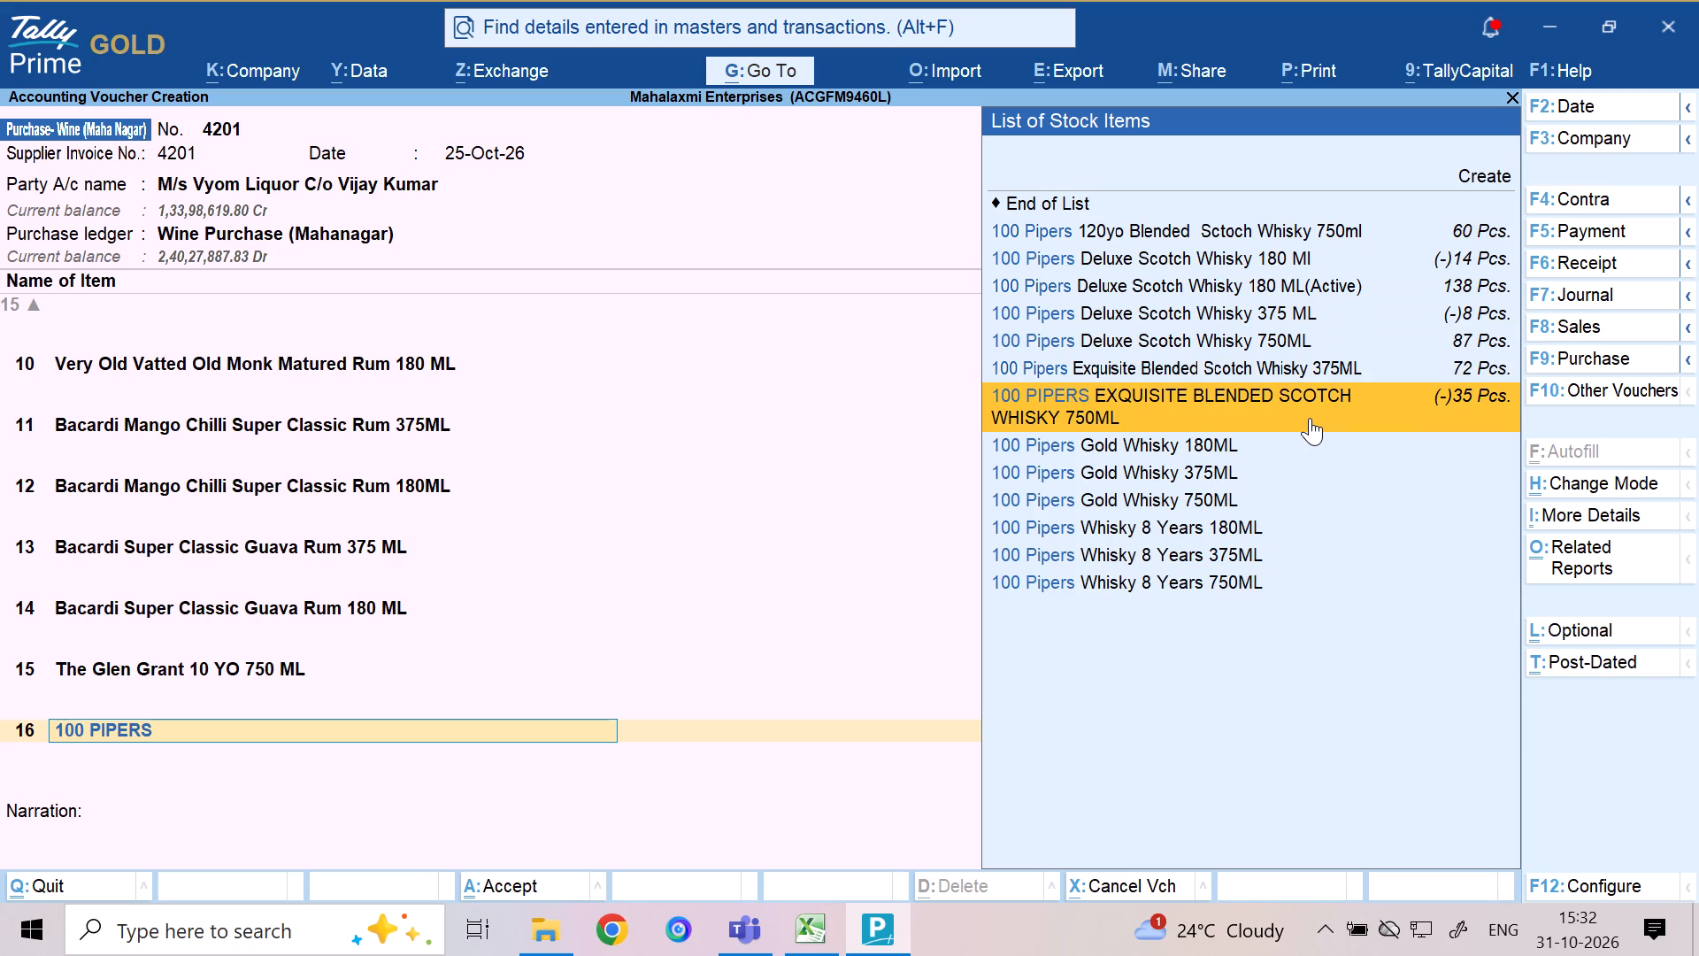
key(Down)
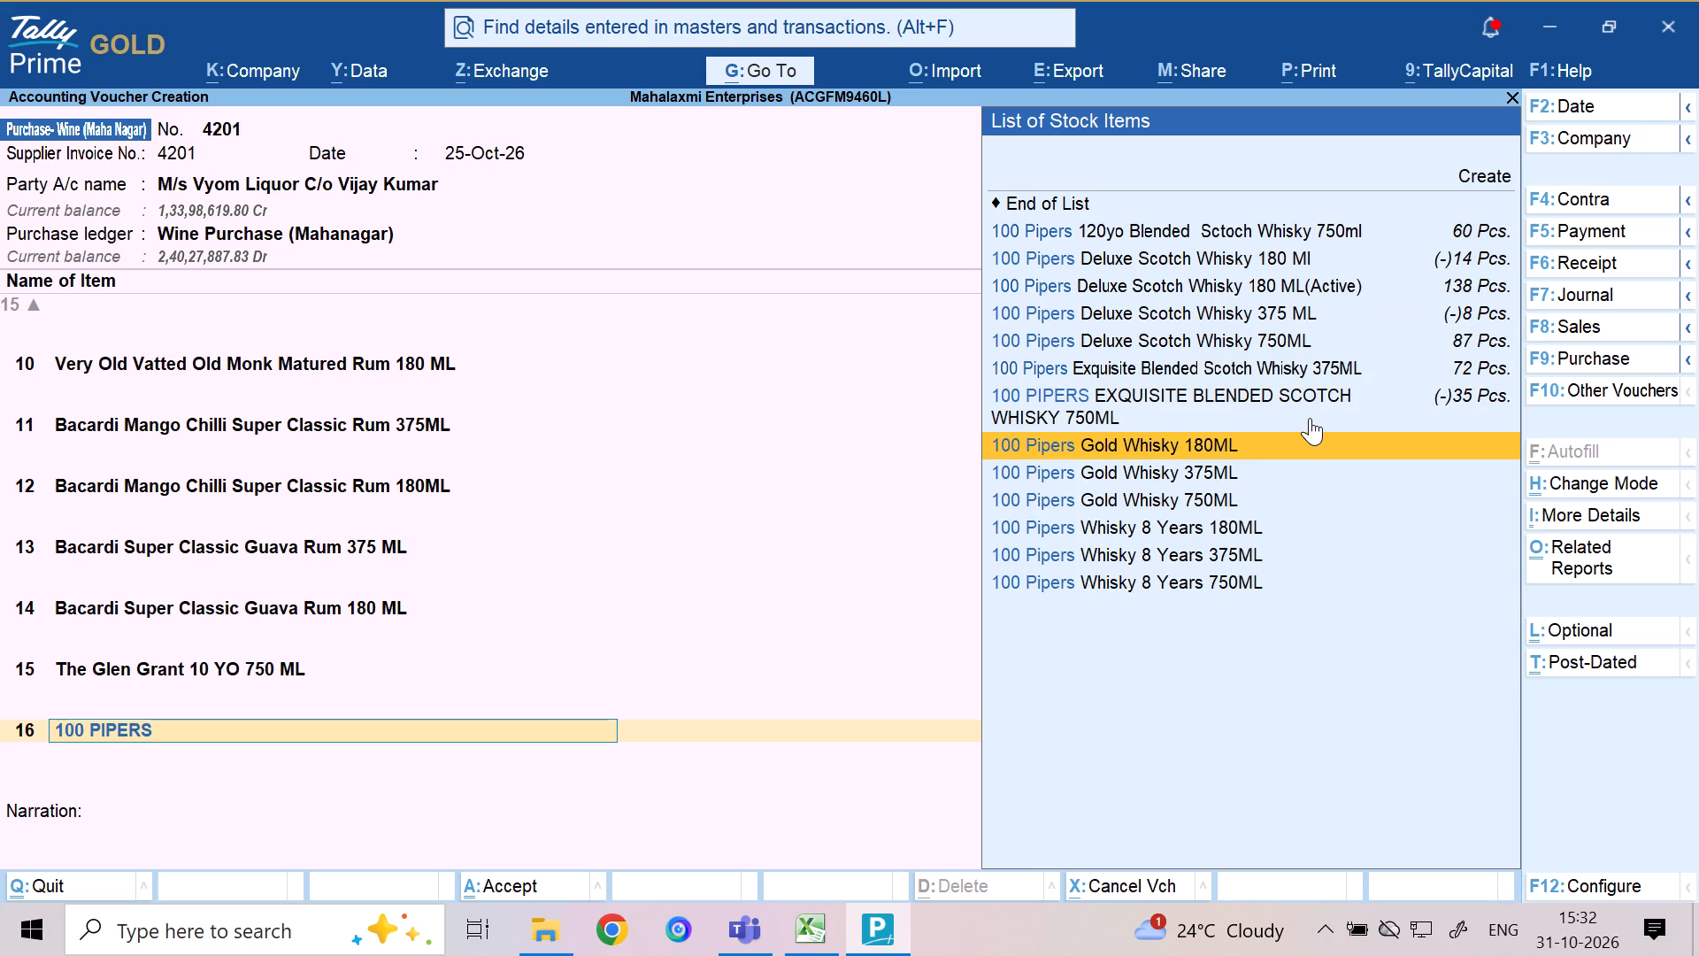
key(Down)
key(Down)
key(Down)
key(Down)
key(Down)
key(Down)
key(Down)
key(Up)
key(Up)
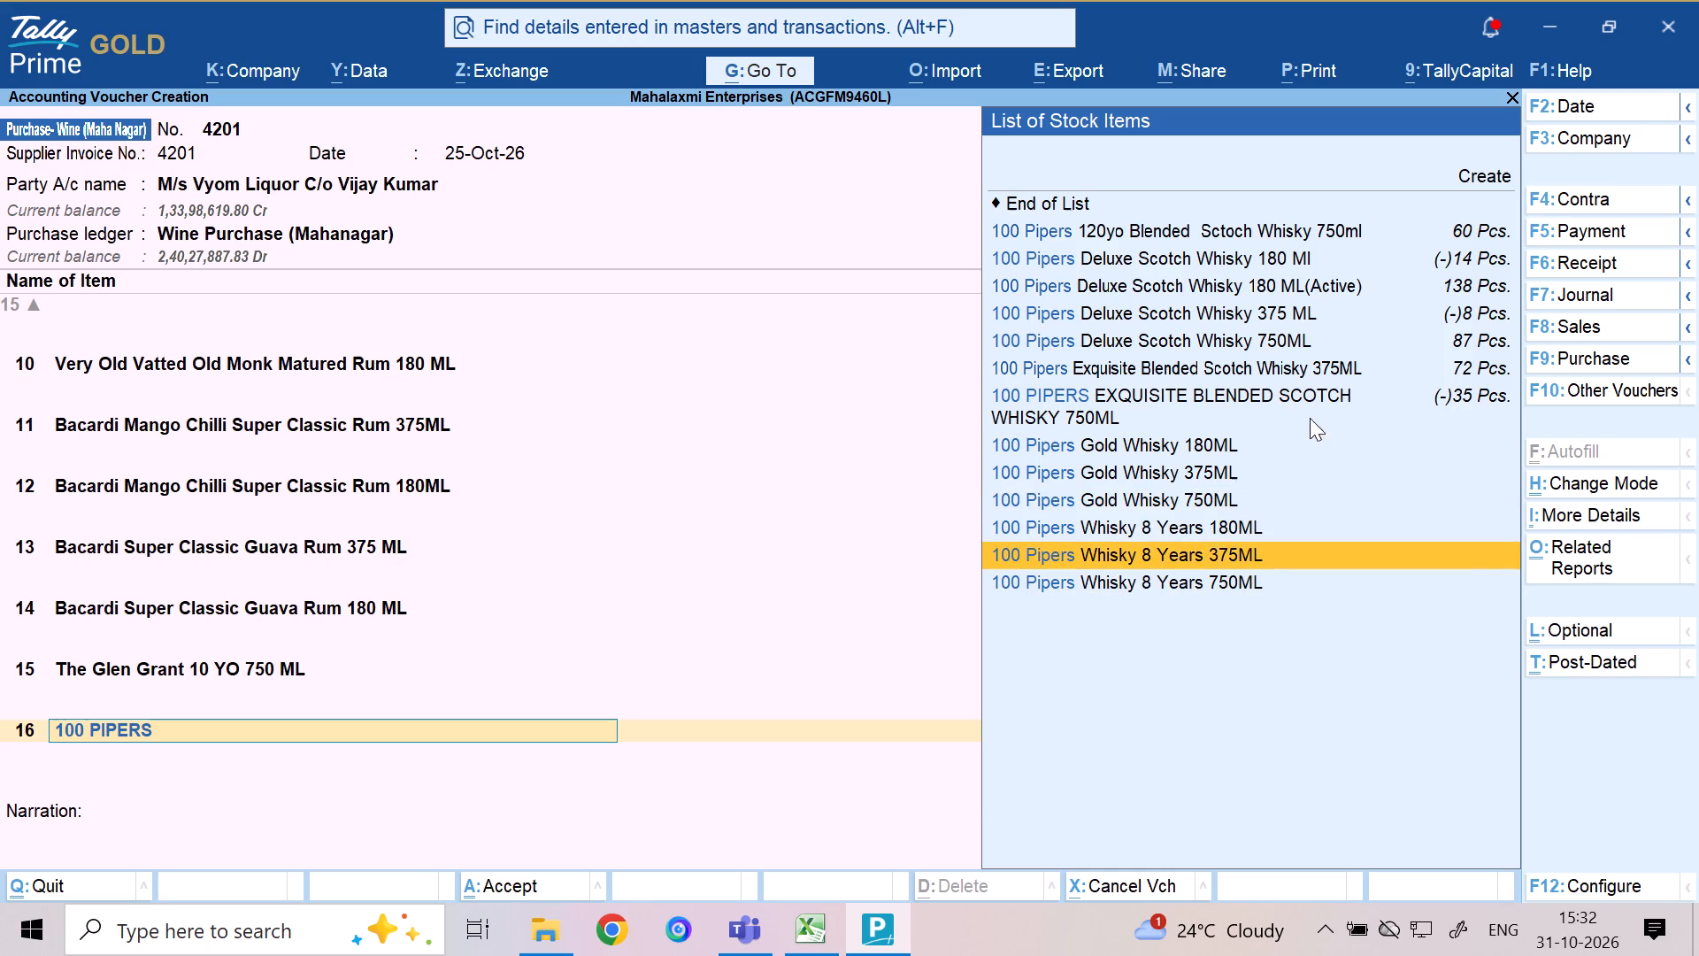
key(Up)
key(Up)
key(Up)
key(Up)
key(Up)
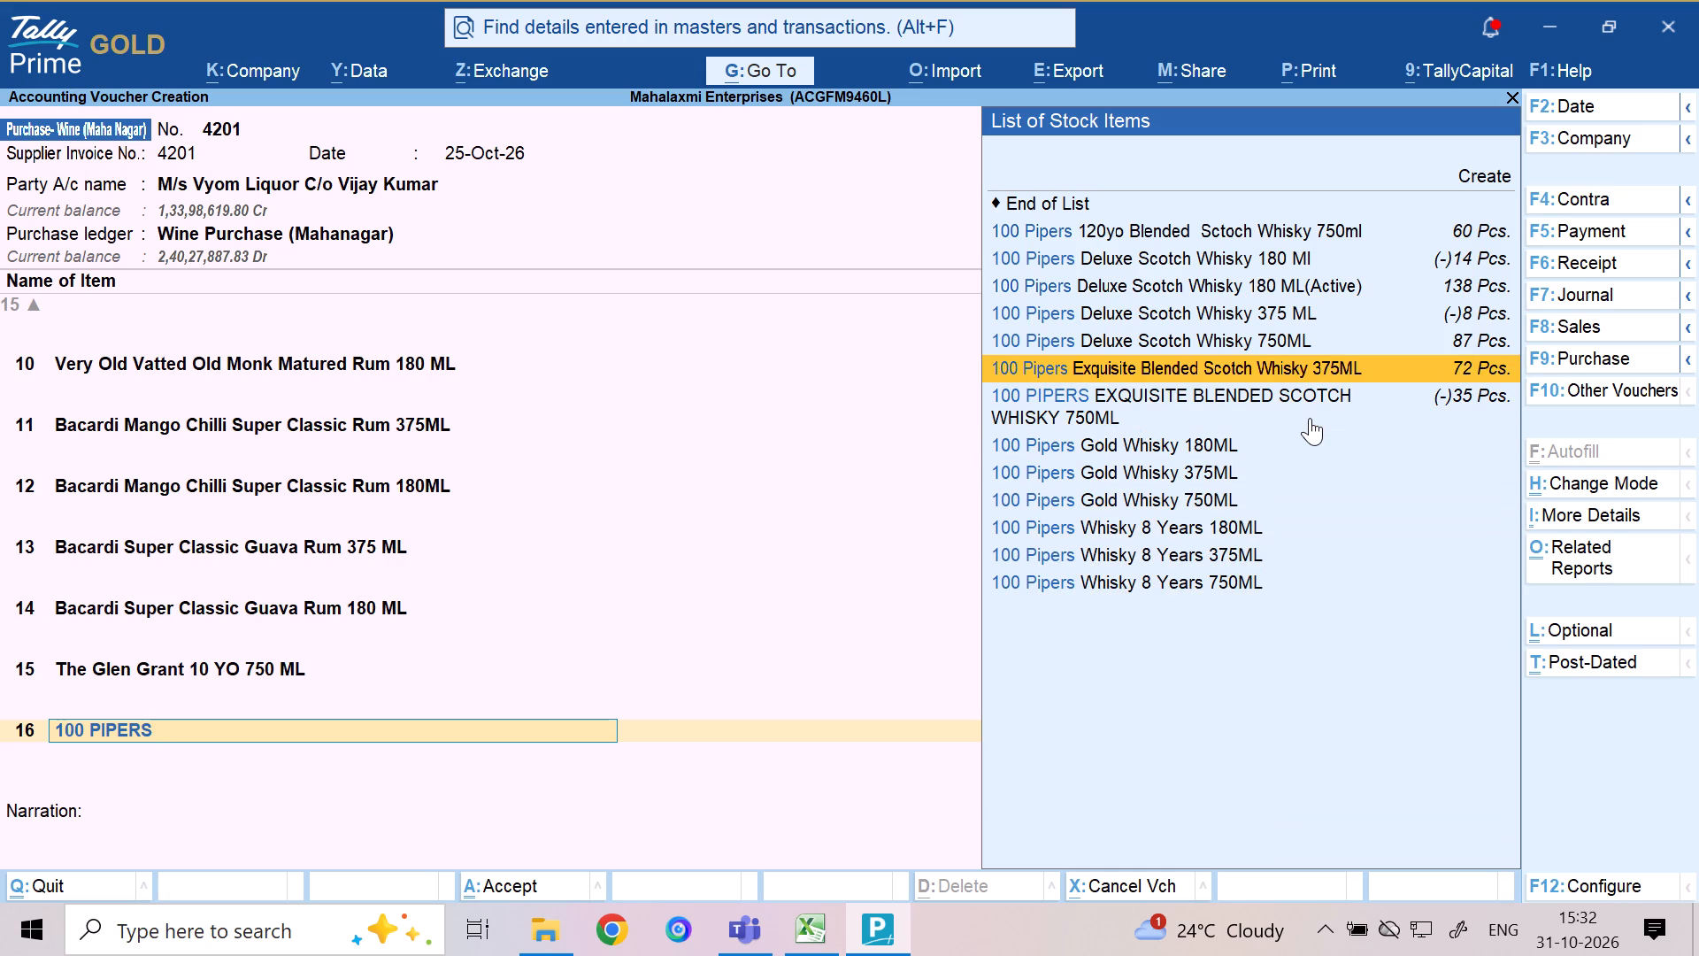
Copy the stock item name 100 Pipers Exquisite Blended Scotch Whisky 375ML, clear line 16 and start creating a new stock item.
key(Return)
key(BackSpace)
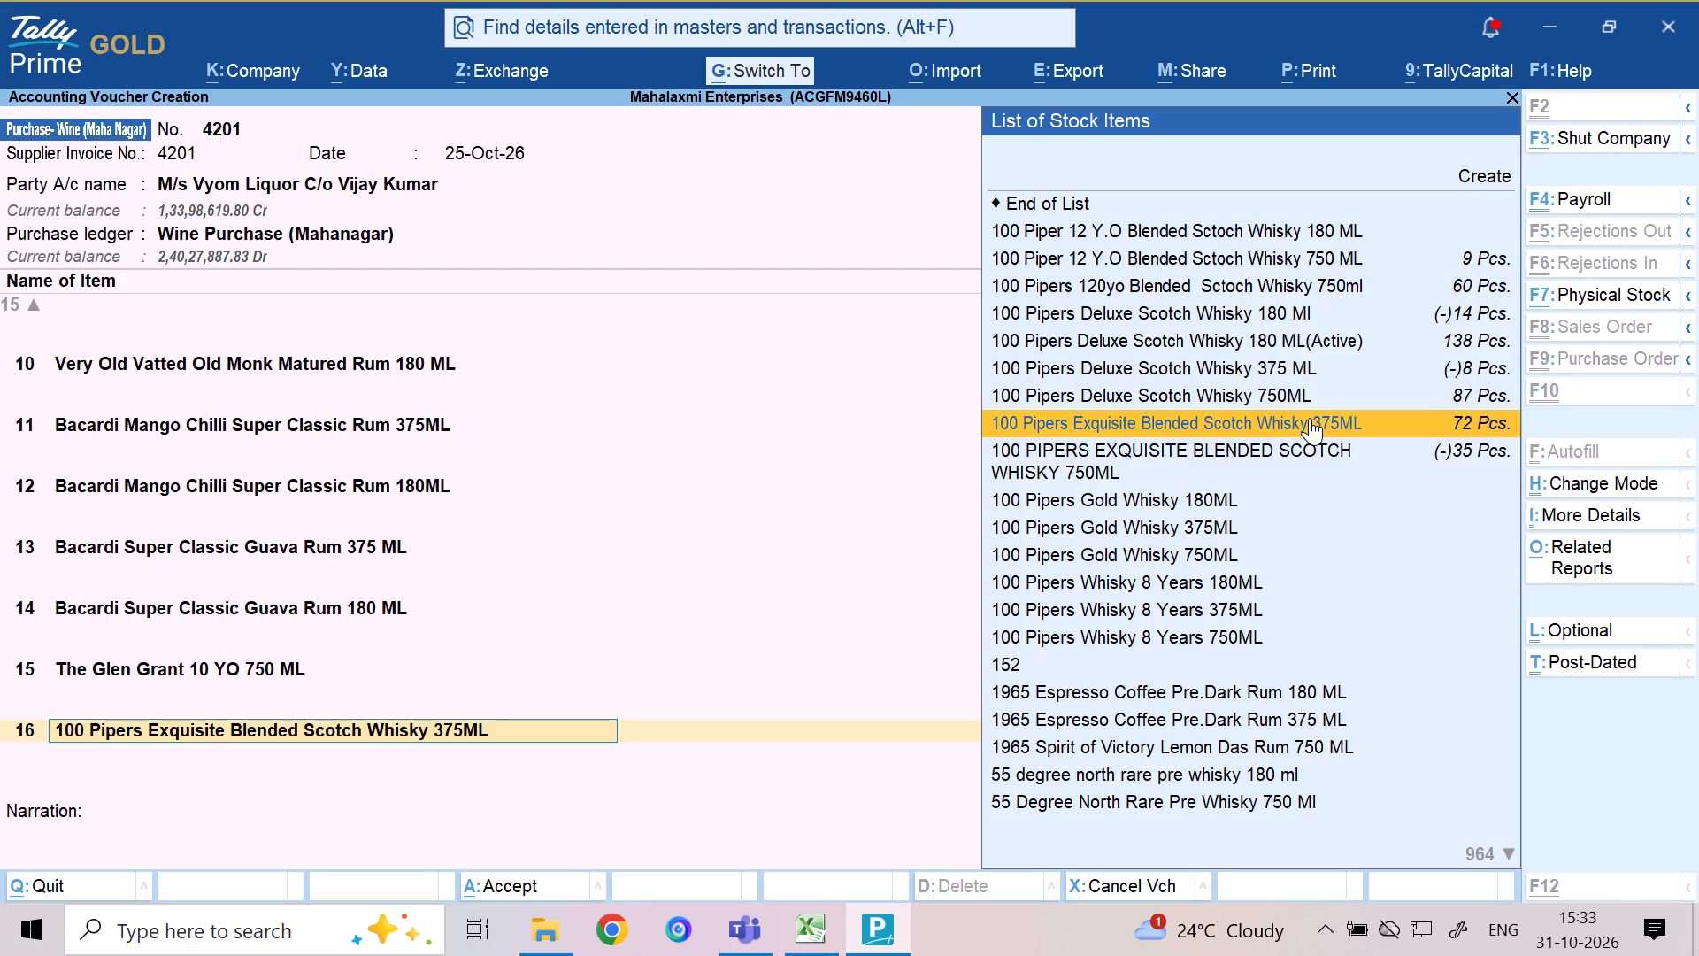
key(ctrl+c)
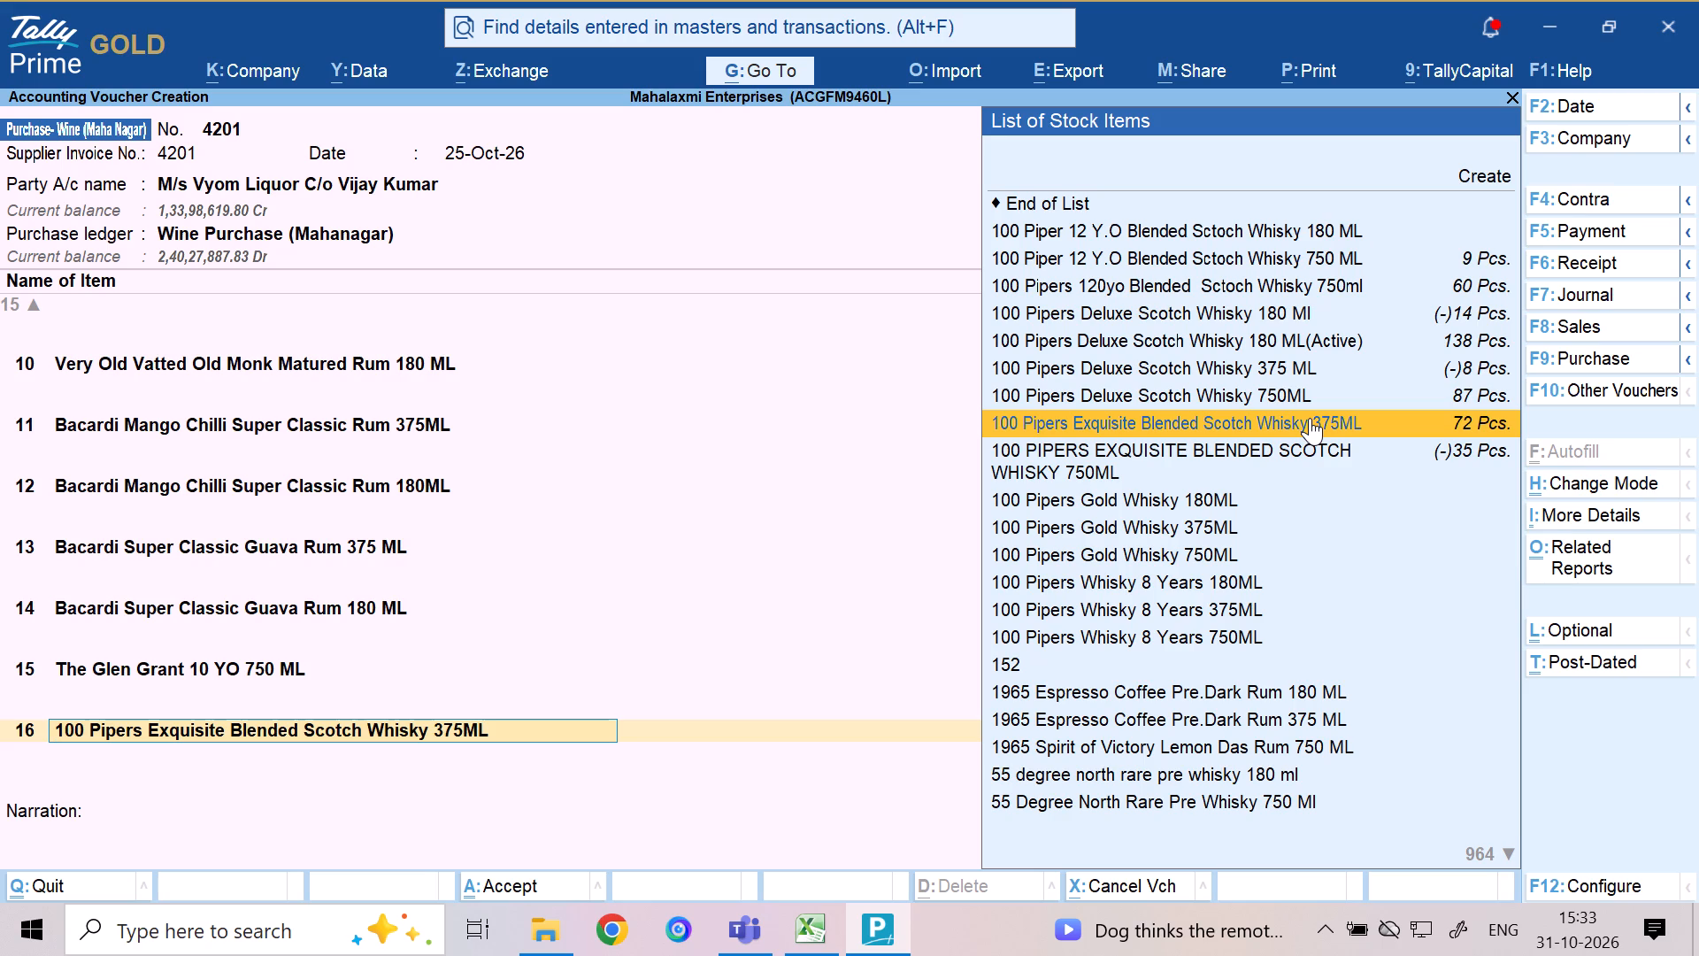
key(Escape)
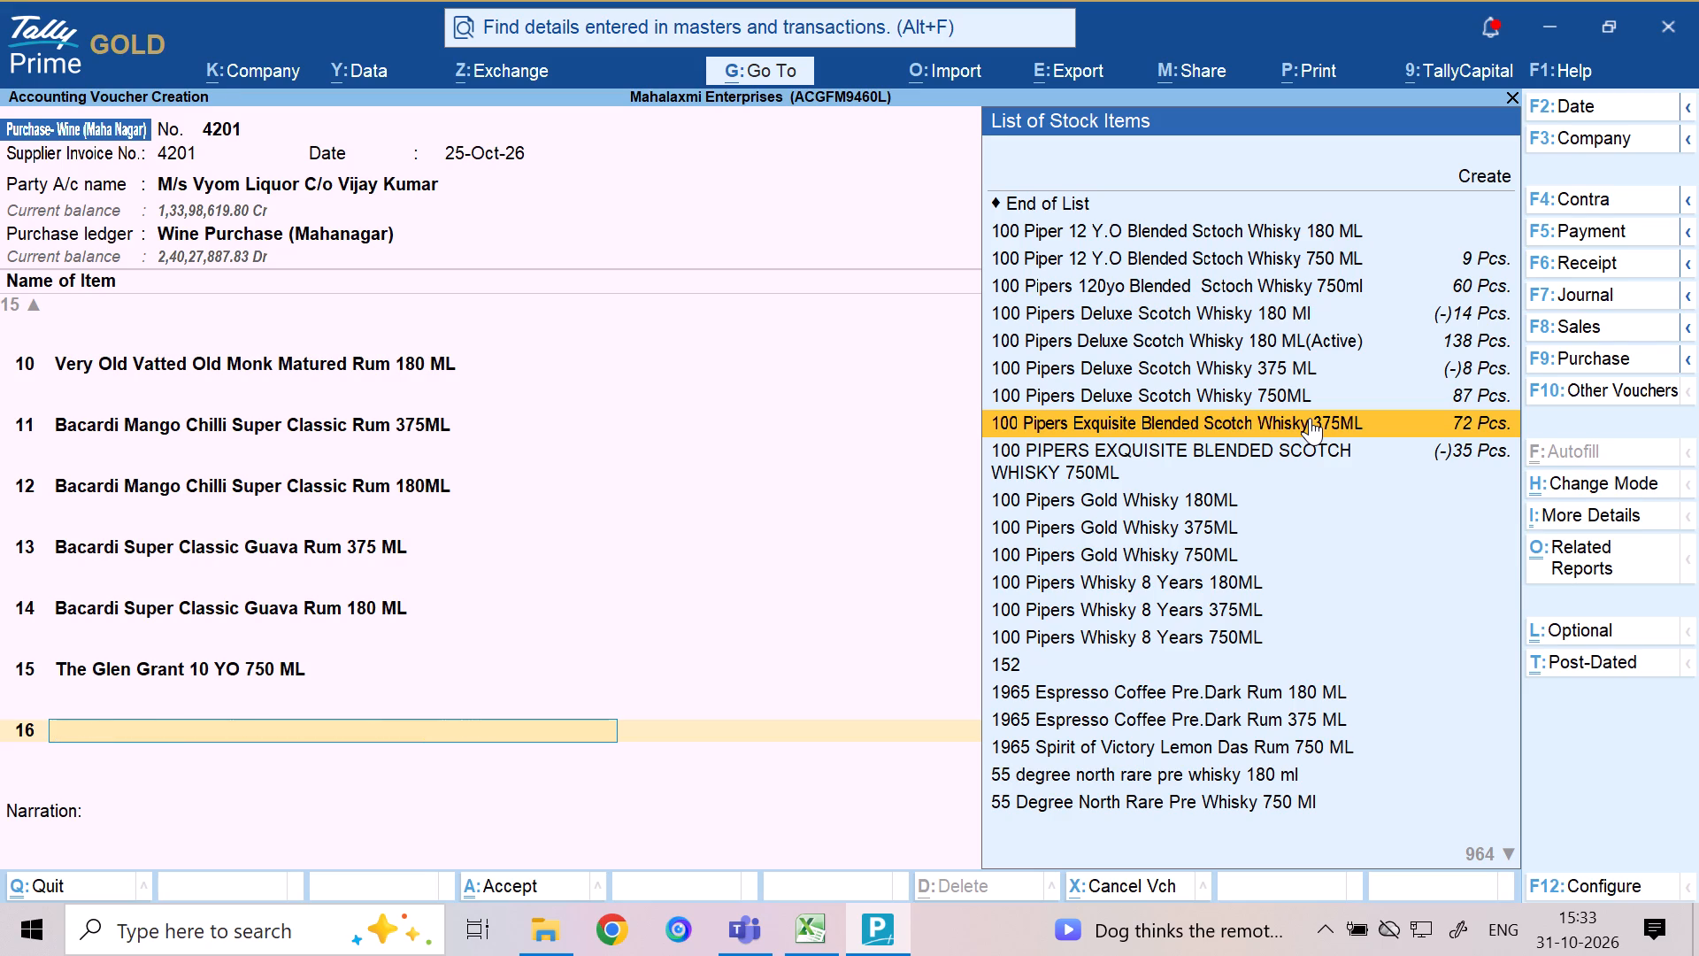
key(alt+c)
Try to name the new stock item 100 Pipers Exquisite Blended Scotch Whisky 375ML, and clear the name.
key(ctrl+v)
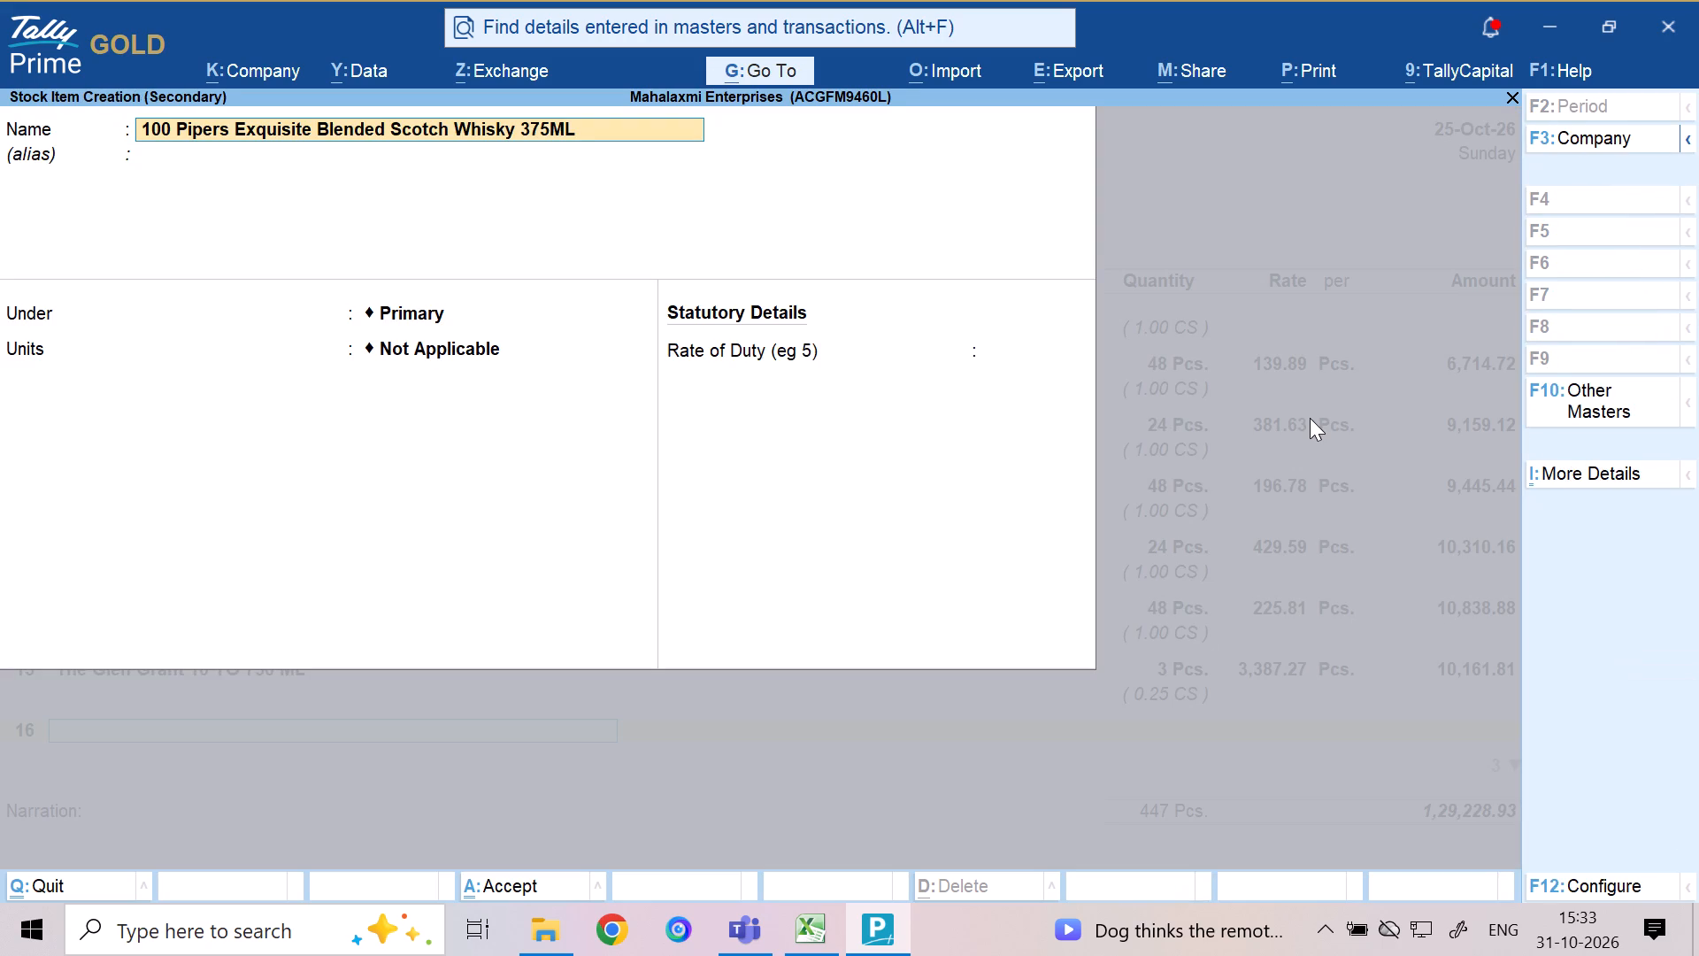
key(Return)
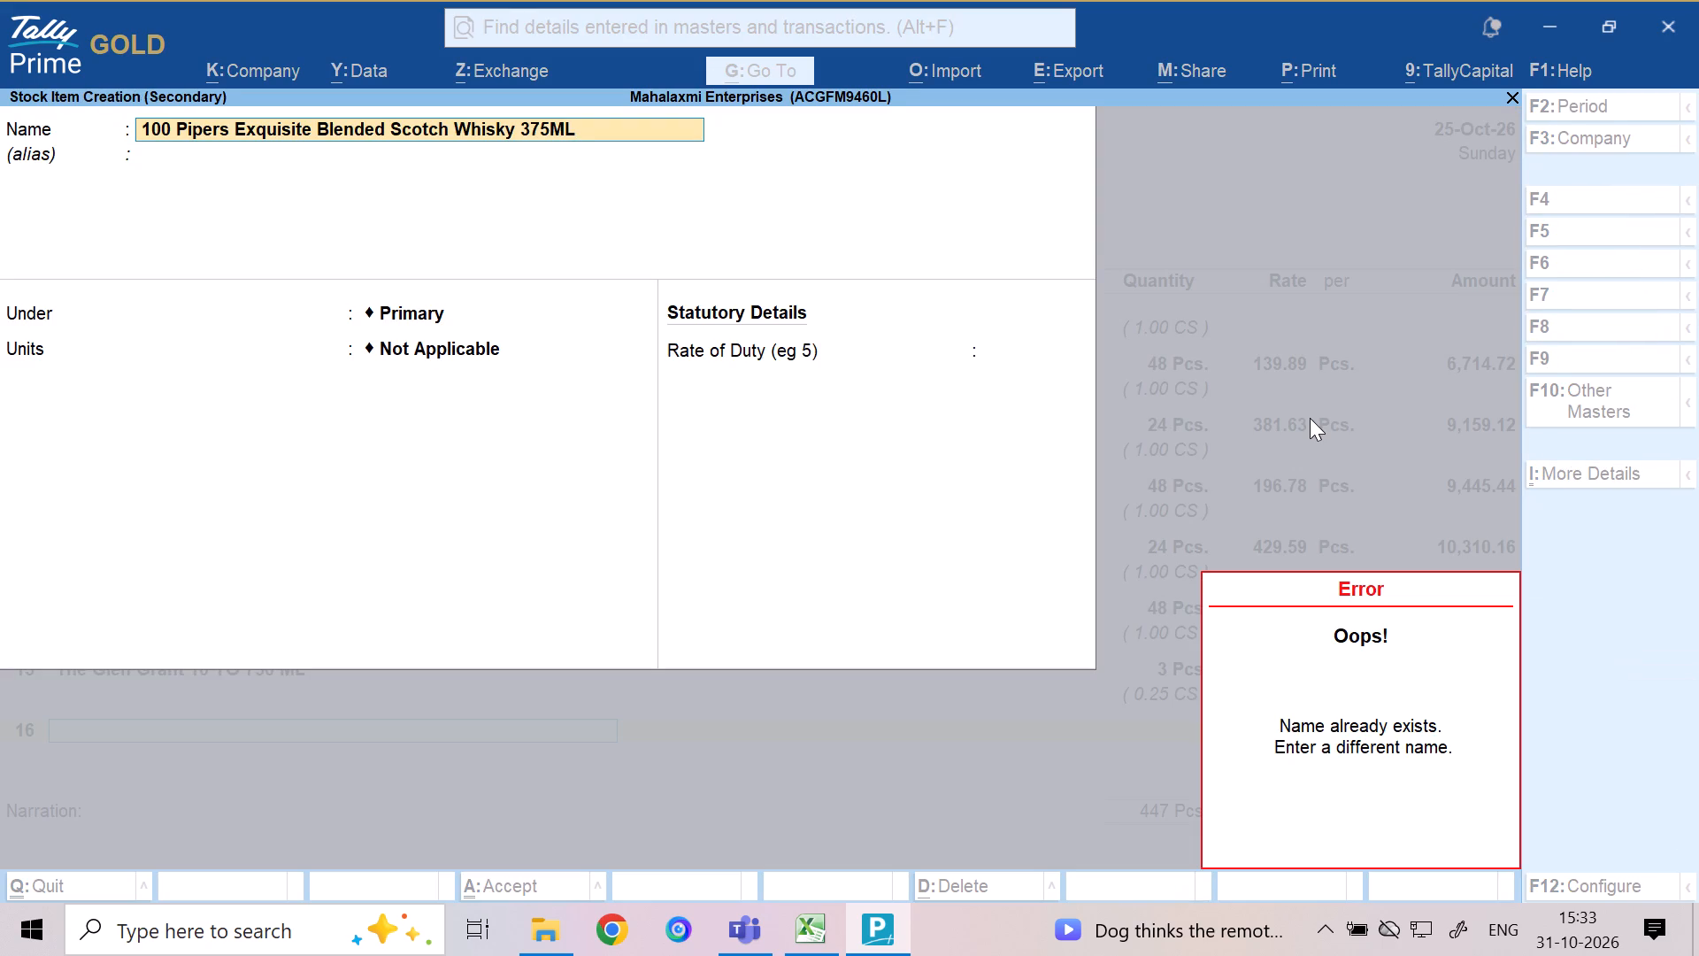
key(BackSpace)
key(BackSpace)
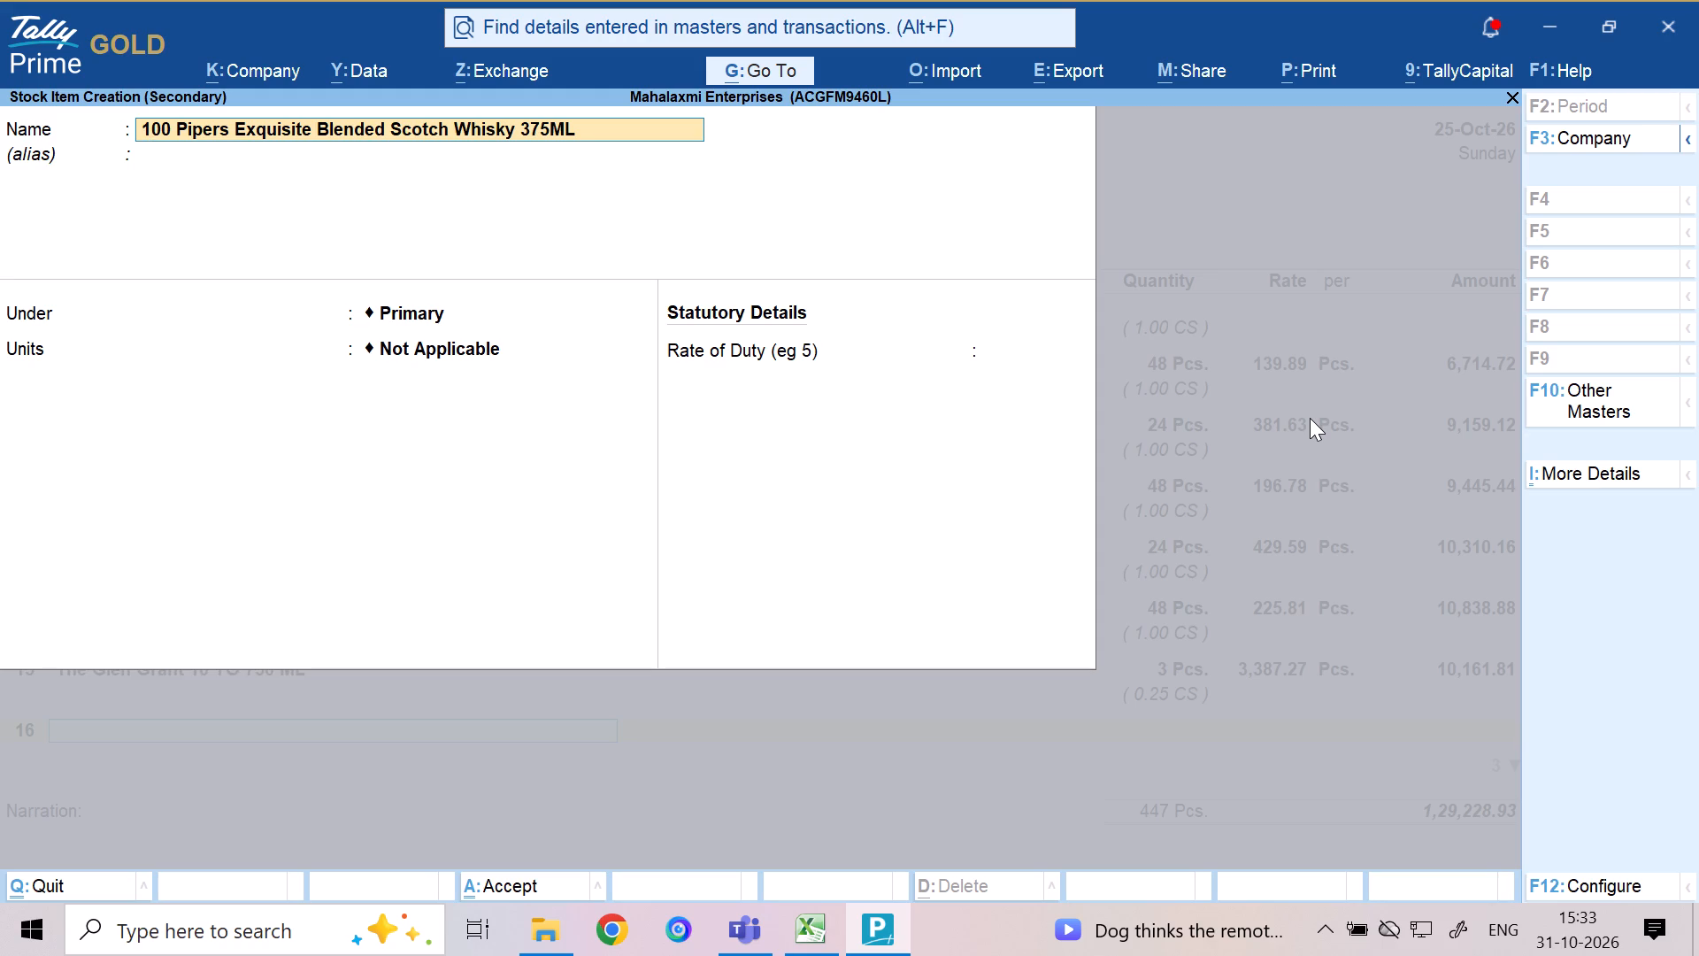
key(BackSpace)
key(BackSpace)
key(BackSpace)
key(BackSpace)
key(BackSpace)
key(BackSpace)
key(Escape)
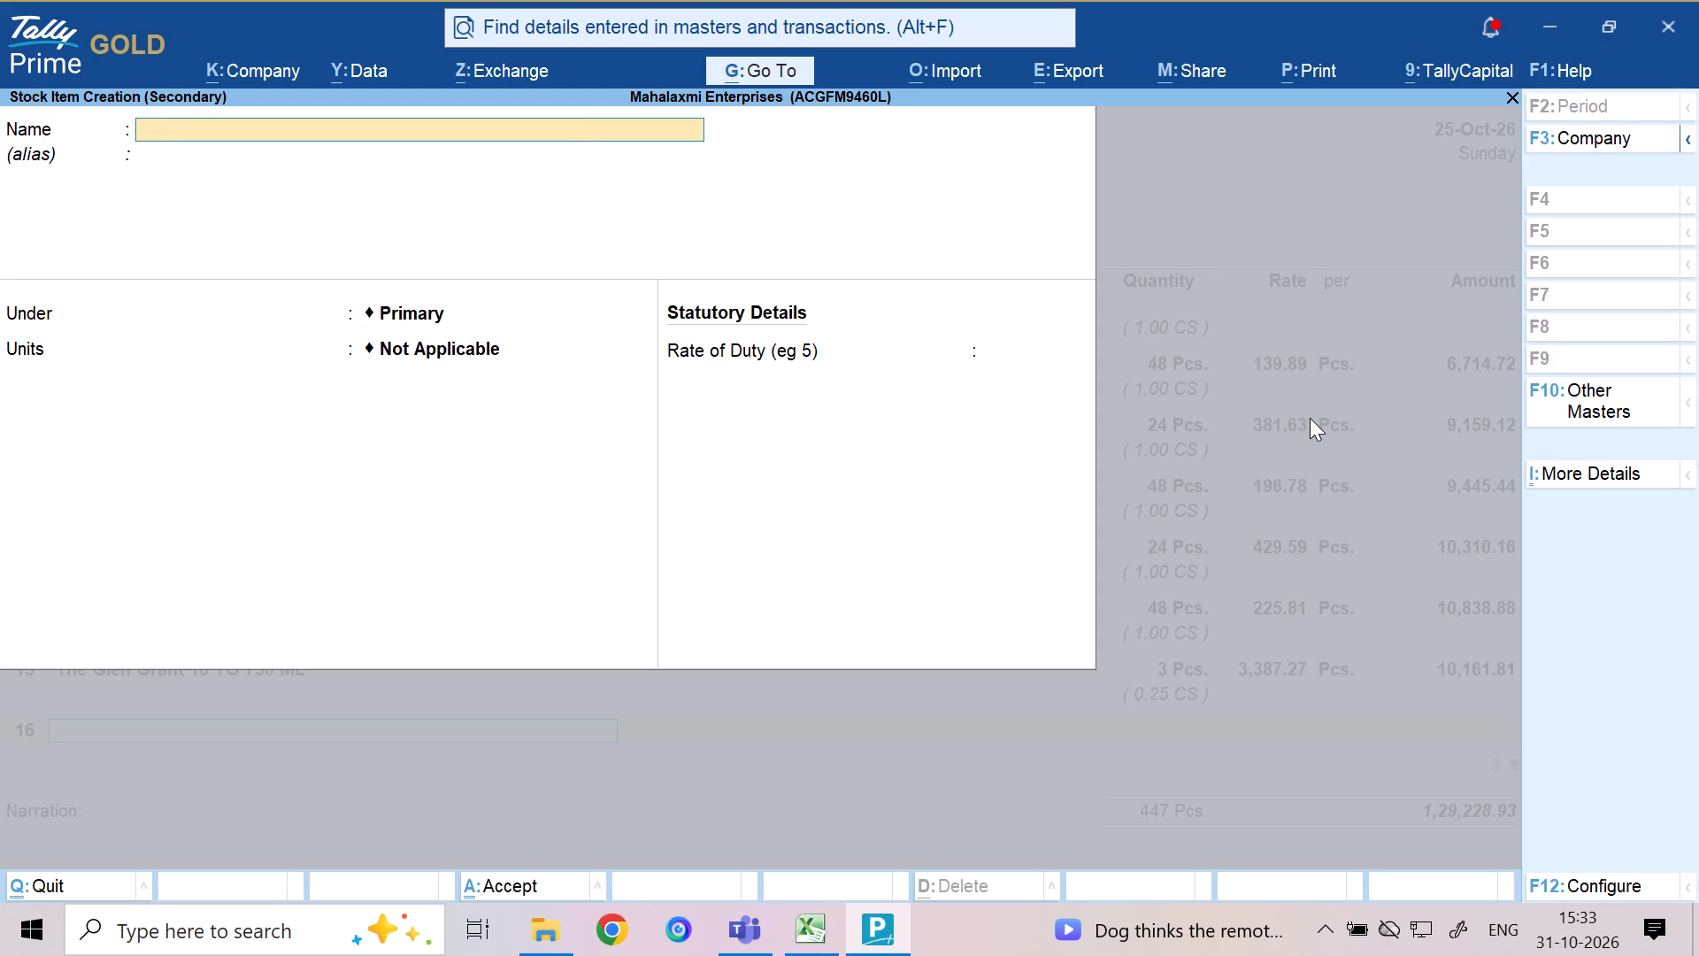
Name the new stock item 100 Pipers Exquisite Blended Scotch Whisky 180 ML, reusing the copied name with the size changed.
key(ctrl+v)
key(BackSpace)
key(BackSpace)
key(BackSpace)
key(BackSpace)
key(BackSpace)
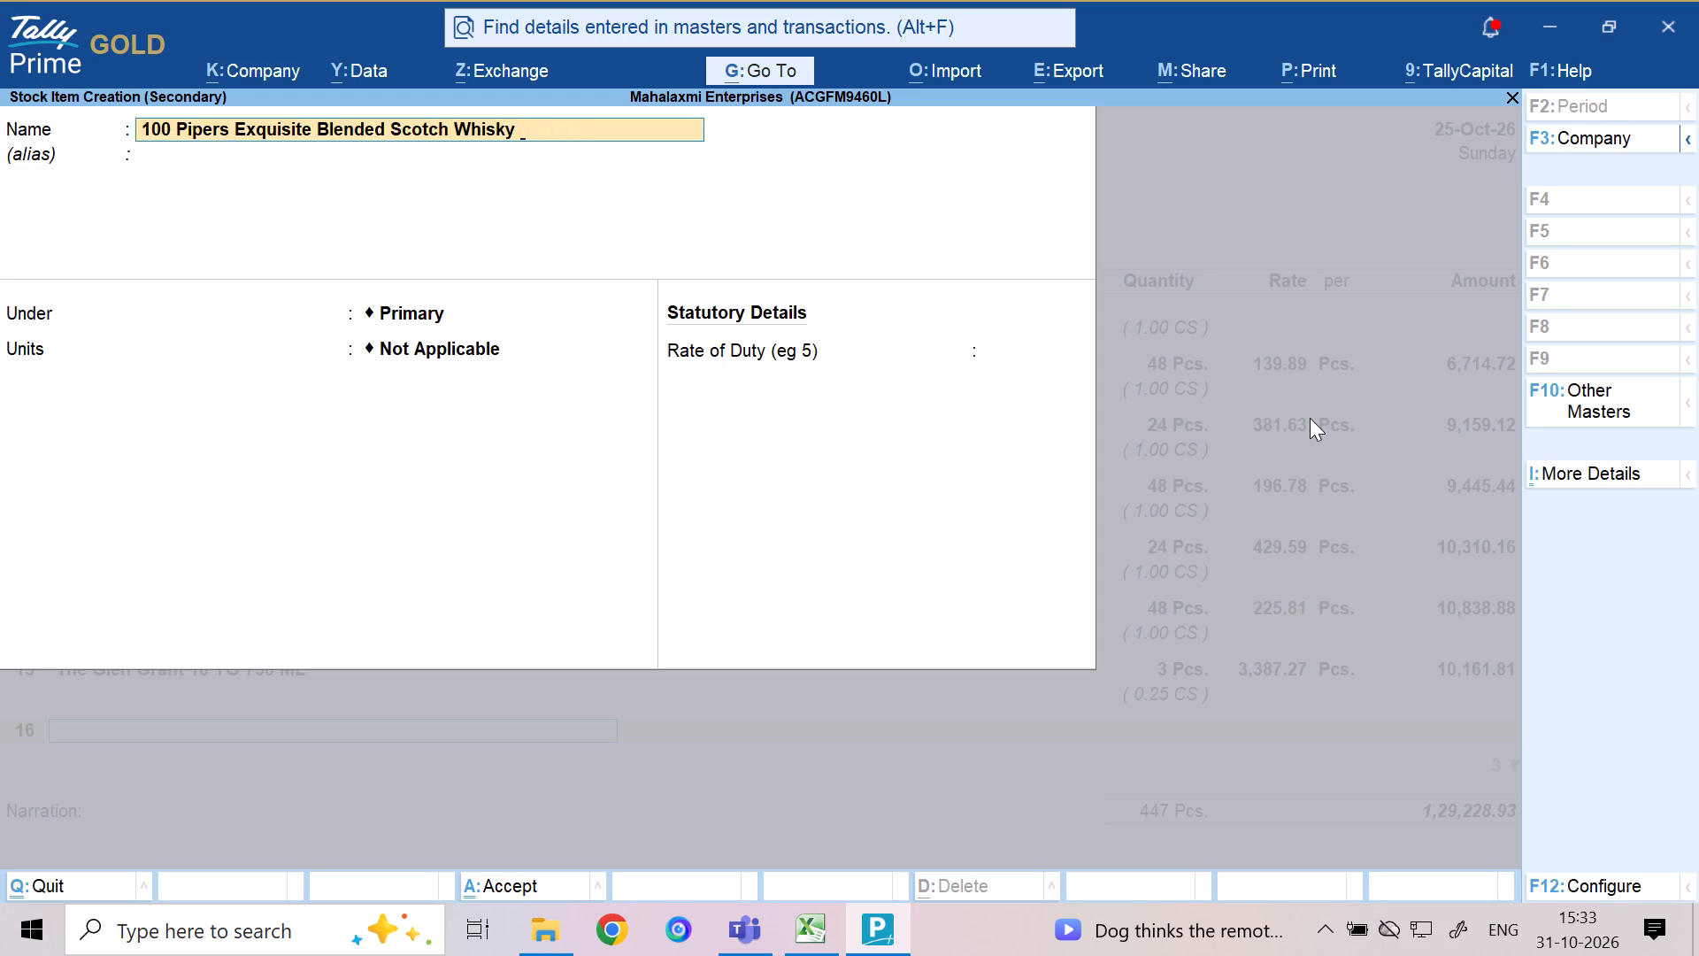
text(180)
key(space)
text(ML)
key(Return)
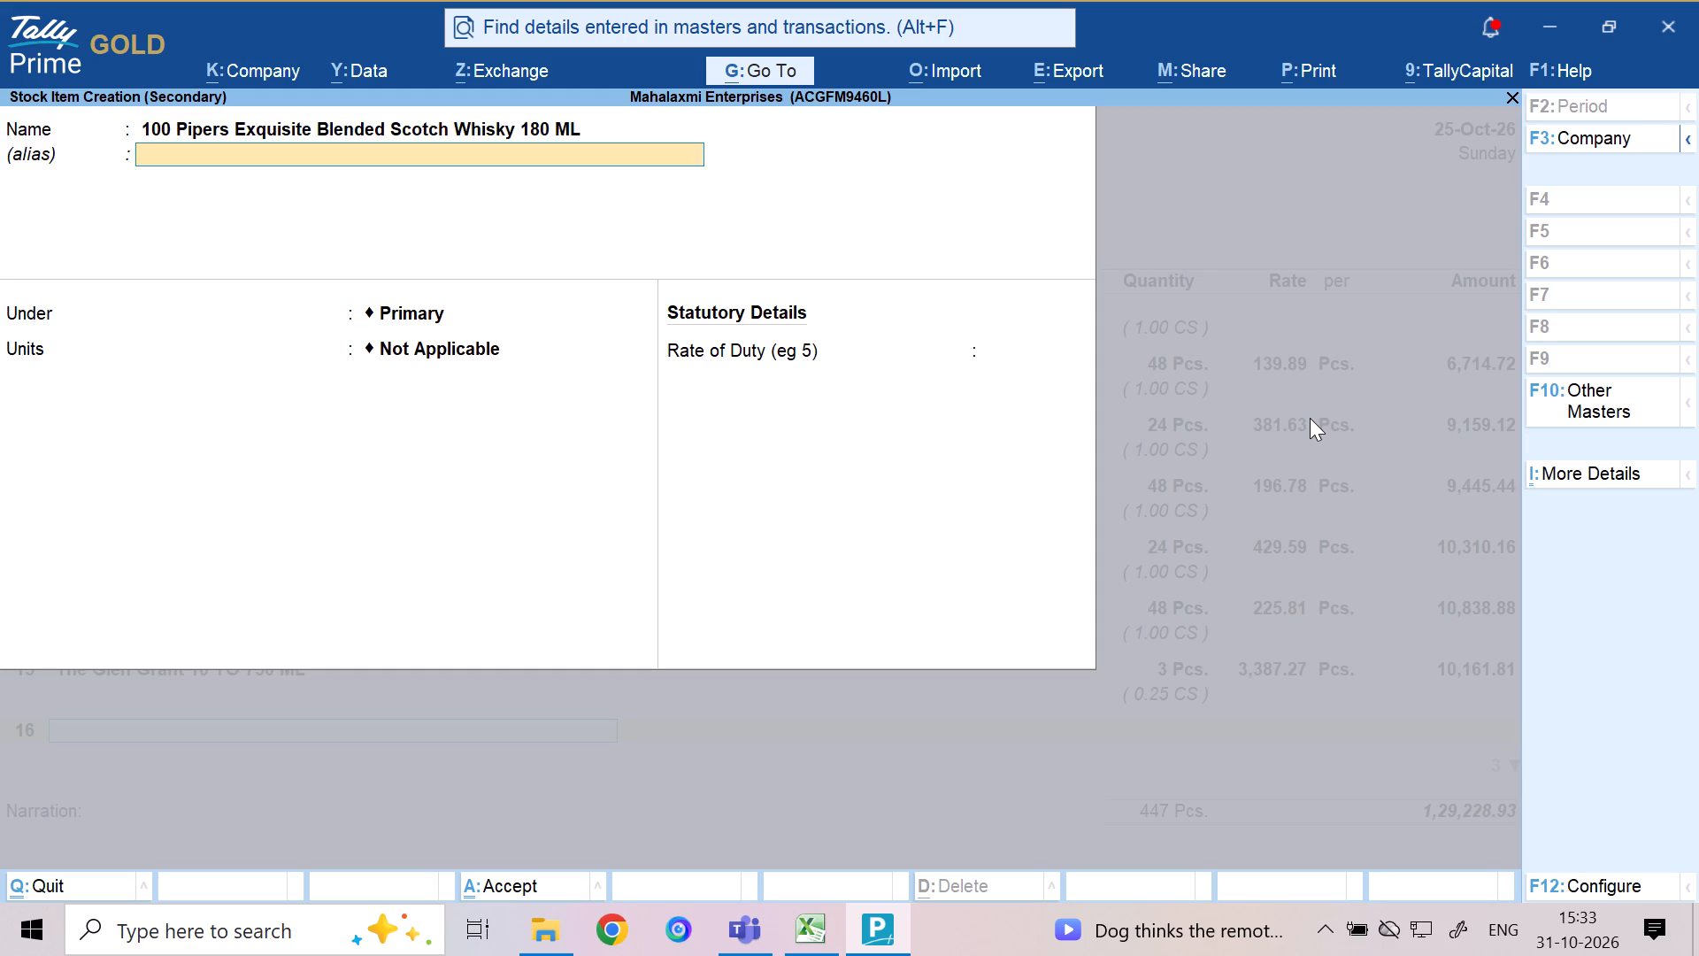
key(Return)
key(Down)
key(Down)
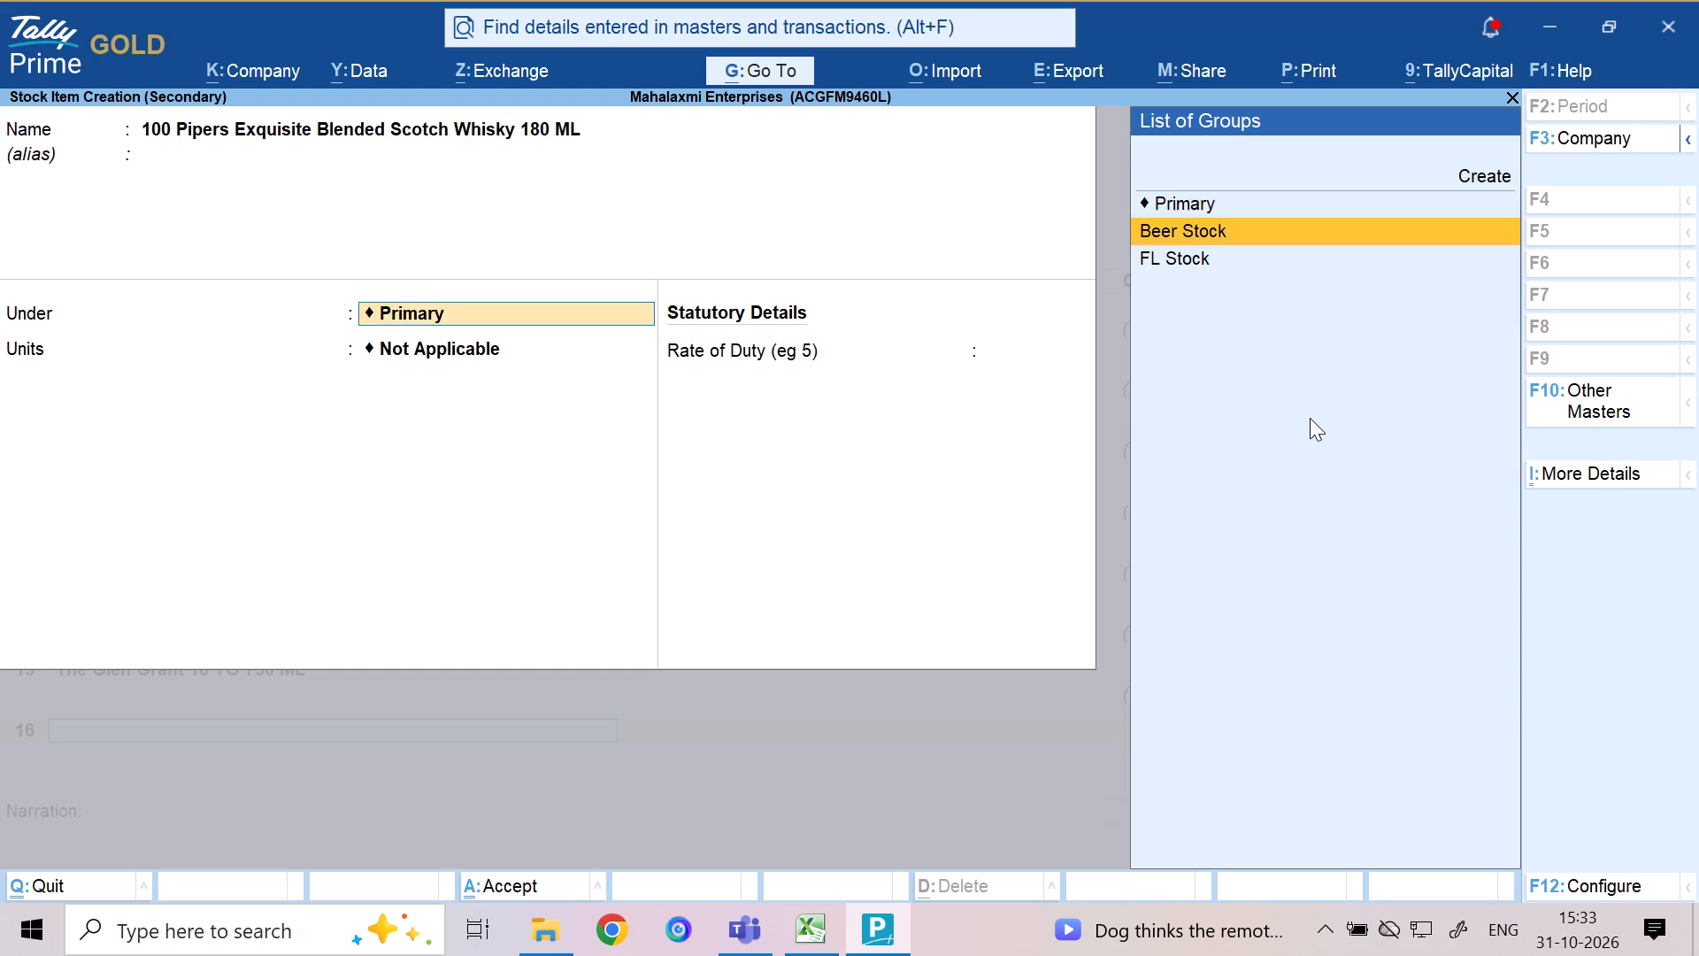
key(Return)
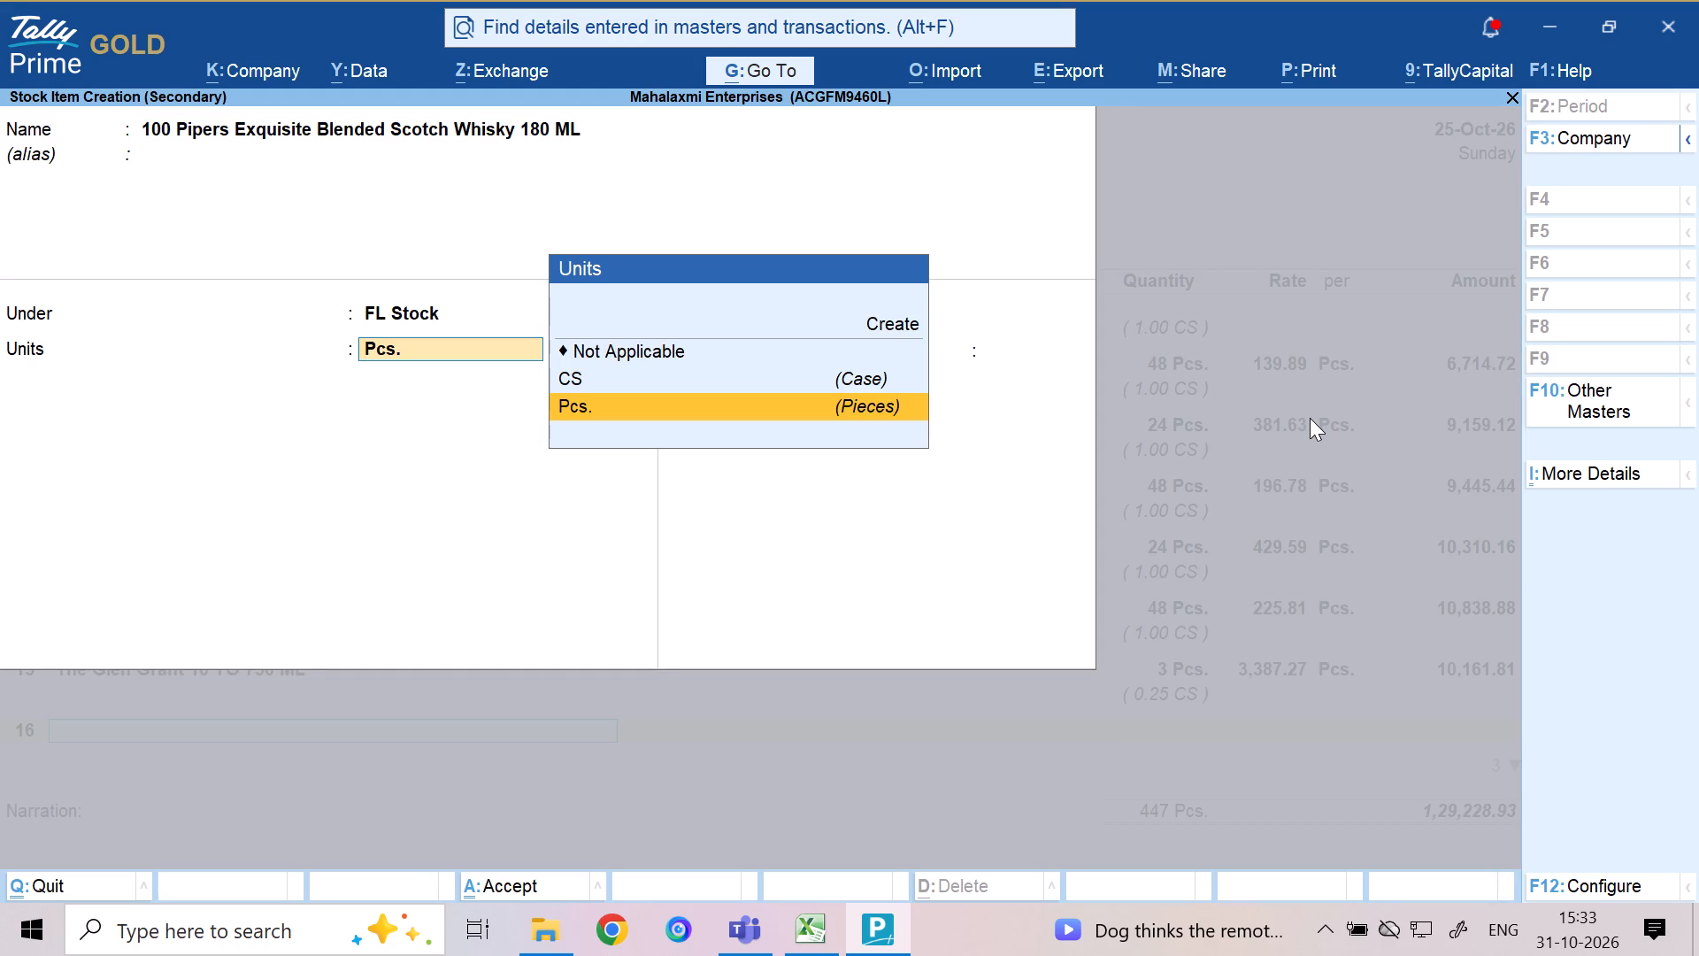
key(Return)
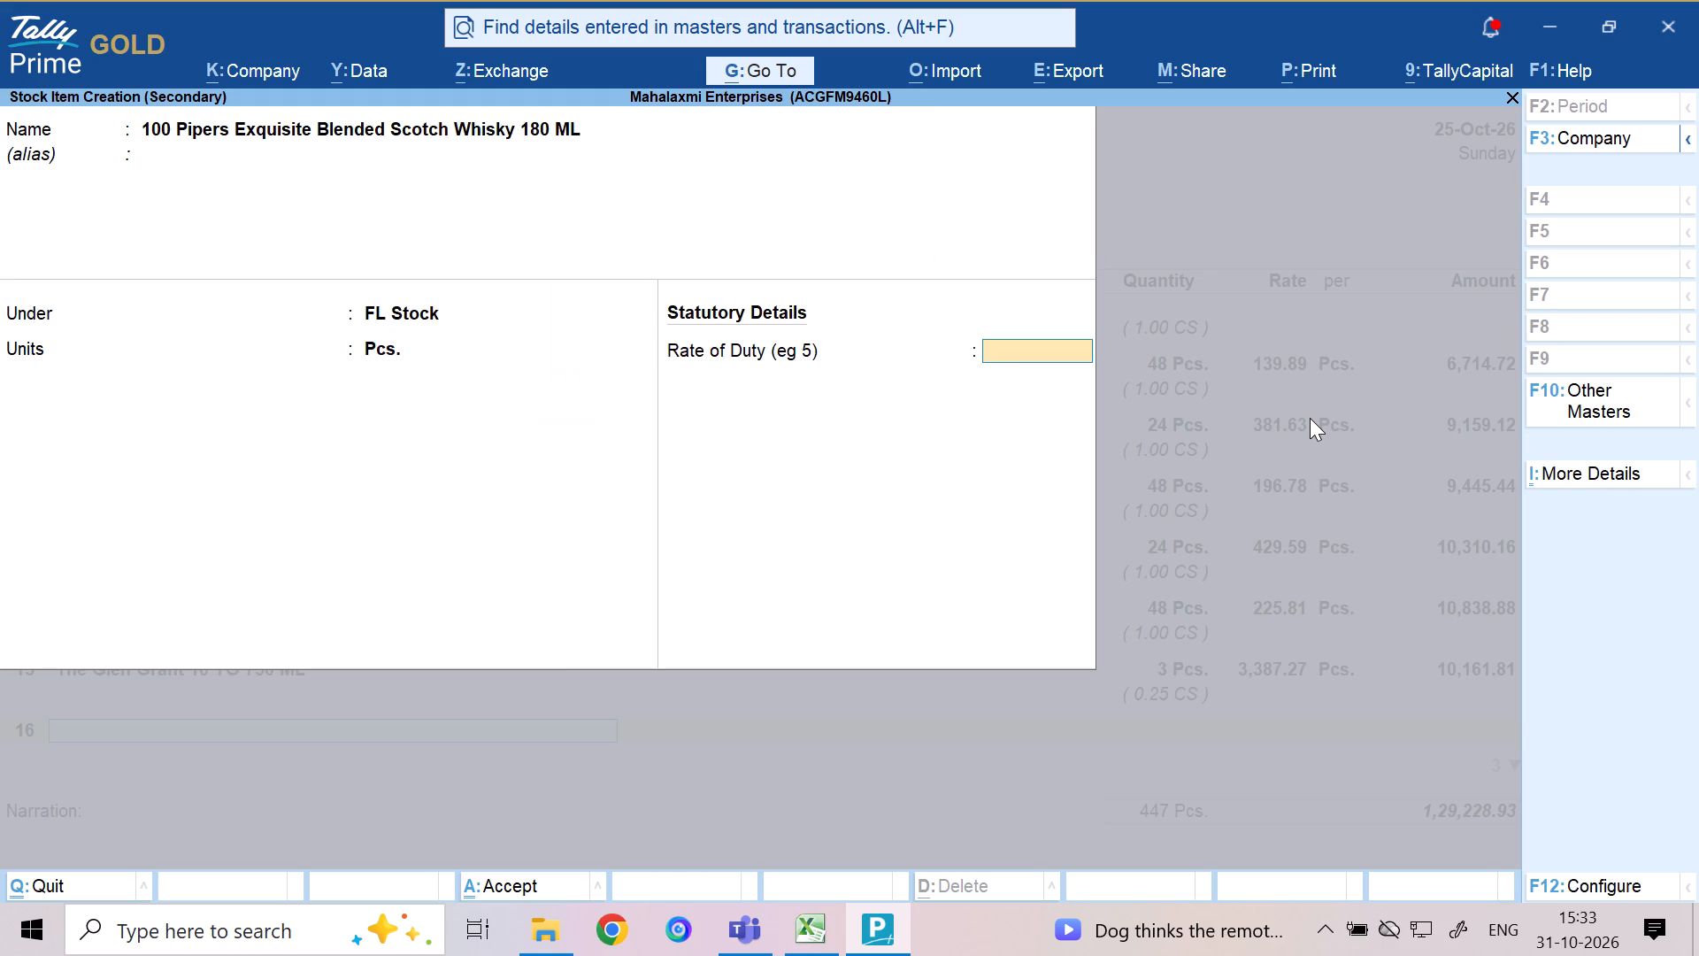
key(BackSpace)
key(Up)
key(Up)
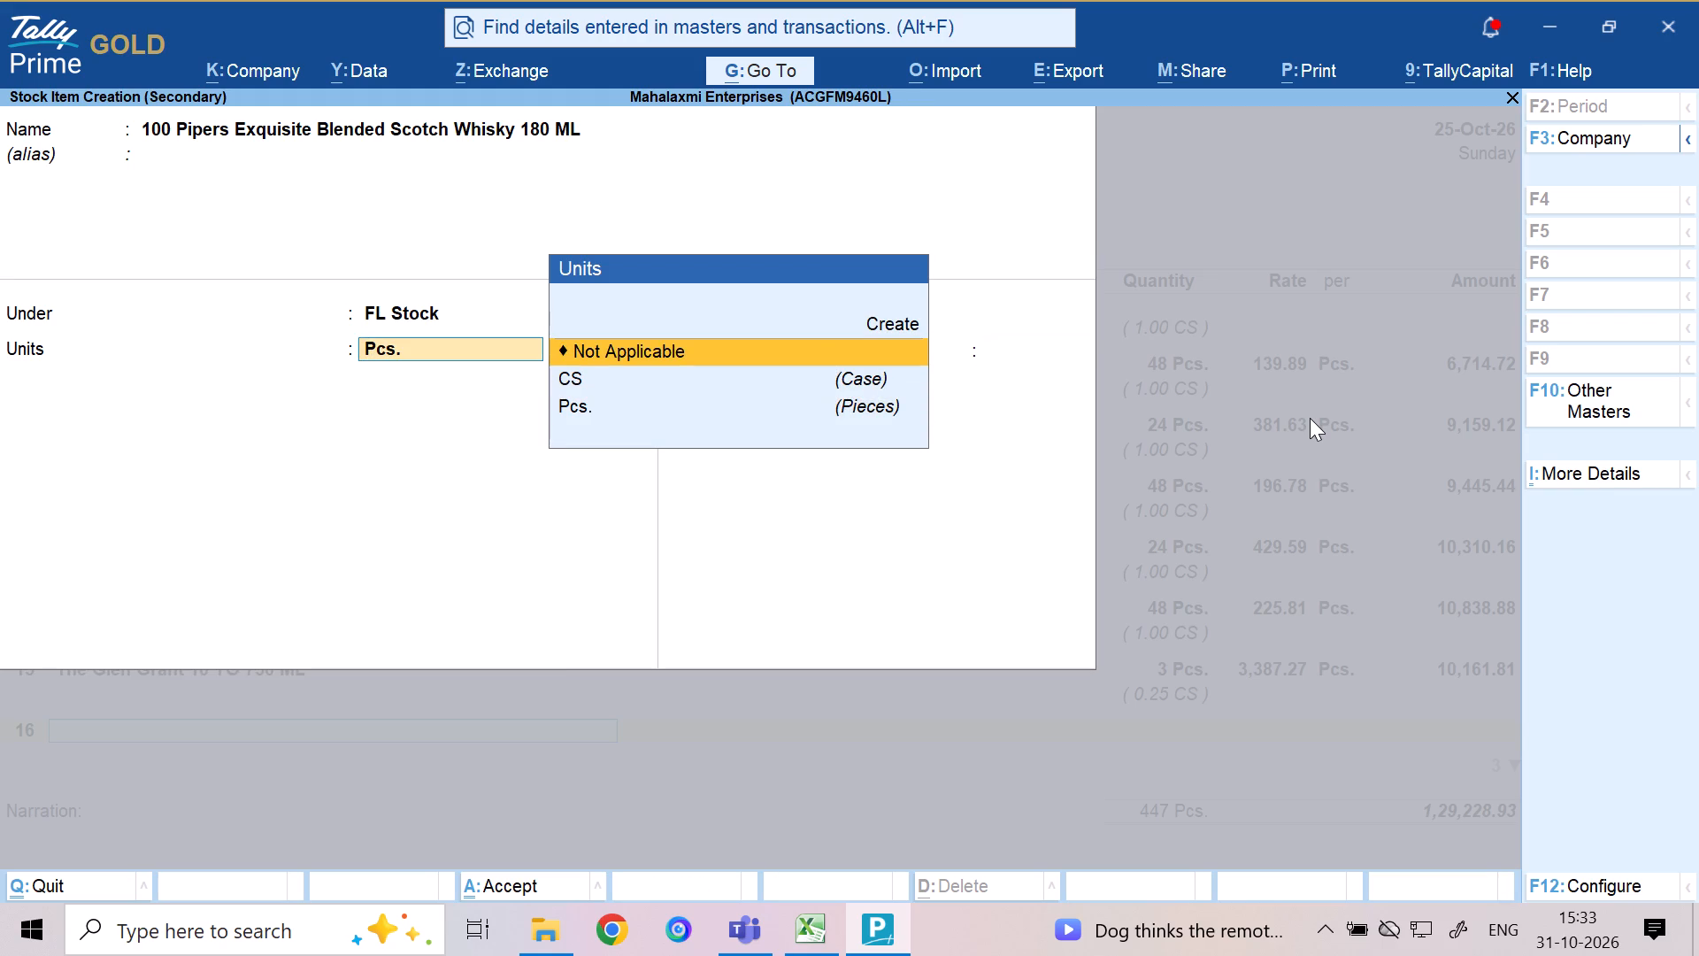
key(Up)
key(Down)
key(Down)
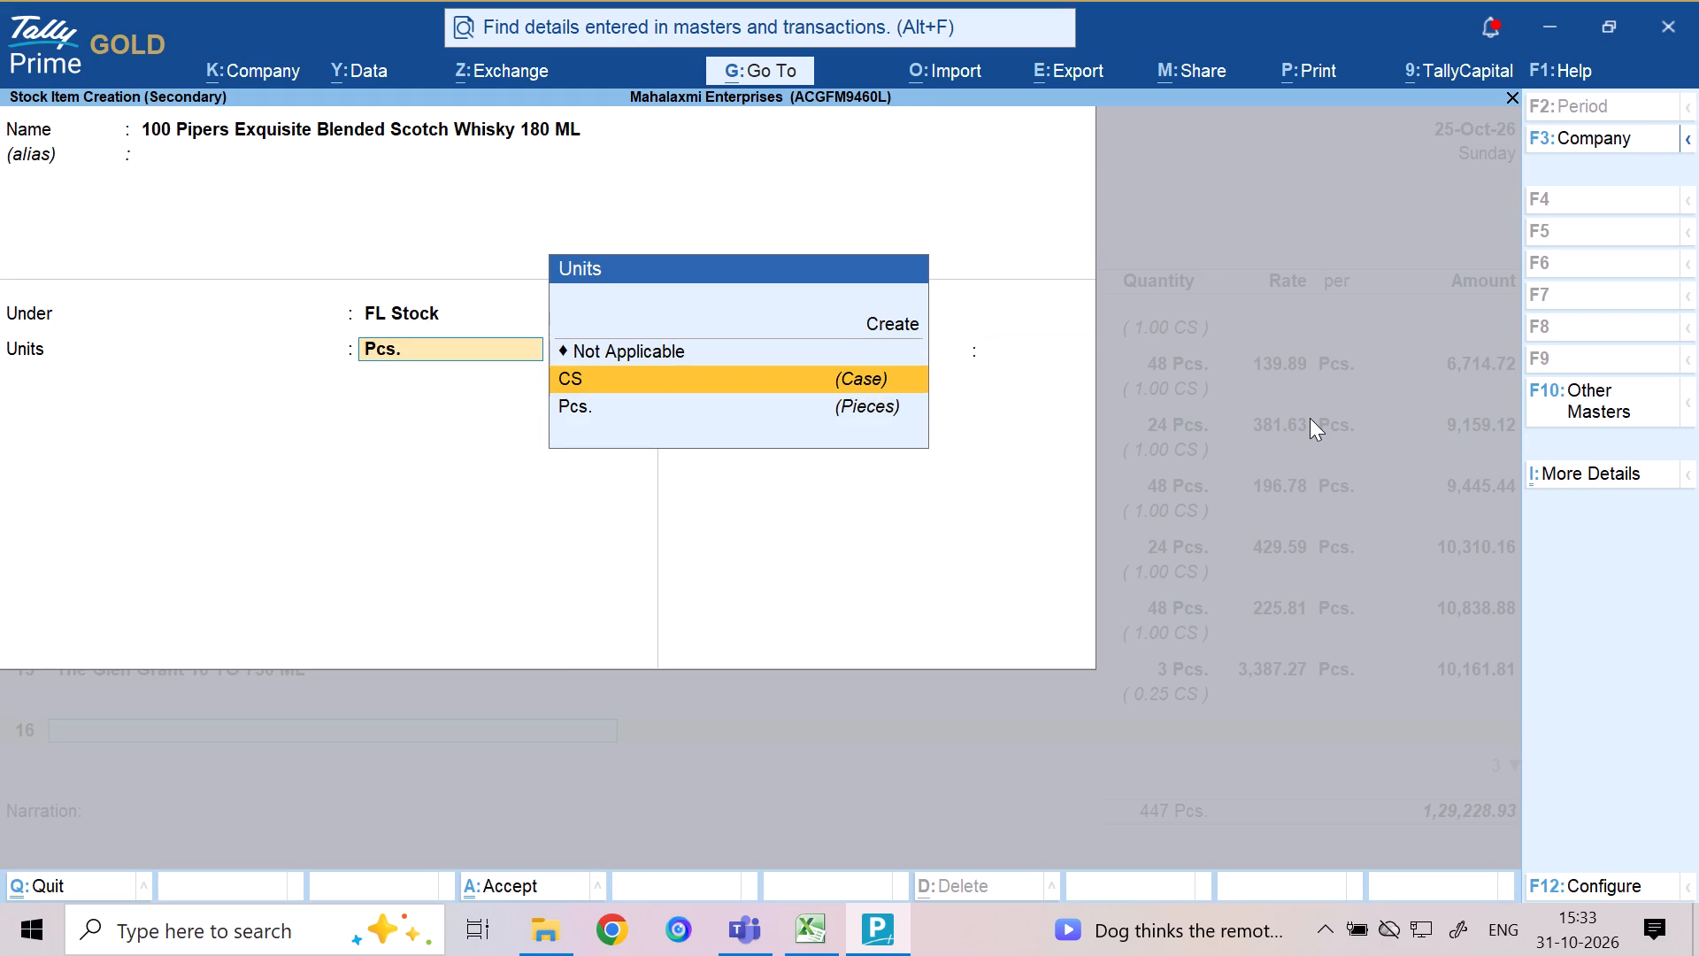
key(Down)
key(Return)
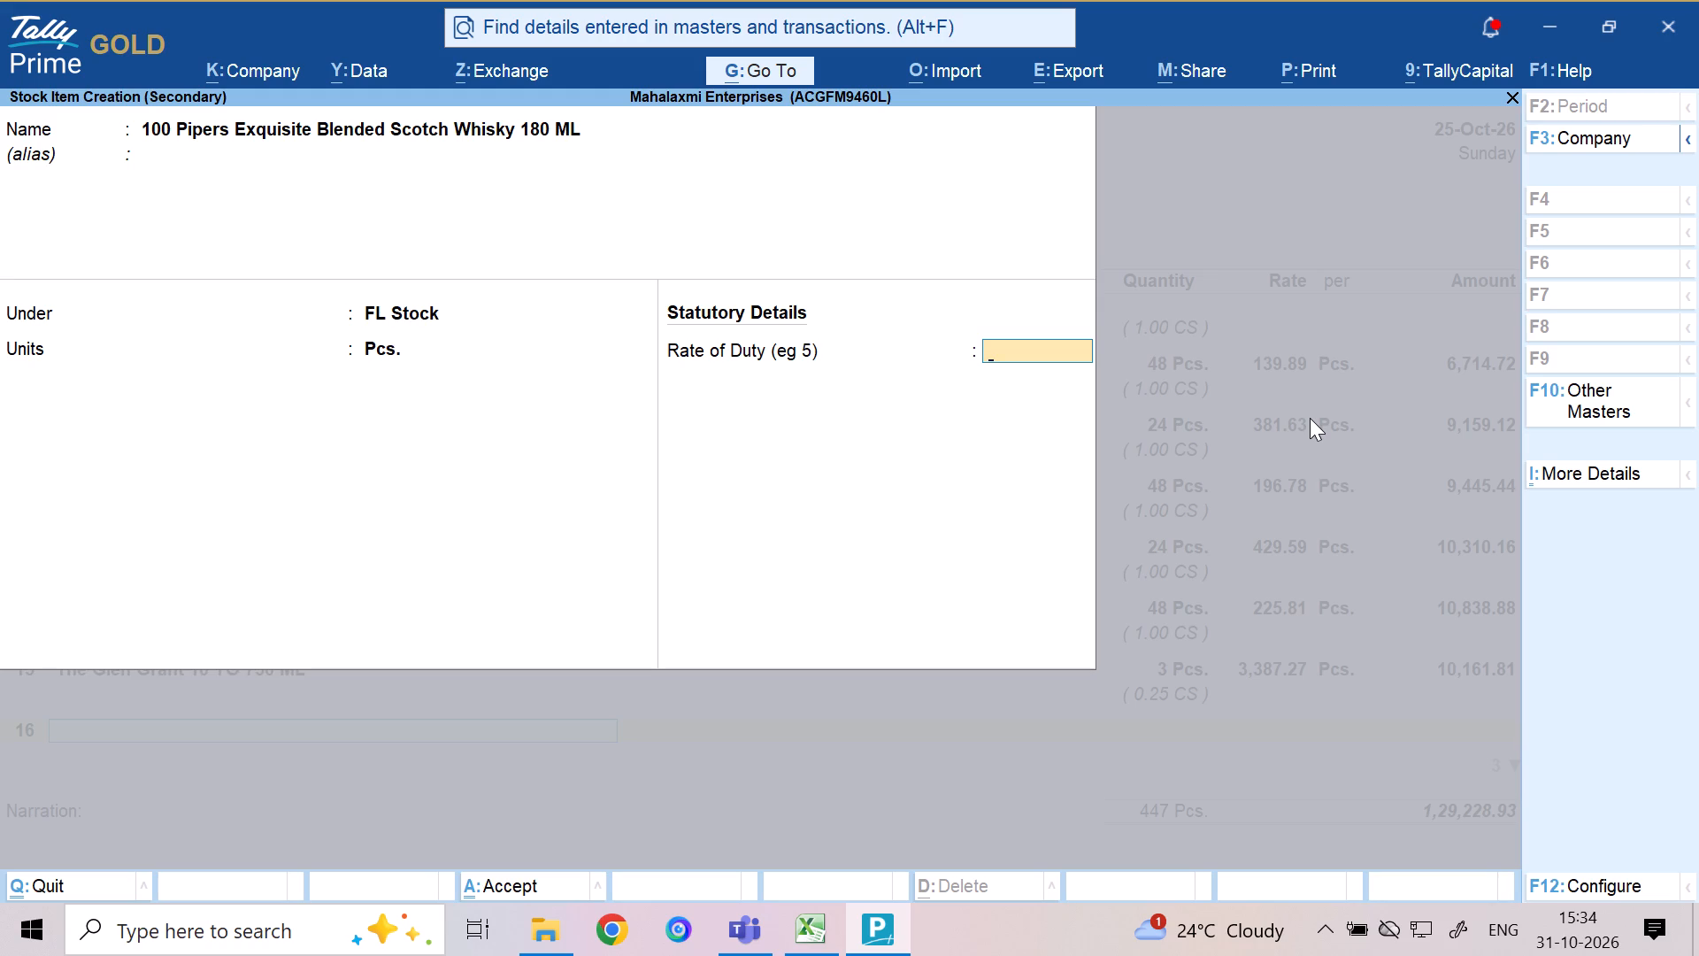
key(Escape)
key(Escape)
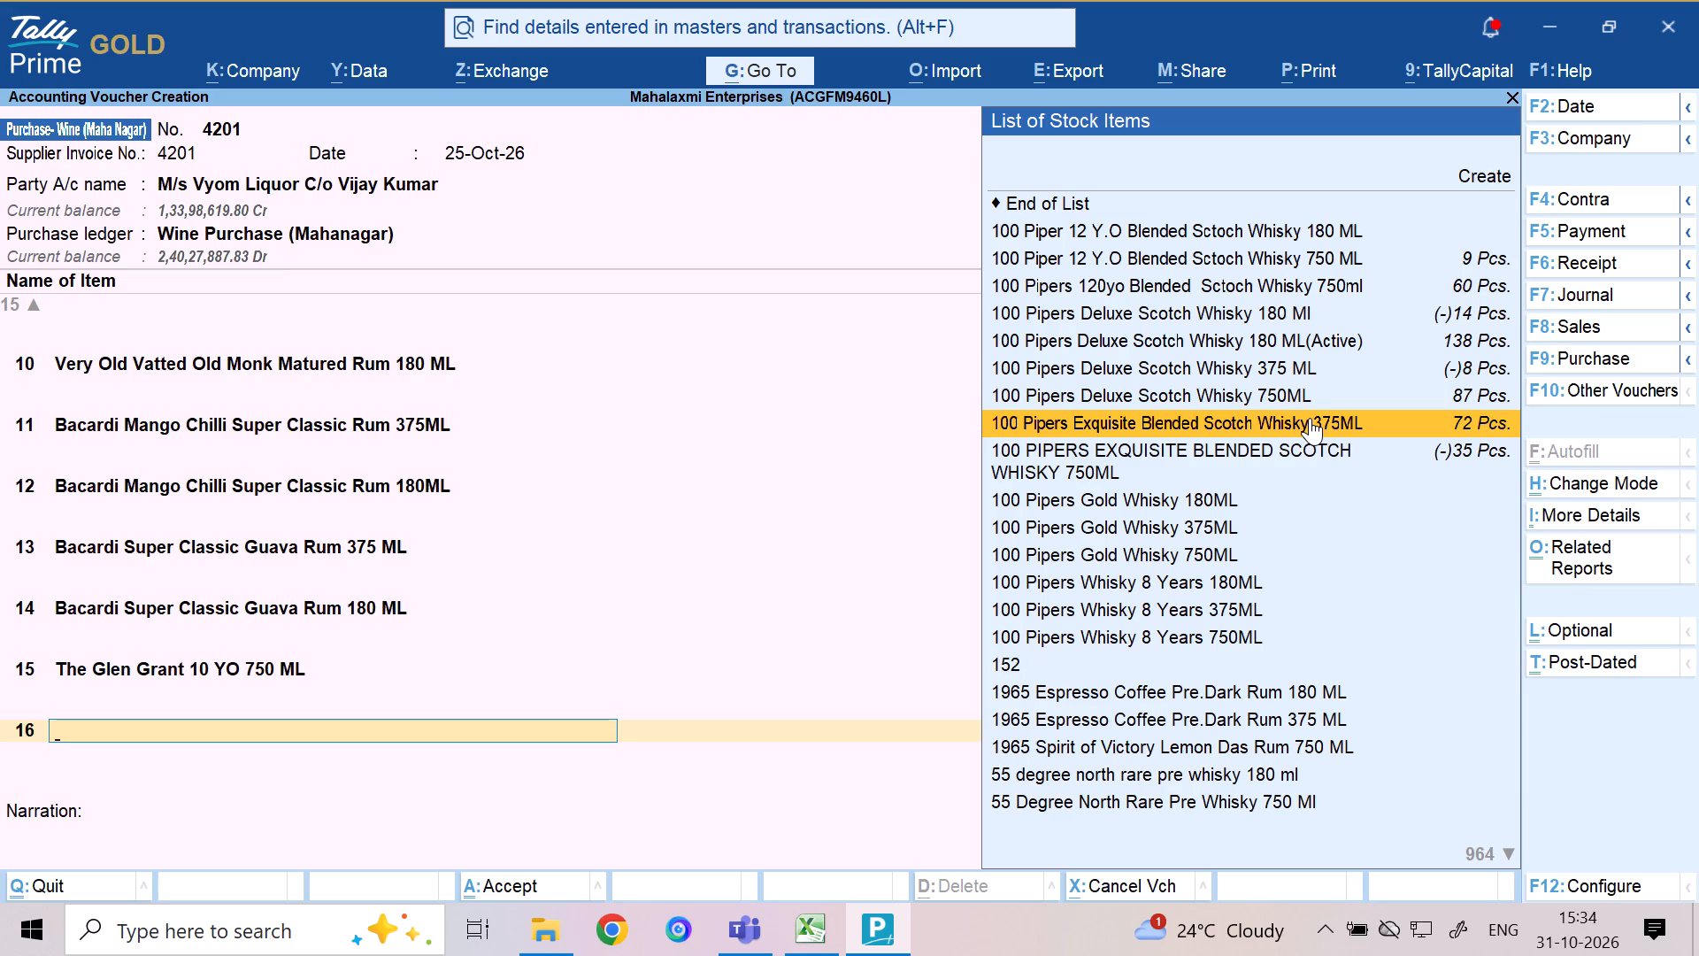
Search the stock items on line 16 for EXQU to check for an existing 180 ML size.
key(e)
key(x)
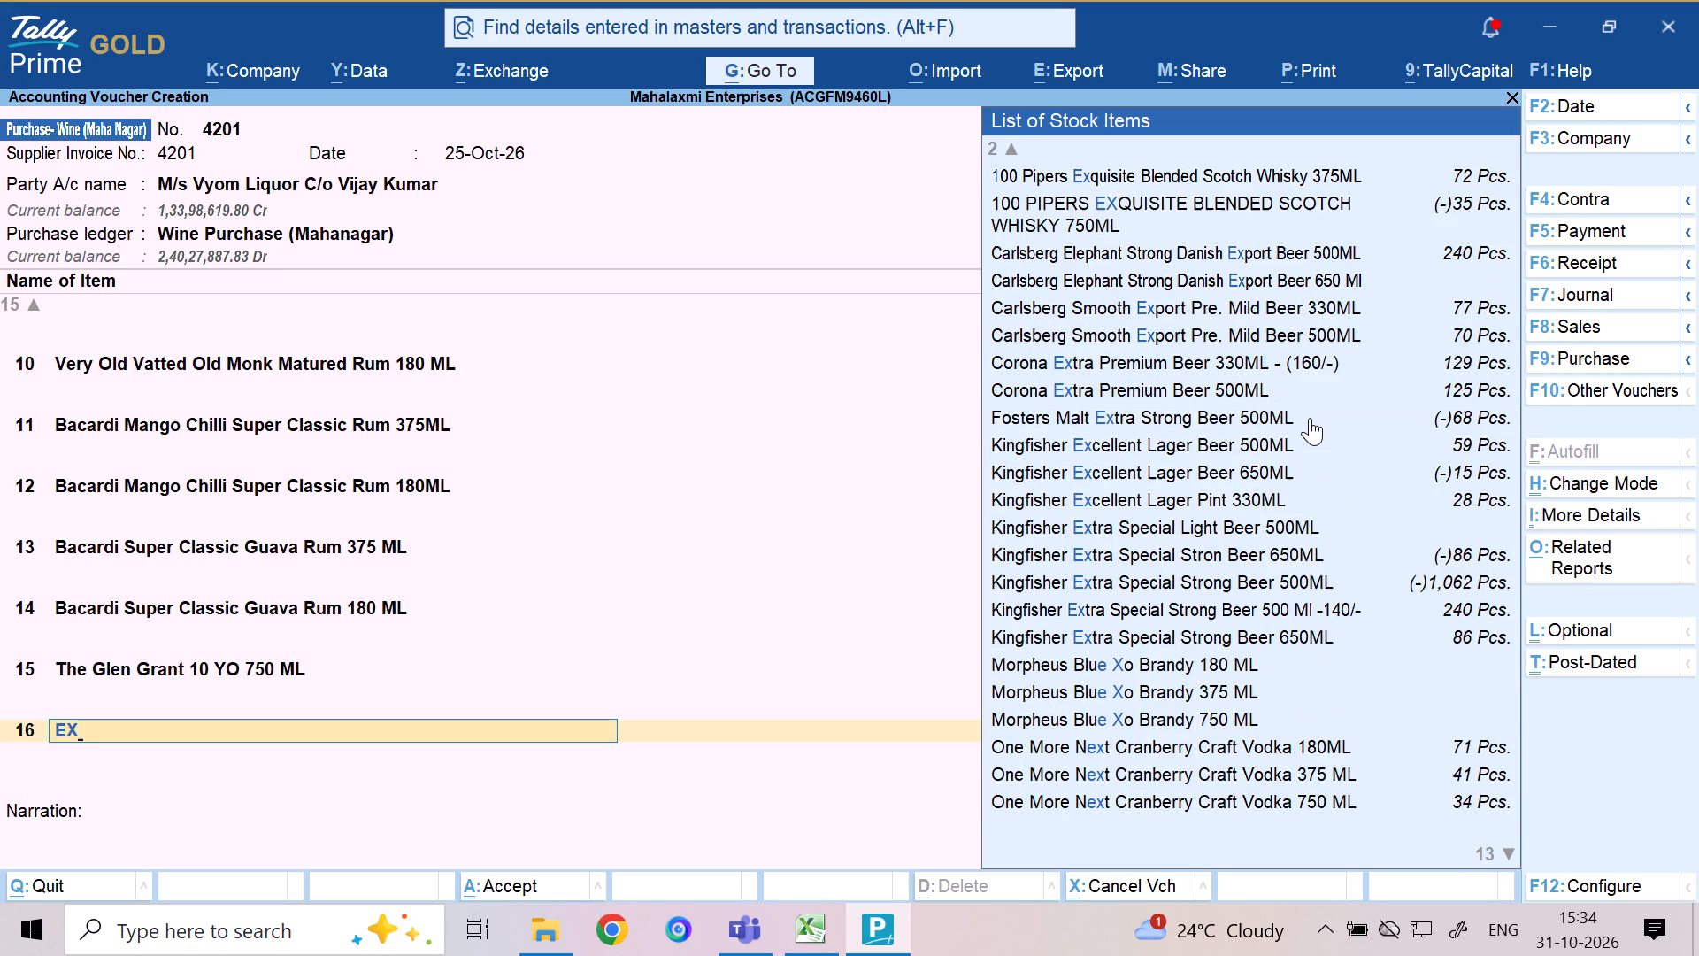
key(q)
key(u)
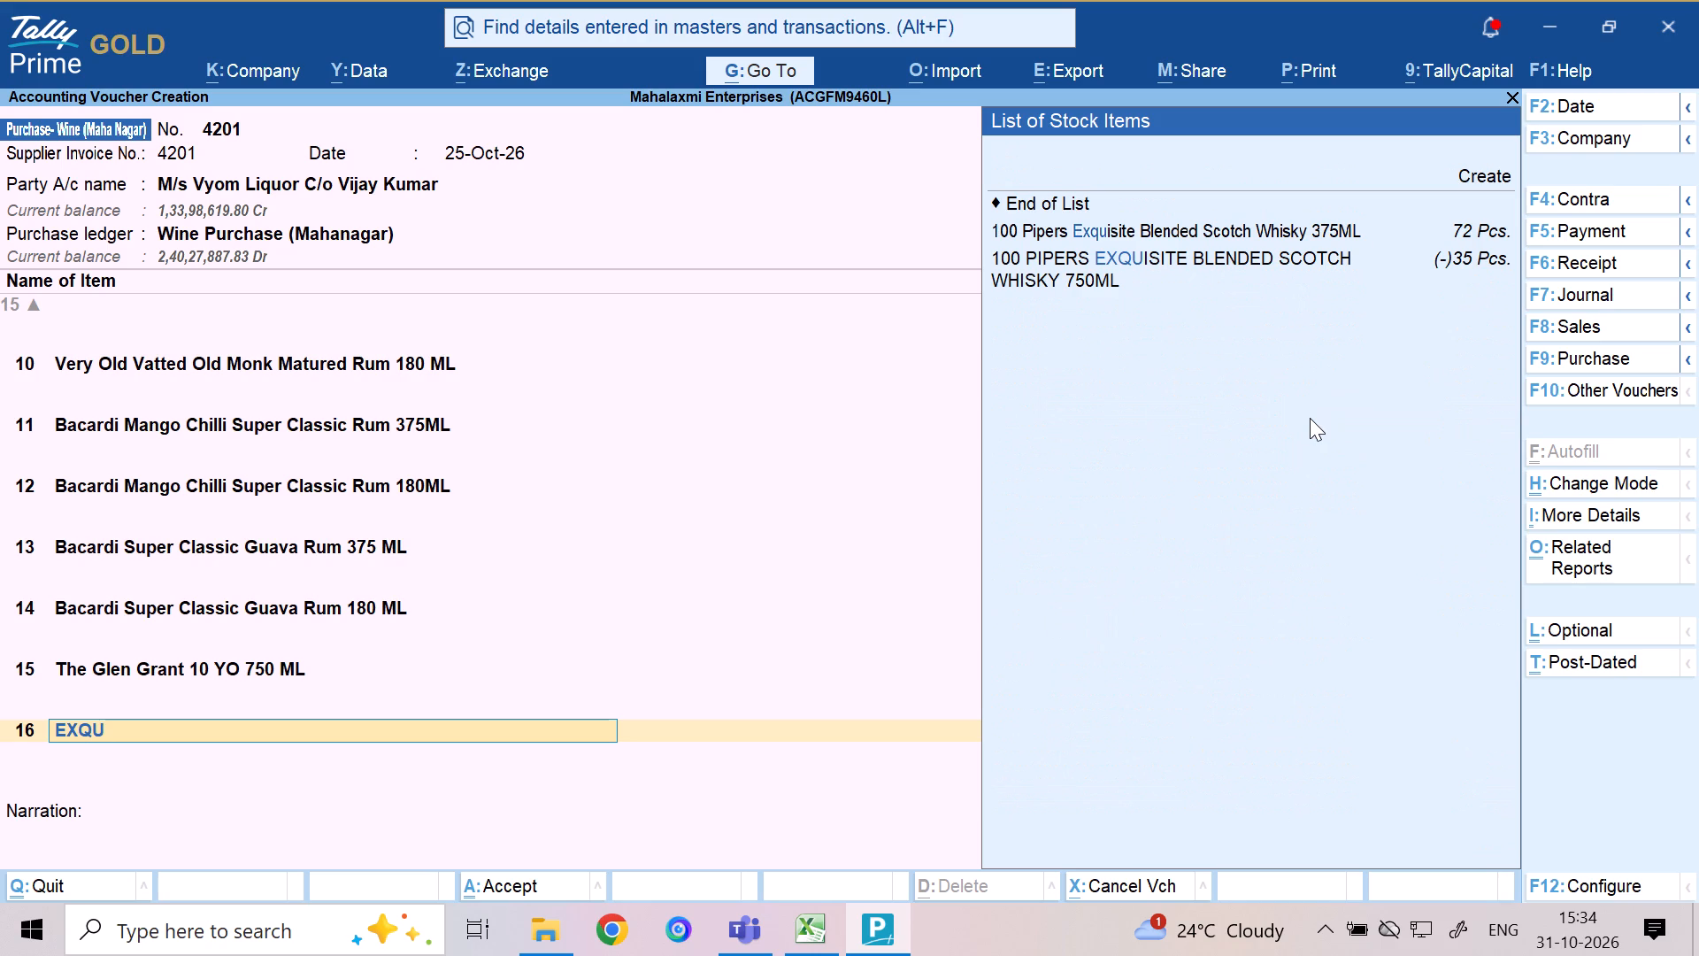
Start a new stock item named 100 Pipers Exquisite Blended Scotch Whisky 180 ML, reusing the copied name with the size changed.
click(1494, 173)
click(1492, 174)
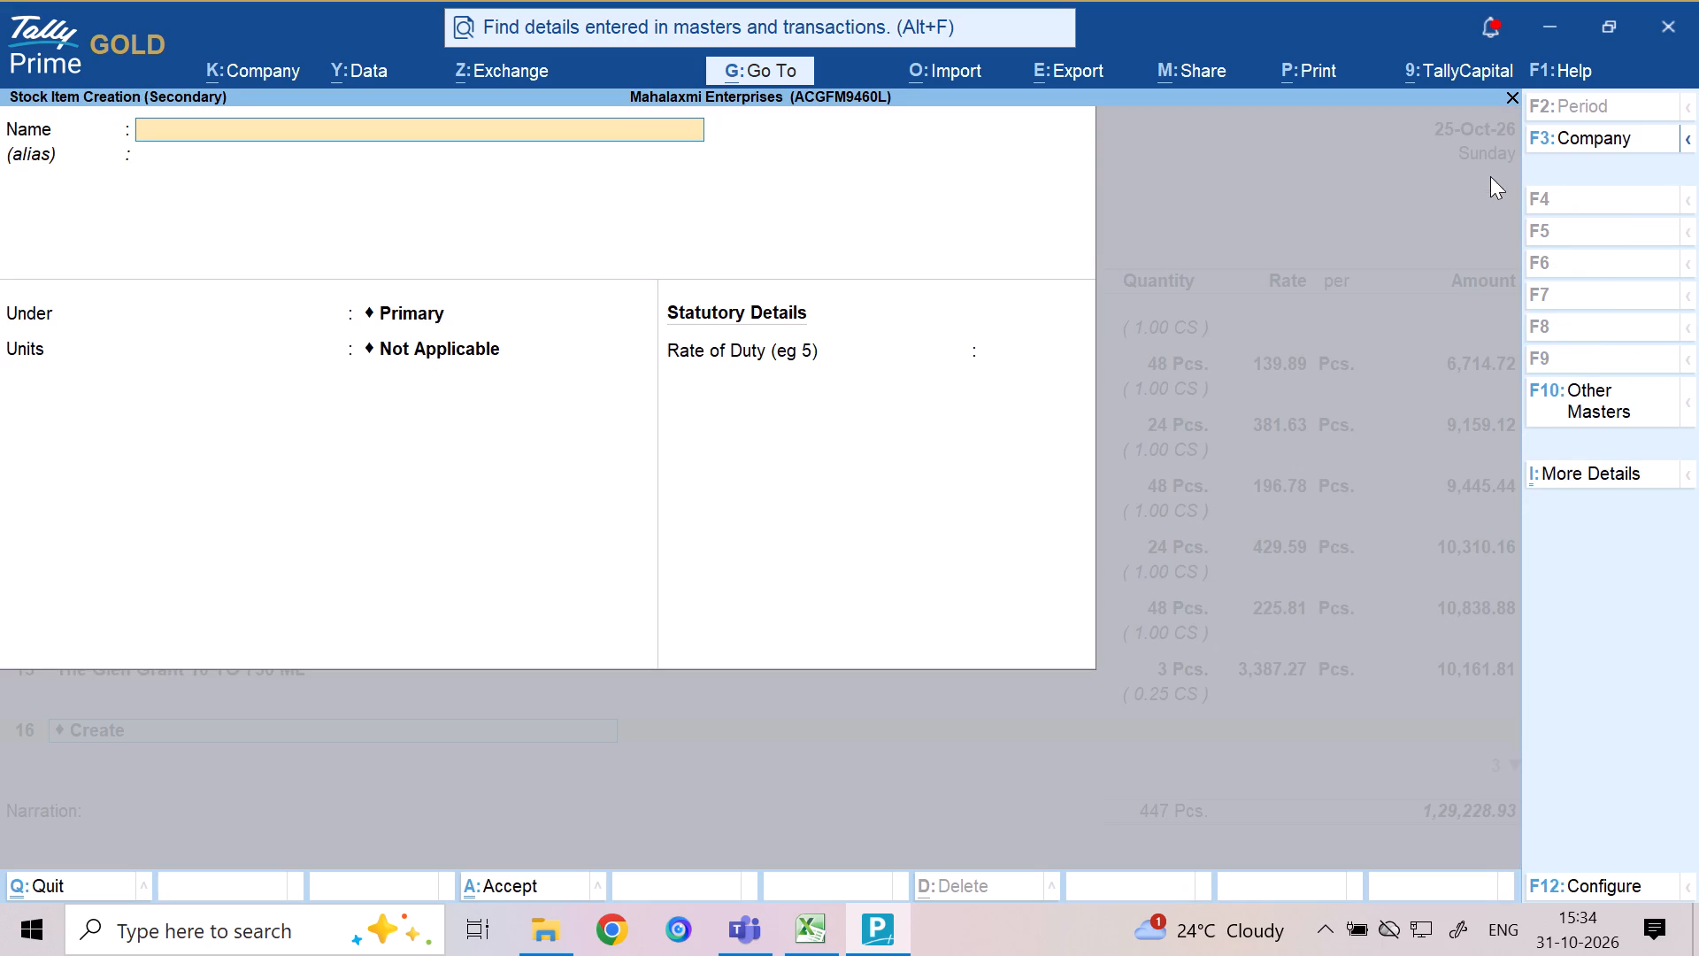
key(ctrl+v)
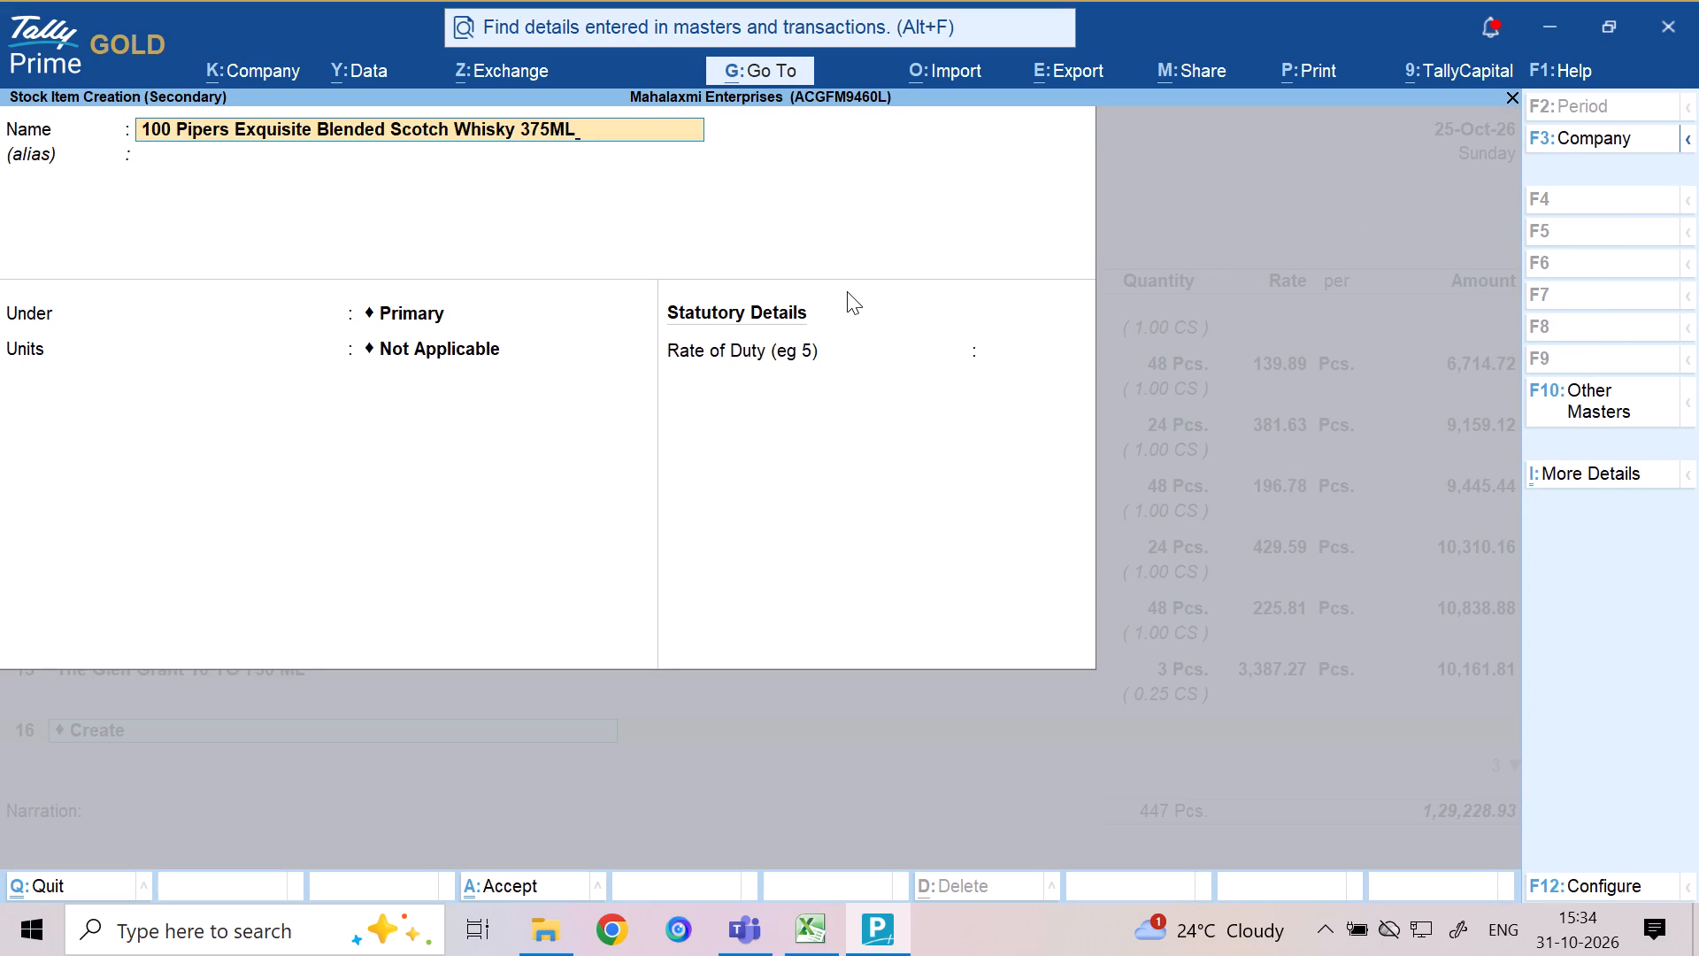
key(BackSpace)
key(BackSpace)
key(BackSpace)
key(BackSpace)
key(BackSpace)
text(180)
key(space)
text(ML)
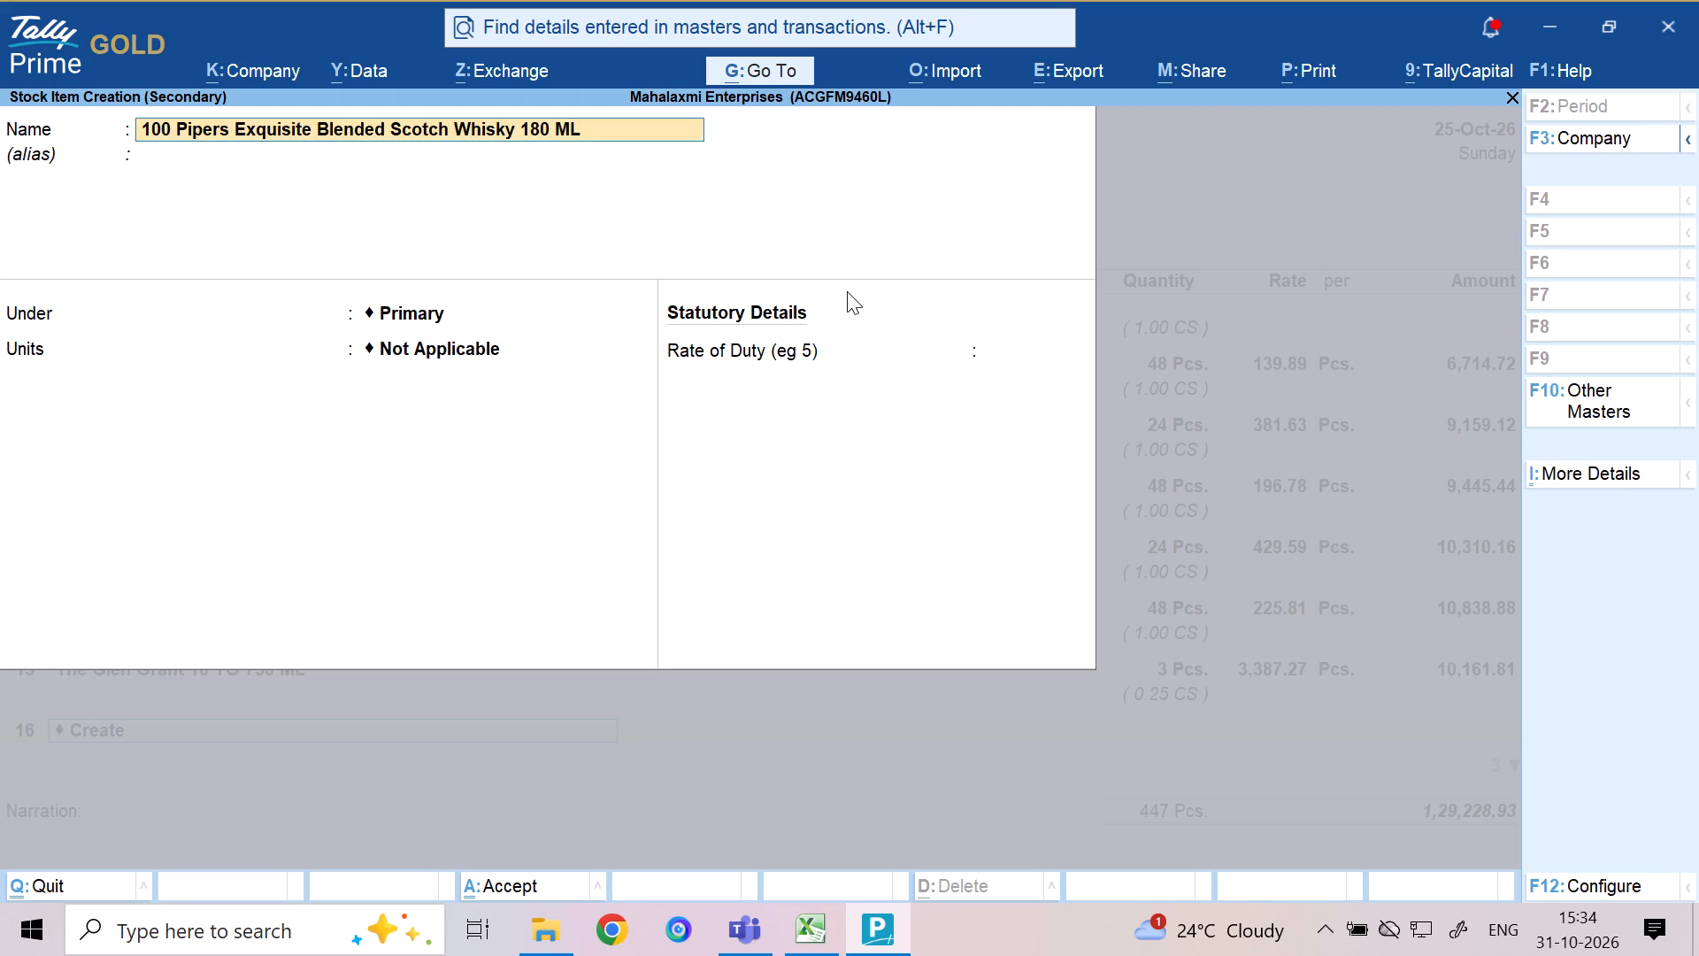
Place the new stock item under FL Stock with units Pcs., leave the duty rate empty, and save it.
key(Return)
key(Return)
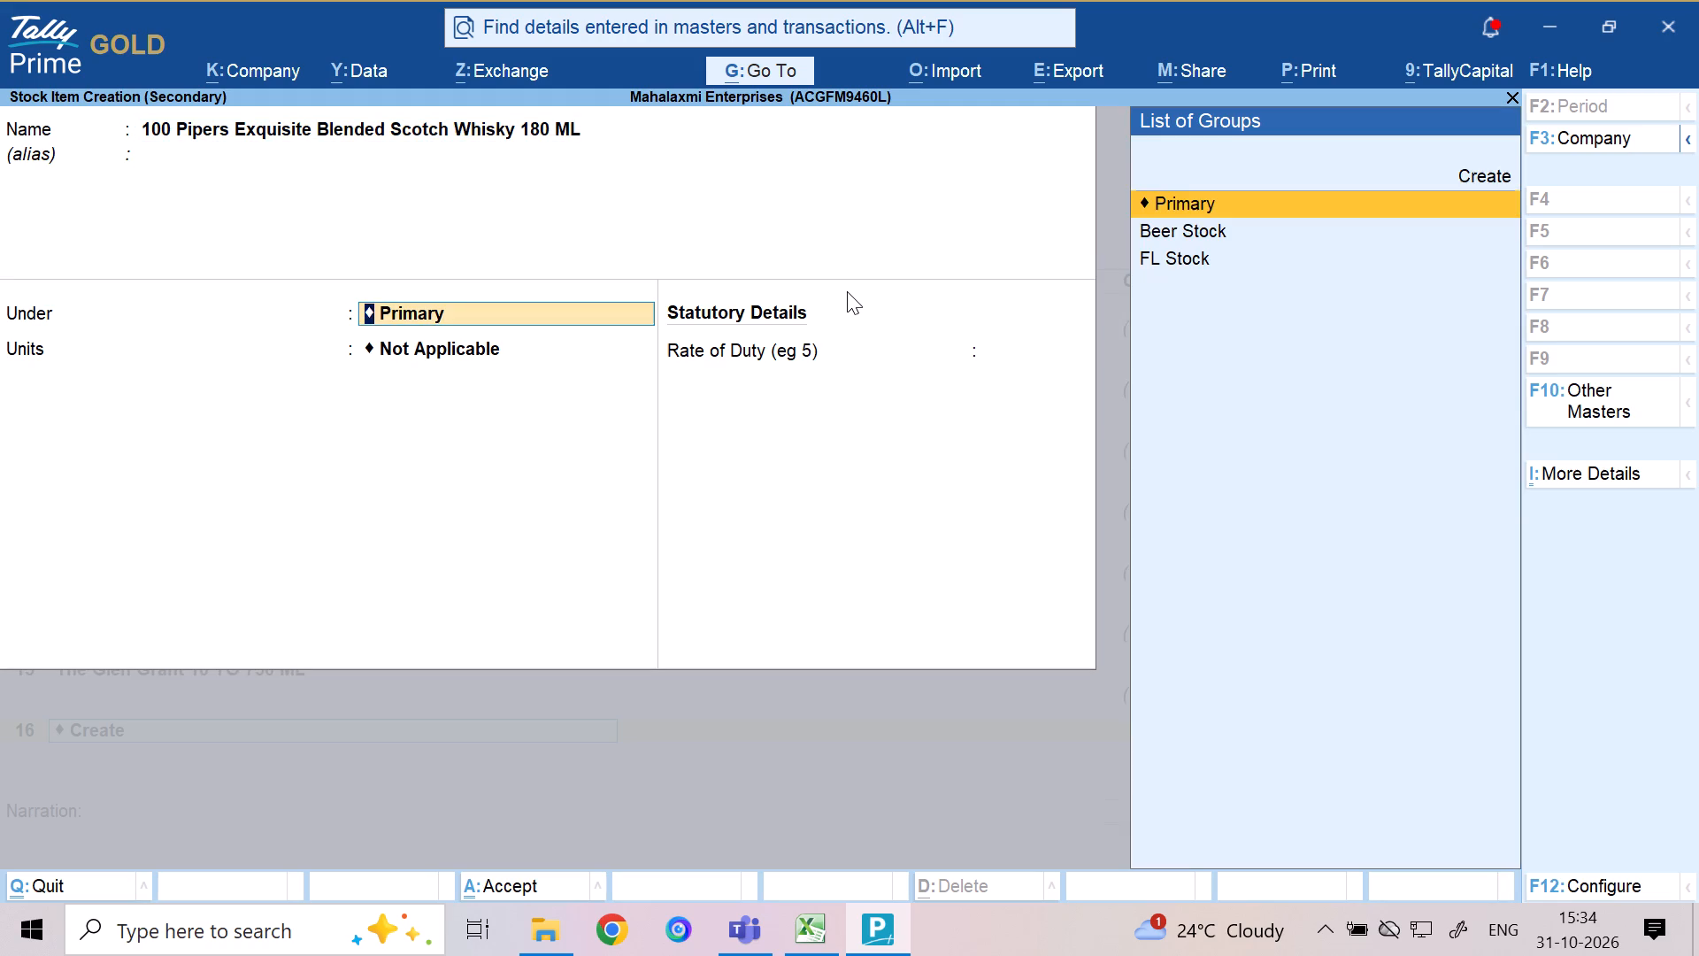
key(Down)
key(Down)
key(Return)
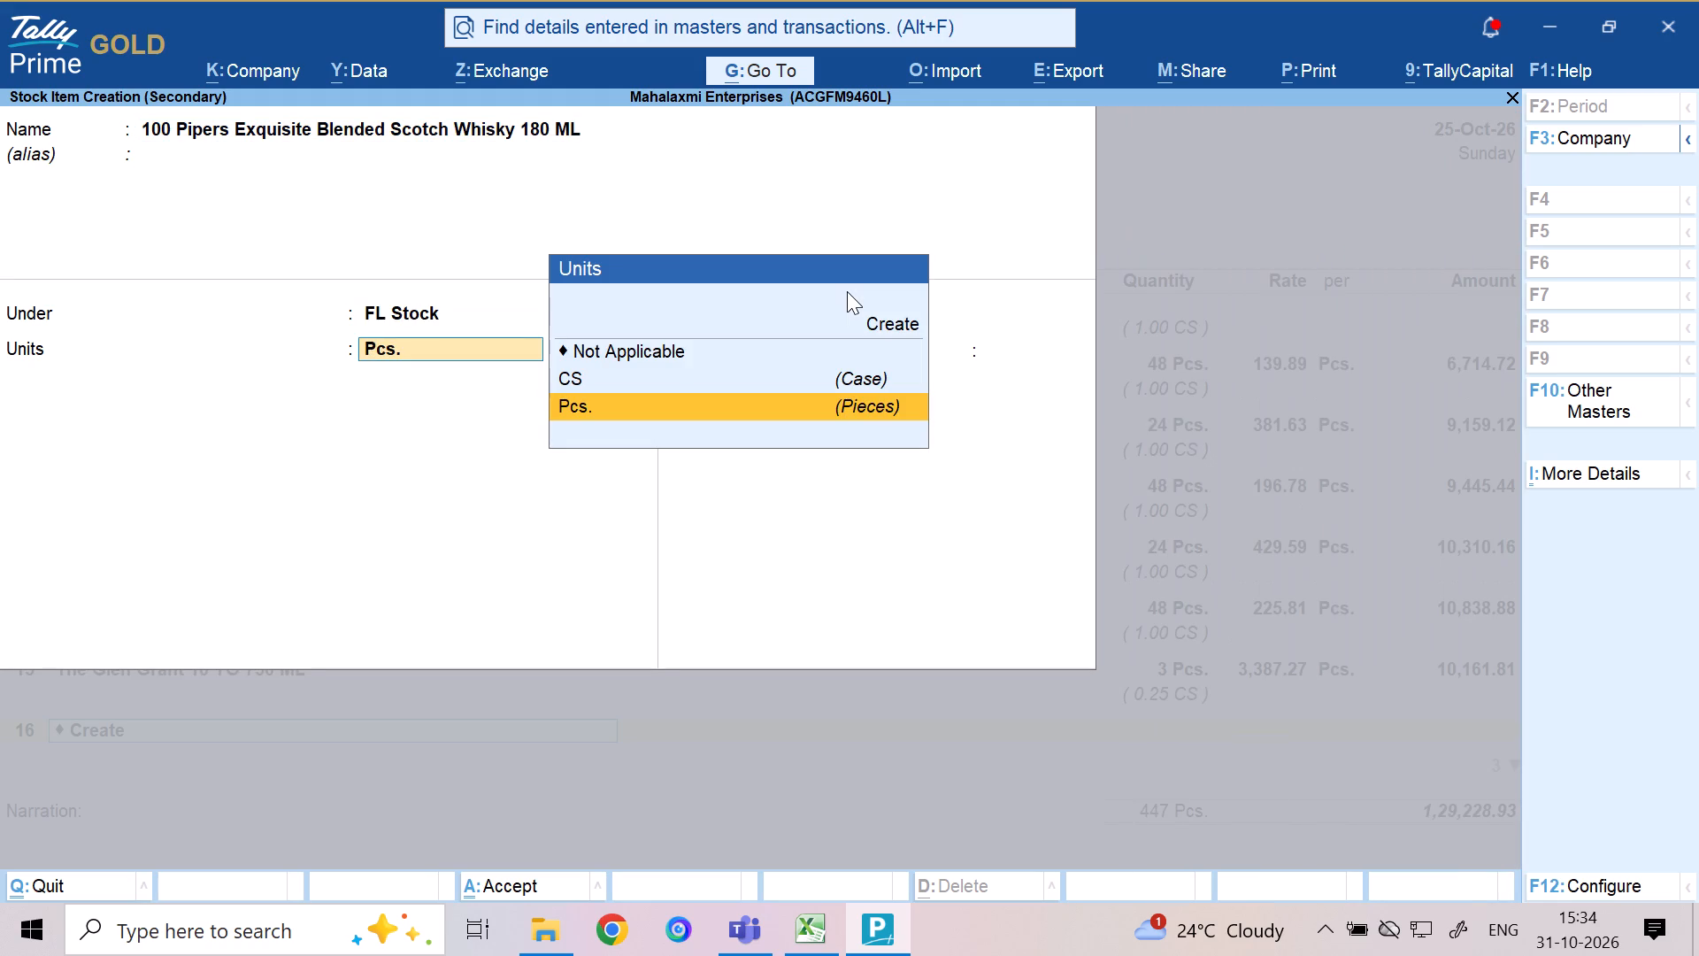
key(Return)
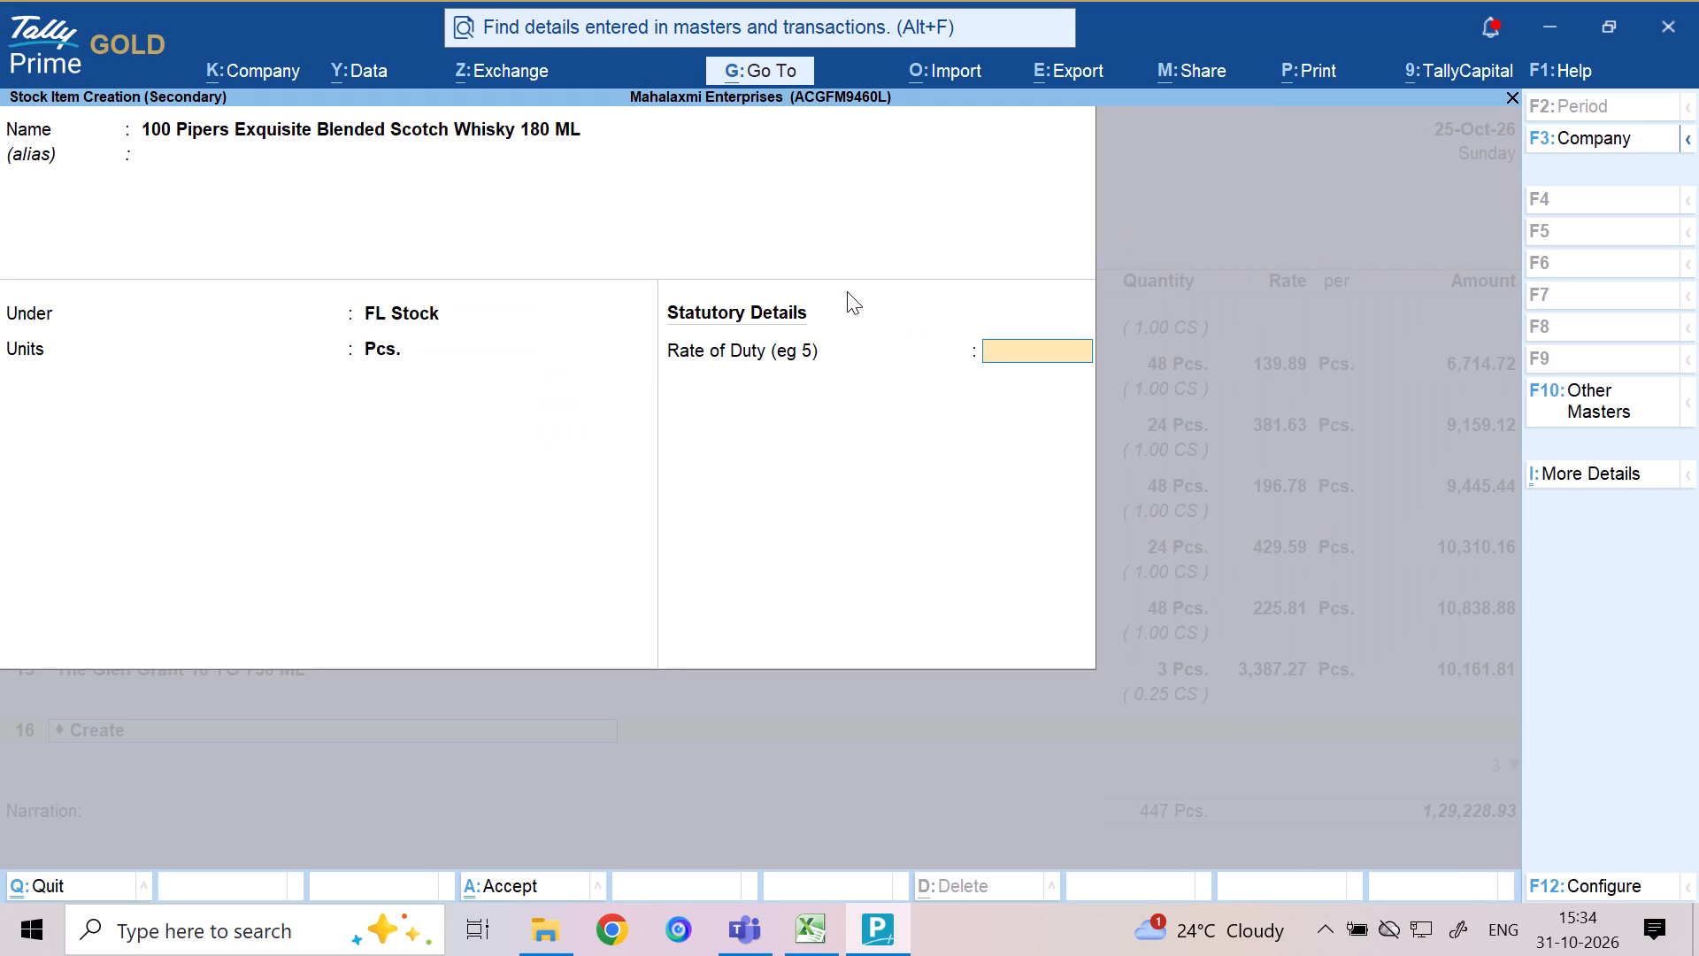
key(3)
key(BackSpace)
key(Return)
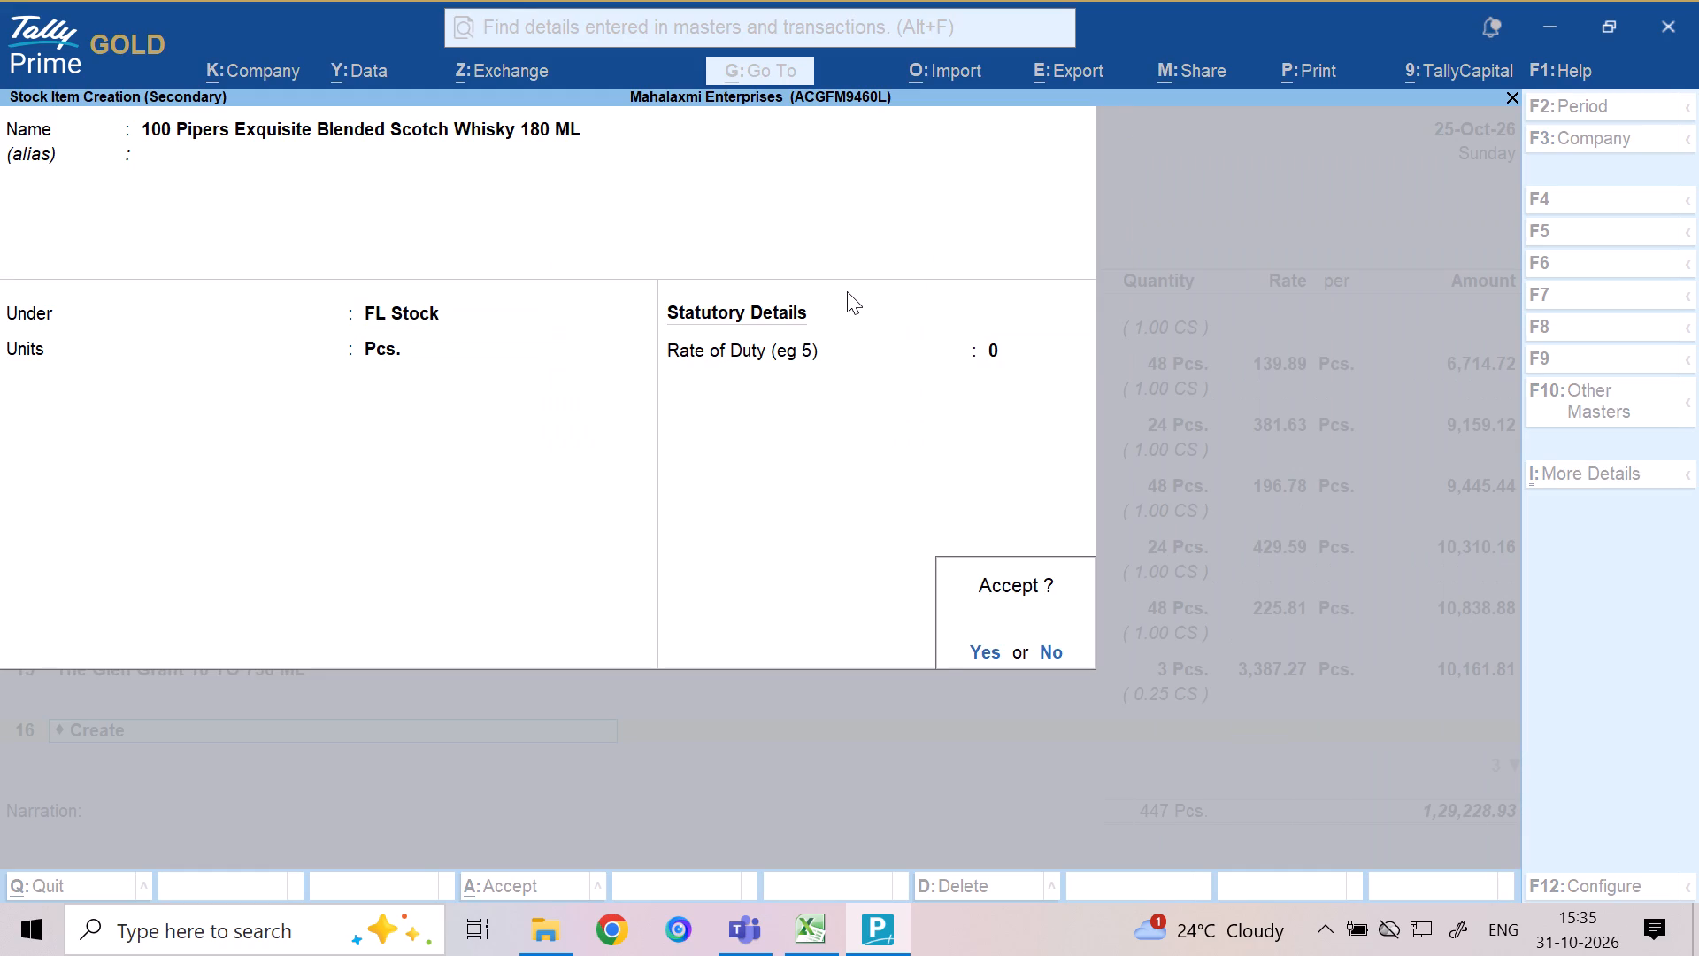
key(Return)
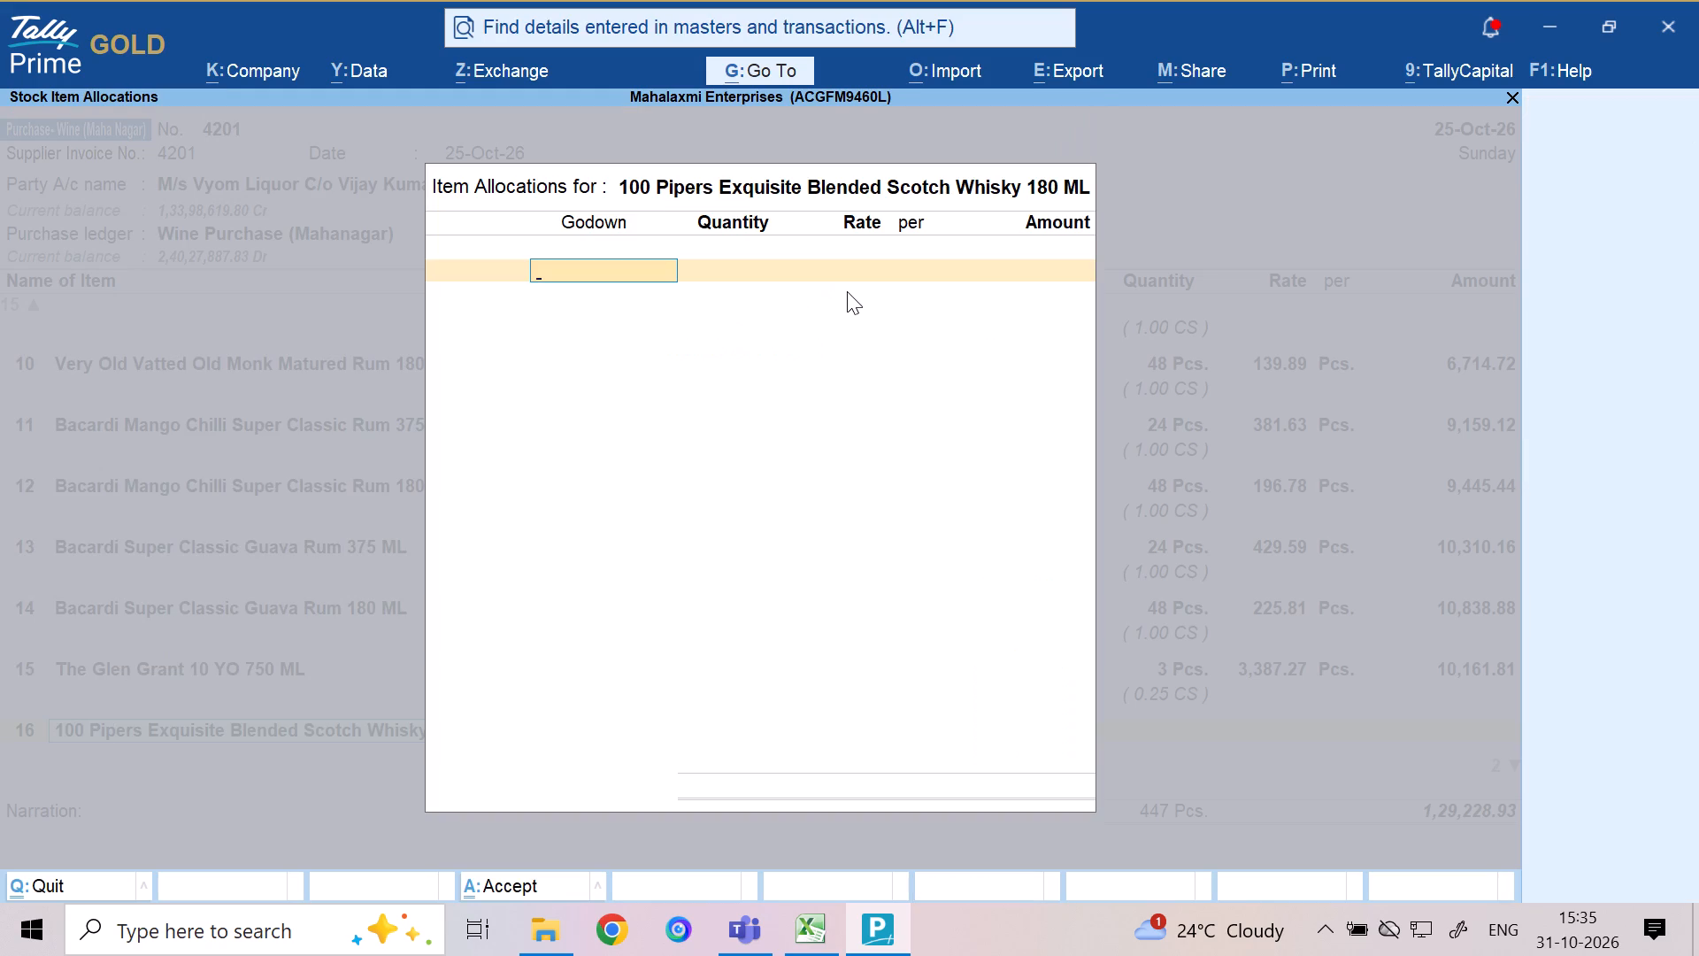
Allocate 48 Pcs. of the line 16 whisky to the Mahanagar FL godown for an amount of 18,210.24.
key(m)
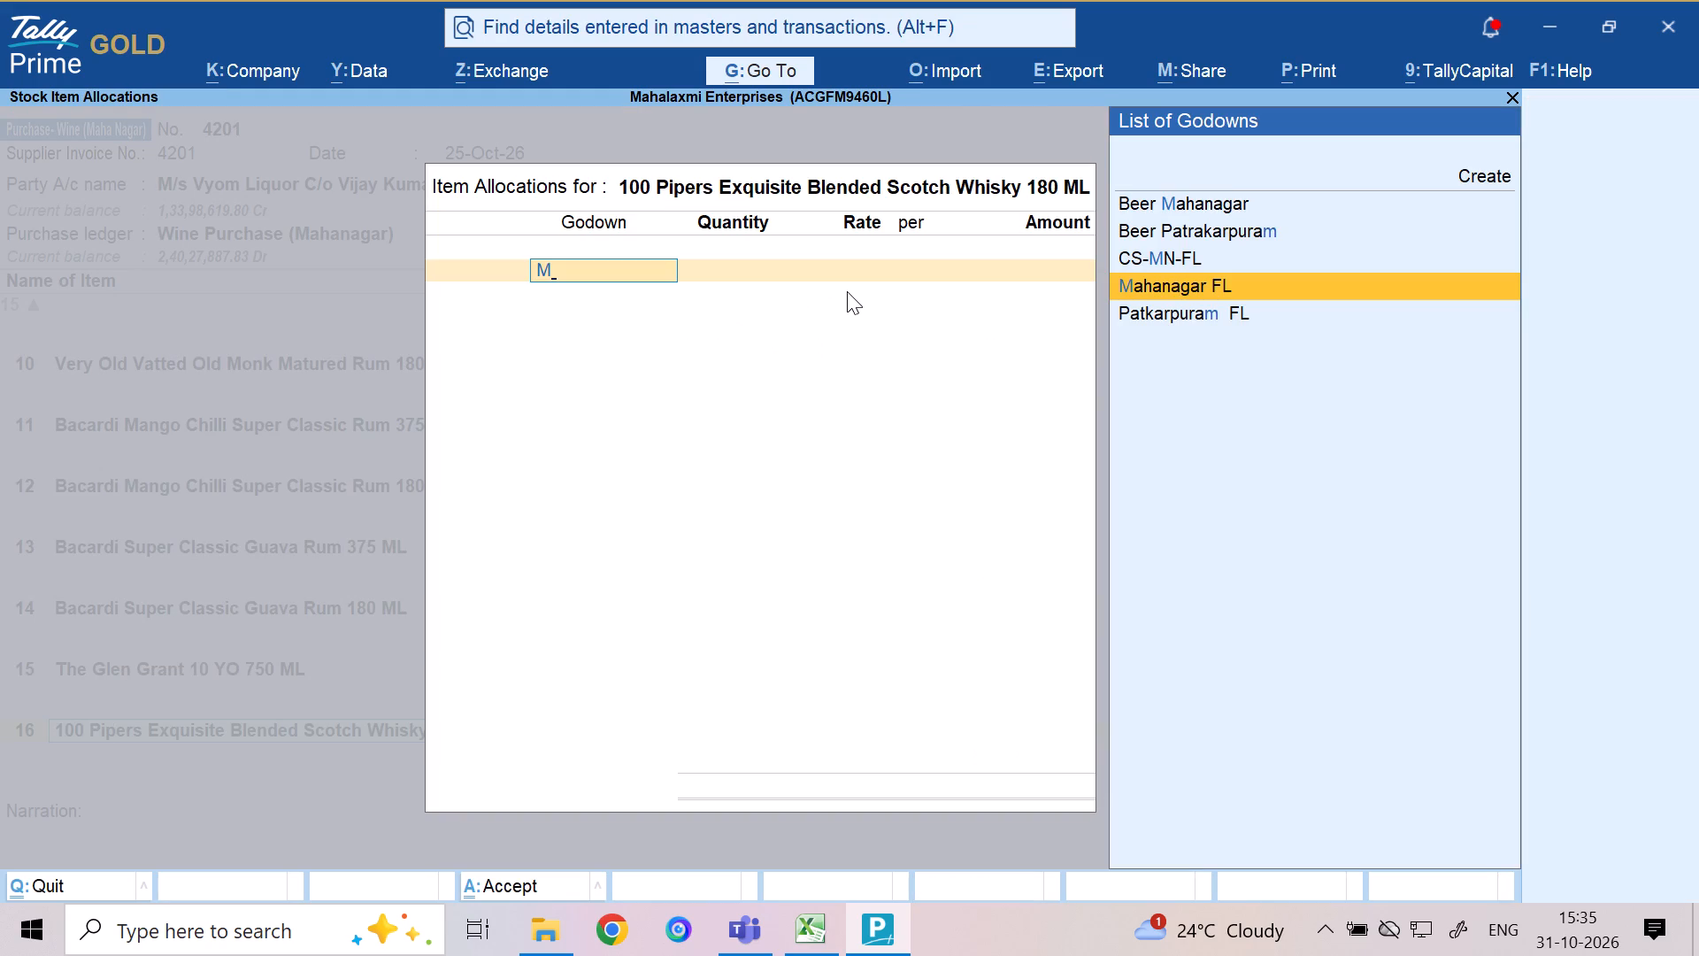
key(Return)
text(48)
key(Return)
key(Return)
key(Return)
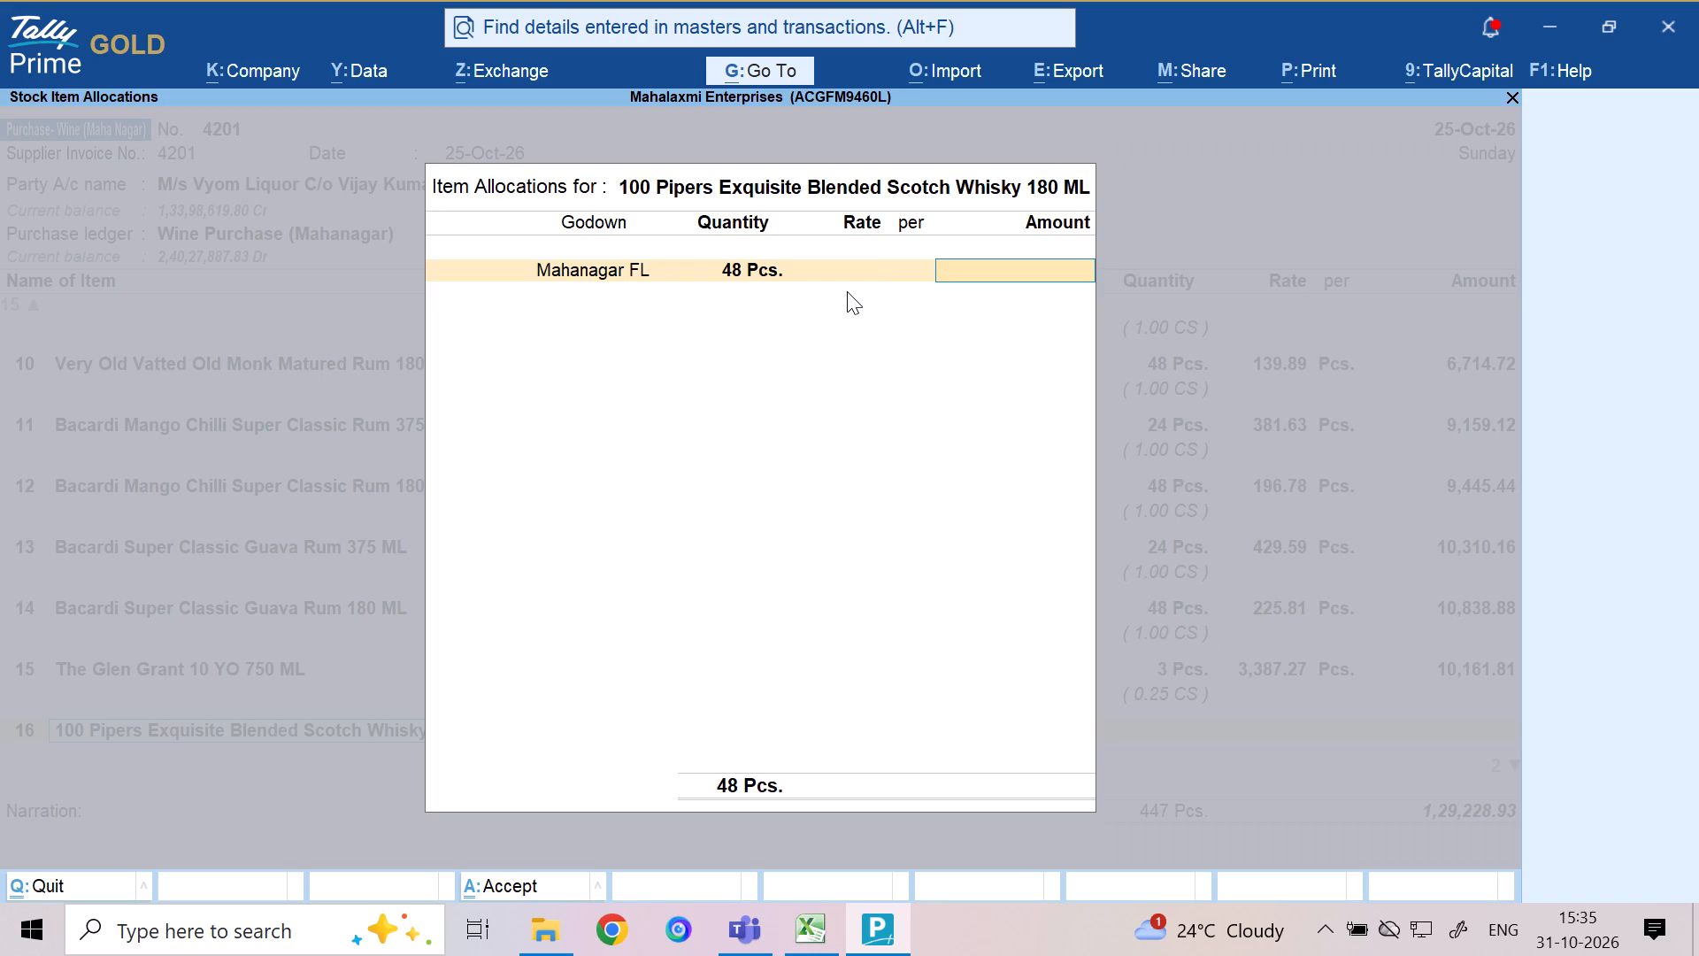
text(18210)
text(.24)
key(Return)
key(Return)
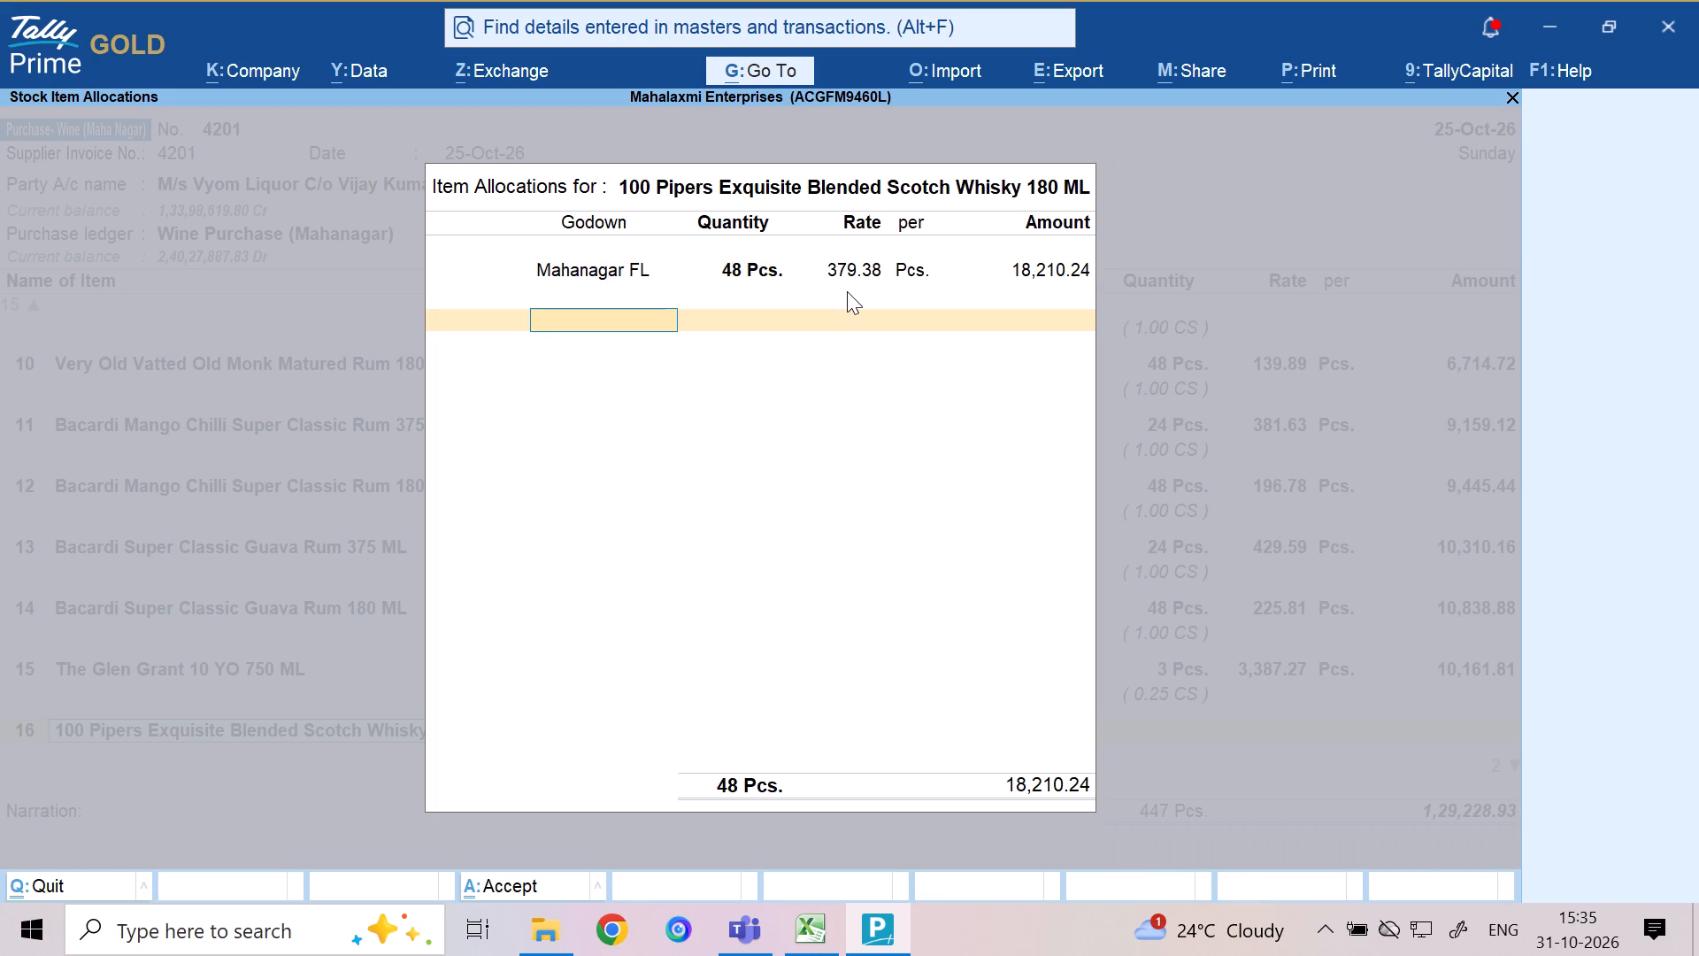
key(Return)
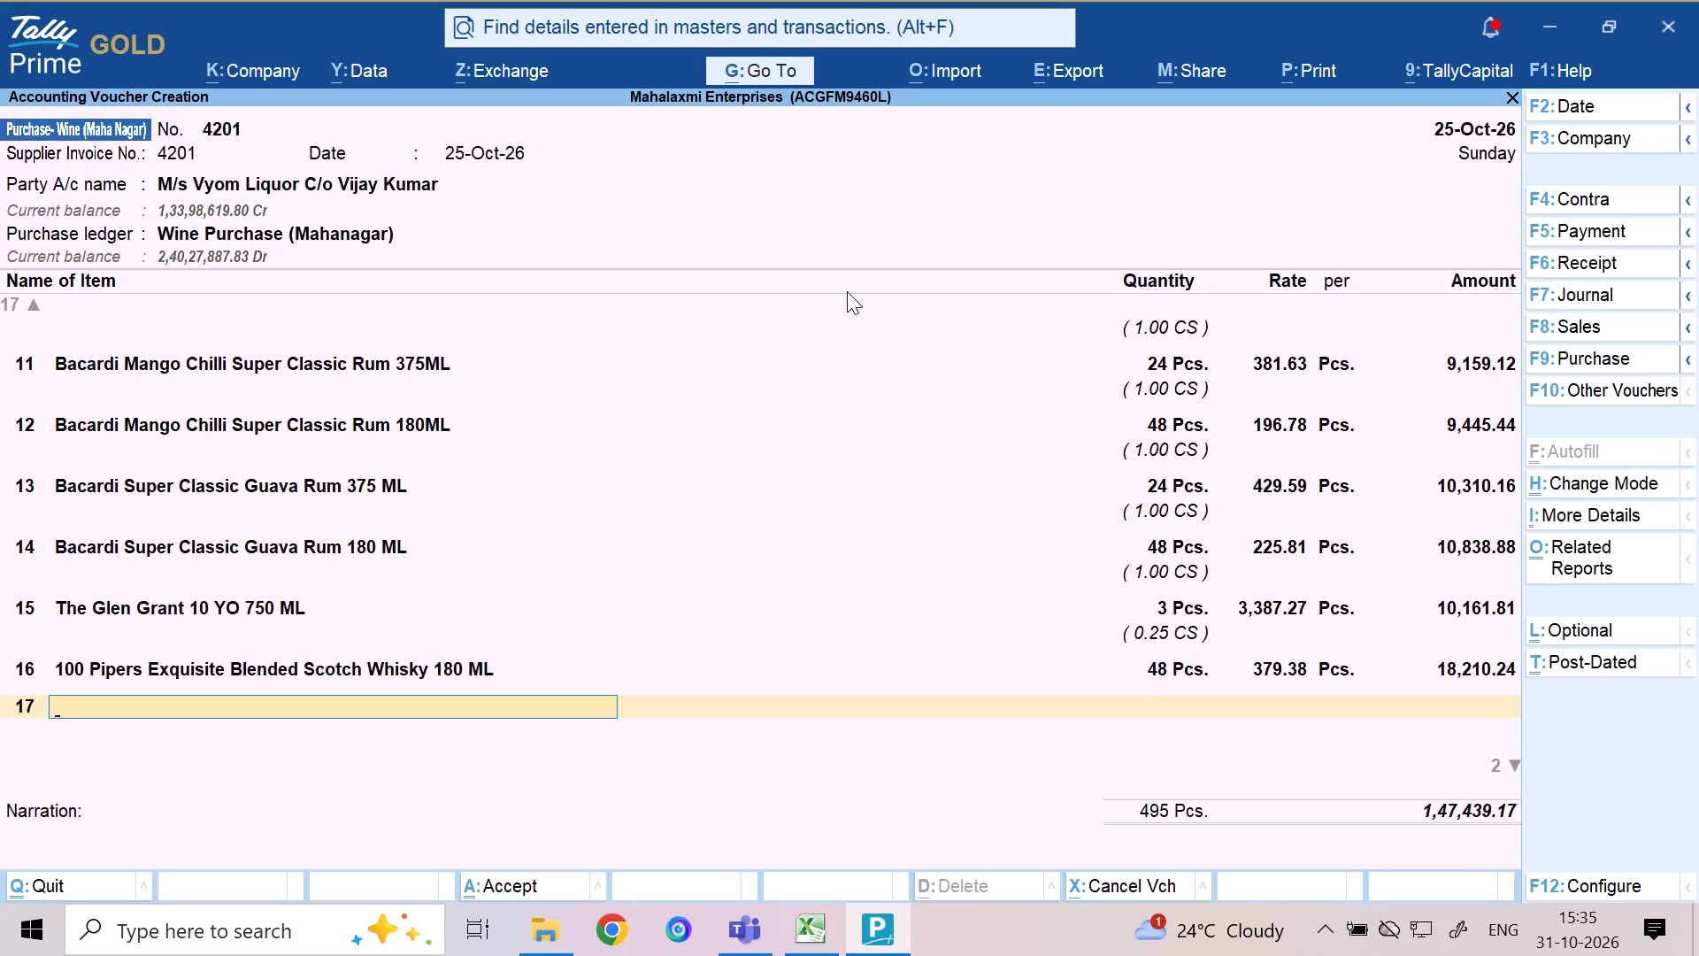
Choose Black Dog Centenary Whisky 375ML as the stock item on line 17.
text(DOG)
key(space)
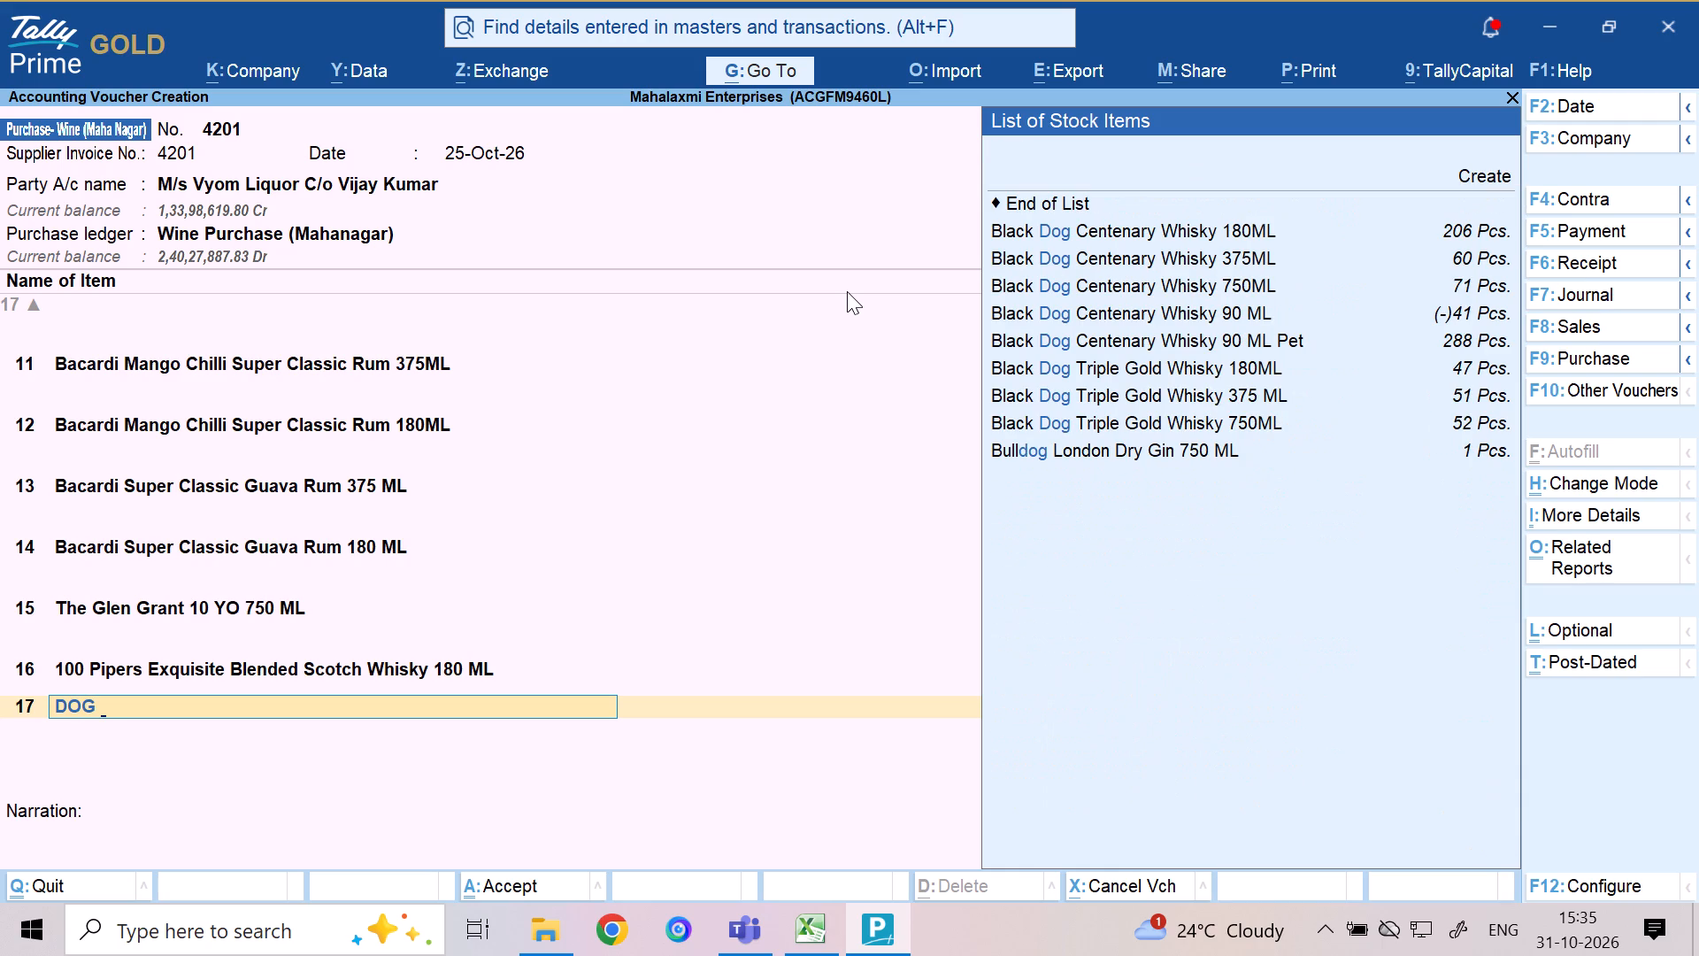
text(CE)
key(Down)
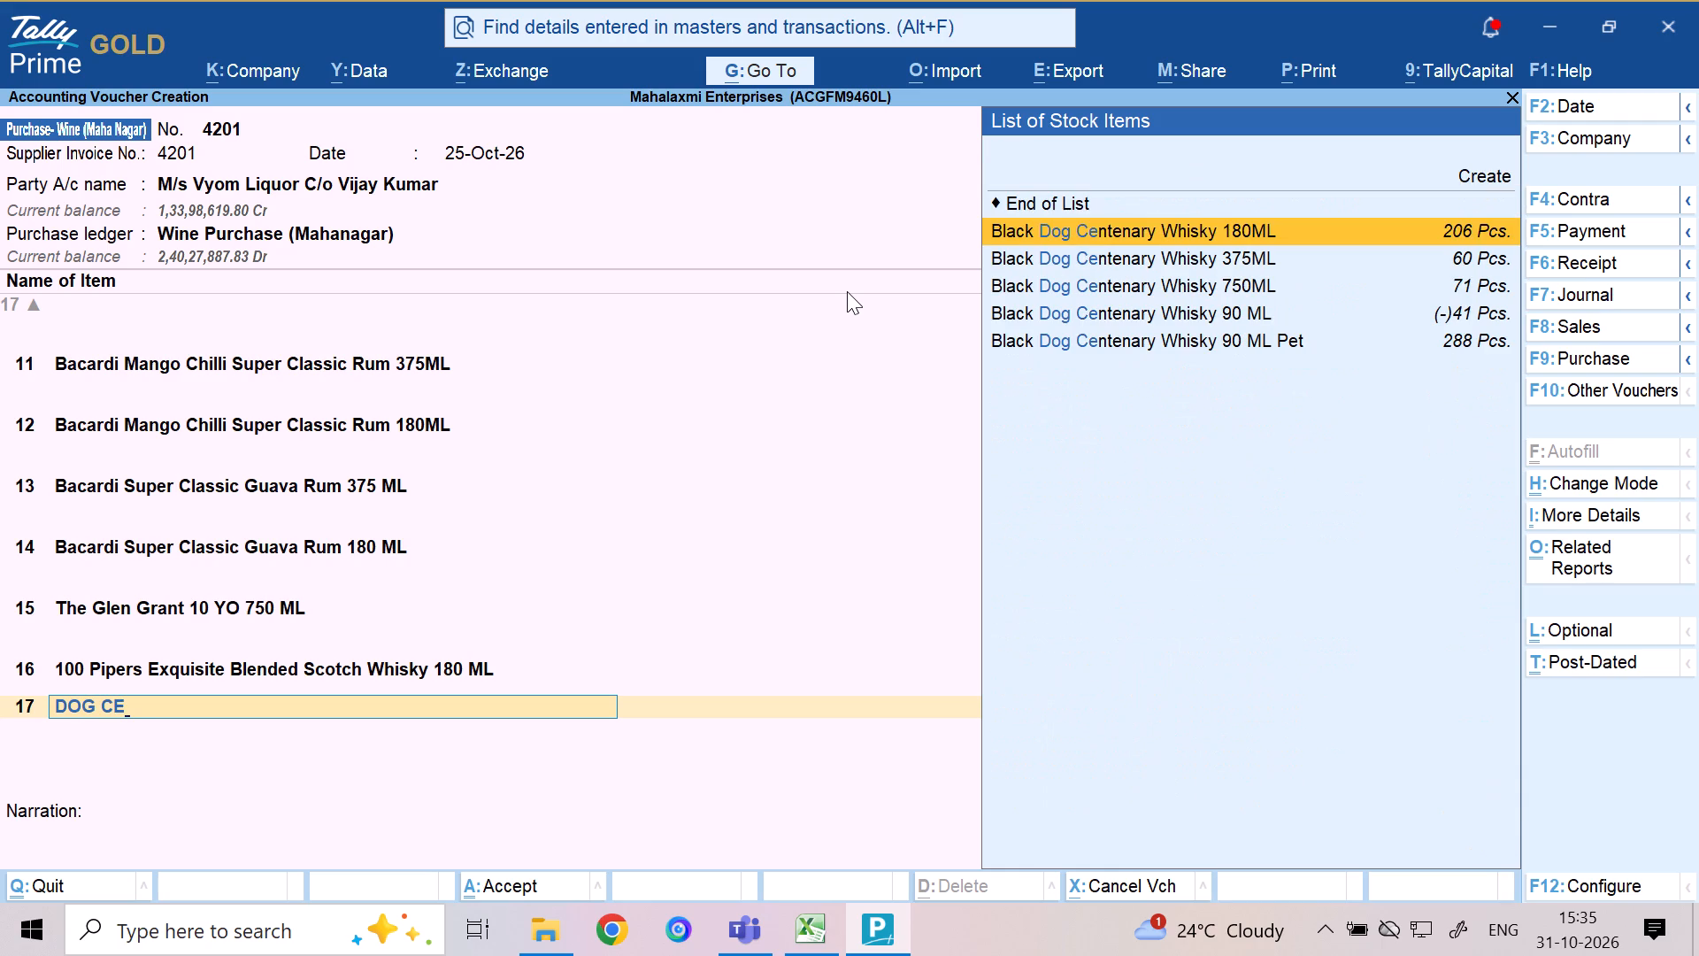
key(Down)
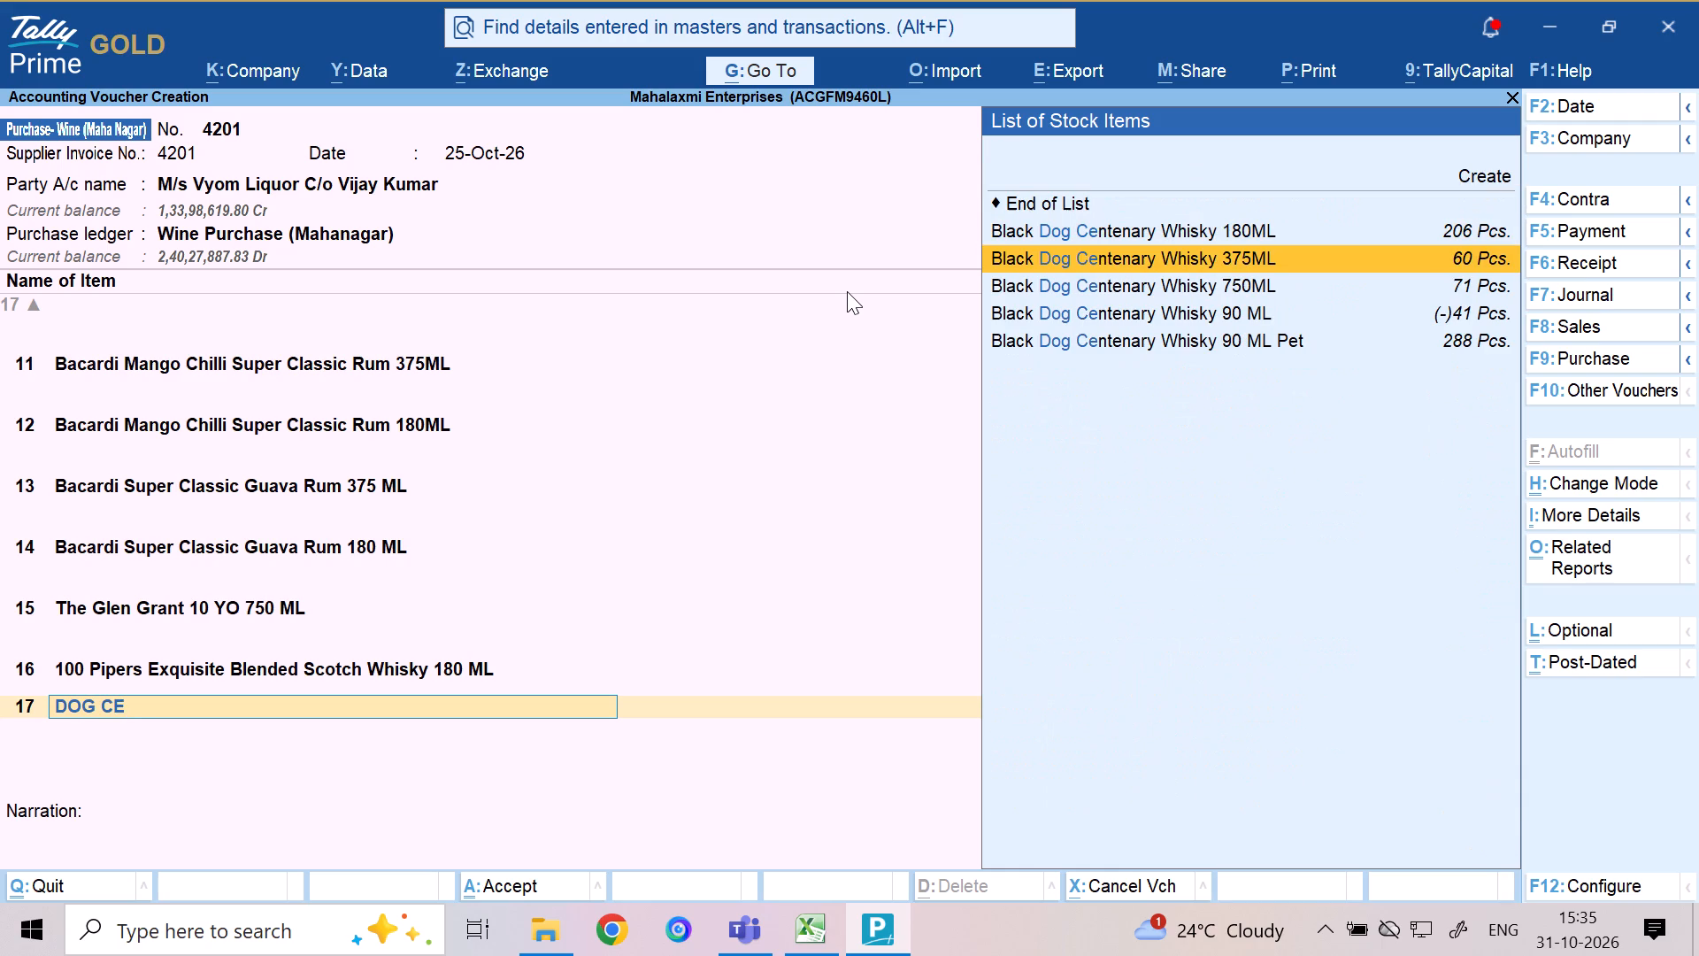
key(Return)
Allocate 24 Pcs. of the line 17 whisky to Mahanagar FL, accepting the 718.39 rate and 17,241.36 amount, and move to line 18.
key(m)
key(Return)
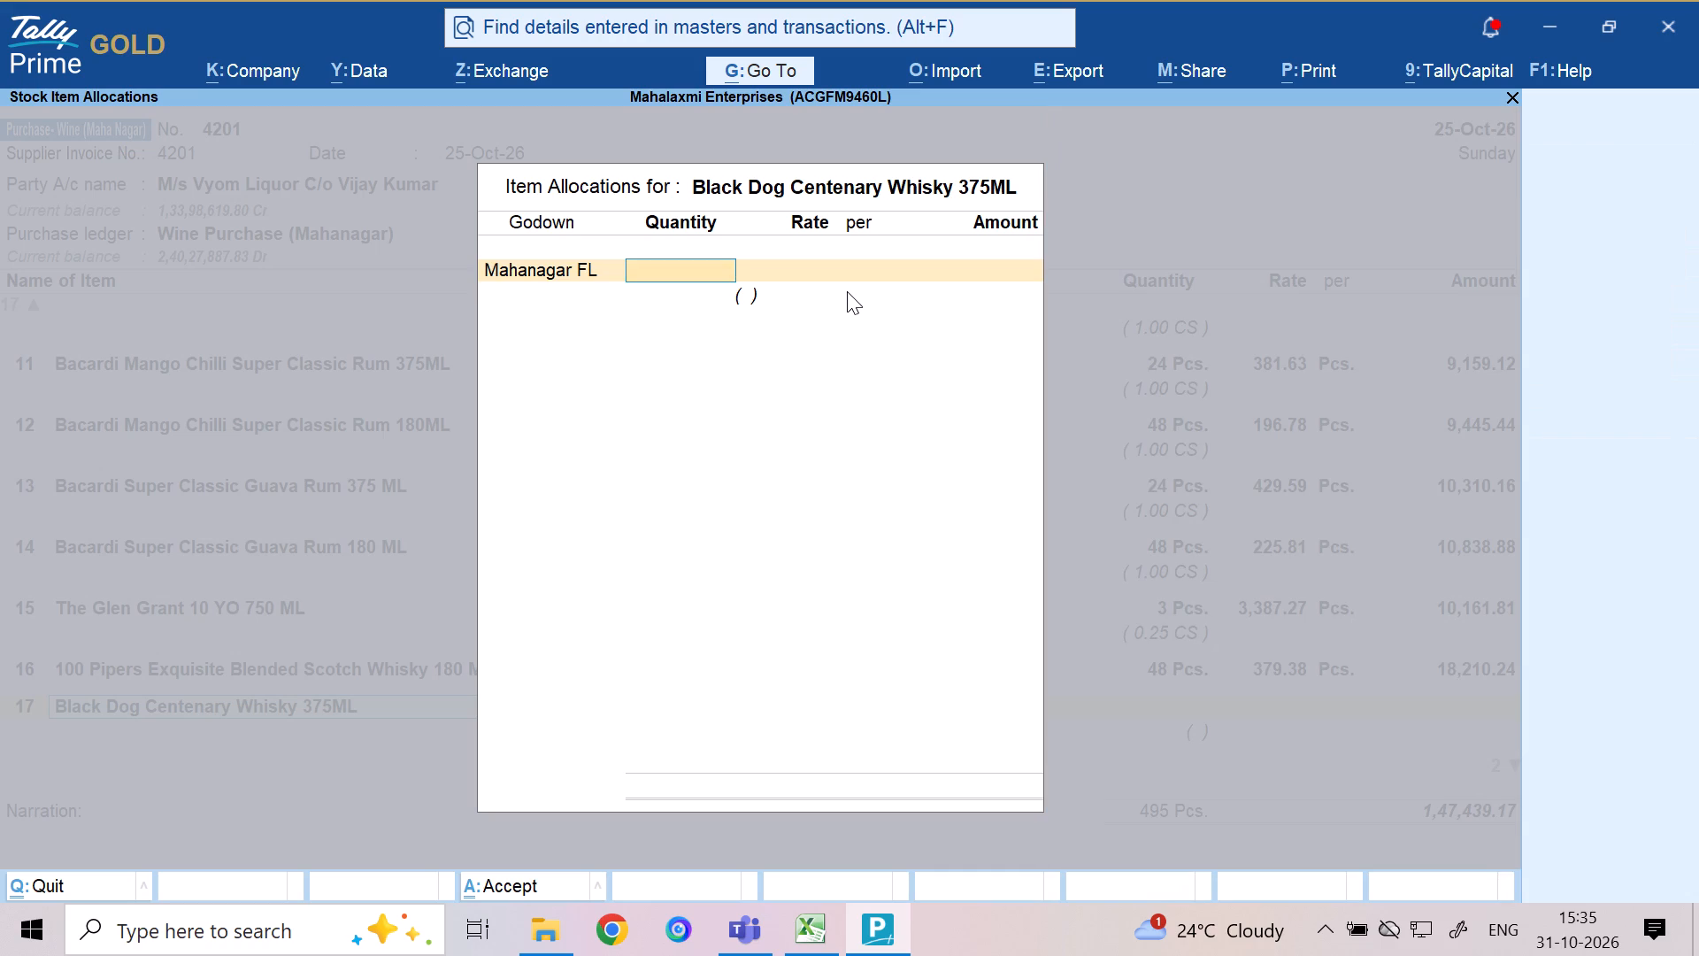
text(24)
key(Return)
key(Return)
key(Return)
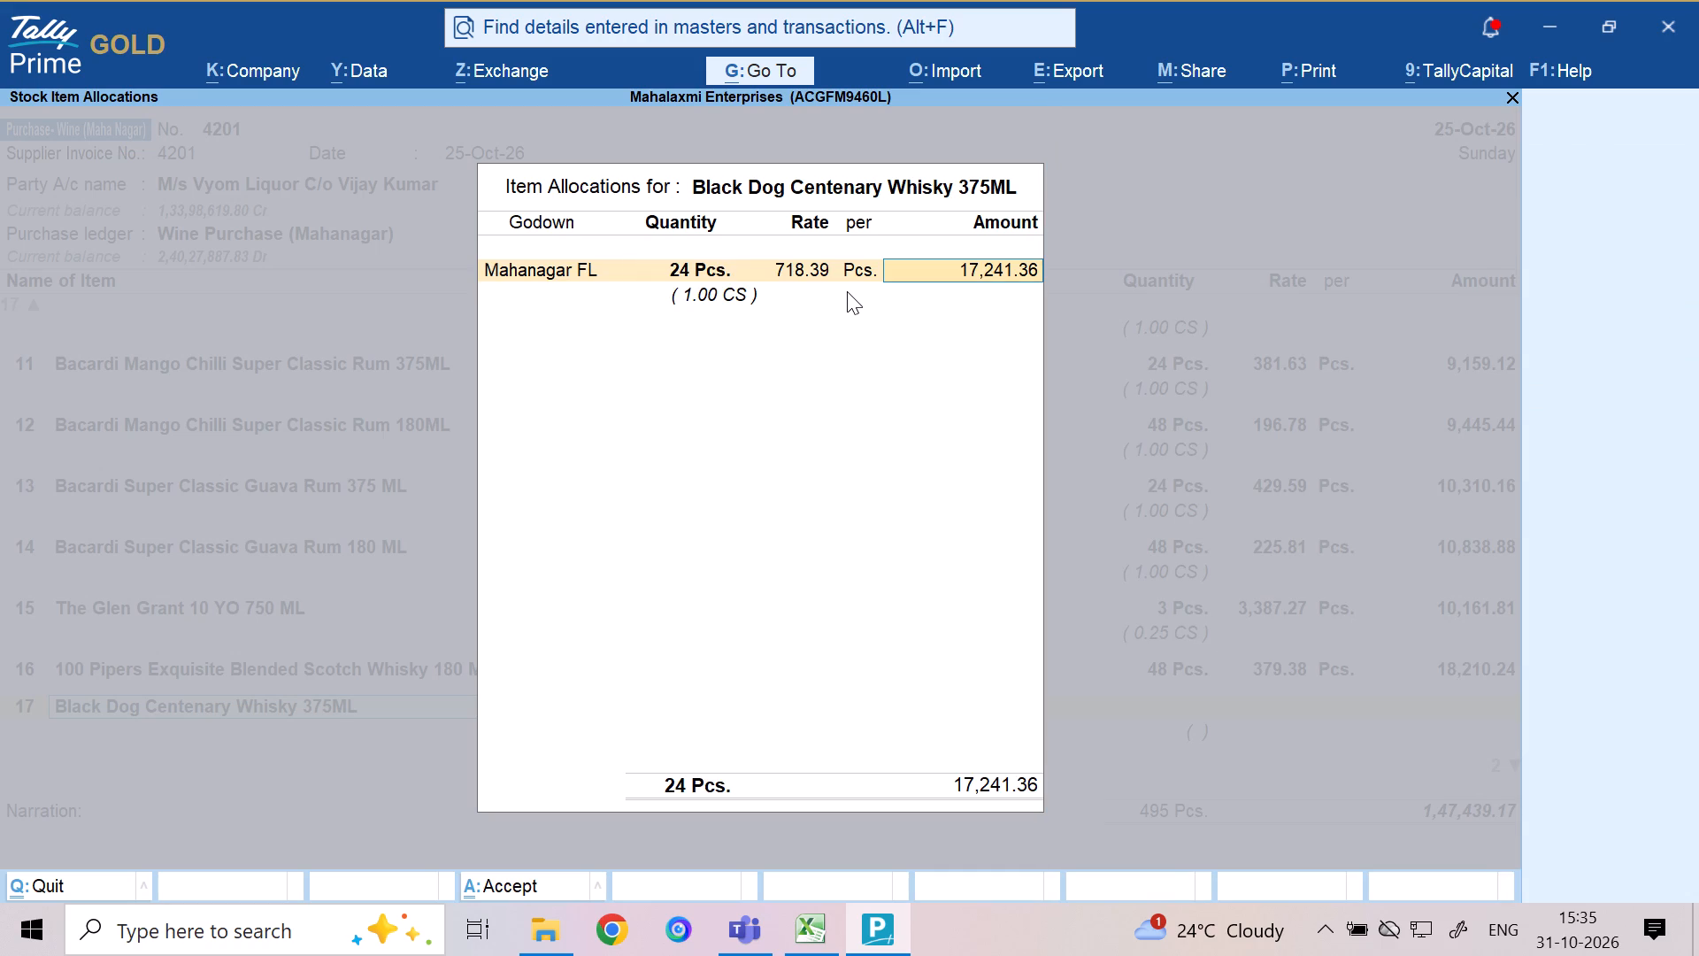
key(Return)
key(Return)
key(Return)
key(Return)
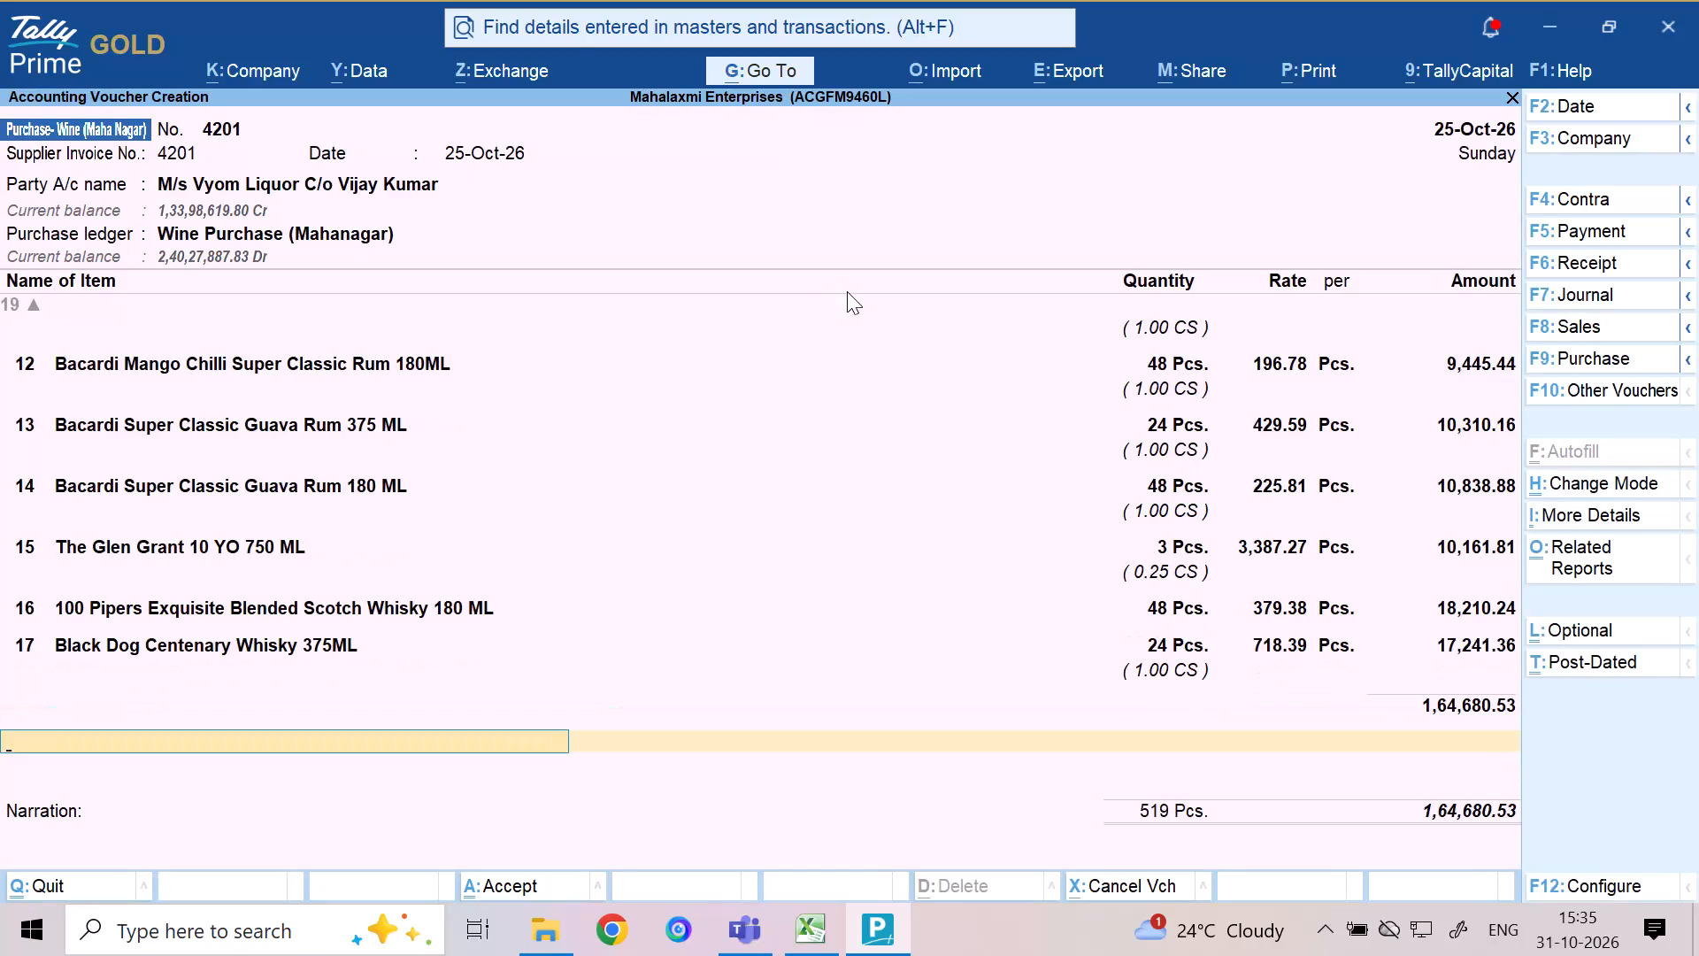
key(BackSpace)
key(Return)
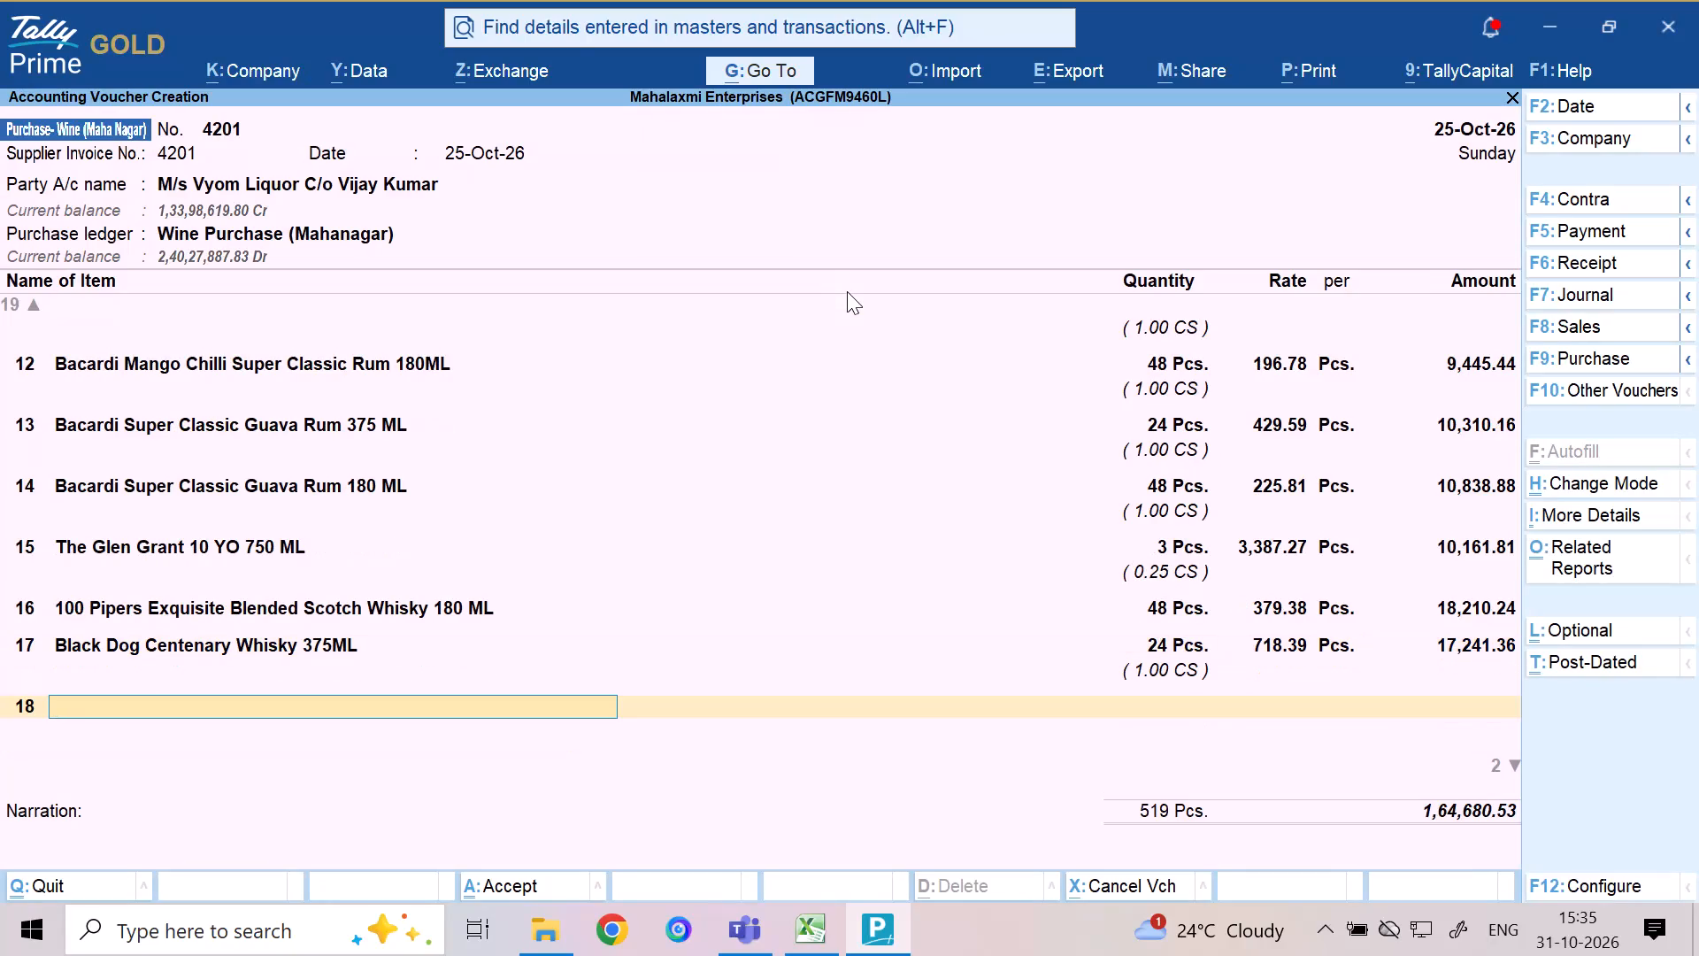
Add Black Dog Centenary Whisky 180ML on line 18 with 48 Pcs. in Mahanagar FL, accepting the 350.43 rate and 16,820.64 amount.
text(DOG VC)
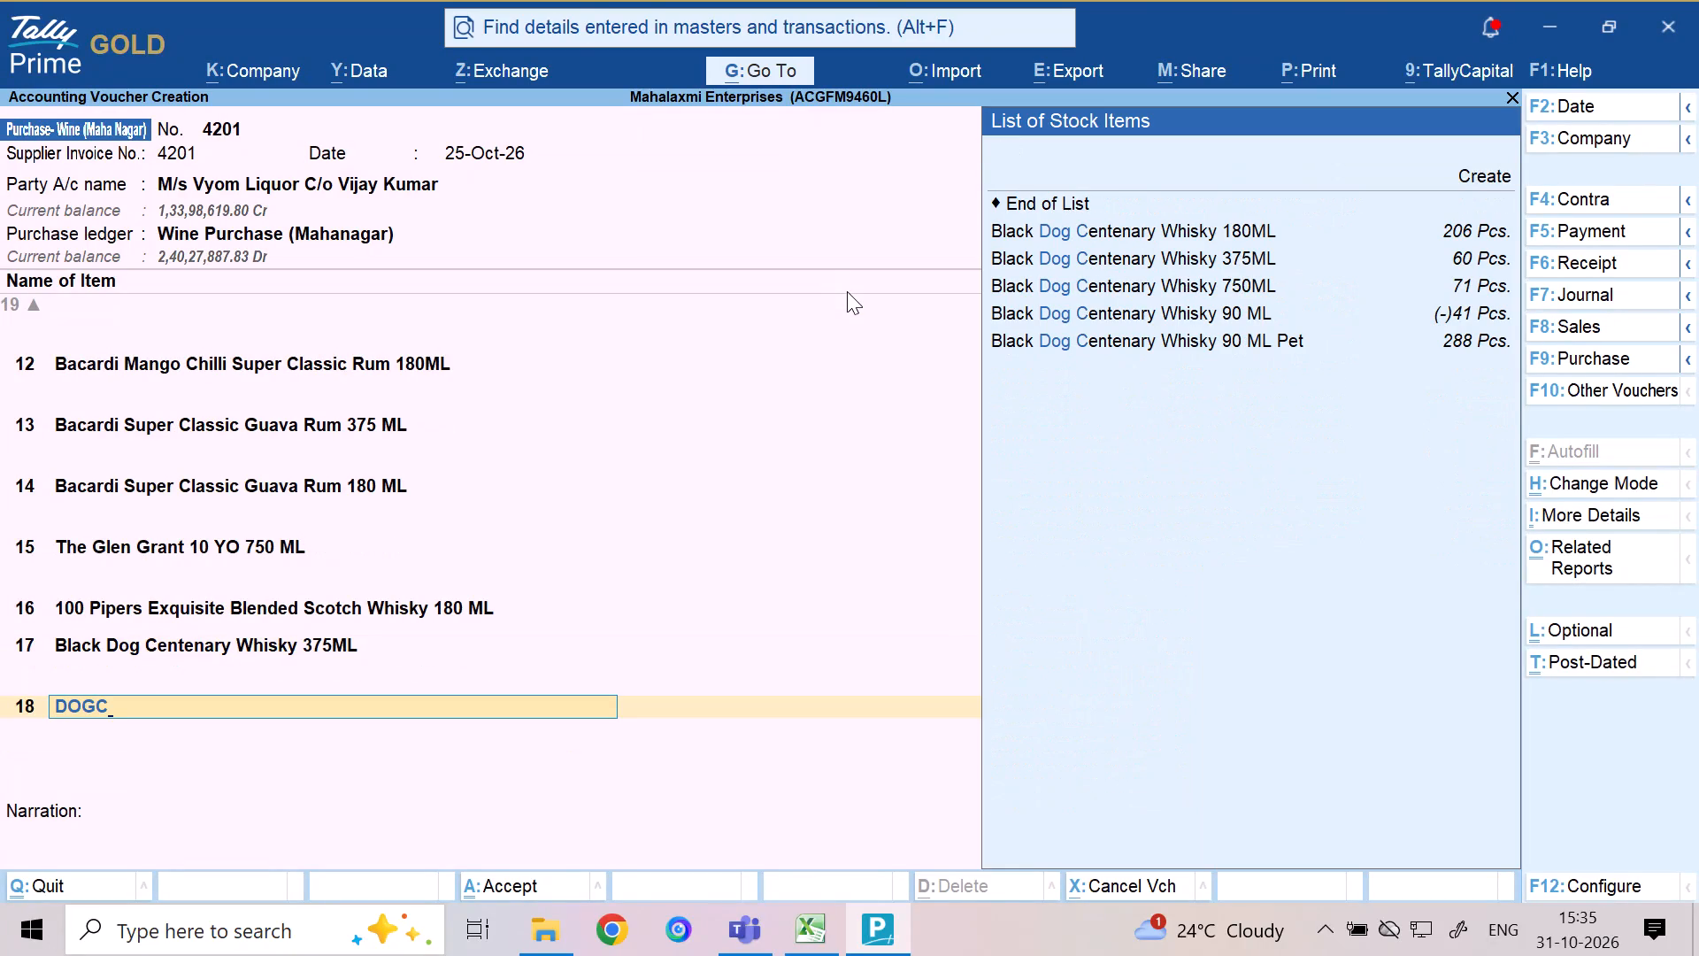
key(Down)
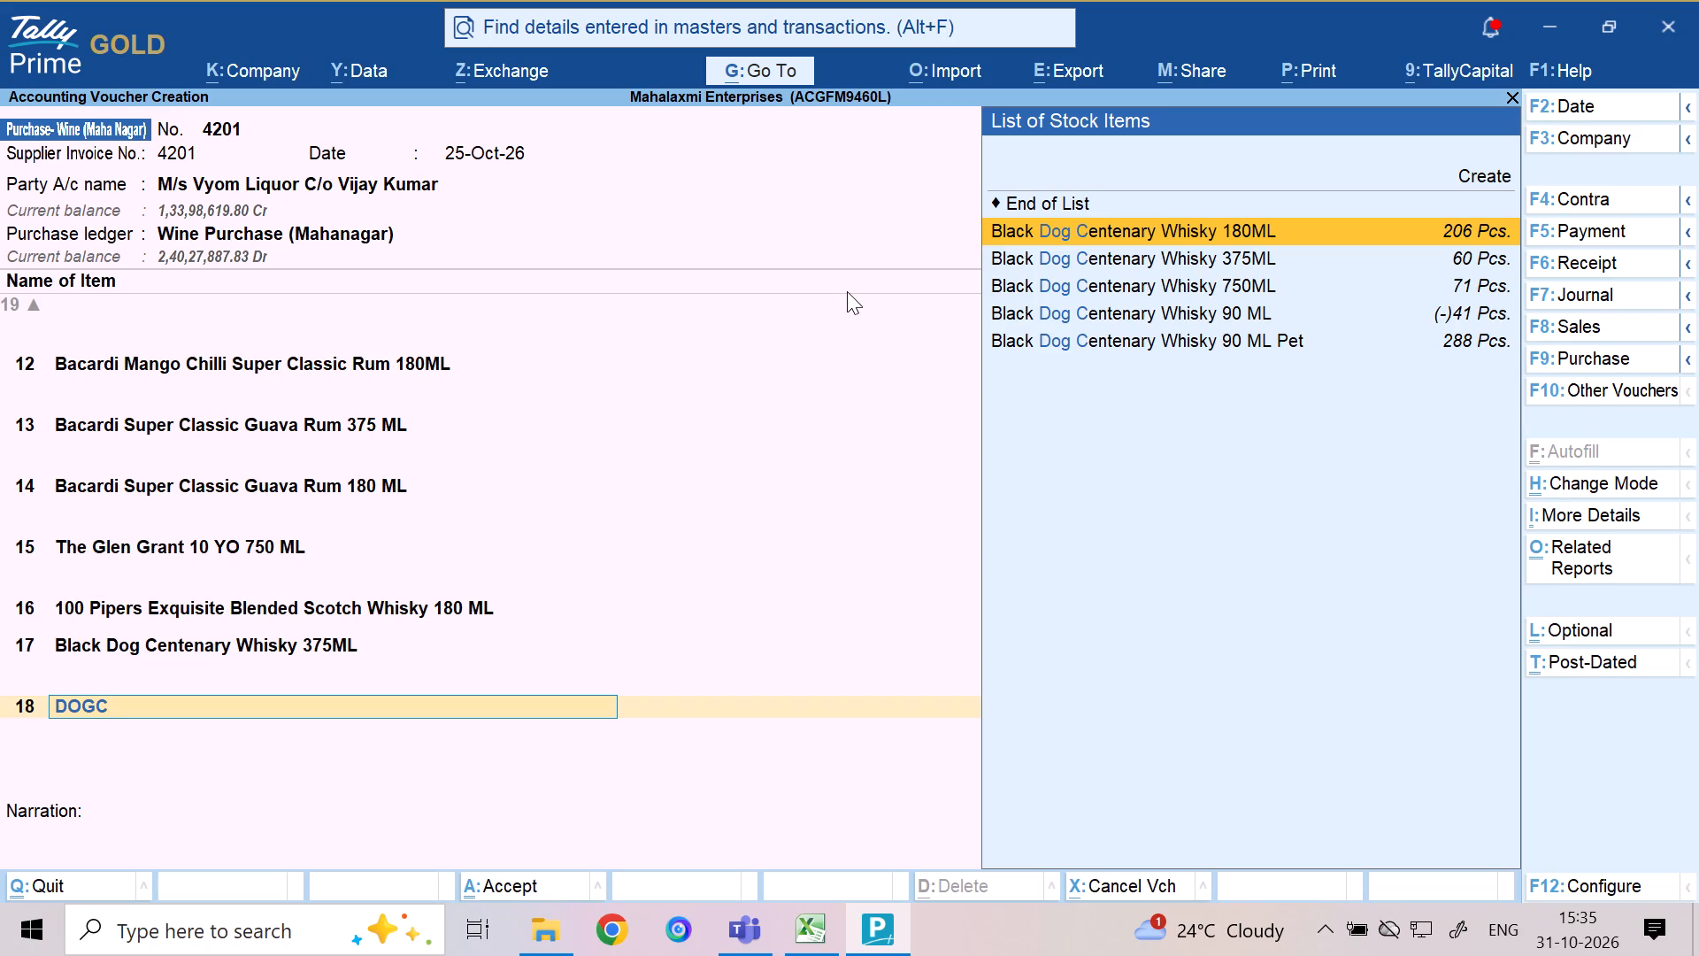
key(Return)
key(m)
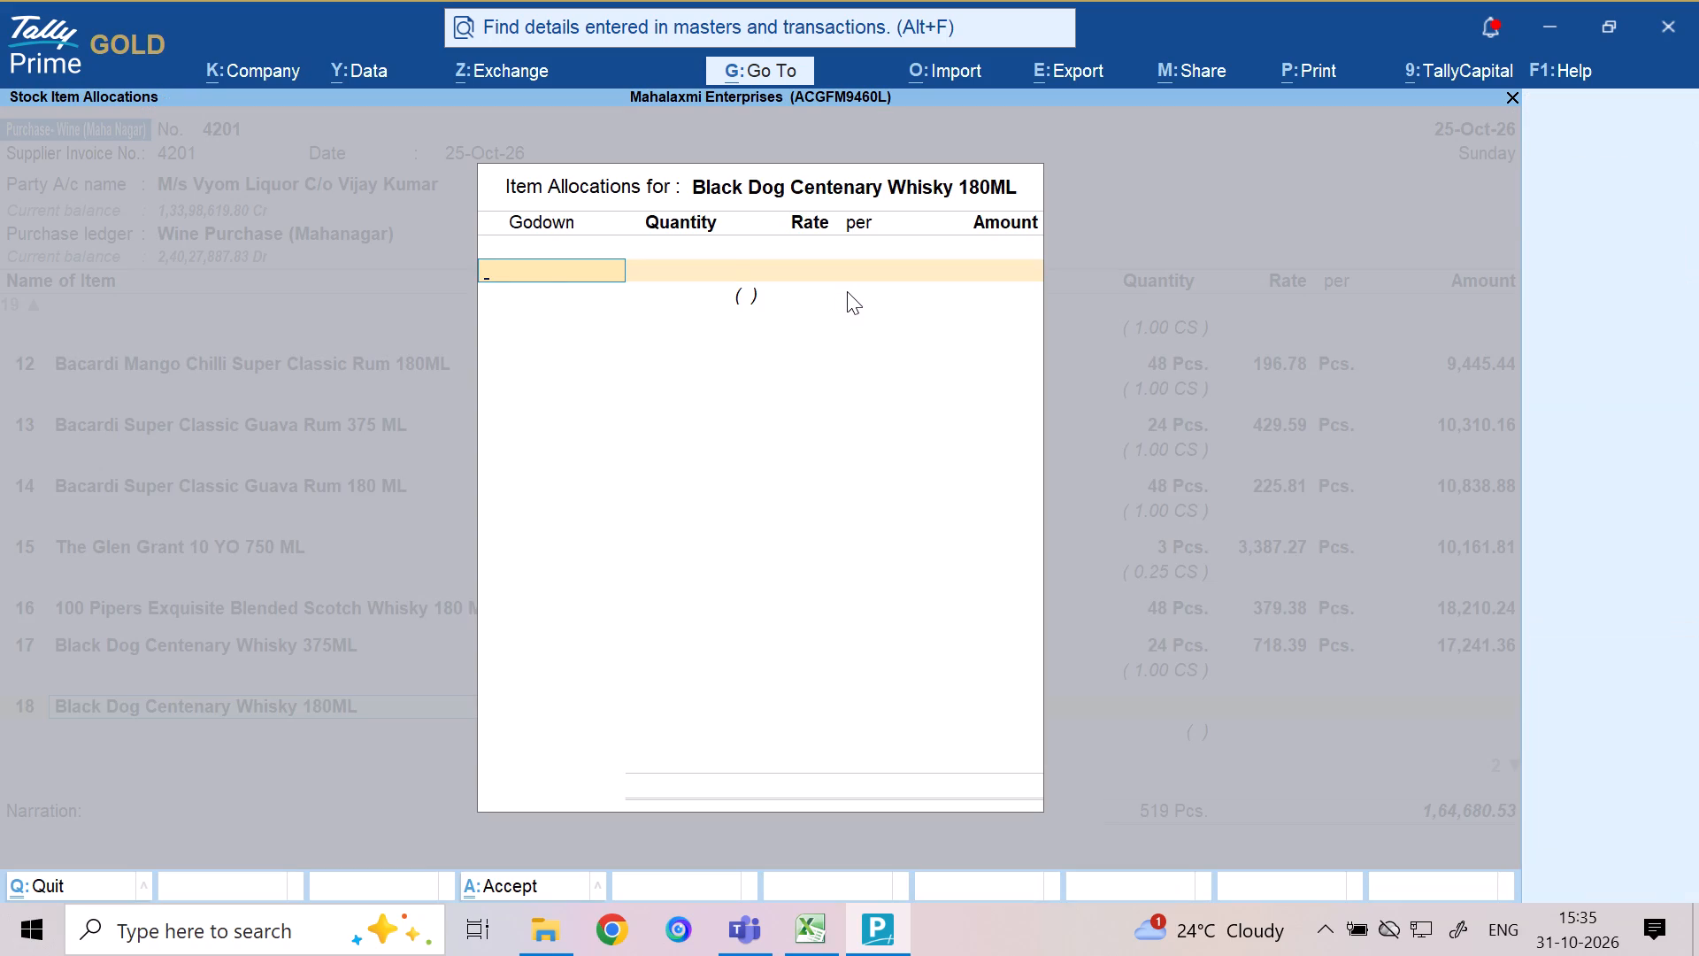
key(Return)
text(48)
key(Return)
key(Return)
key(Return)
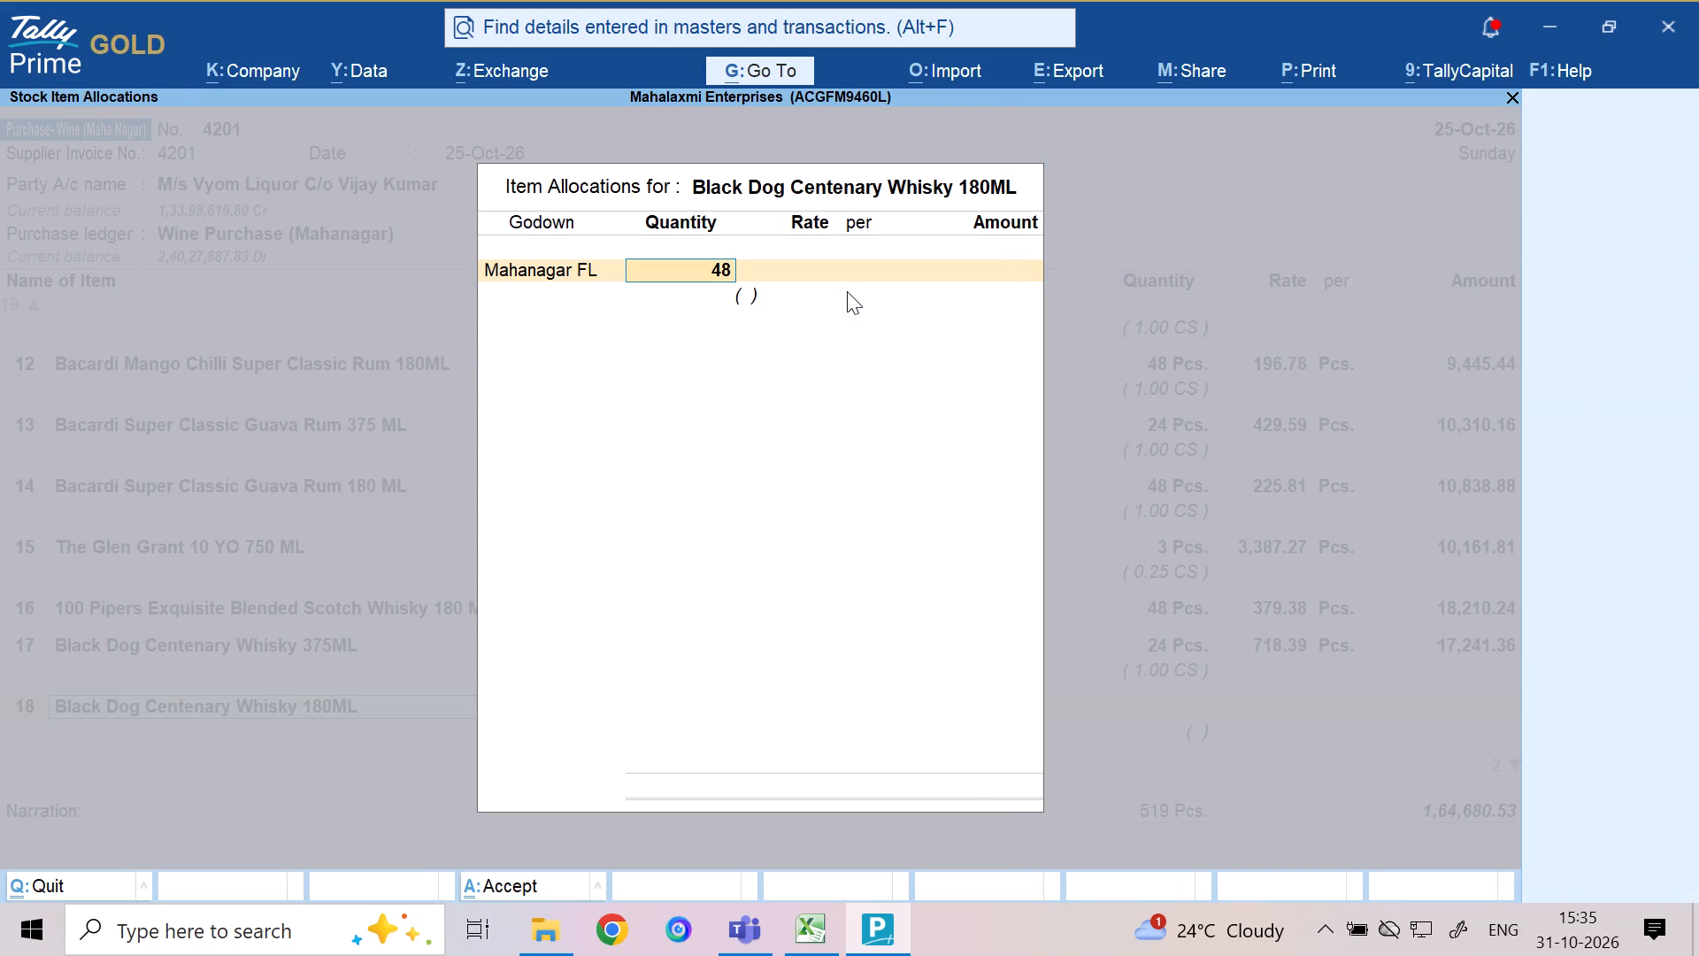
key(Return)
key(Return)
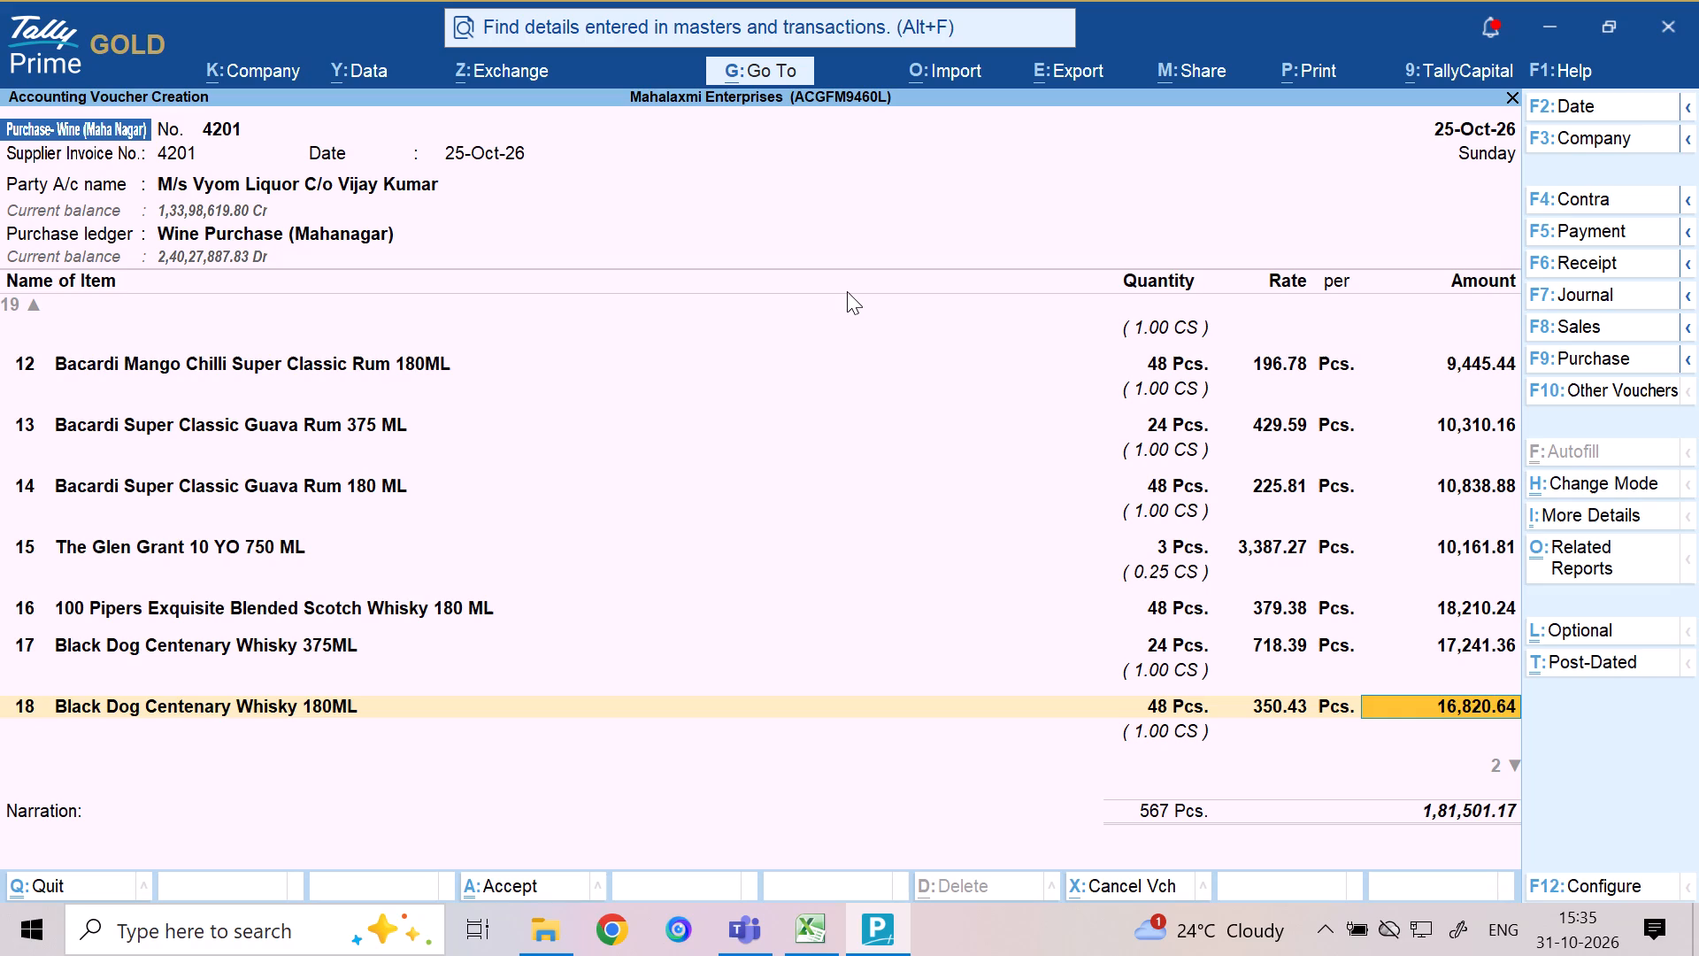
key(Return)
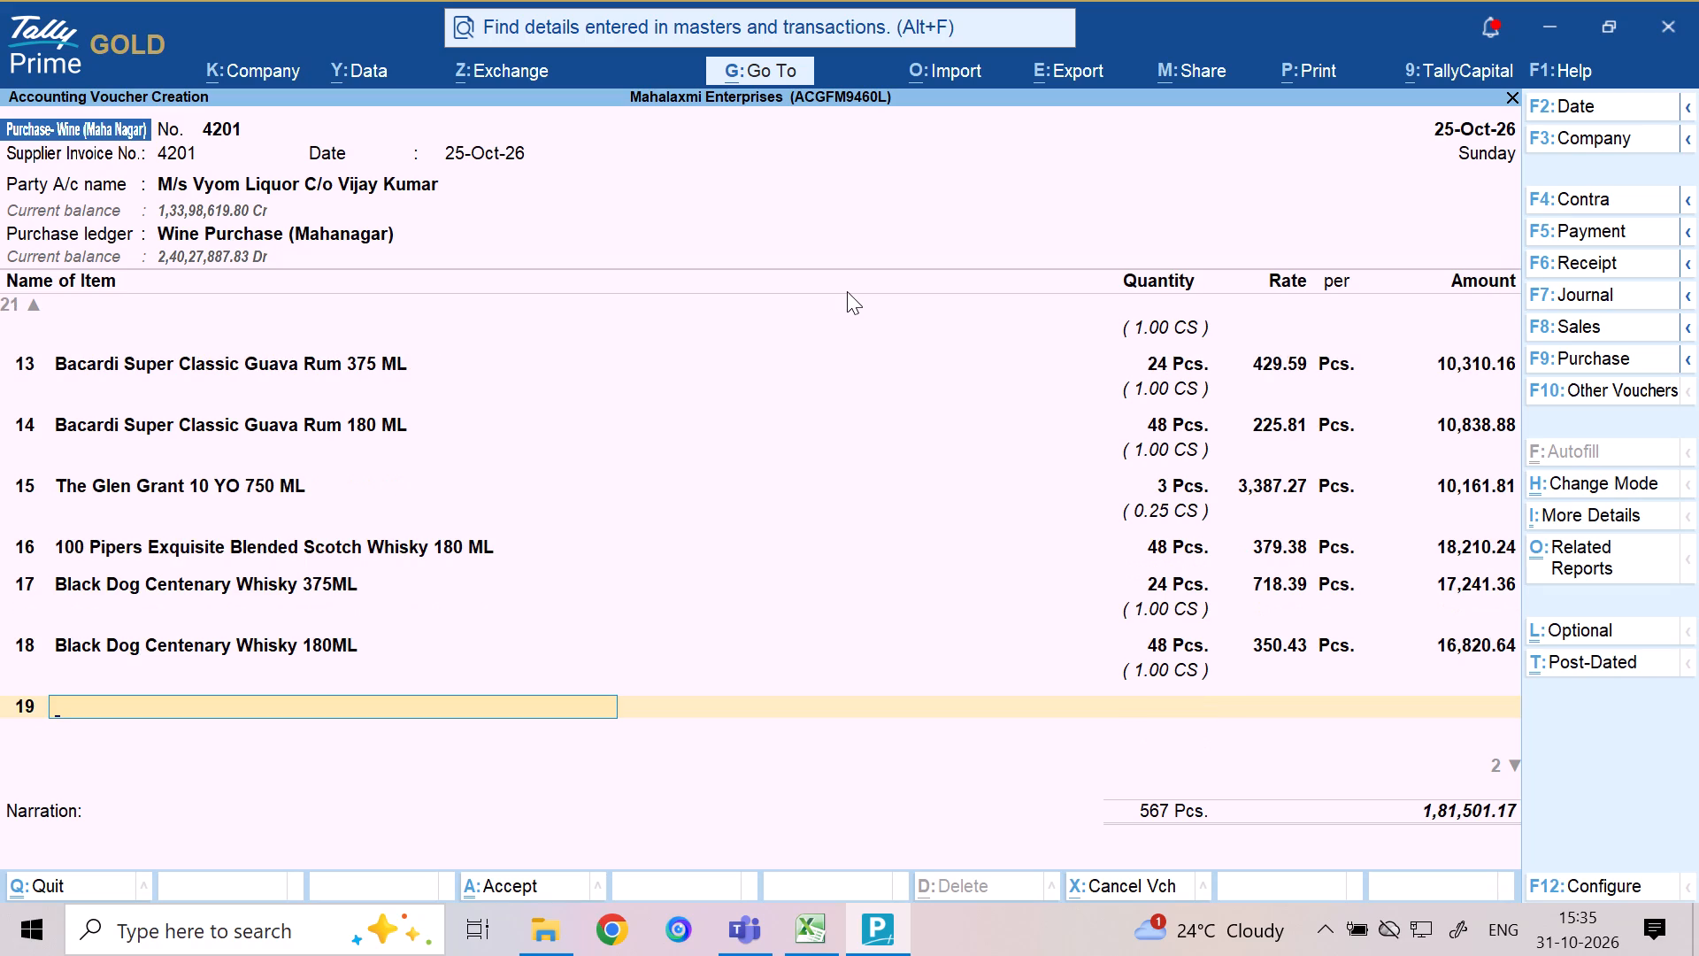
Choose Vat 69 Whisky 750ML as the stock item on line 19.
text(VAT)
key(space)
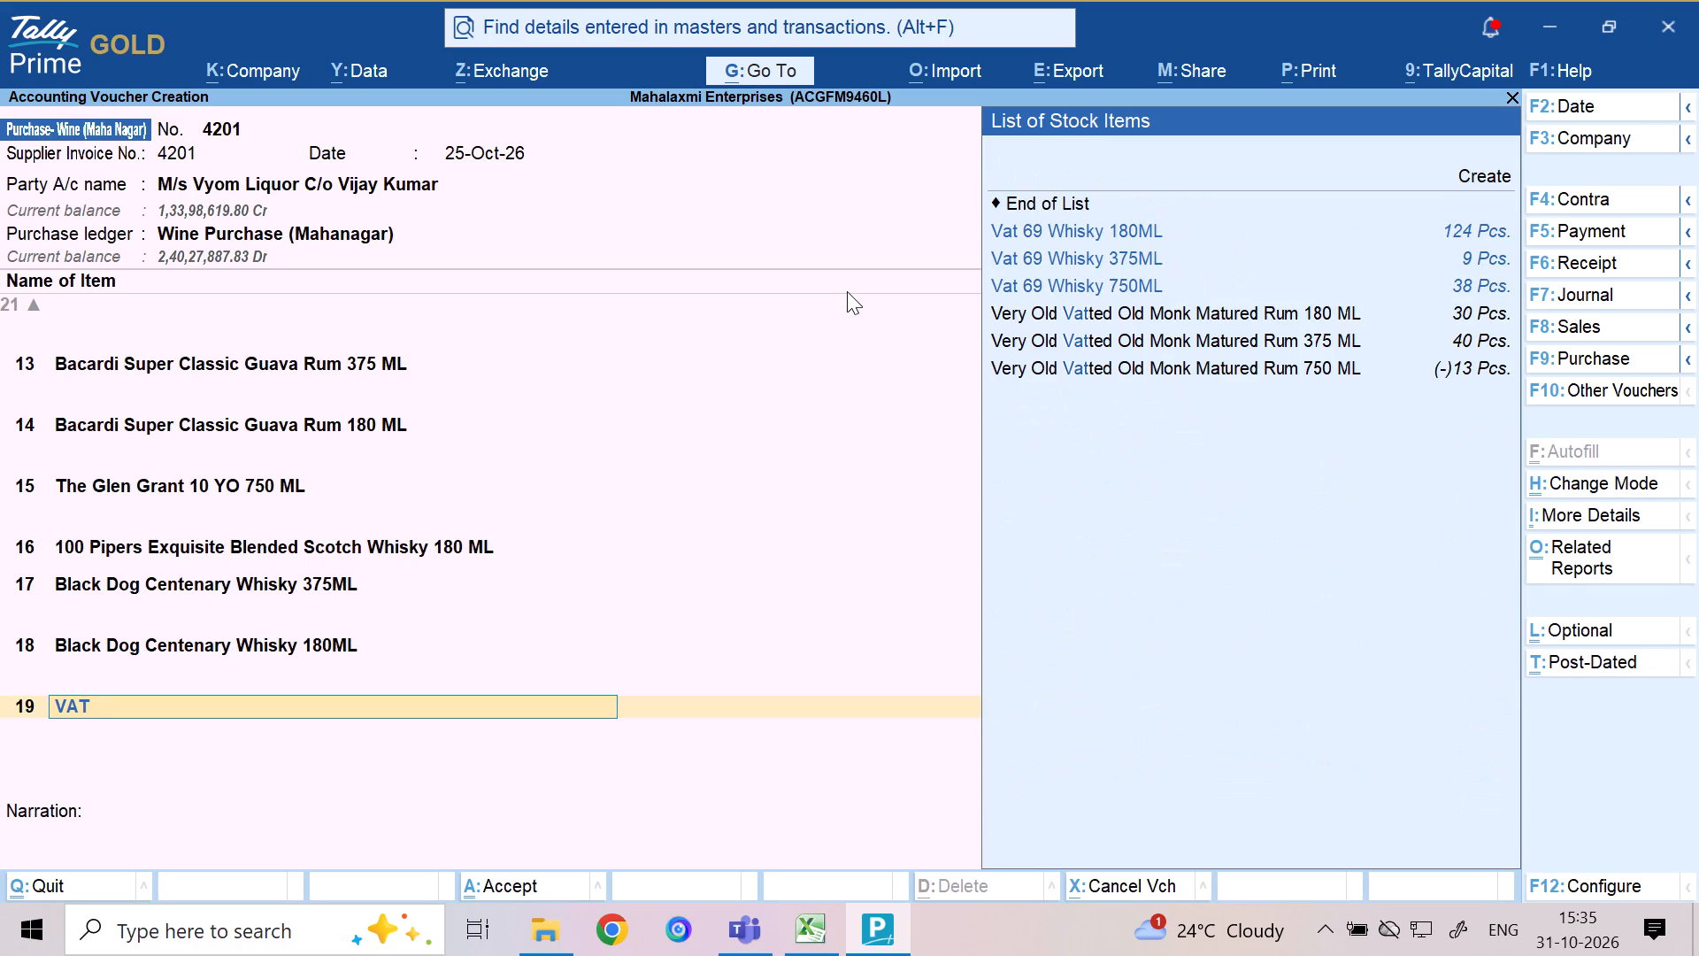
text(69)
key(Down)
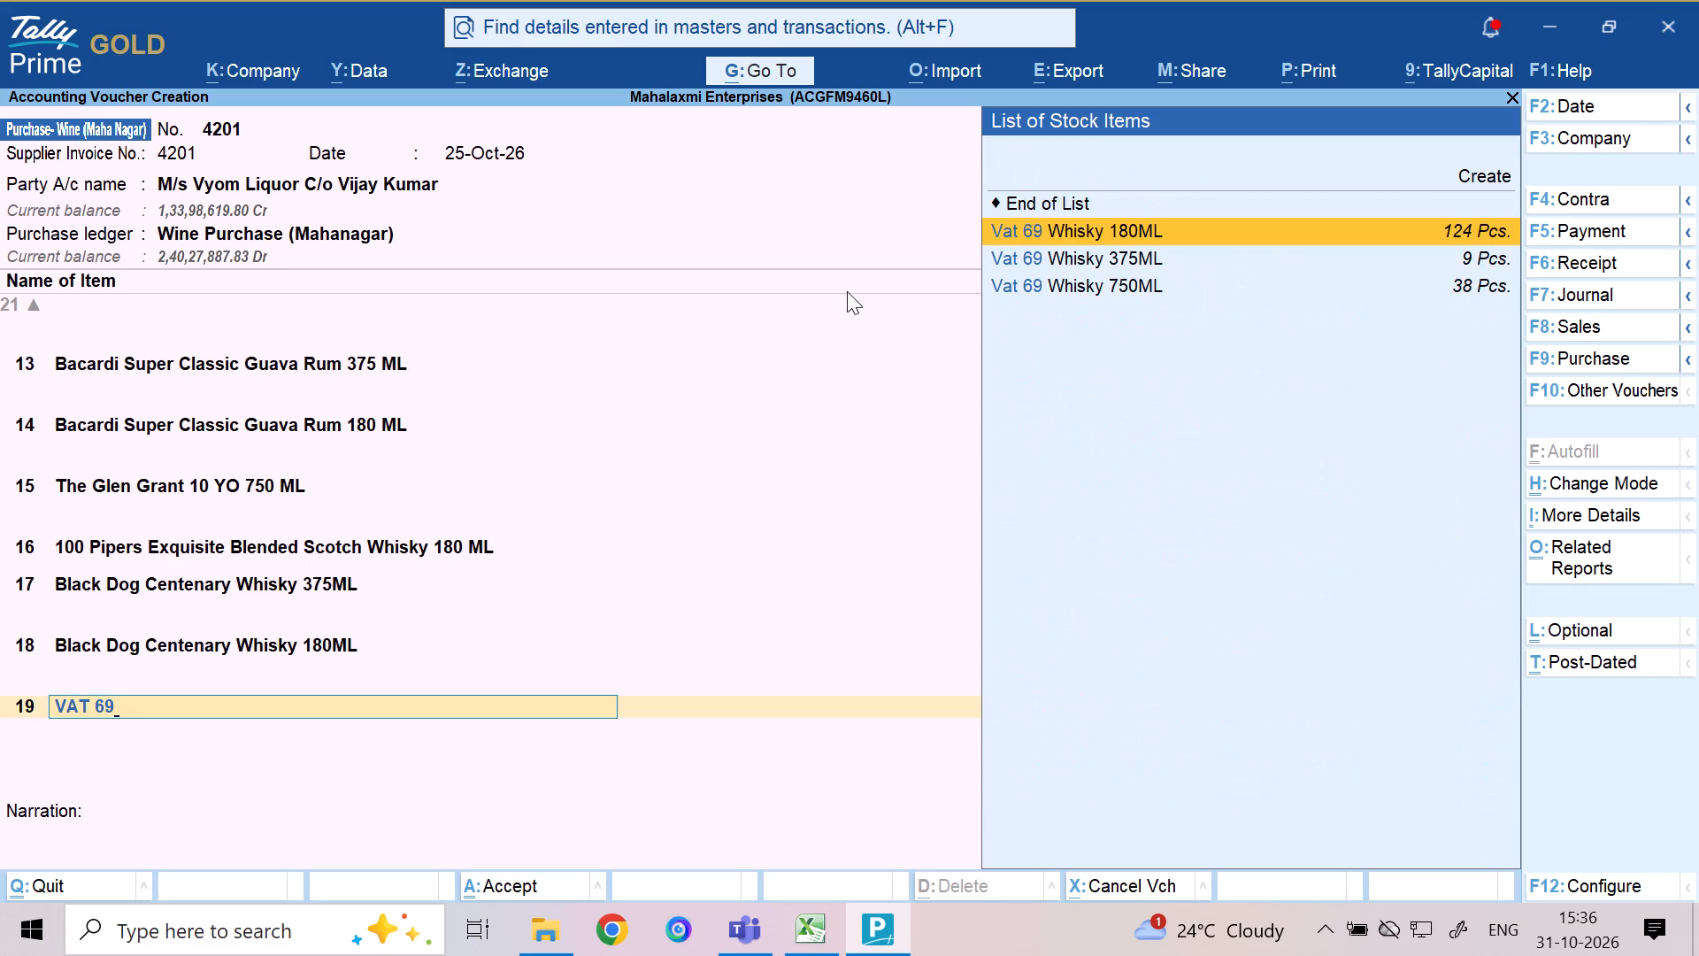
key(Down)
key(Down)
key(Down)
key(Return)
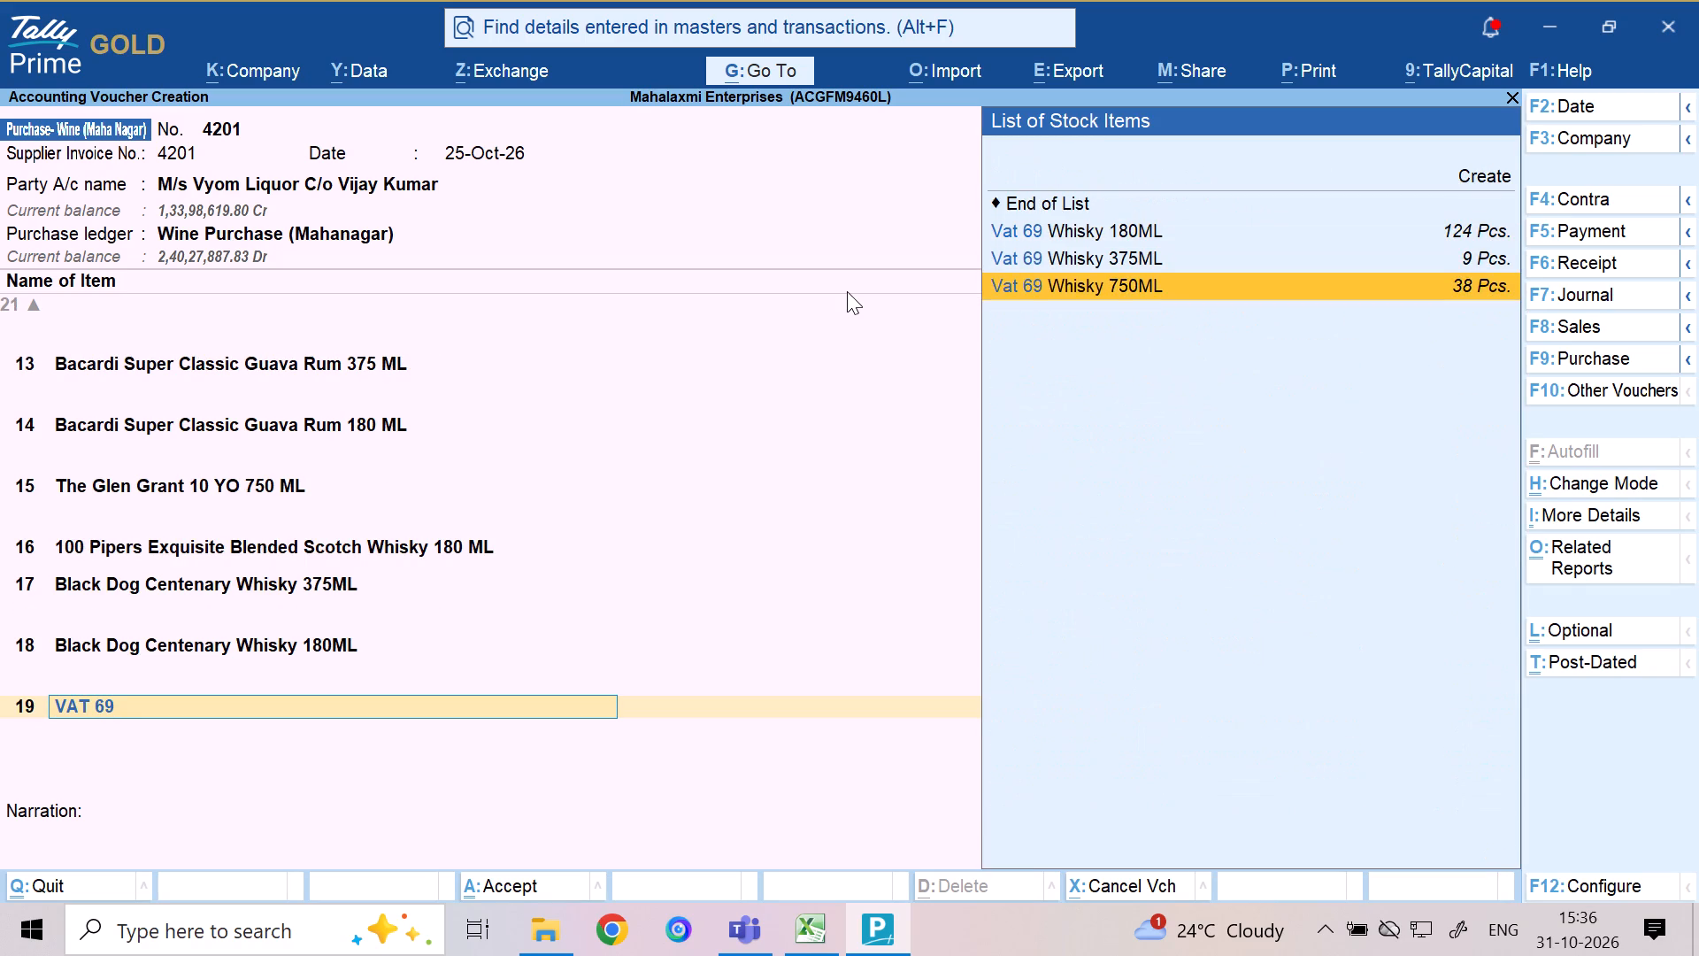
Allocate 12 Pcs. of the line 19 whisky to Mahanagar FL, accepting the 1,349.12 rate and 16,189.44 amount, and move to line 20.
key(m)
key(Return)
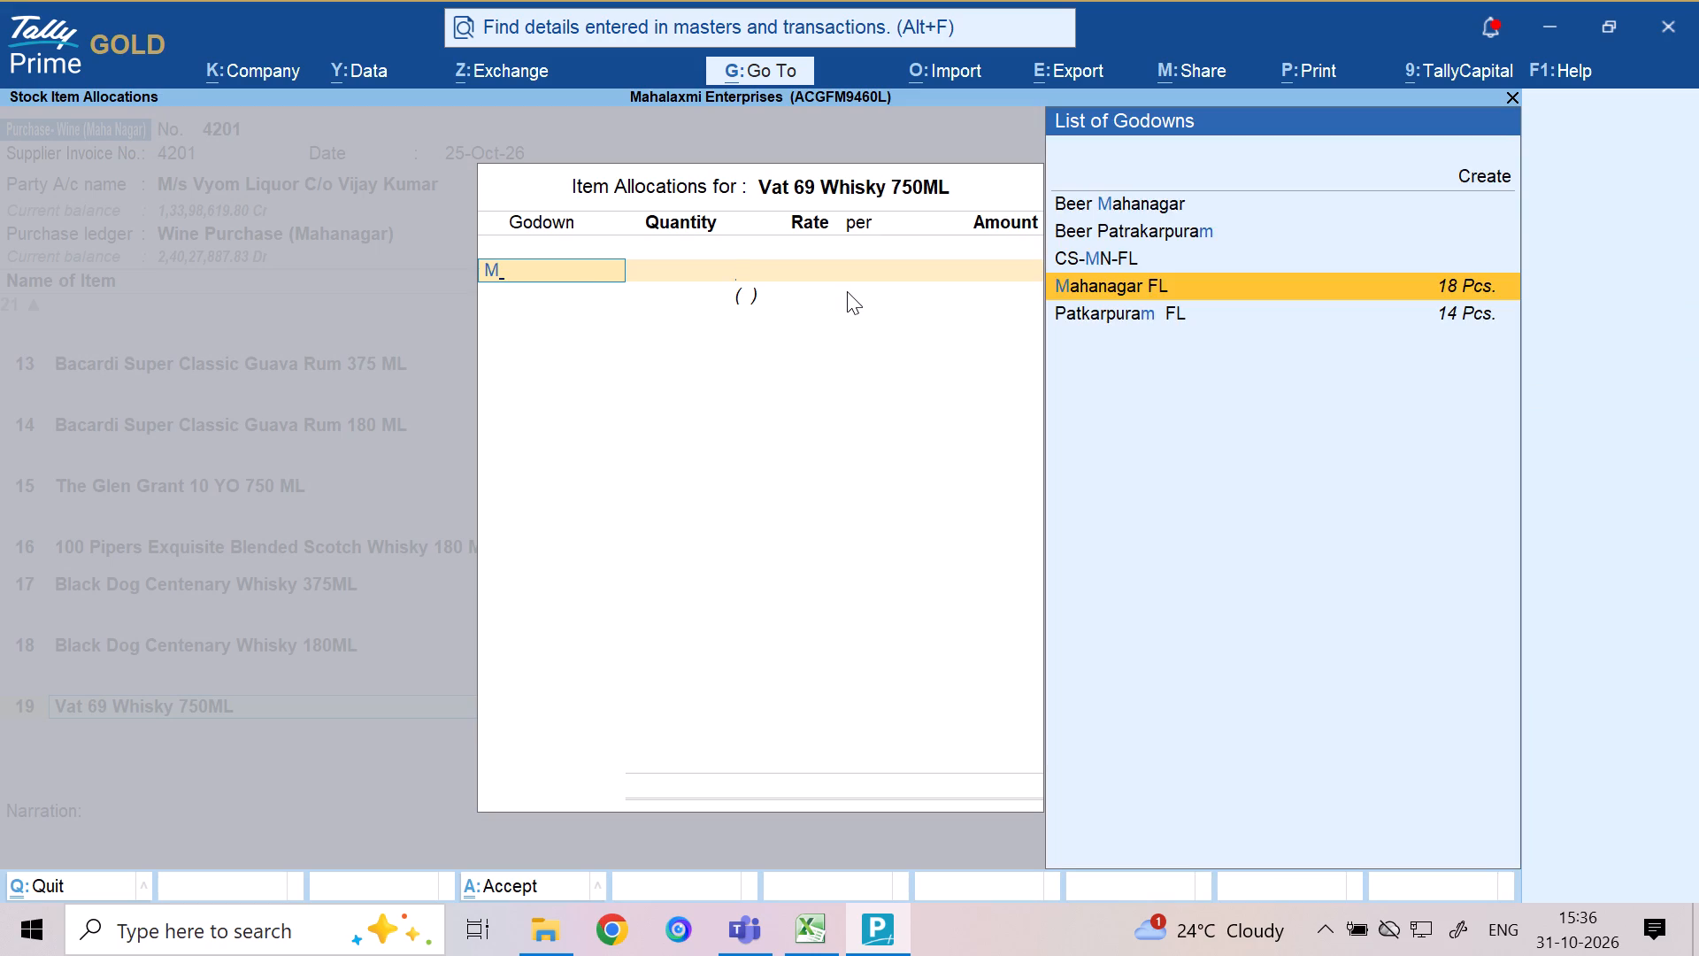
text(12)
key(Return)
key(Return)
key(Return)
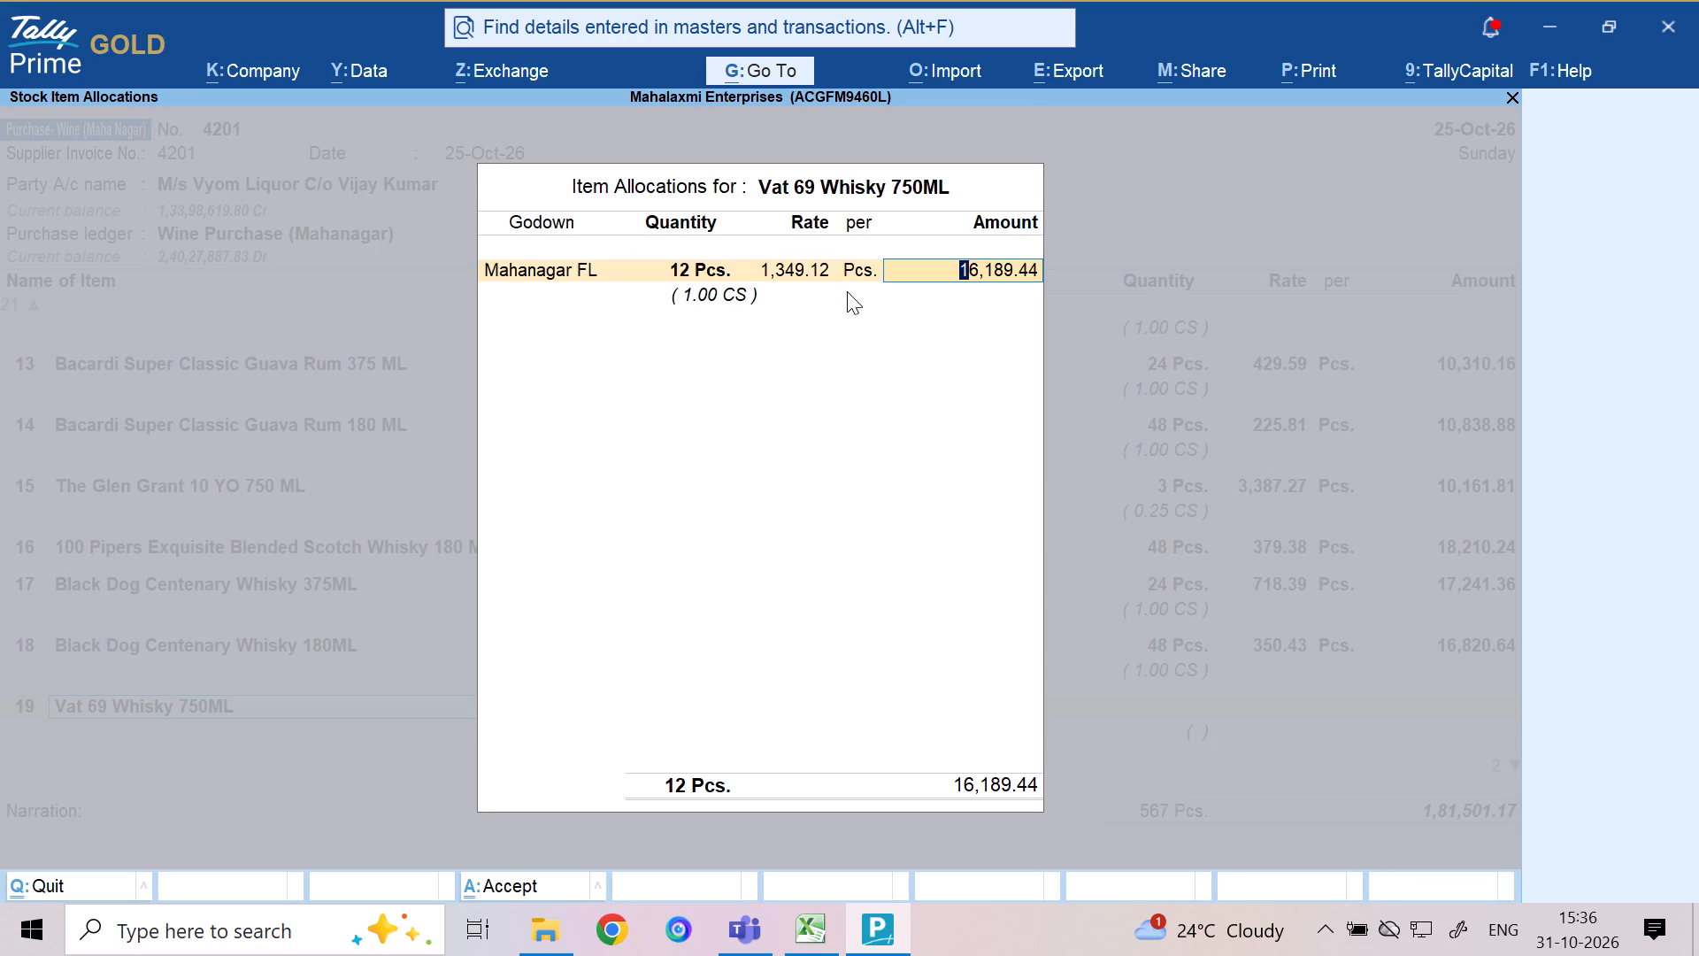
key(Return)
key(Return)
key(Return)
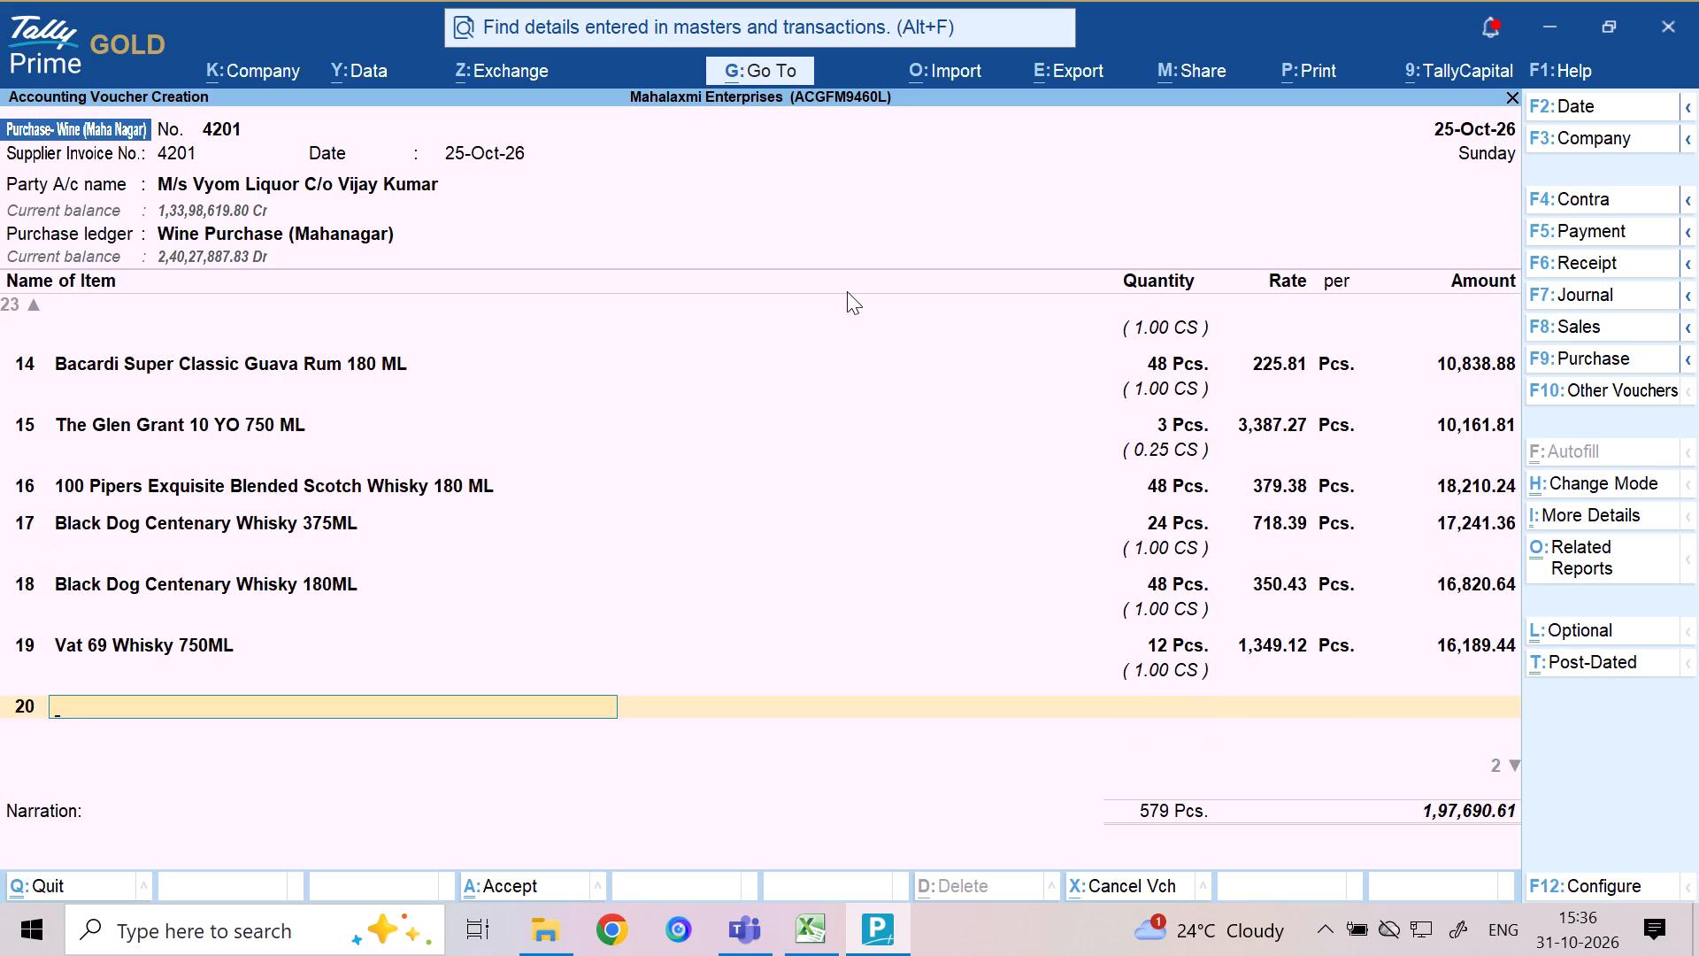
Choose Blenders Pride Reserve Colletion -750 Ml as the stock item on line 20.
text(PRIS)
text(DE)
key(space)
text(RE)
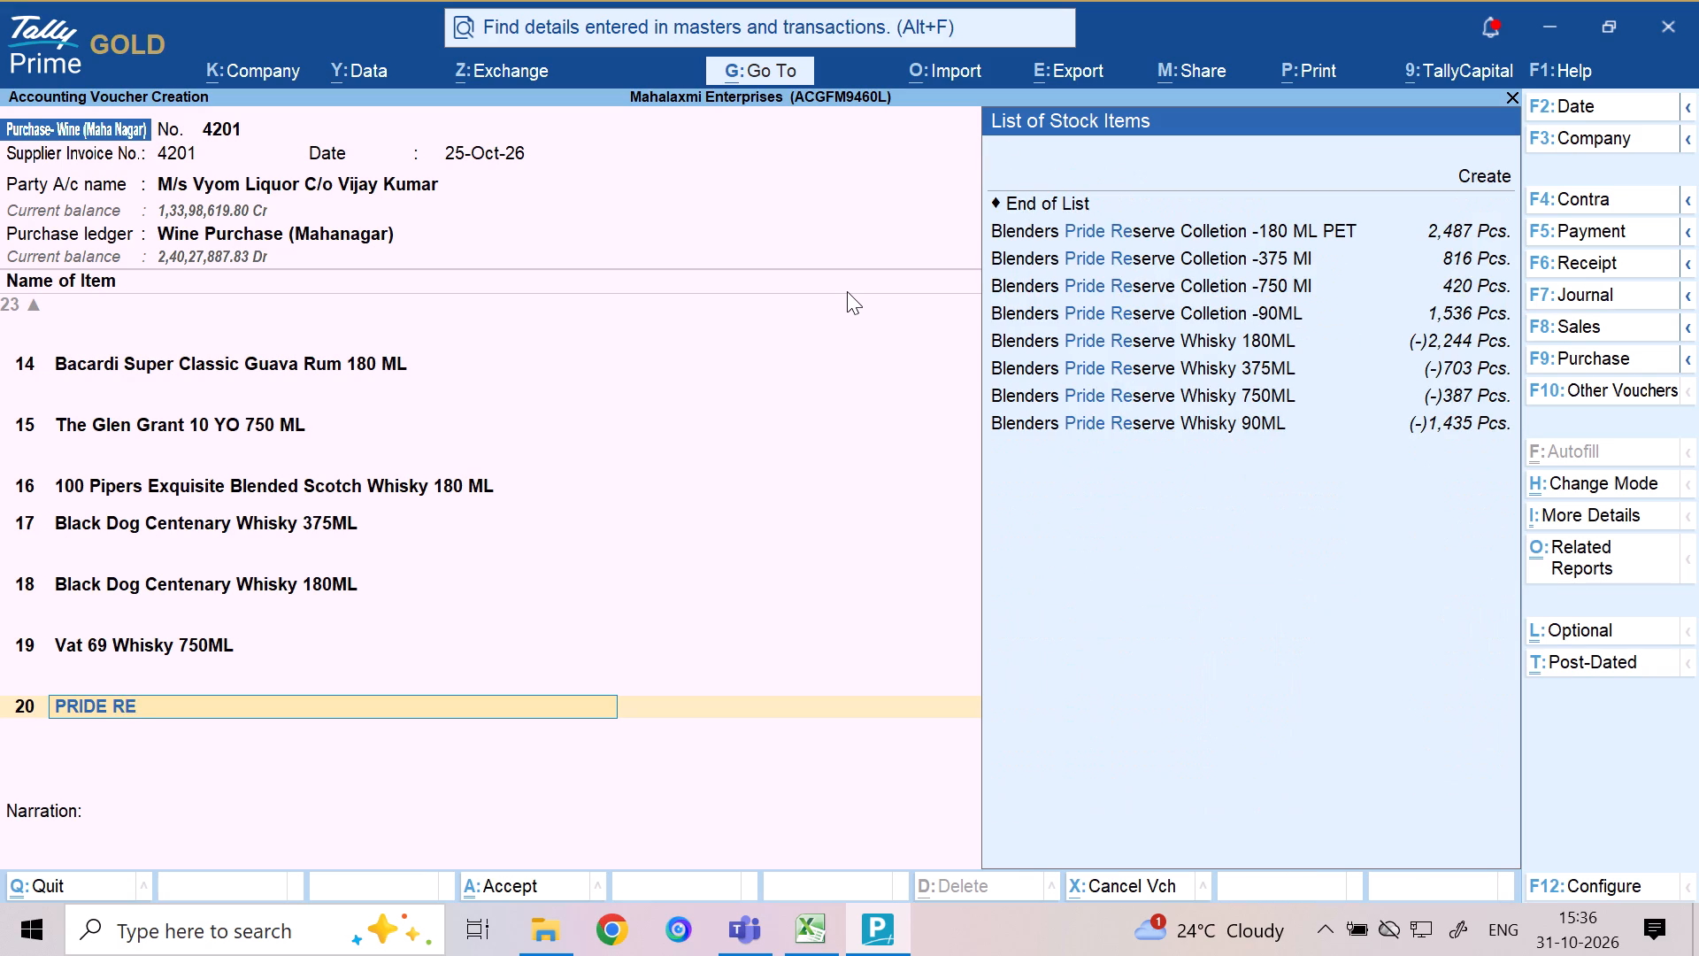
key(Down)
key(Down)
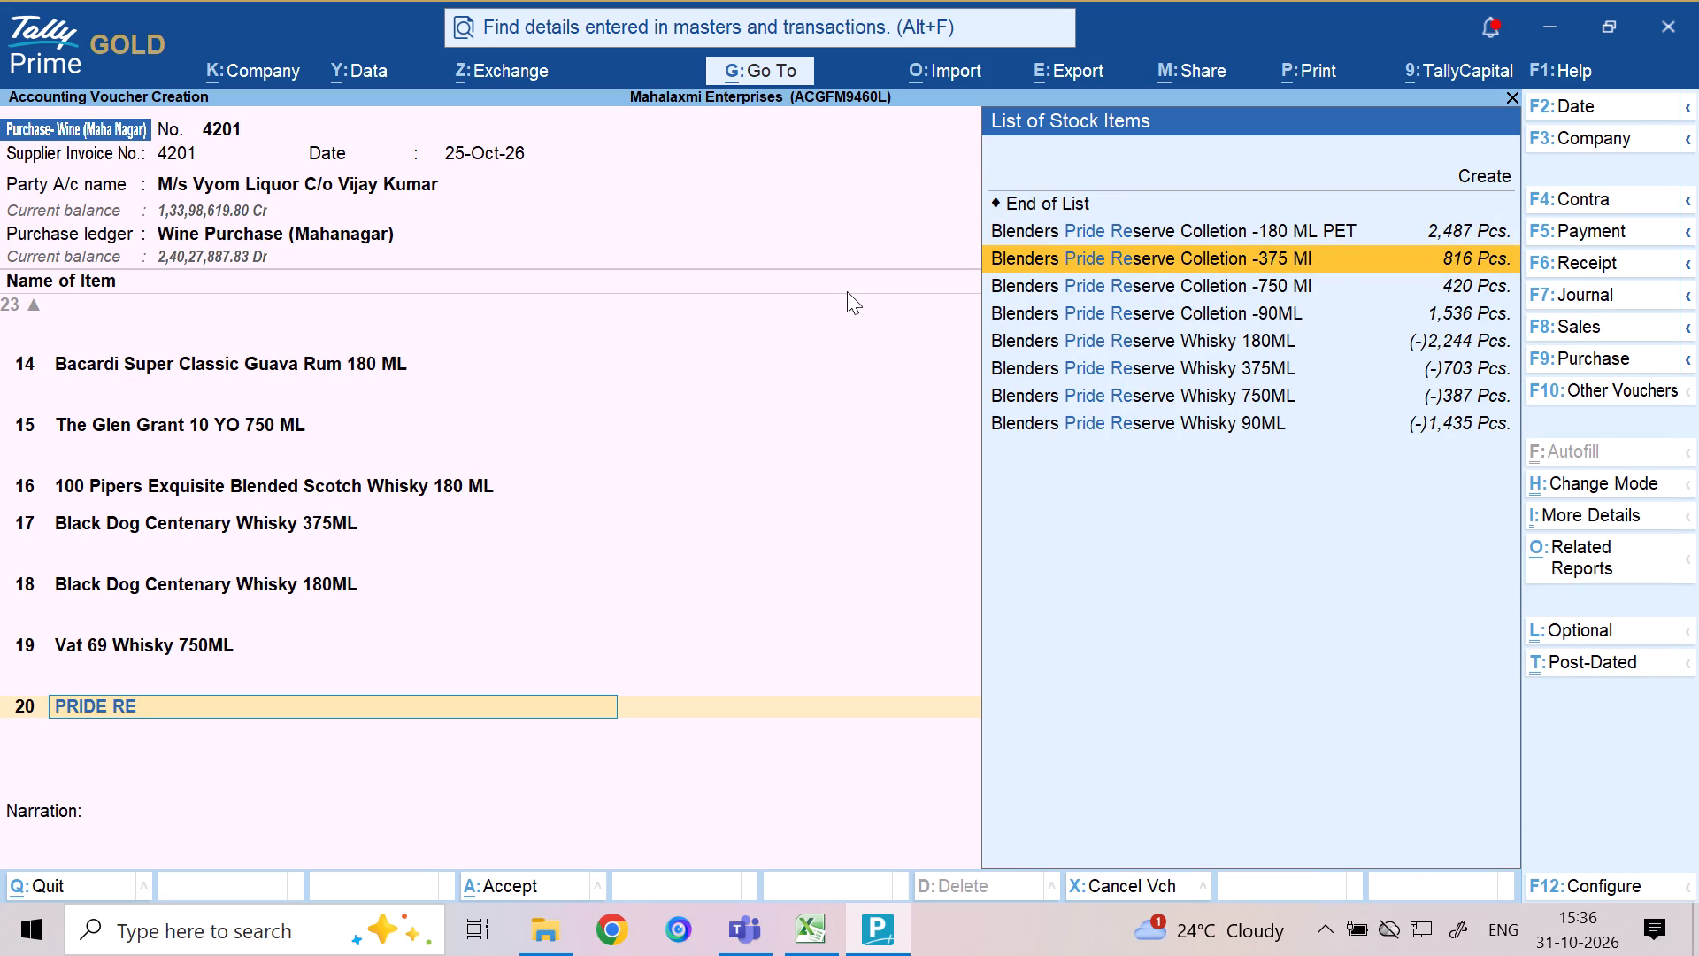
key(Down)
key(Down)
key(Down)
key(Down)
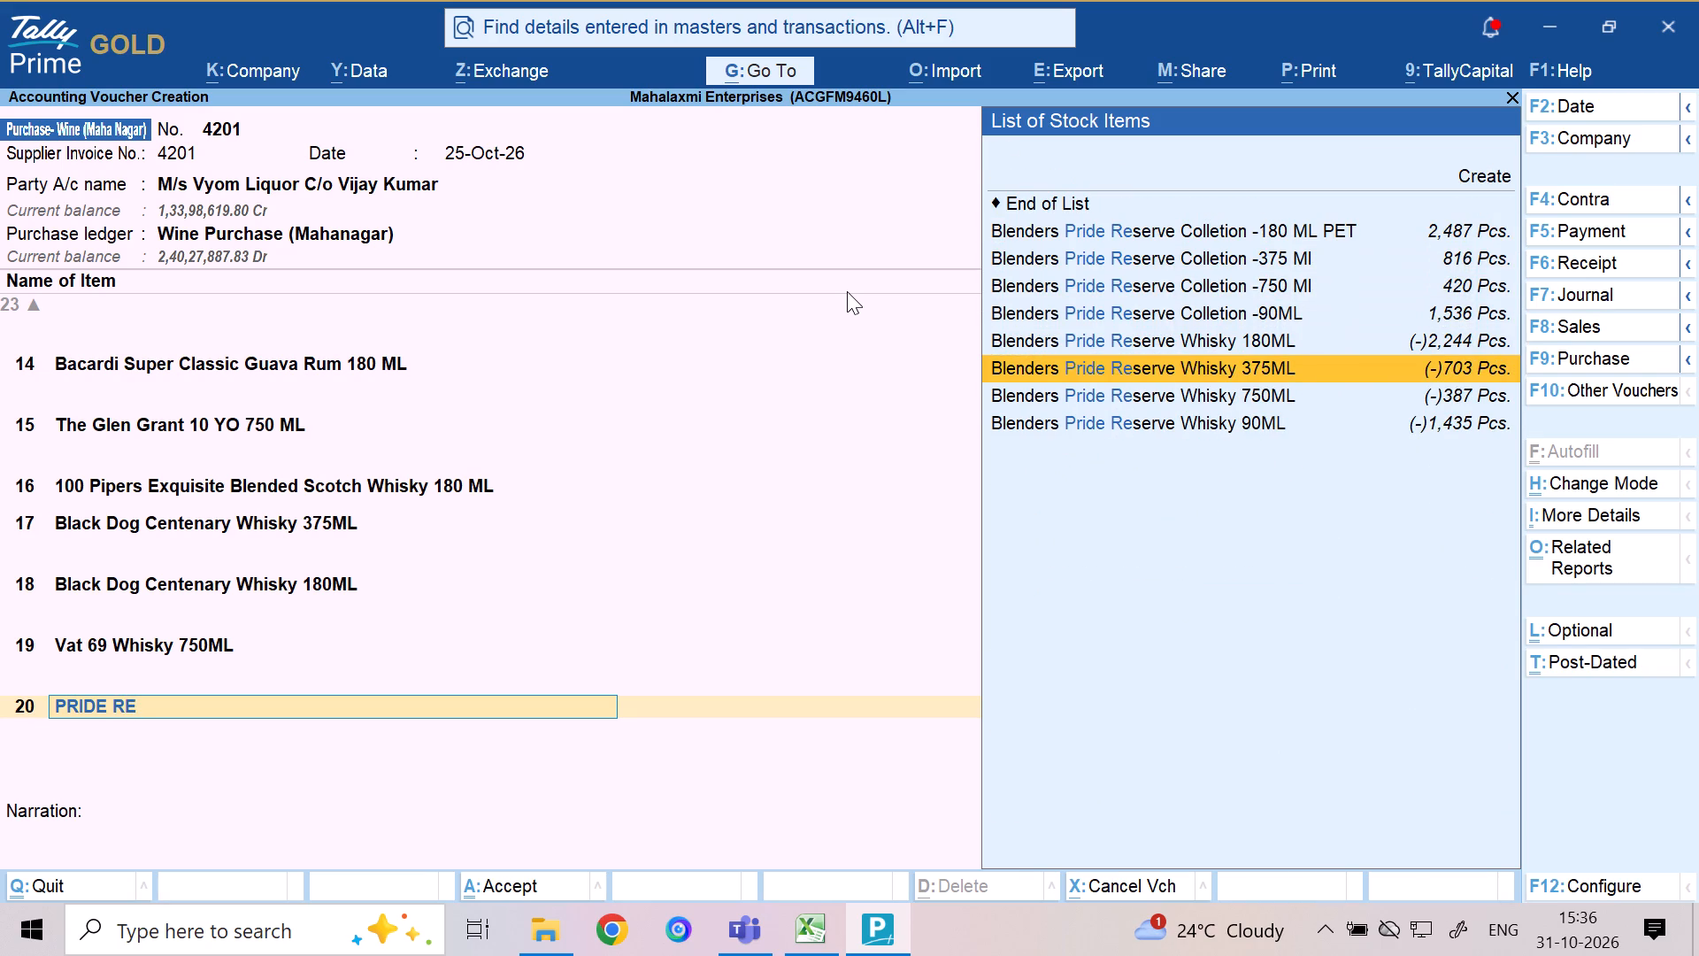
key(Down)
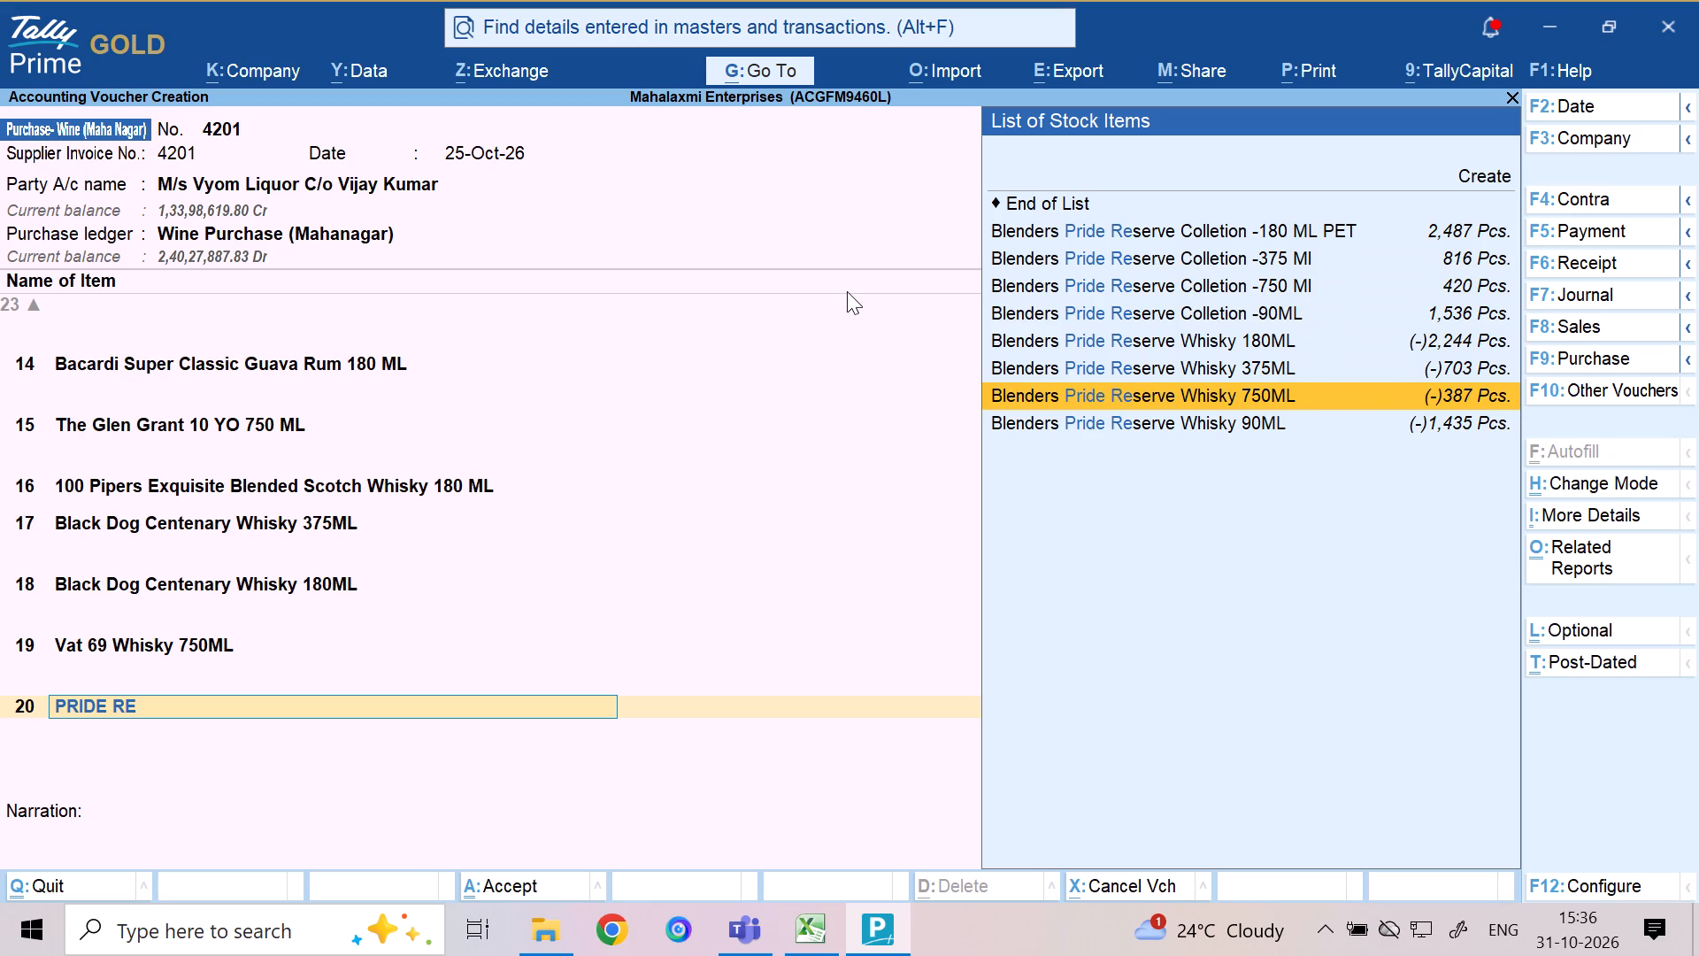
key(Up)
key(Up)
key(Up)
key(Up)
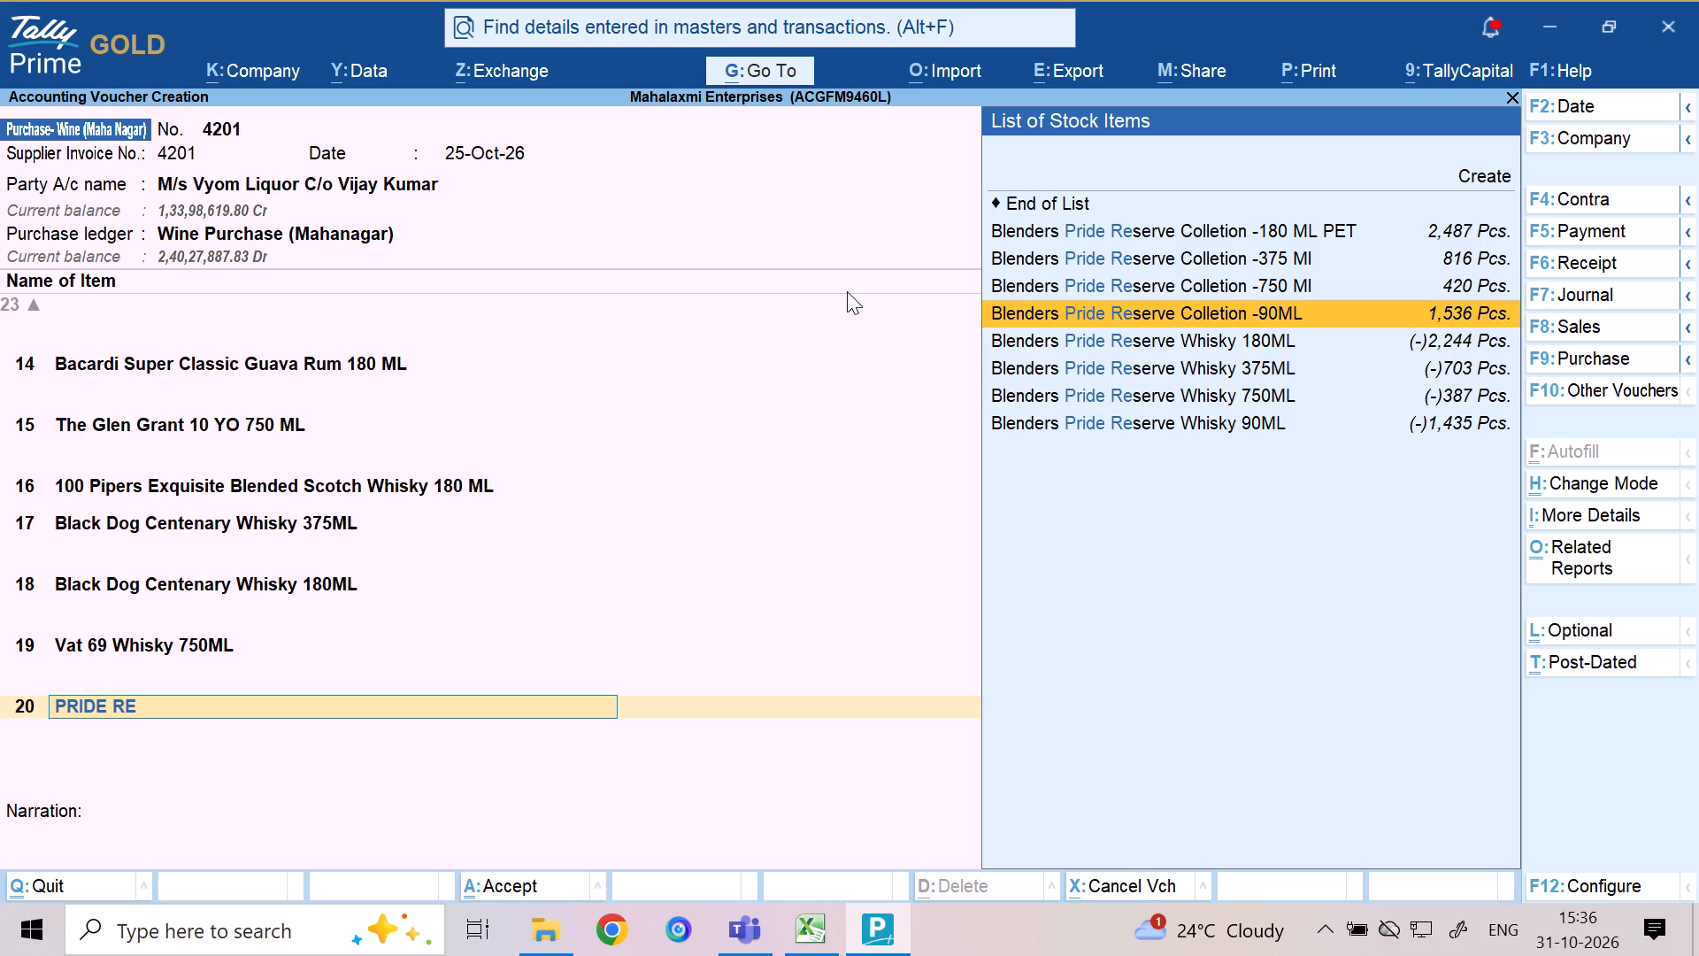
key(Up)
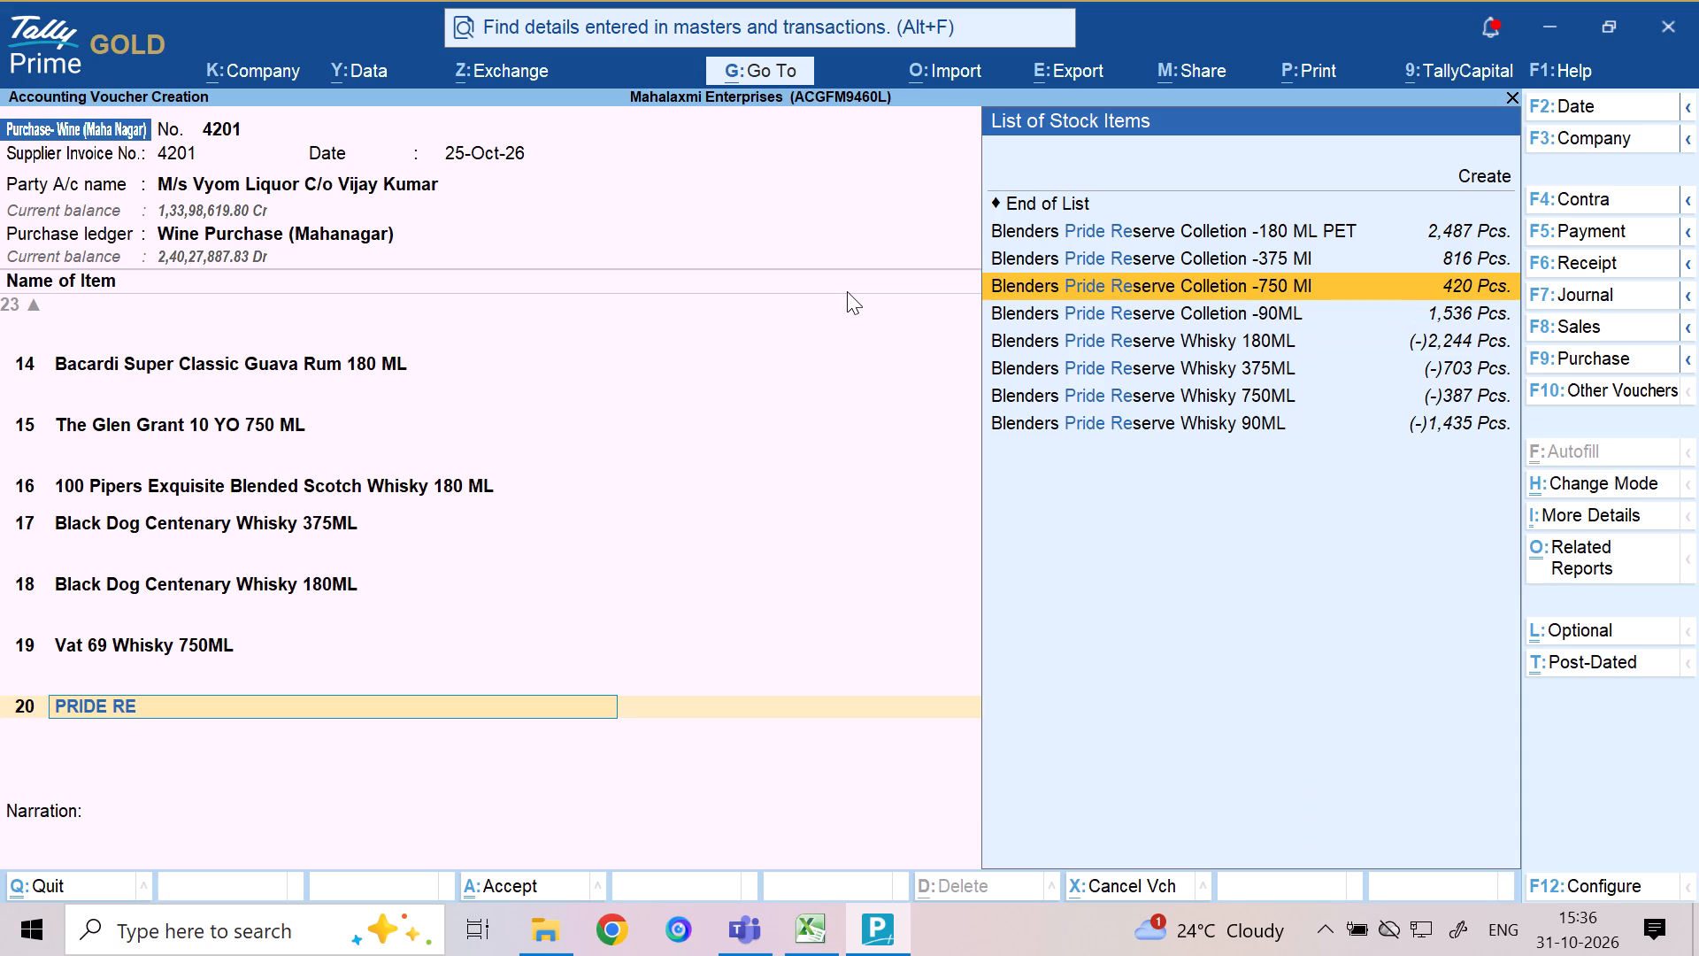
key(Down)
key(Return)
Allocate 12 Pcs. of the line 20 item to Mahanagar FL, accepting the 934.27 rate and 11,211.24 amount, and move to line 21.
key(m)
key(Return)
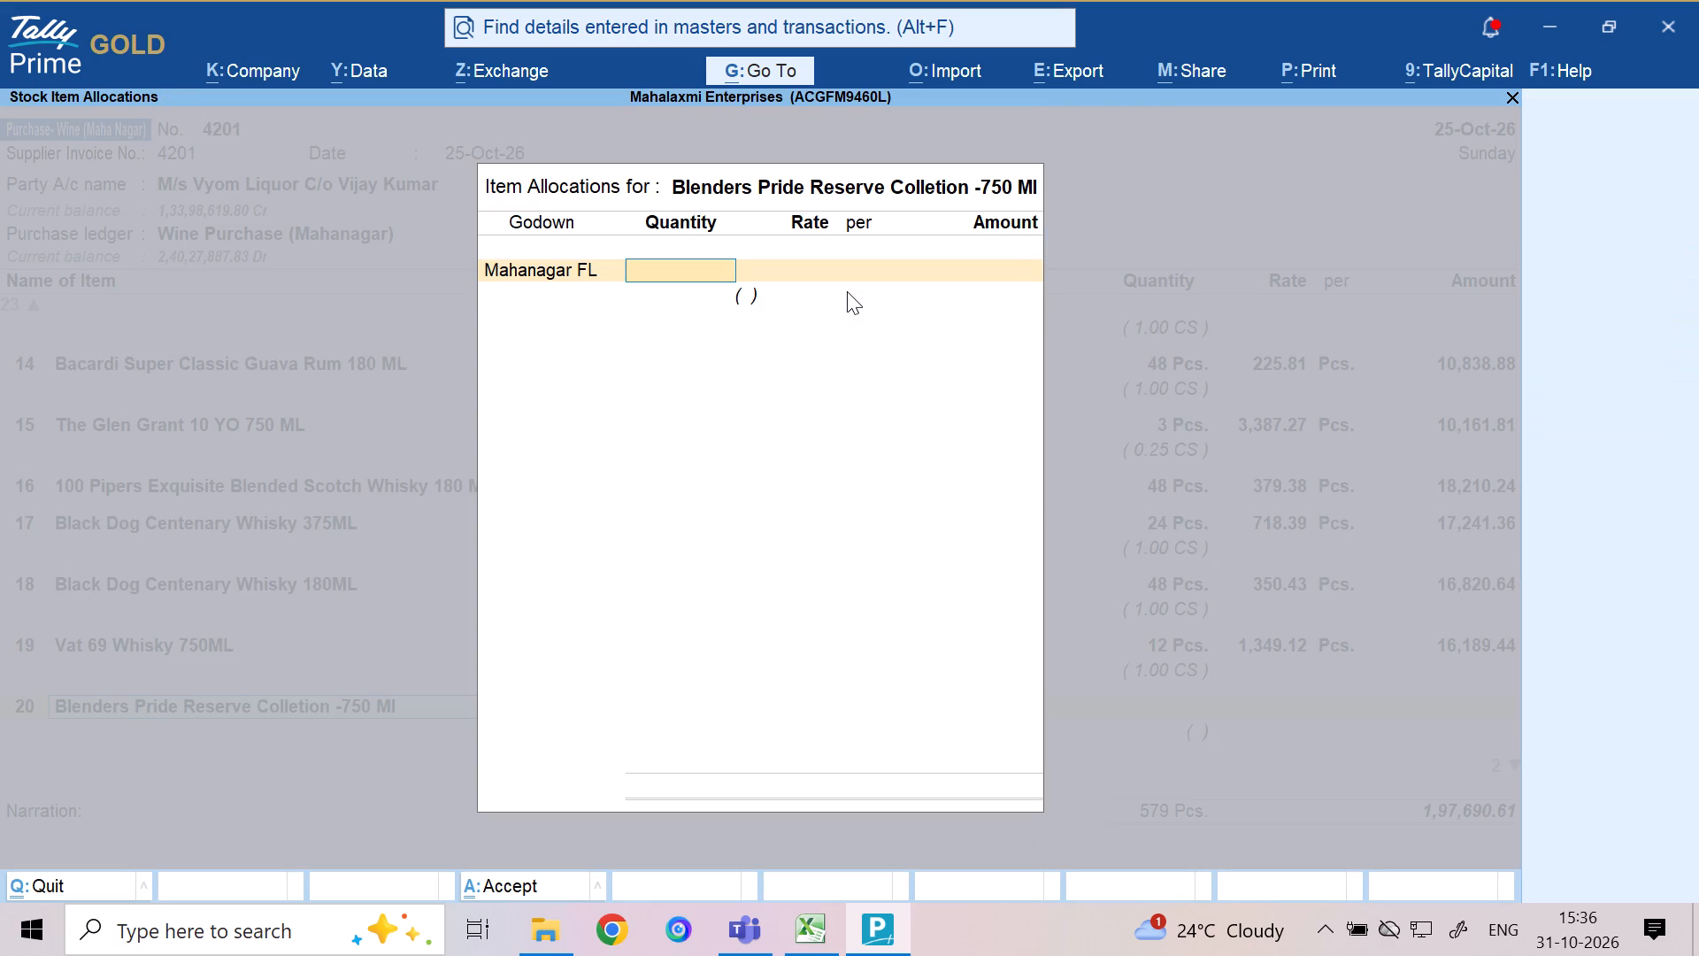
text(12)
key(Return)
key(Return)
key(Return)
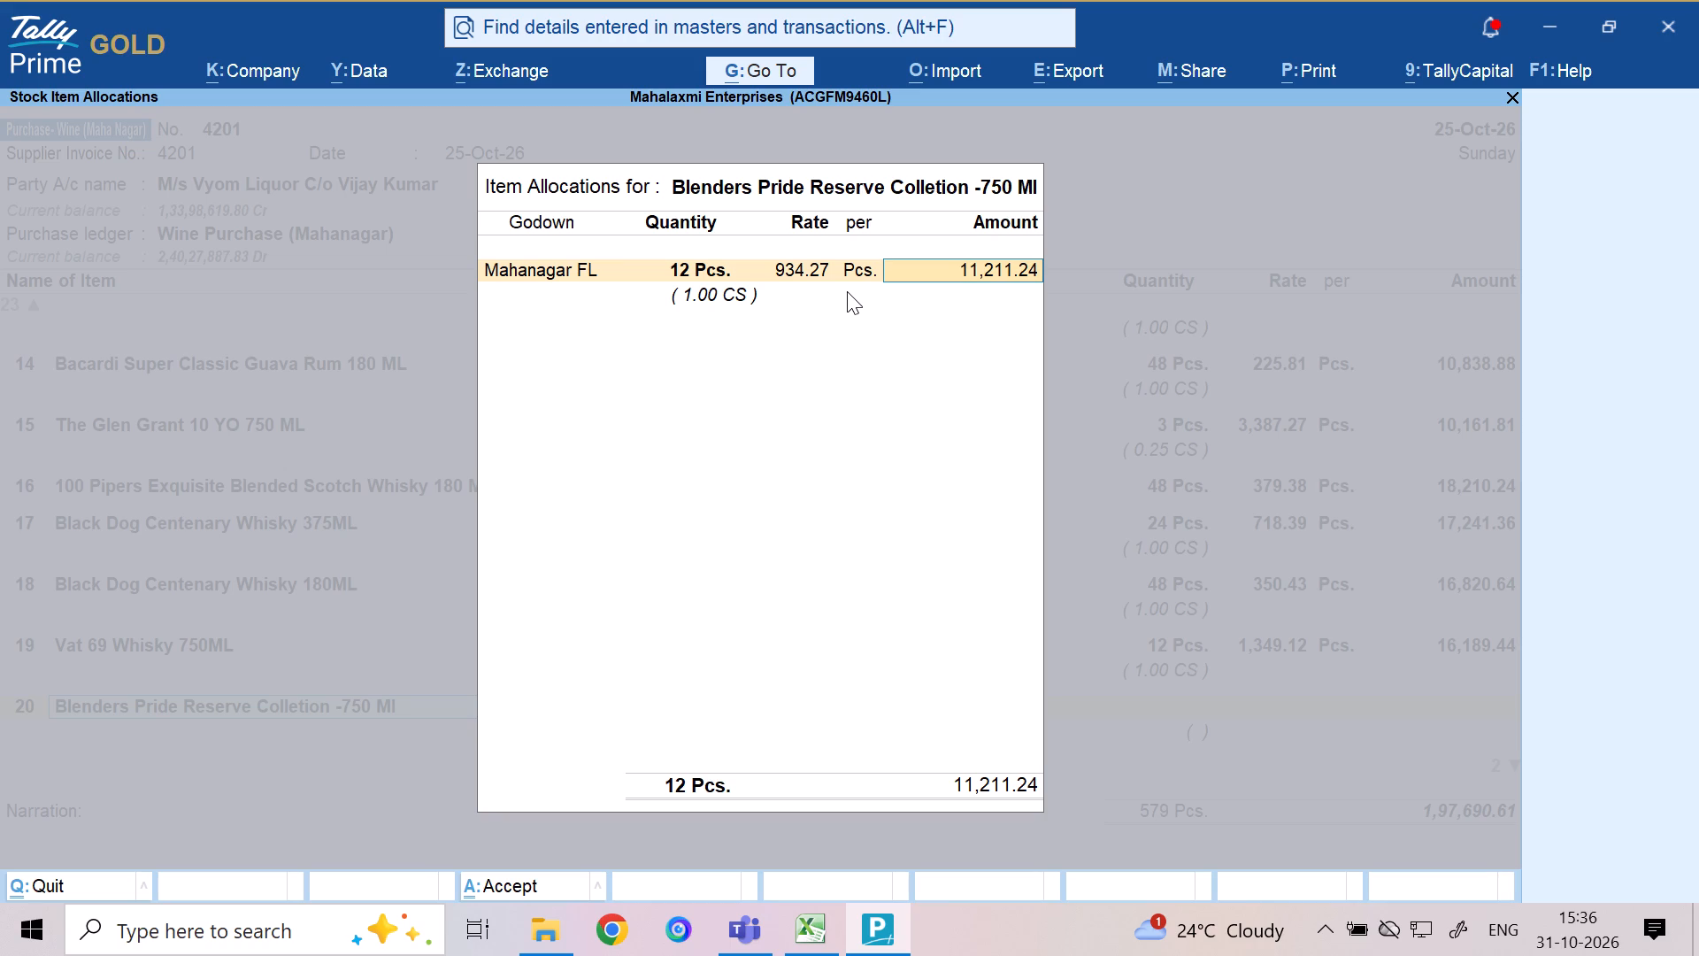
key(Return)
key(Return)
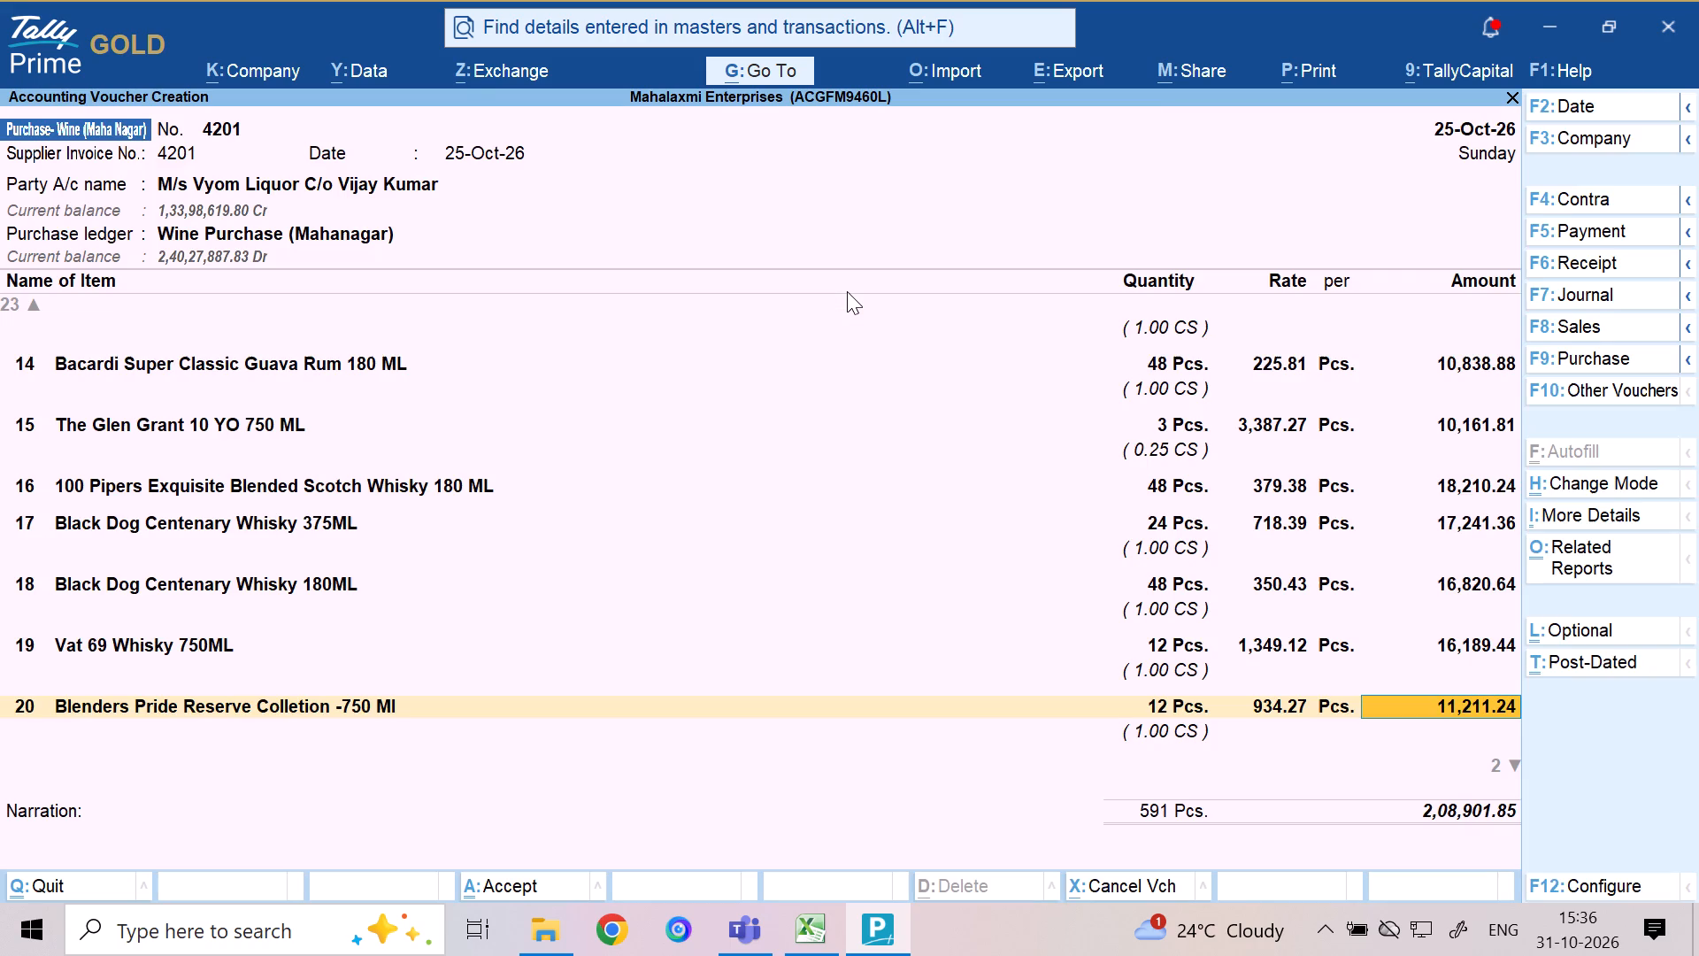
key(Return)
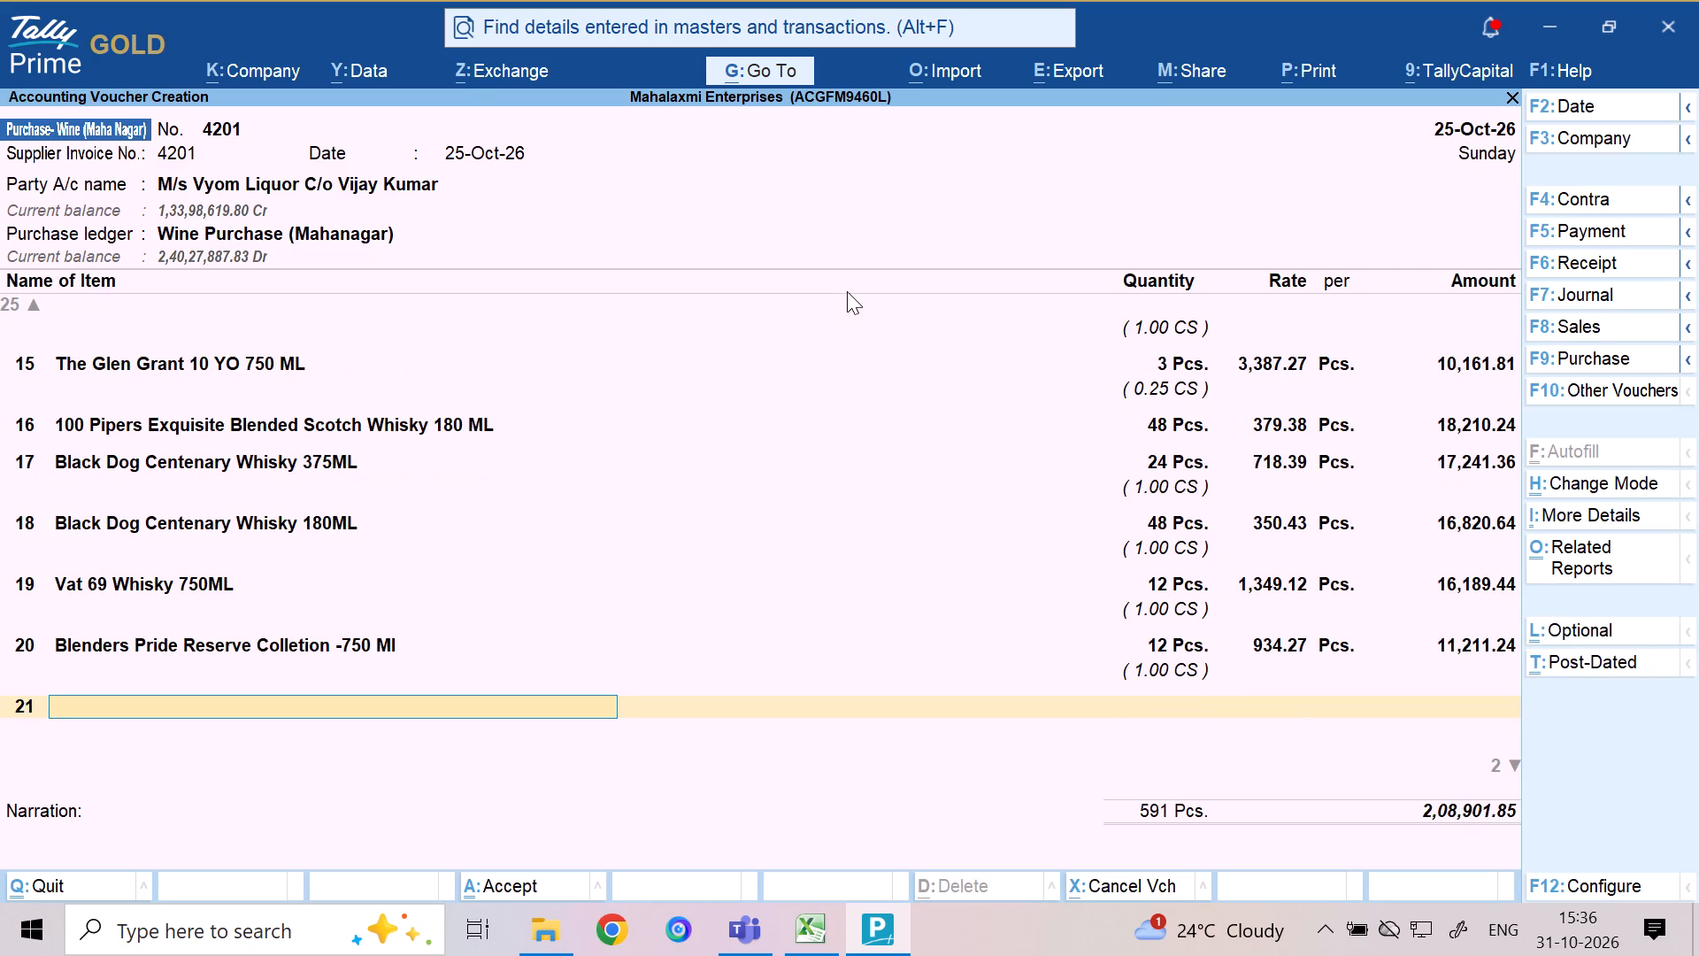
Choose Blenders Pride Reserve Colletion -375 Ml as the stock item on line 21.
text(PRIDE)
key(space)
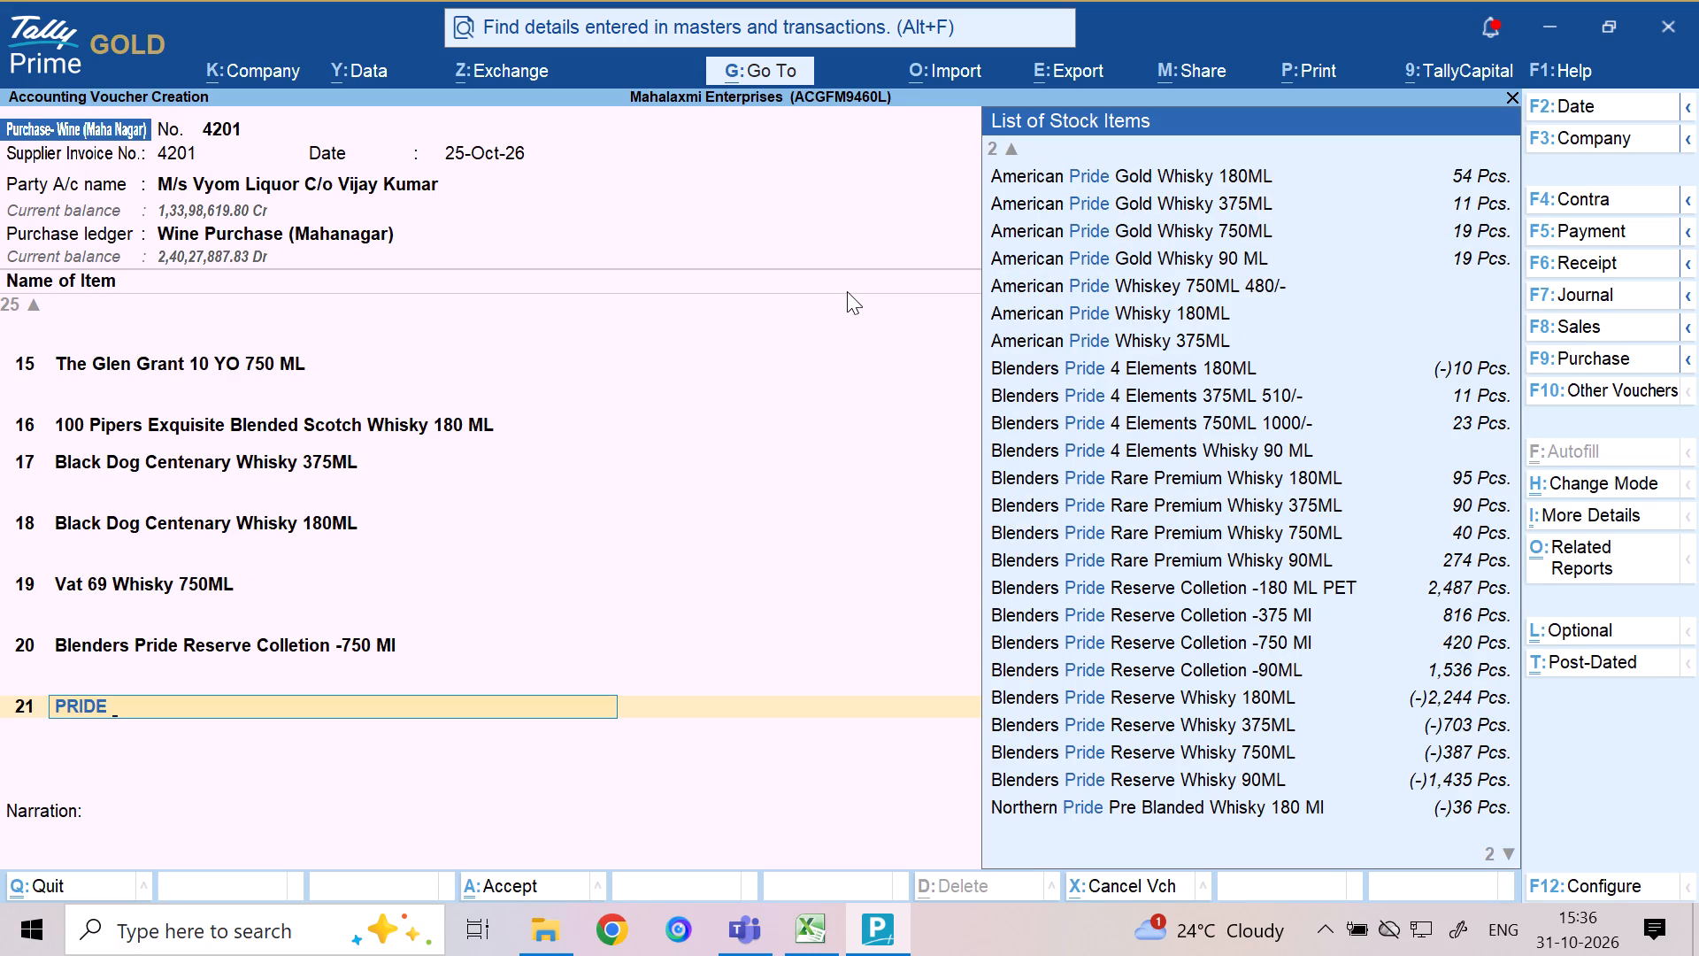
text(RE)
key(Down)
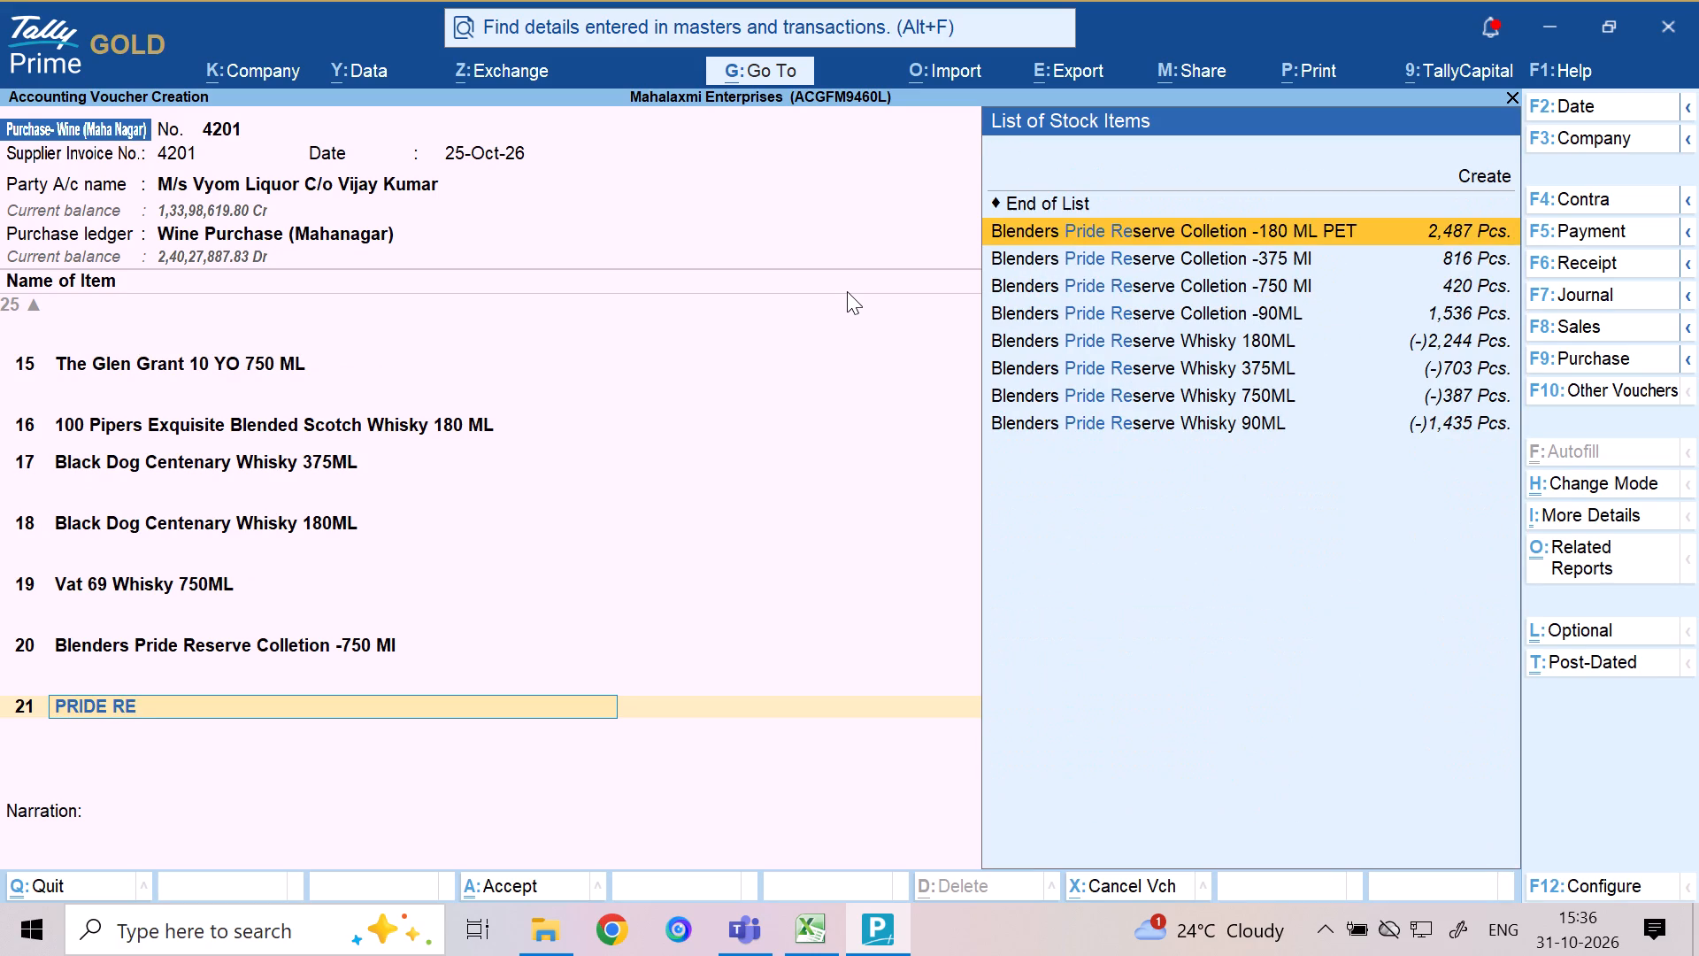
key(Down)
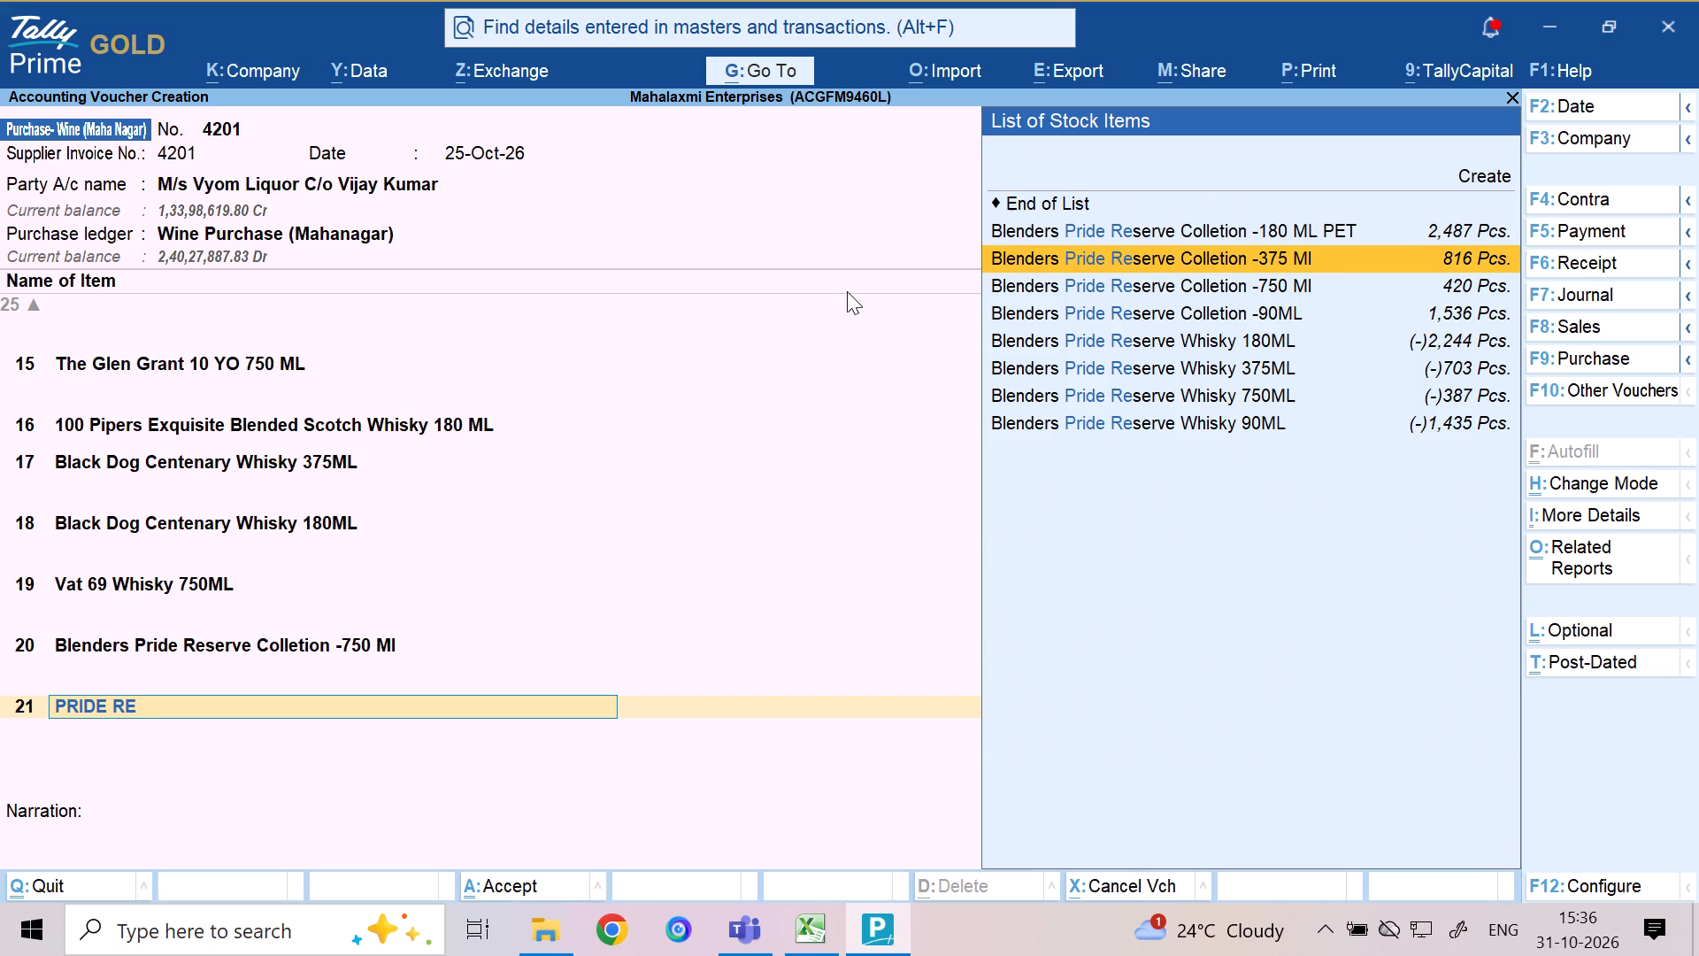
key(Return)
Allocate 48 Pcs. of the line 21 item to Mahanagar FL, accepting the 477.14 rate and 22,902.72 amount, and move to line 22.
key(m)
key(Return)
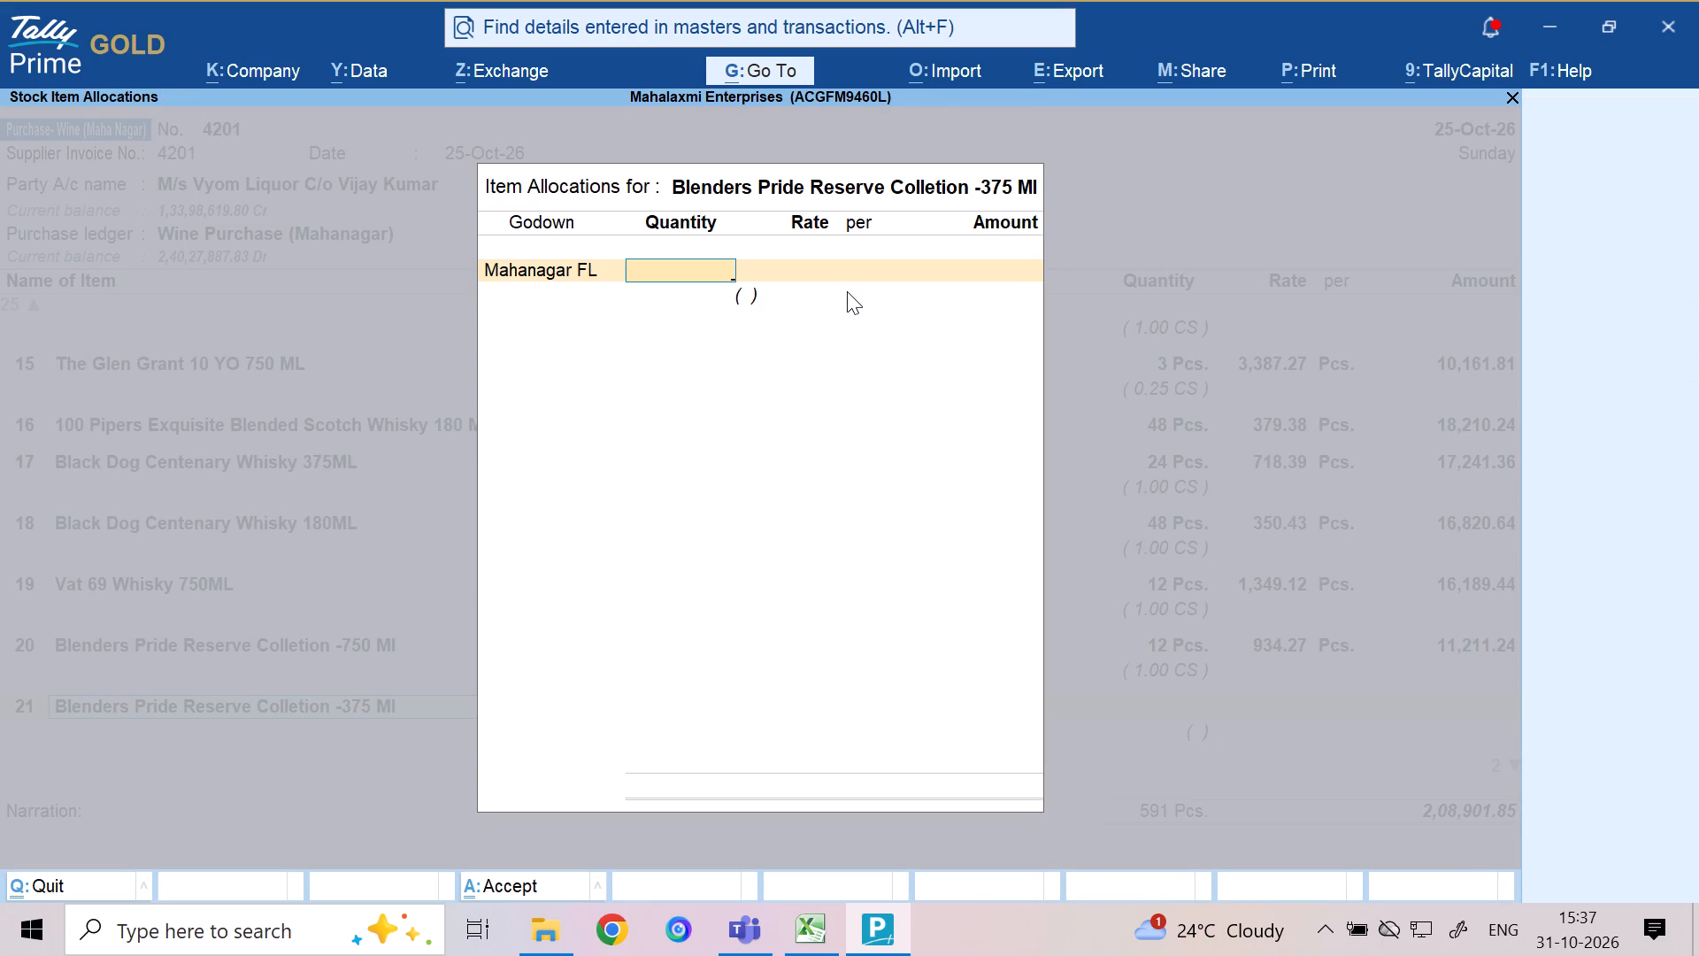
text(48)
key(Return)
key(Return)
key(Return)
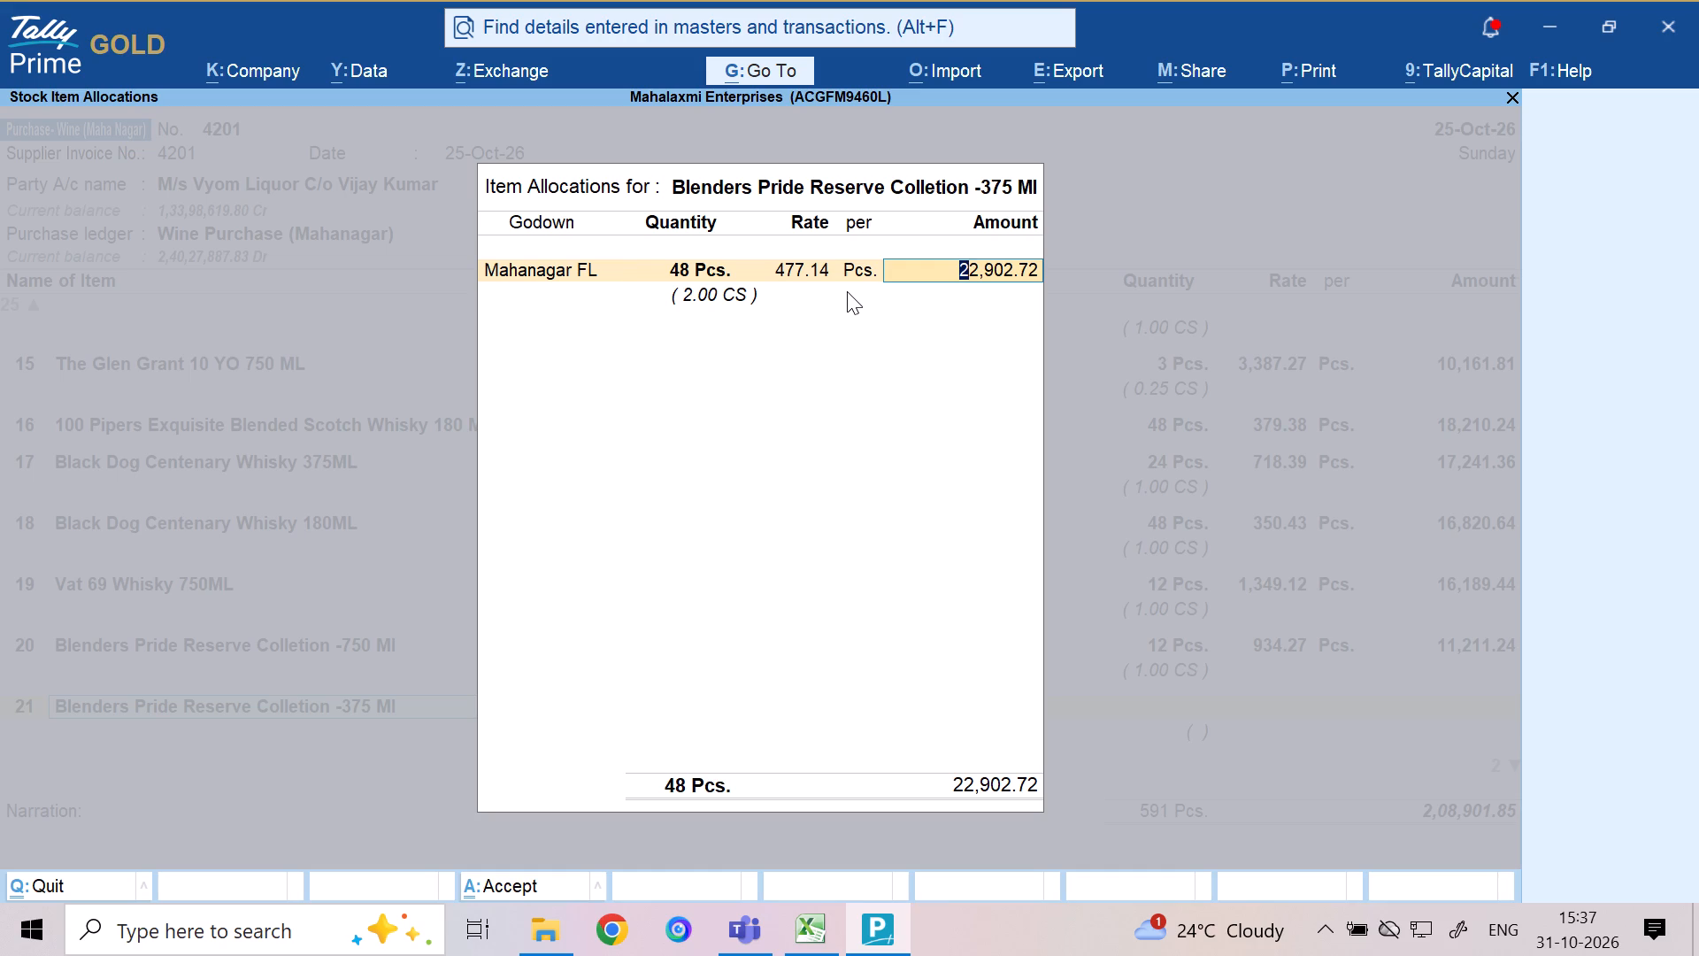
key(Return)
key(Return)
key(Return)
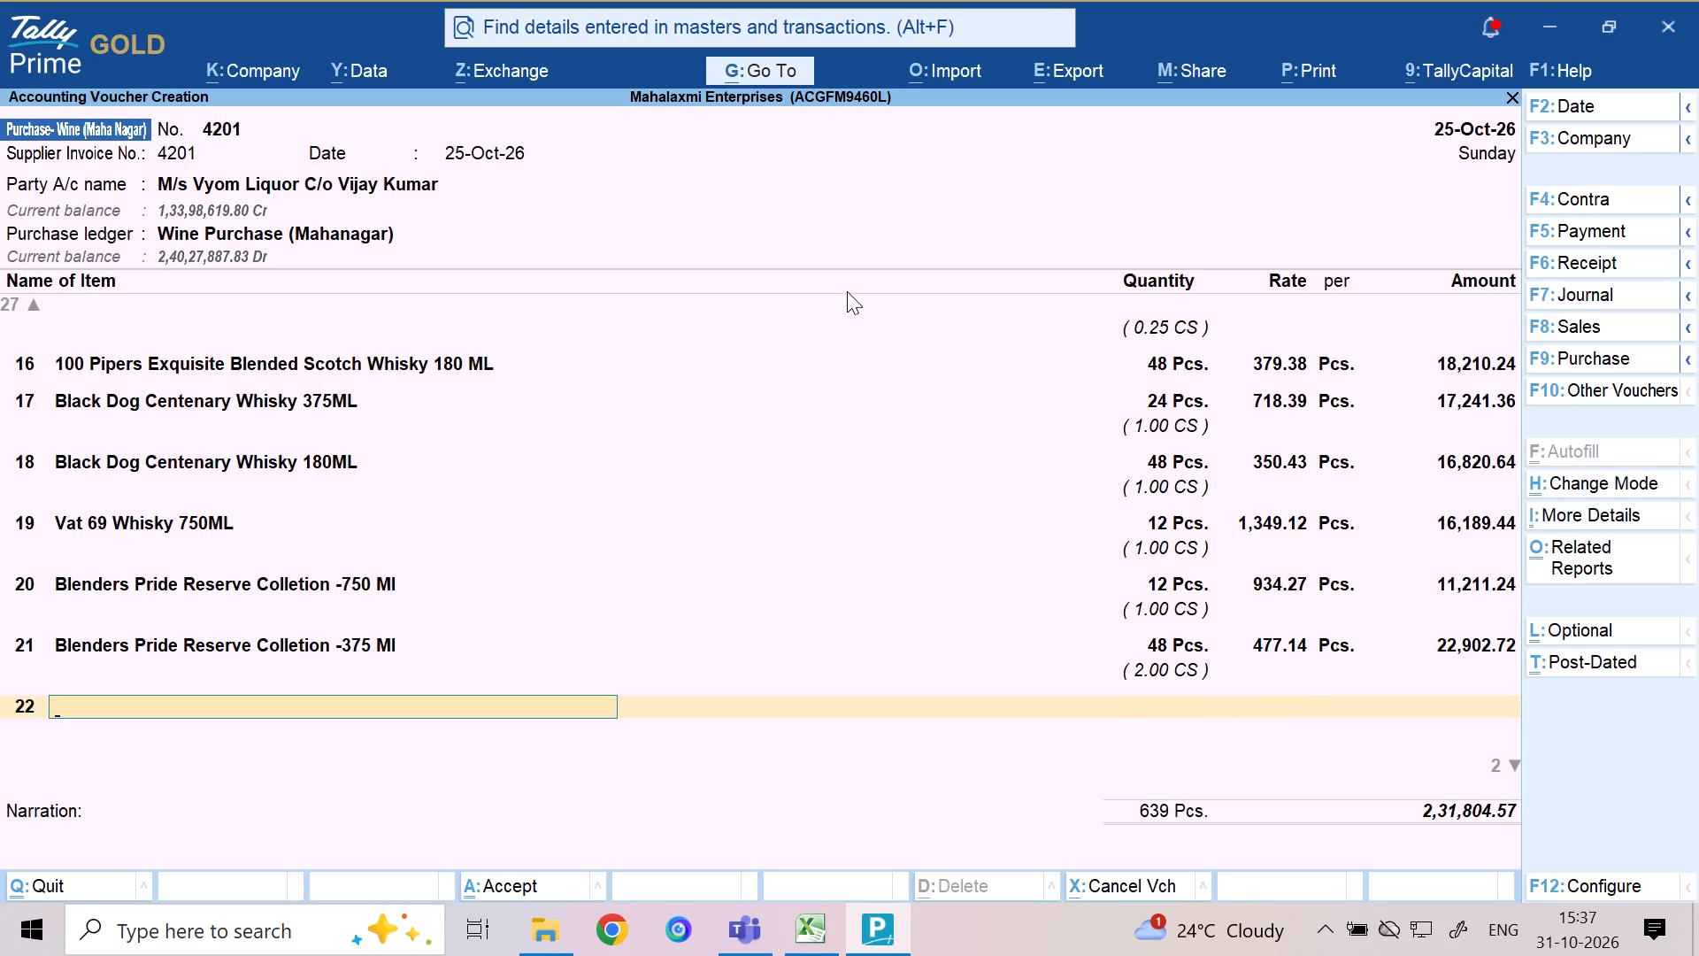
Choose Blenders Pride Reserve Colletion -180 ML PET as the stock item on line 22.
text(PRIDE)
key(space)
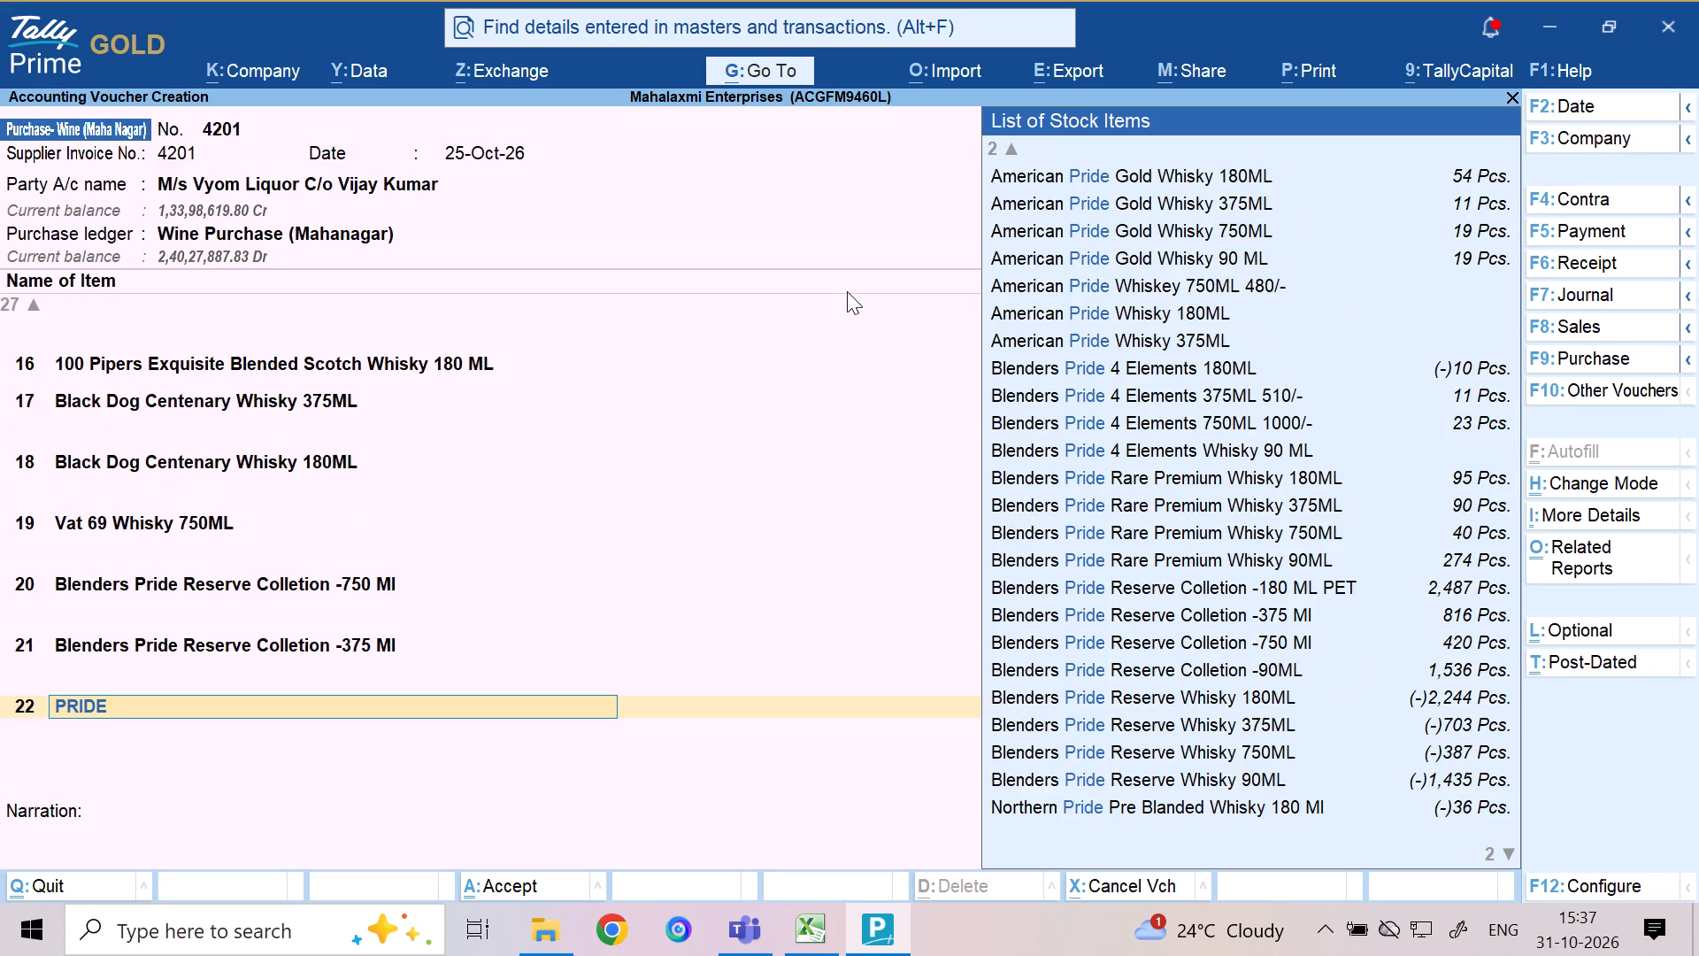
key(r)
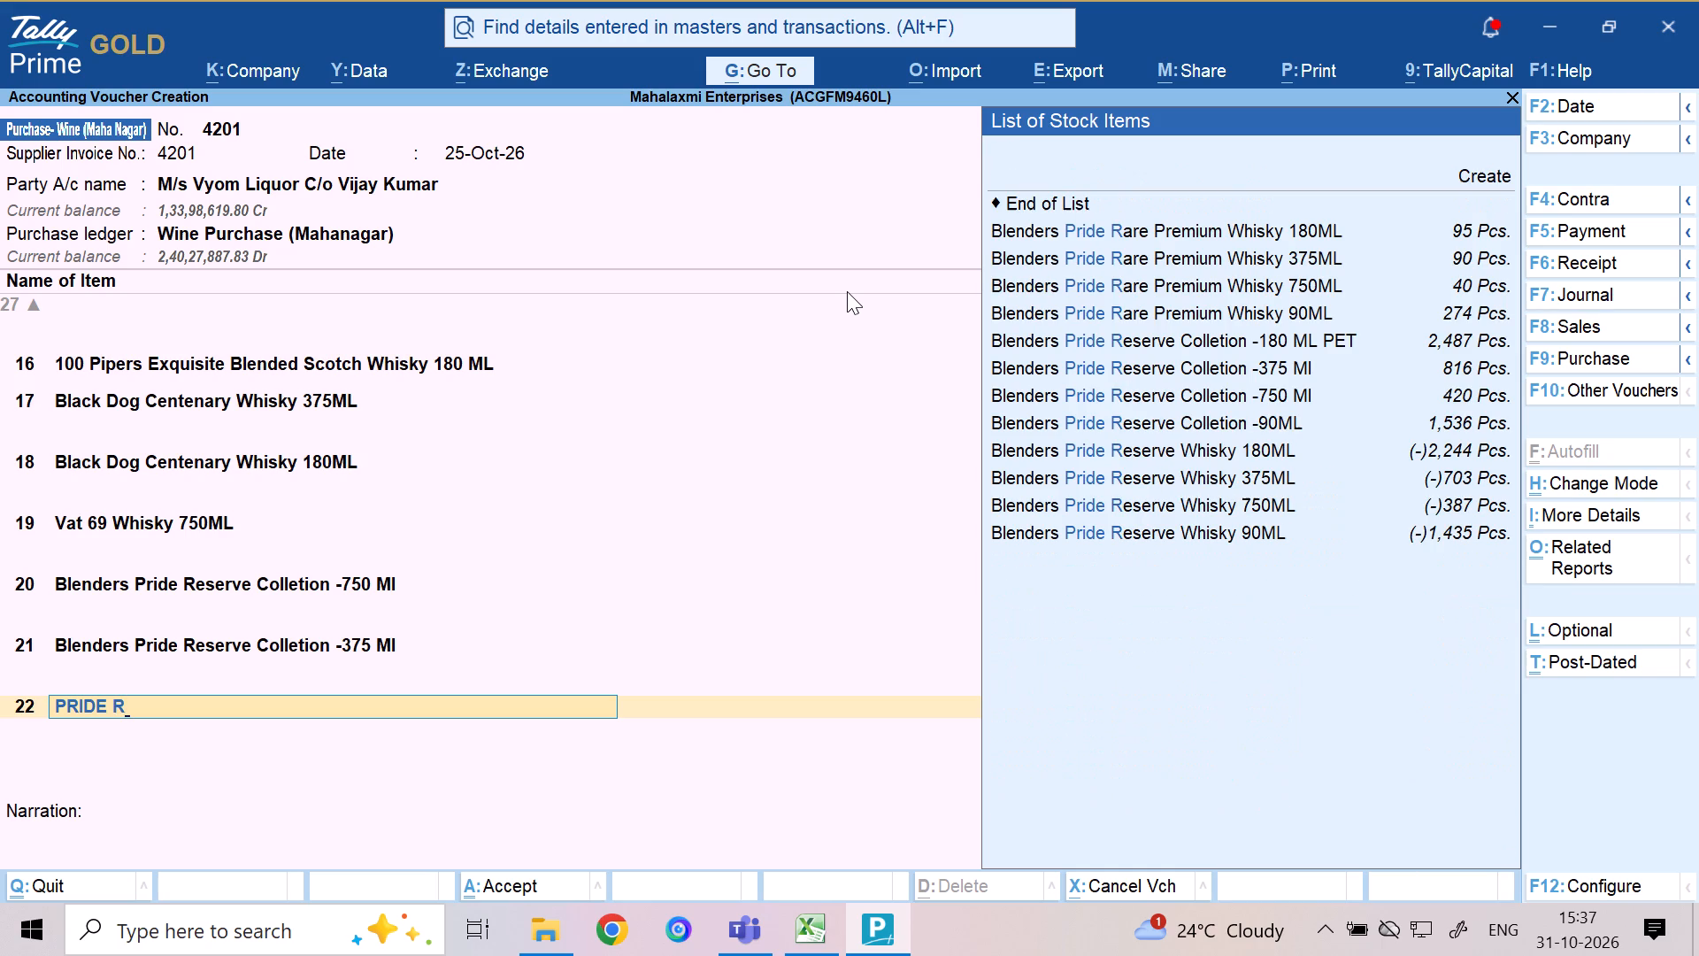
key(Down)
key(Down)
key(Down)
key(Down)
key(Down)
key(Down)
key(Down)
key(Up)
key(Up)
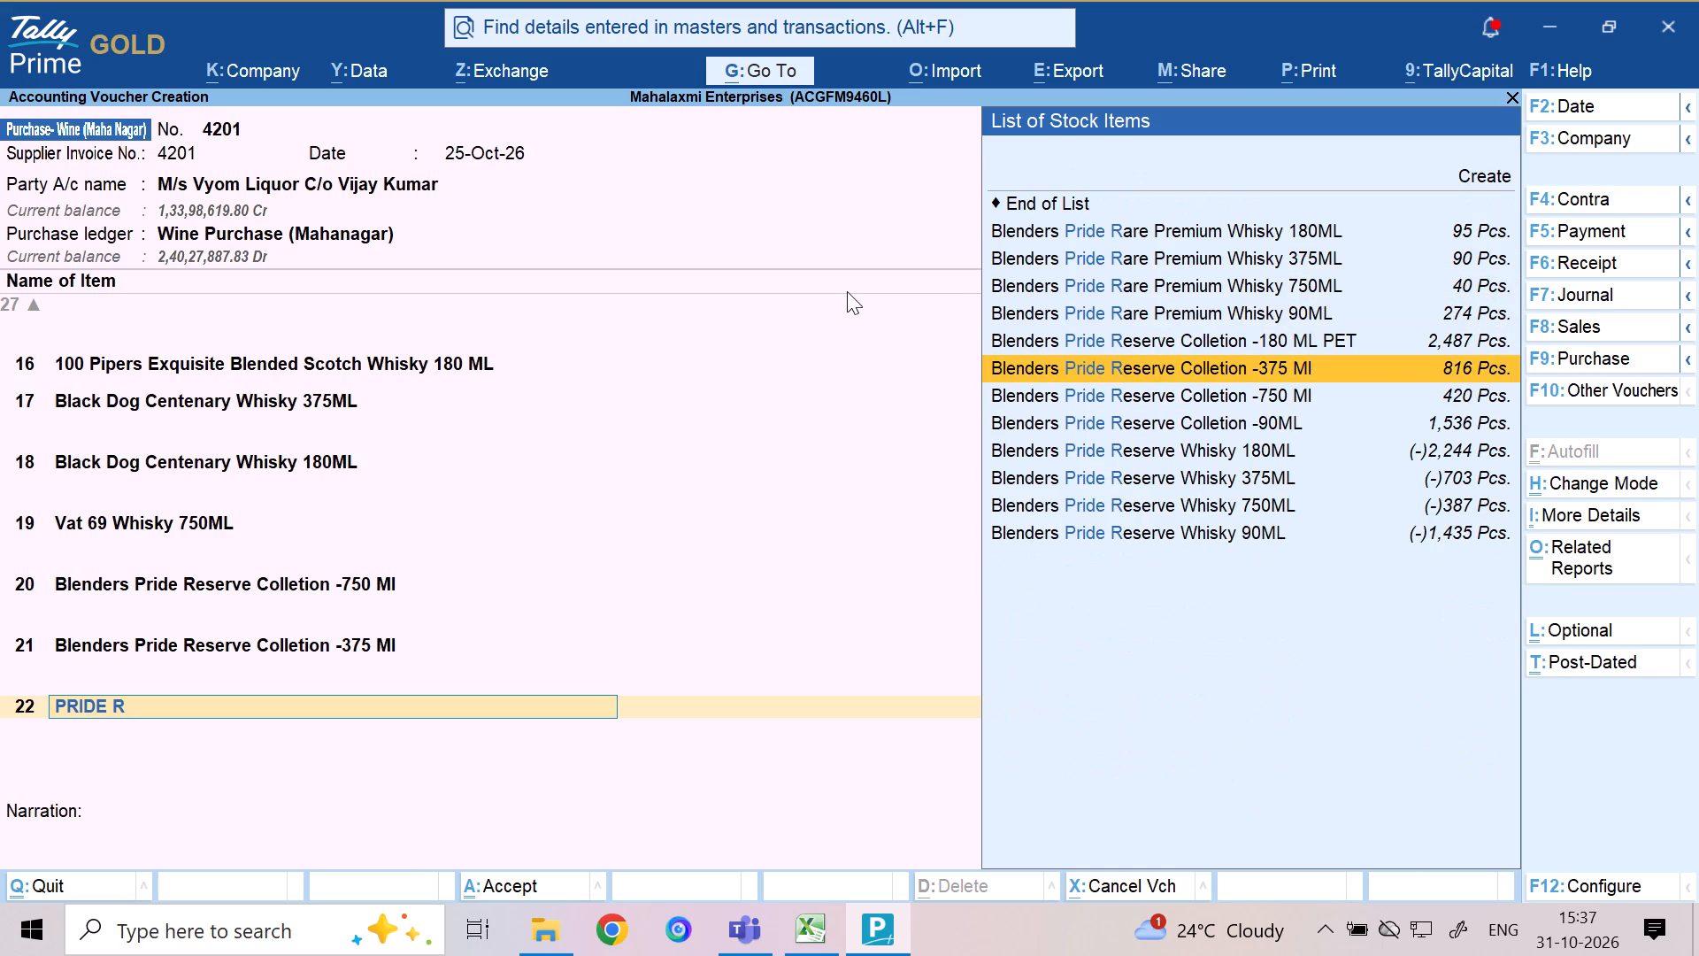
key(Return)
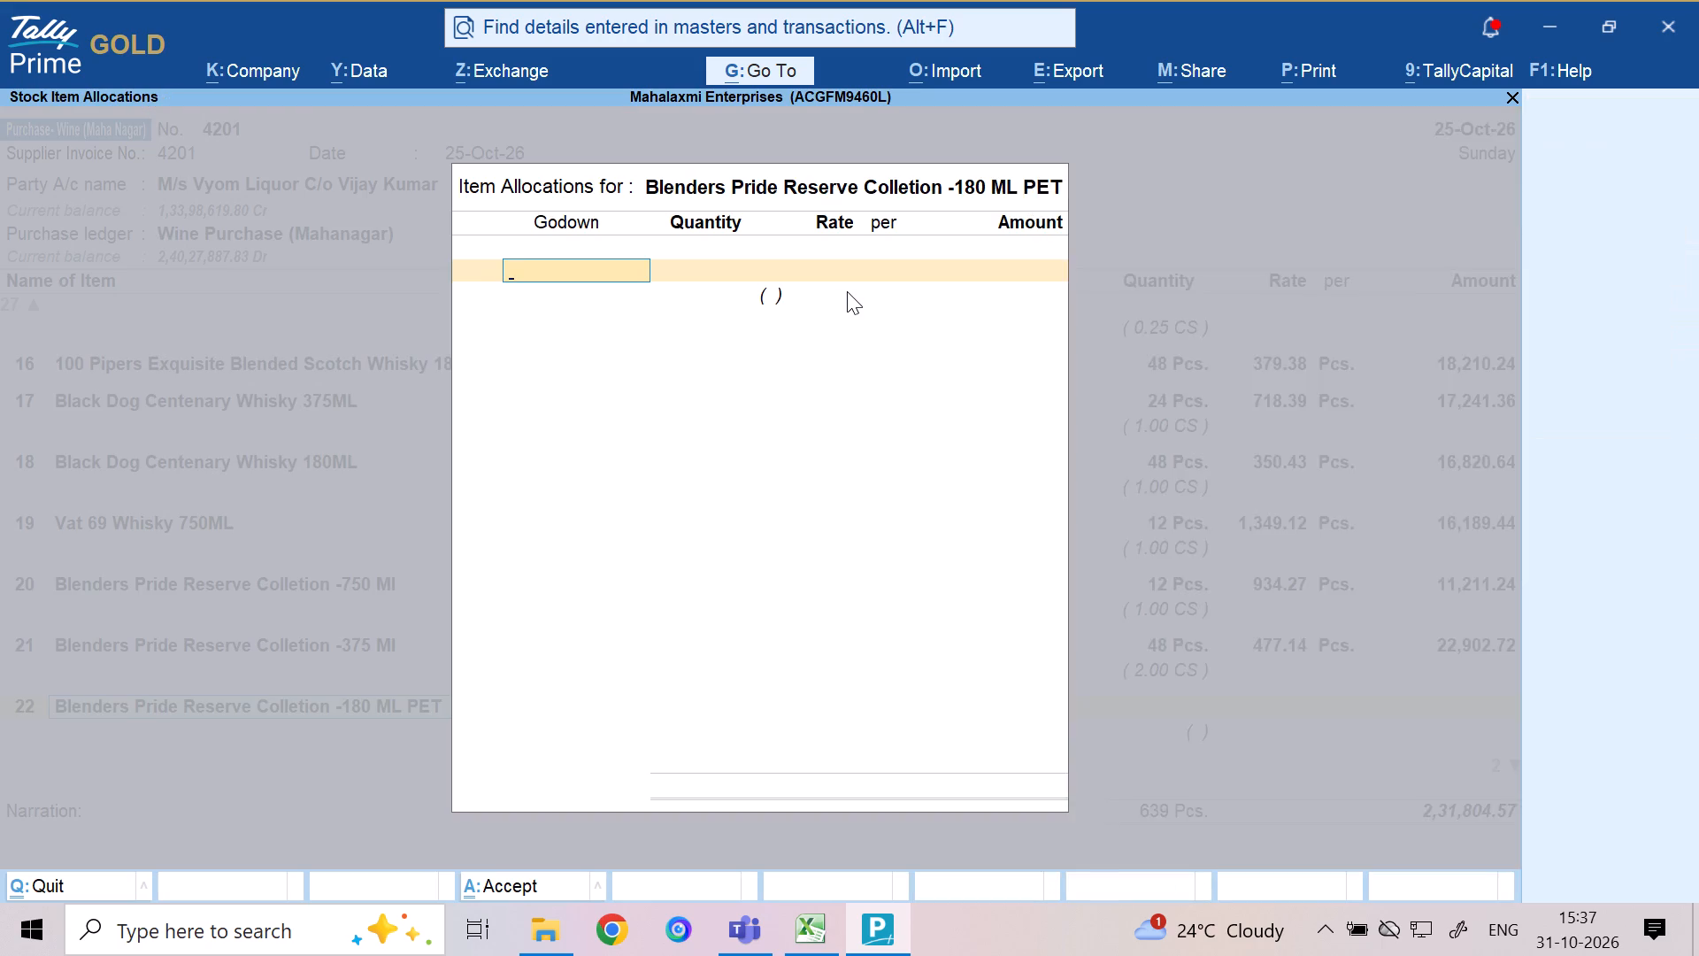
Allocate 96 Pcs. of the line 22 item to Mahanagar FL, accepting the 244.63 rate and 23,484.48 amount, and move to line 23.
key(m)
key(Return)
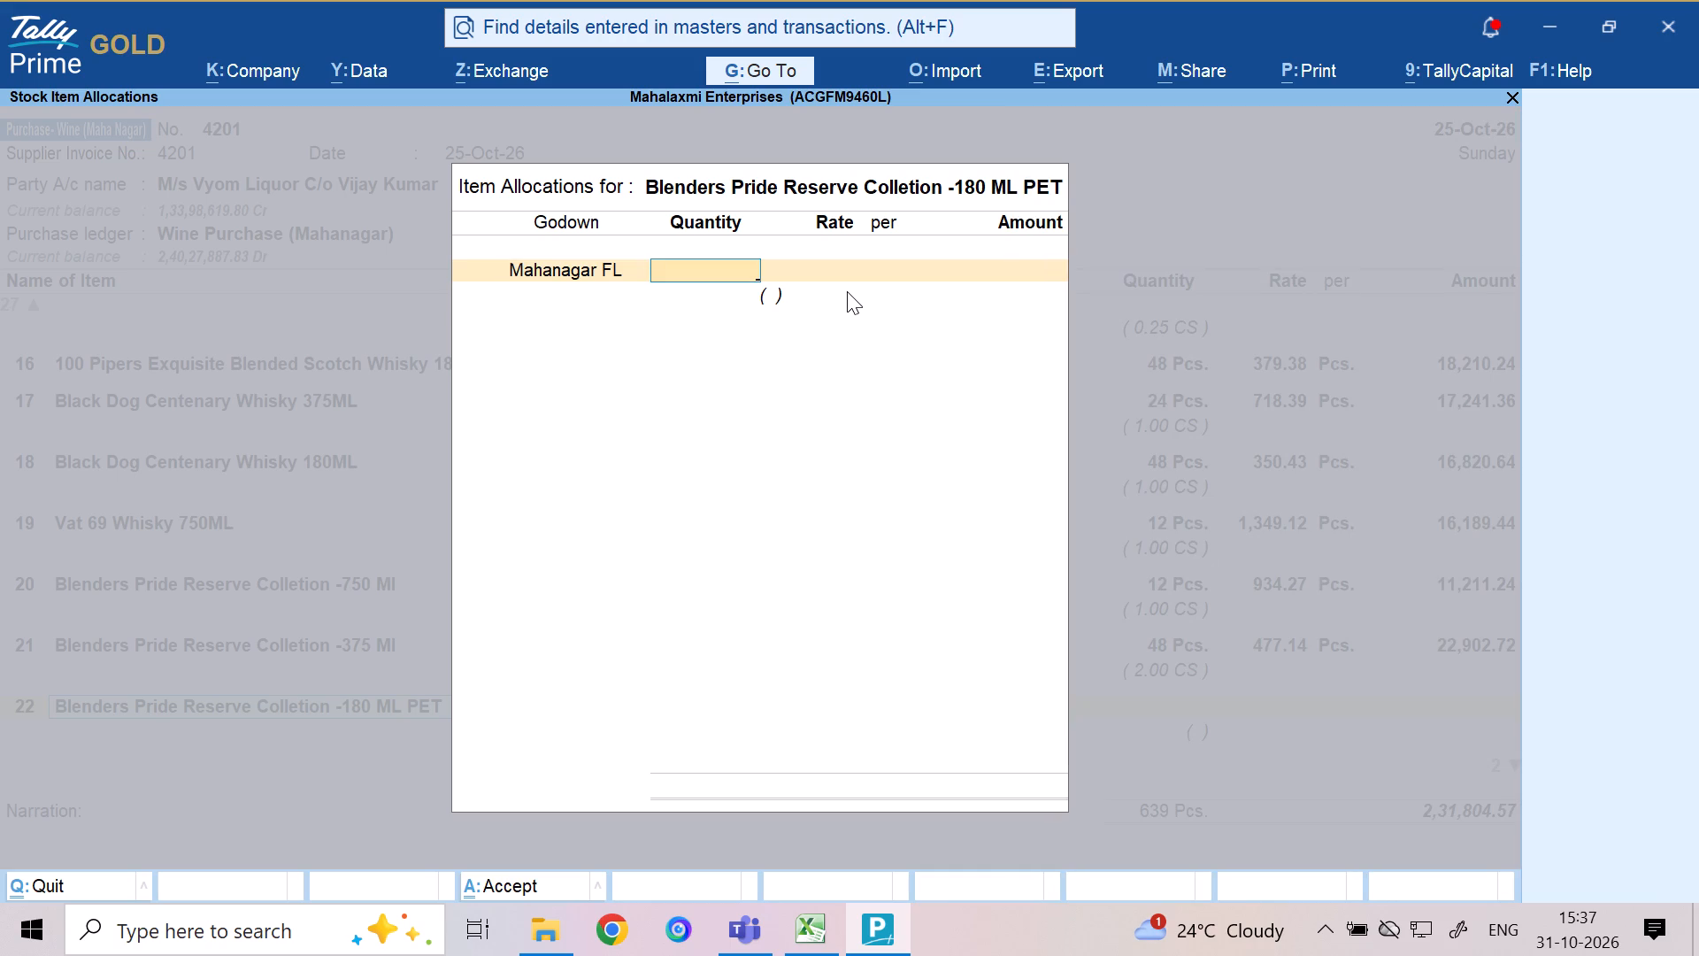
text(96)
key(Return)
key(Return)
key(Return)
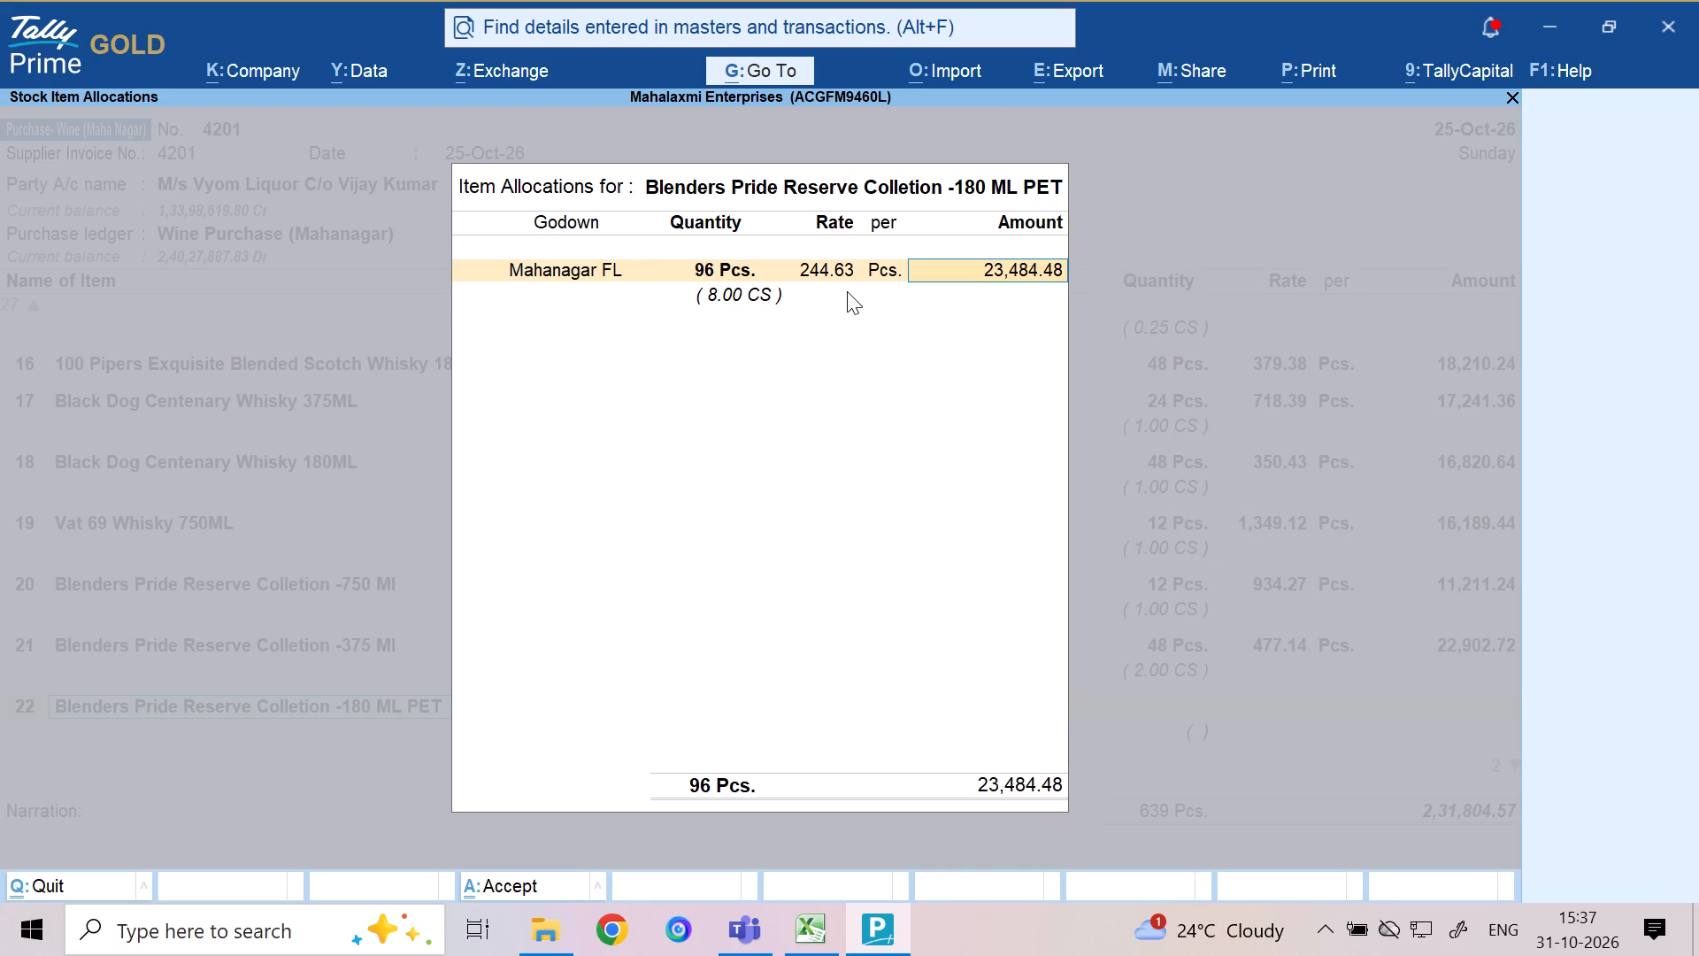
key(Return)
key(Return)
key(Return)
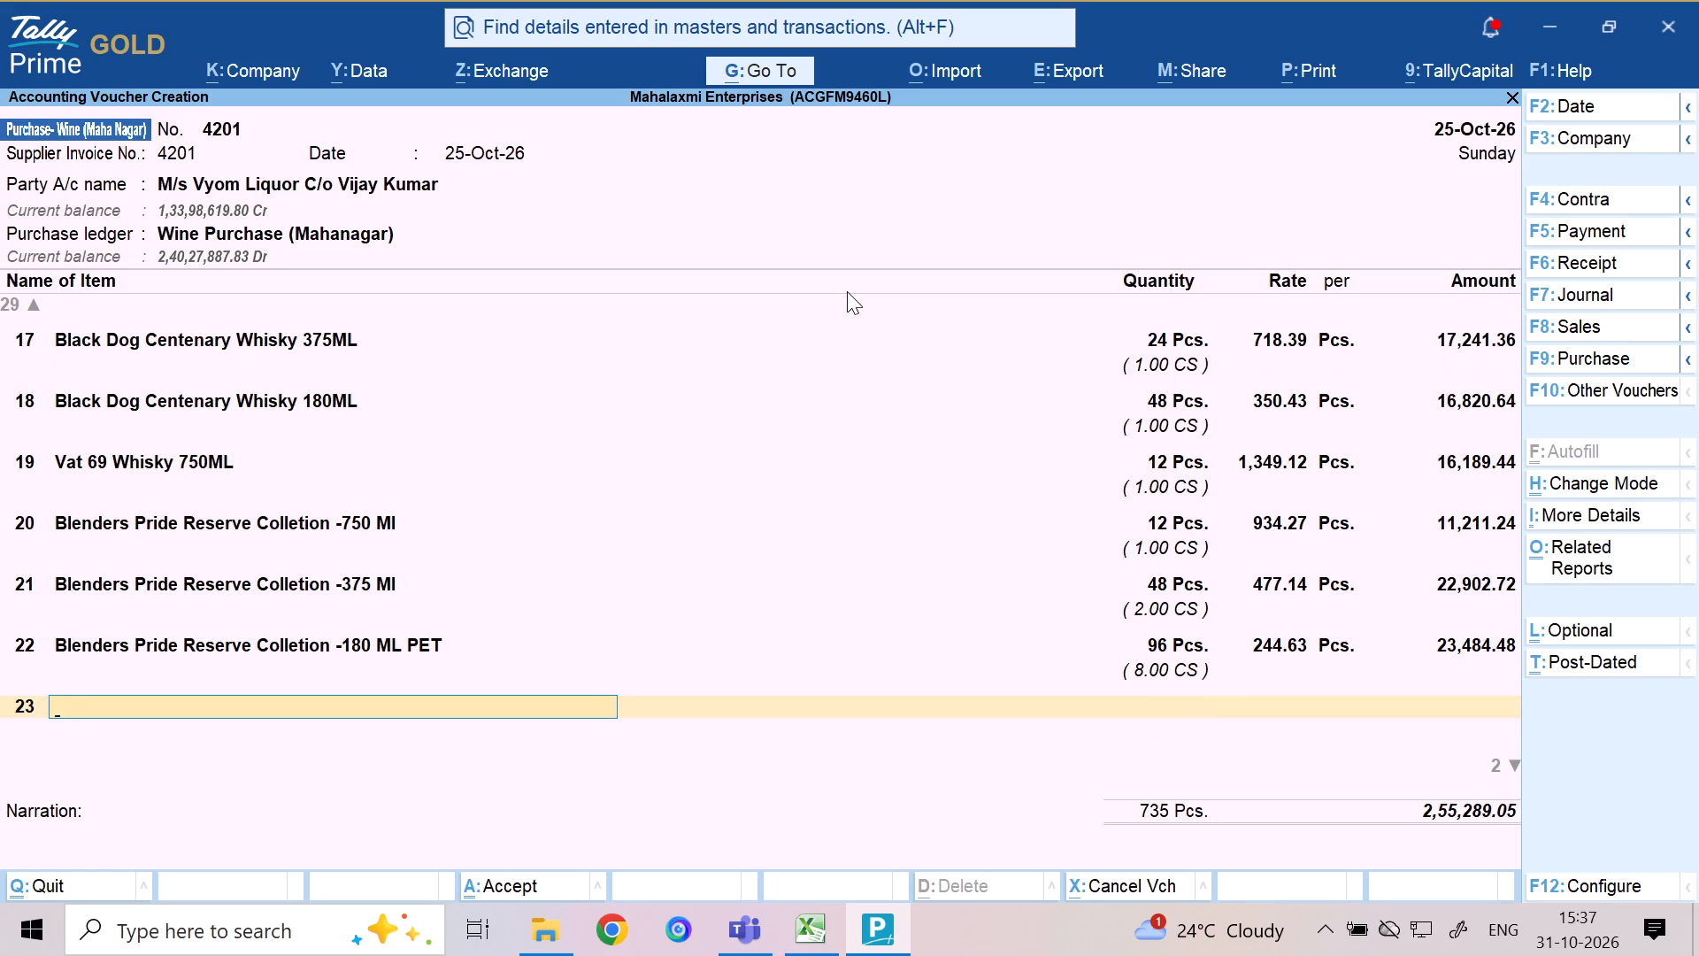
Choose Blenders Pride Rare Premium Whisky 750ML as the stock item on line 23.
text(PRIDE)
key(space)
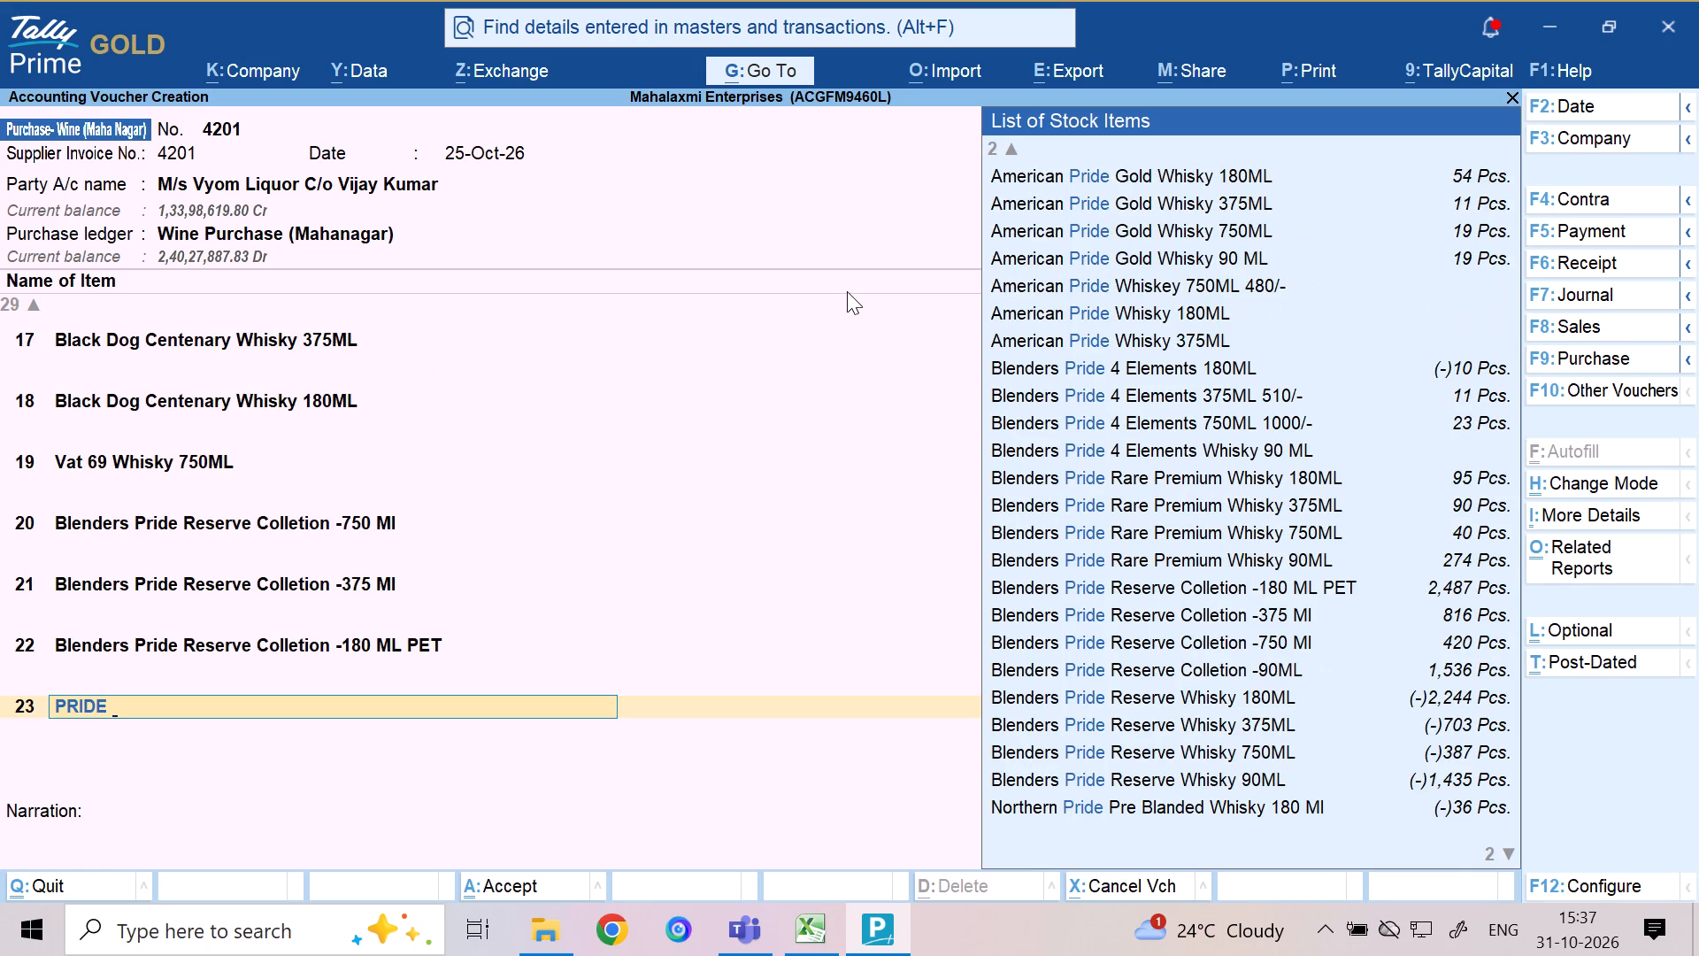
text(RA)
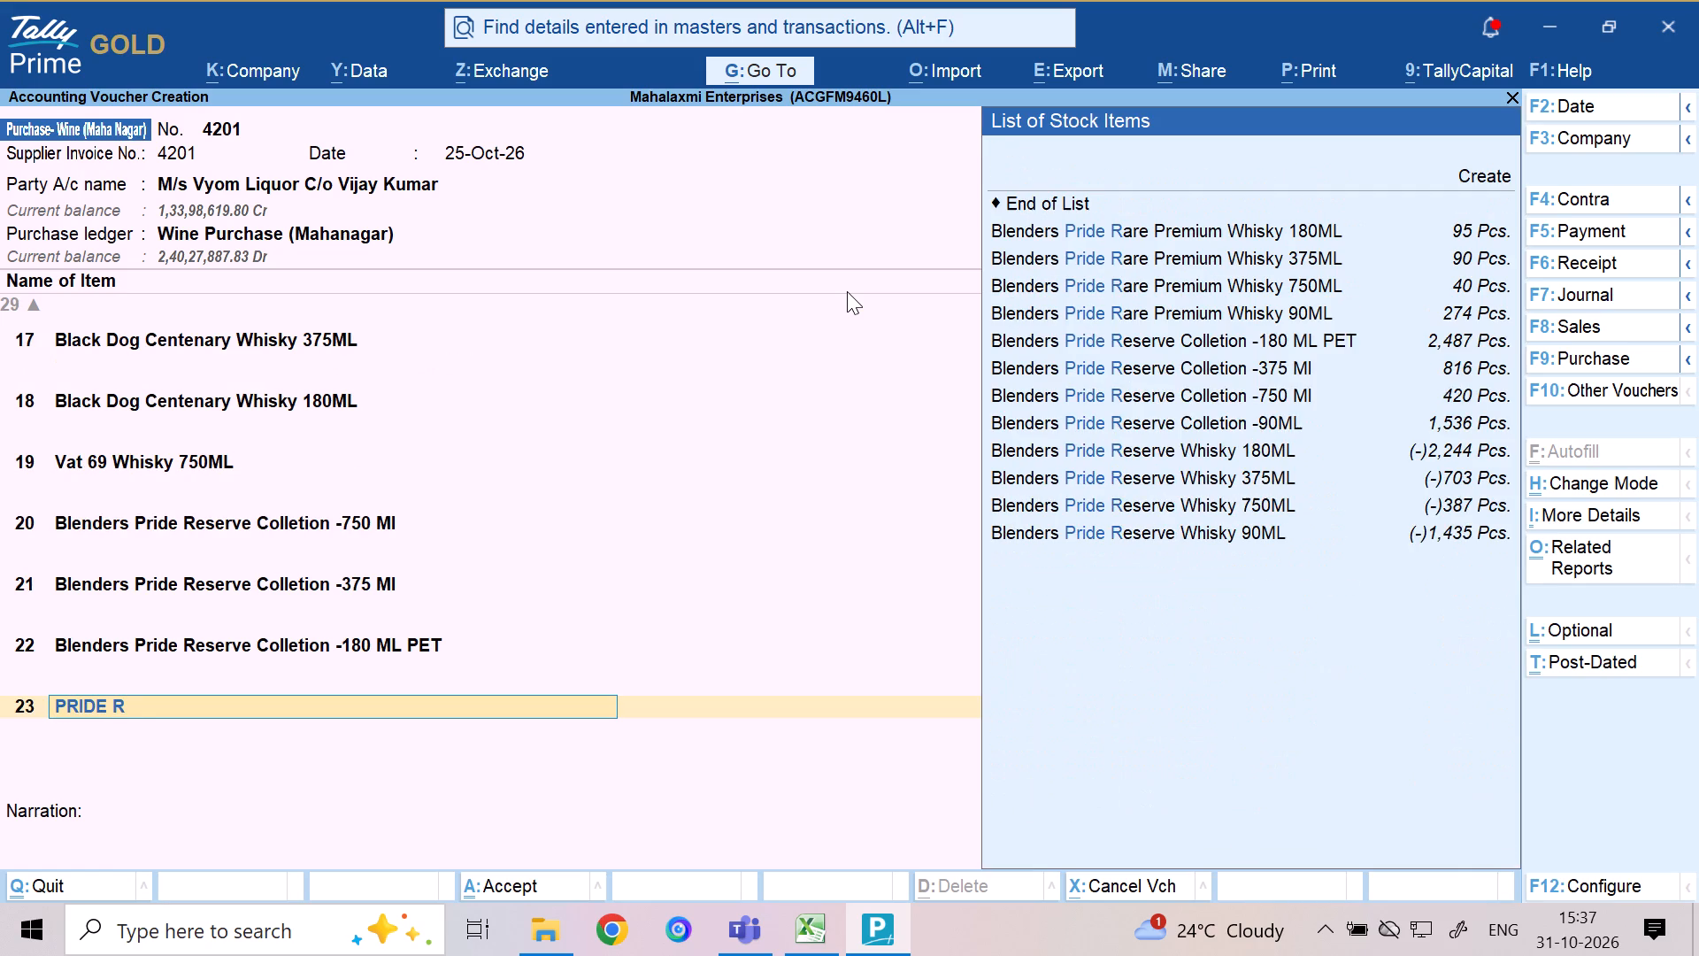
key(Down)
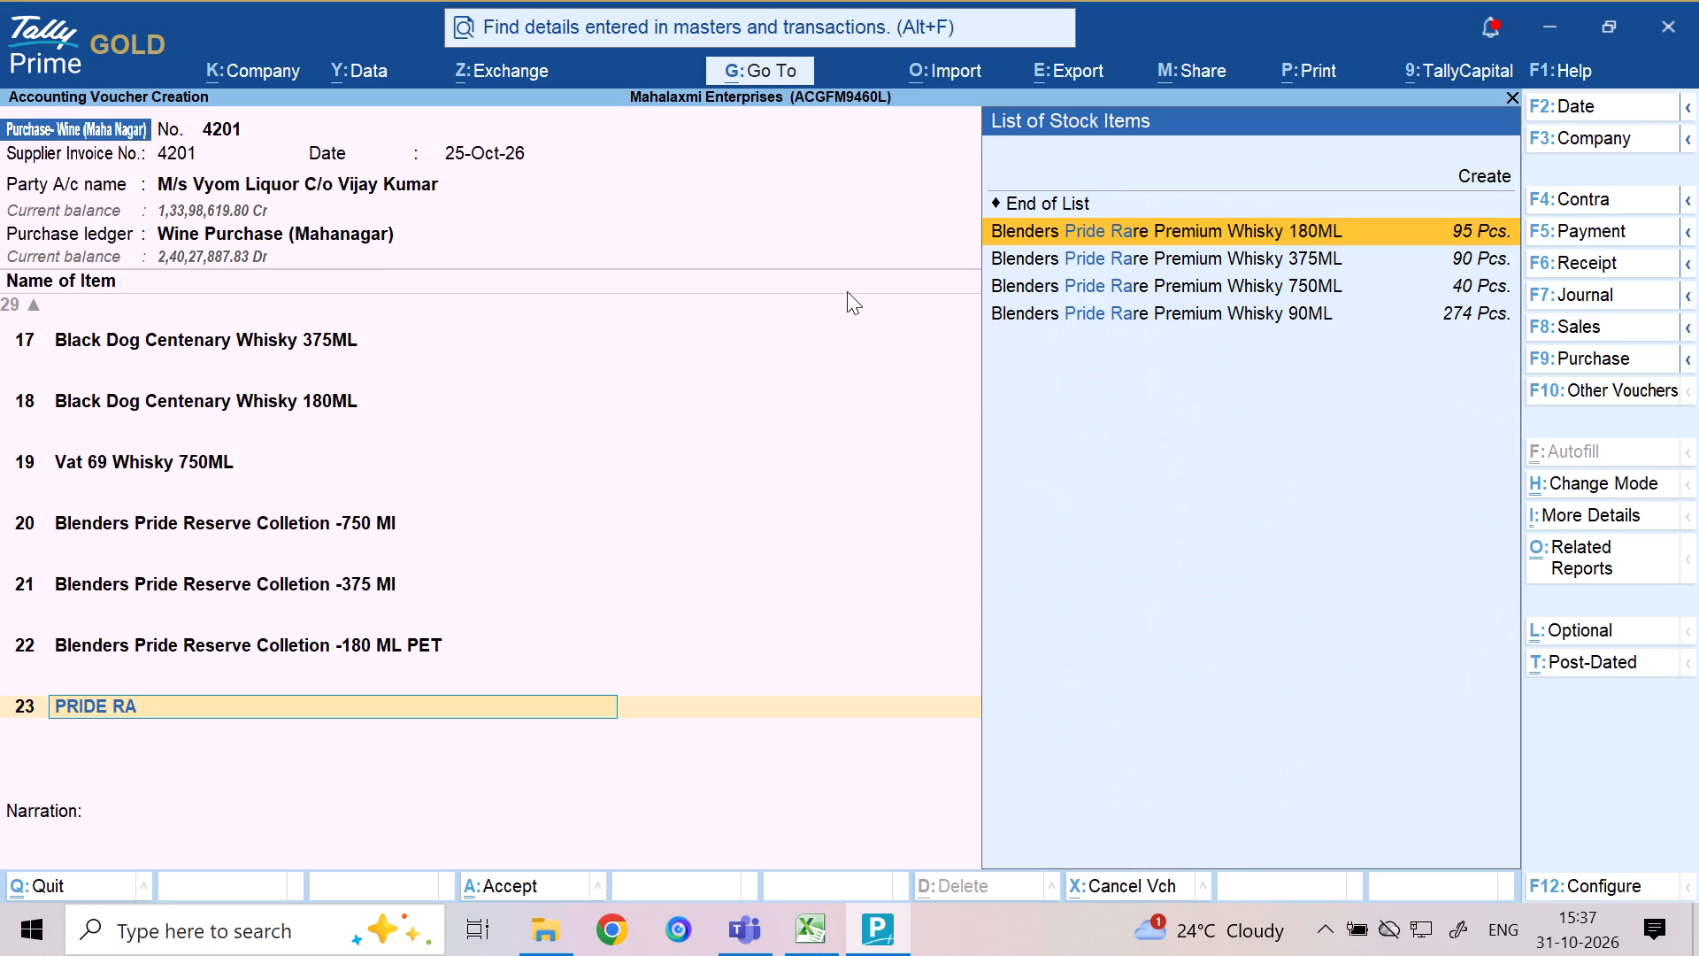
key(Down)
key(Down)
key(Down)
key(Up)
key(Return)
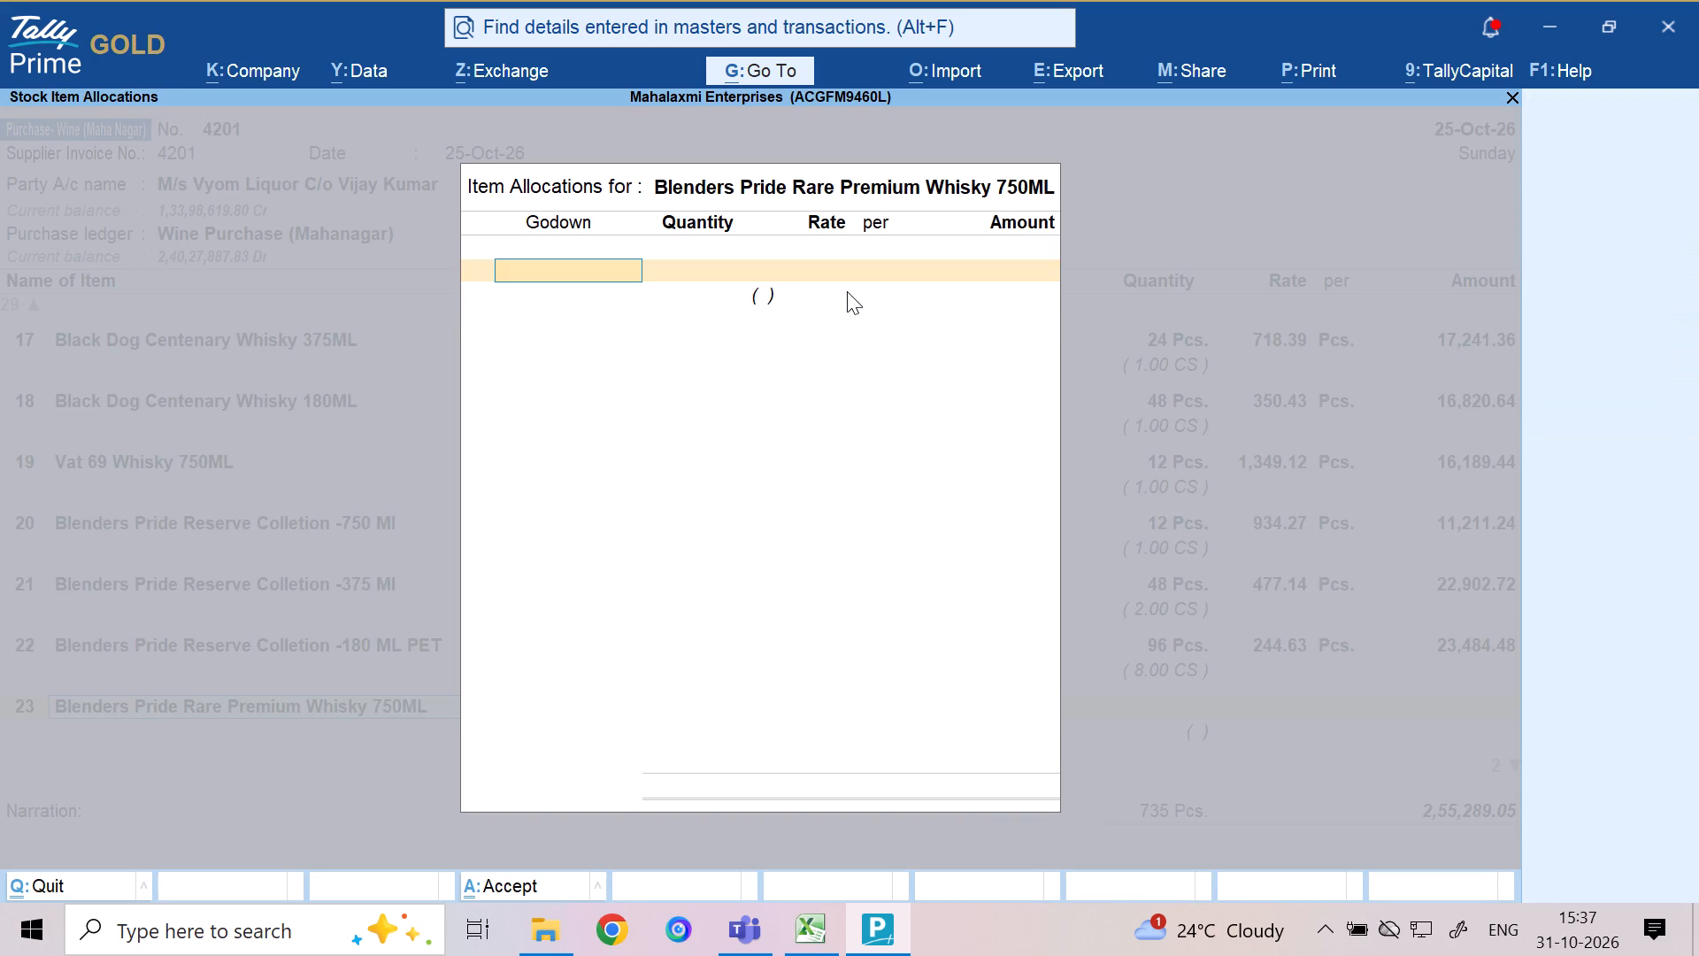
Allocate 12 Pcs. of the line 23 item to Mahanagar FL, accepting the 848.61 rate and 10,183.32 amount, and move to line 24.
key(m)
key(Return)
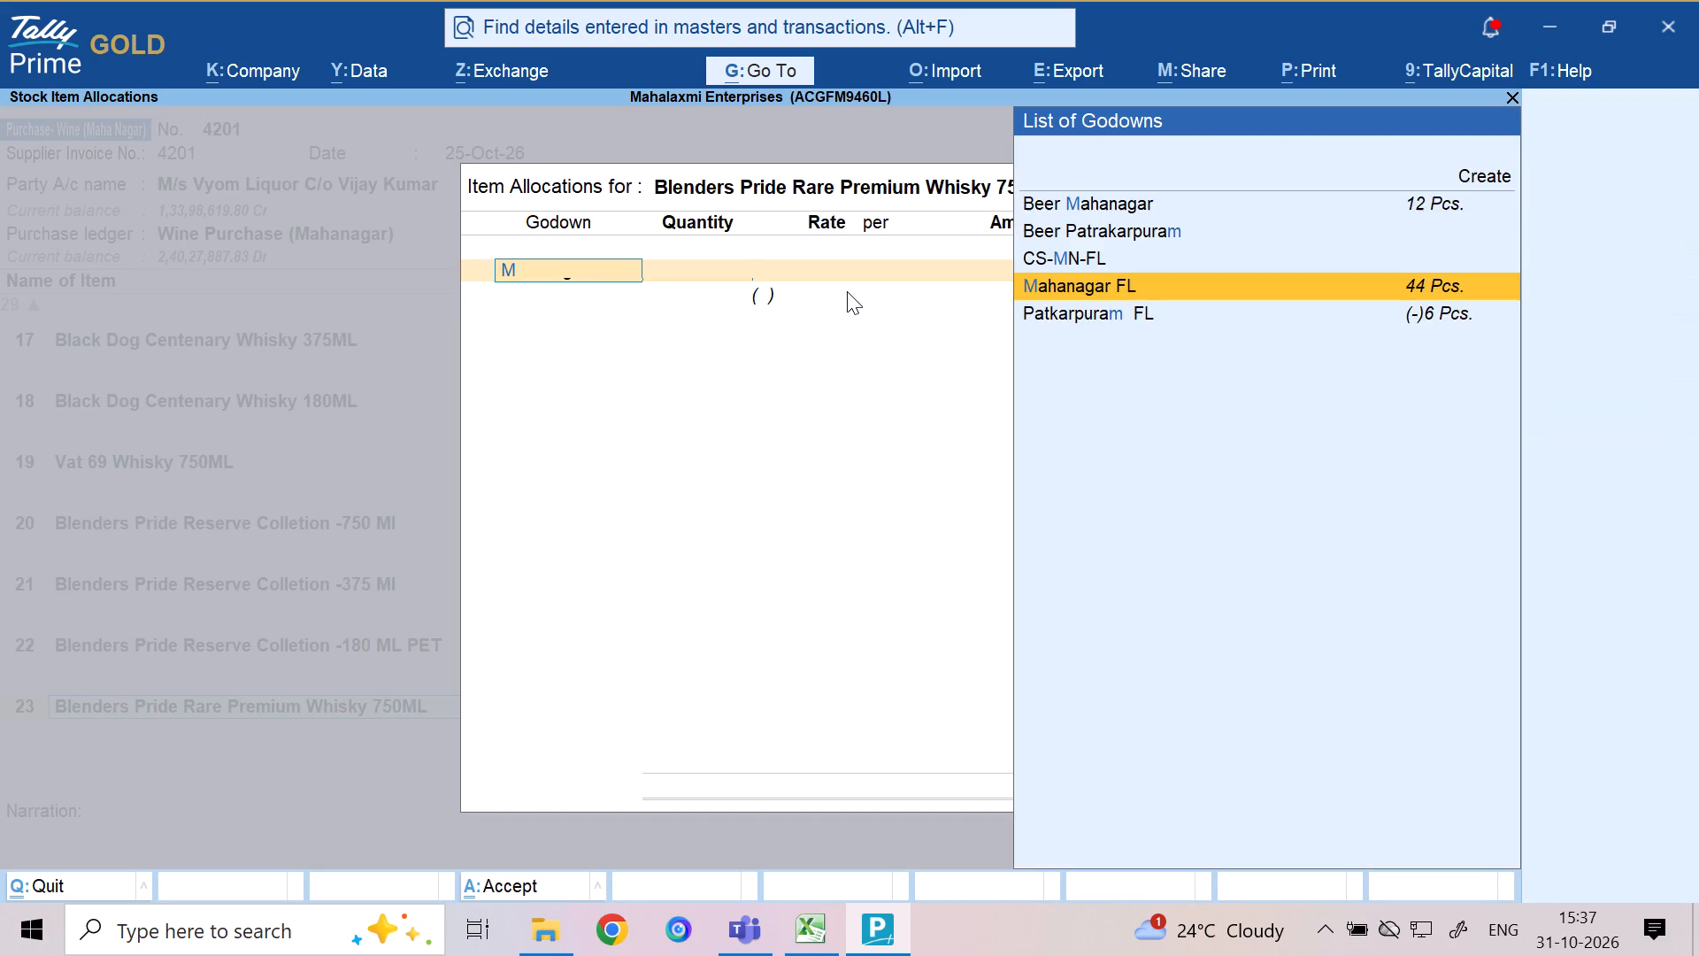
text(12)
key(Return)
key(Return)
key(Return)
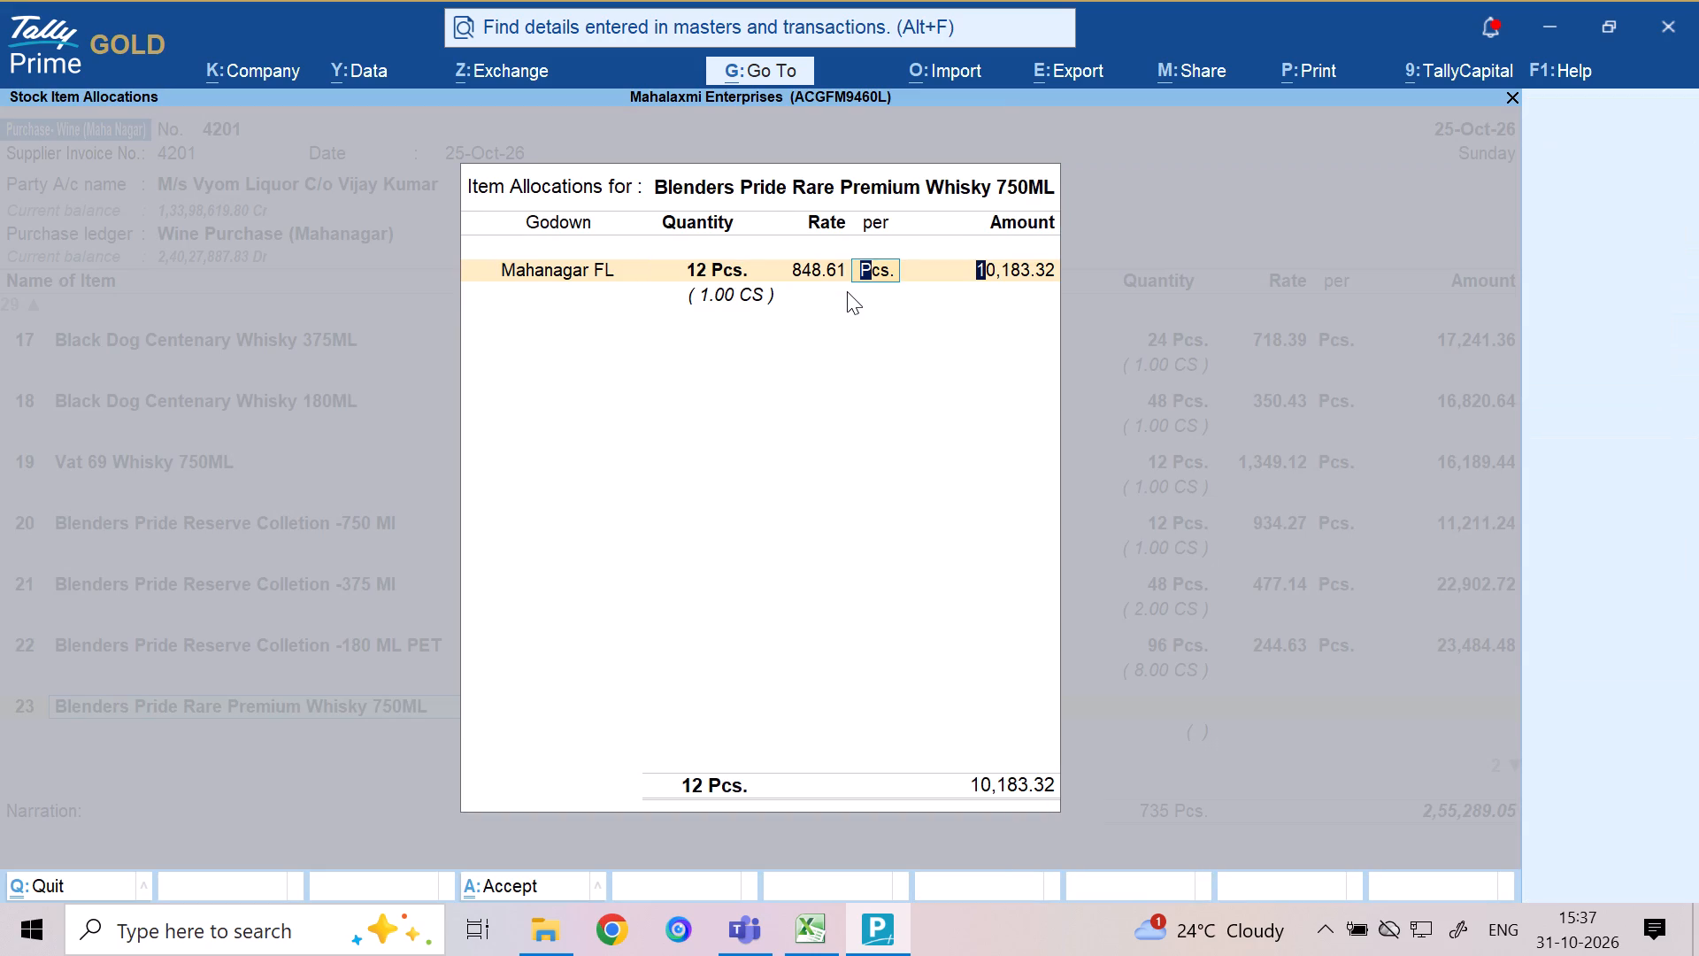
key(Return)
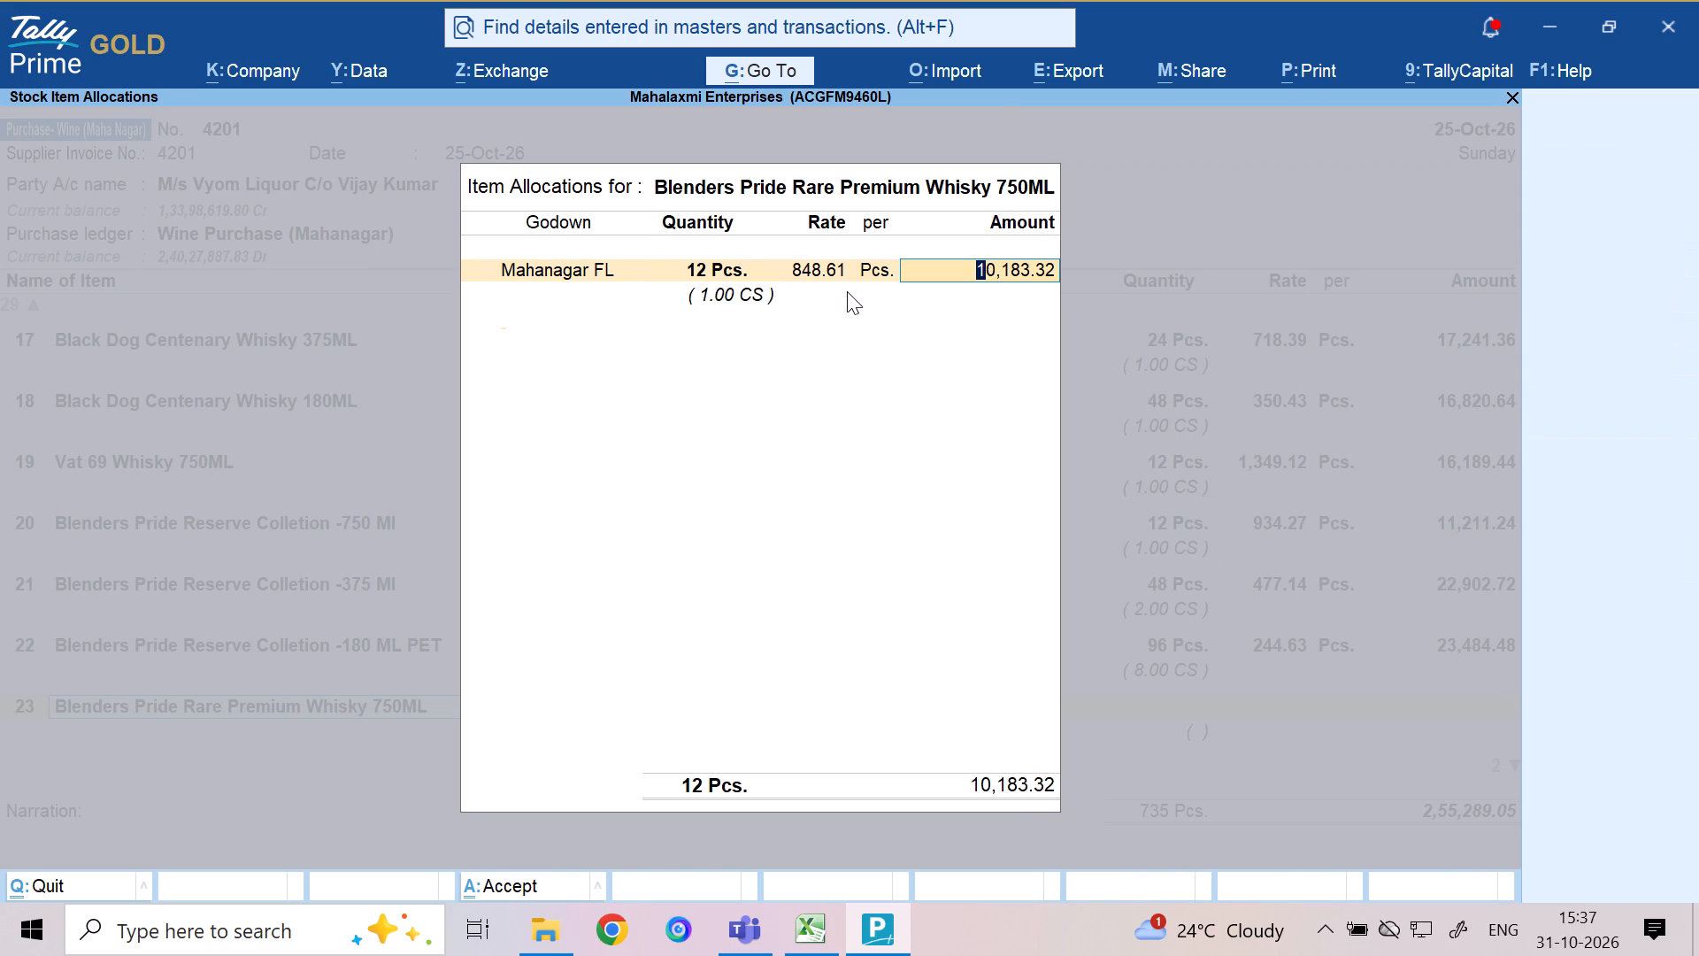
key(Return)
key(Return)
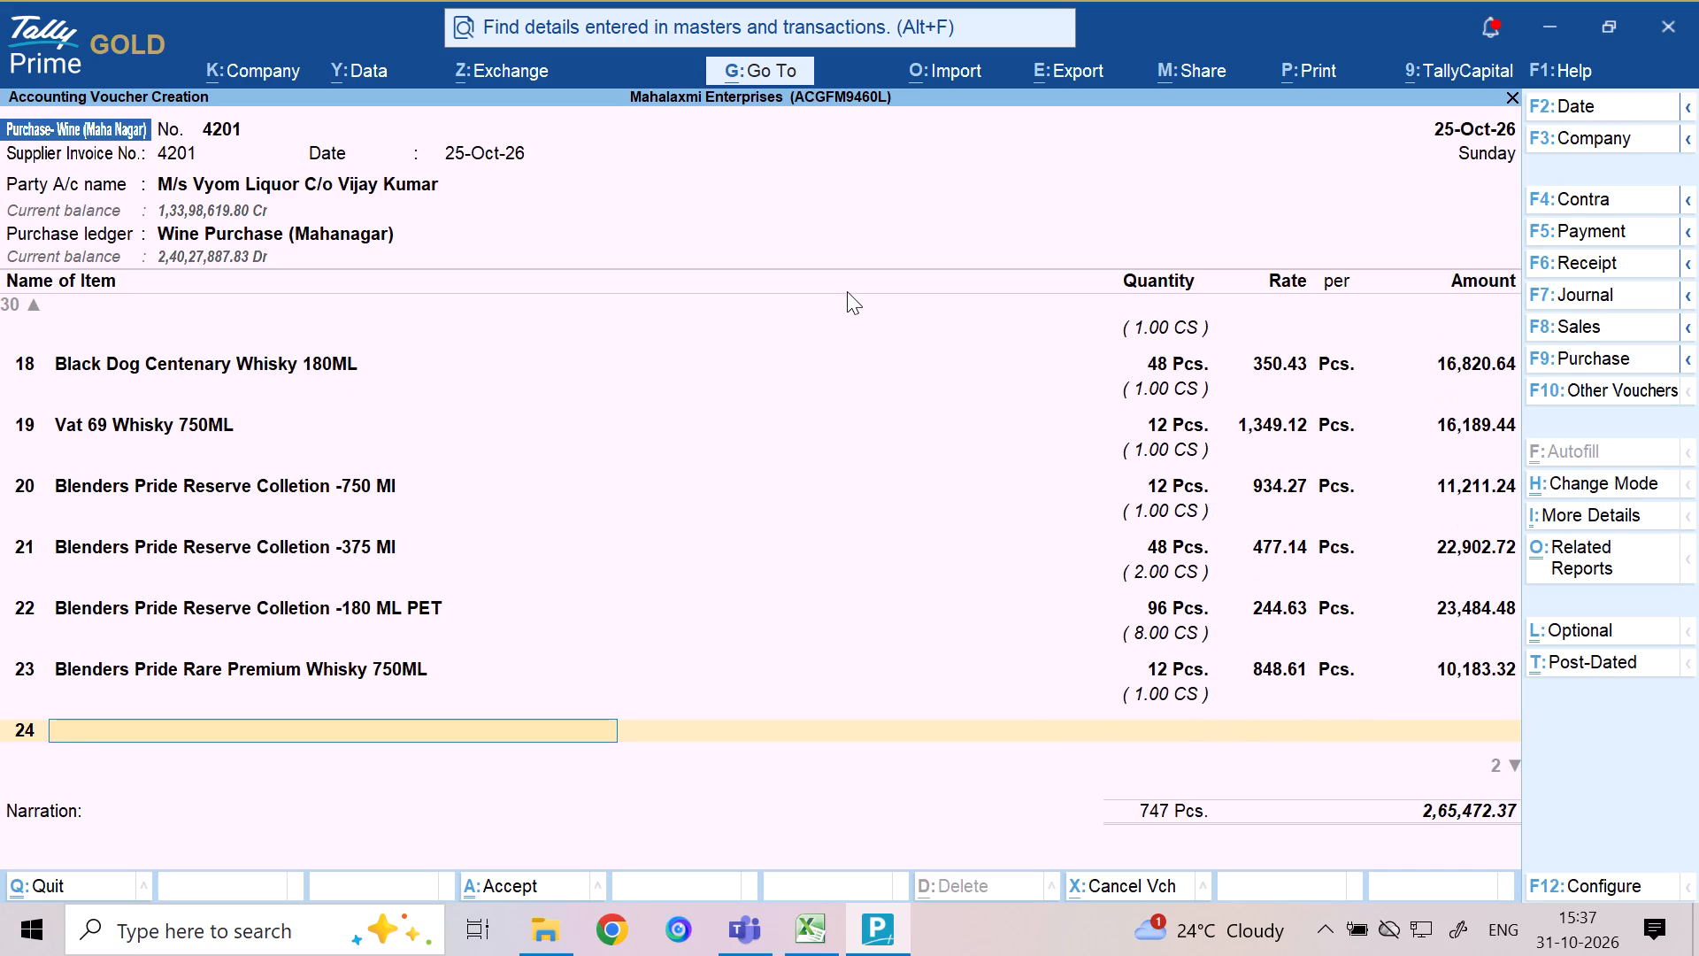
Choose Blenders Pride Rare Premium Whisky 375ML as the stock item on line 24.
text(PRIDE)
key(space)
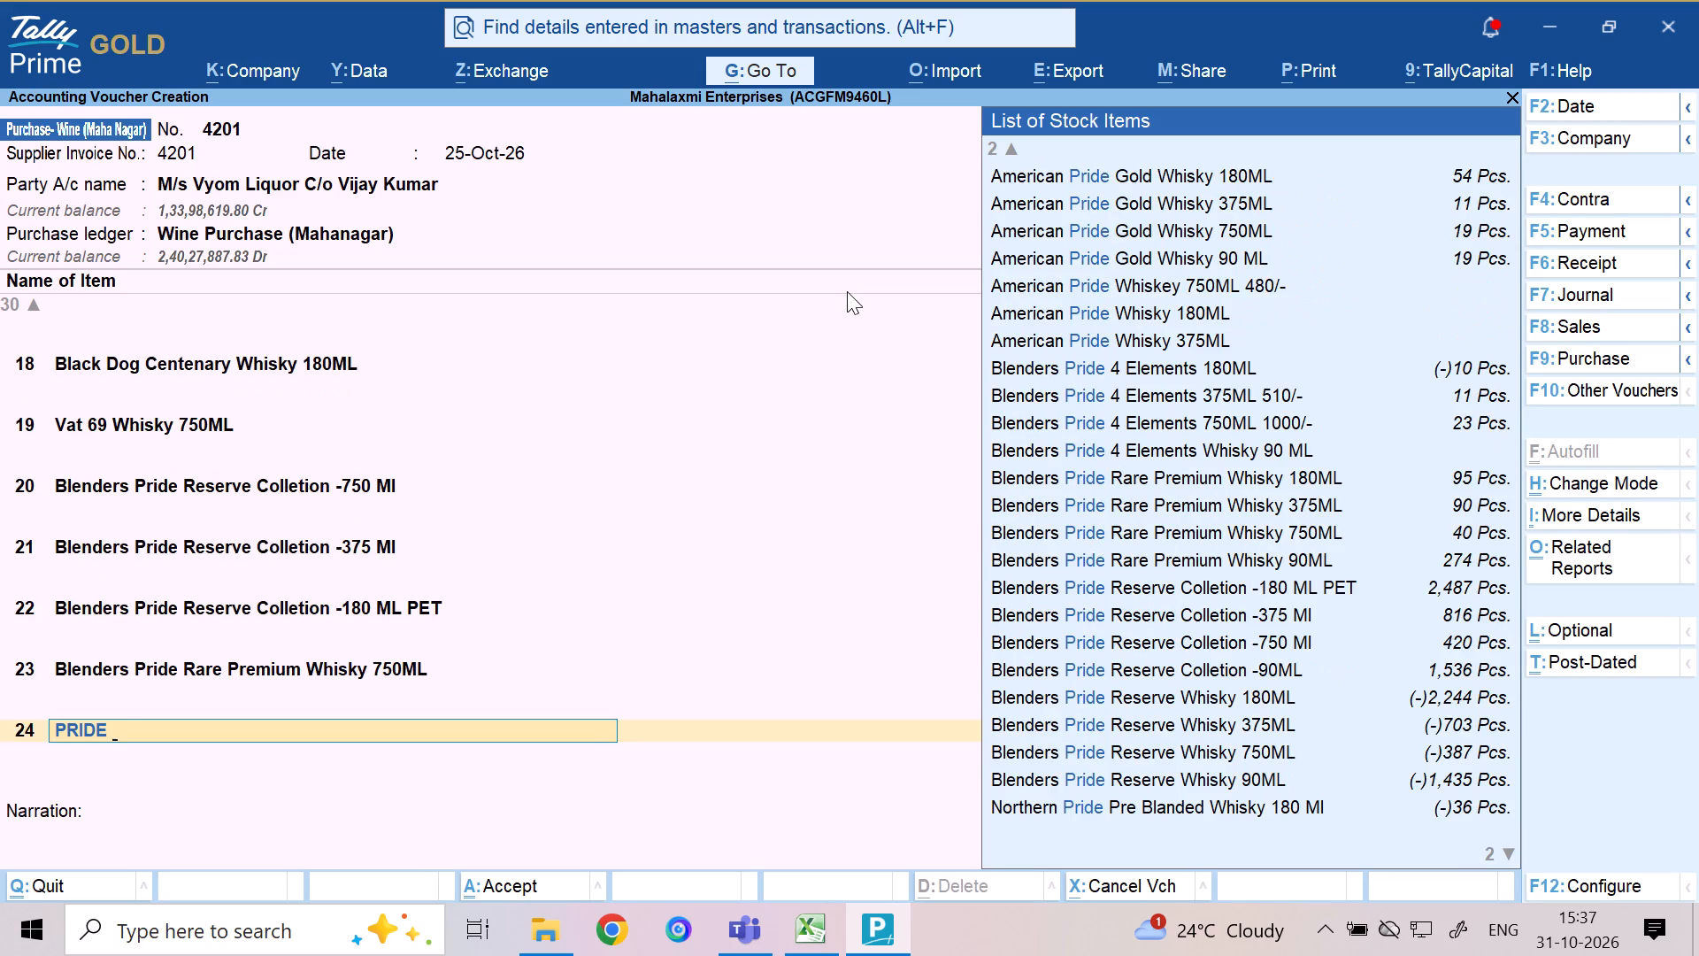
text(RARE)
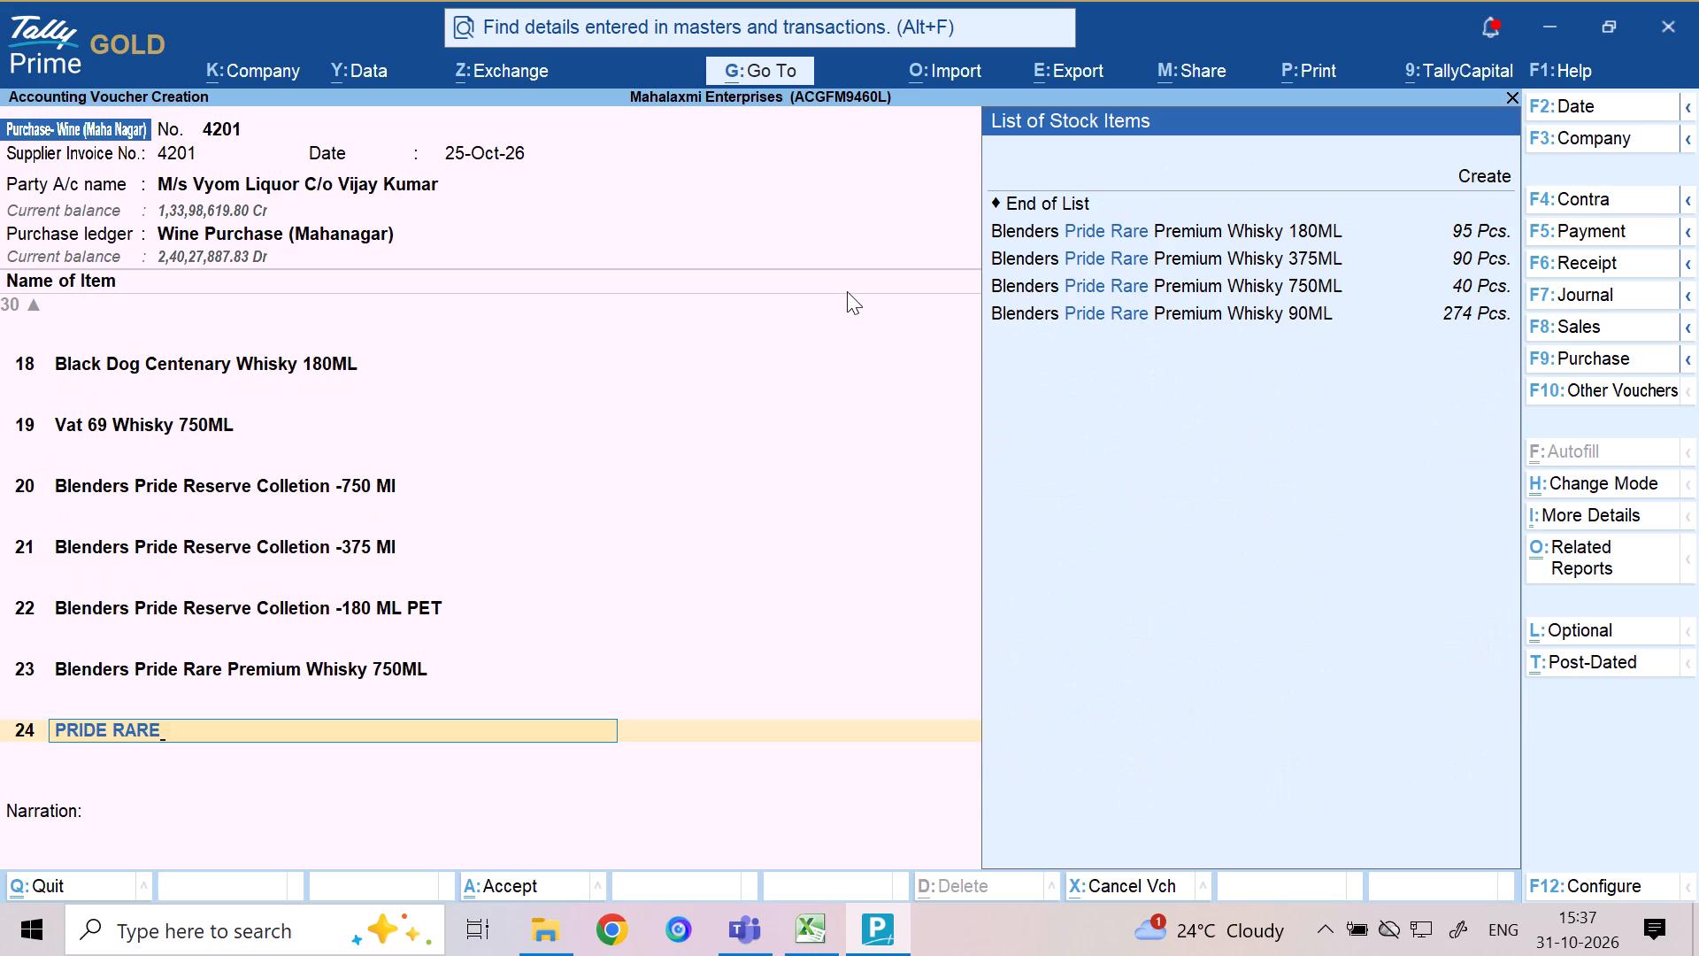
key(Down)
key(Down)
key(Return)
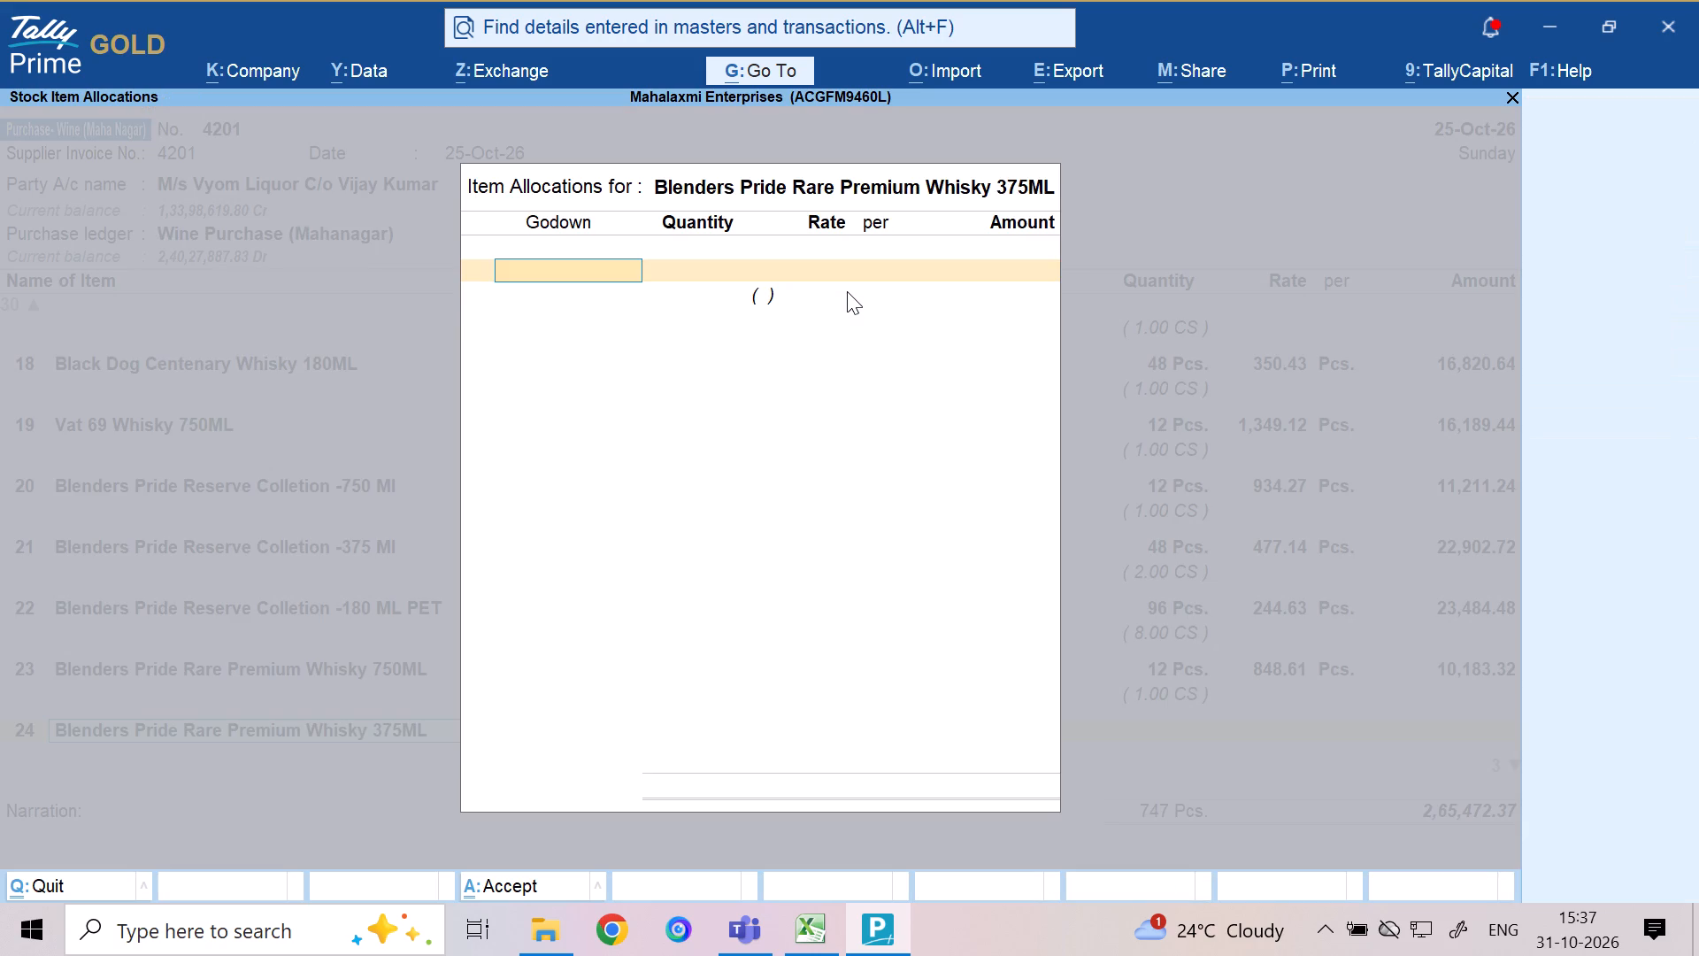
Allocate 24 Pcs. of the line 24 item to Mahanagar FL, accepting the 439.31 rate and 10,543.44 amount, and move to line 25.
key(m)
key(Return)
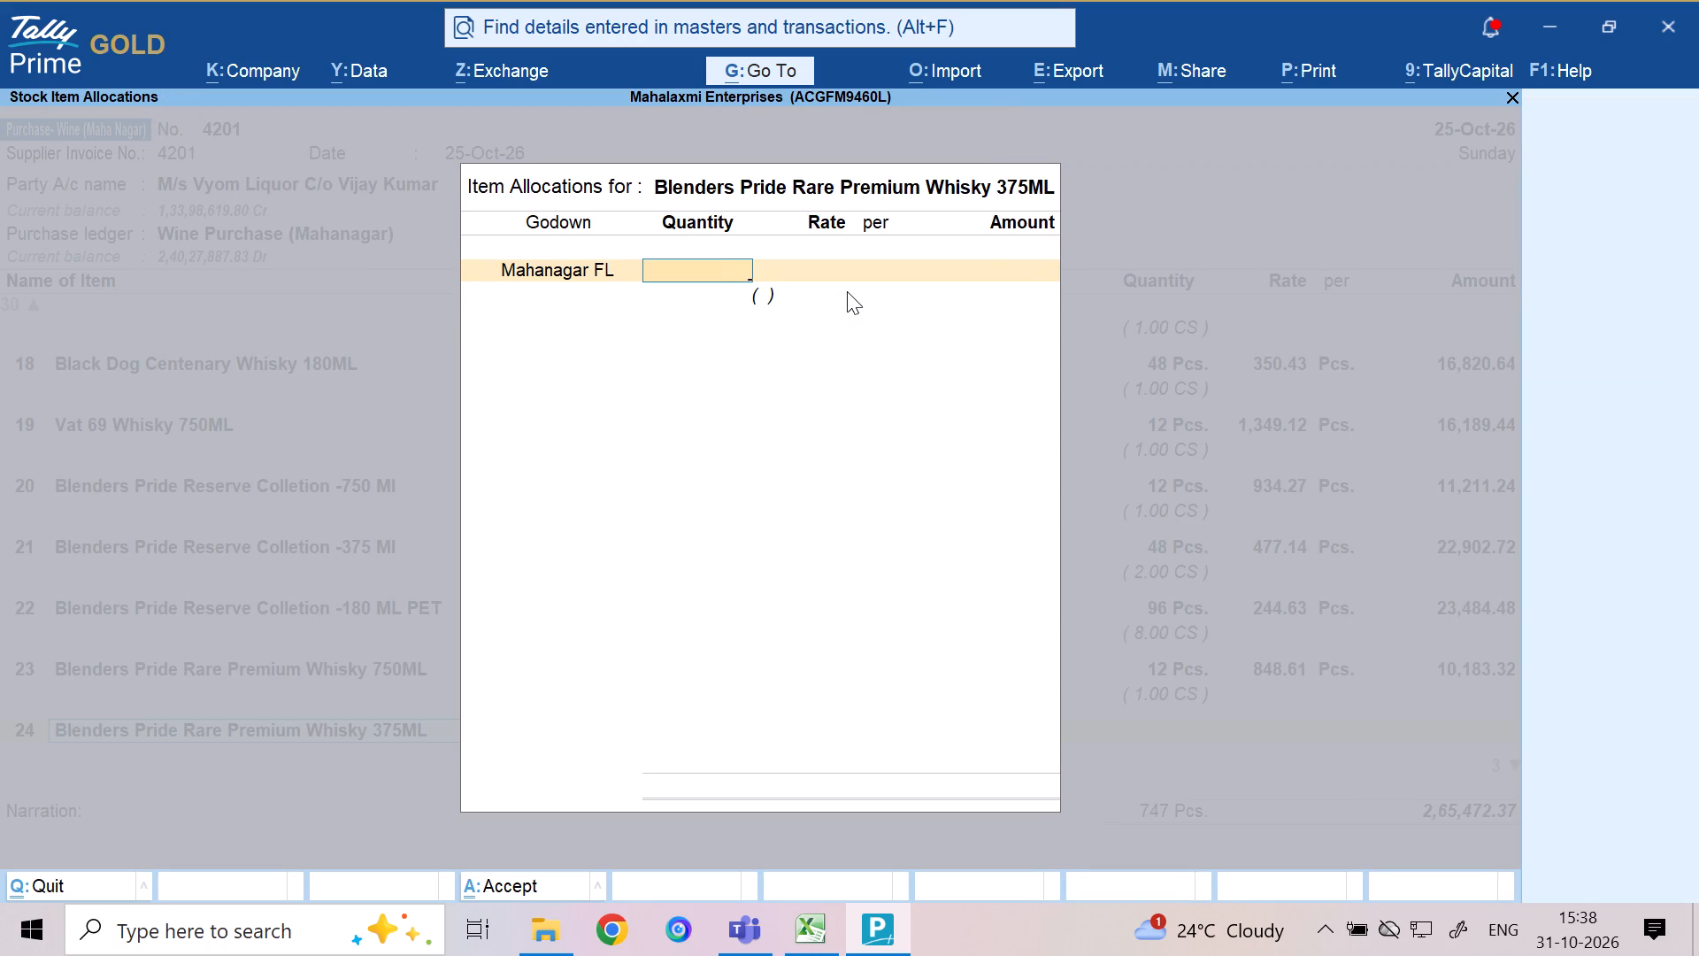
text(34)
key(BackSpace)
key(BackSpace)
text(24)
key(Return)
key(Return)
key(Return)
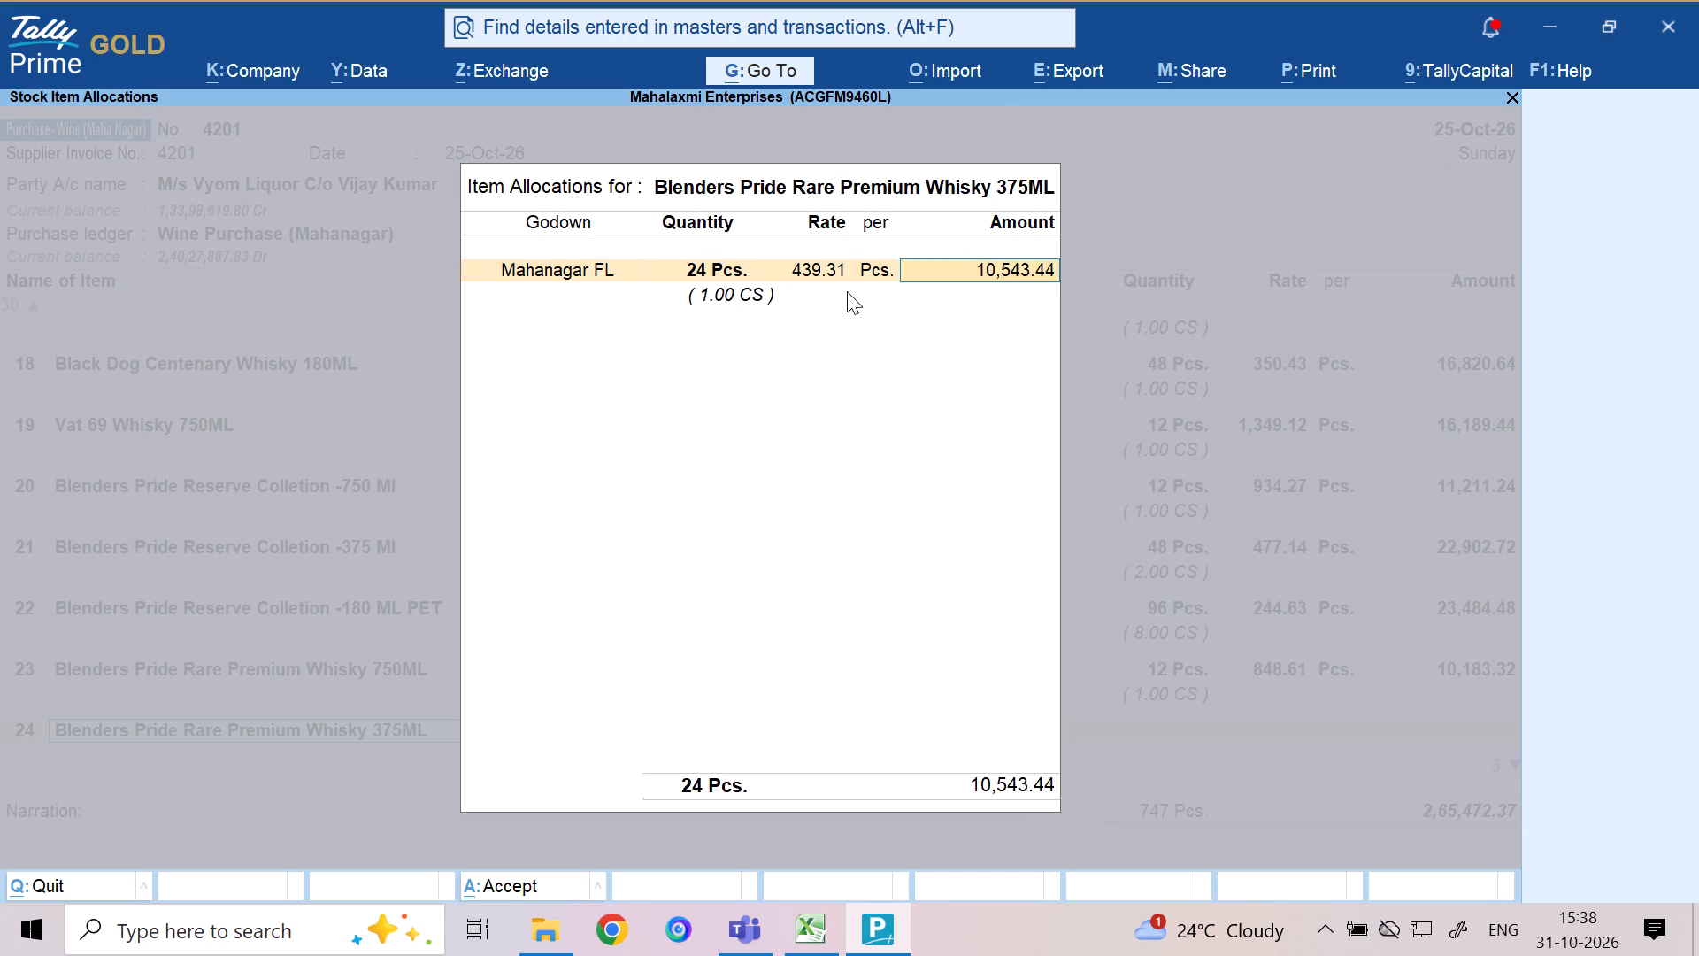
key(Return)
key(Return)
key(Return)
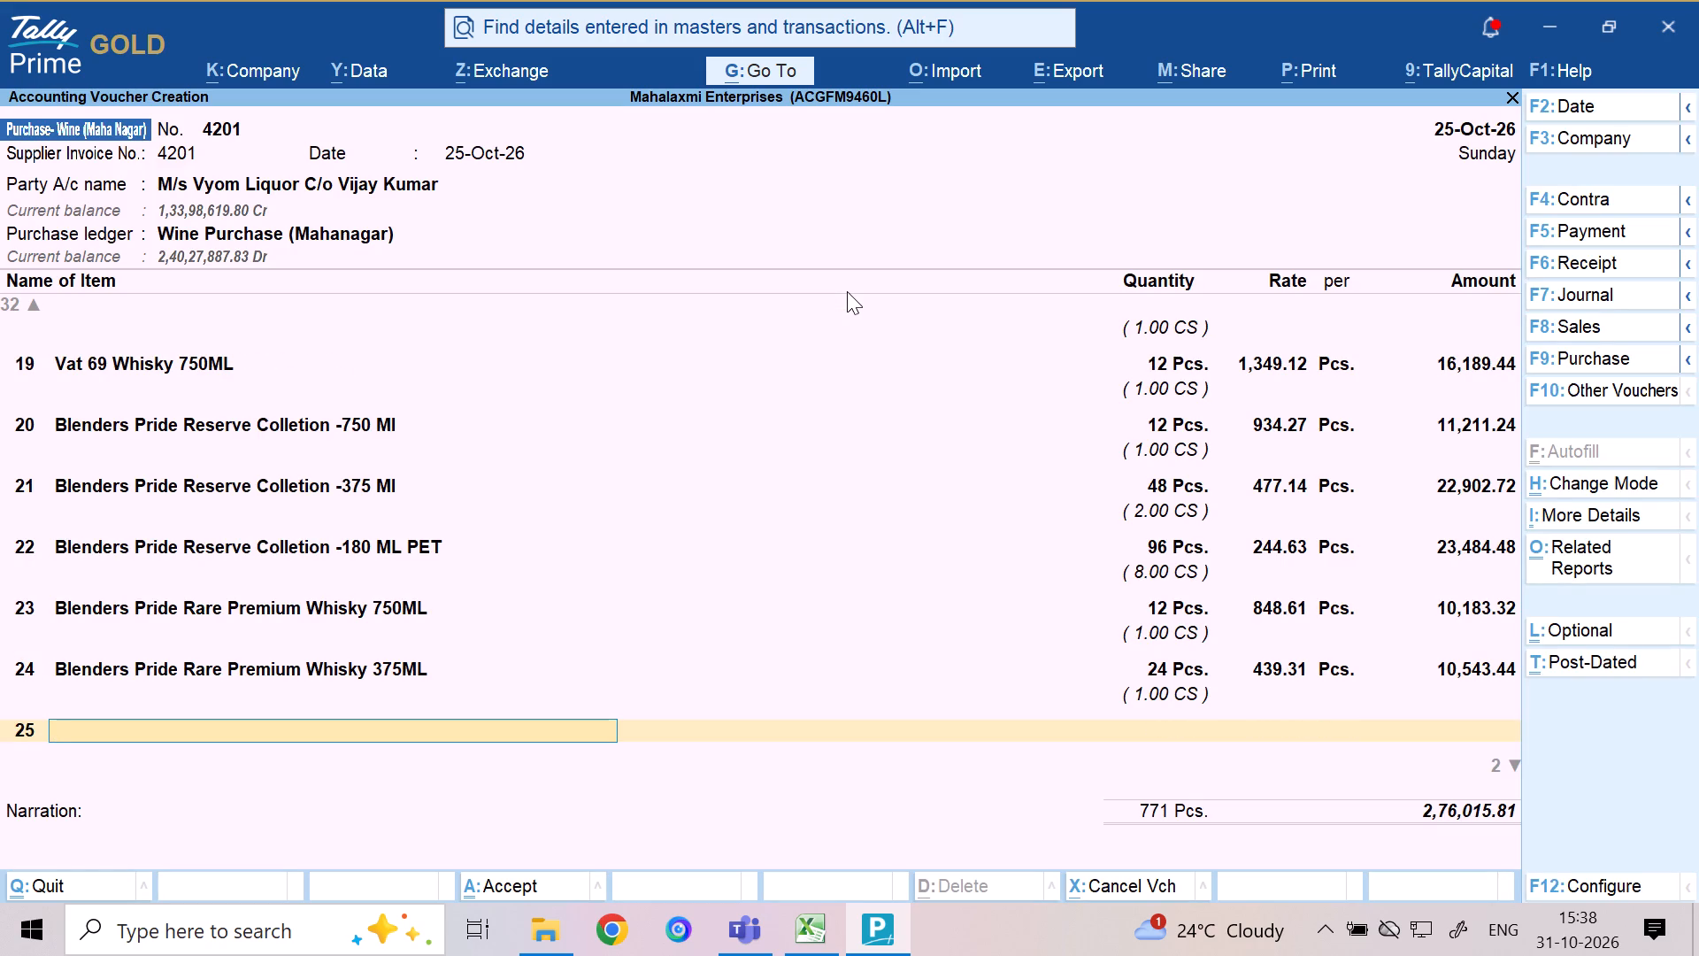
Choose Blenders Pride Rare Premium Whisky 180ML as the stock item on line 25.
text(PRIDE)
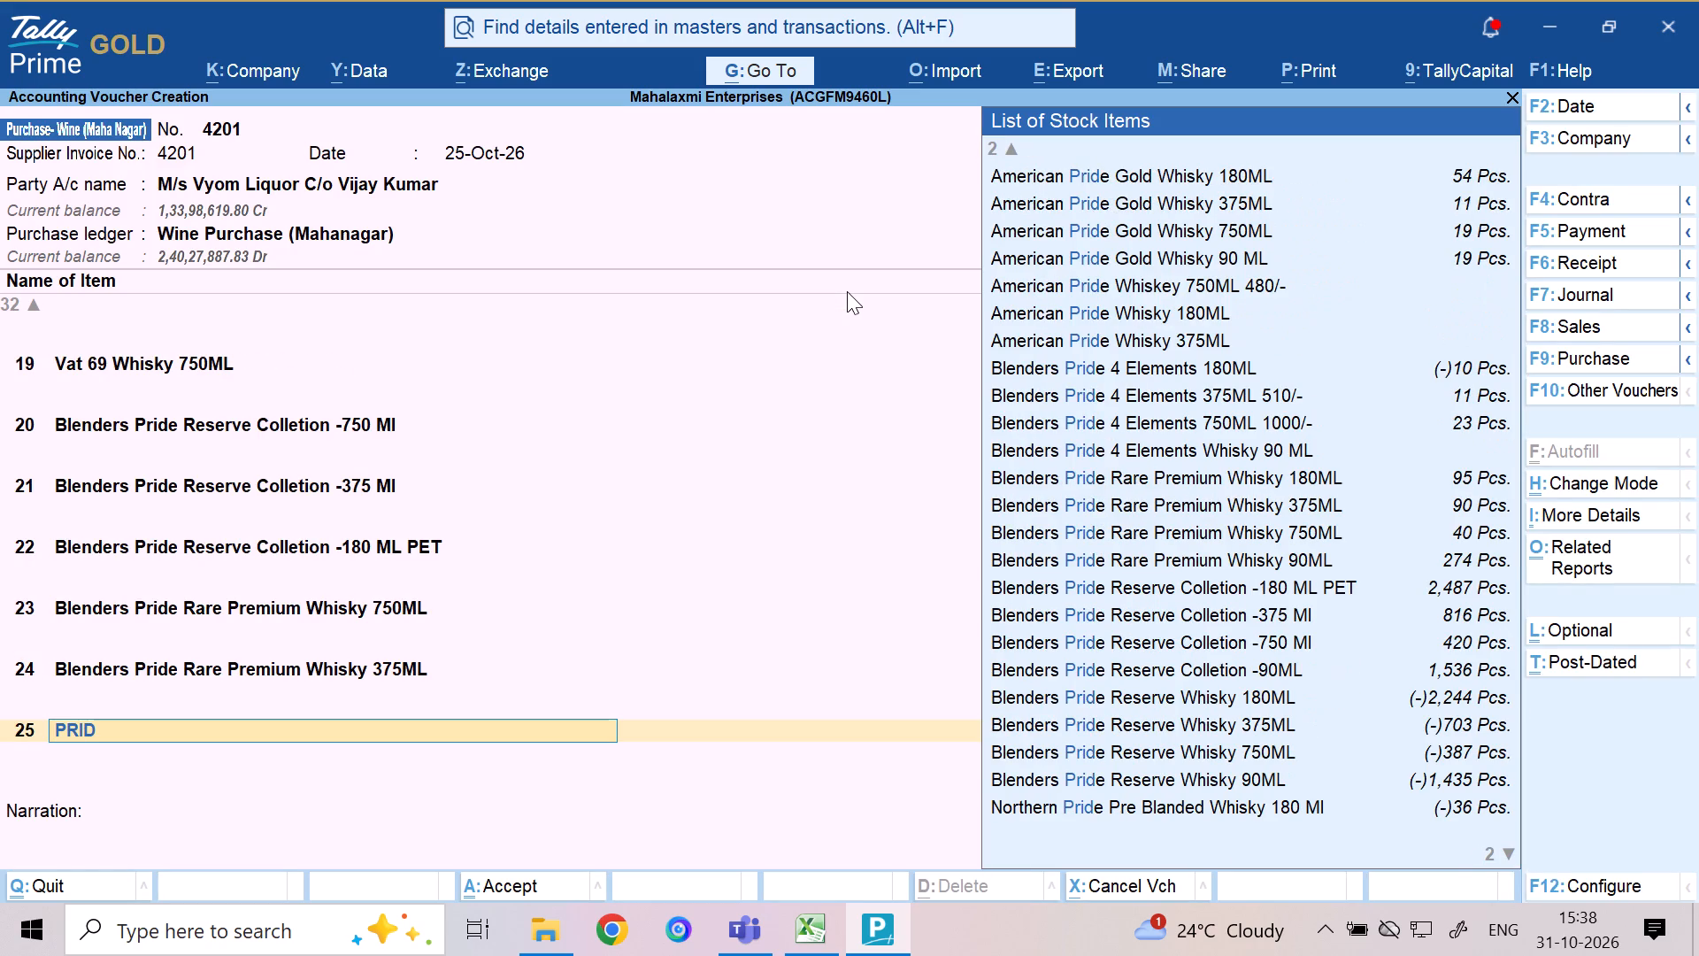
key(space)
key(r)
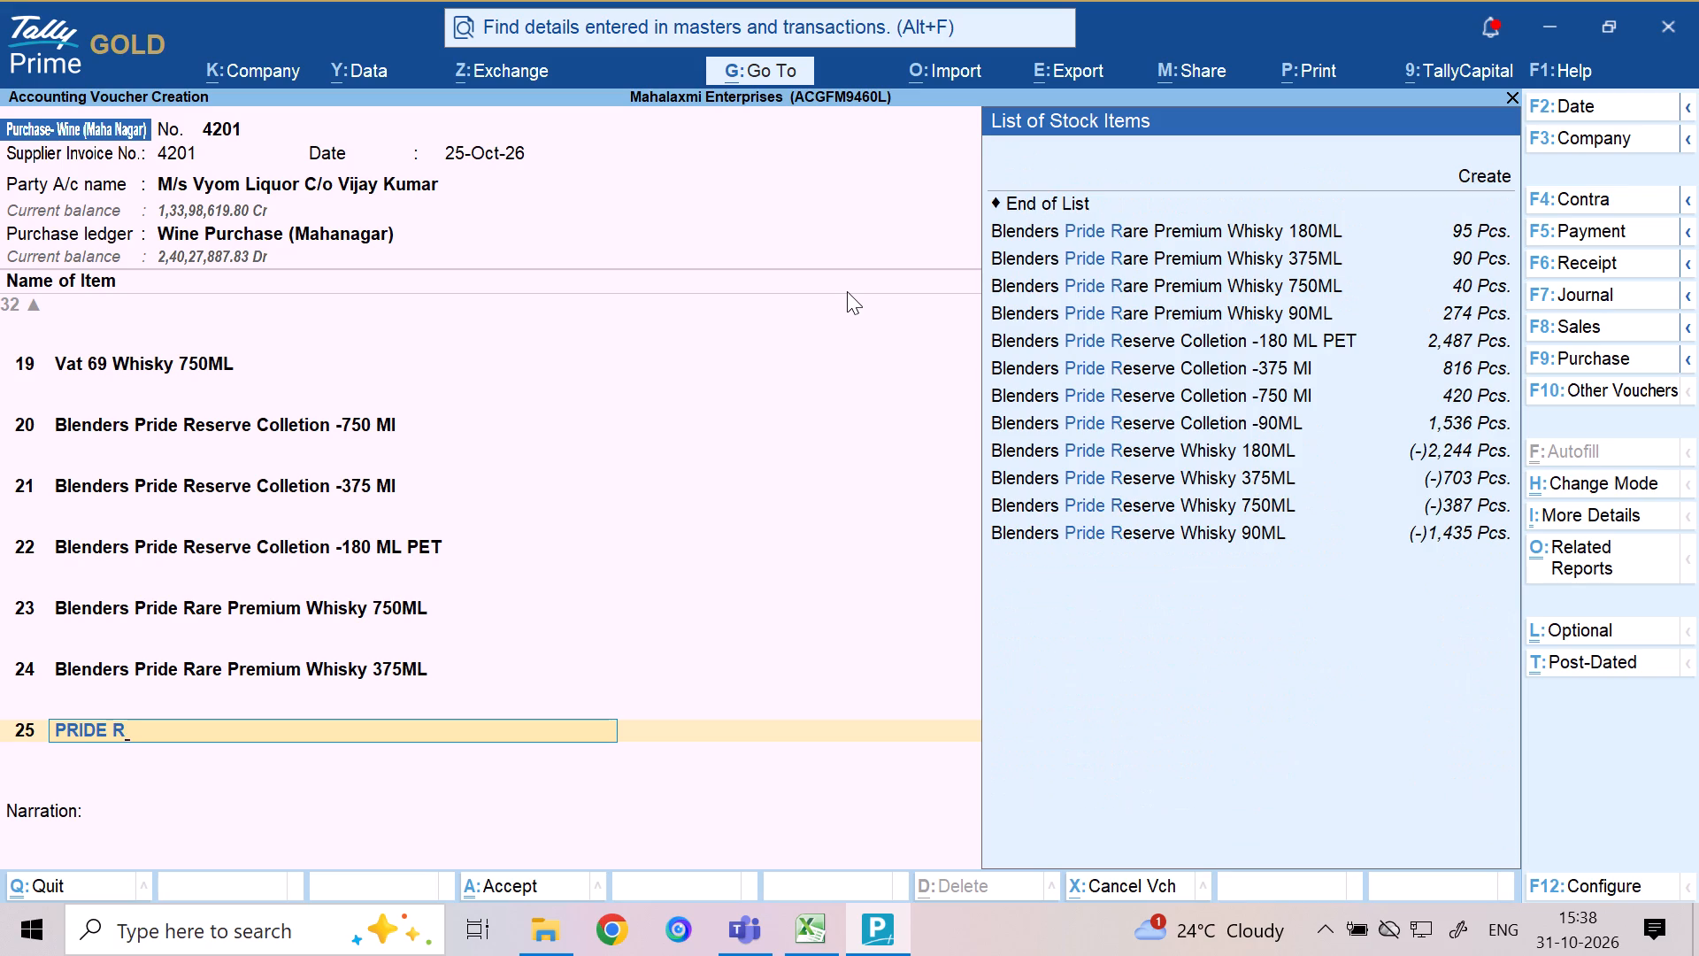
text(ARE)
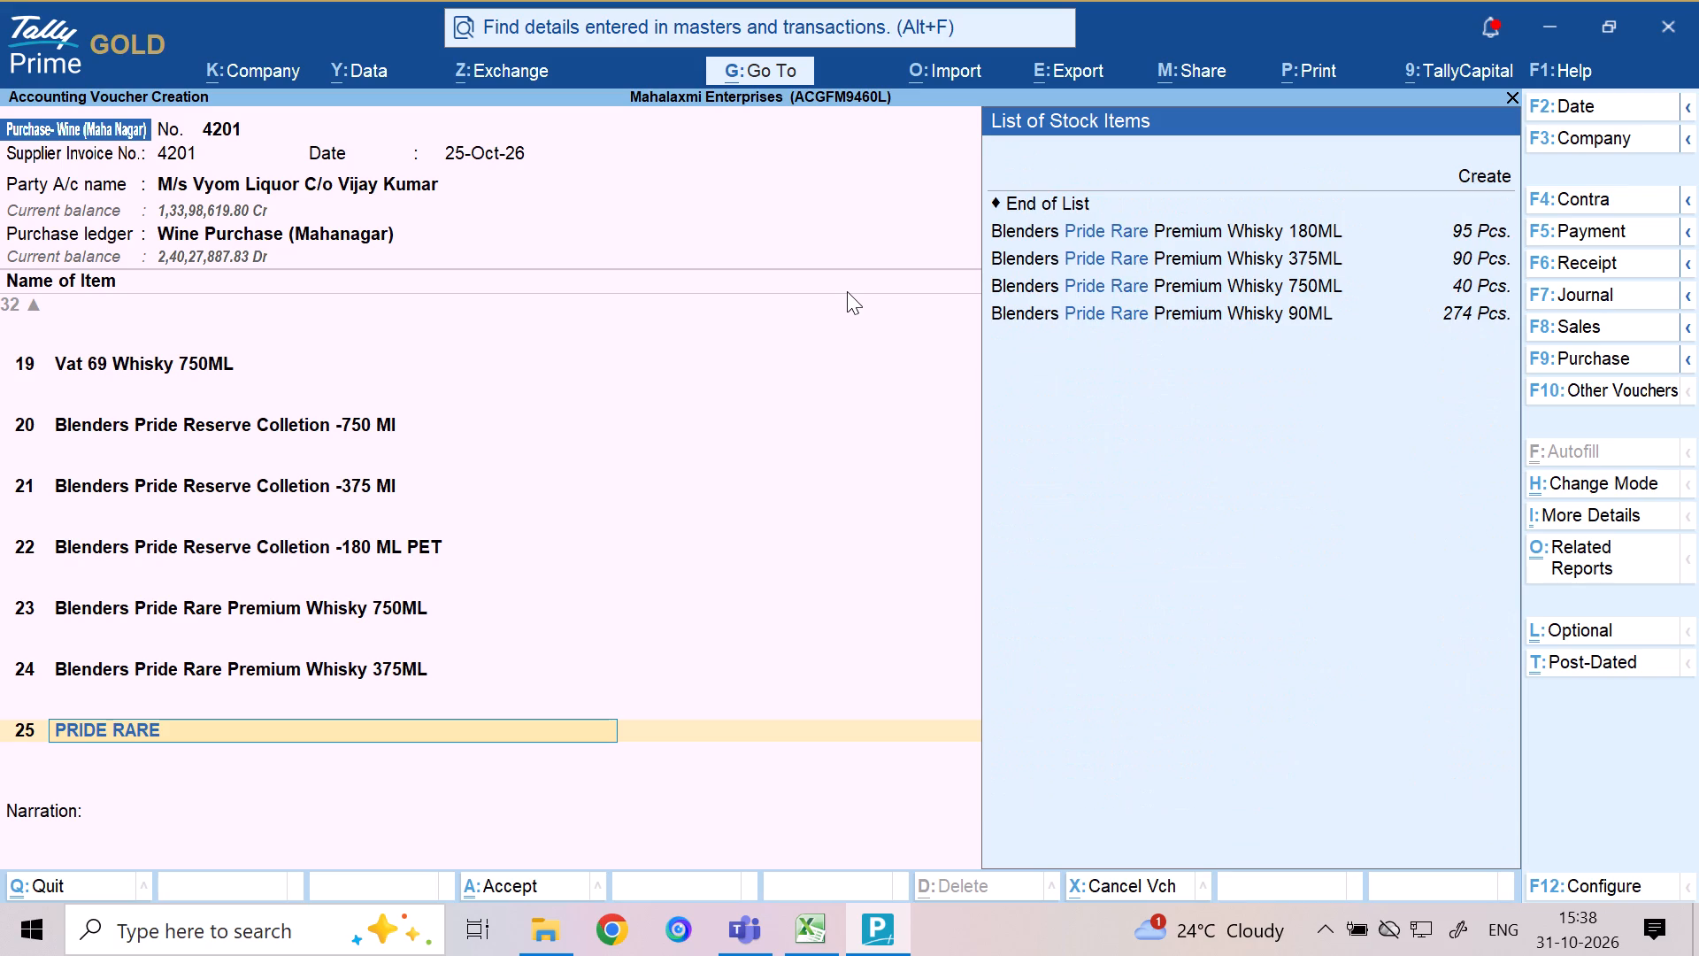
key(Down)
key(Return)
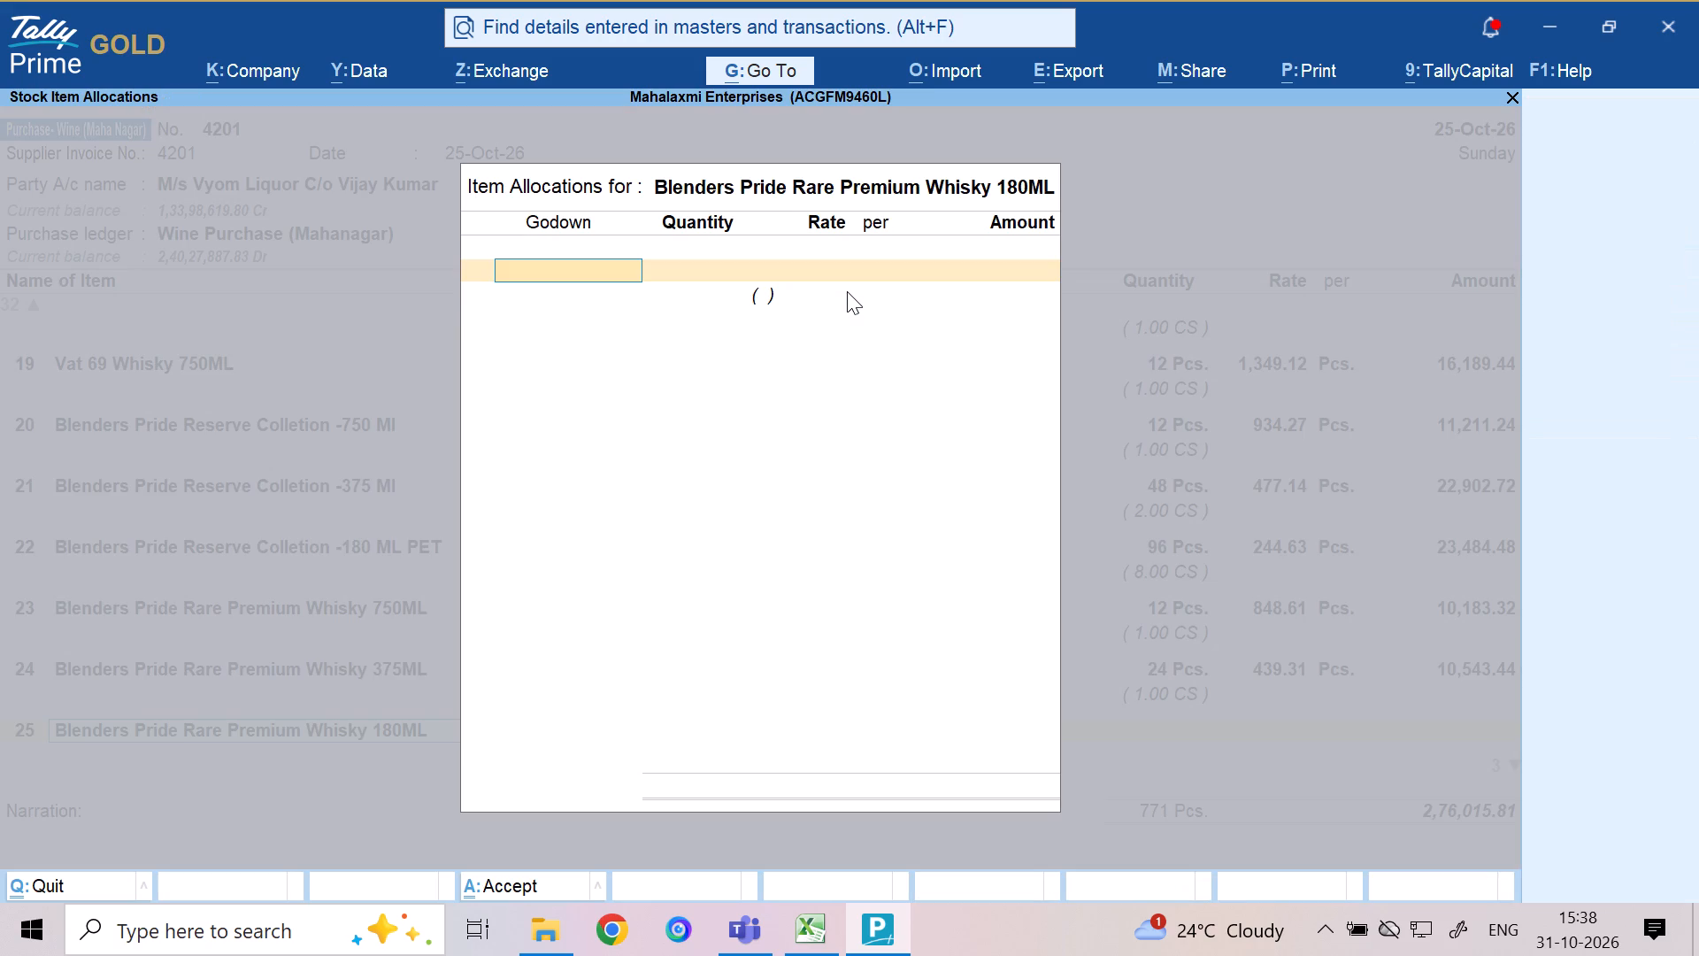
Allocate 96 Pcs. of the line 25 item to Mahanagar FL, accepting the 225.67 rate and 21,664.32 amount, and move to line 26.
key(m)
key(Return)
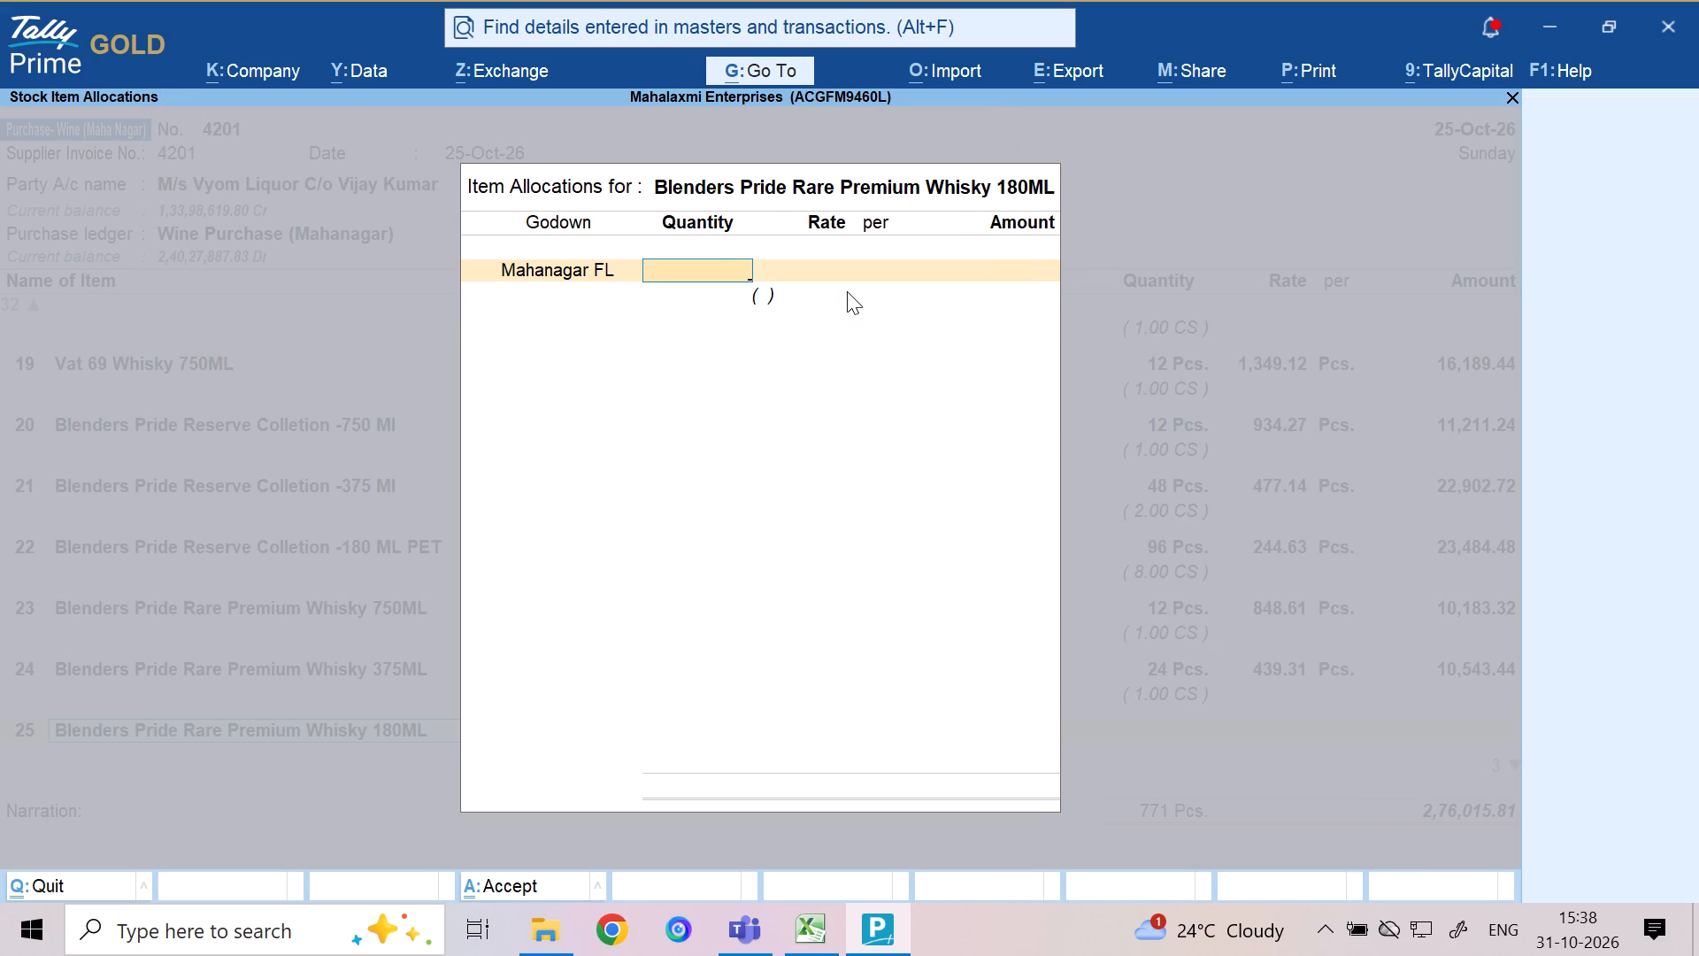
text(96)
key(Return)
key(Return)
key(Return)
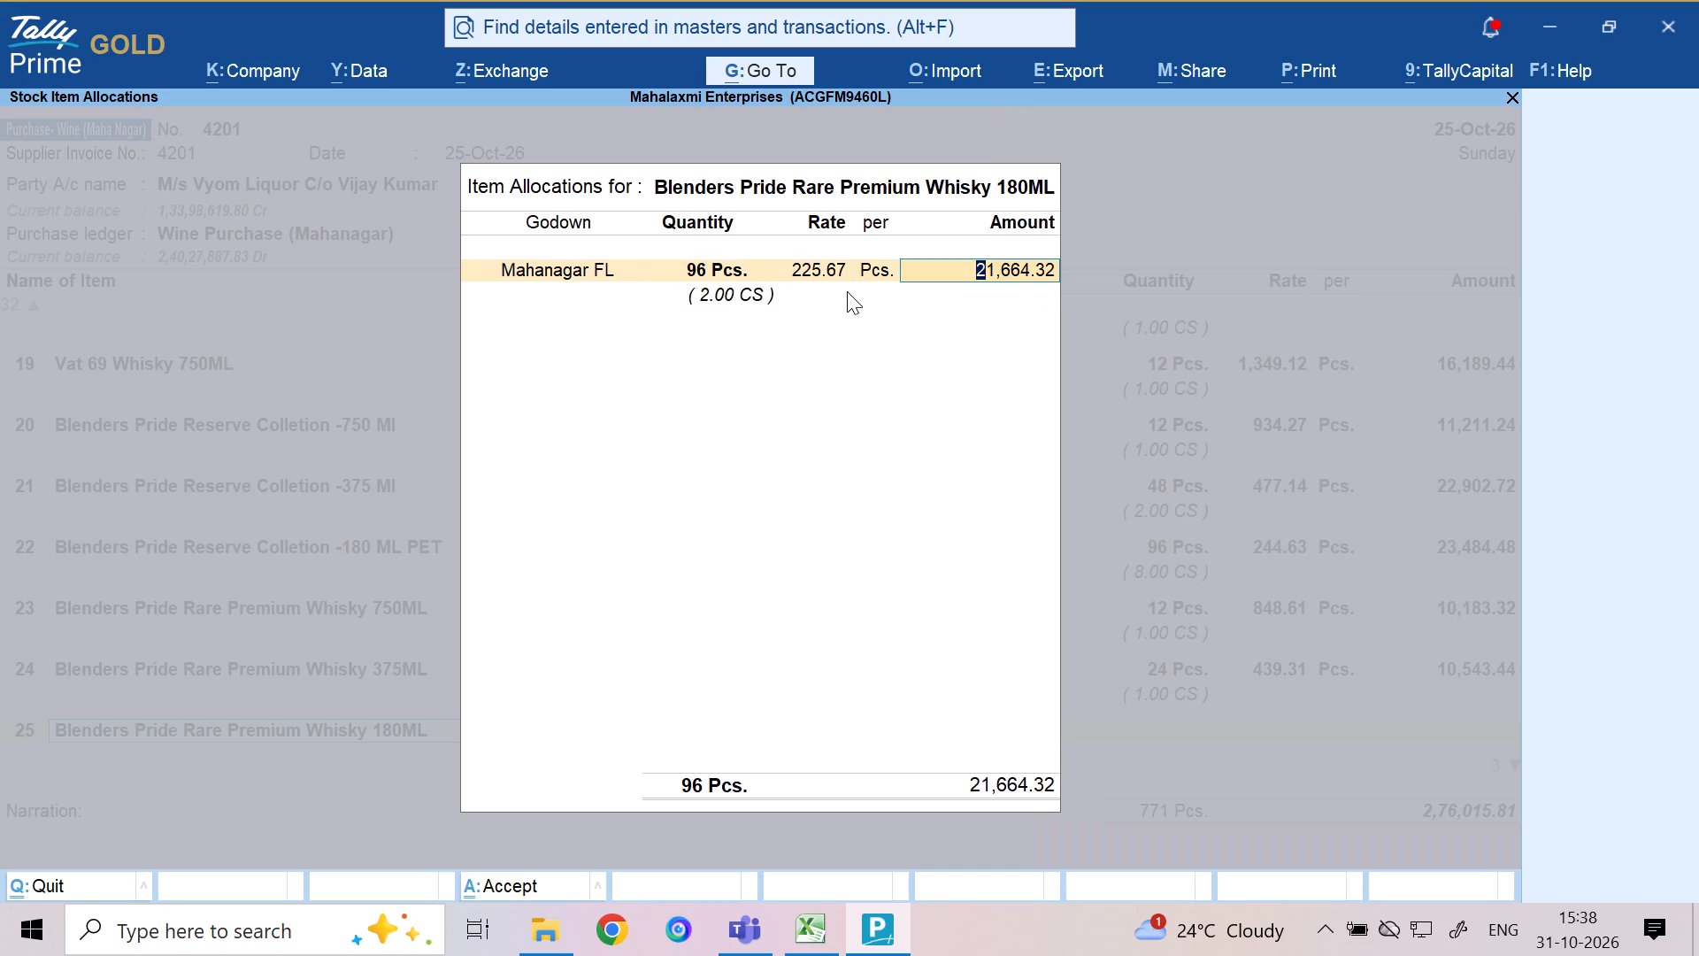
key(Return)
key(Return)
key(Return)
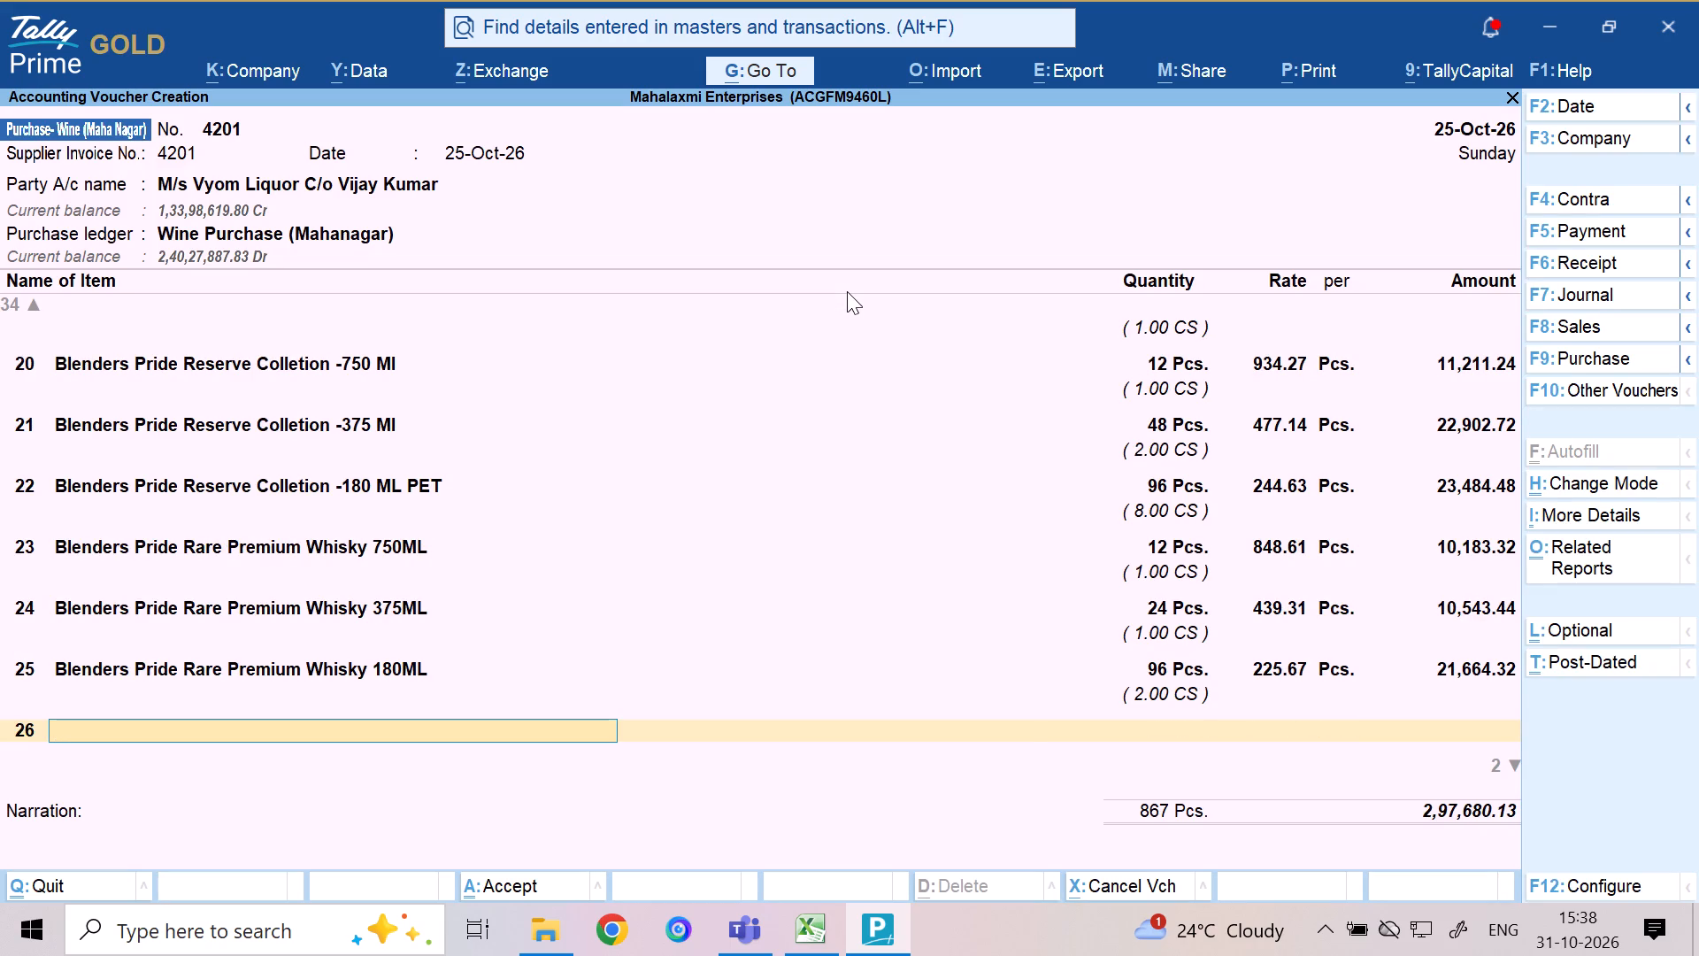
Choose Royal Stag Deluxe Whisky 750ML as the stock item on line 26.
text(STAG)
key(space)
text(DE)
key(Down)
key(Down)
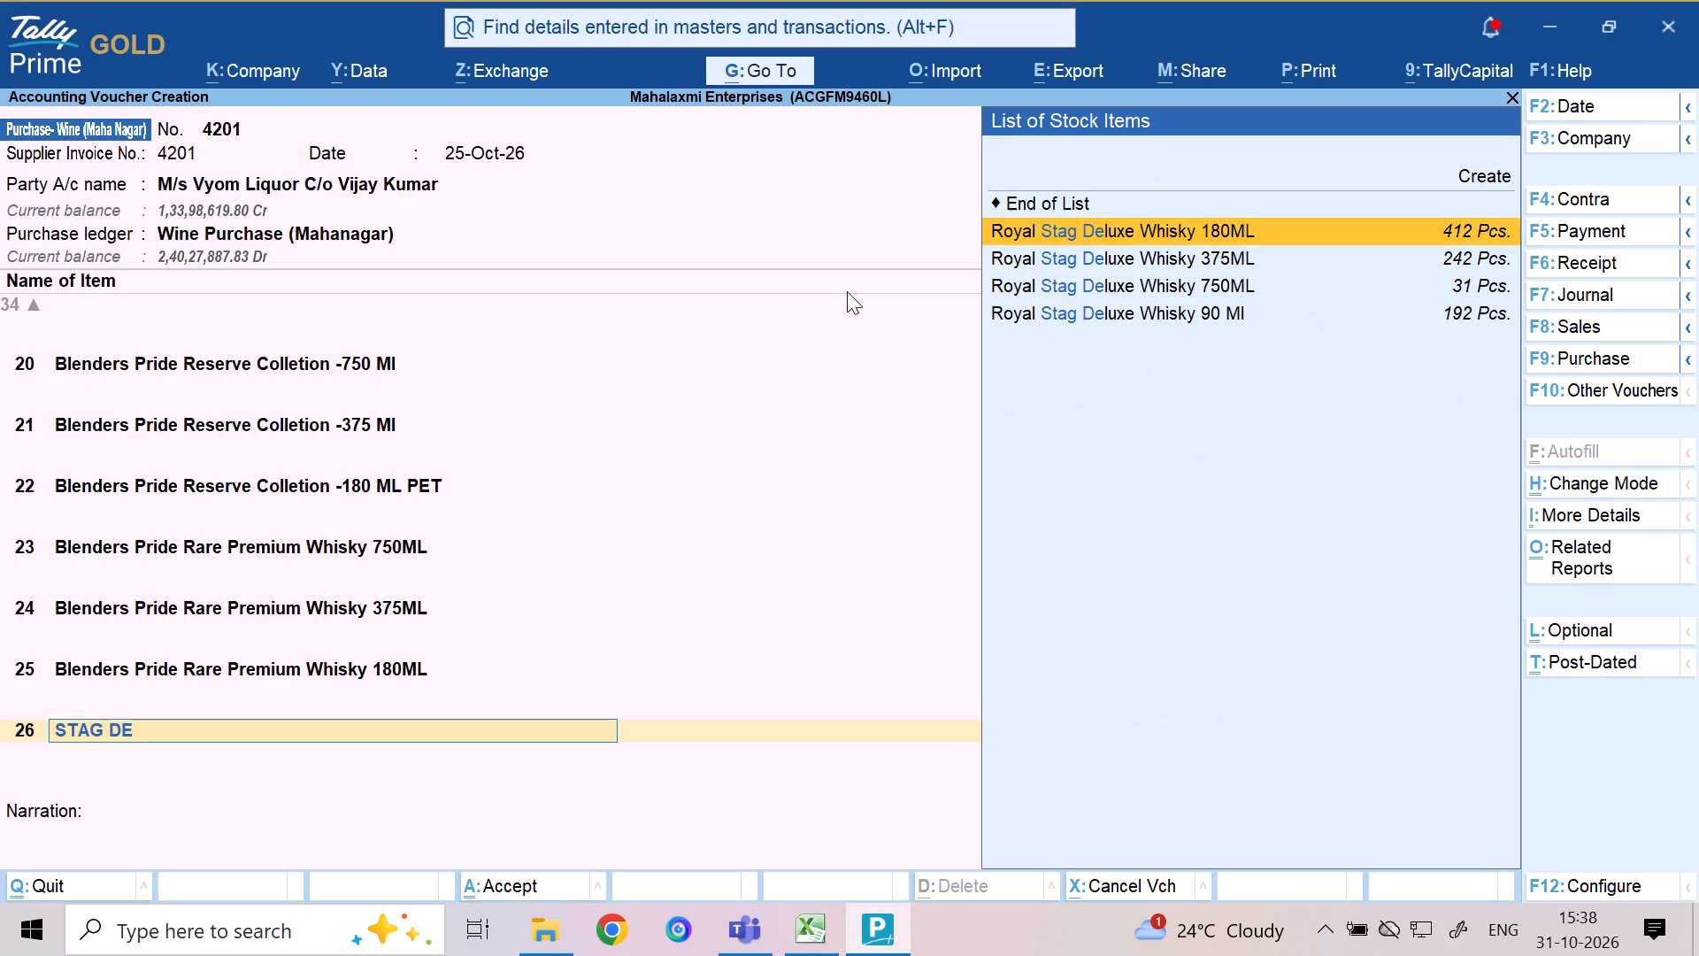
key(Down)
key(Return)
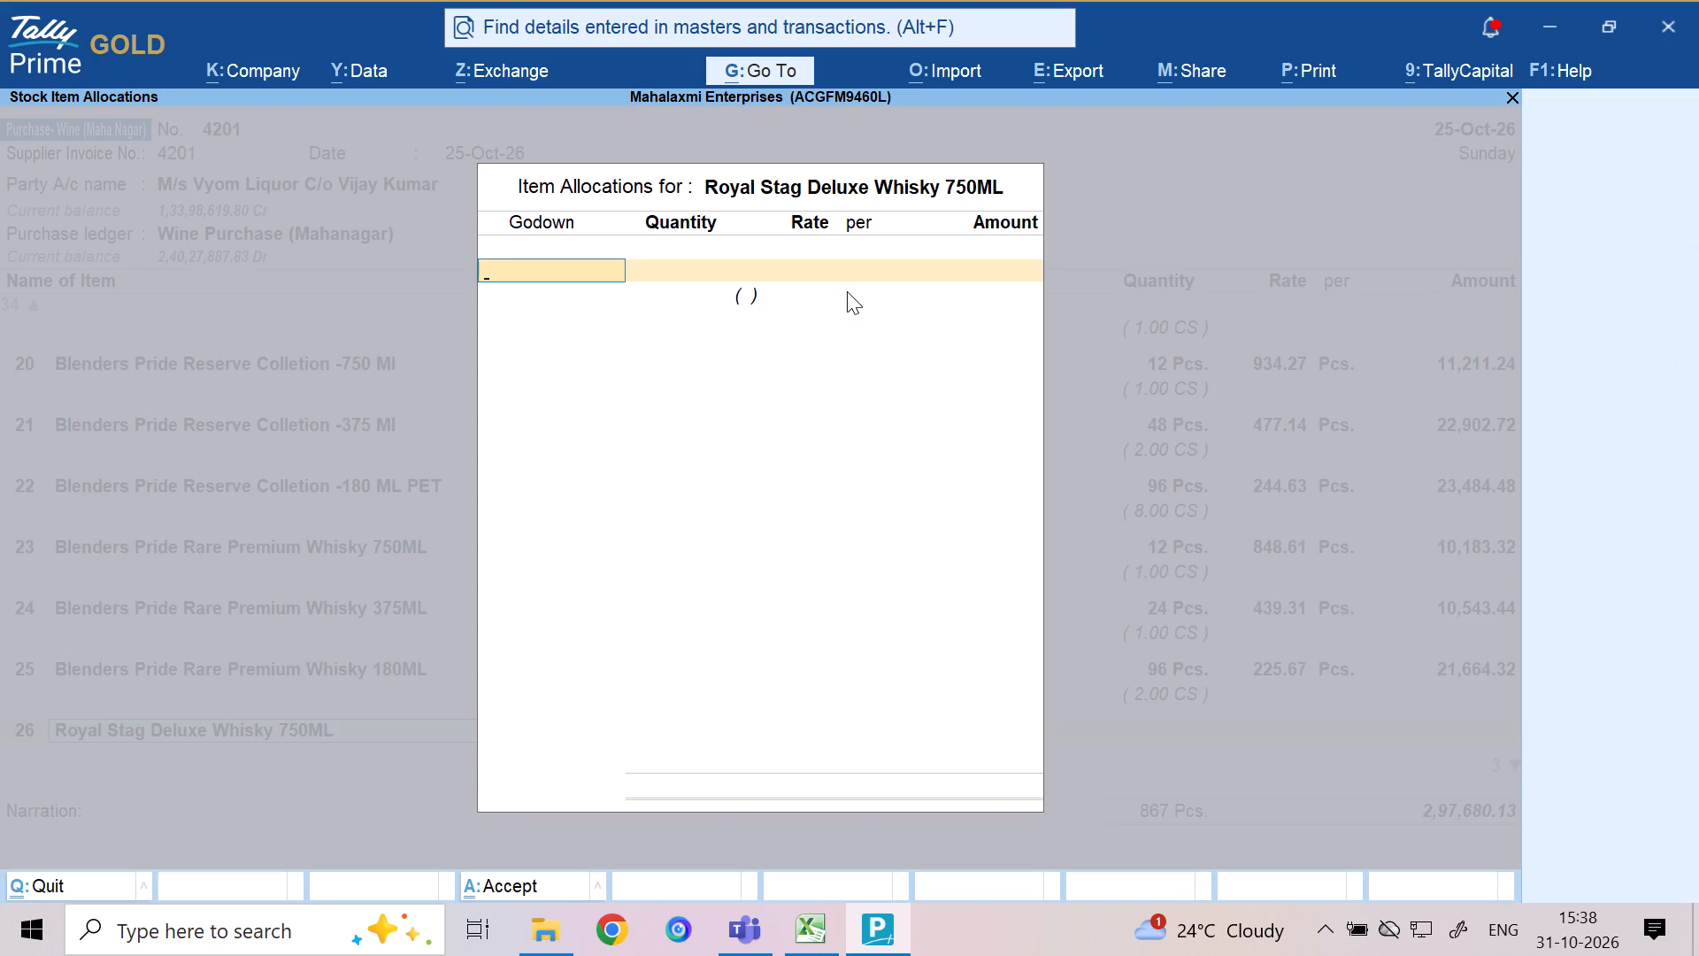
Allocate 12 Pcs. of the line 26 item to Mahanagar FL, accepting the 601.04 rate and 7,212.48 amount, and move to line 27.
key(m)
key(Return)
text(12)
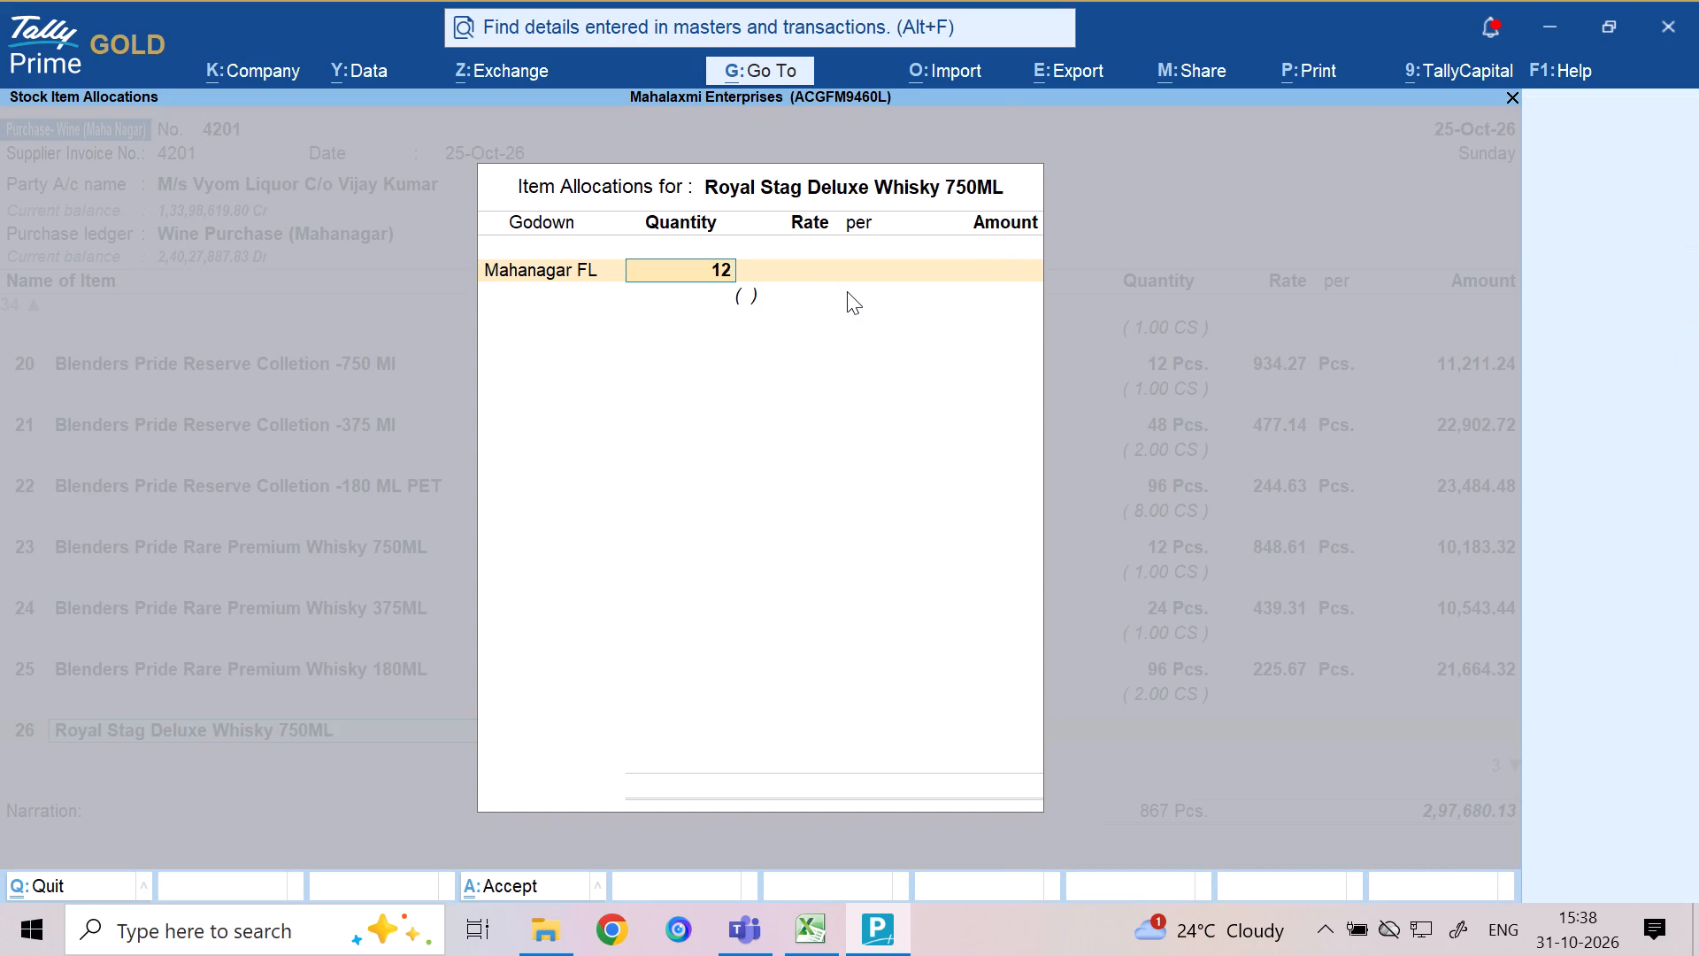
key(Return)
key(Return)
key(Return)
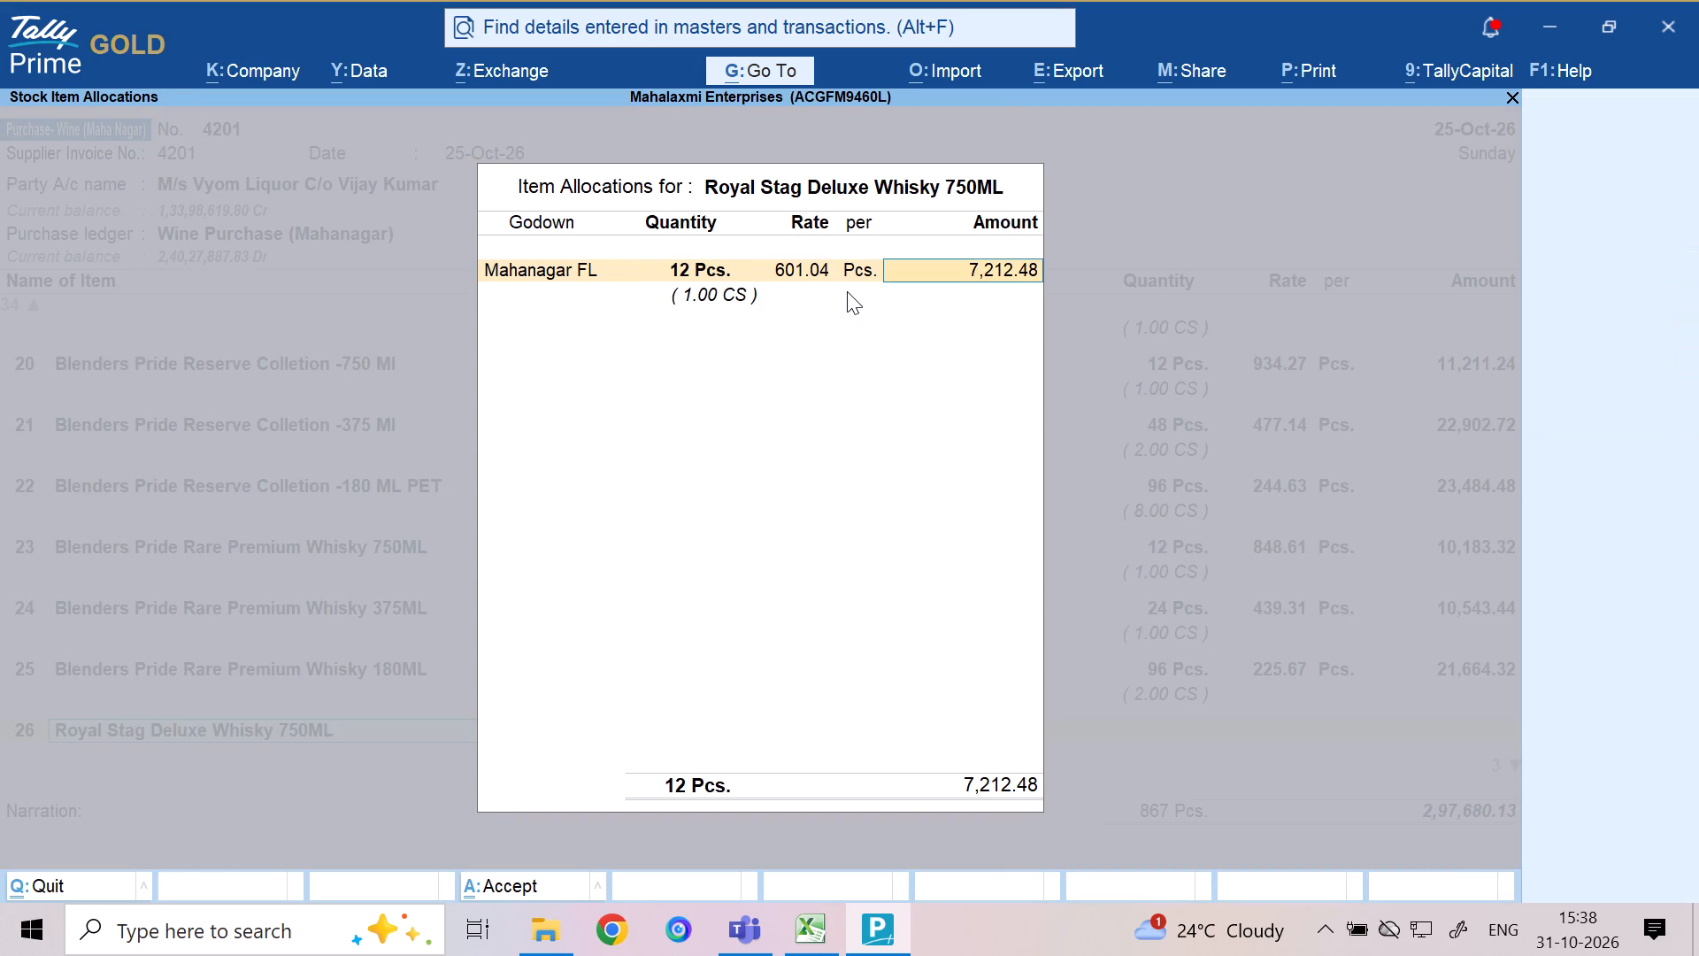
key(Return)
key(Return)
key(Return)
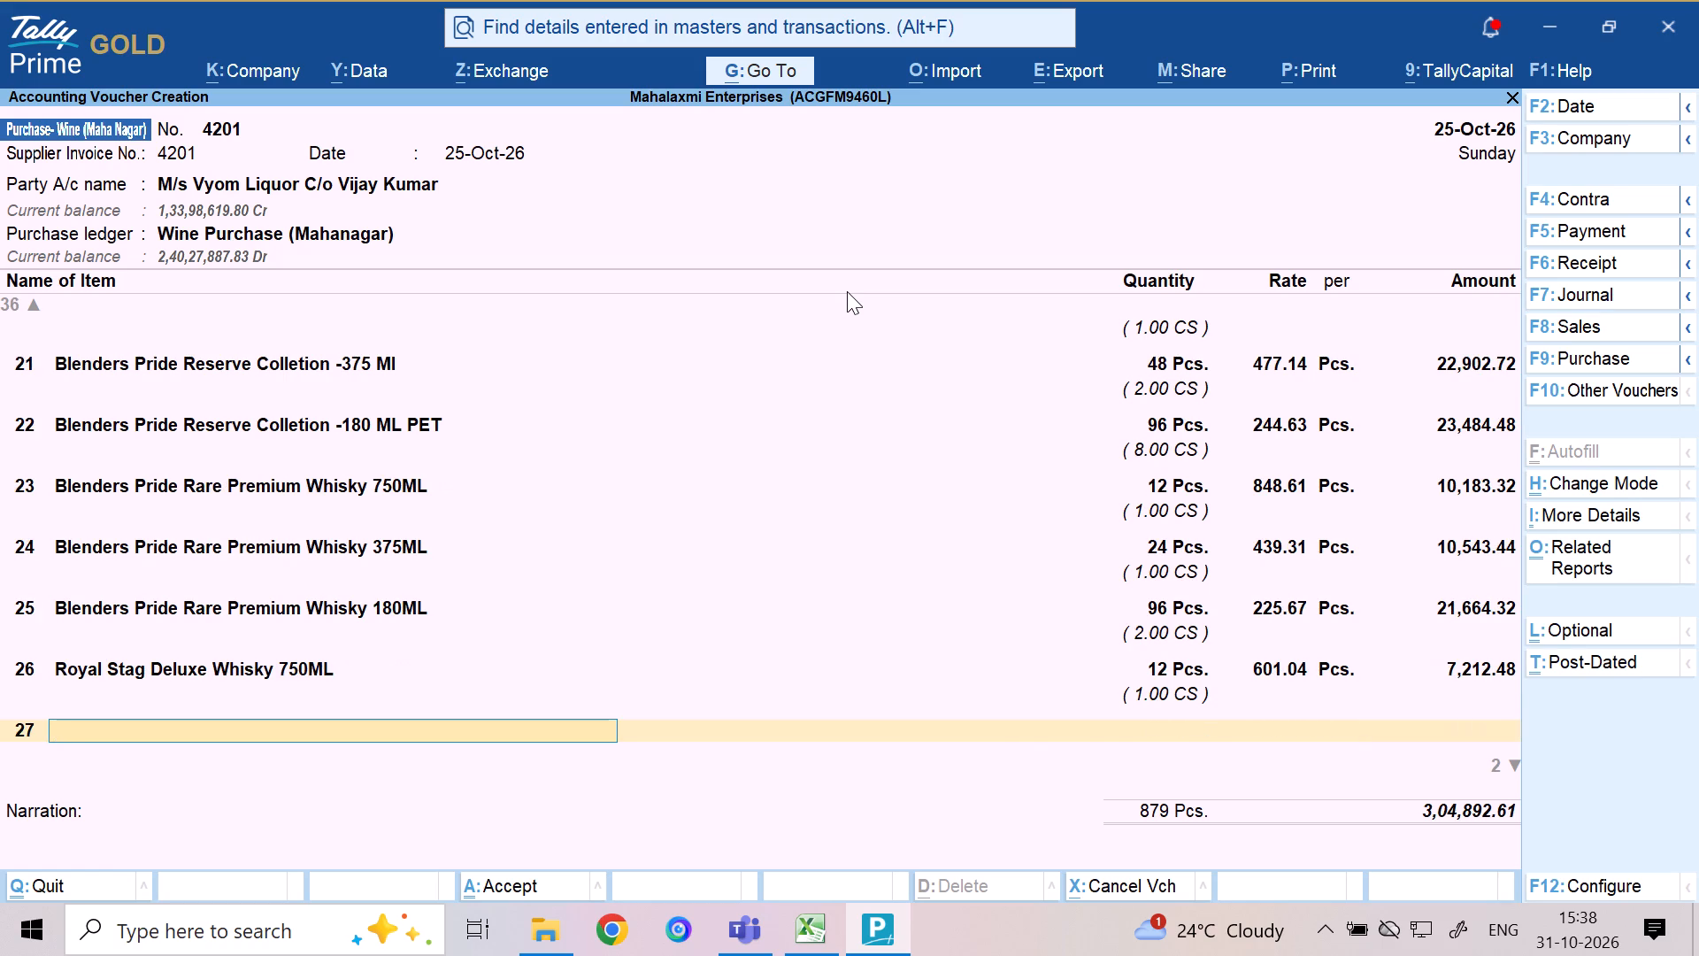
Choose Royal Stag Deluxe Whisky 375ML as the stock item on line 27.
text(STAG)
key(space)
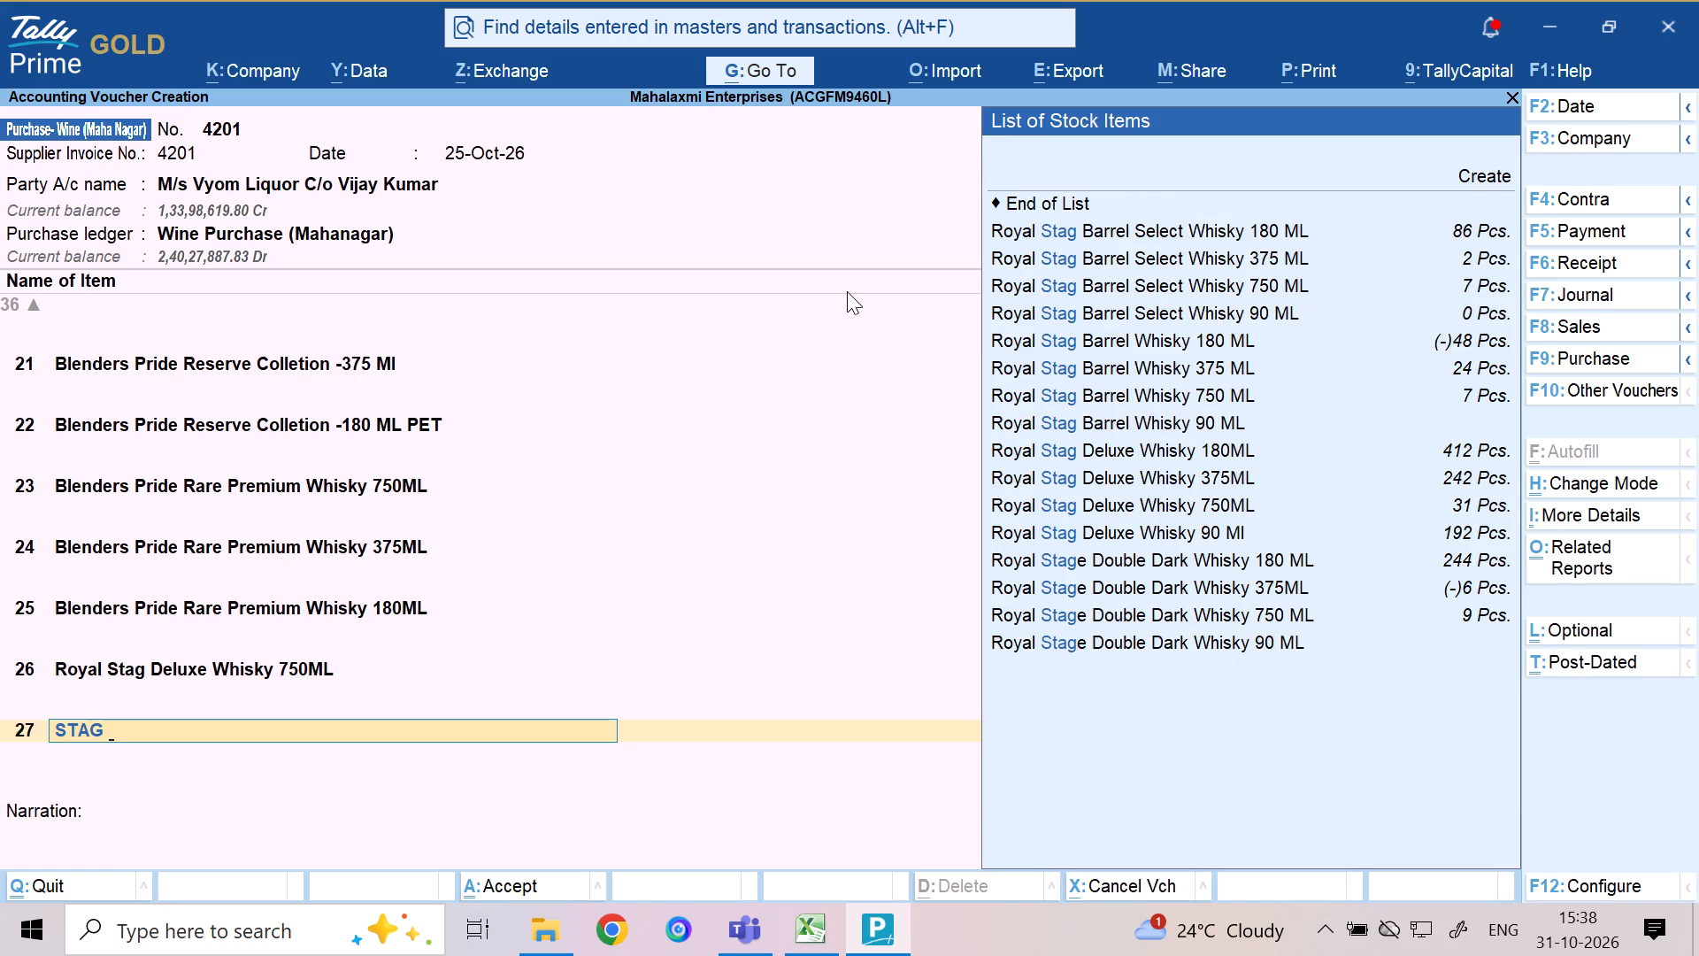
text(DE)
key(Down)
key(Down)
key(Down)
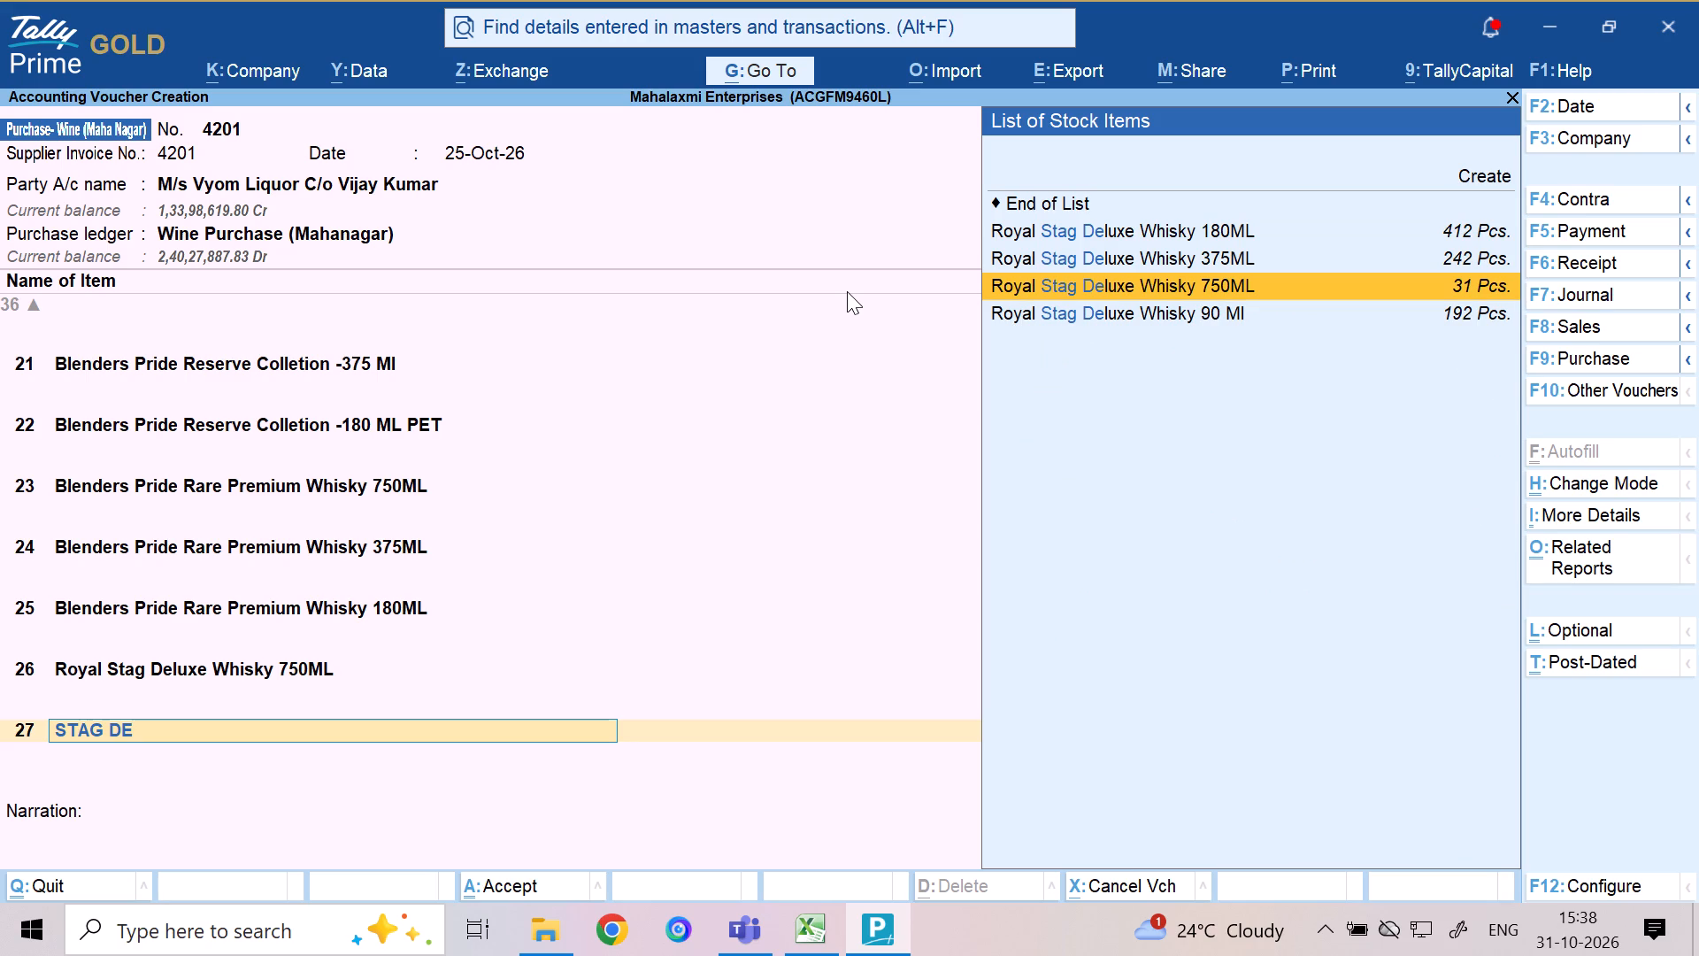
key(Up)
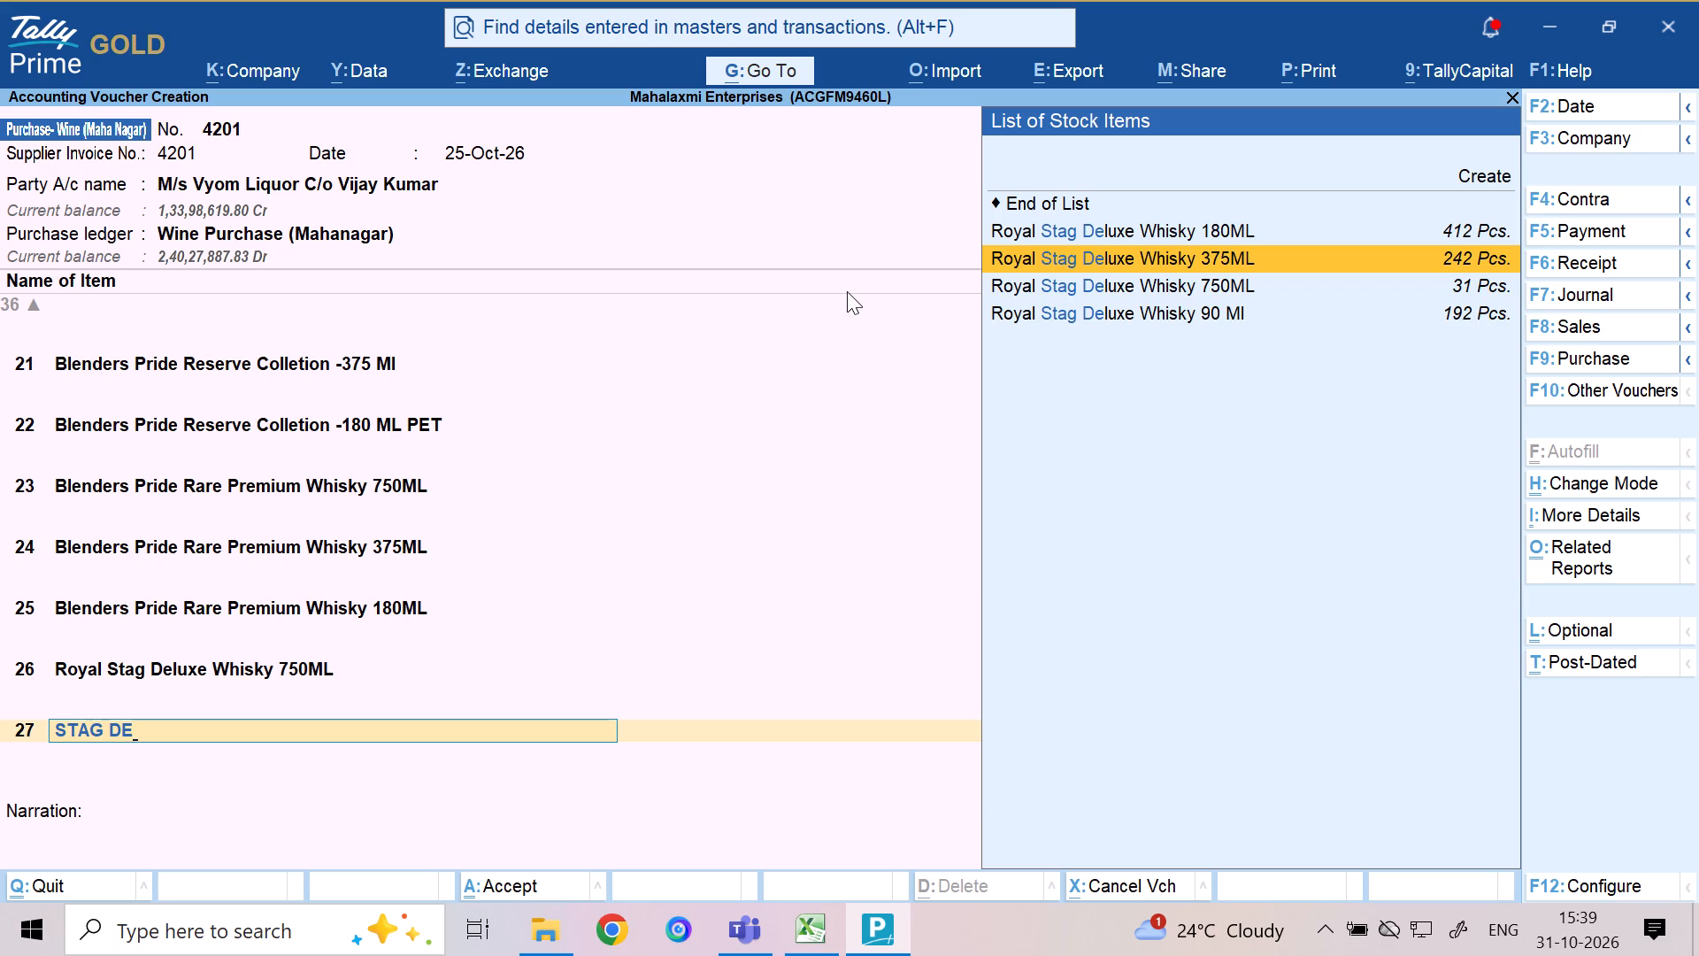
key(Return)
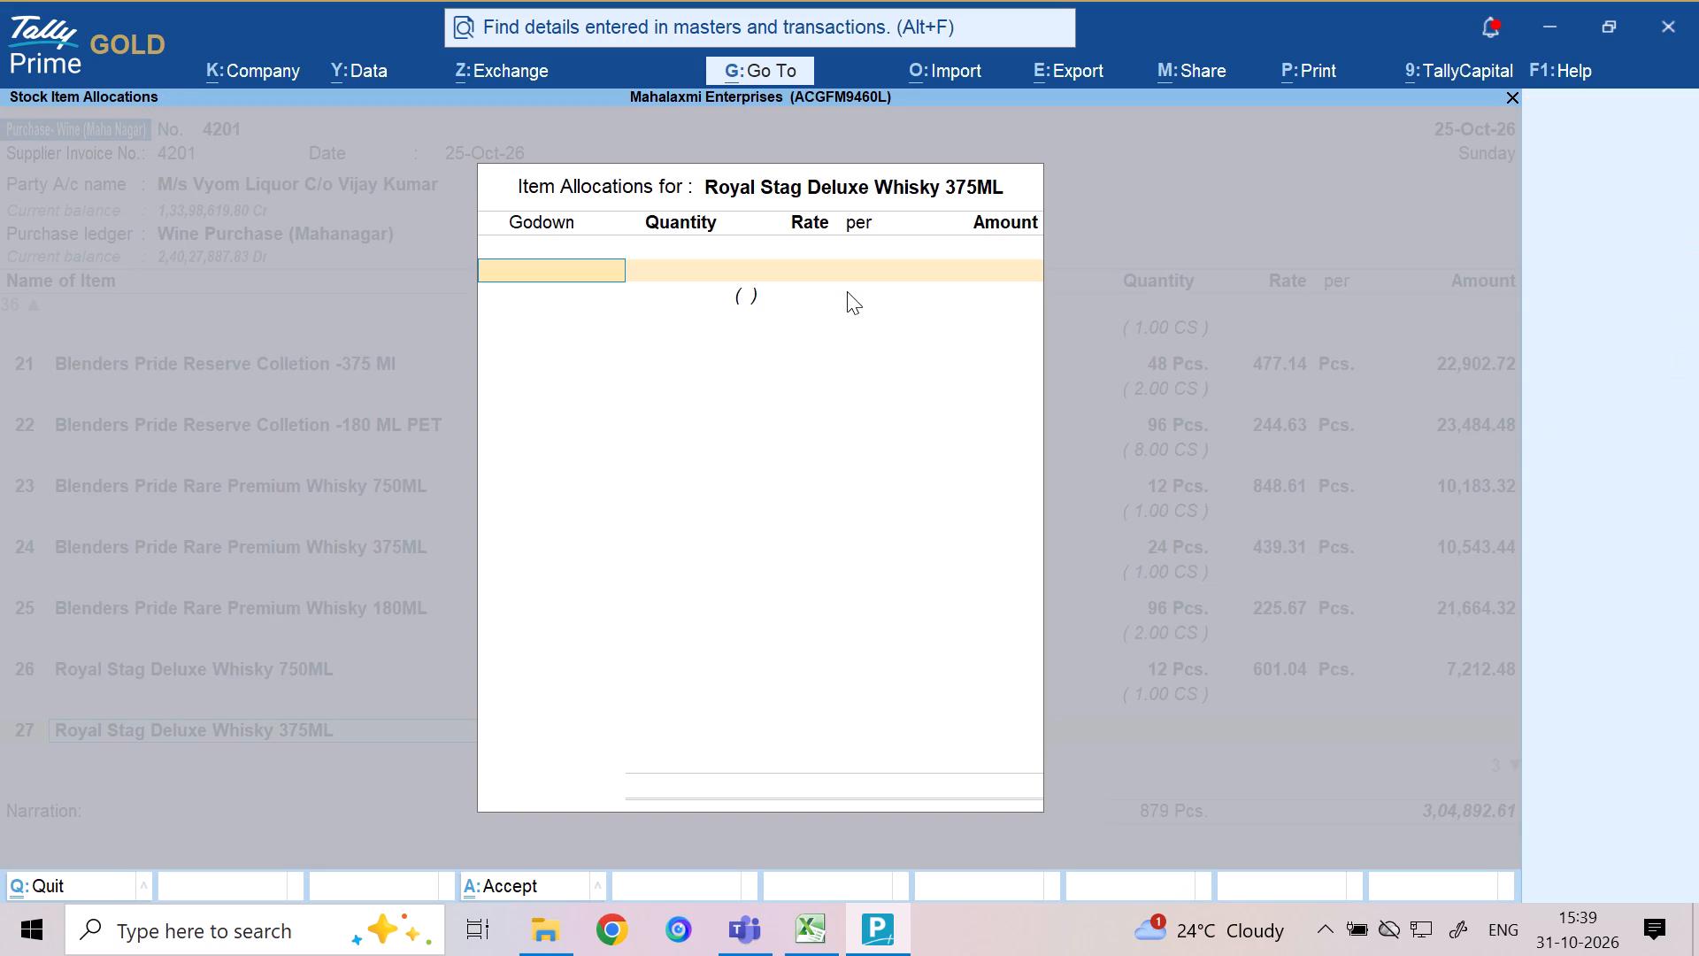
Allocate 24 Pcs. of the line 27 item to Mahanagar FL, accepting the 315.52 rate and 7,572.48 amount, and move to line 28.
key(m)
key(Return)
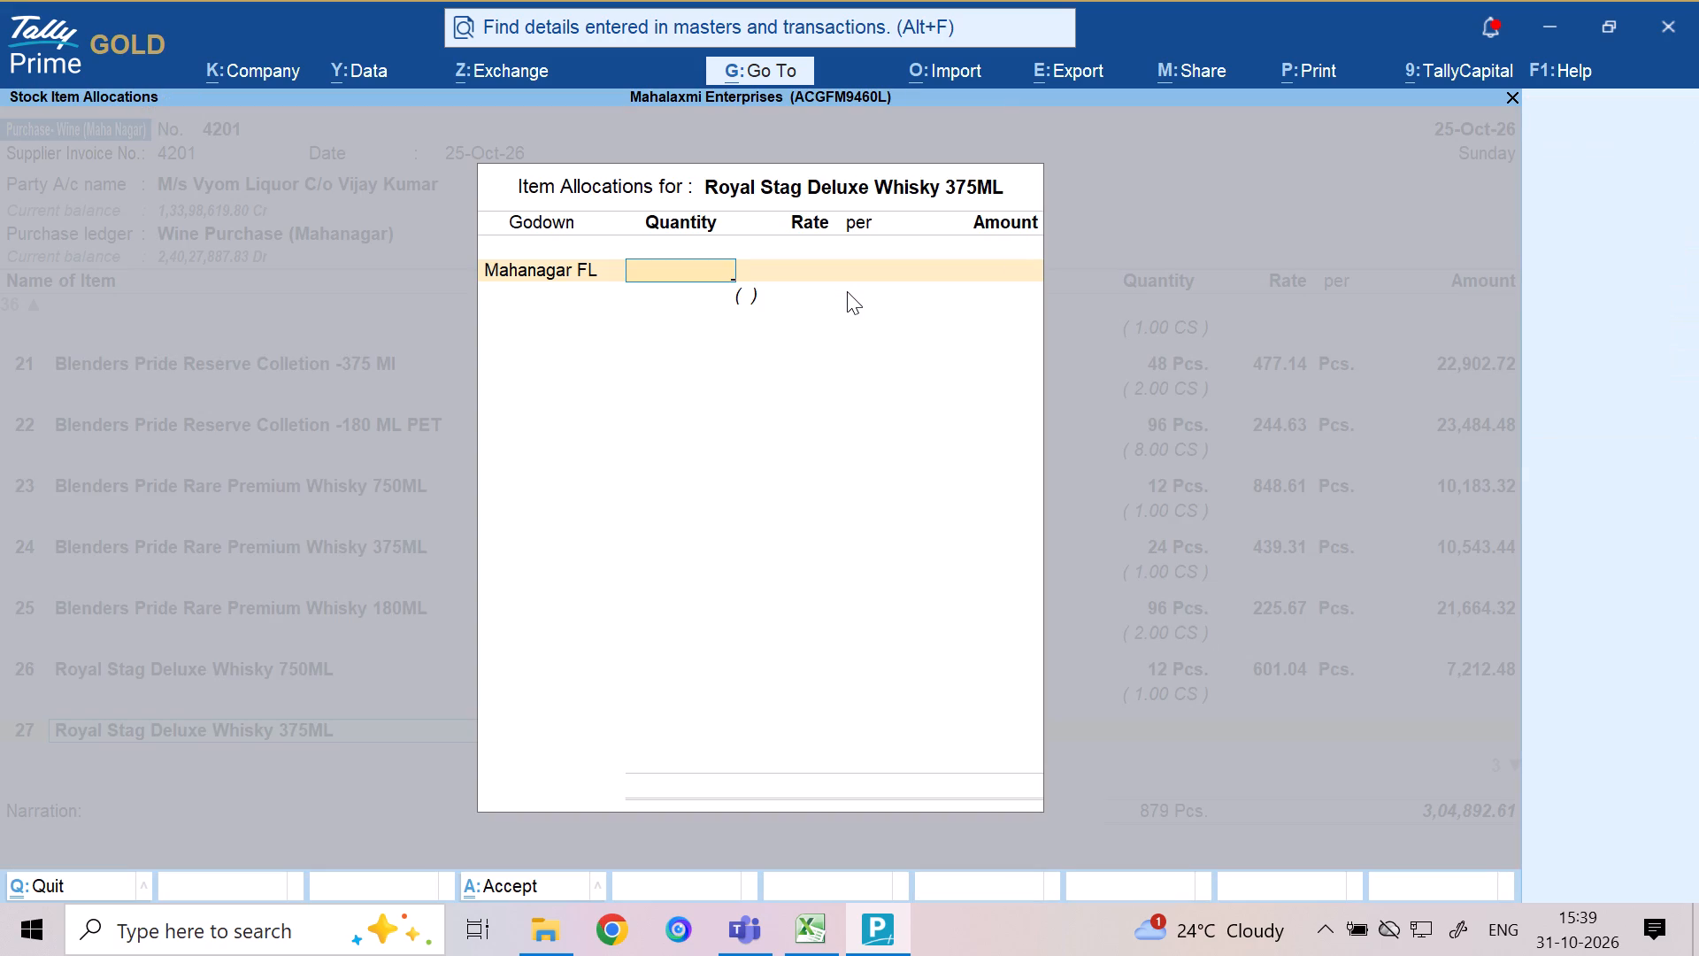
text(24)
key(Return)
key(Return)
key(Return)
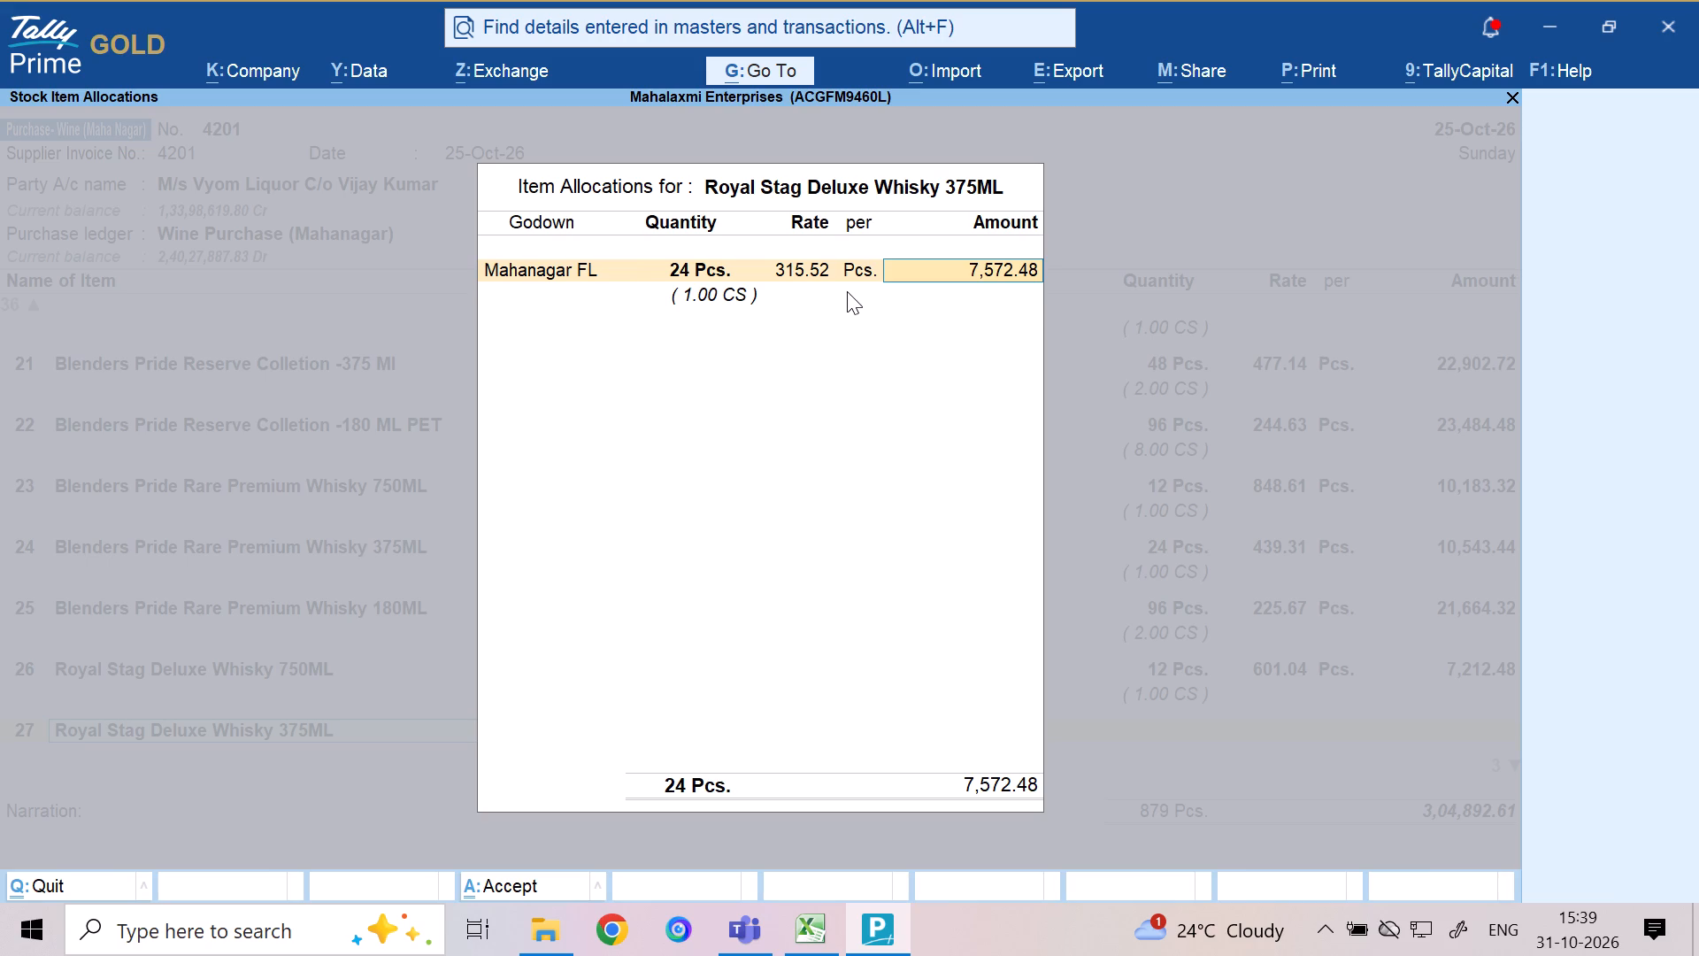
key(Return)
key(Return)
key(Return)
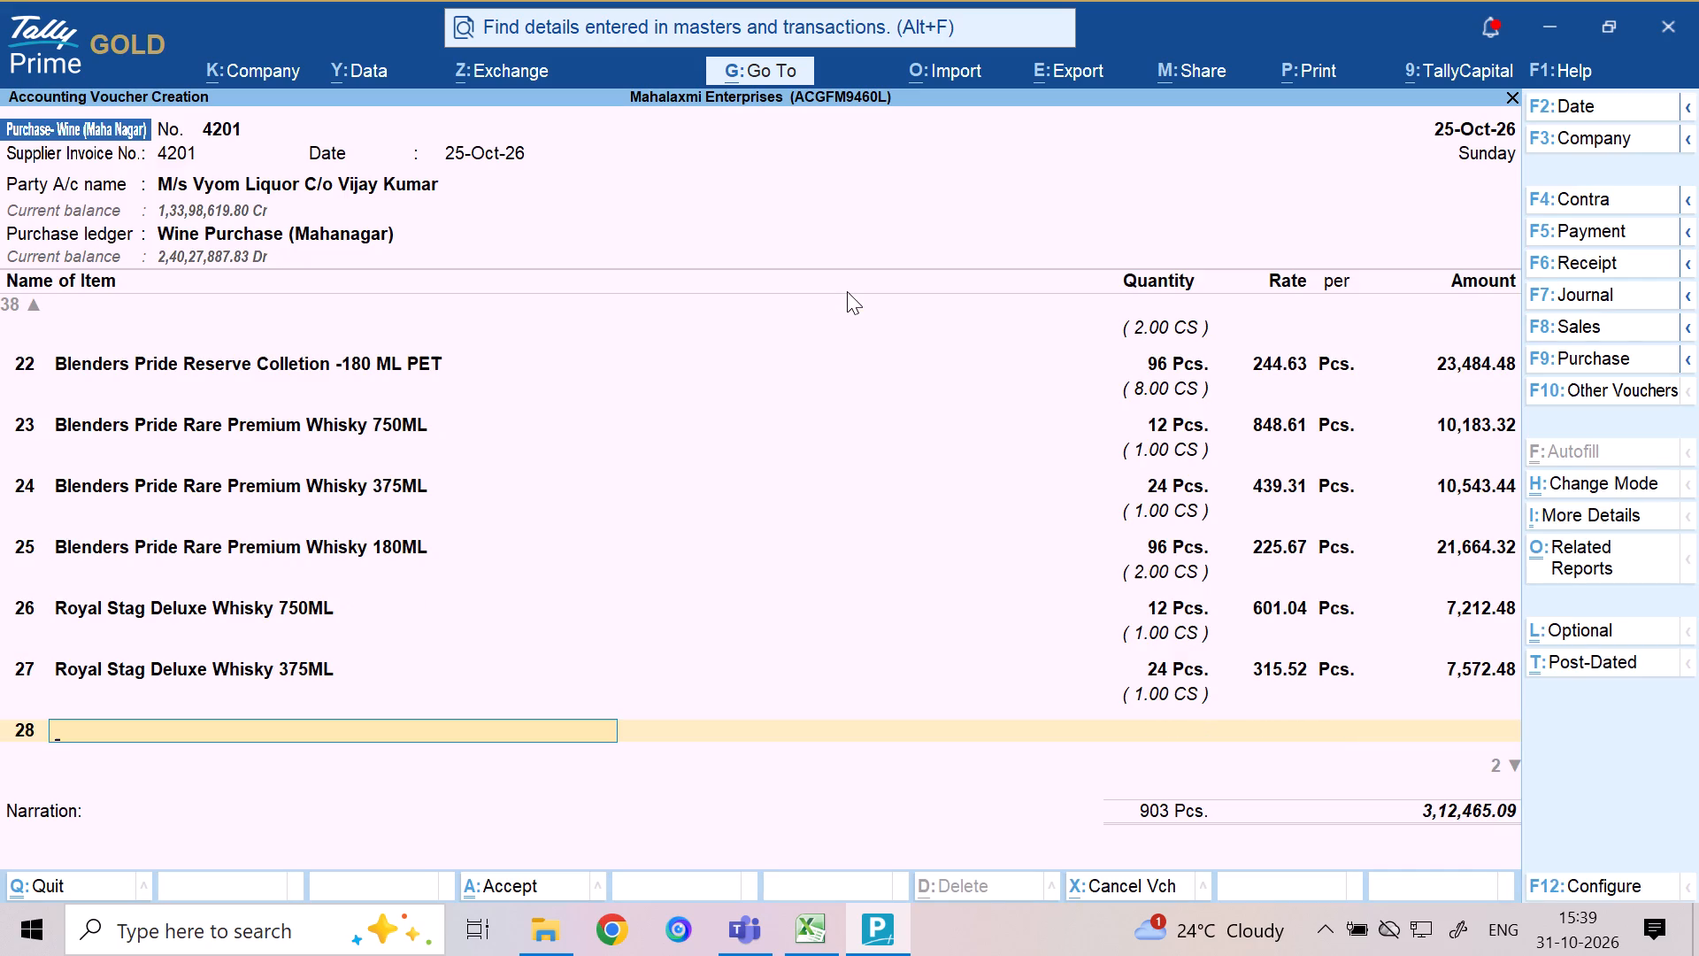
Choose Royal Stag Deluxe Whisky 180ML as the stock item on line 28.
text(STAG)
key(space)
text(DE)
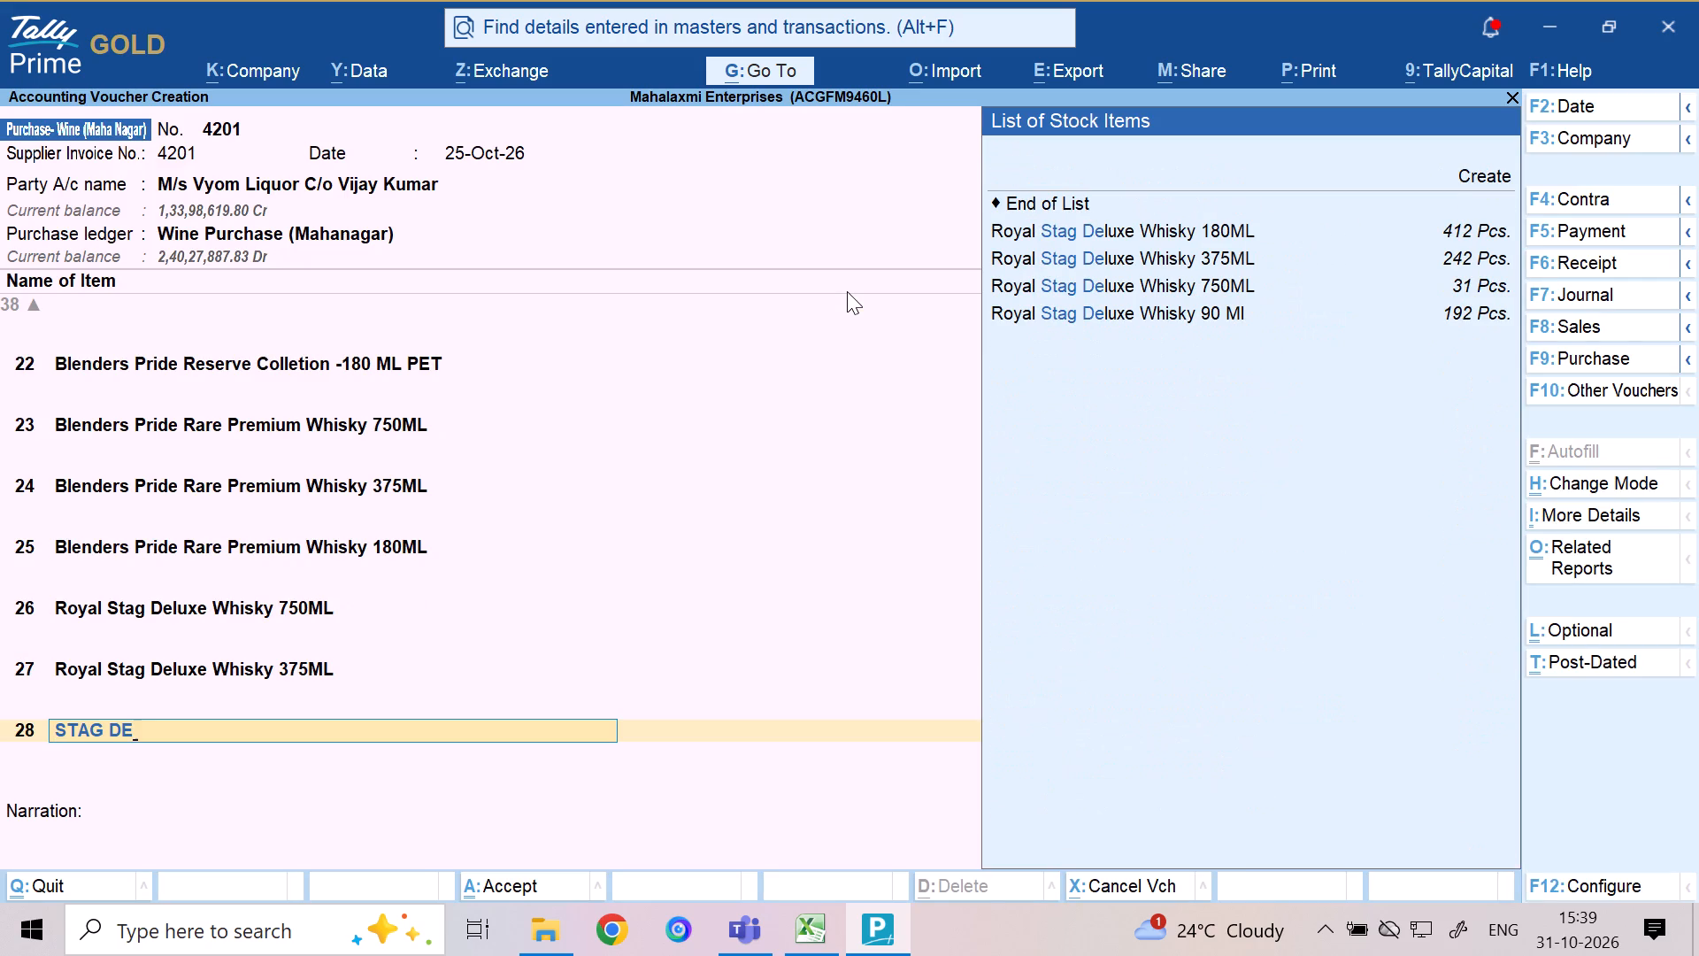
key(Down)
key(Down)
key(Down)
key(Up)
key(Up)
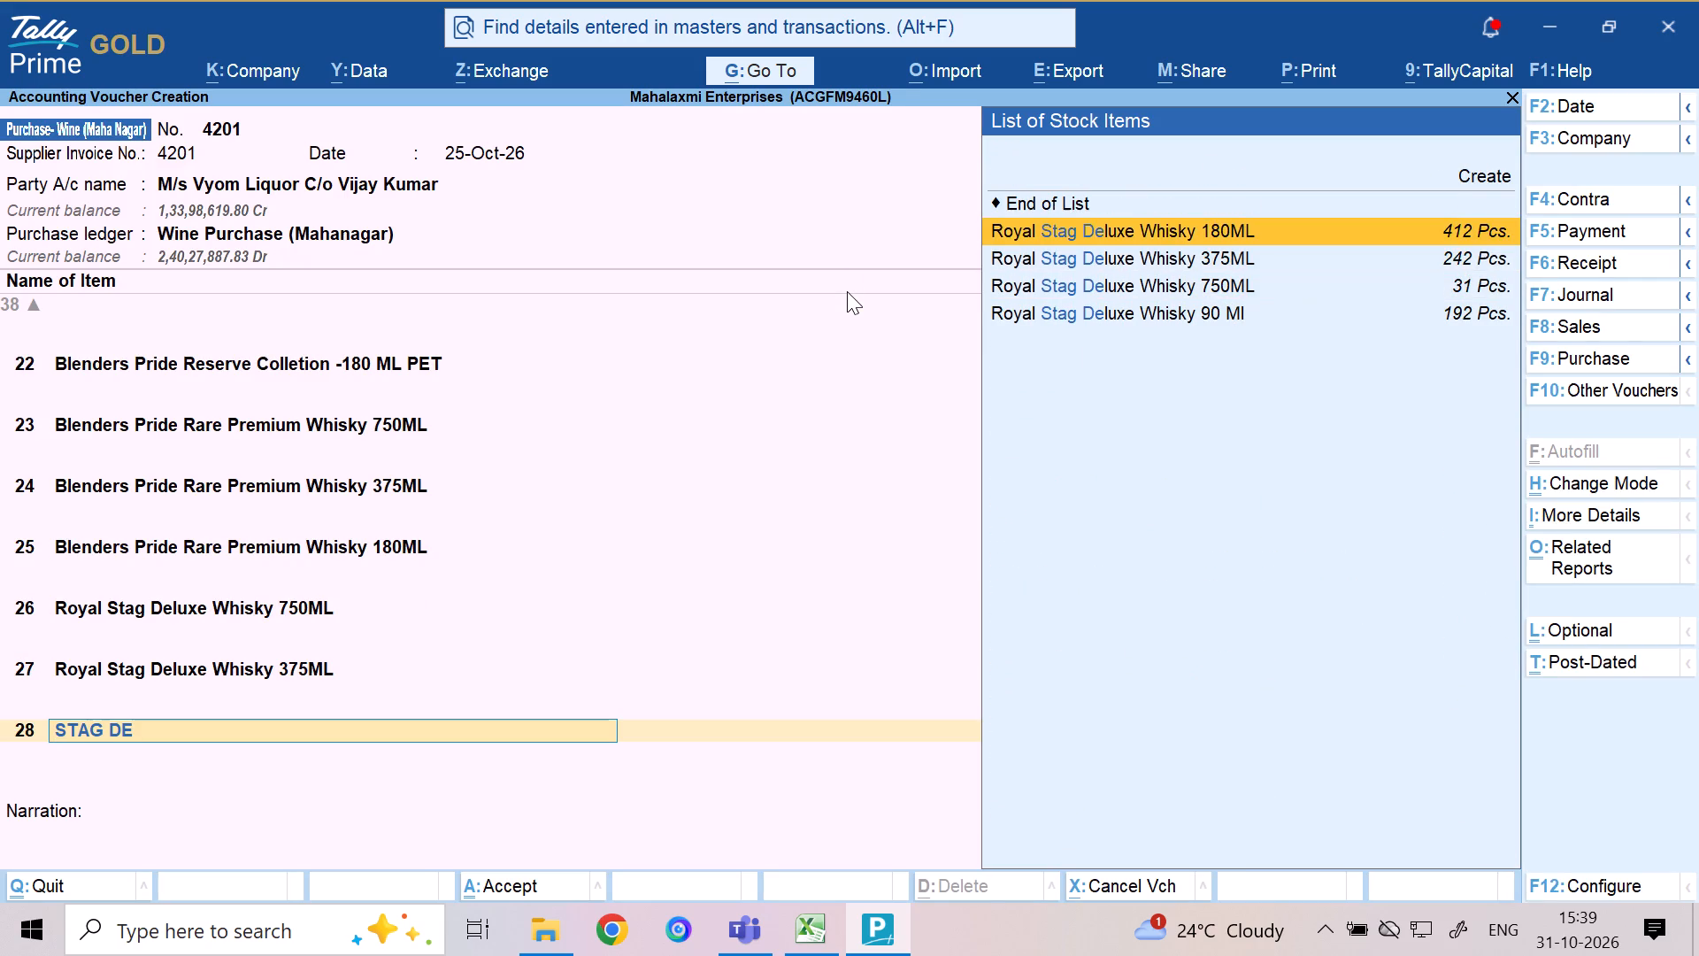
key(Return)
Allocate 96 Pcs. of the line 28 item to Mahanagar FL, accepting the 168.65 rate and 16,190.40 amount, and move to line 29.
key(m)
key(Return)
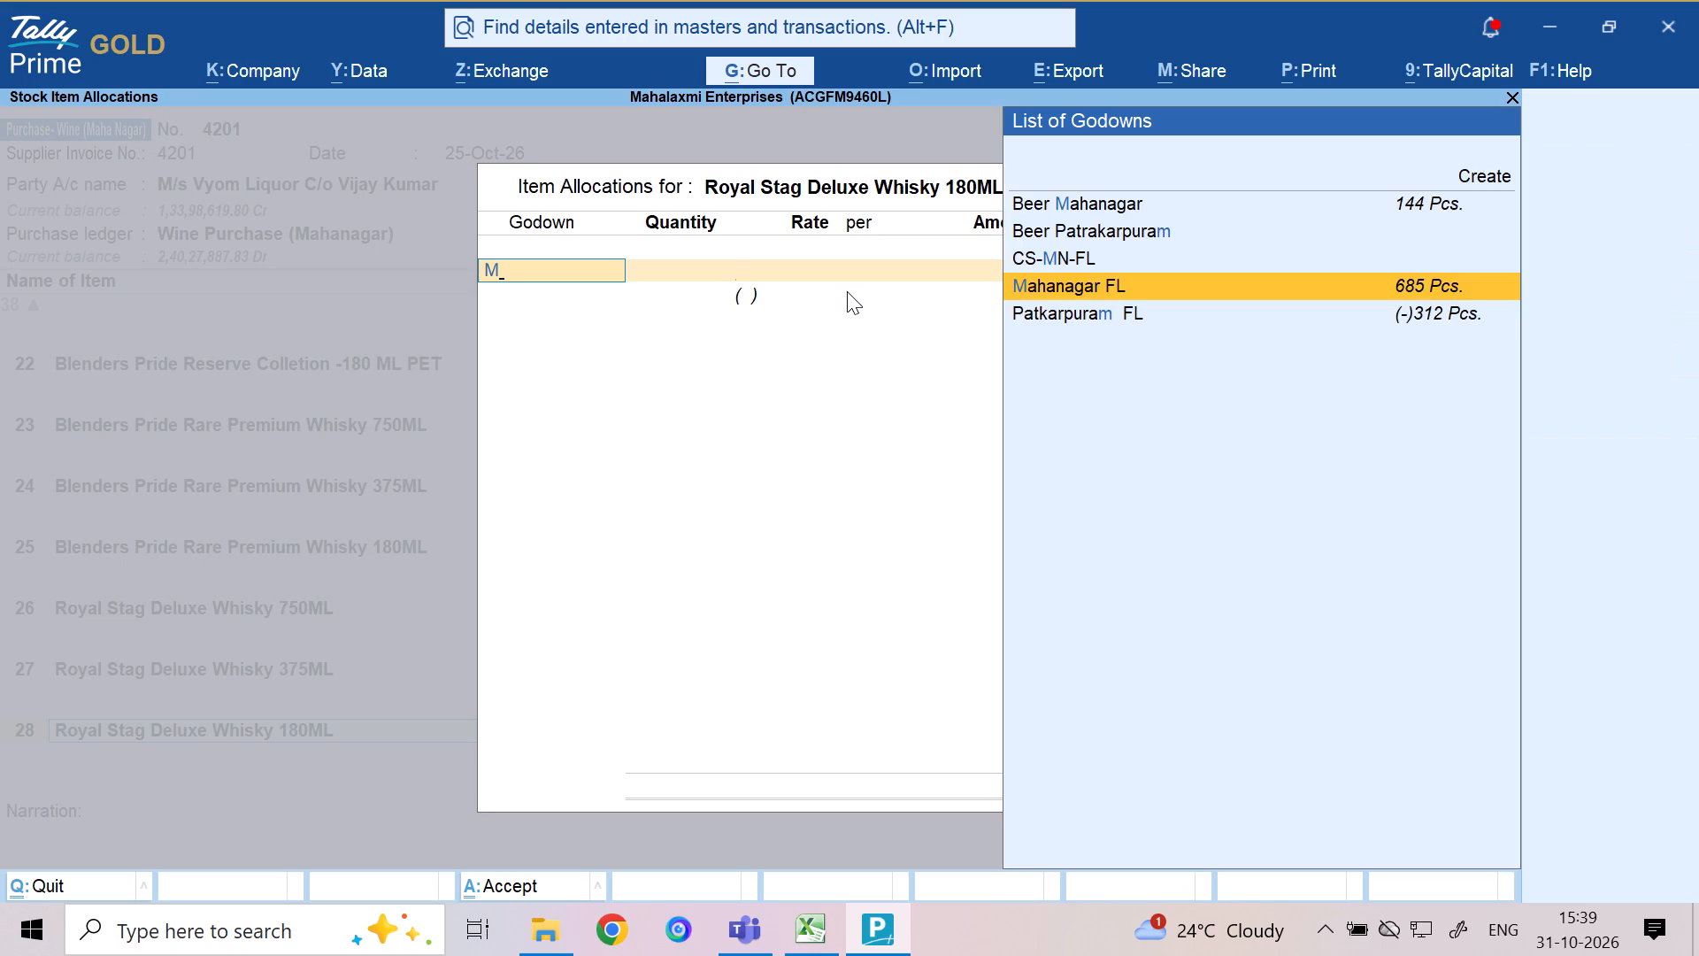
text(96)
key(Return)
key(Return)
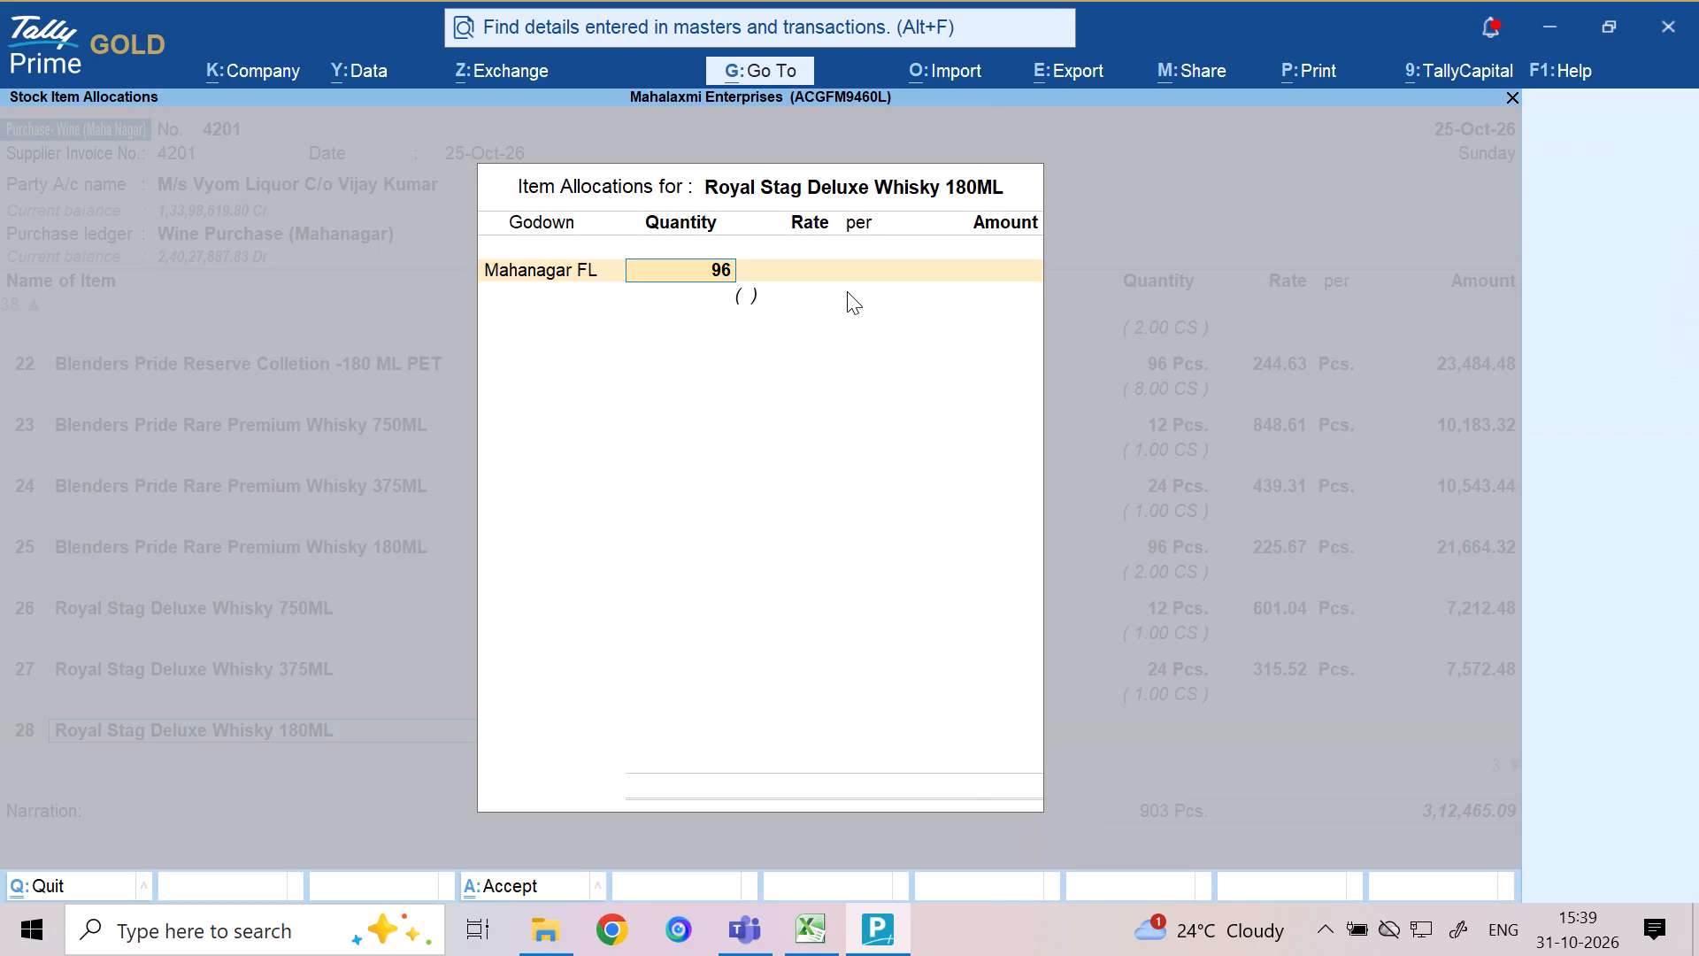
key(Return)
key(Return)
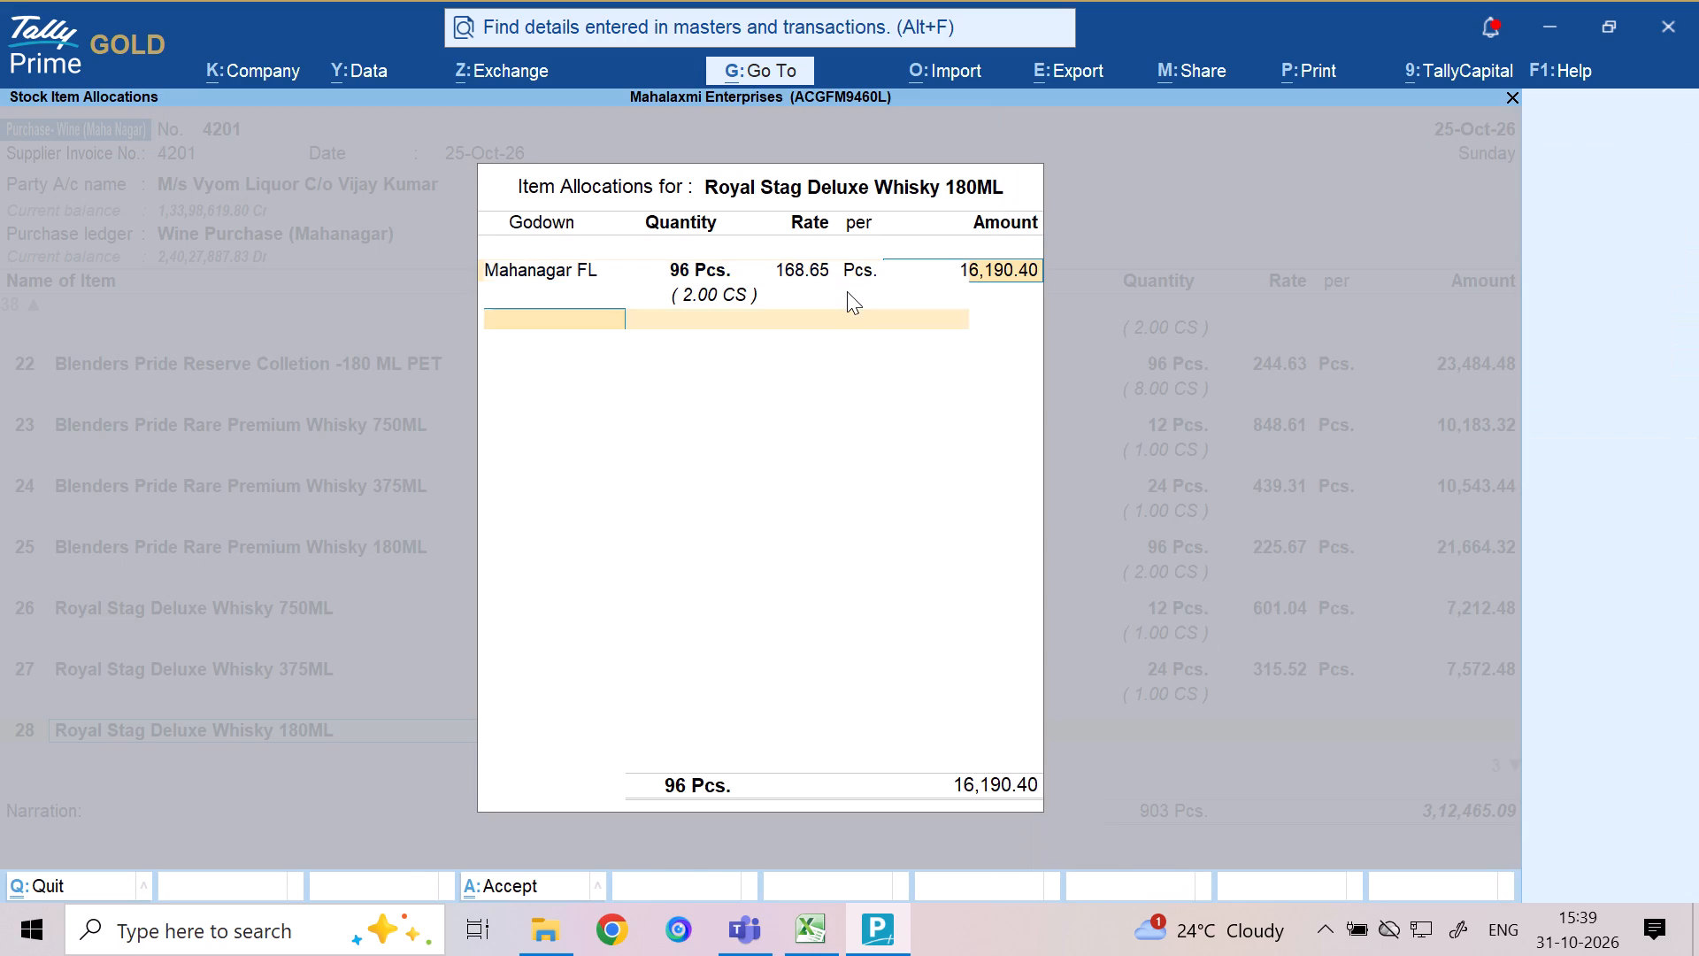
key(Return)
key(Return)
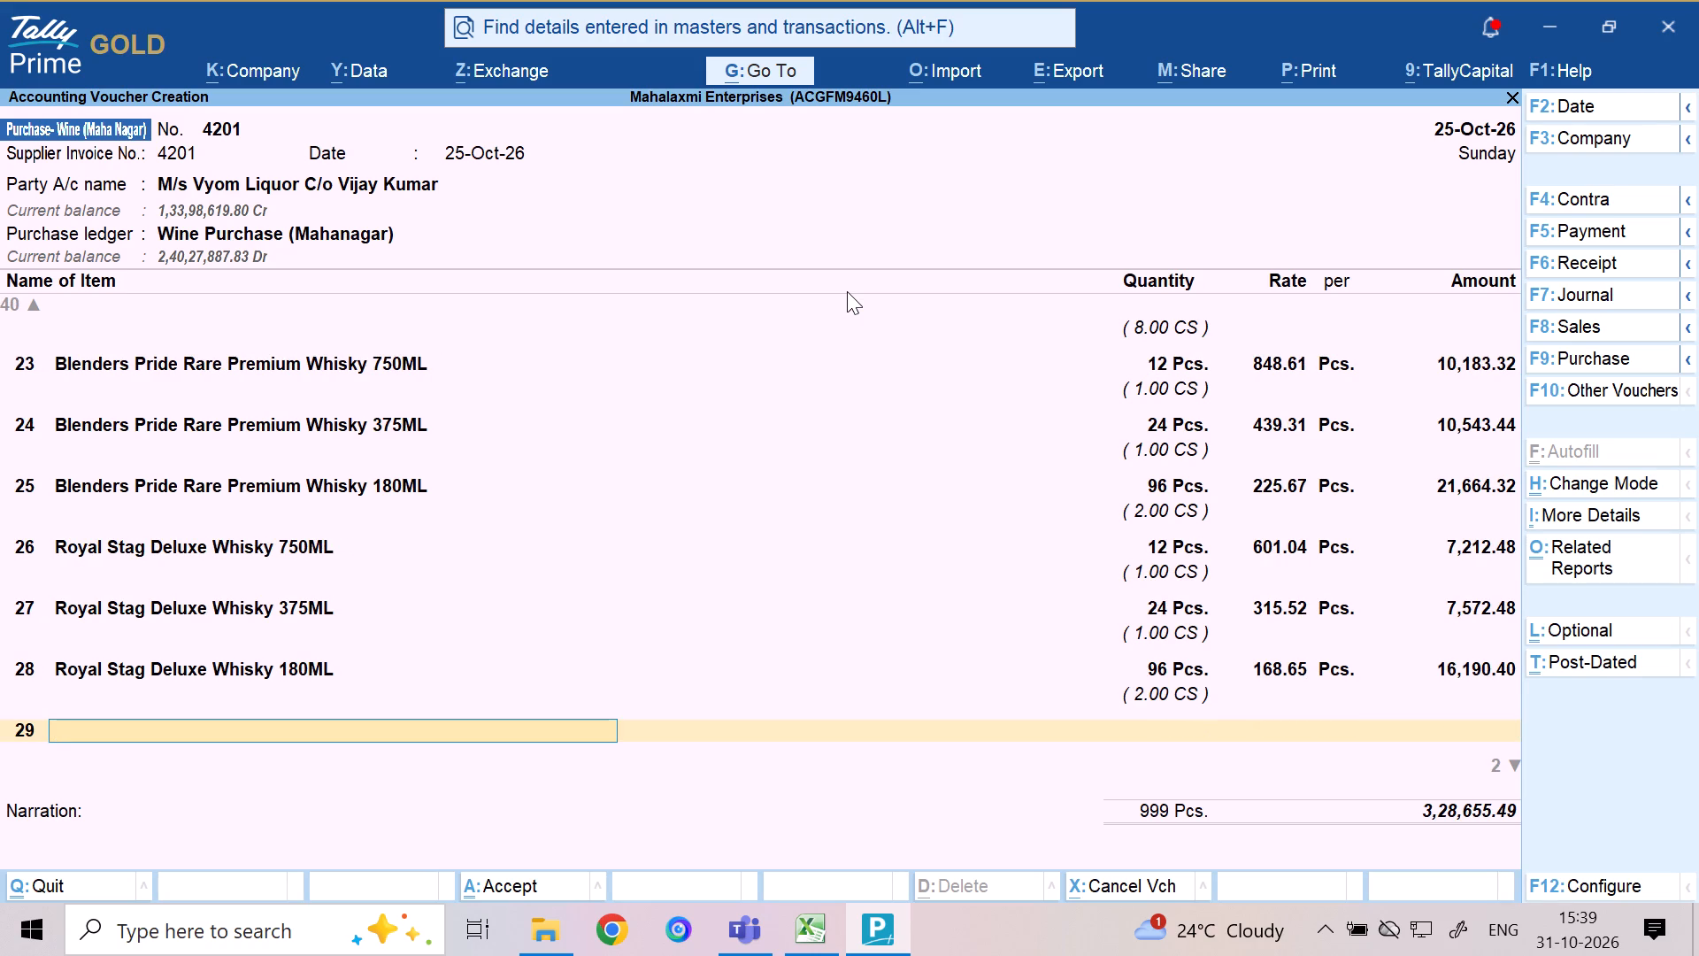
Choose Royal Challenge Classic Whisky 90 ML as the stock item on line 29.
text(CHA)
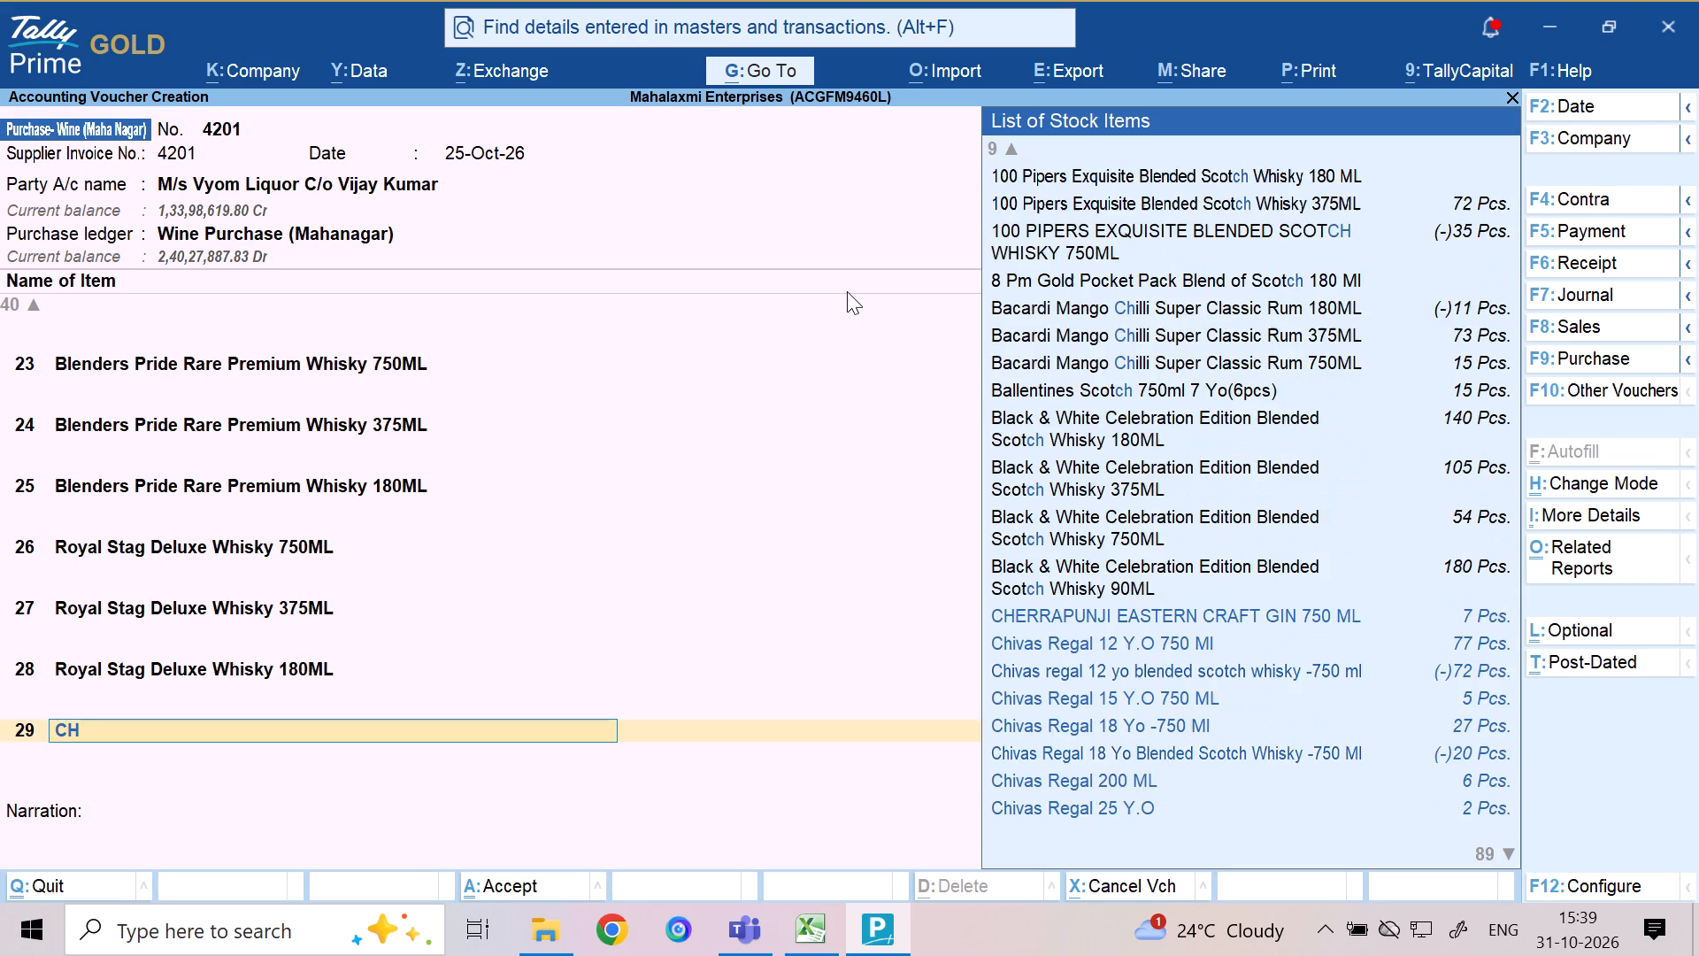
key(l)
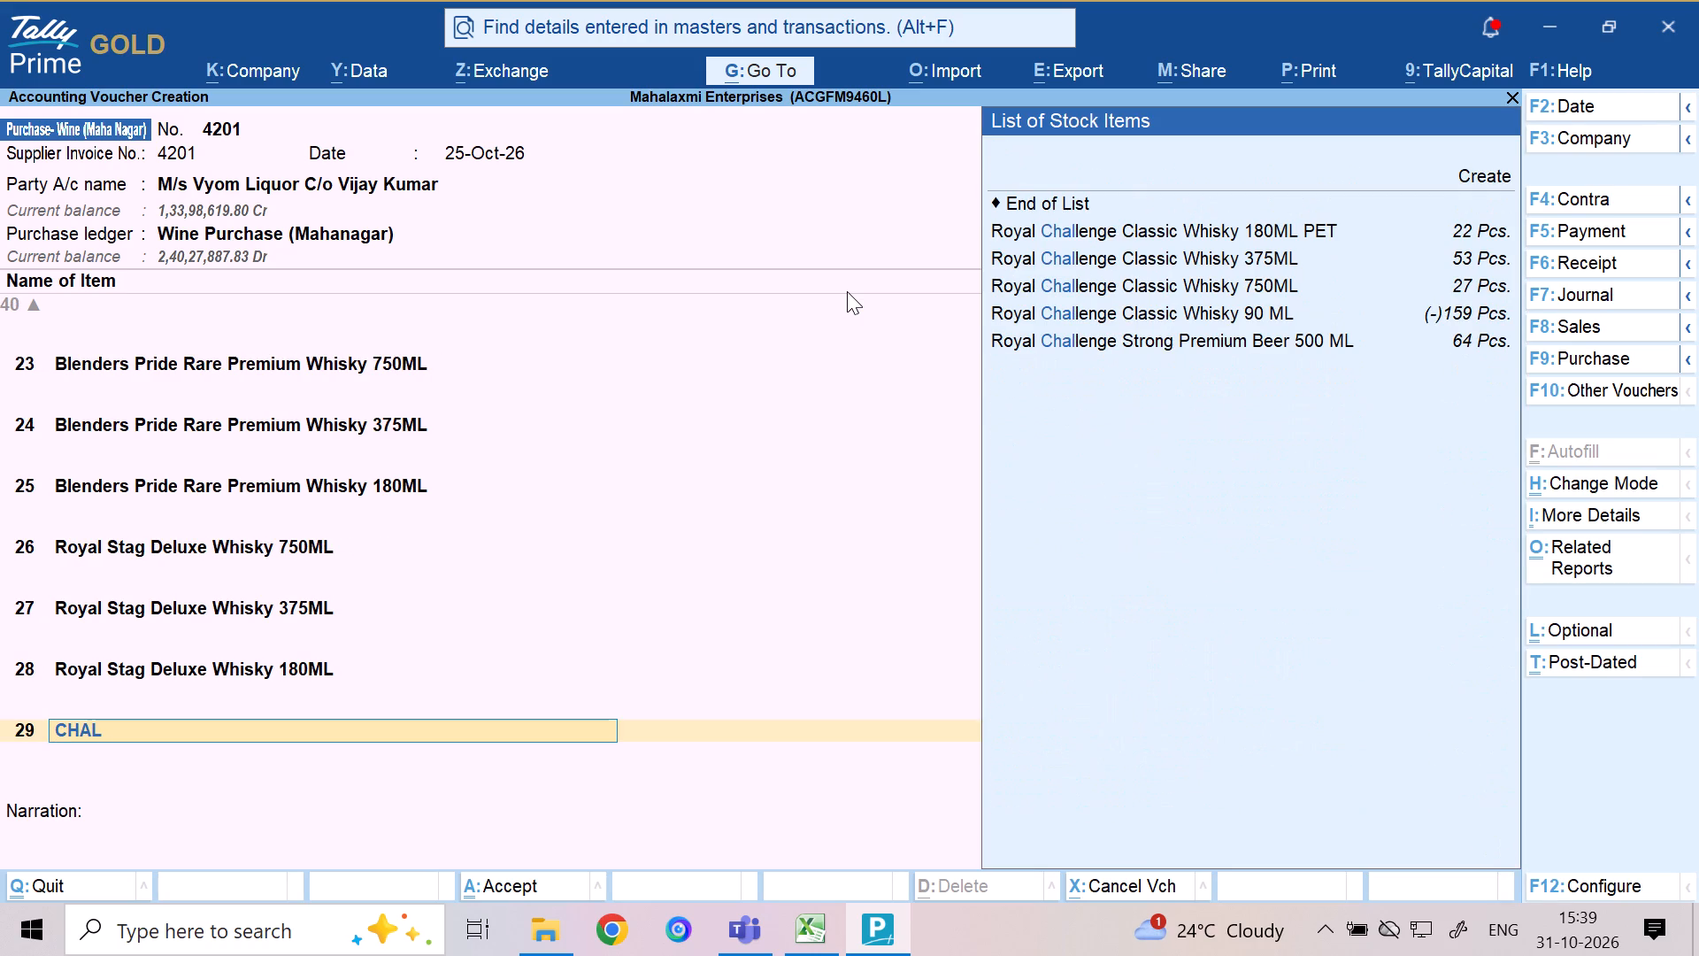
text(LE)
key(n)
text(GE)
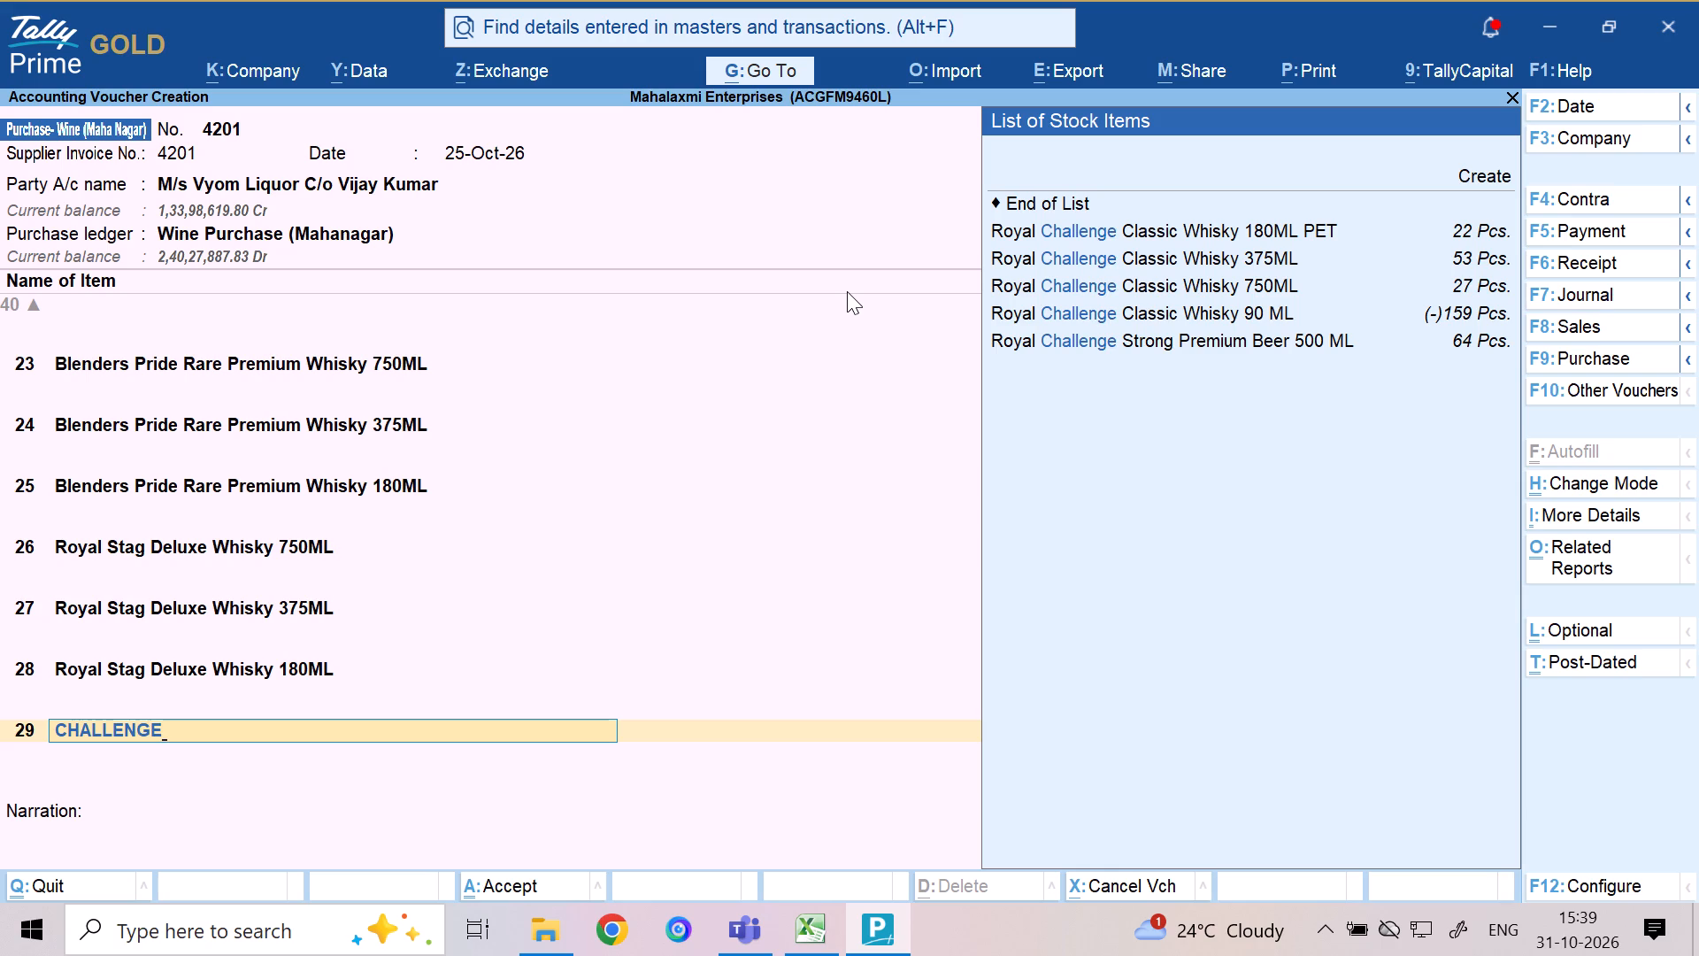
key(space)
text(C)
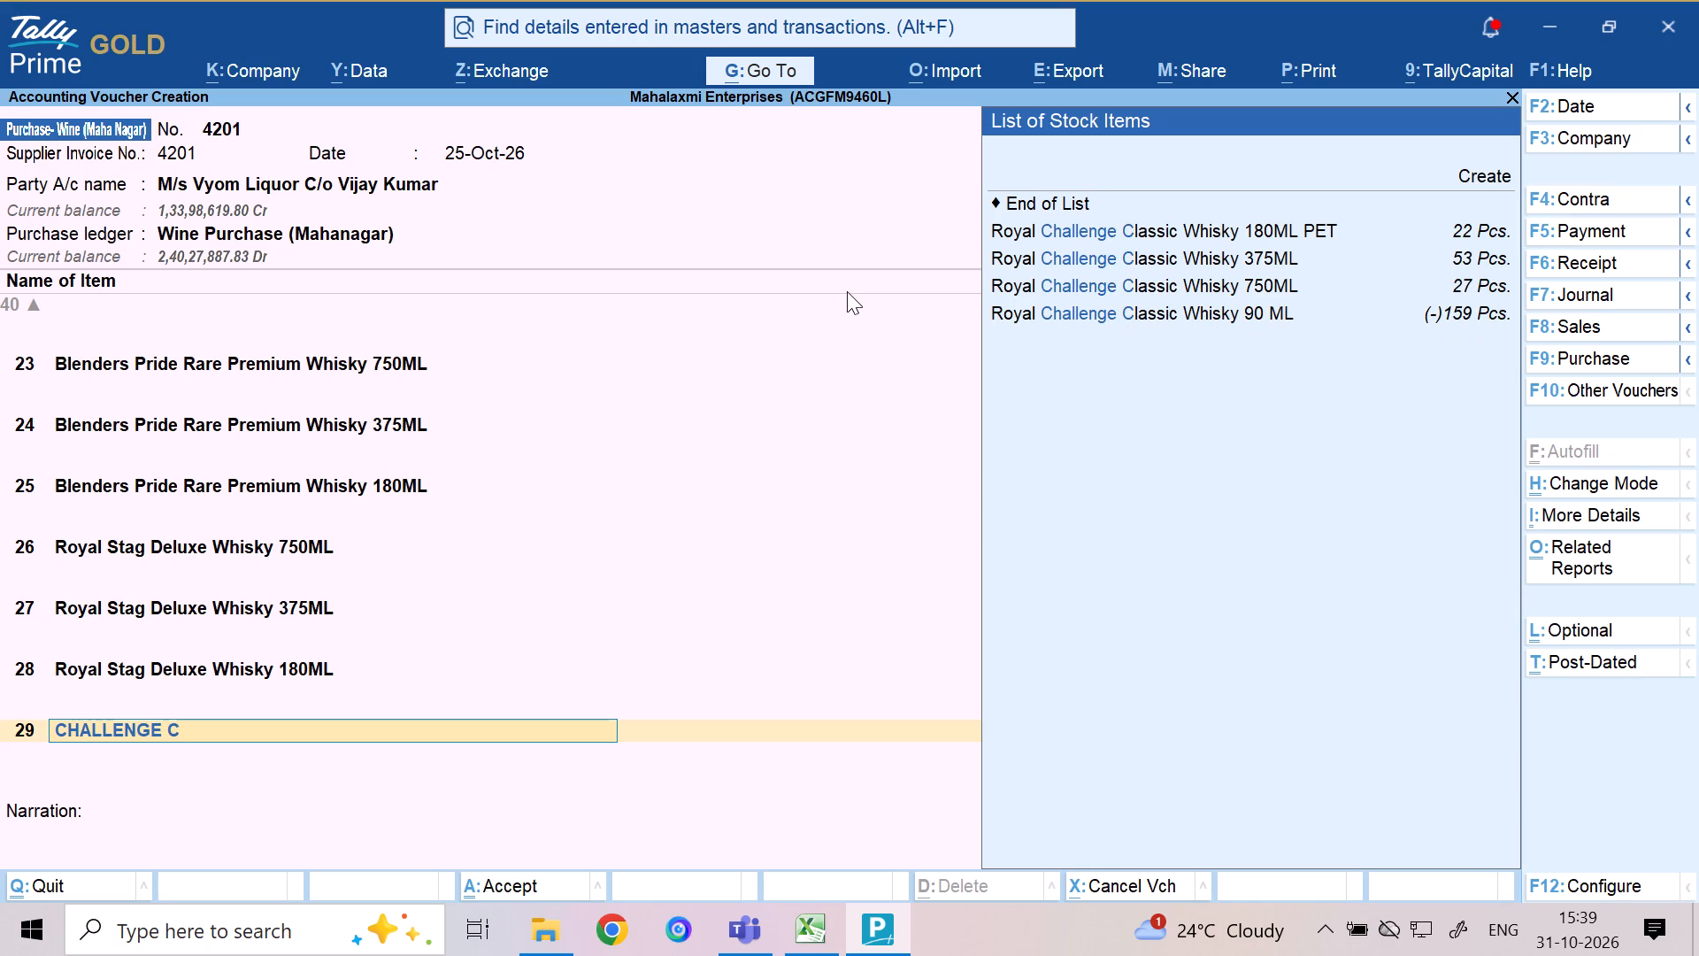
key(Down)
key(Down)
key(Down)
key(Down)
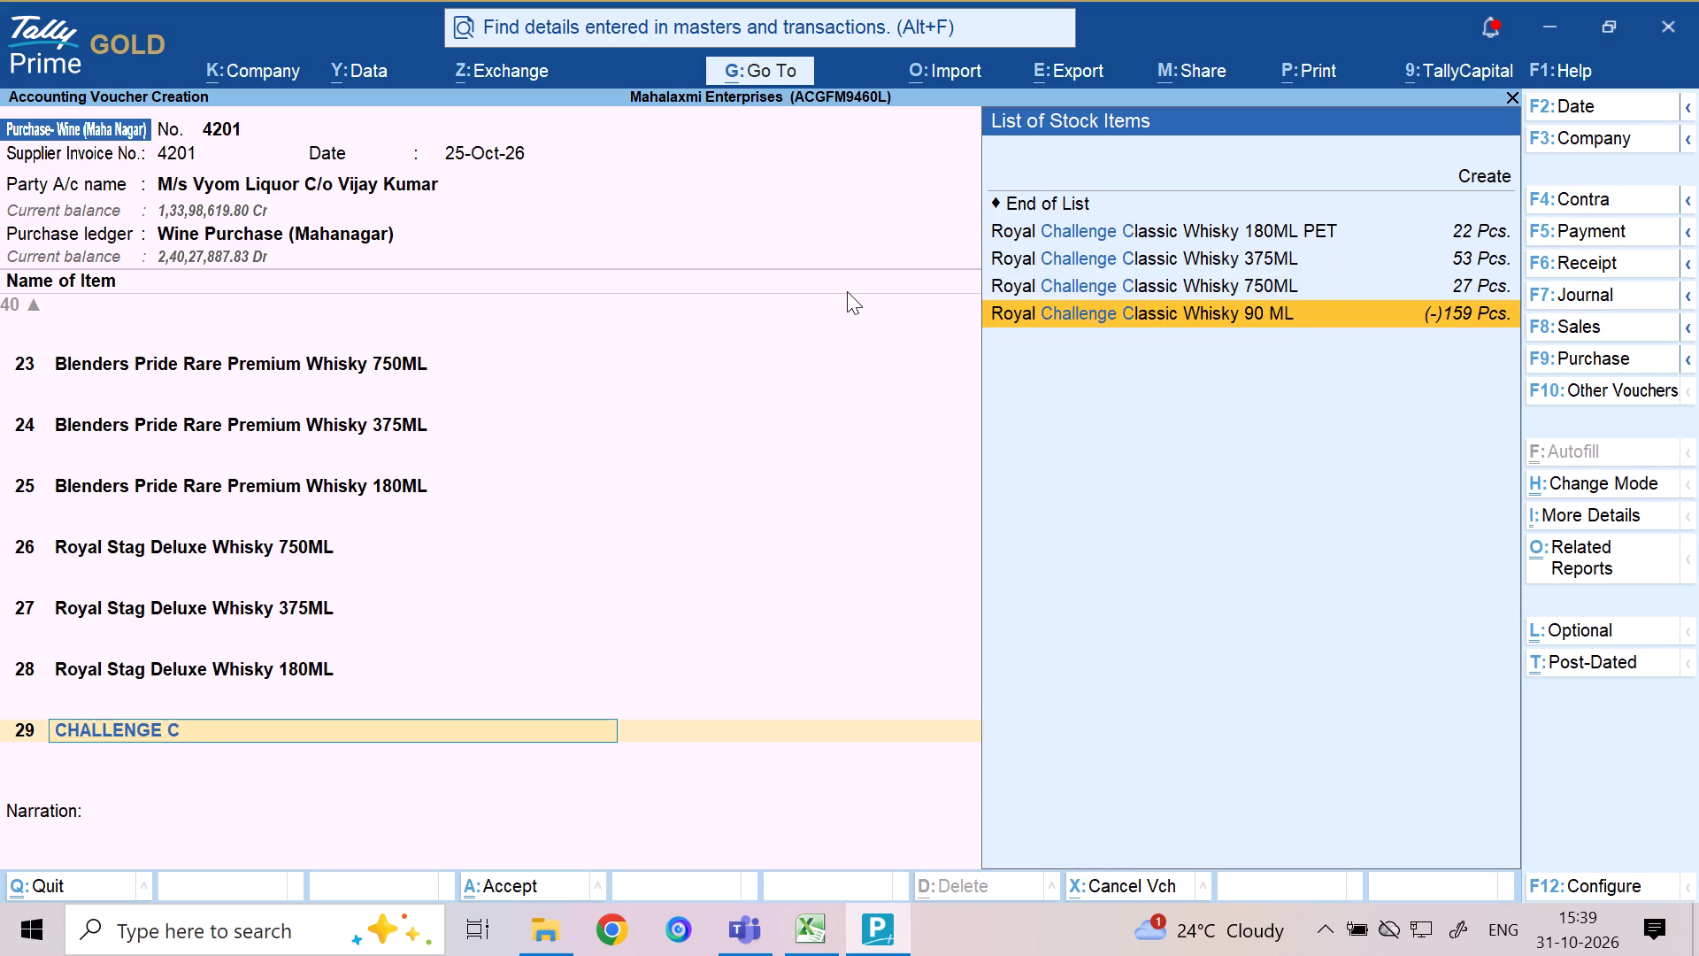
key(Return)
Allocate 96 Pcs. of the line 29 item to Mahanagar FL, accepting the 79.35 rate and 7,617.60 amount, and move to line 30.
key(m)
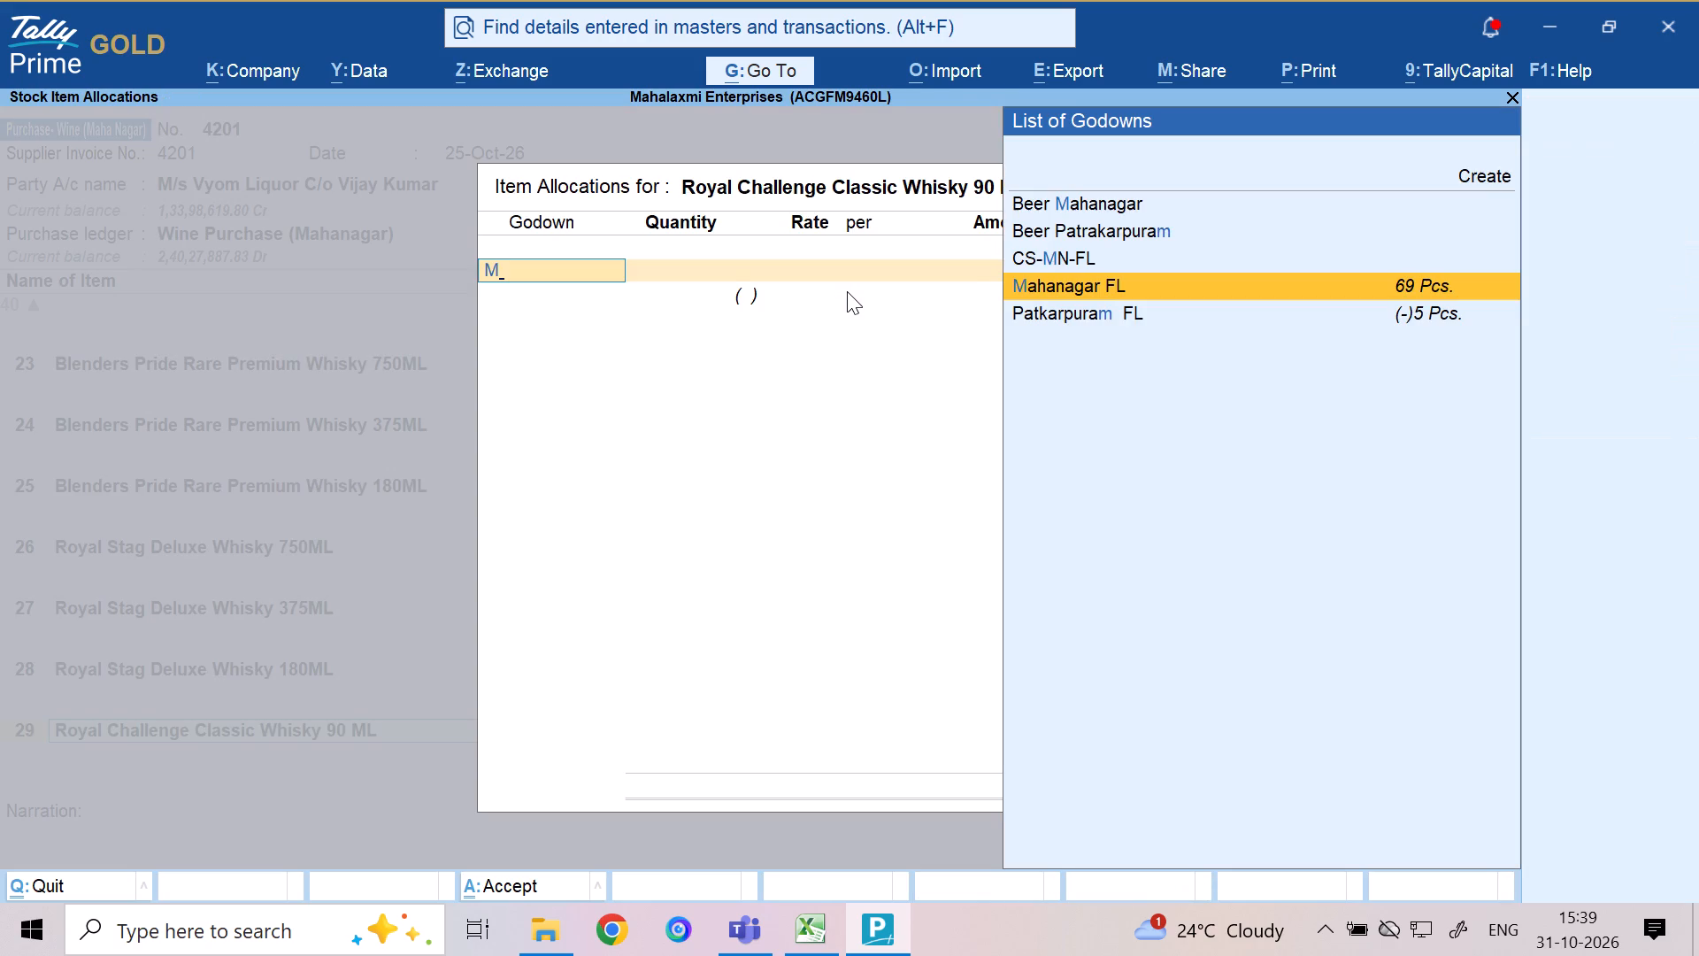
key(Return)
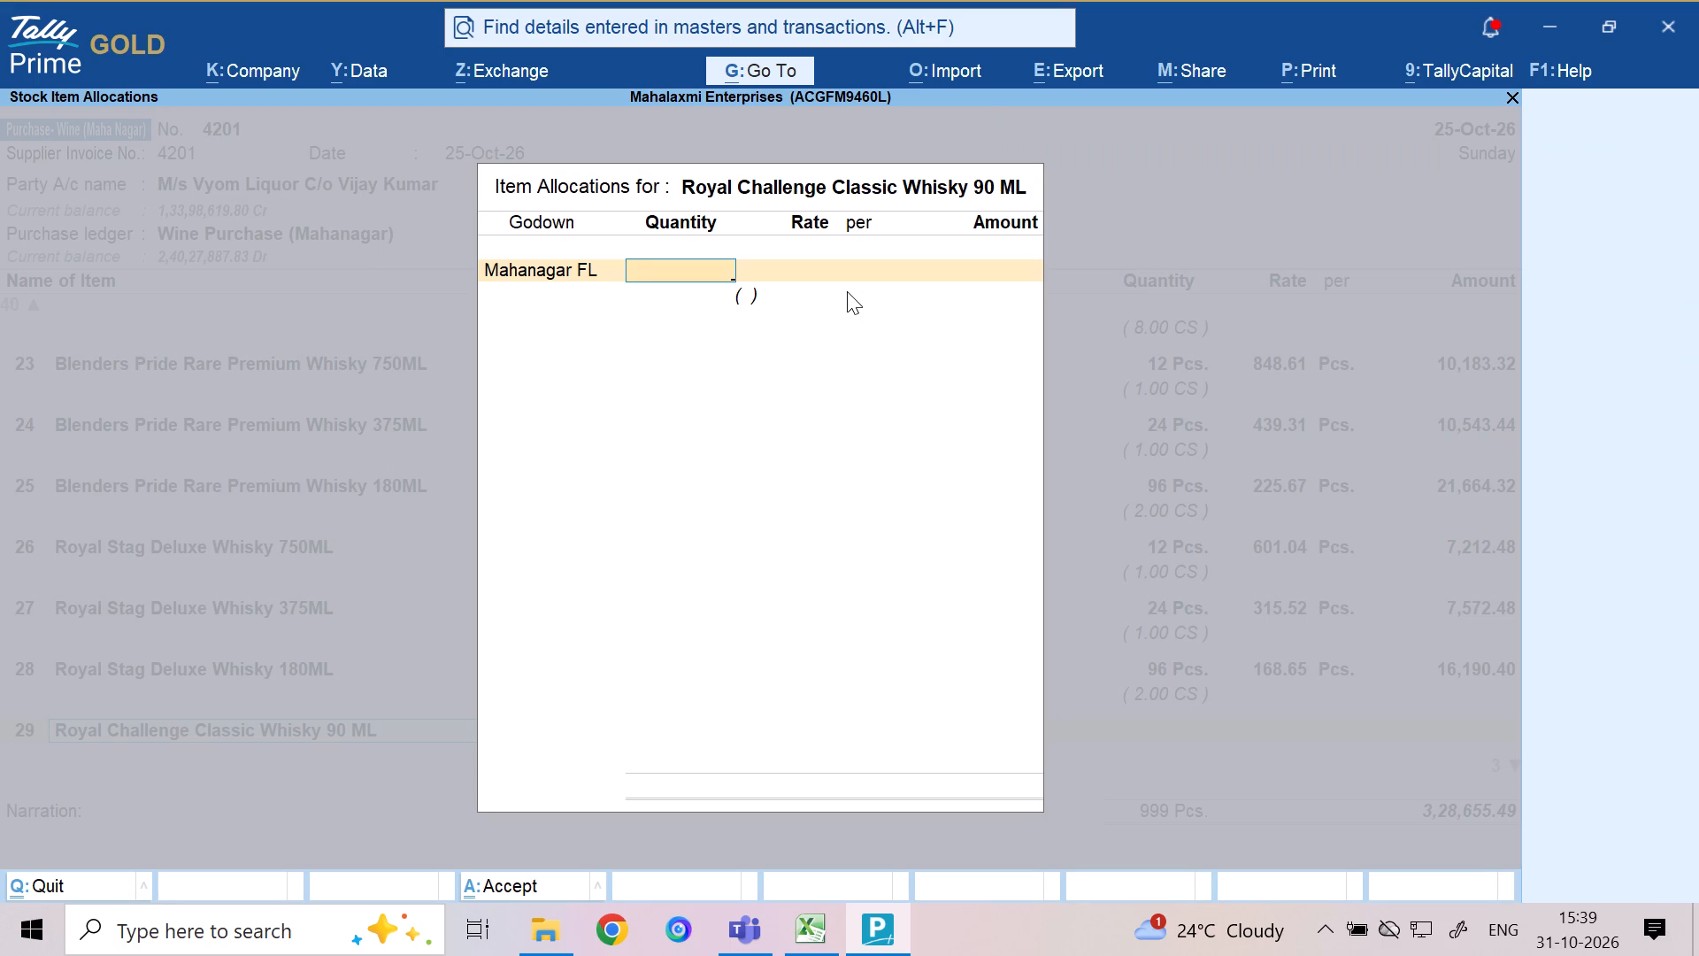
text(96)
key(Return)
key(Return)
key(Return)
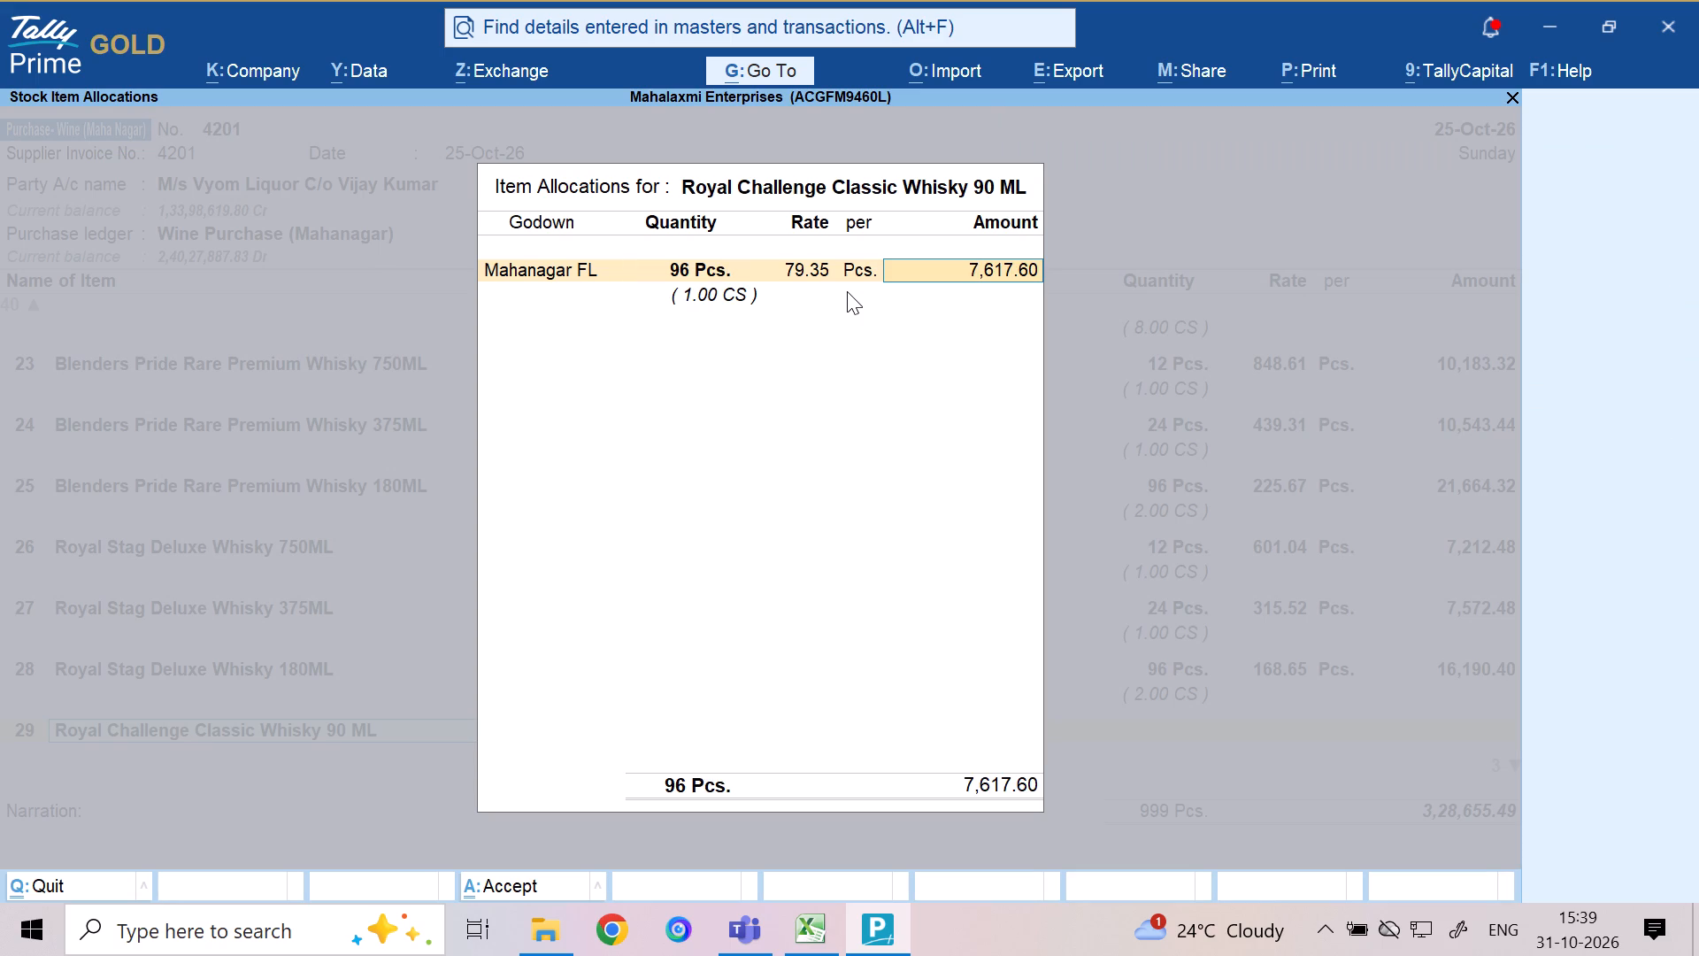
key(Return)
key(Return)
key(Return)
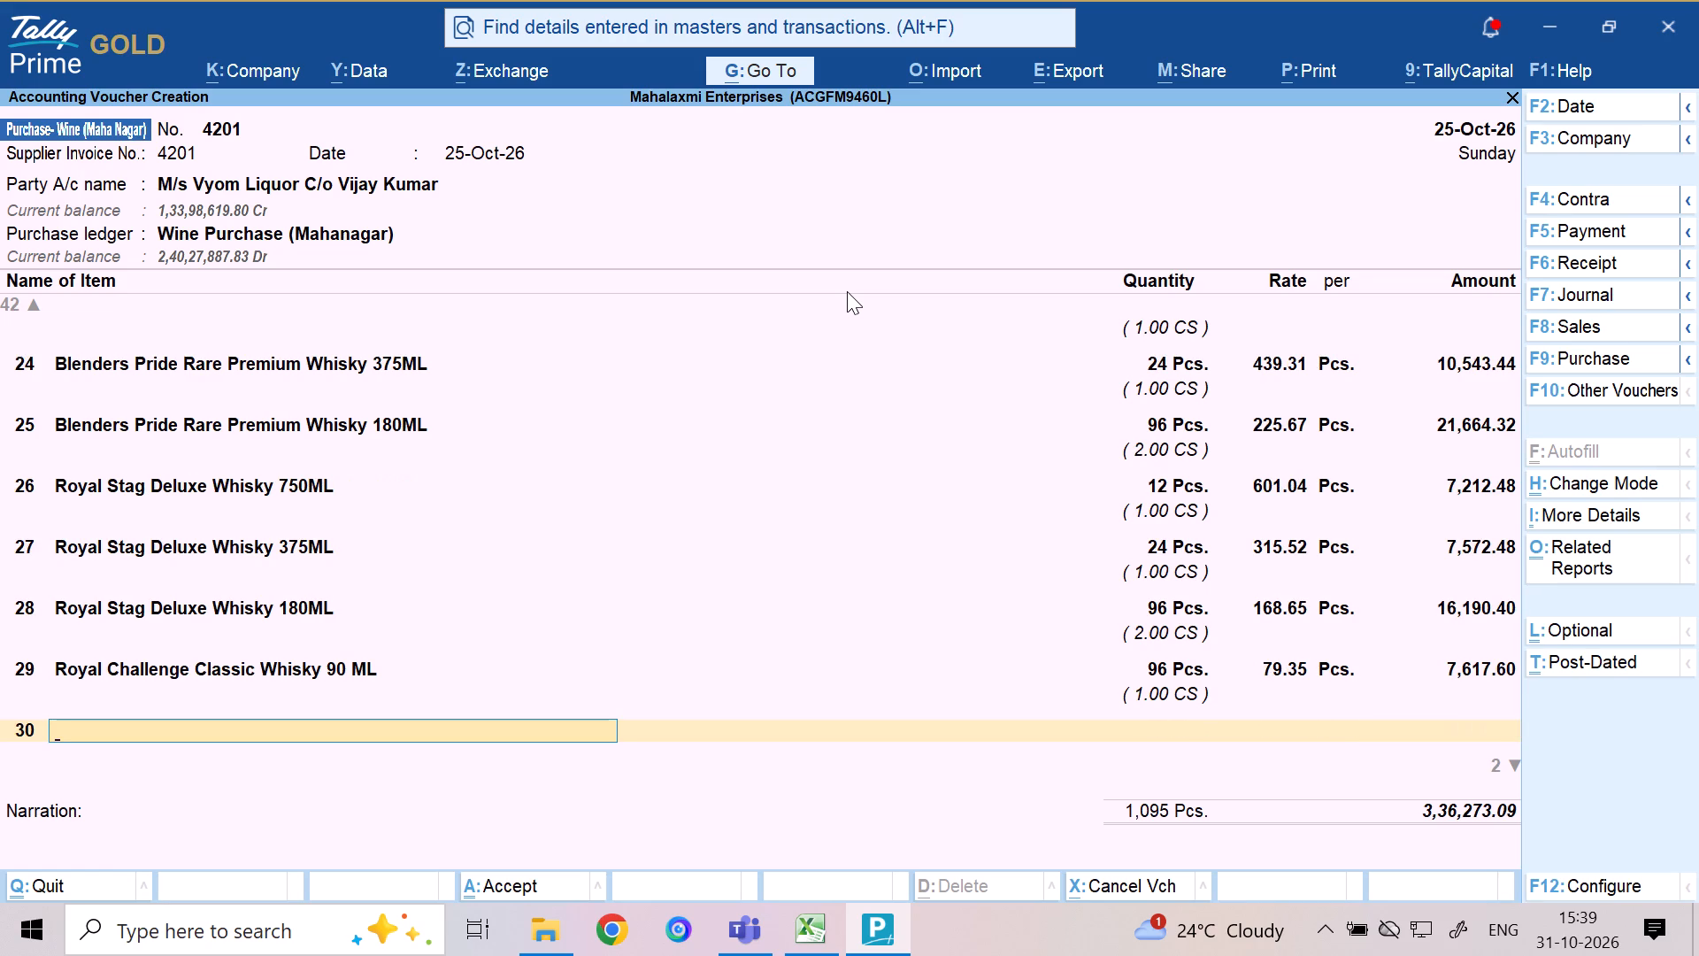
Choose Imperial Blue Dual Cask Smooth Whisky 180ML as the stock item on line 30.
text(IMP)
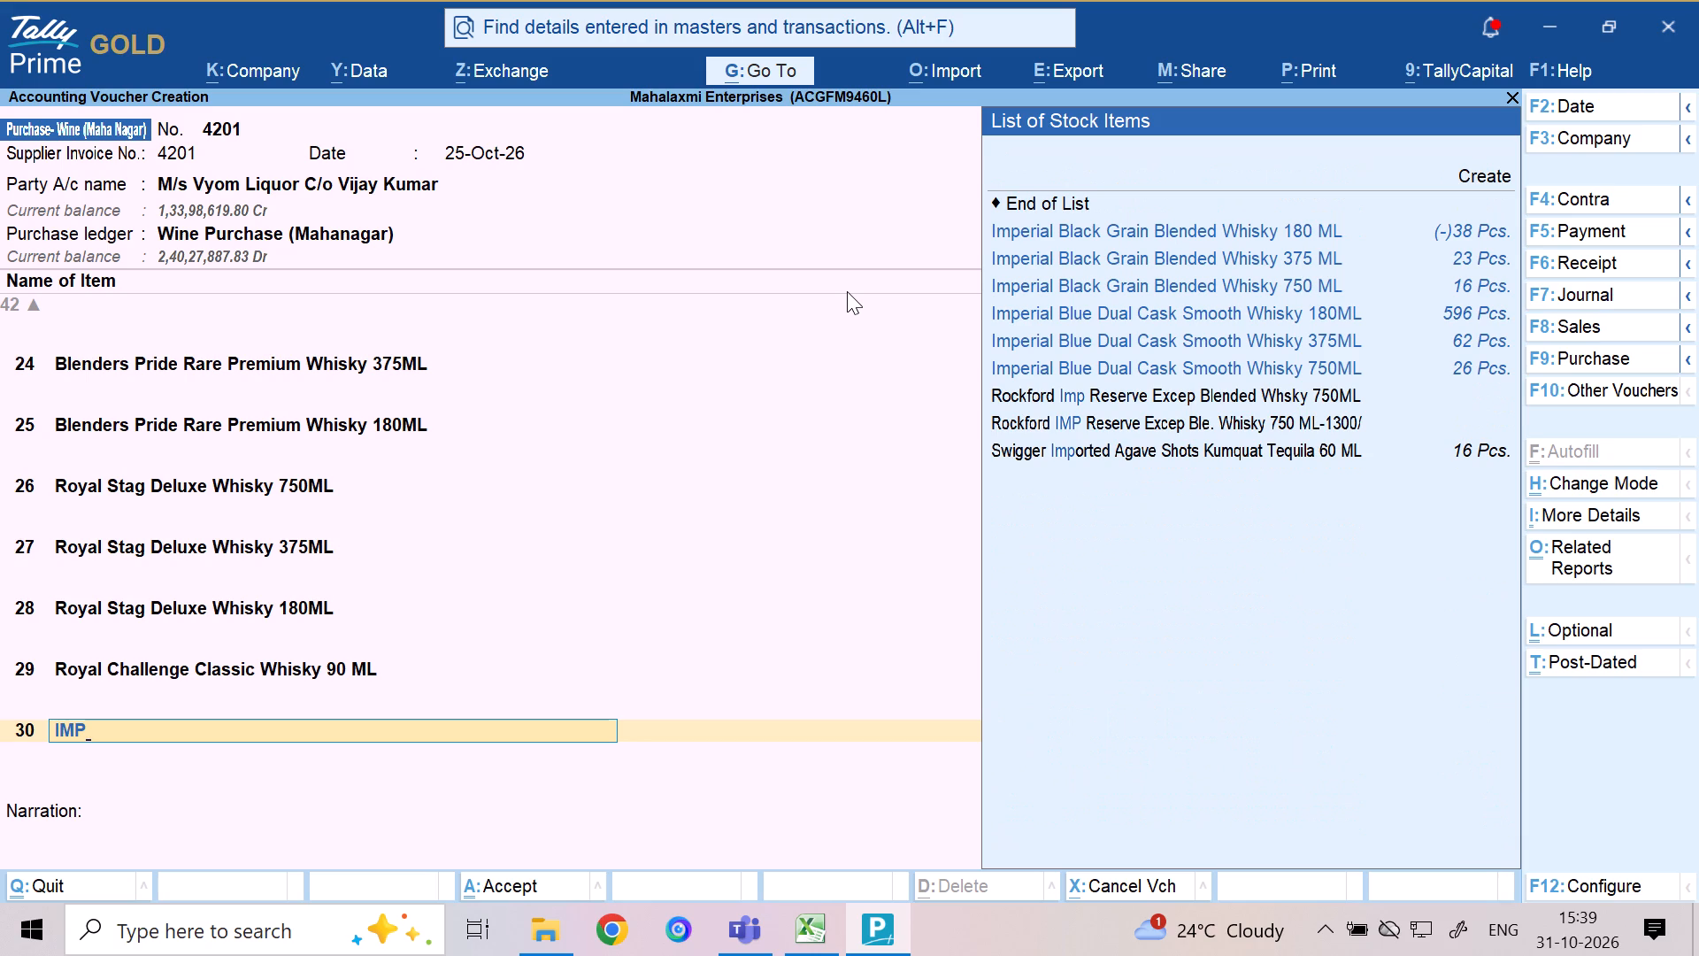
key(Down)
key(Down)
key(Down)
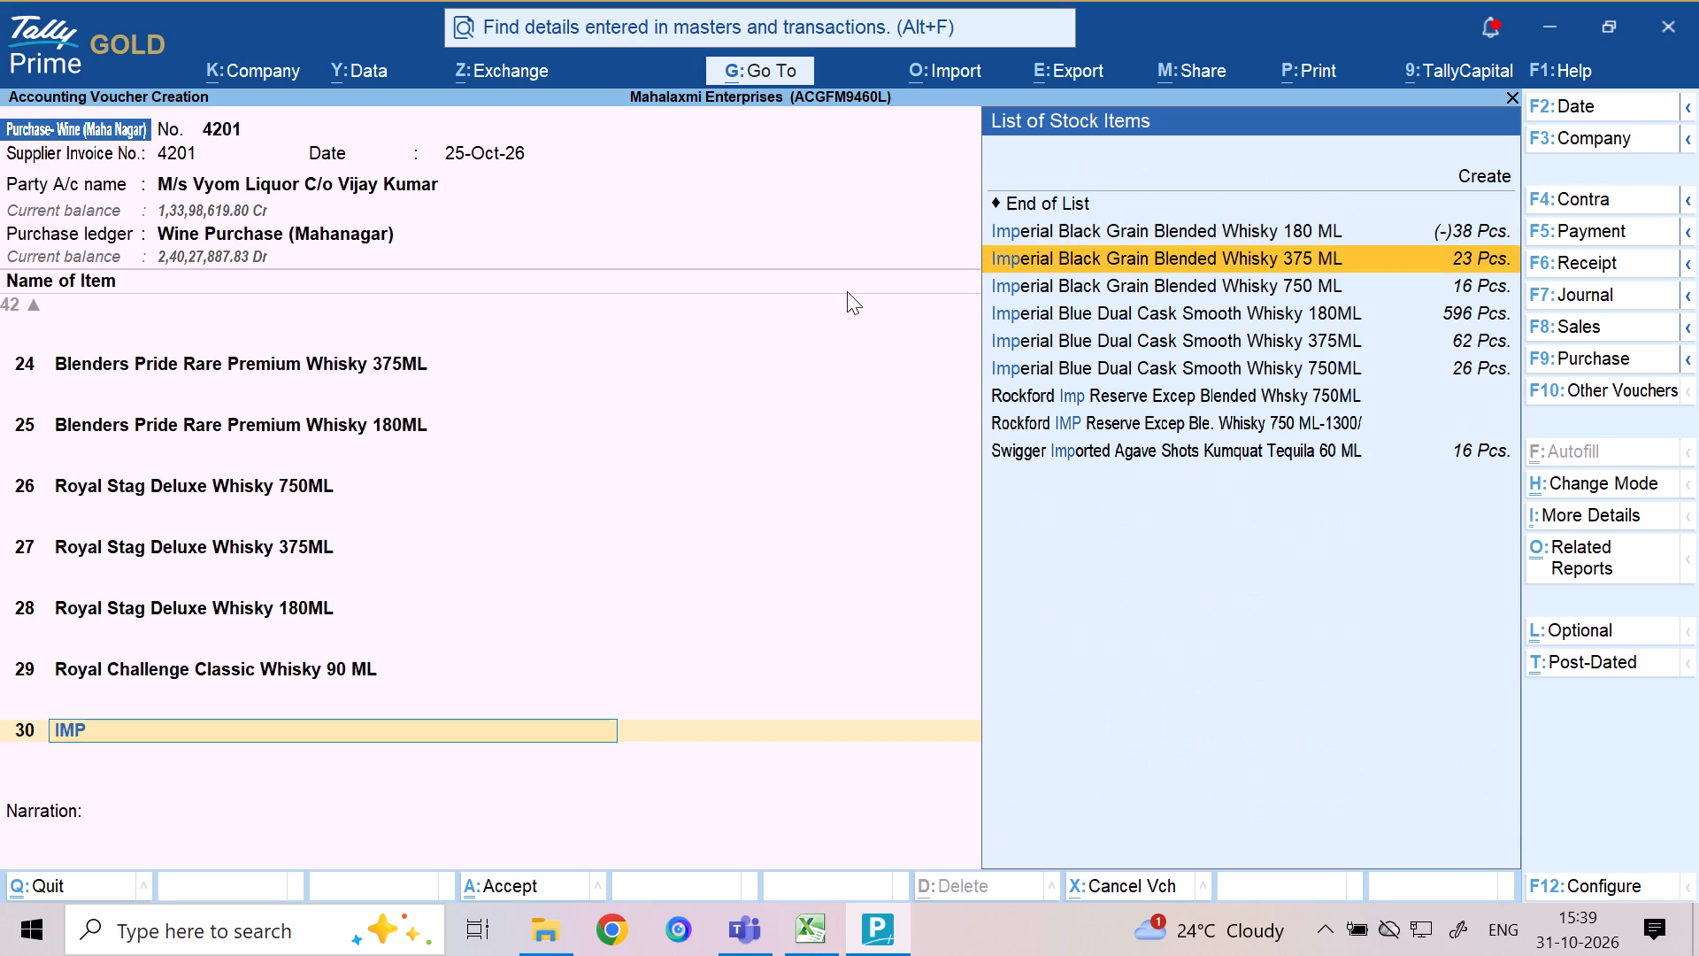
key(Down)
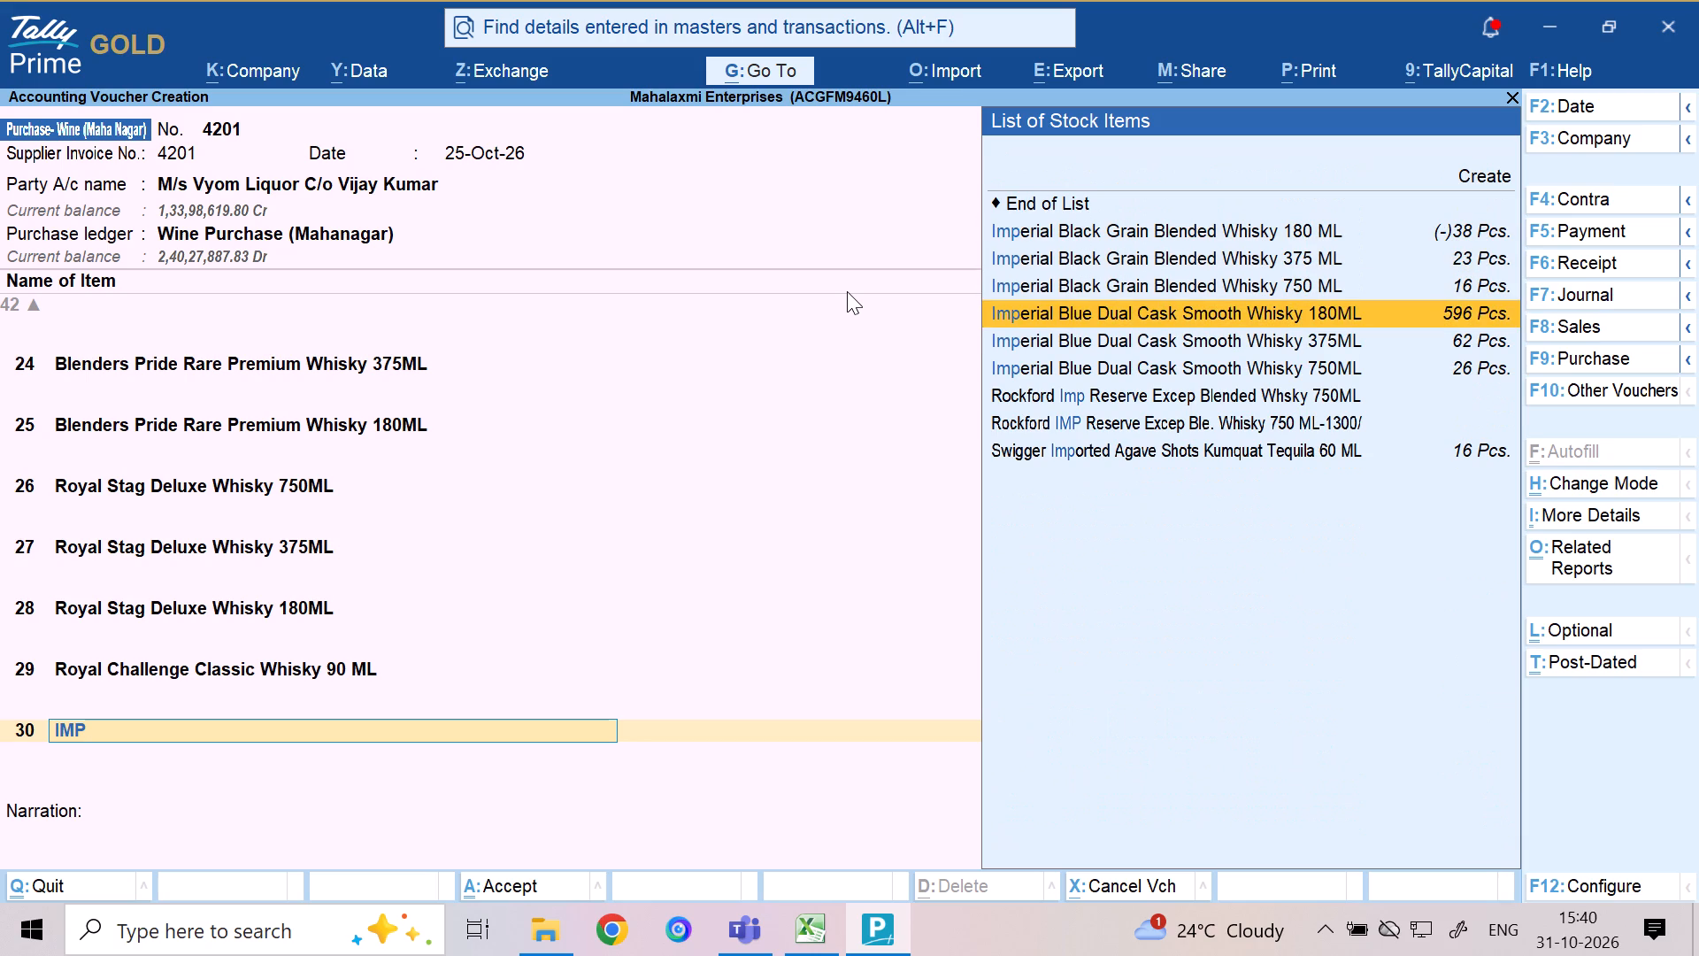
key(Return)
Allocate 96 Pcs. of the line 30 item to Mahanagar FL, accepting the 149.60 rate and 14,361.60 amount, and move to line 31.
key(m)
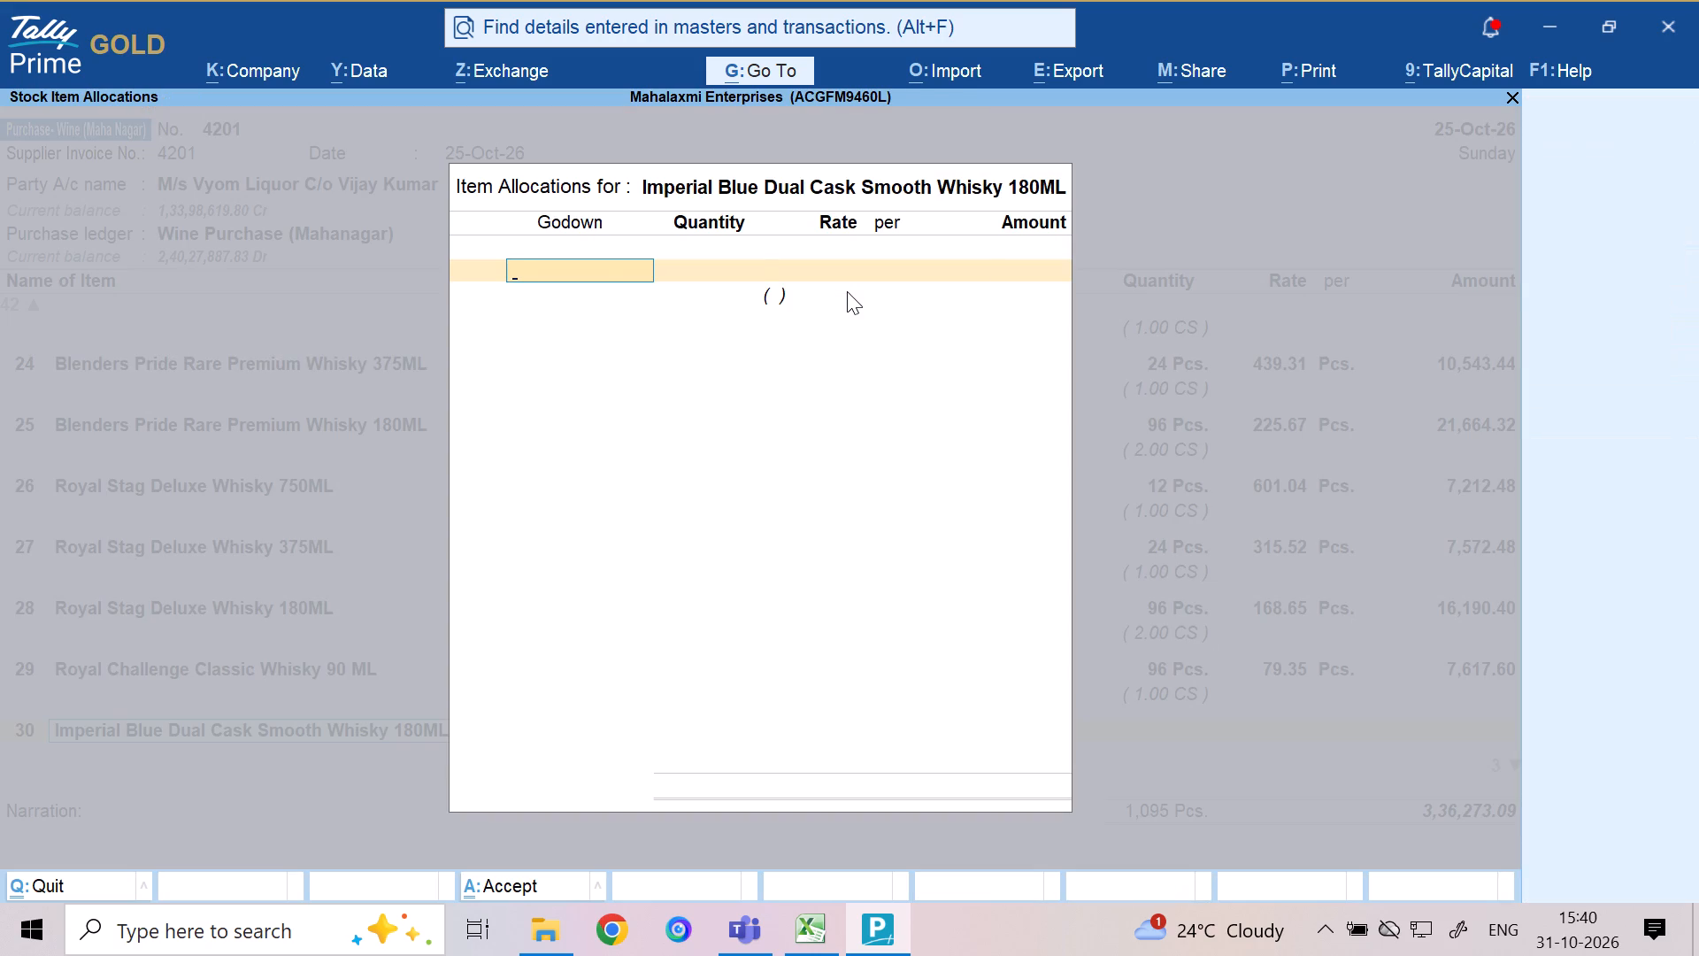
key(Return)
text(96)
key(Return)
key(Return)
key(Return)
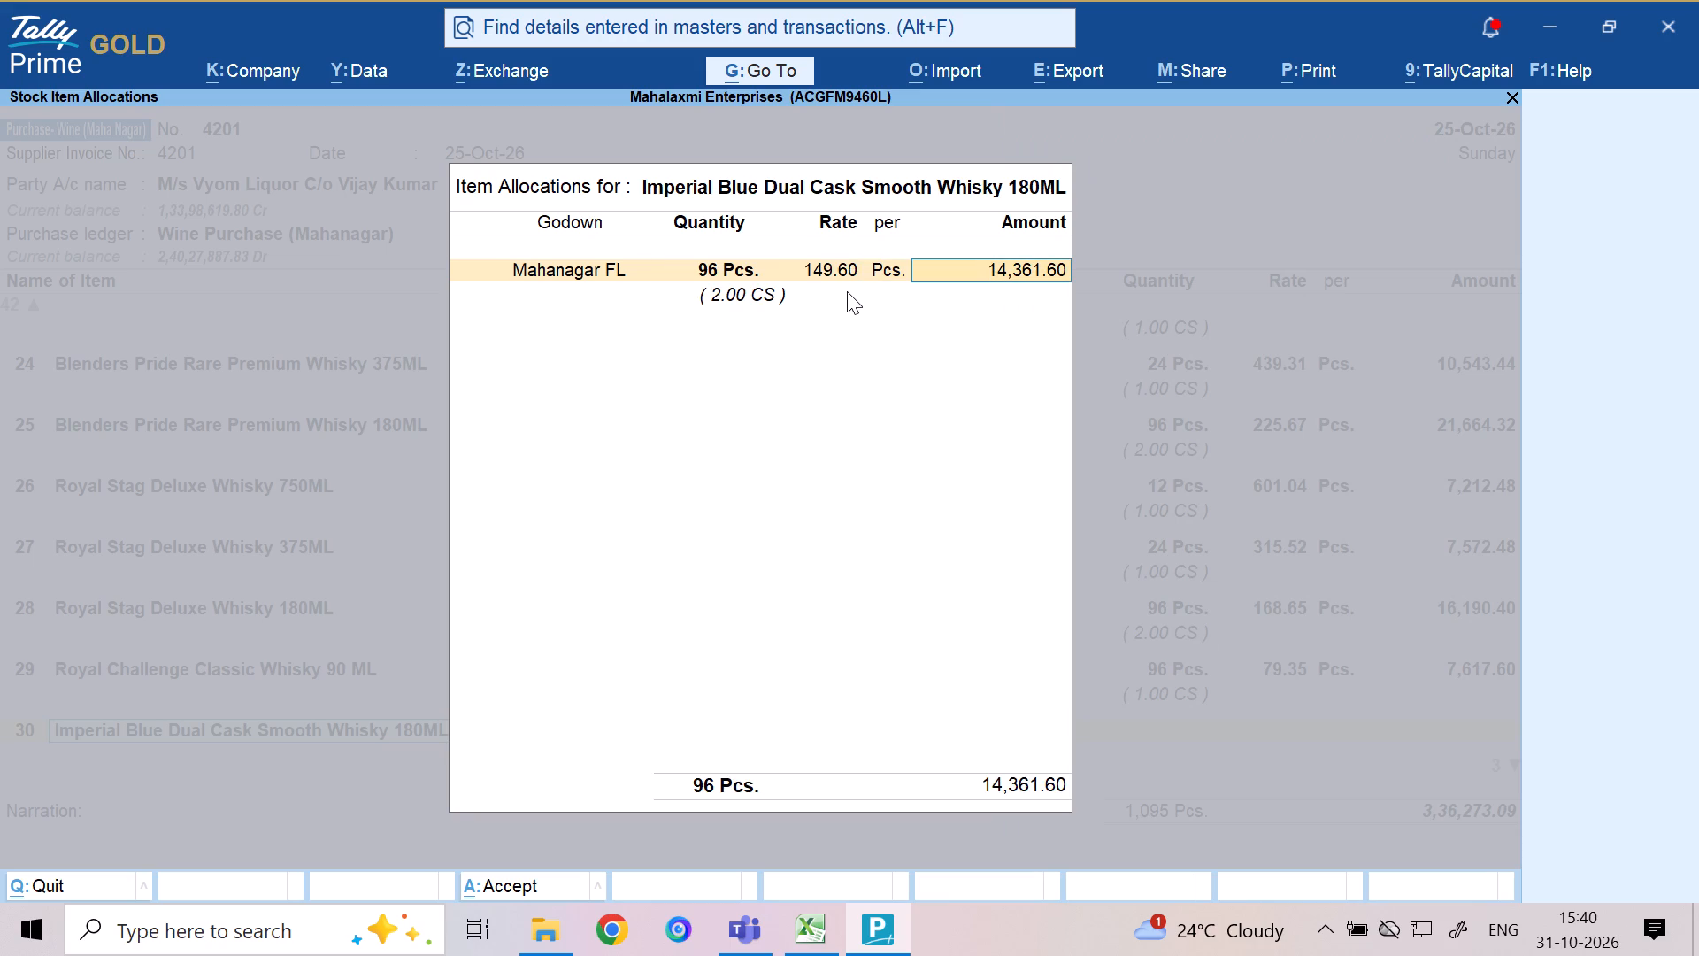
key(Return)
key(Return)
key(Return)
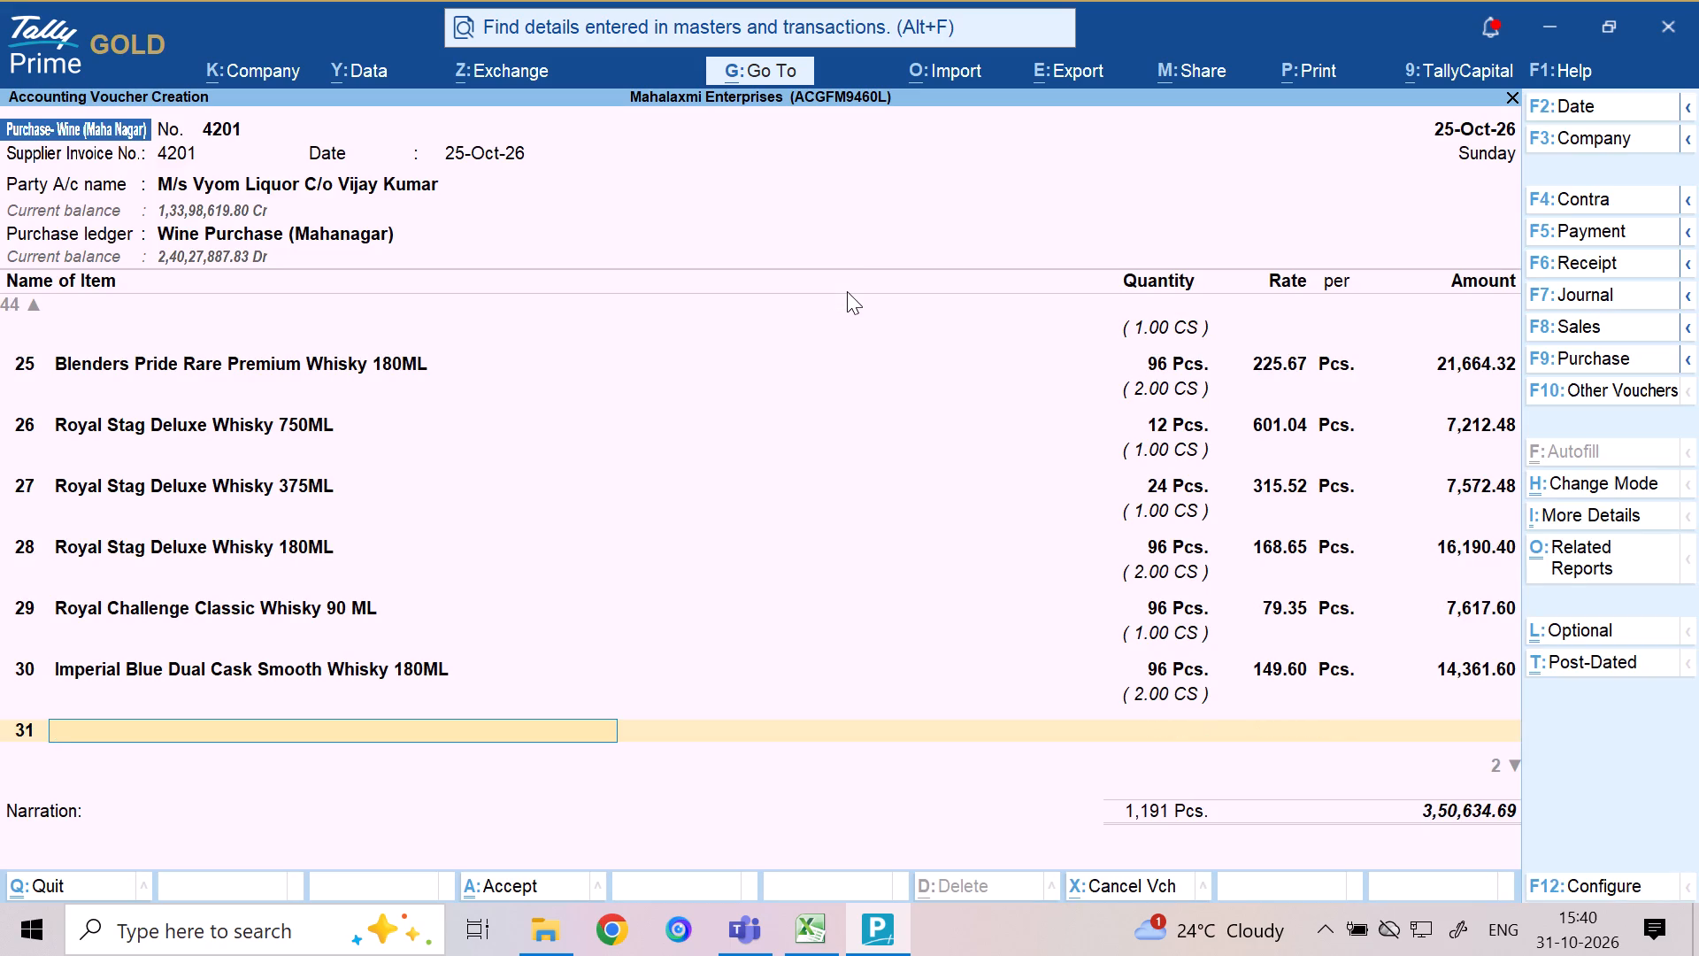
Choose Iconiq White Deluxe Whisky 375ML as the stock item on line 31.
text(ICONIQ)
key(space)
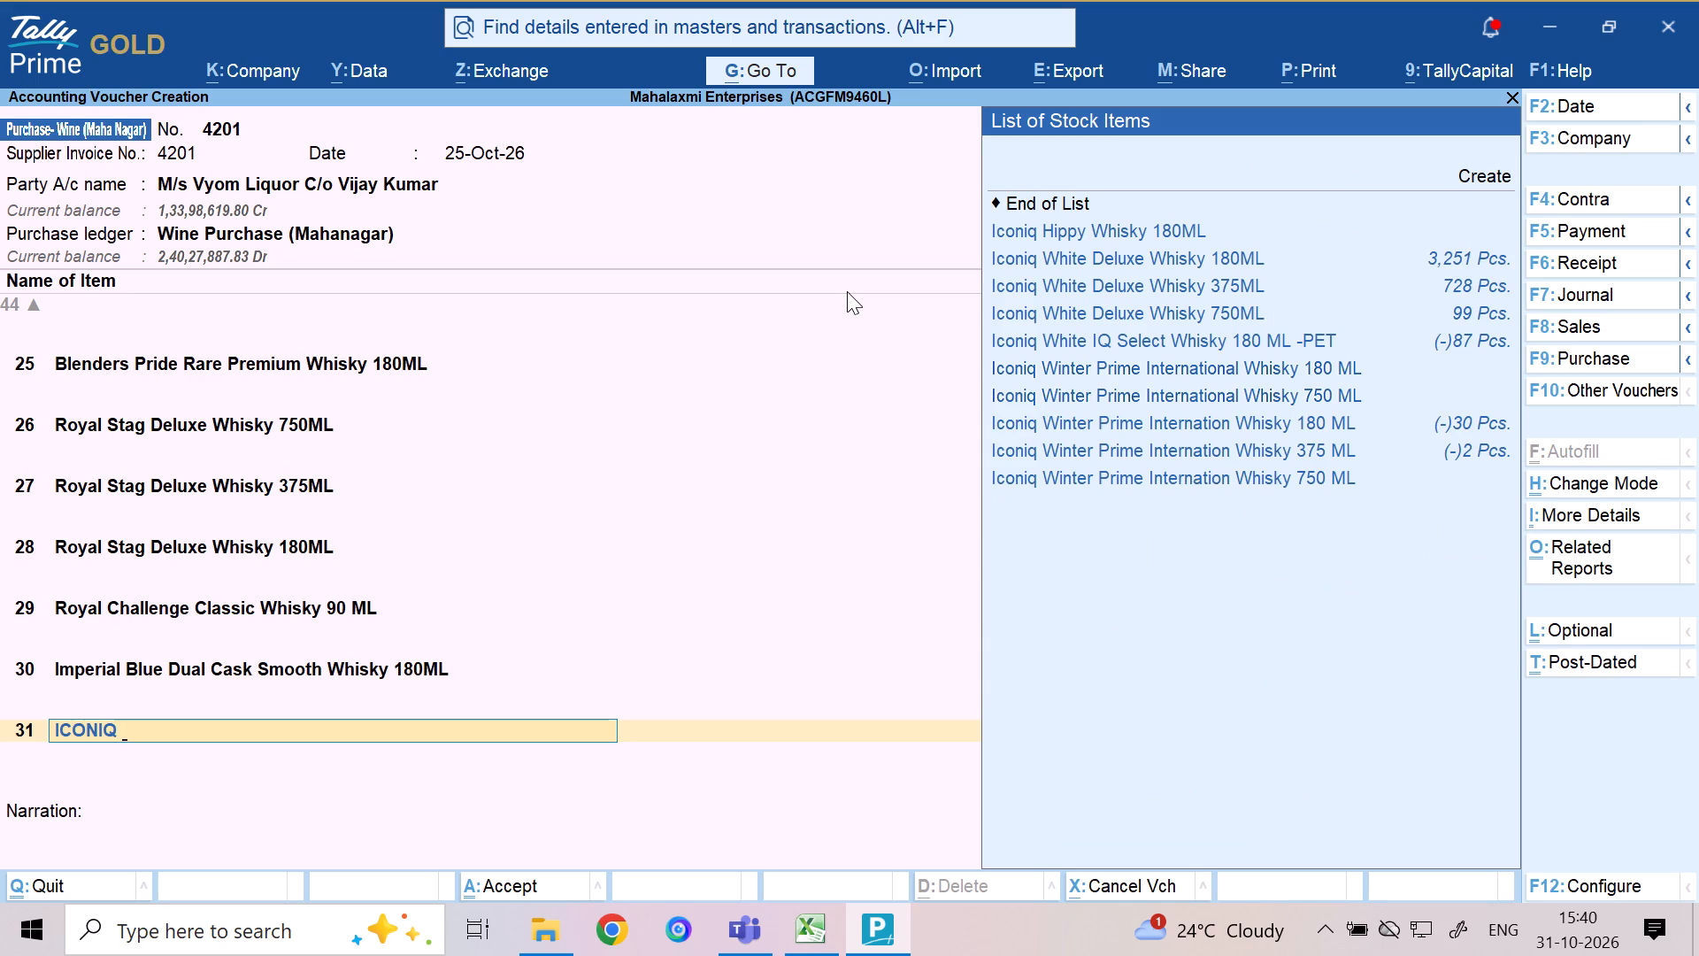
text(WHI)
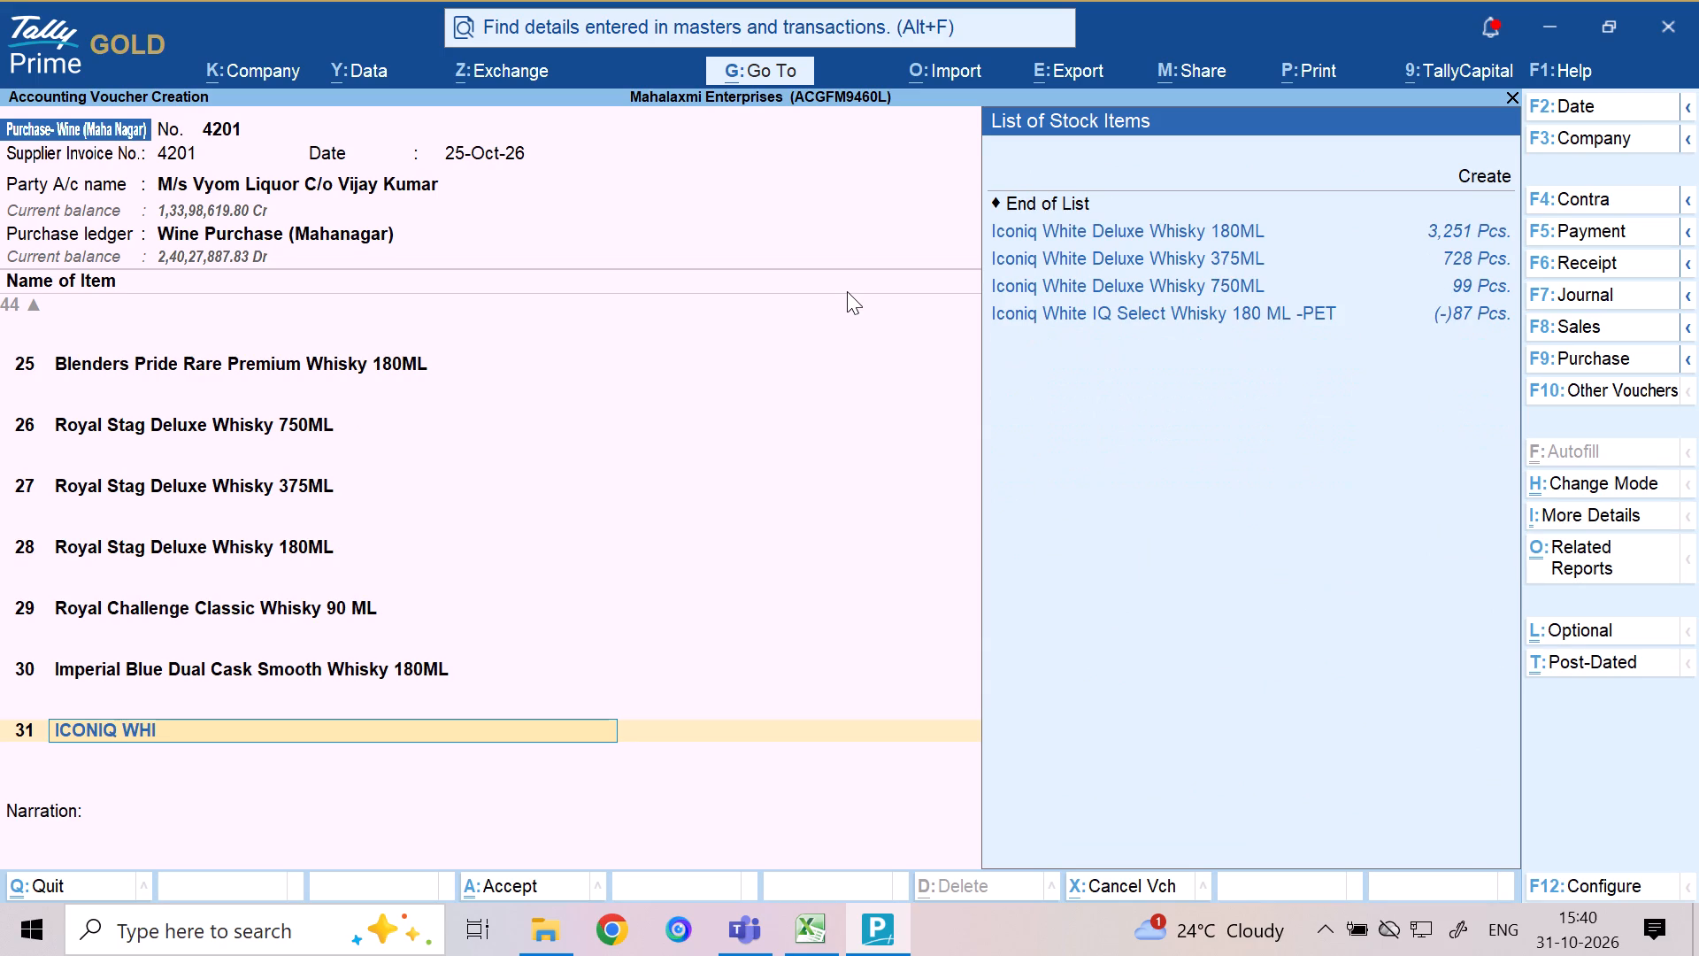
key(Down)
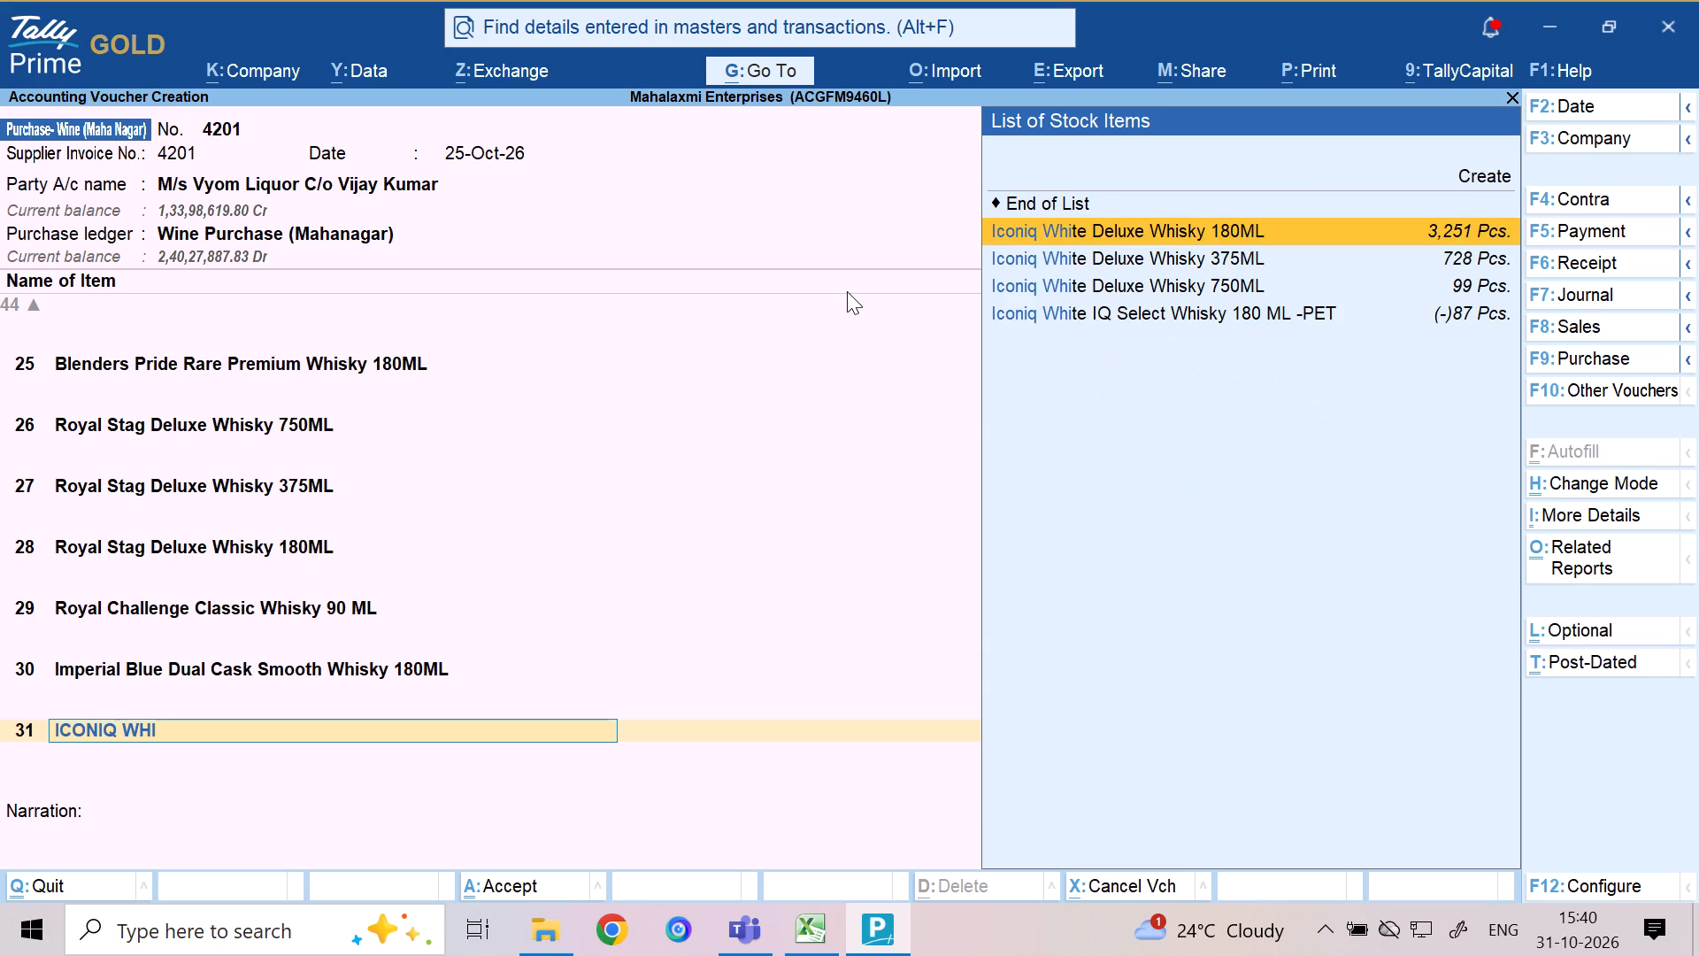
key(Down)
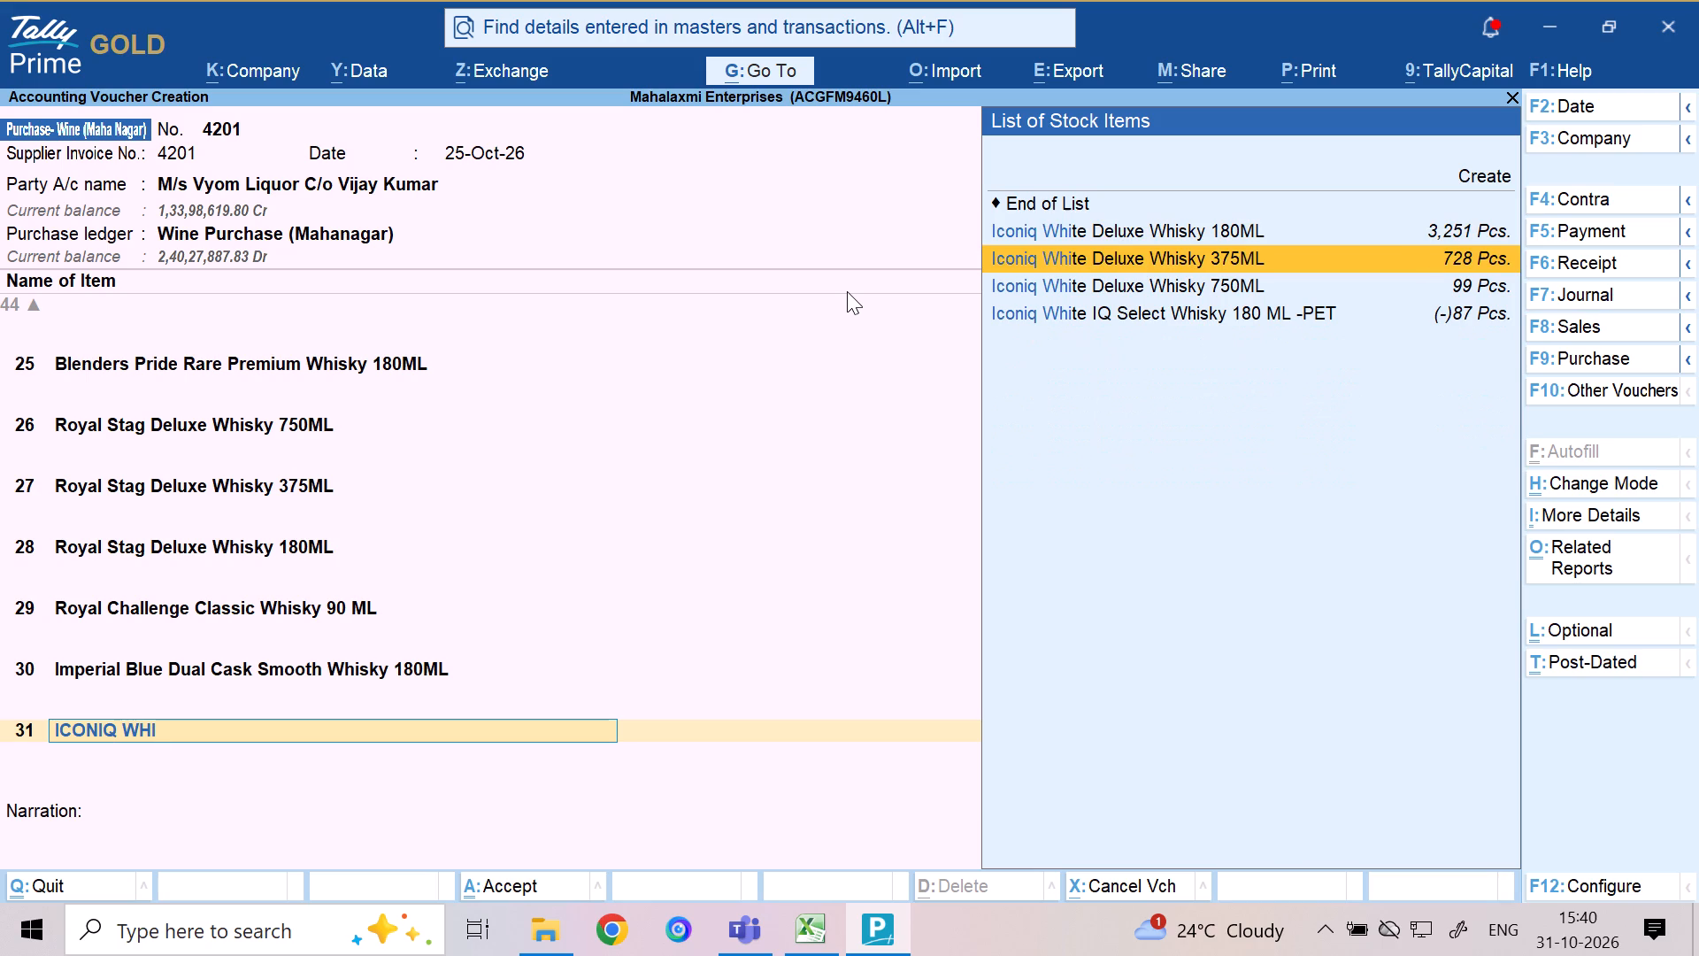
key(Return)
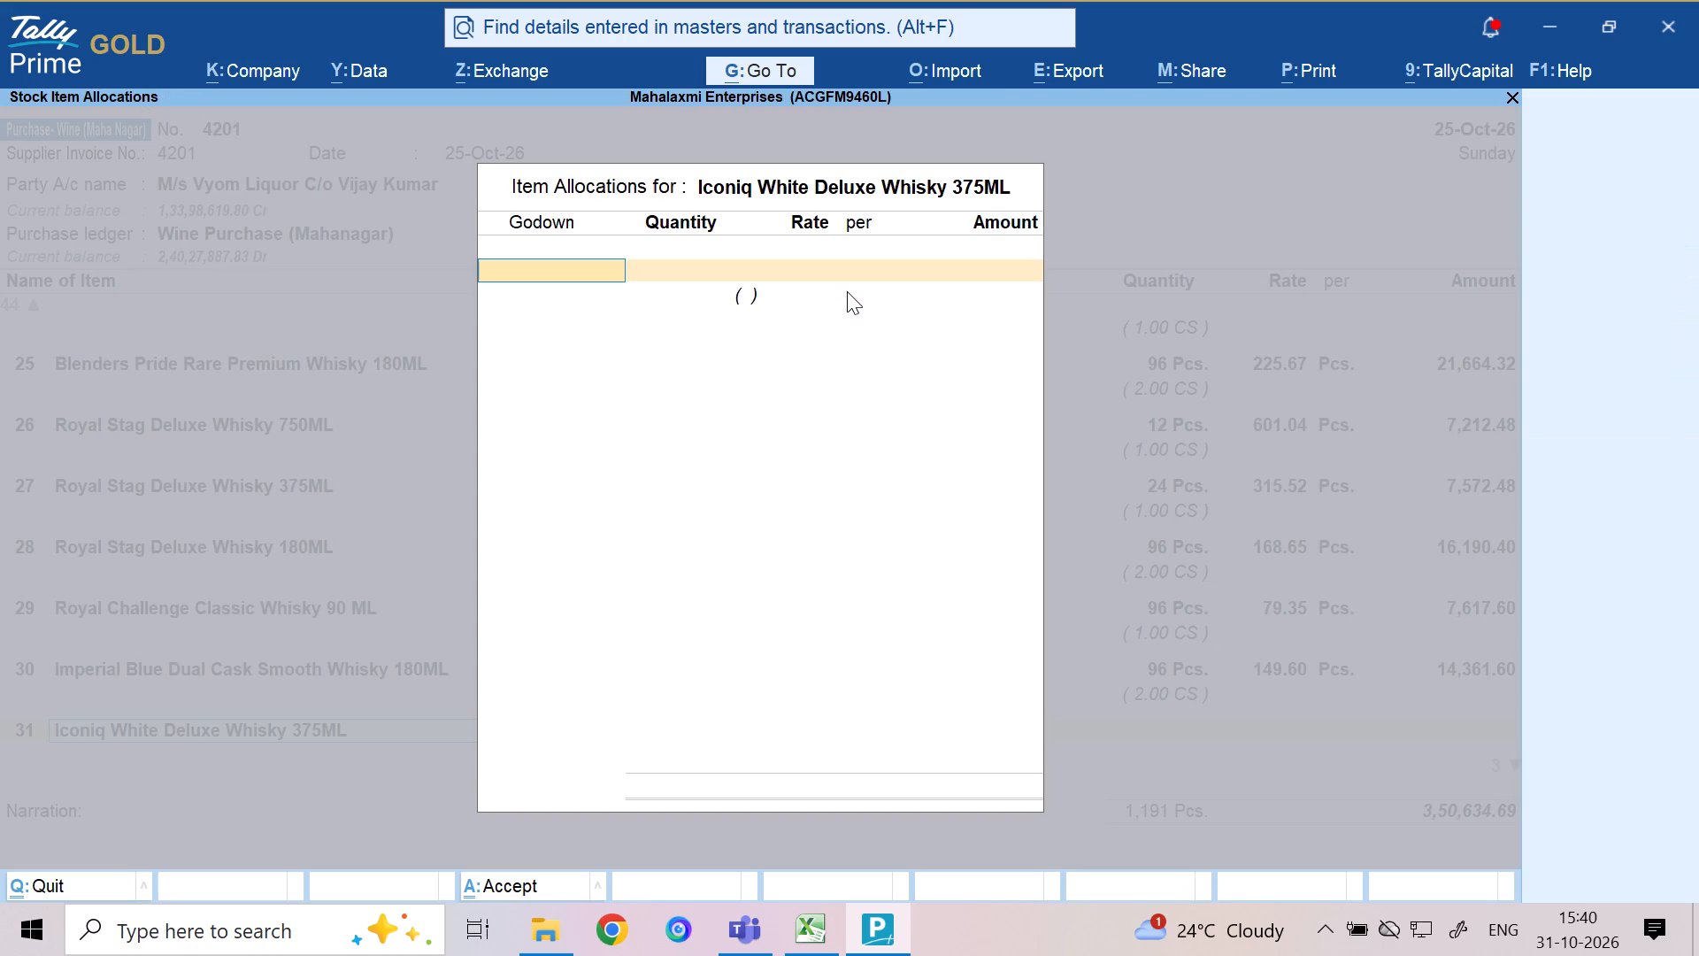
Allocate 72 Pcs. of the line 31 item to Mahanagar FL, accepting the 278.21 rate and 20,031.12 amount, and move to line 32.
key(m)
key(Return)
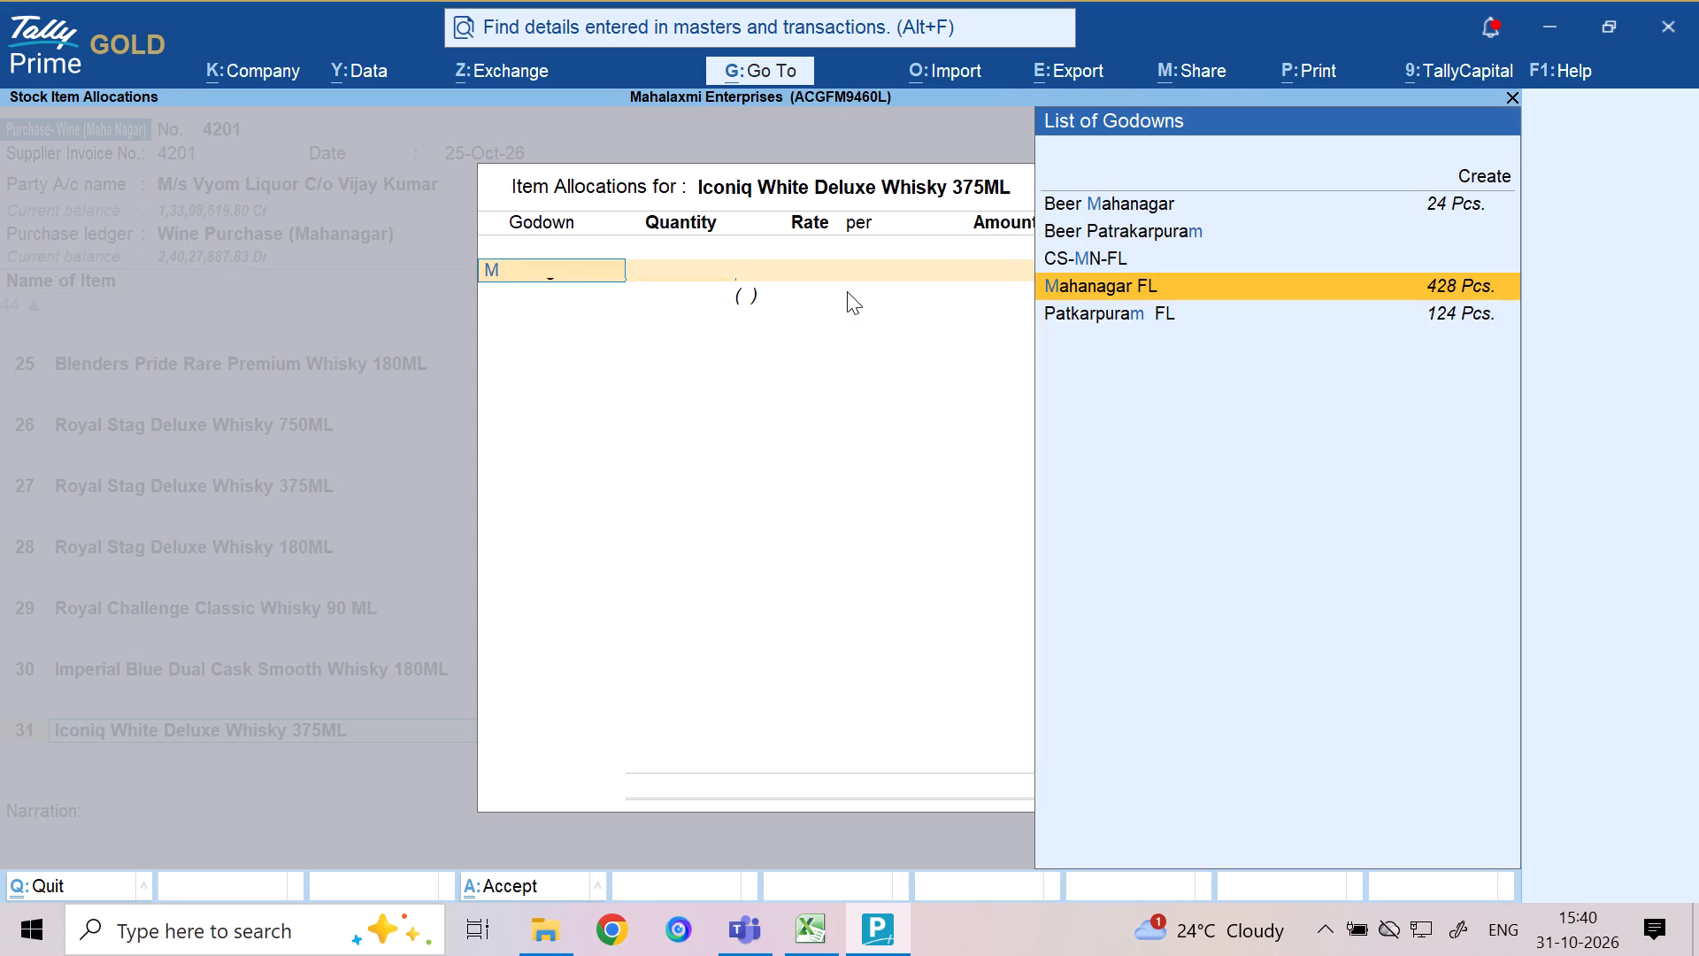
text(72)
key(Return)
key(Return)
key(Return)
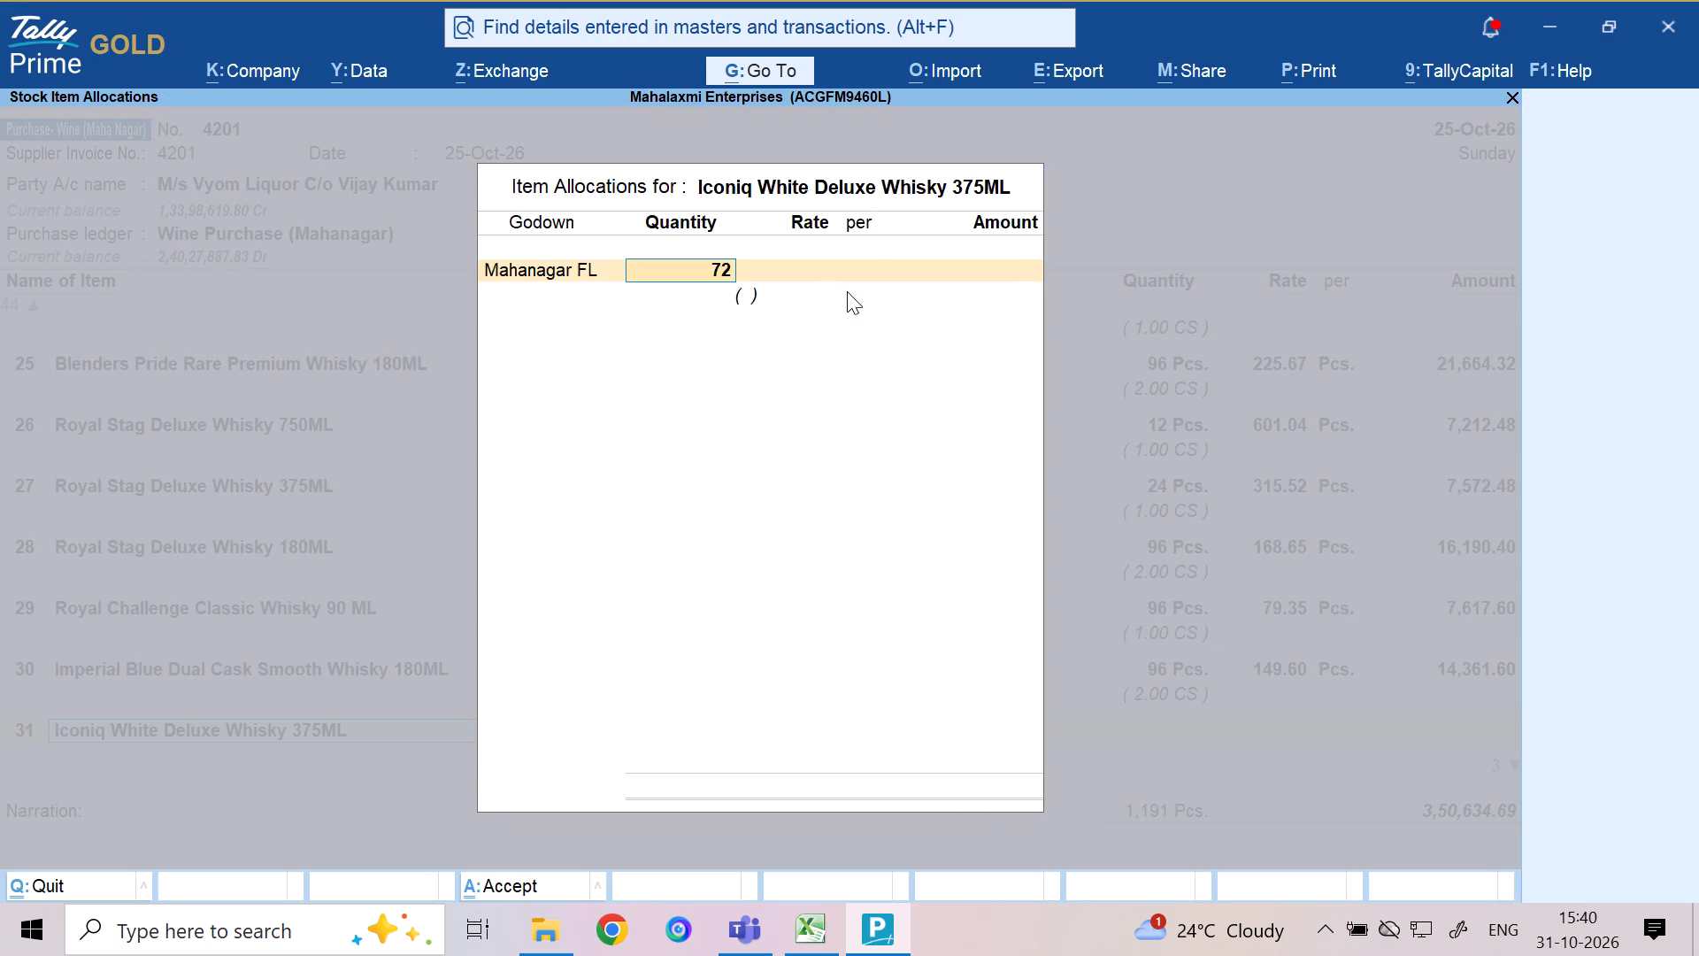
key(Return)
key(Return)
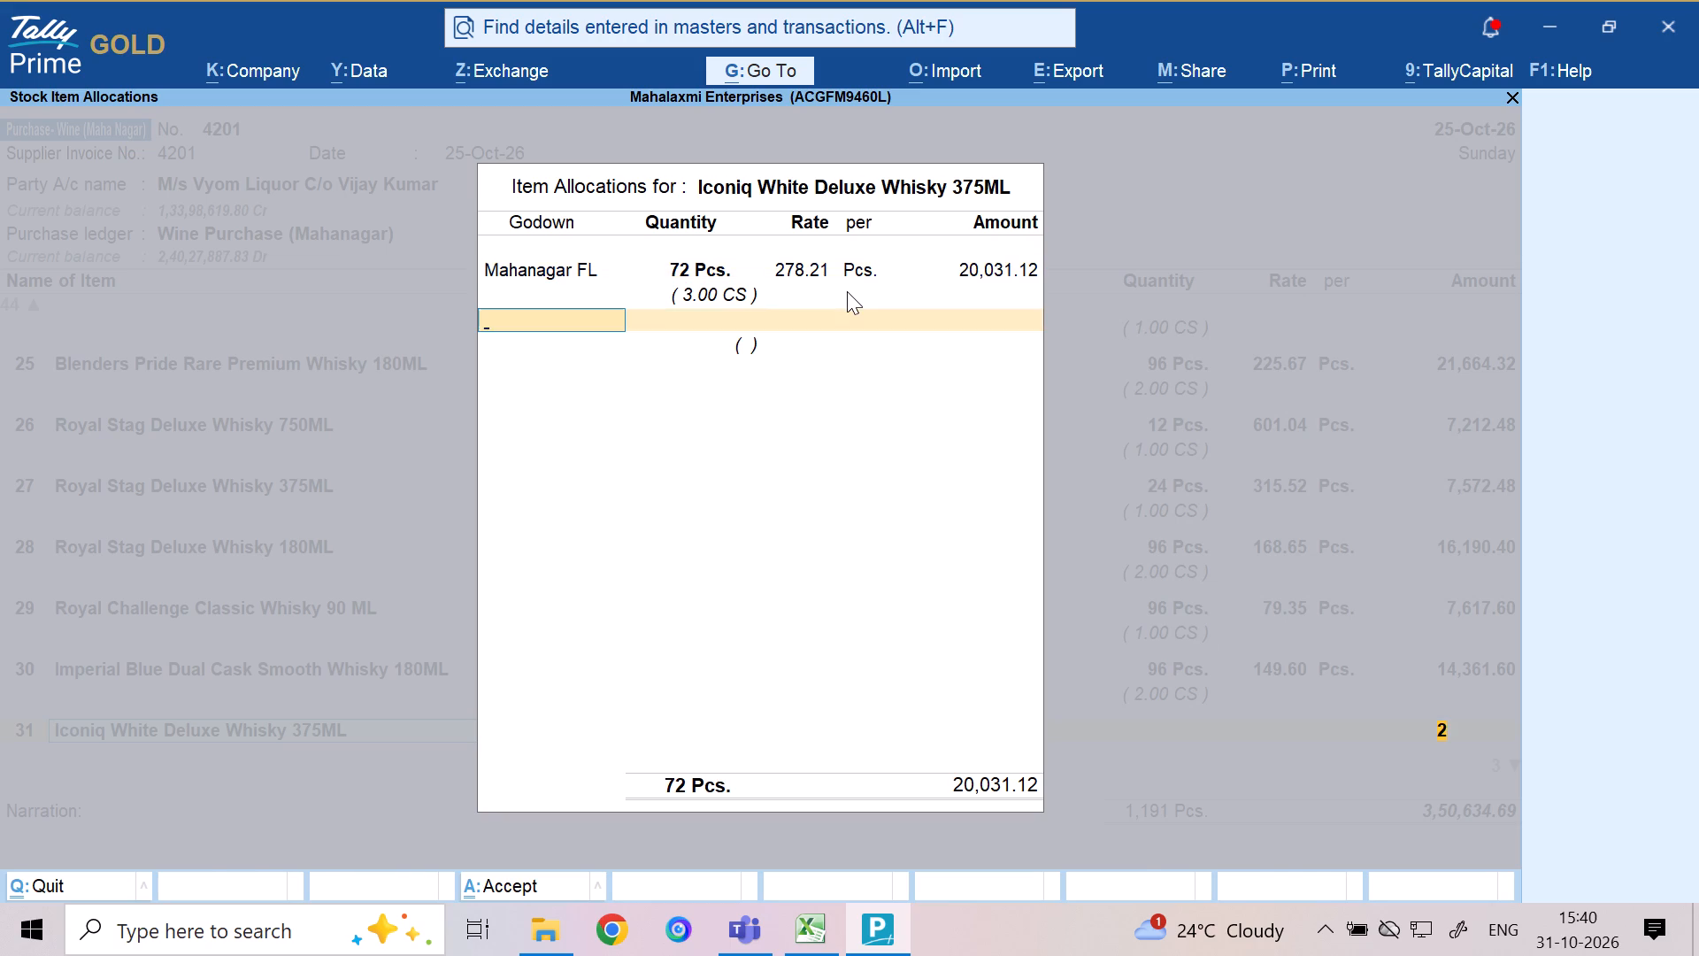
key(Return)
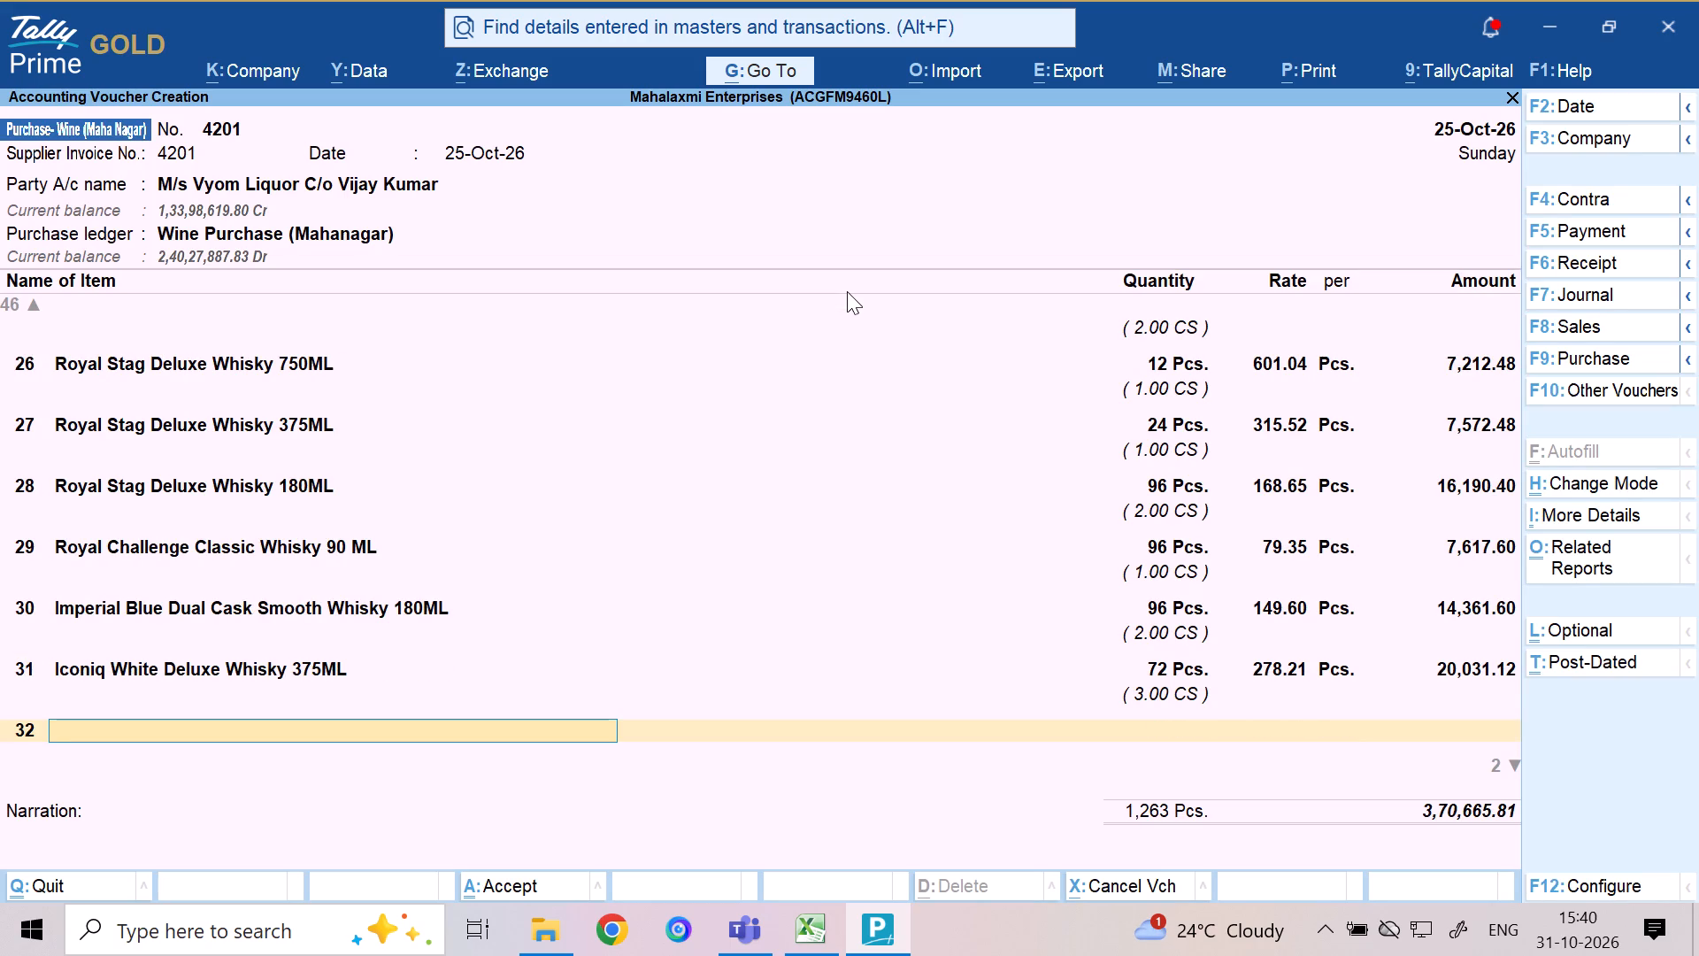
Choose Iconiq White Deluxe Whisky 180ML as the stock item on line 32.
text(ICONIQ)
key(space)
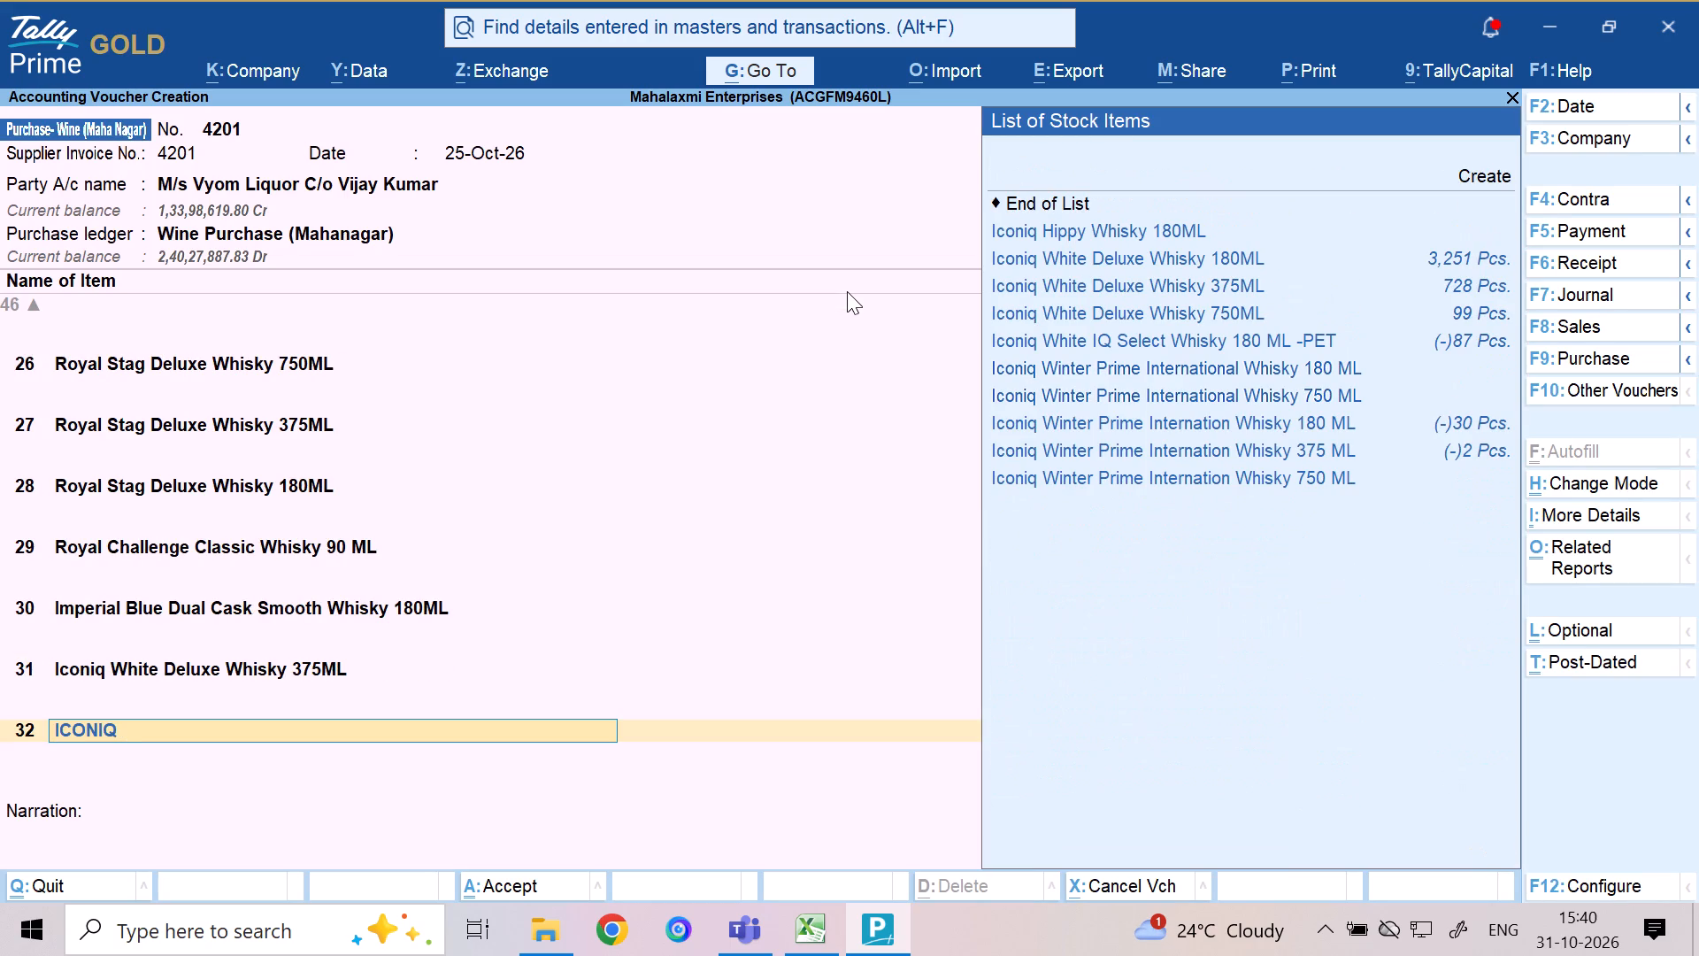
text(WHI)
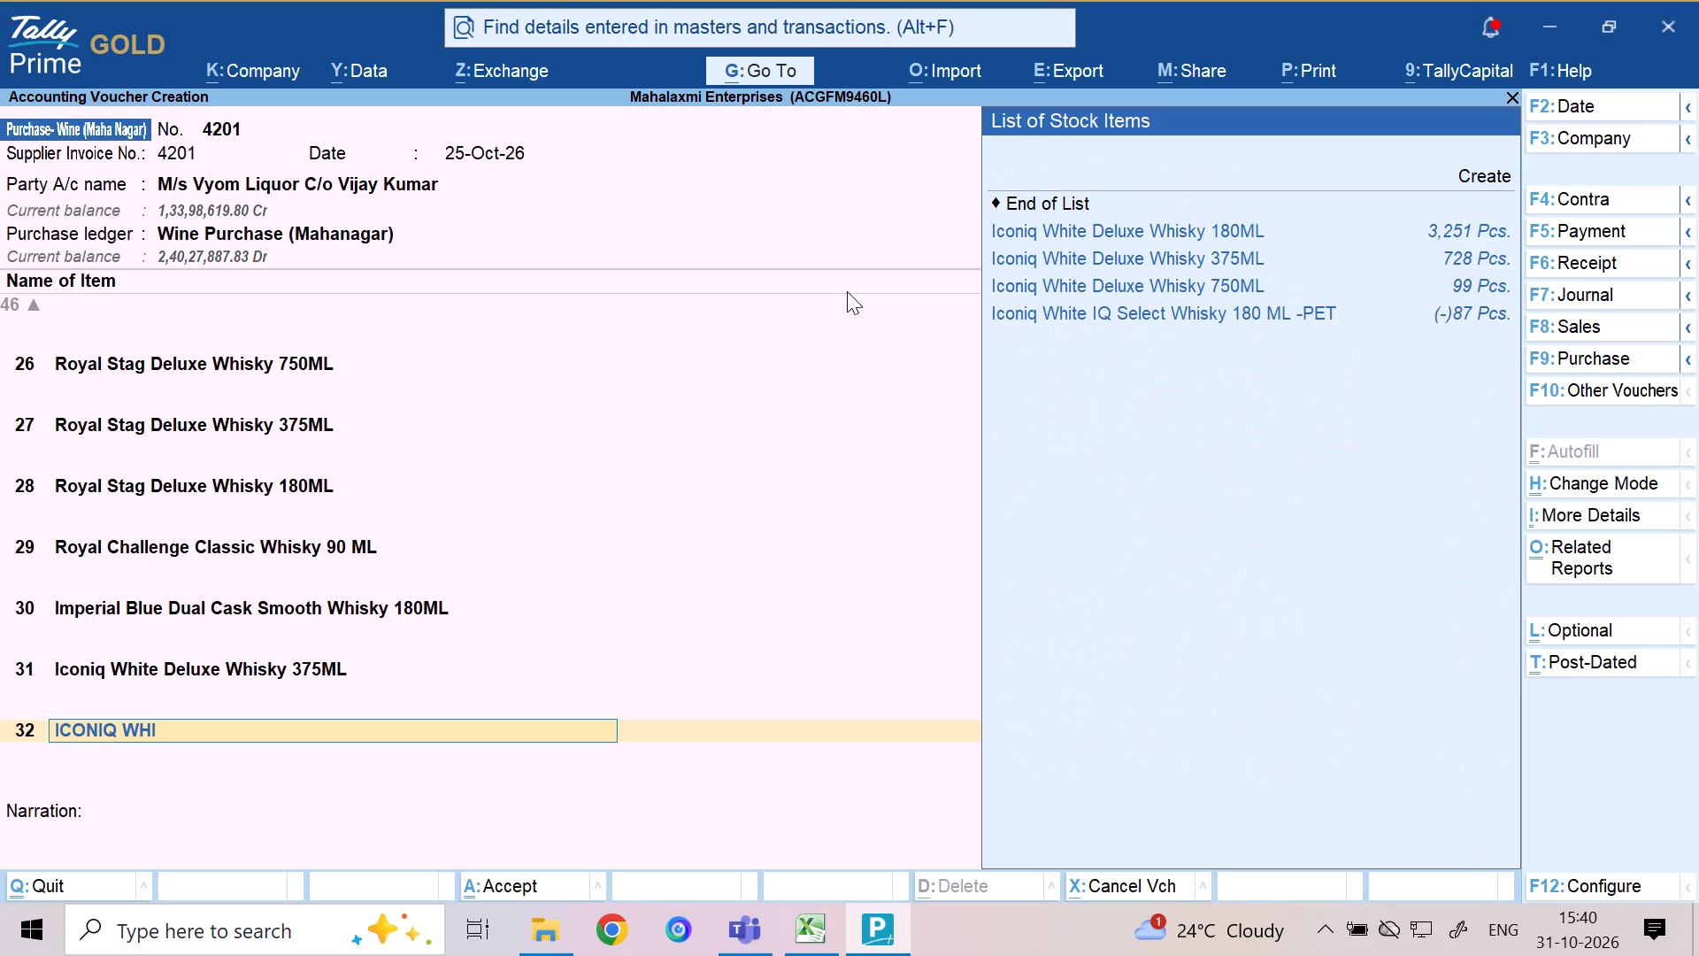
key(Down)
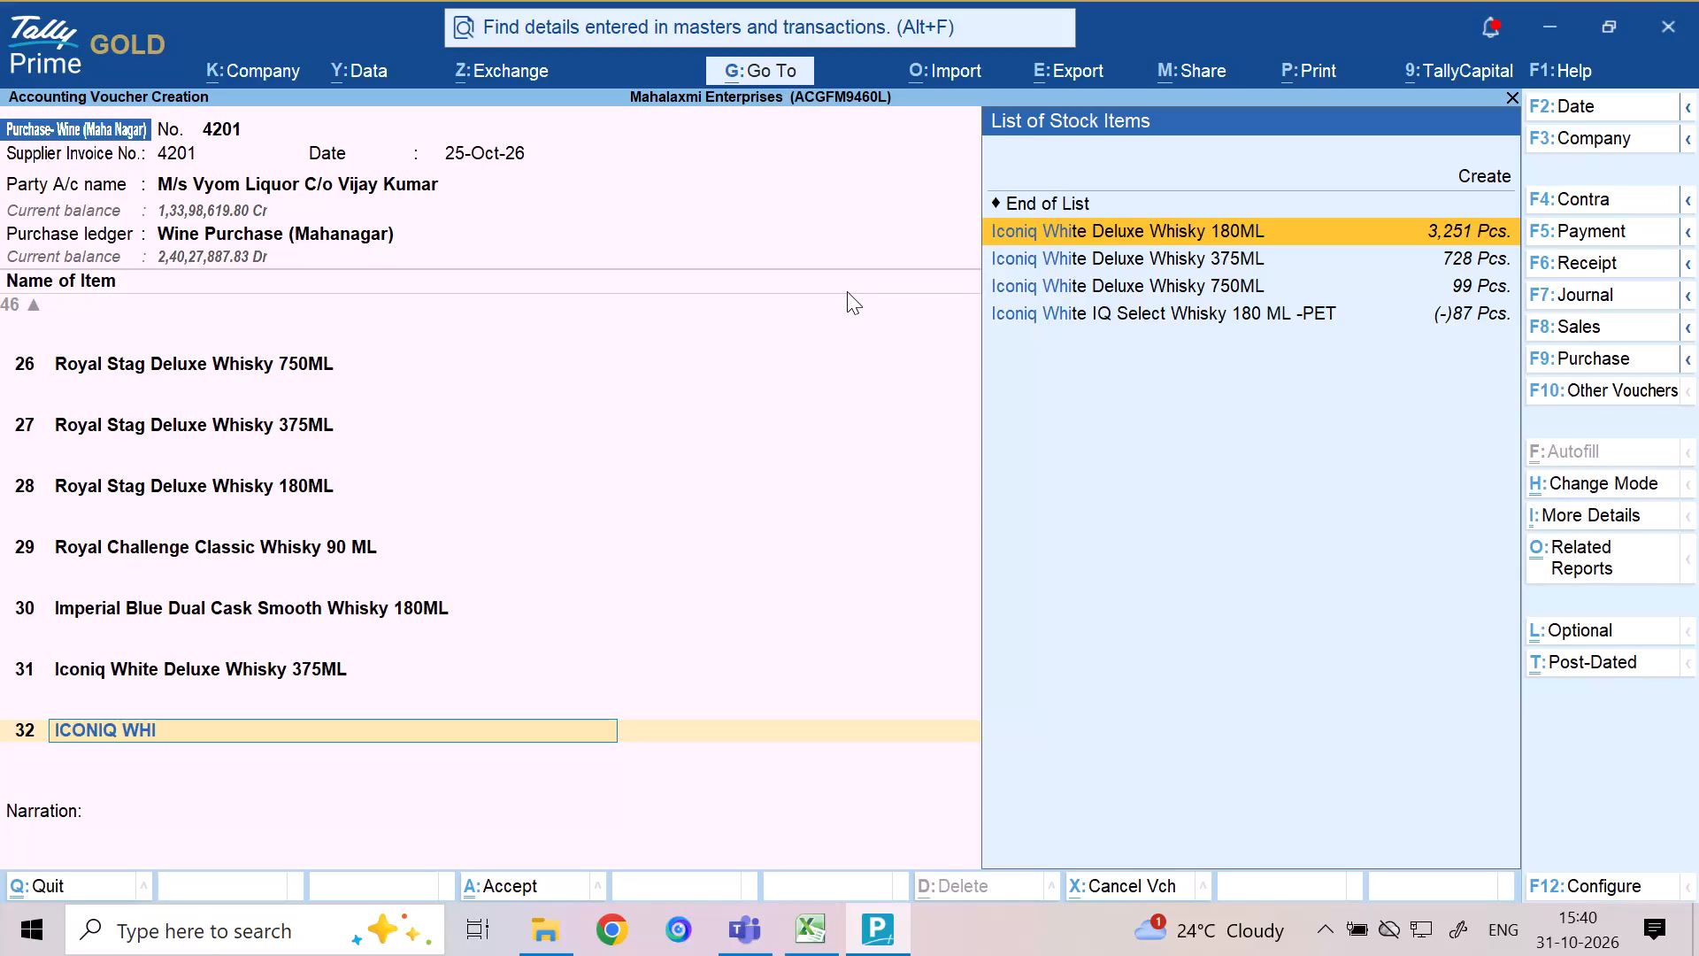
key(Return)
Allocate 96 Pcs. of the line 32 item to Mahanagar FL, set the amount to 13,434, and move to line 33.
key(m)
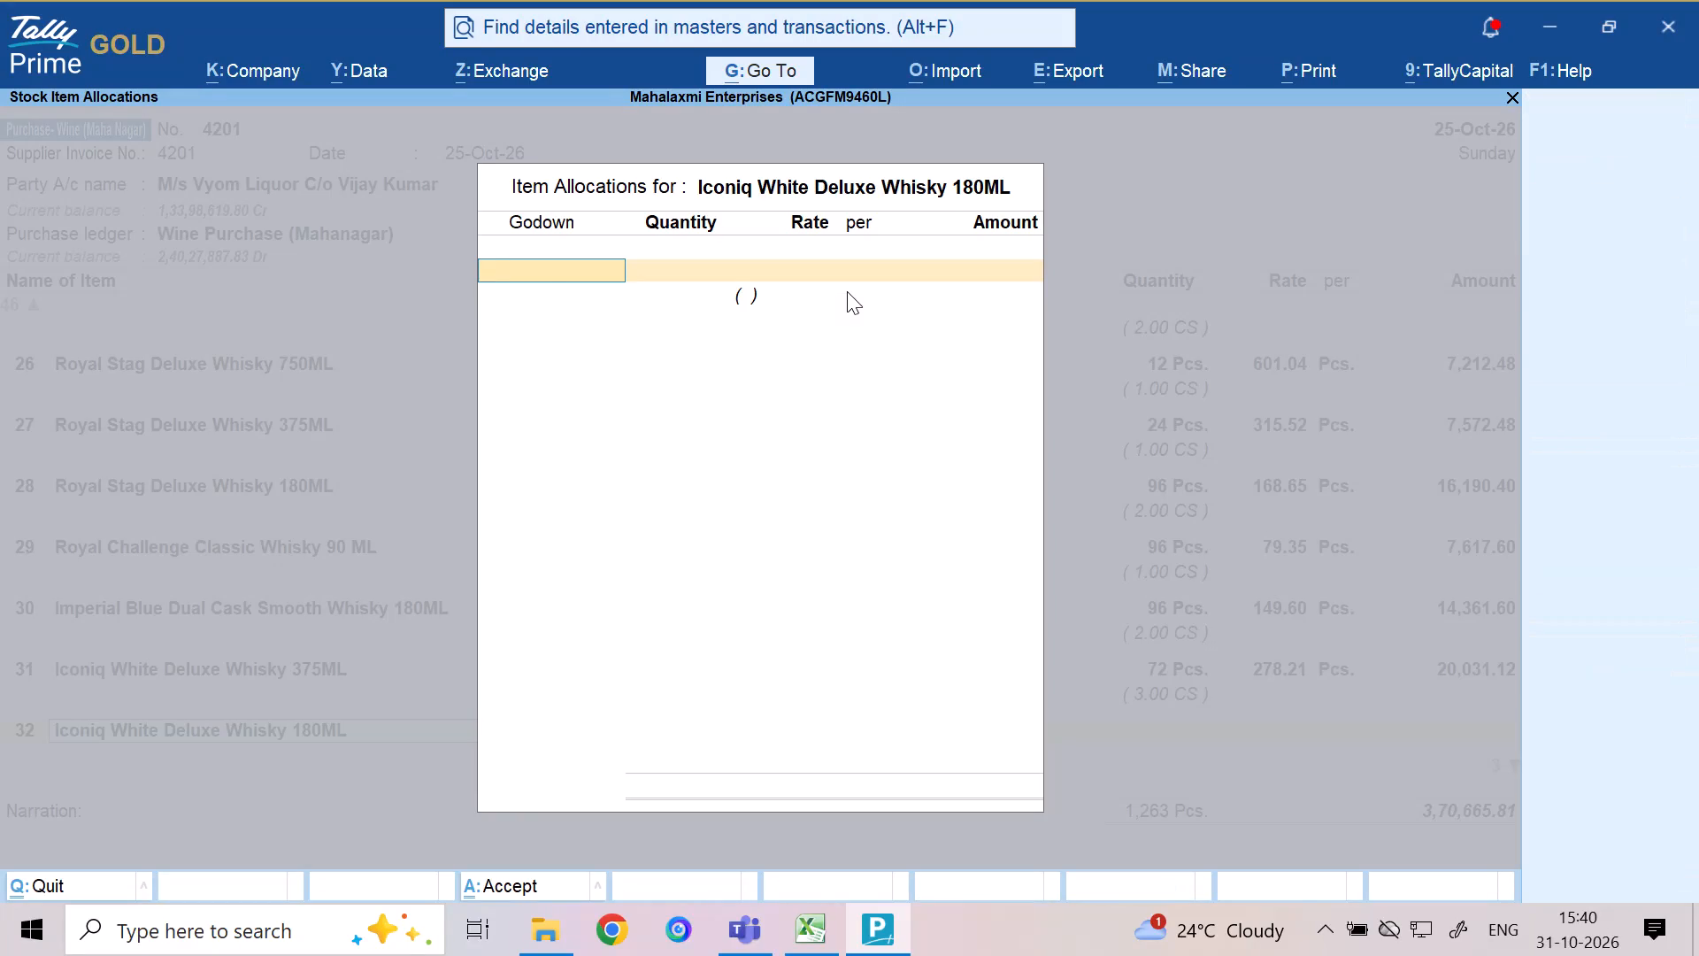
key(Return)
text(96)
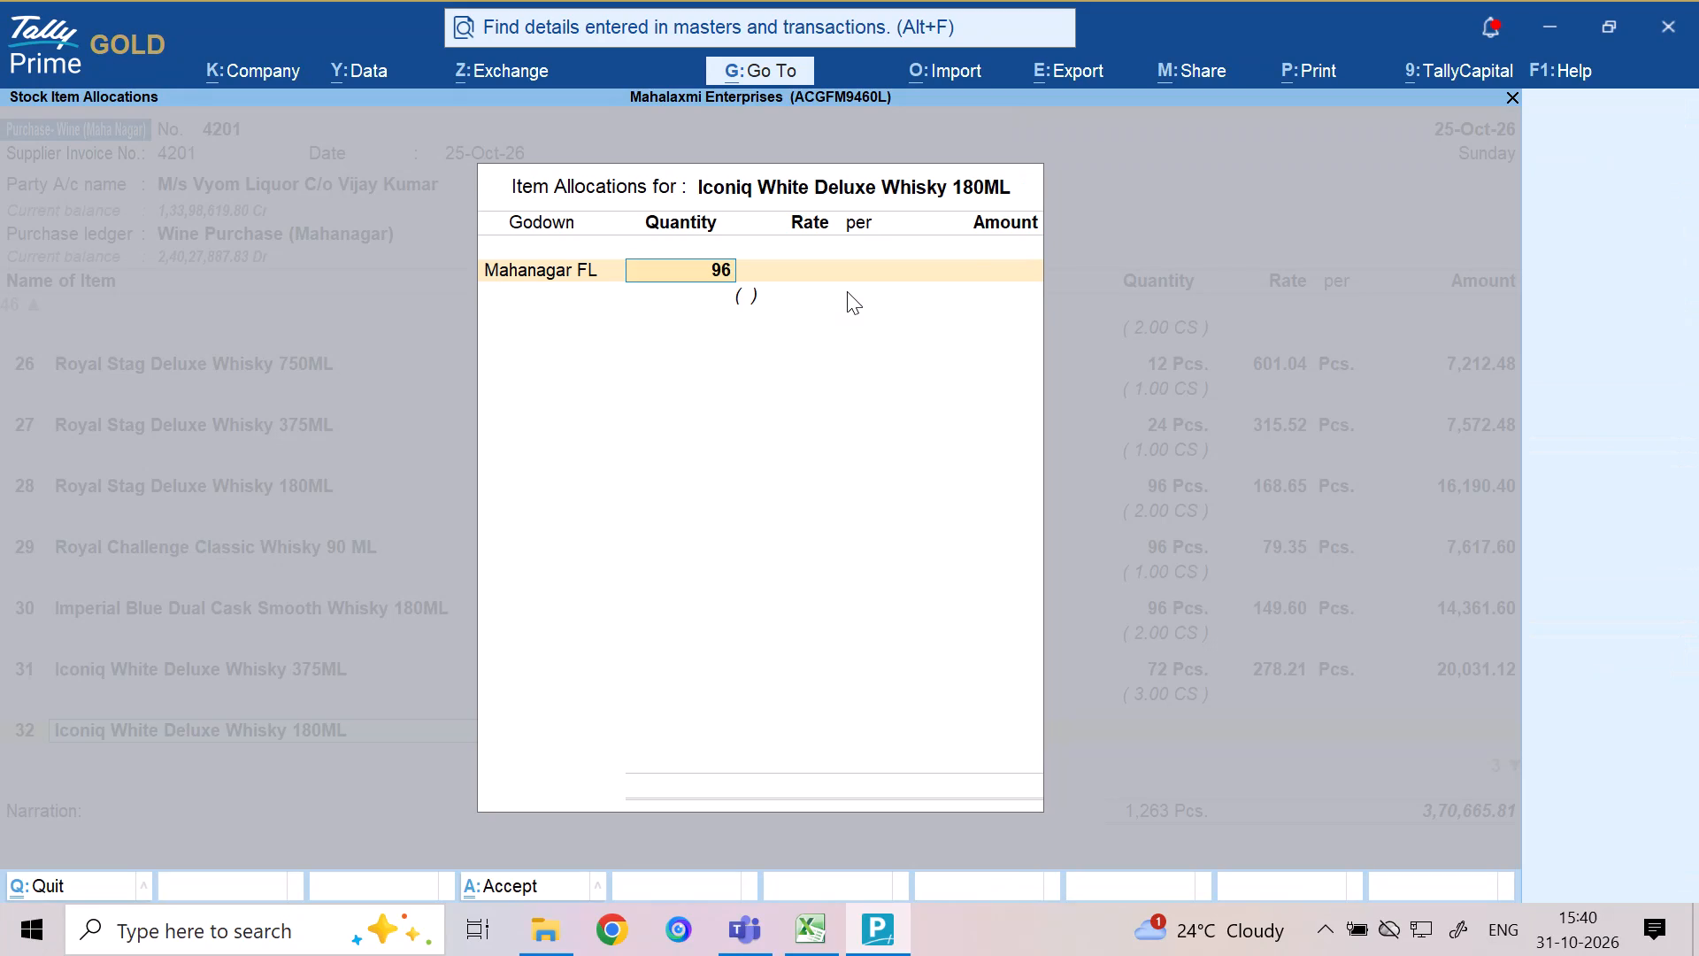
key(Return)
key(Return)
key(Return)
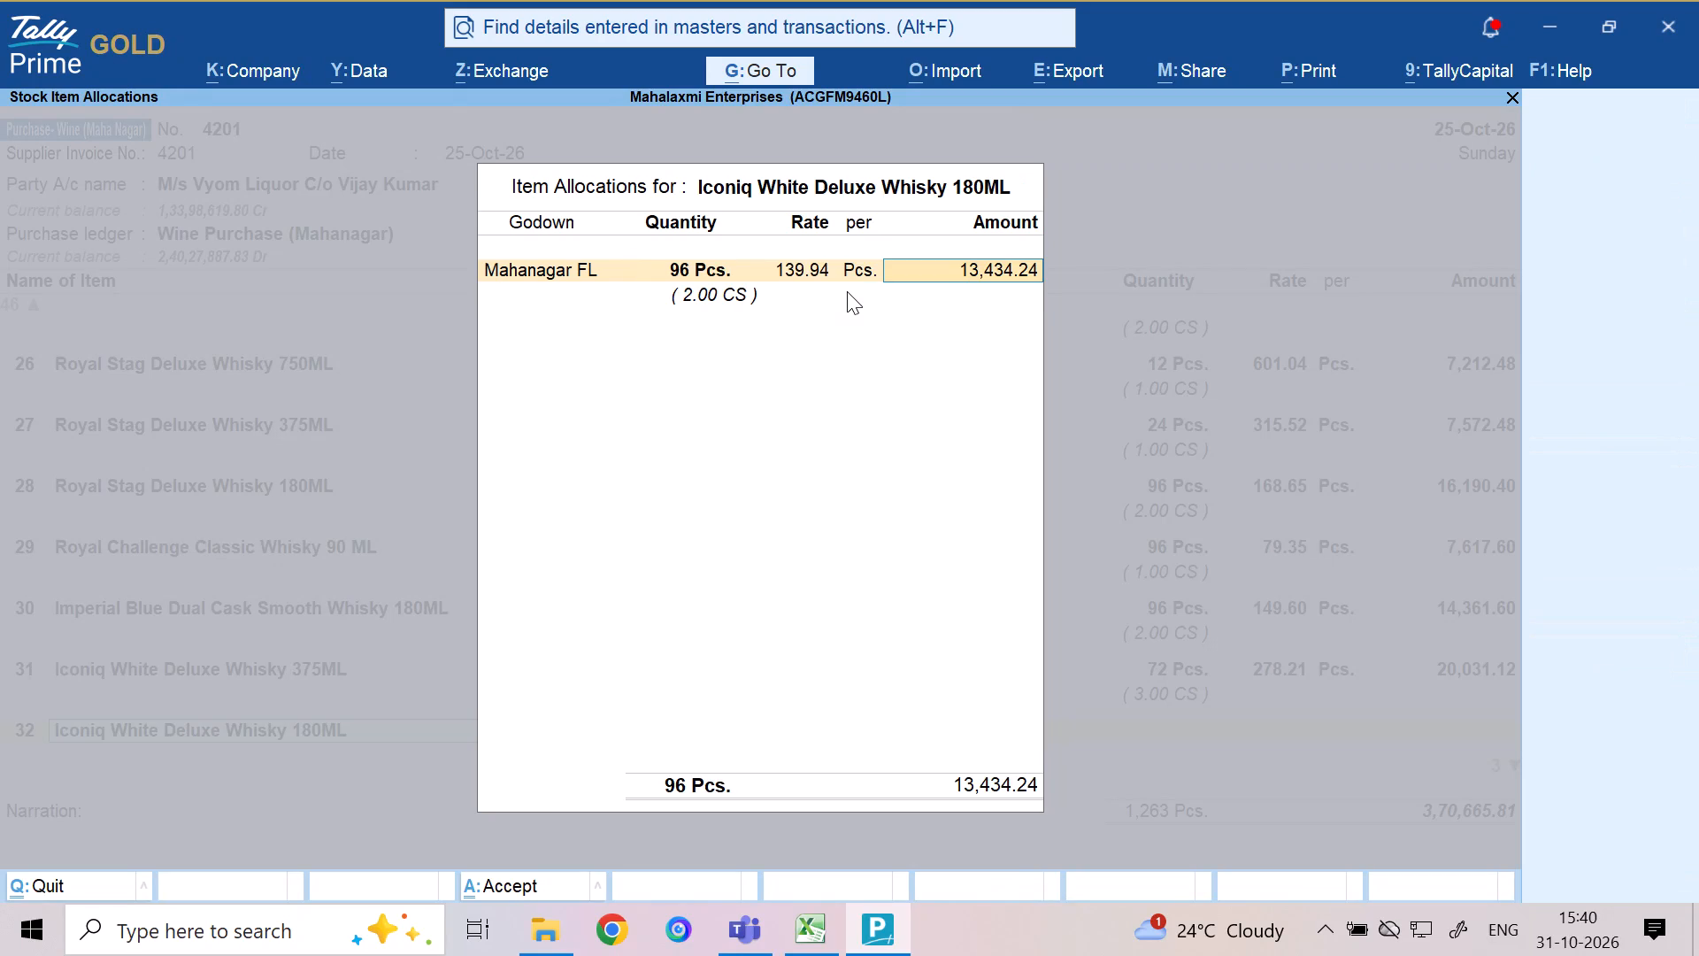
text(13434)
key(Return)
key(Return)
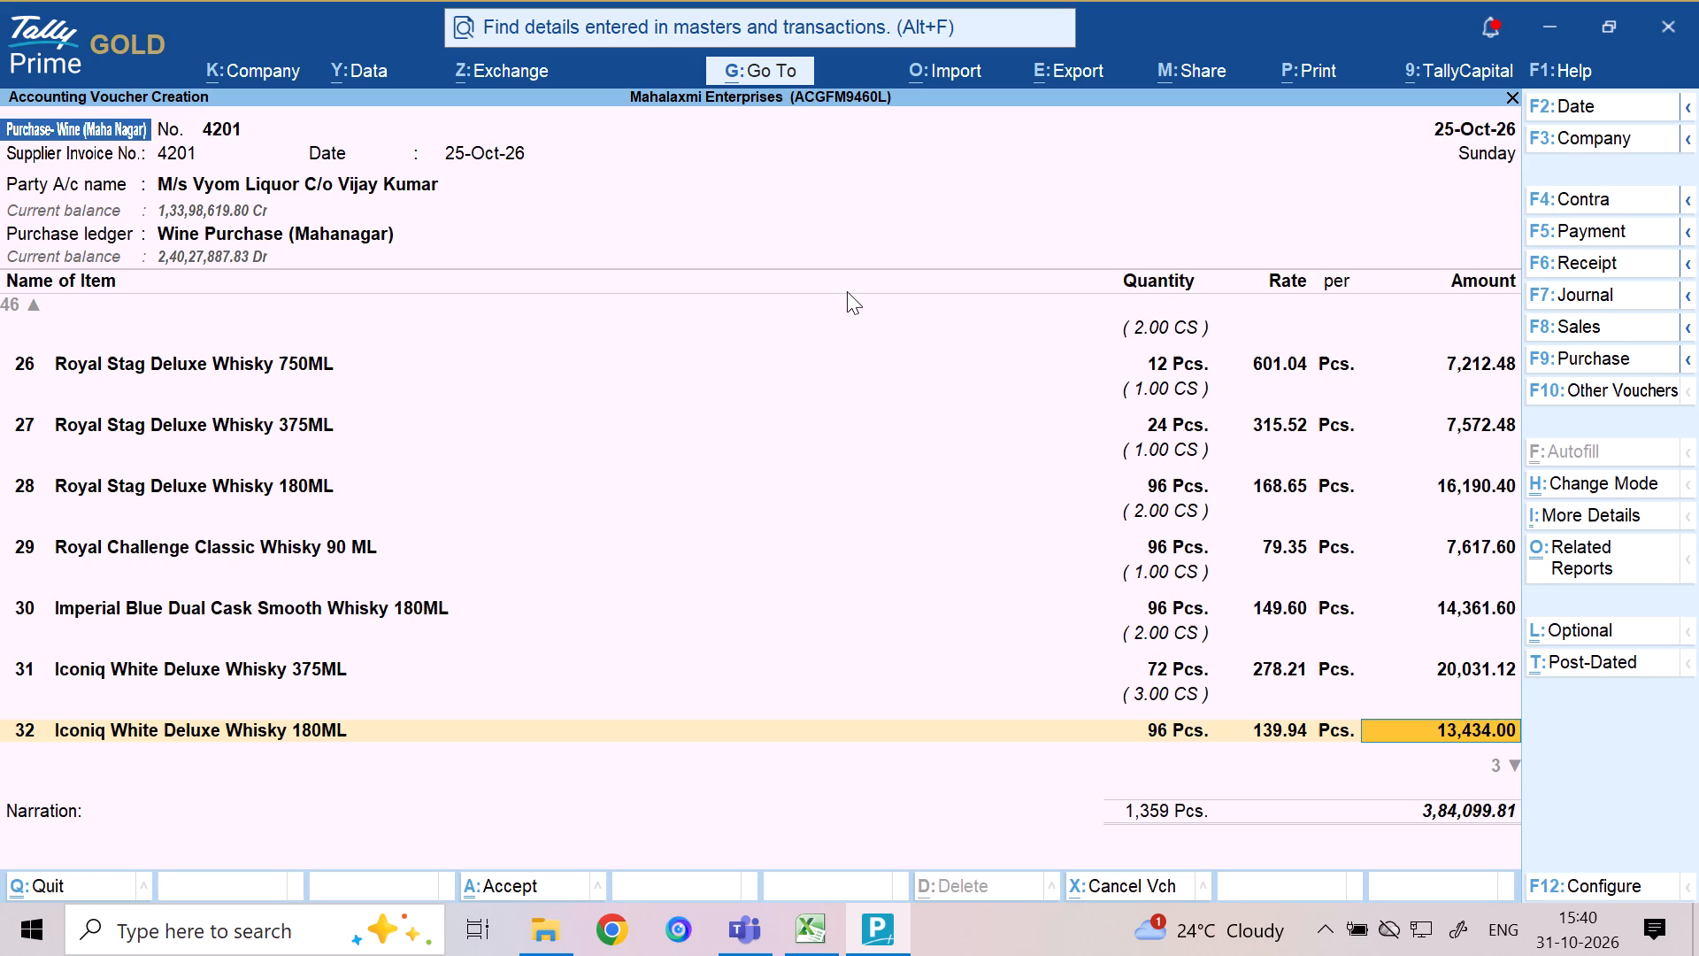
key(Return)
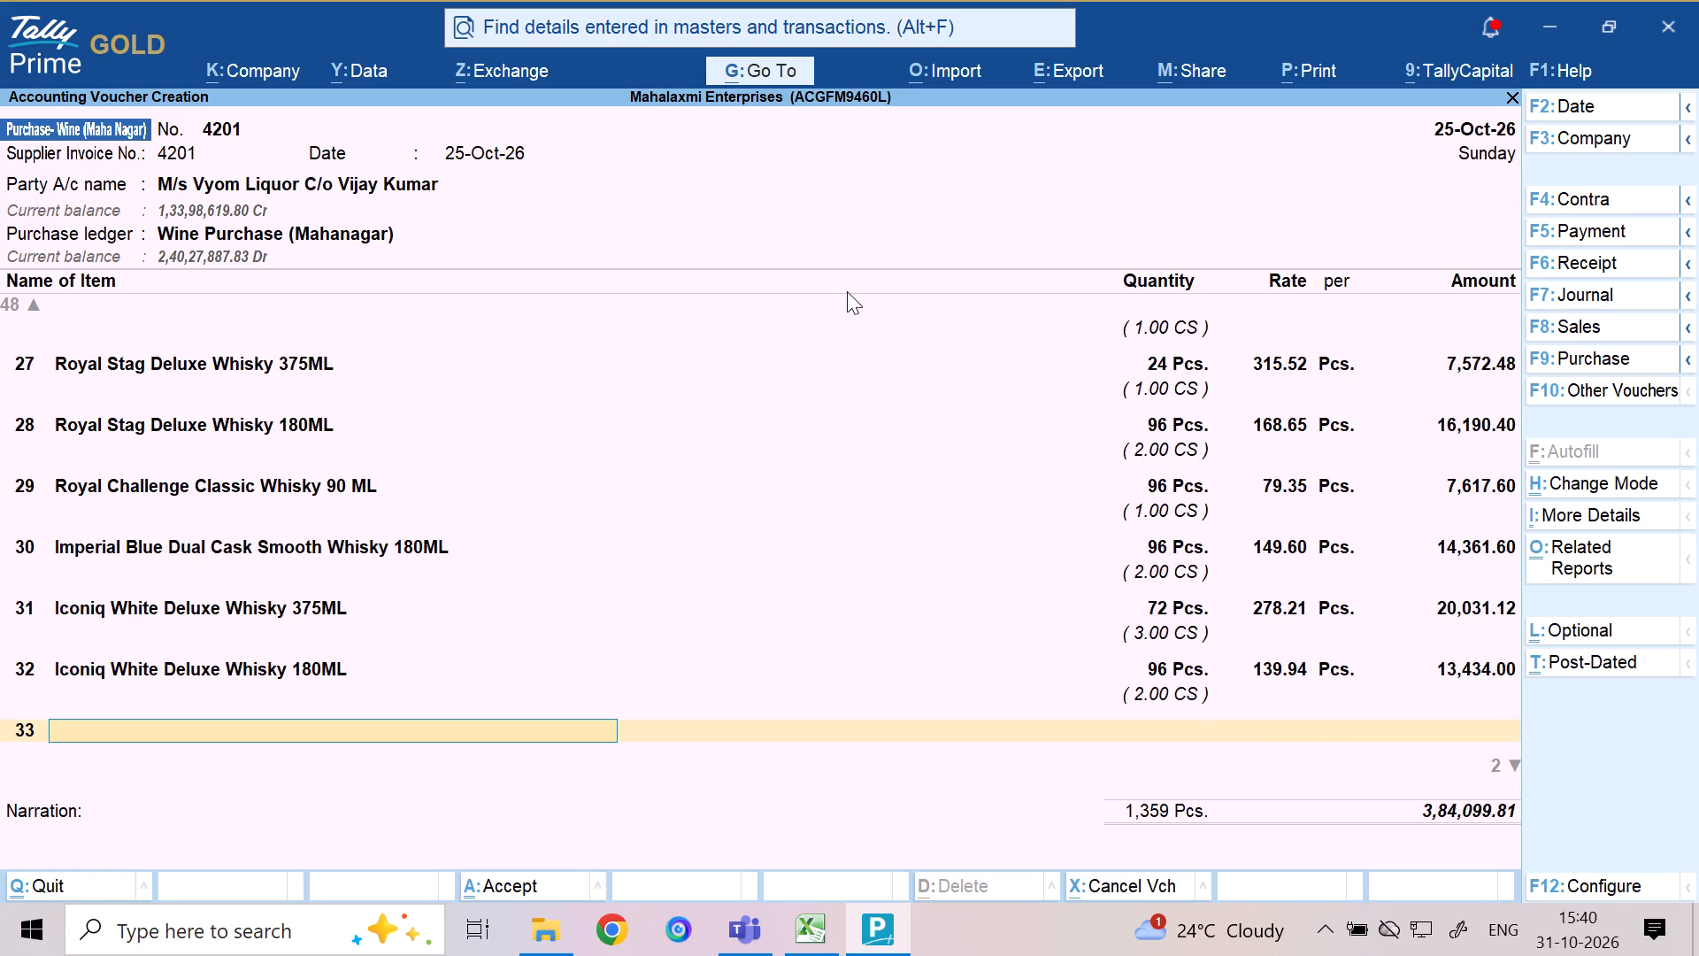
Choose Mountain Oak Select Grain Whisky 180ML as the stock item on line 33.
text(OAK)
key(space)
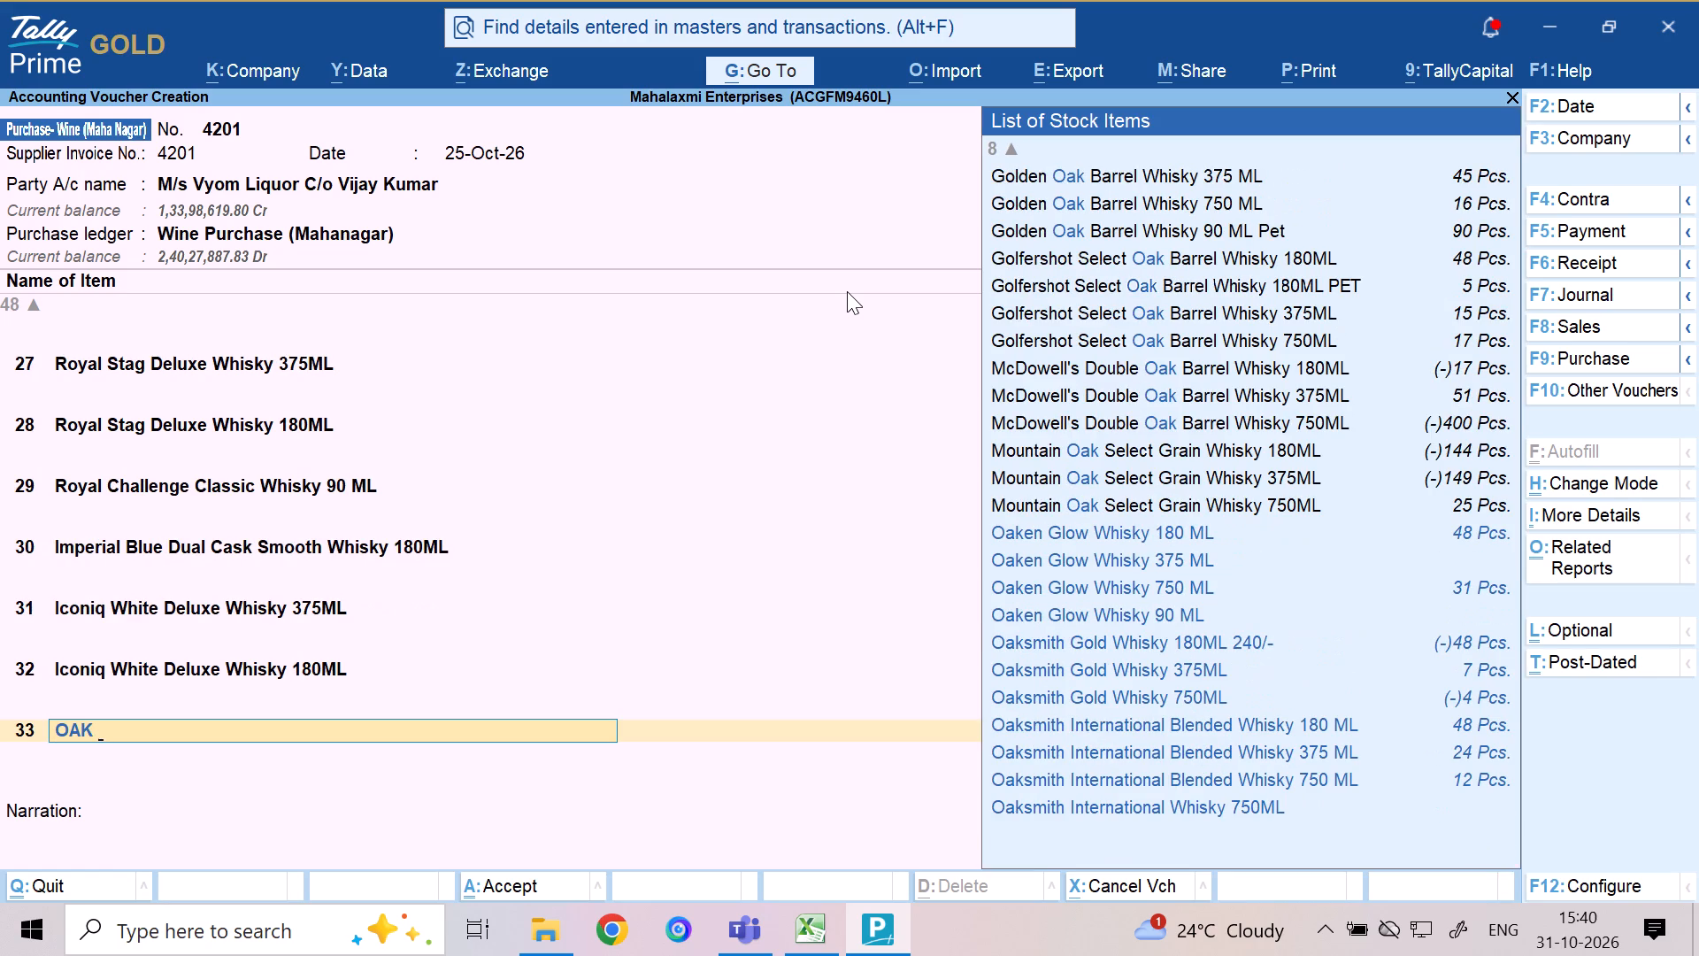
text(SEL;E)
key(BackSpace)
key(BackSpace)
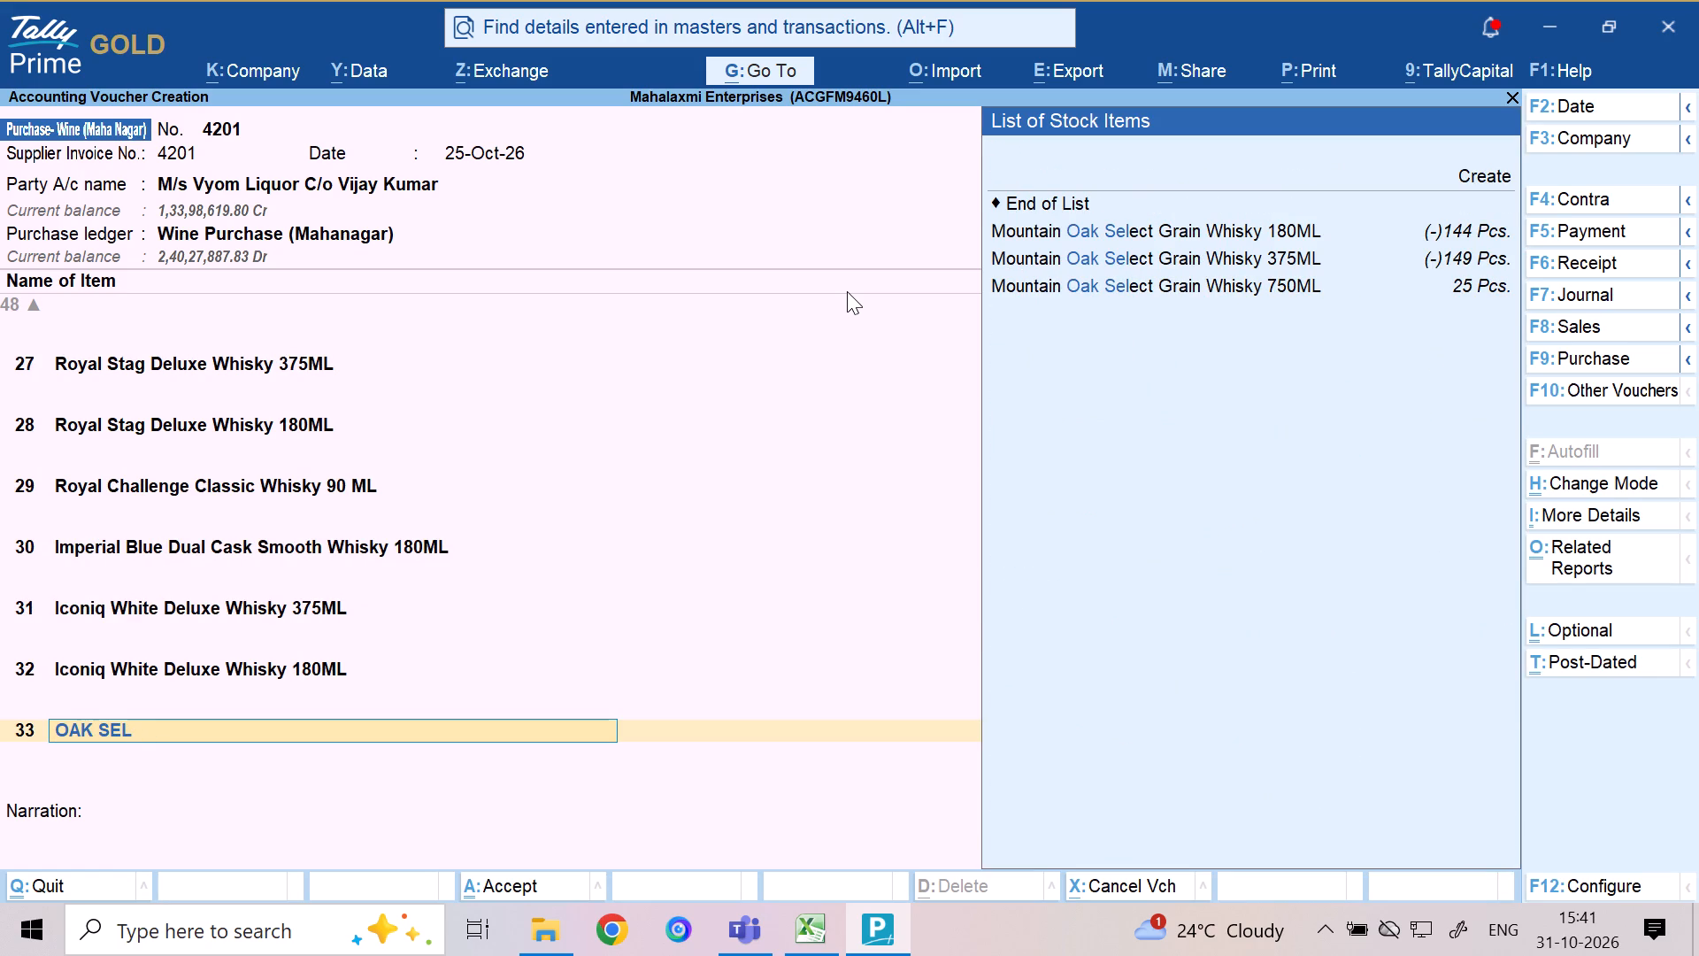
key(e)
key(c)
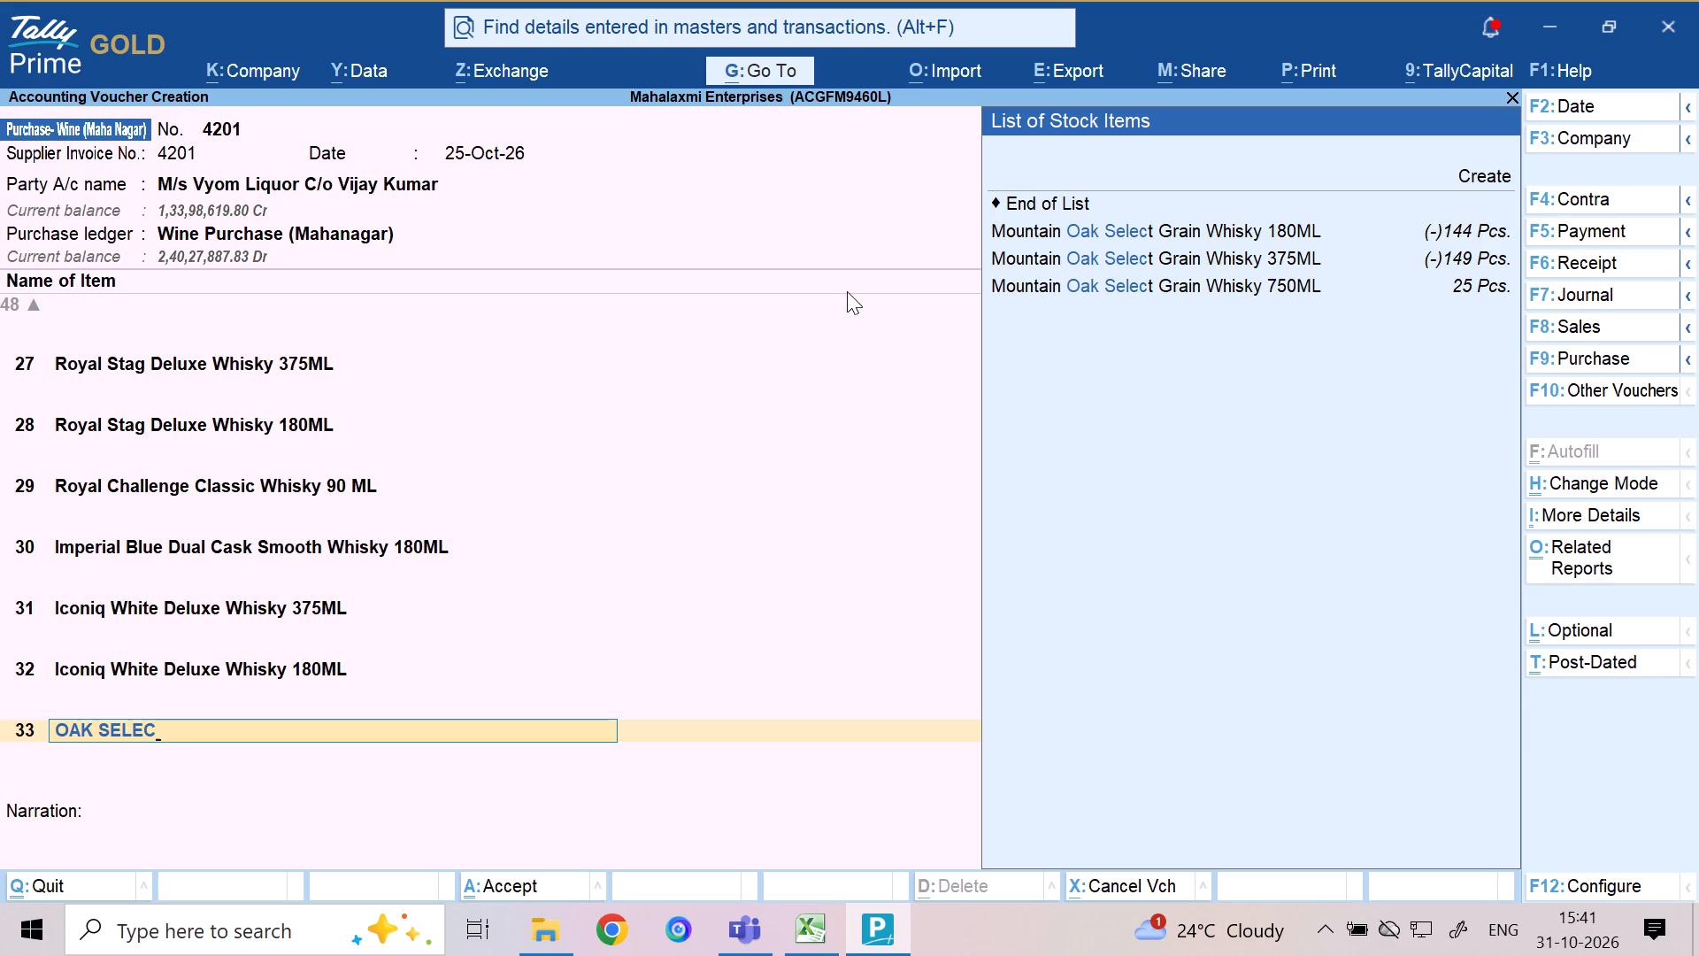
key(Down)
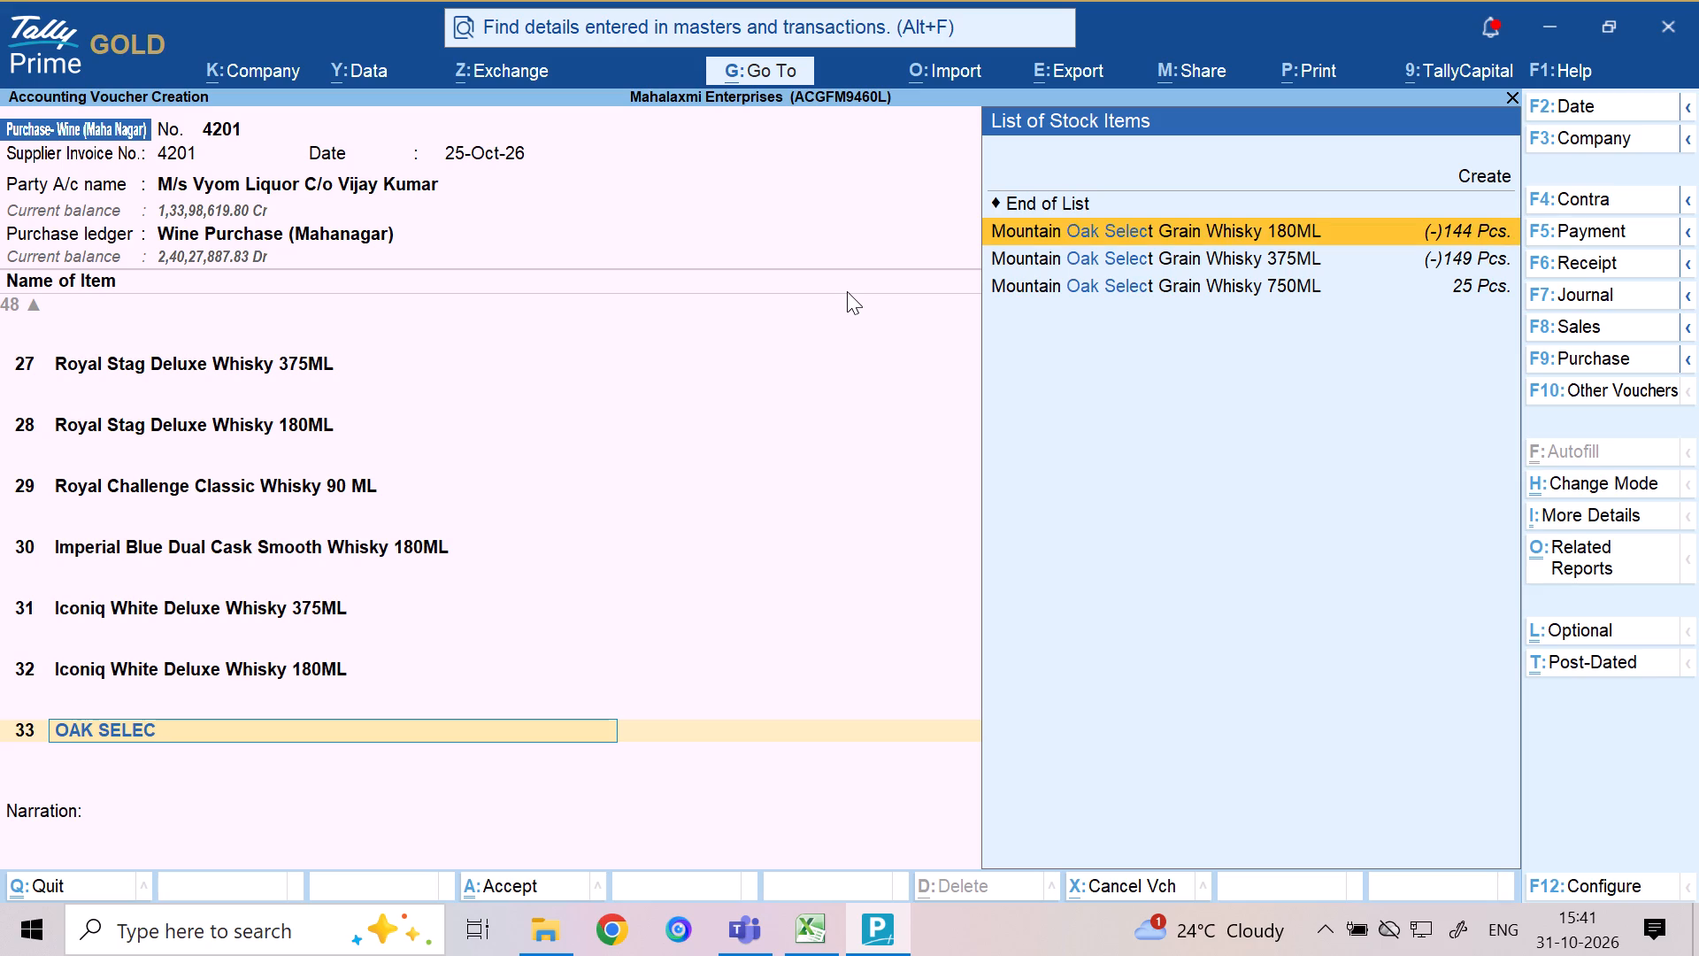
key(Return)
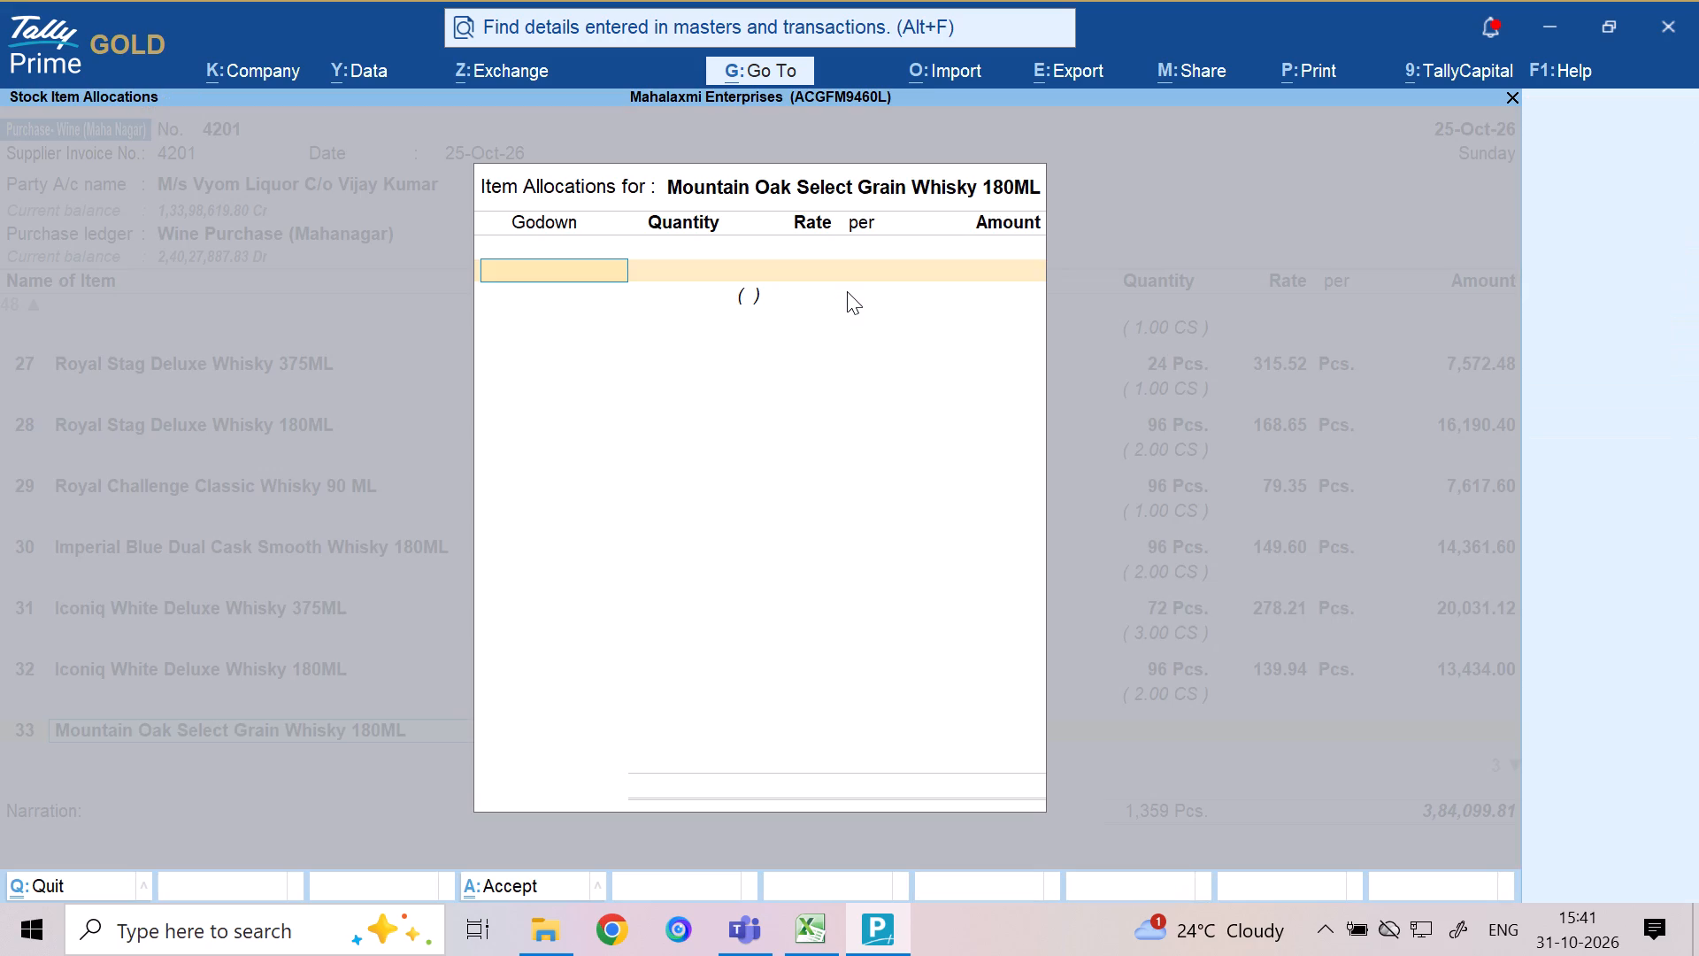
Allocate 192 Pcs. of the line 33 item to Mahanagar FL, accepting the 139.84 rate and 26,849.28 amount, and move to line 34.
key(m)
key(Return)
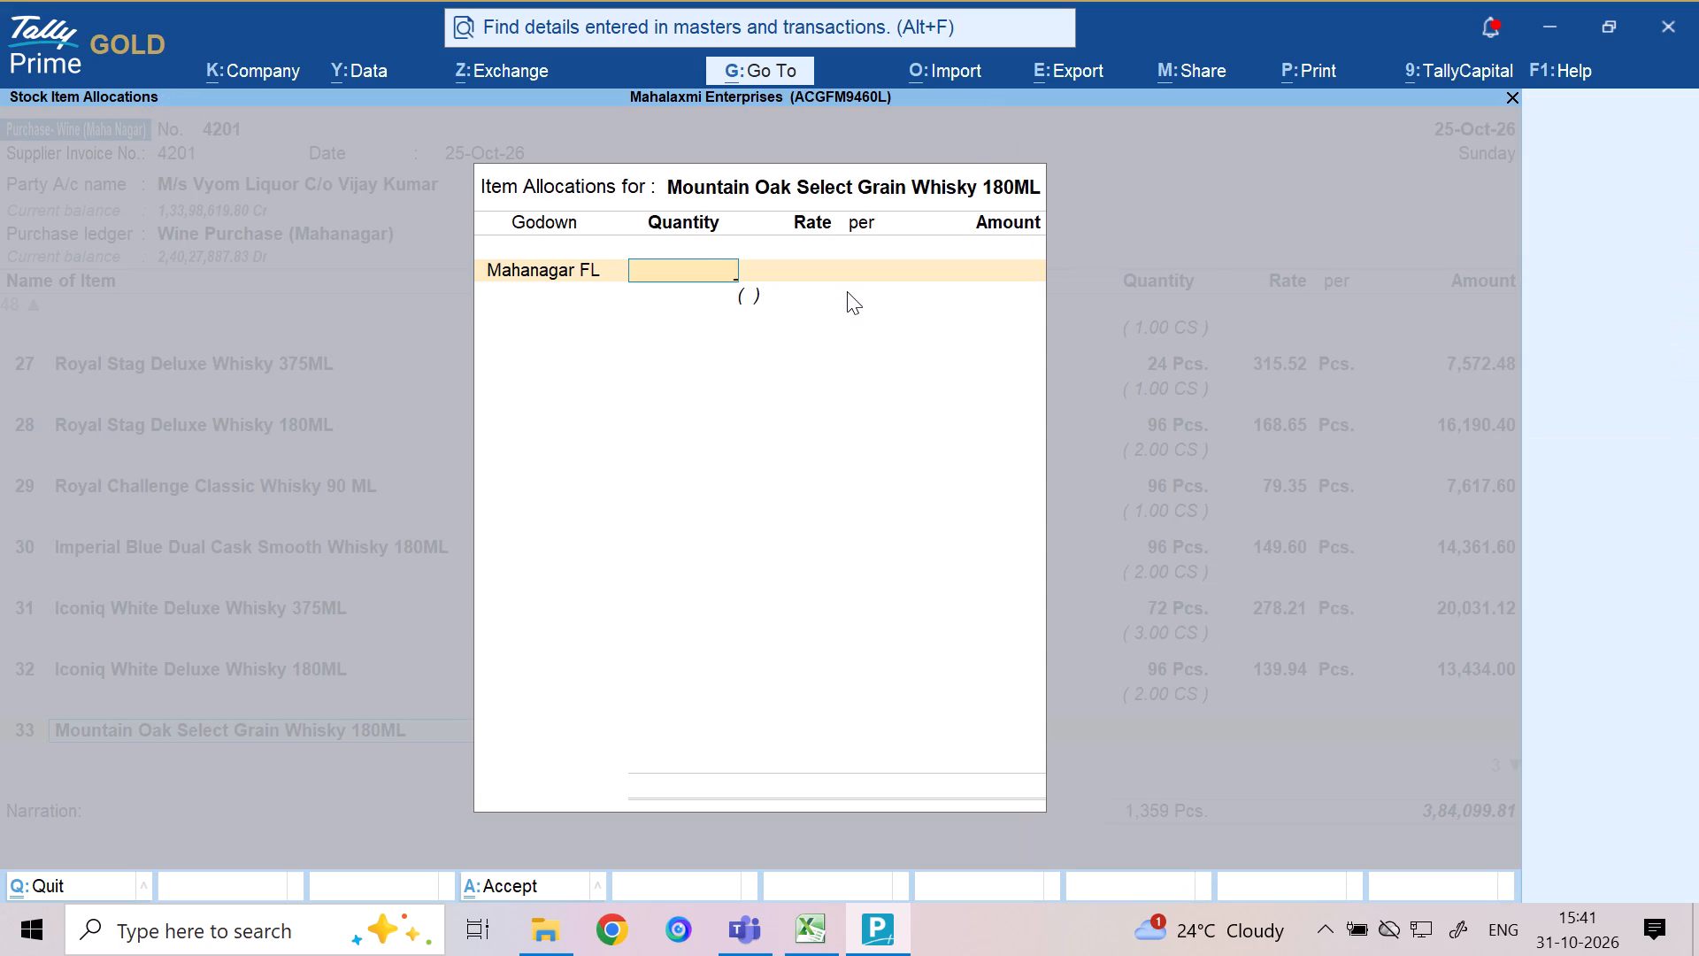
text(192)
key(Return)
key(Return)
key(Return)
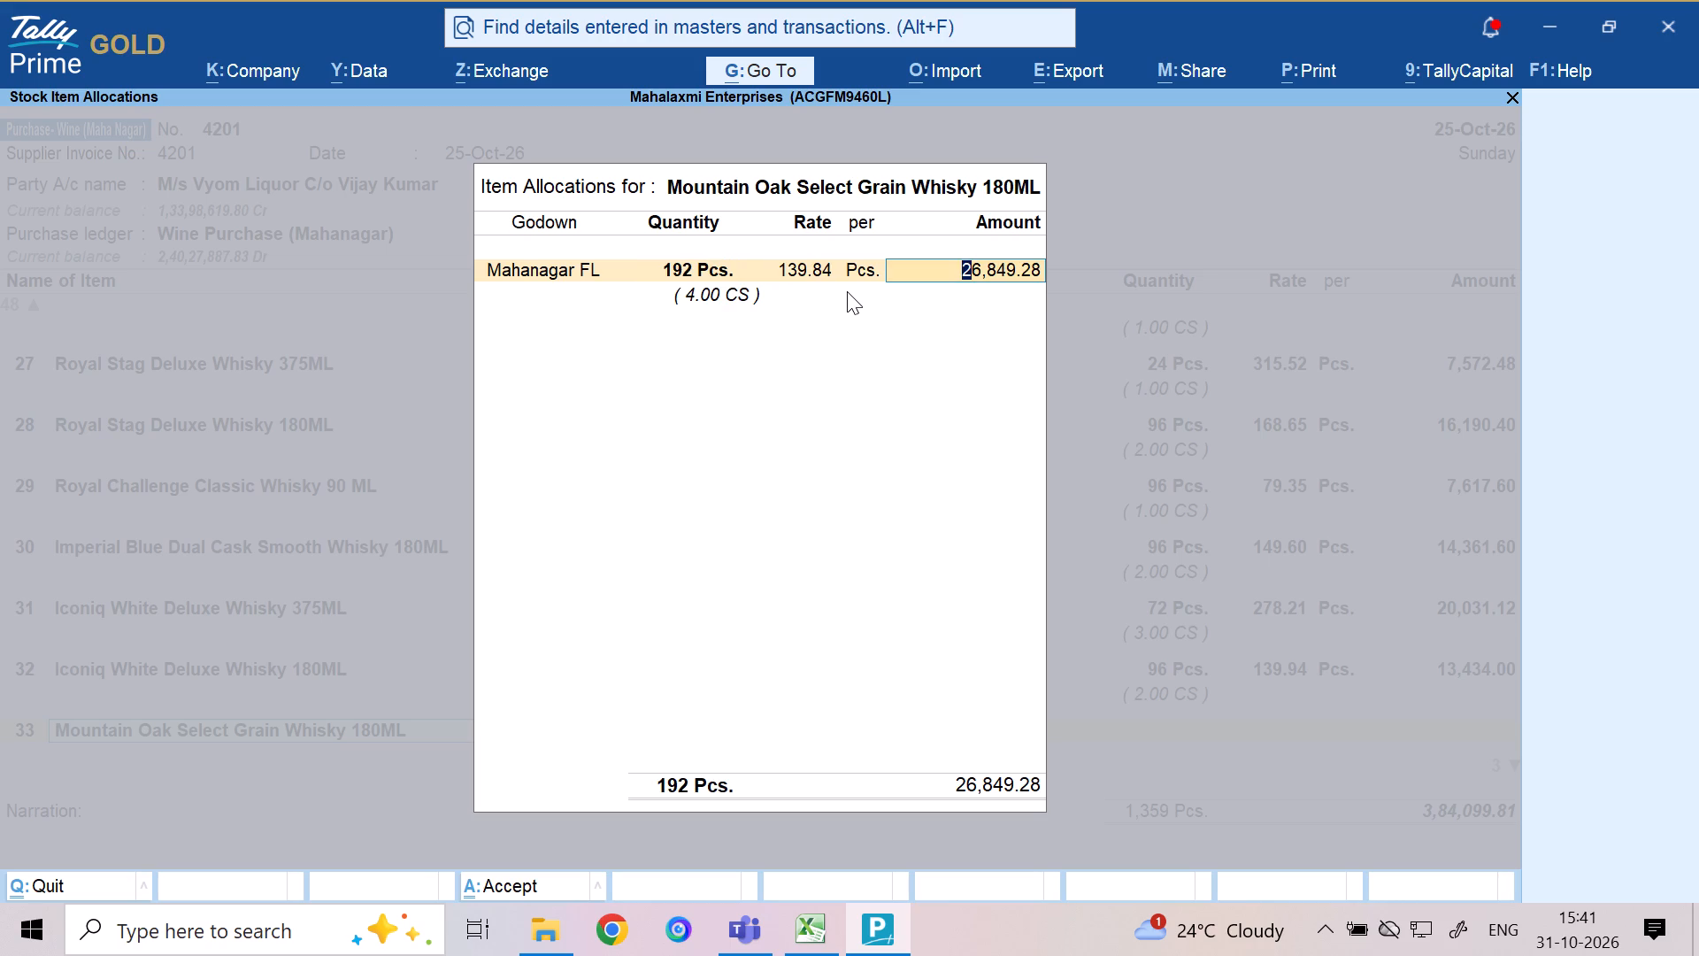
key(Return)
key(Return)
key(Return)
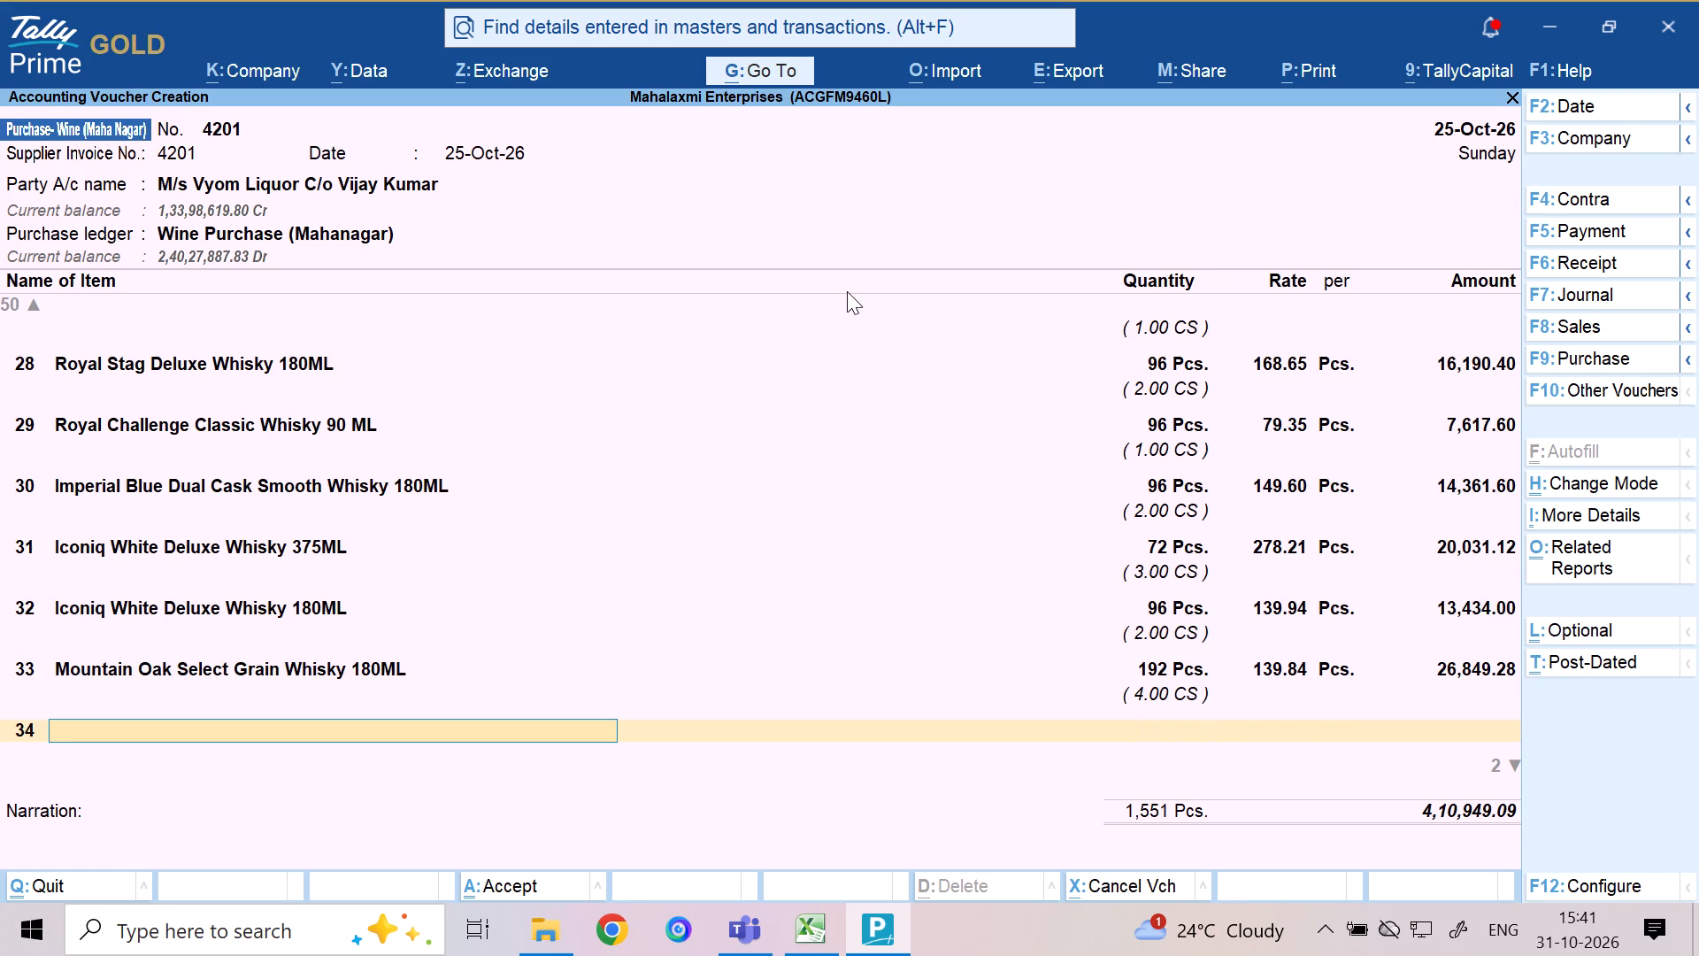
Choose Glenfiddich 12 Y.O 700 ML as the stock item on line 34.
text(GL)
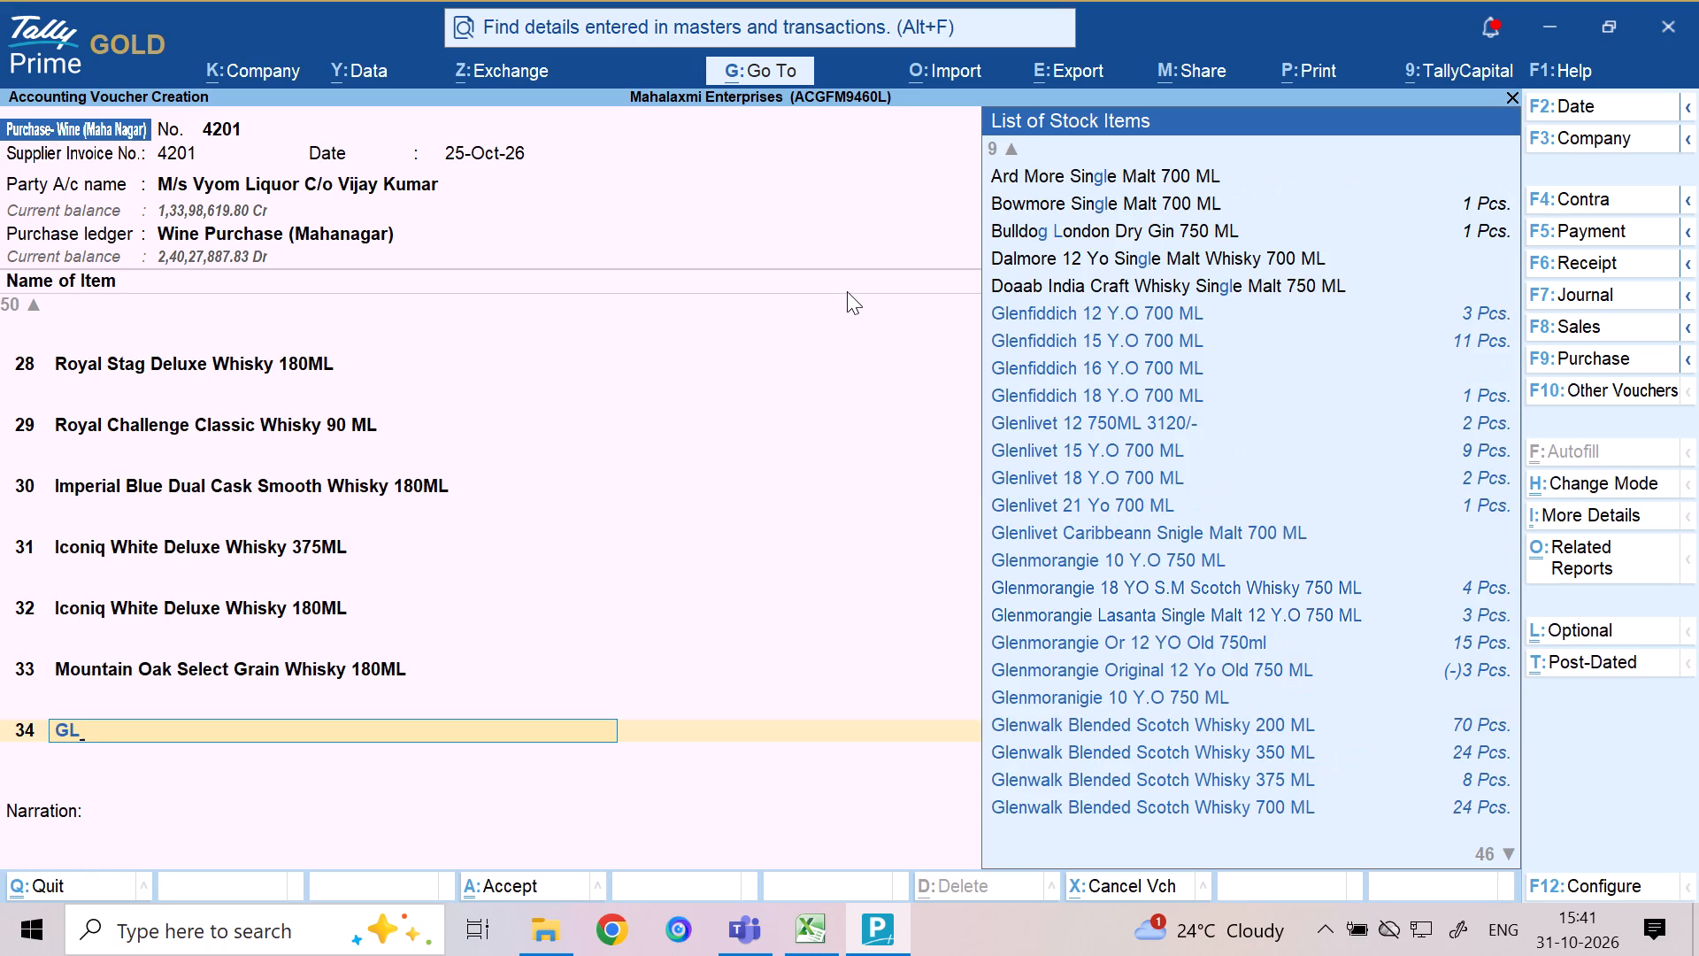
text(EN)
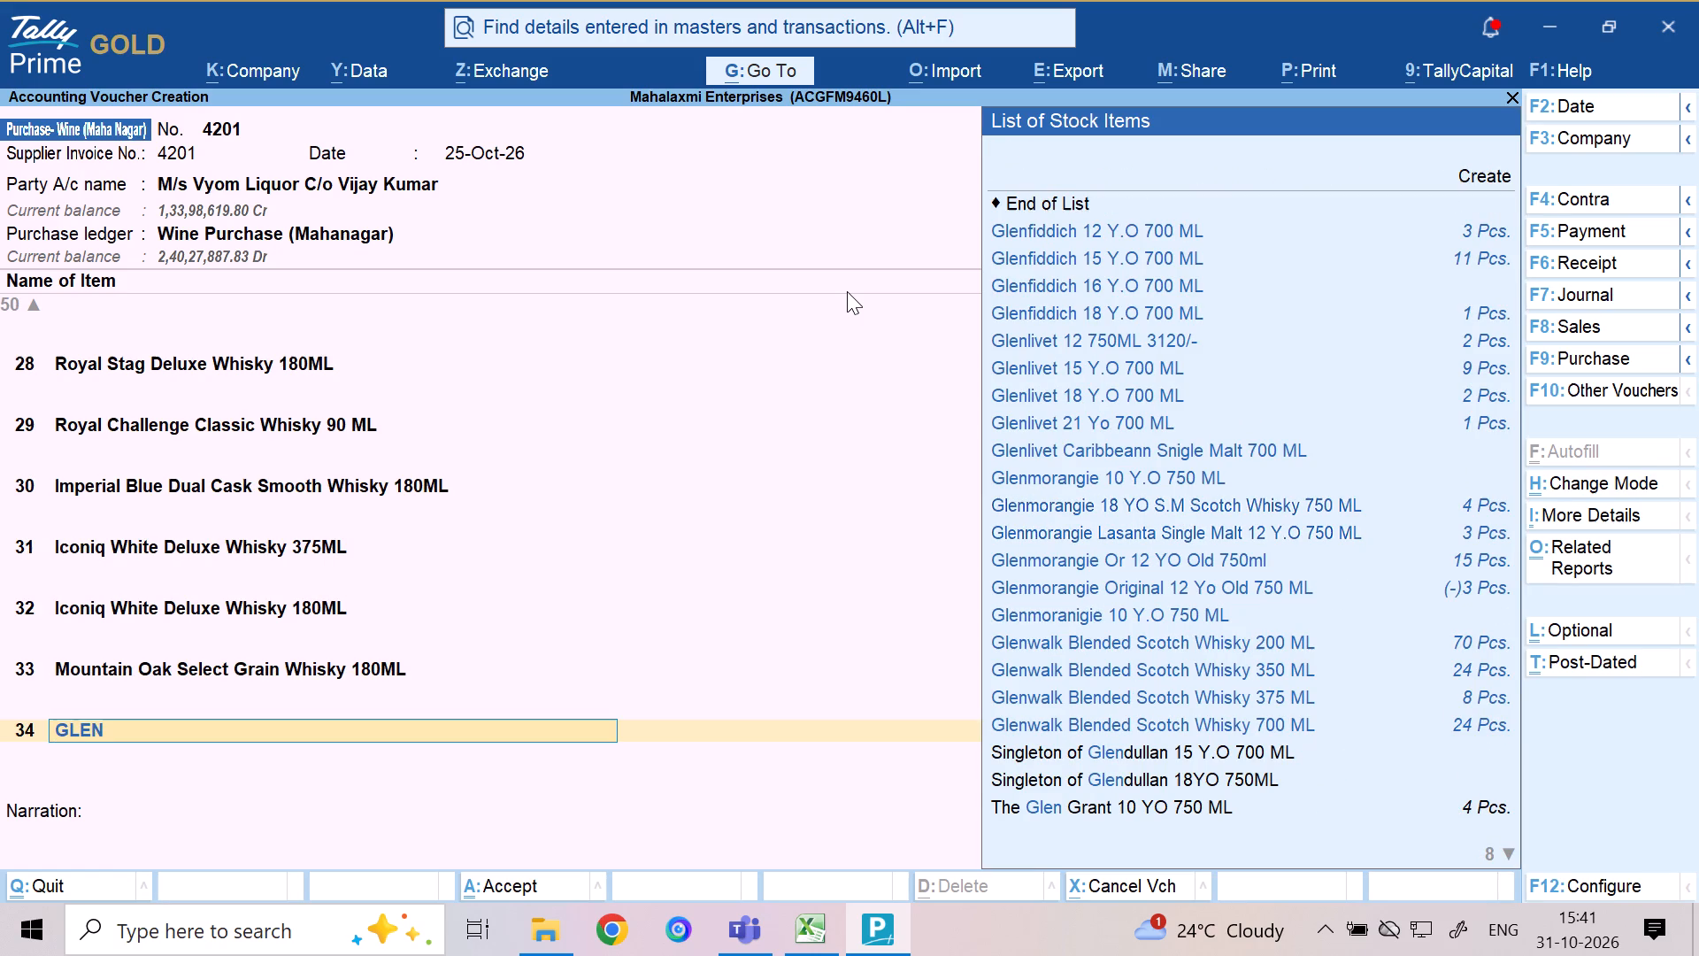
text(FI)
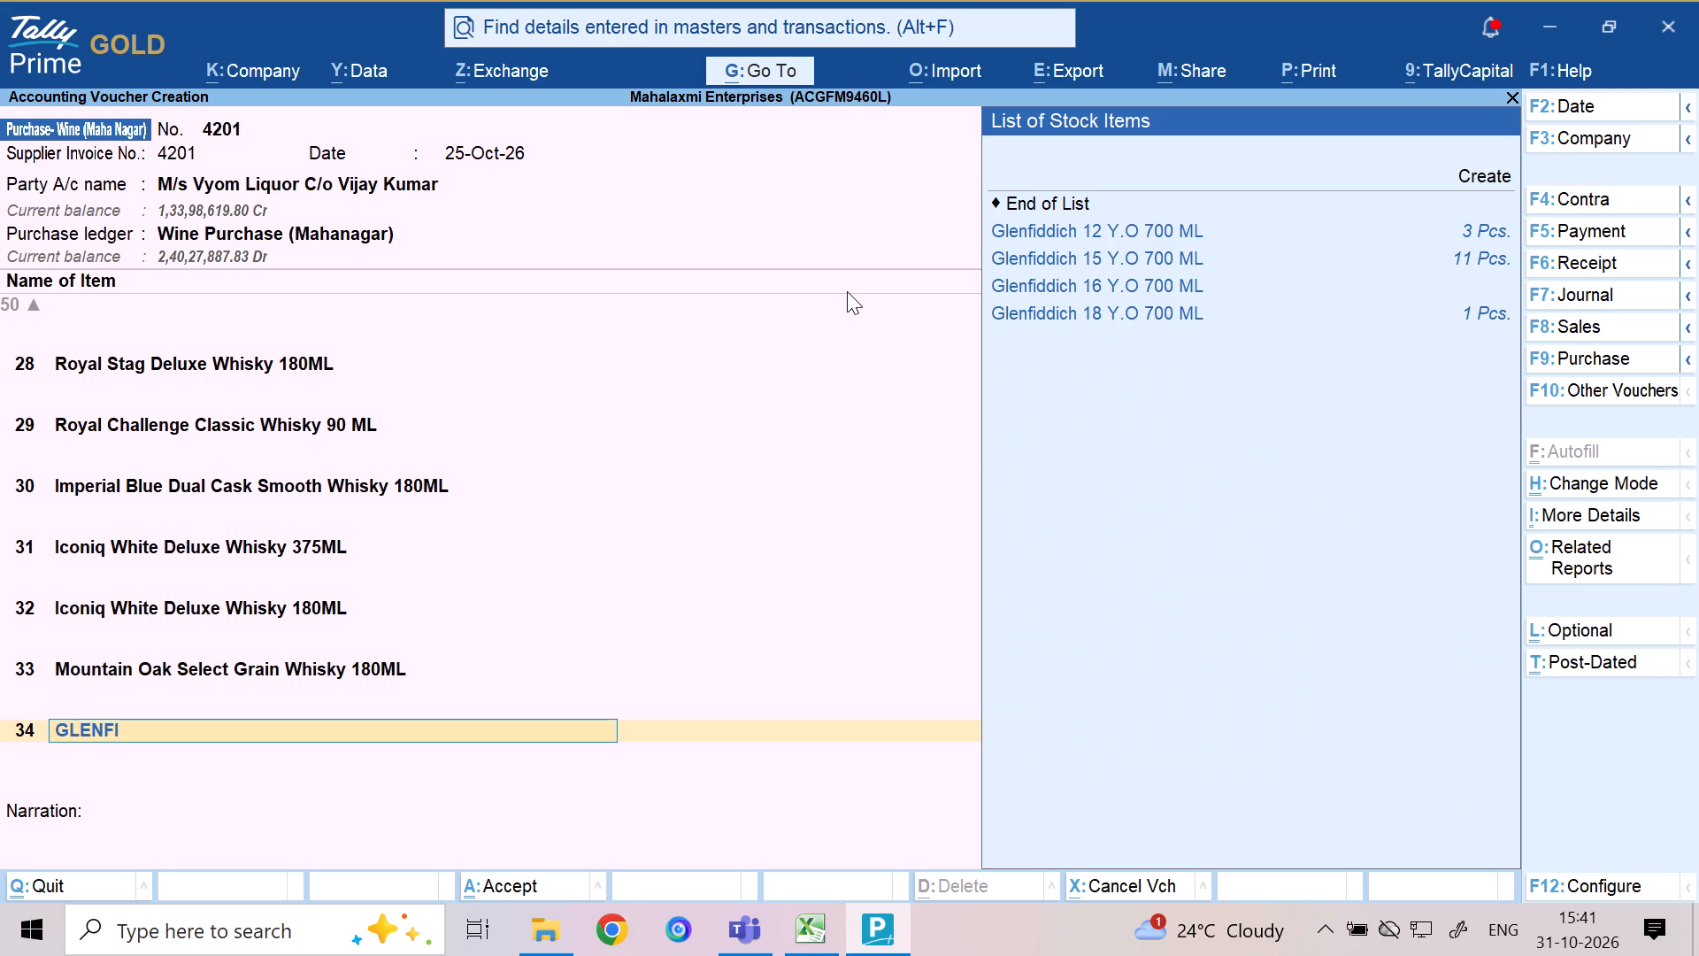
text(DDI)
text(CH)
key(Down)
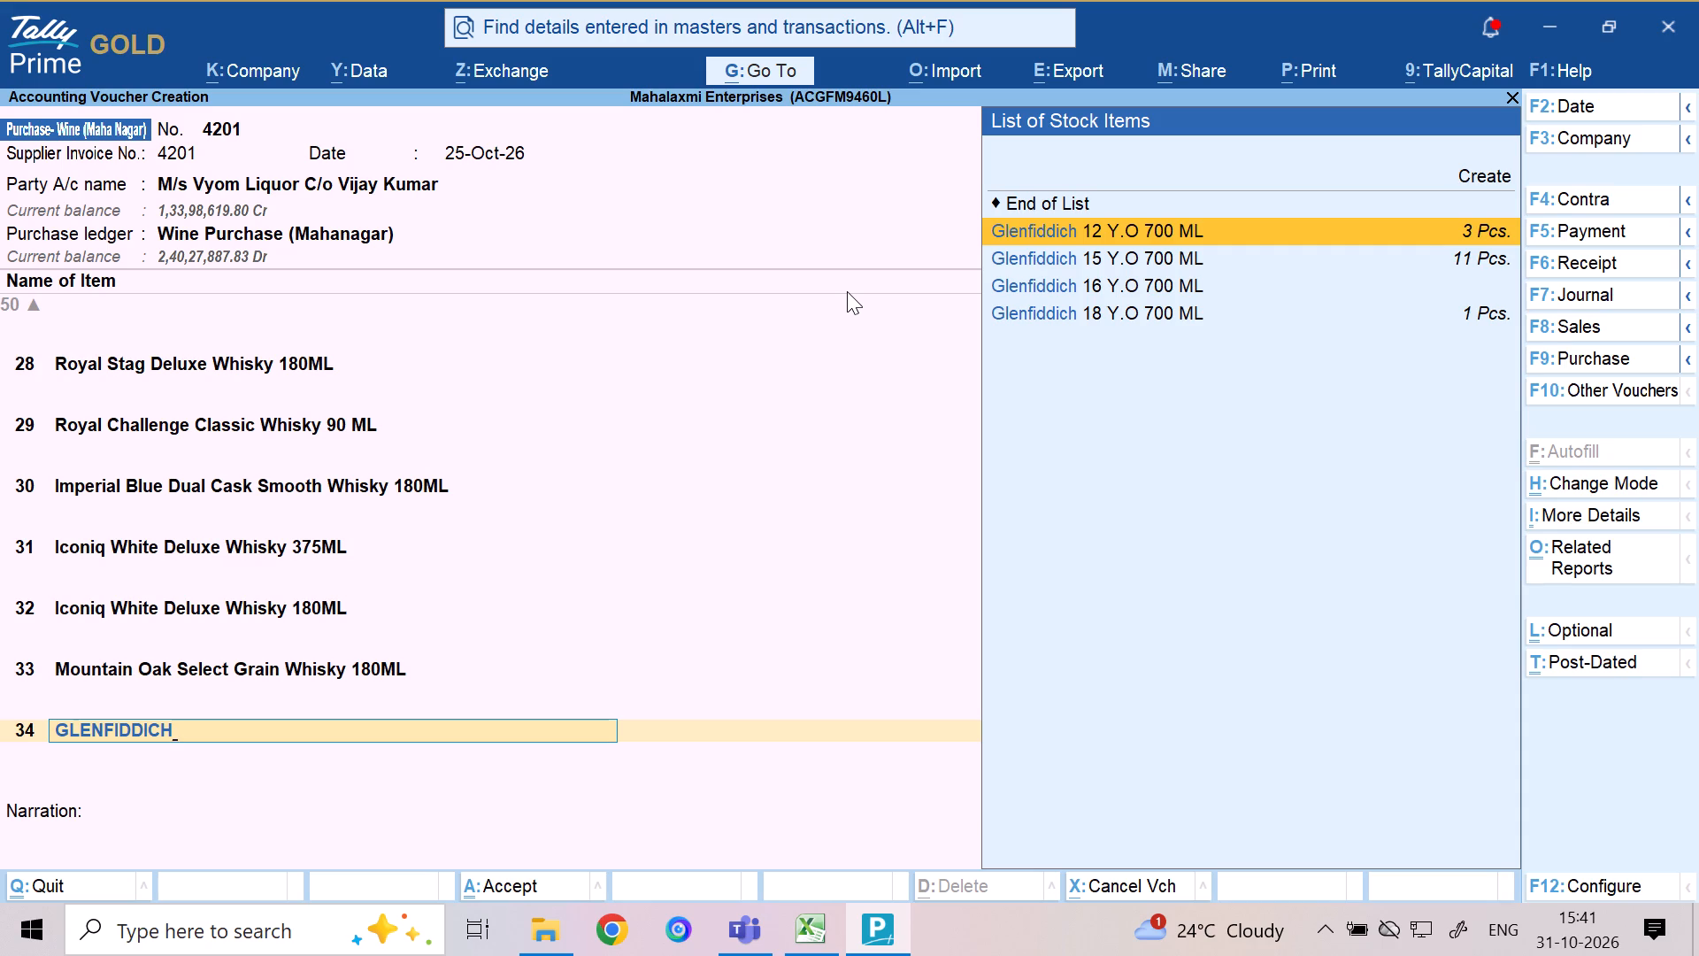
key(Return)
Allocate 8 Pcs. of the line 34 item to Mahanagar FL, set the amount to 34,884.40, and move to line 35.
key(m)
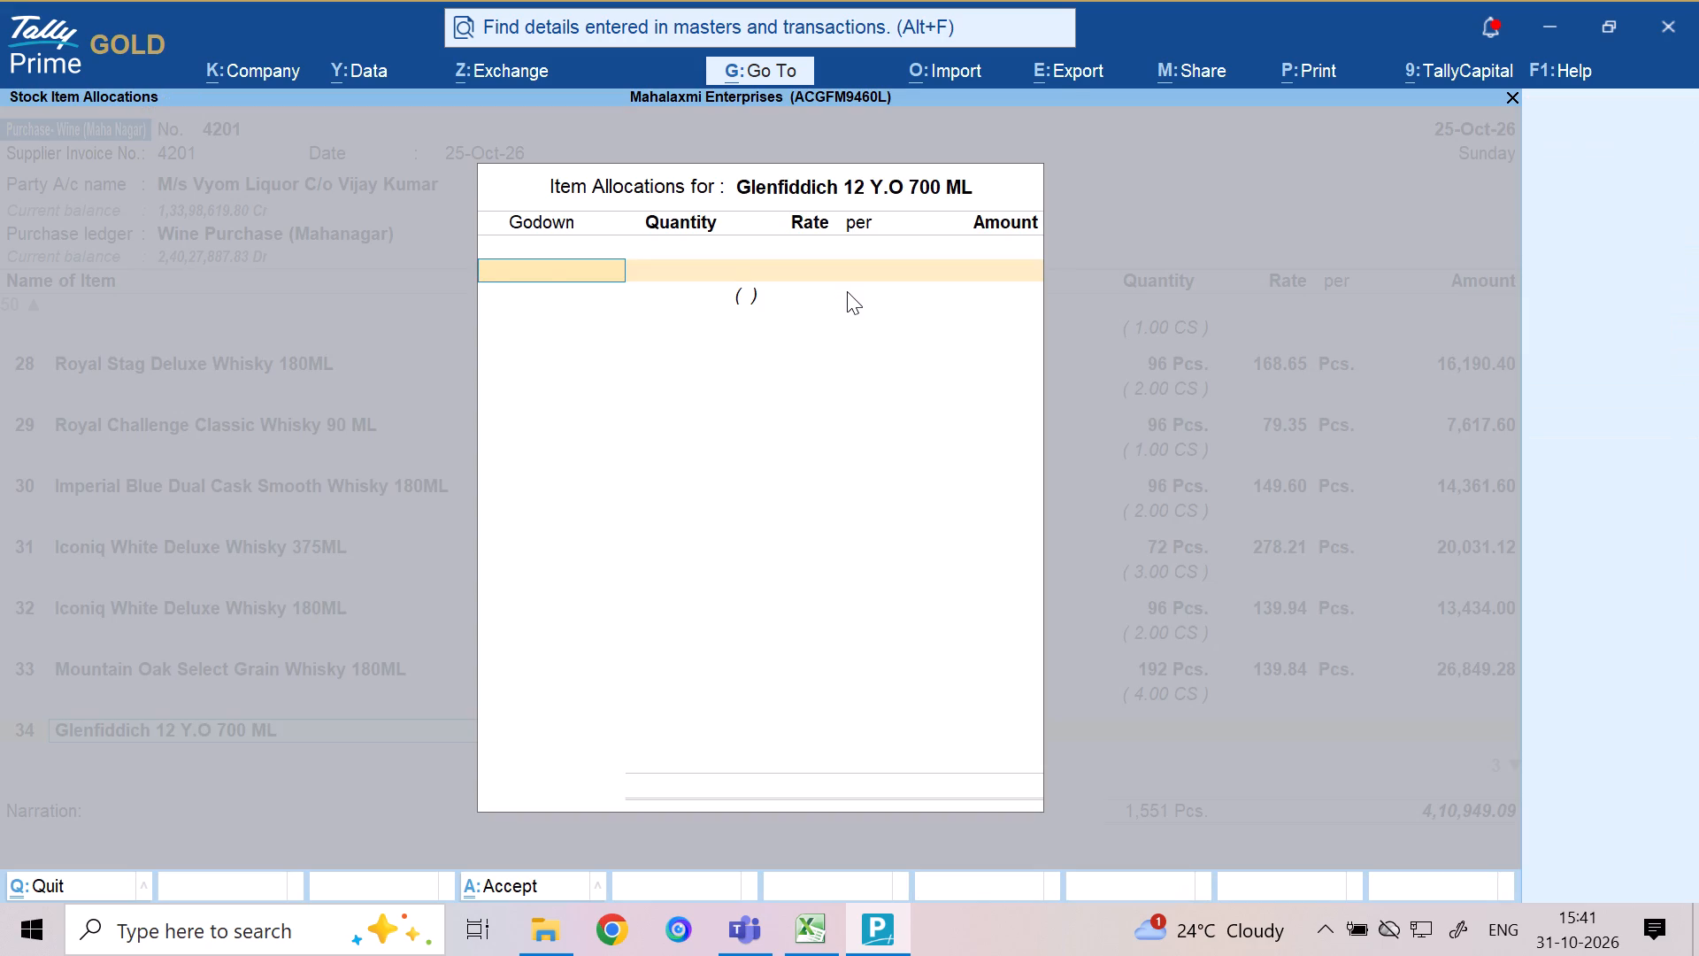
key(Return)
key(8)
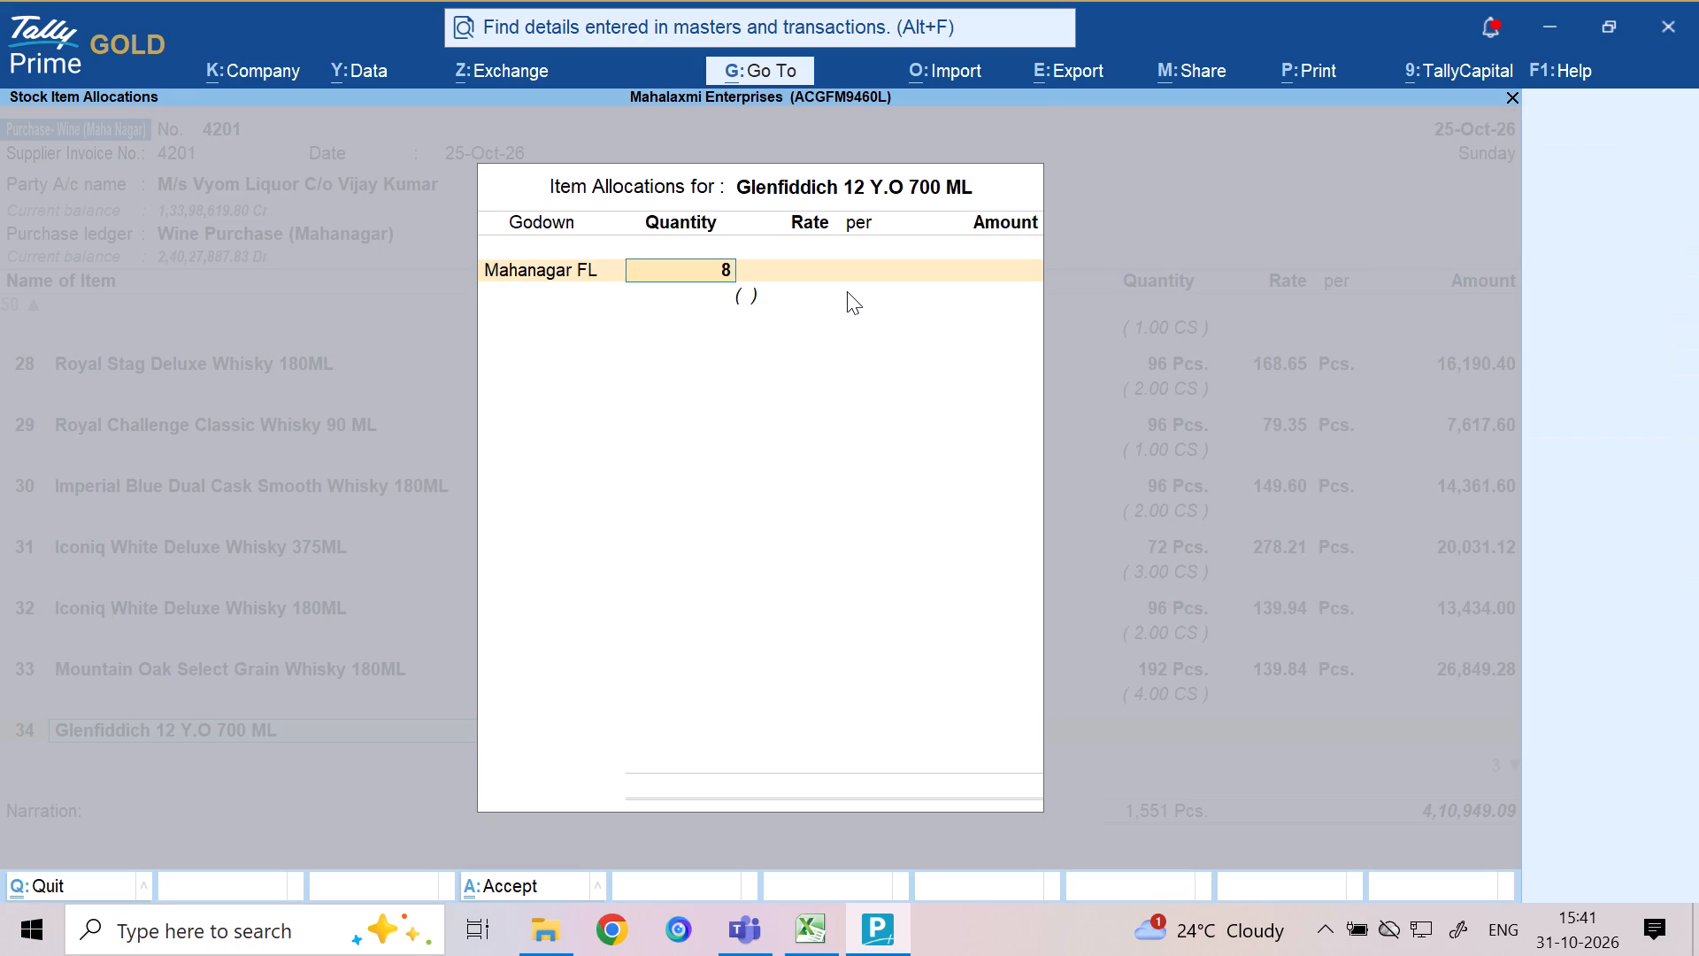
key(Return)
key(Return)
key(Return)
key(Return)
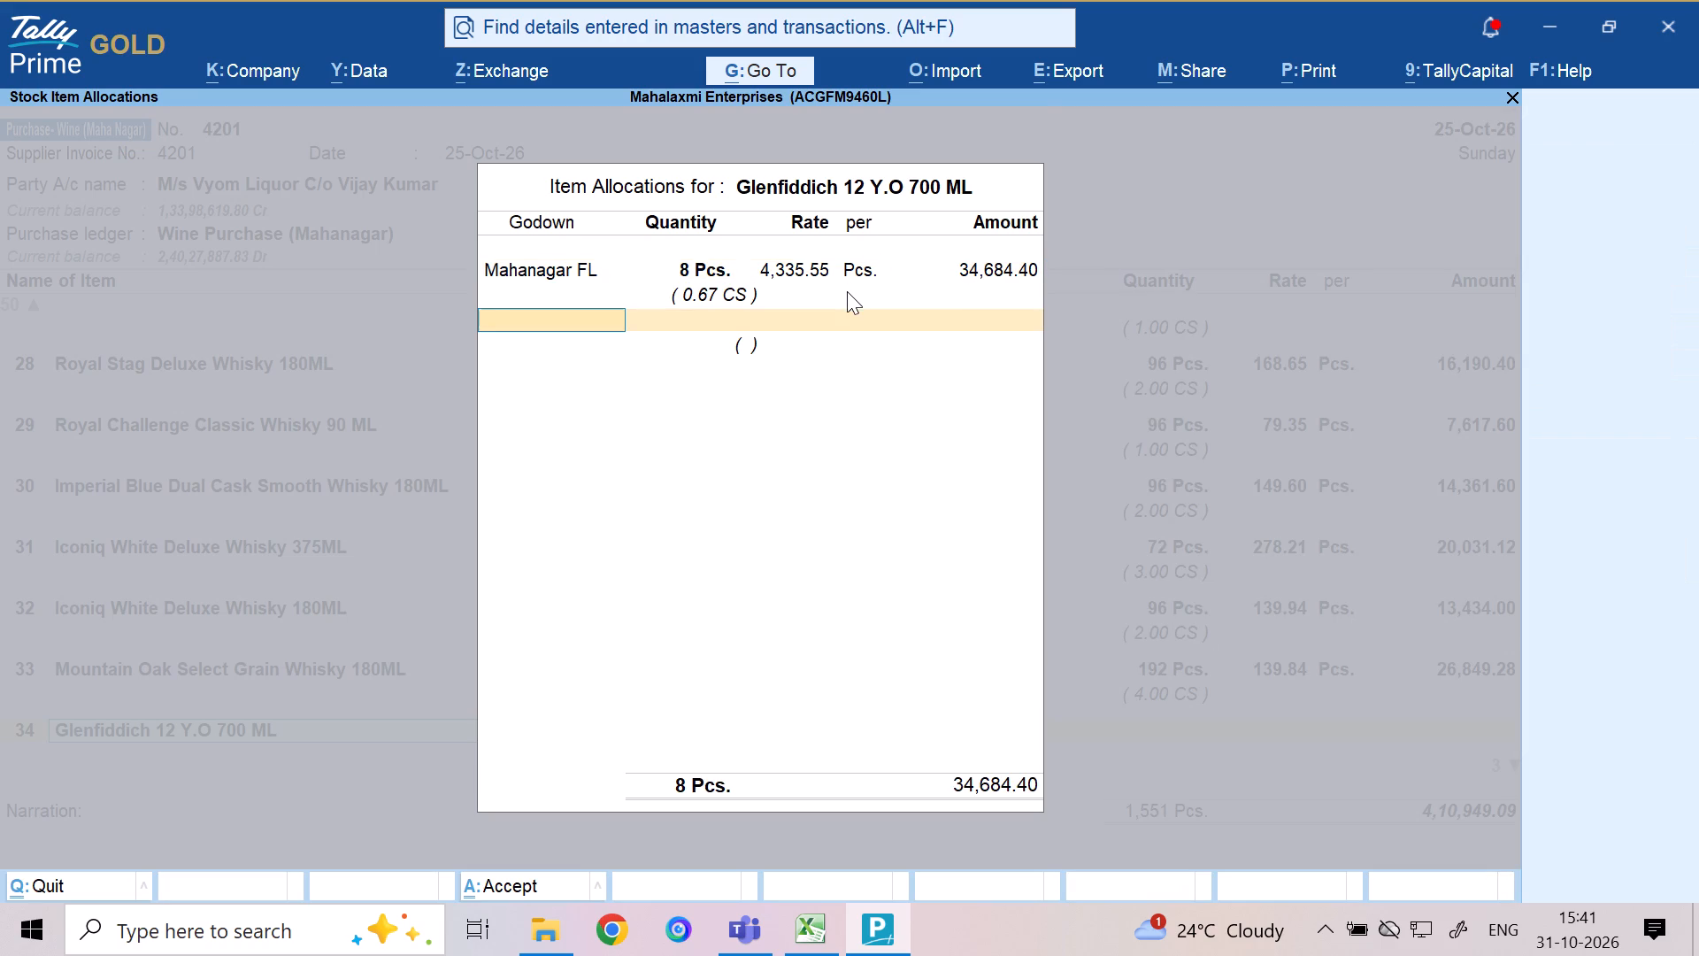
key(BackSpace)
text(34)
text(884.)
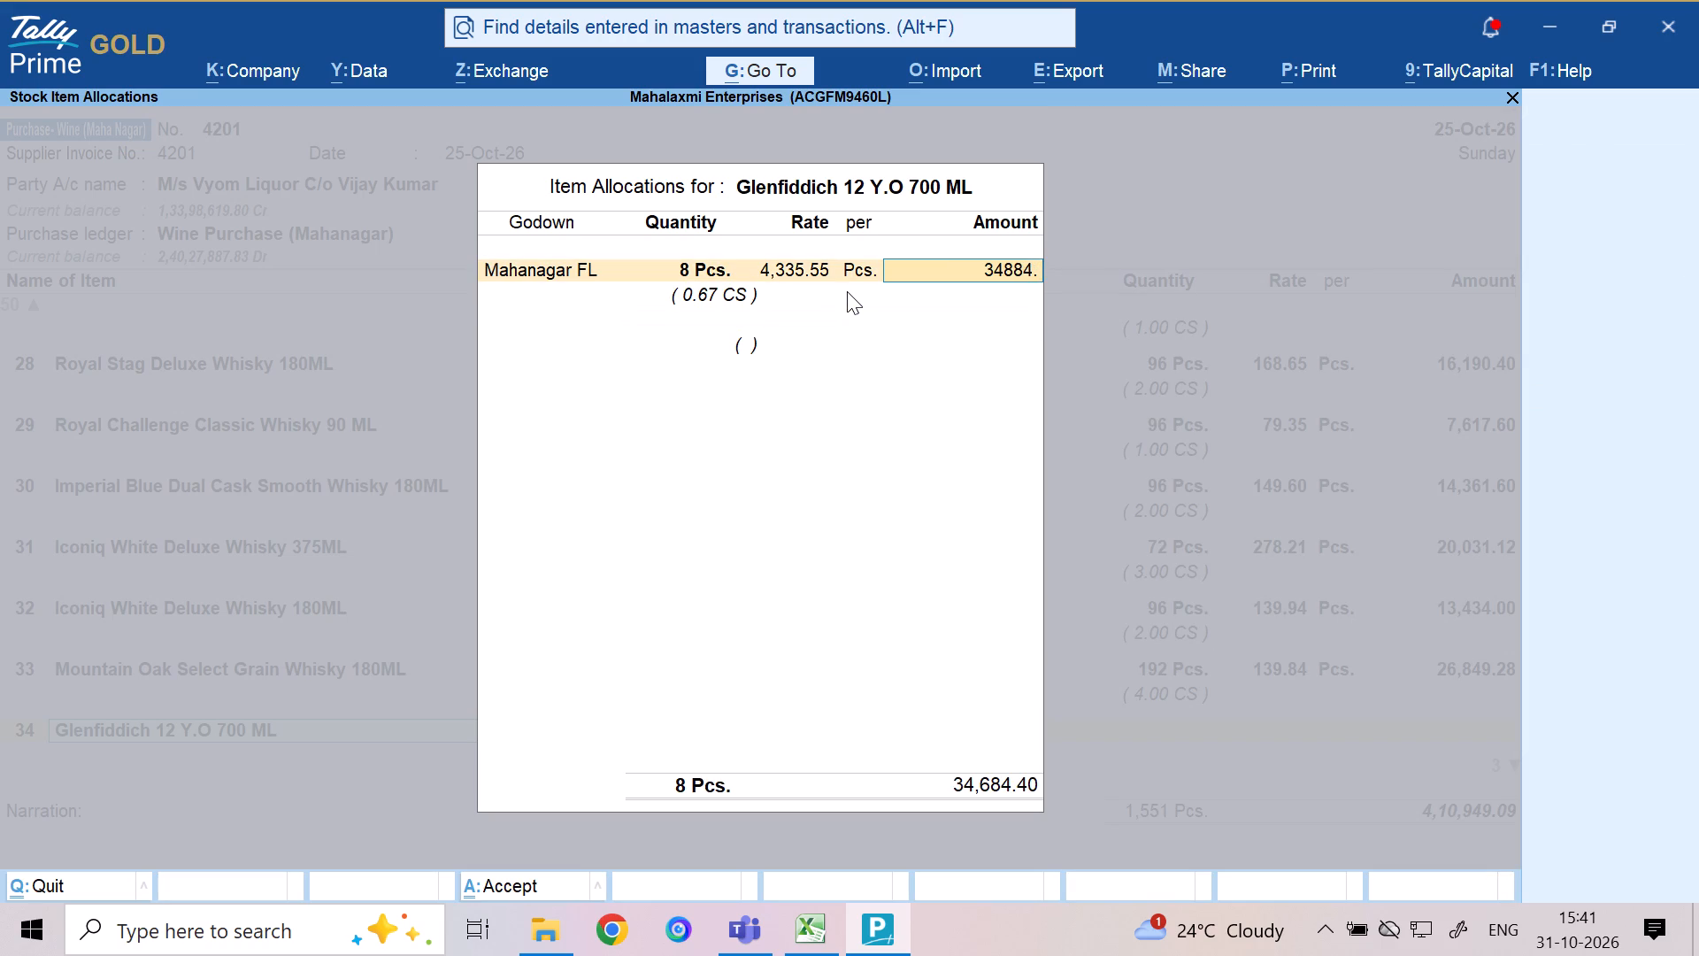
text(40)
key(Return)
key(Return)
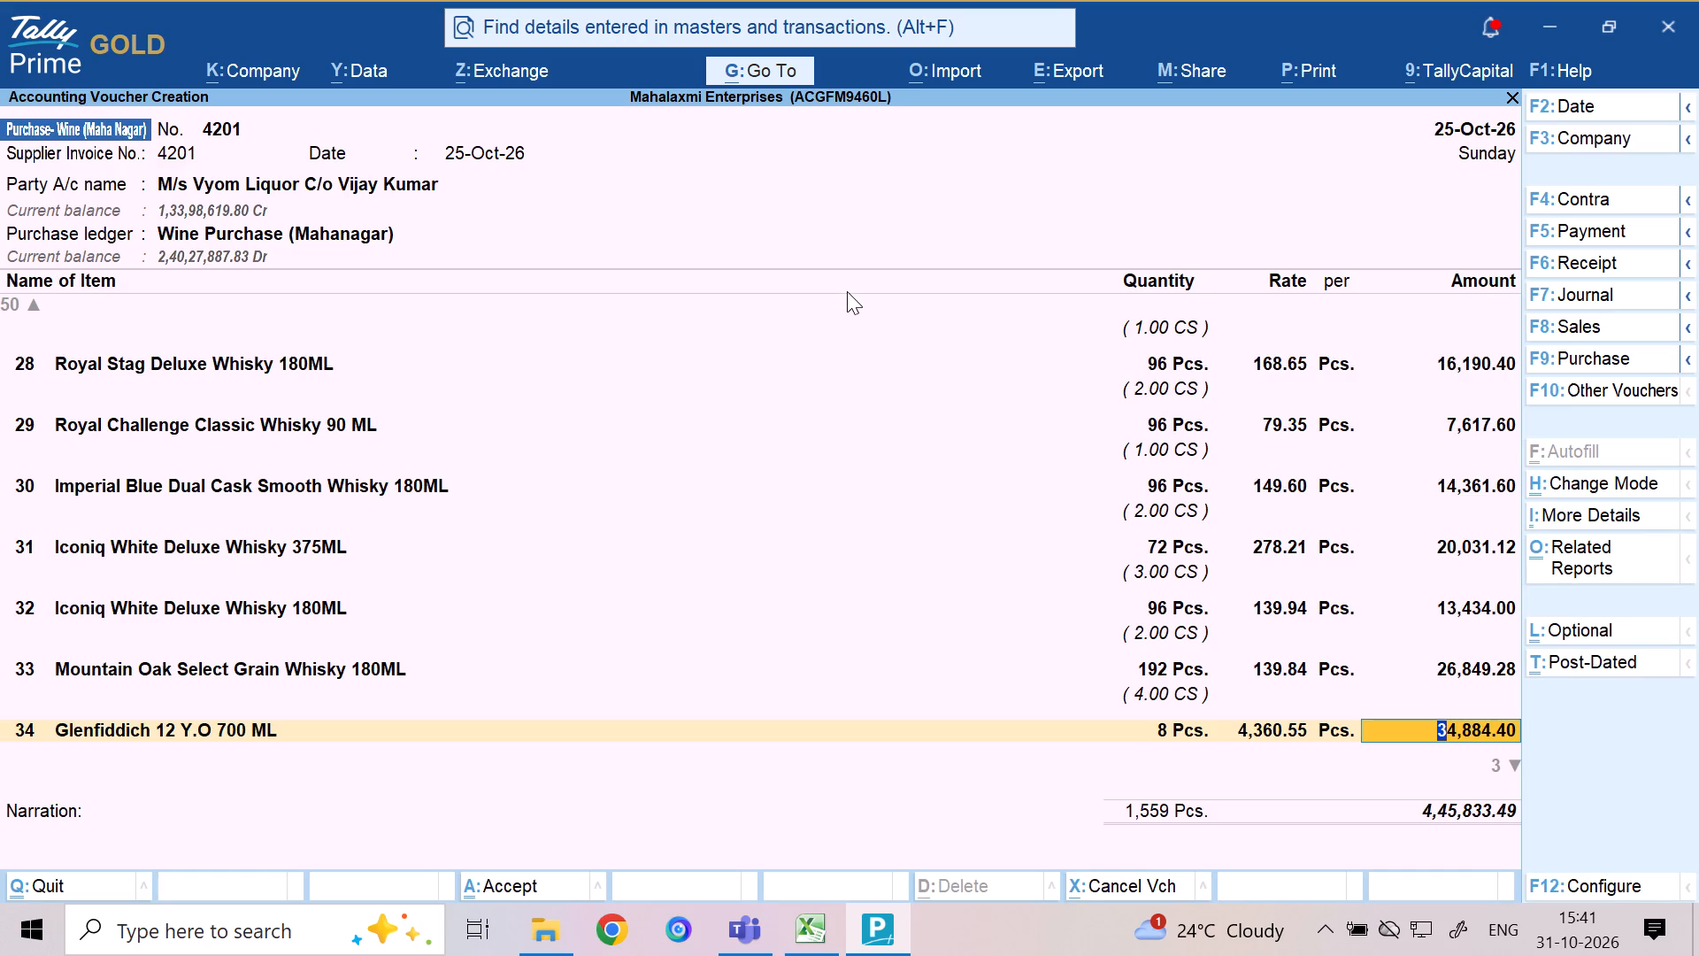
key(Return)
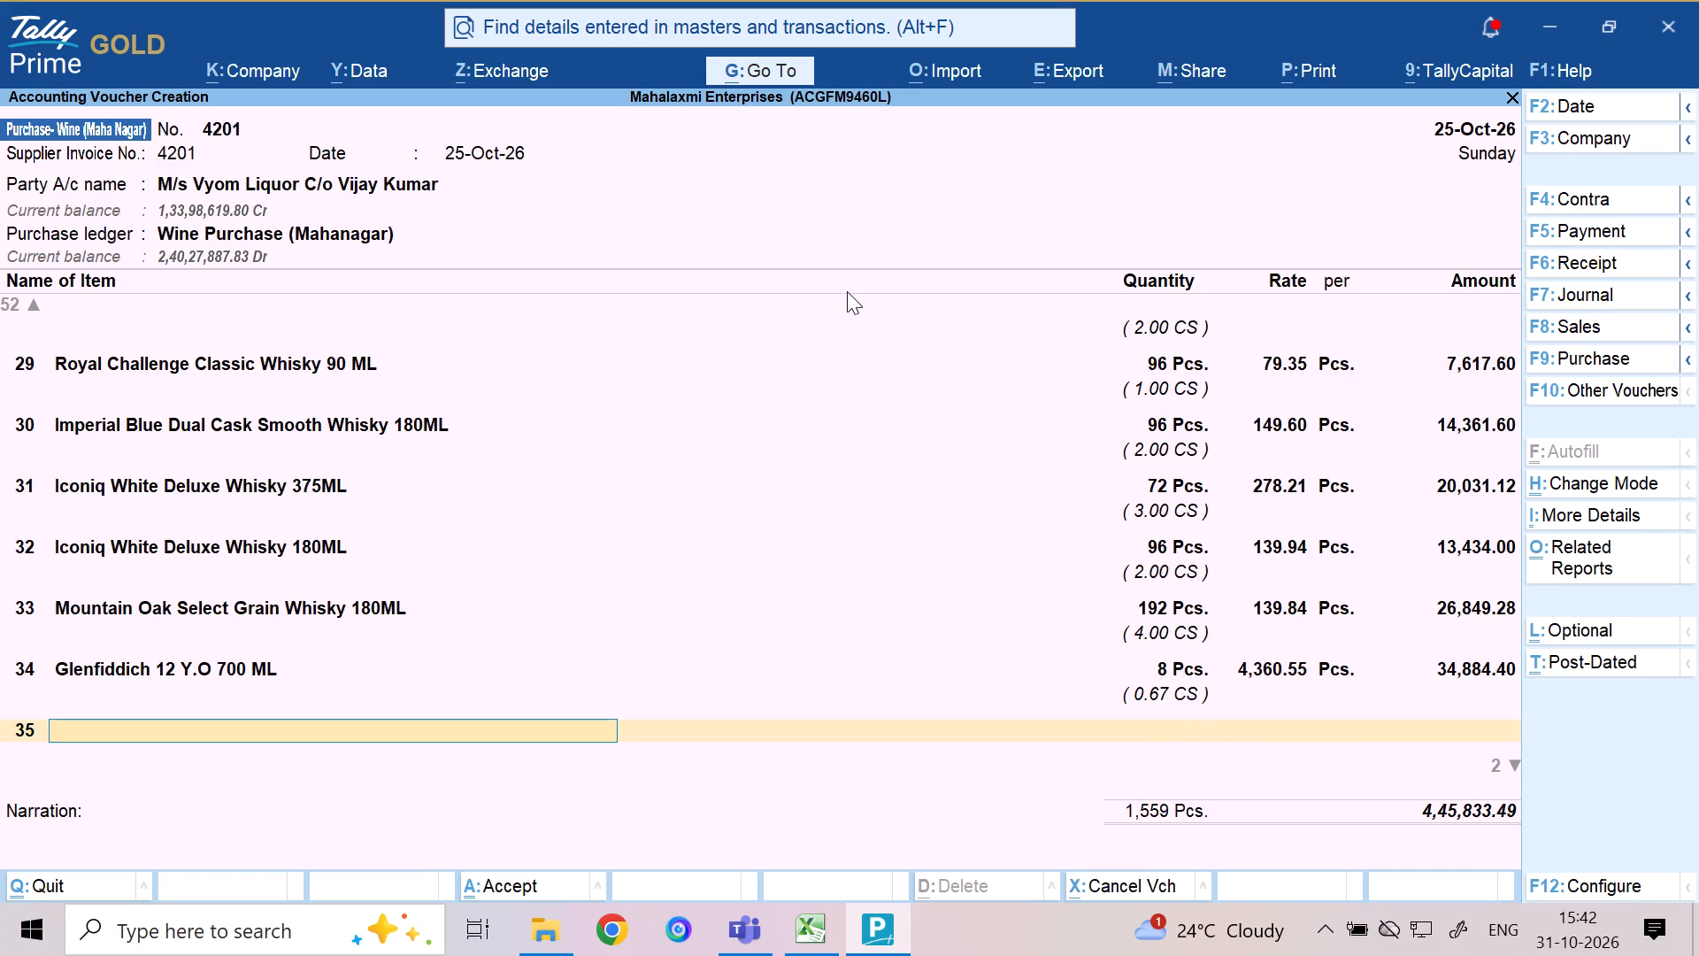
Choose Glenfiddich 15 Y.O 700 ML as the stock item on line 35.
text(GLE)
text(NF)
key(Down)
key(Down)
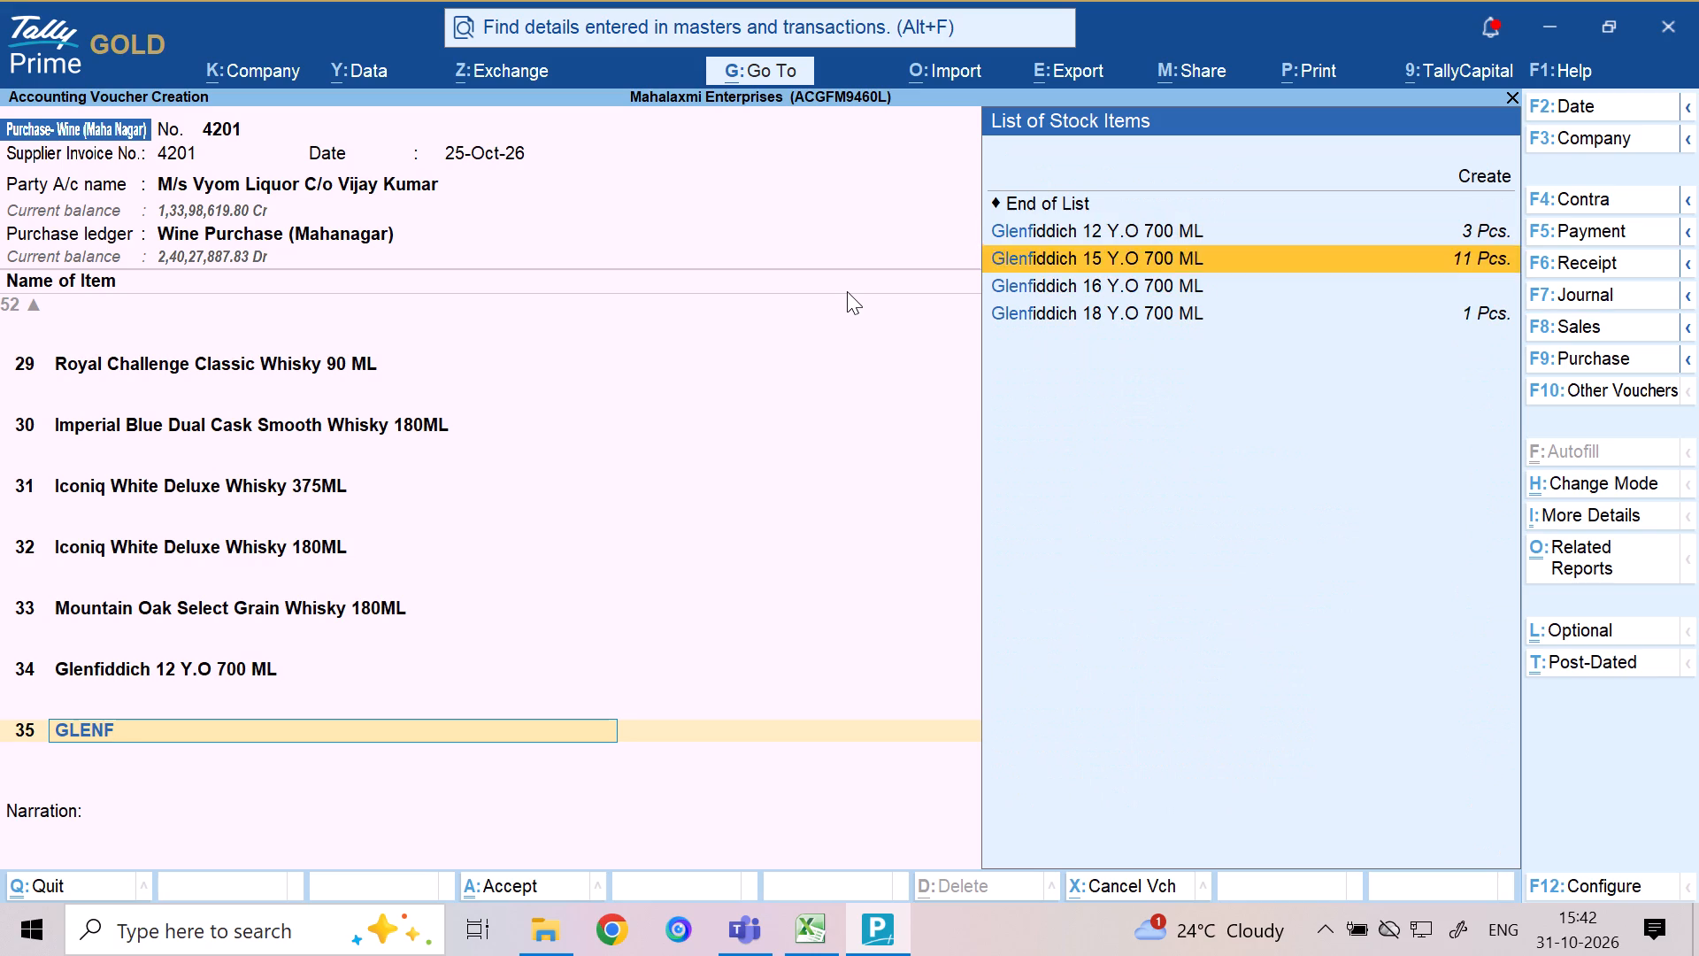
key(Down)
key(Up)
key(Return)
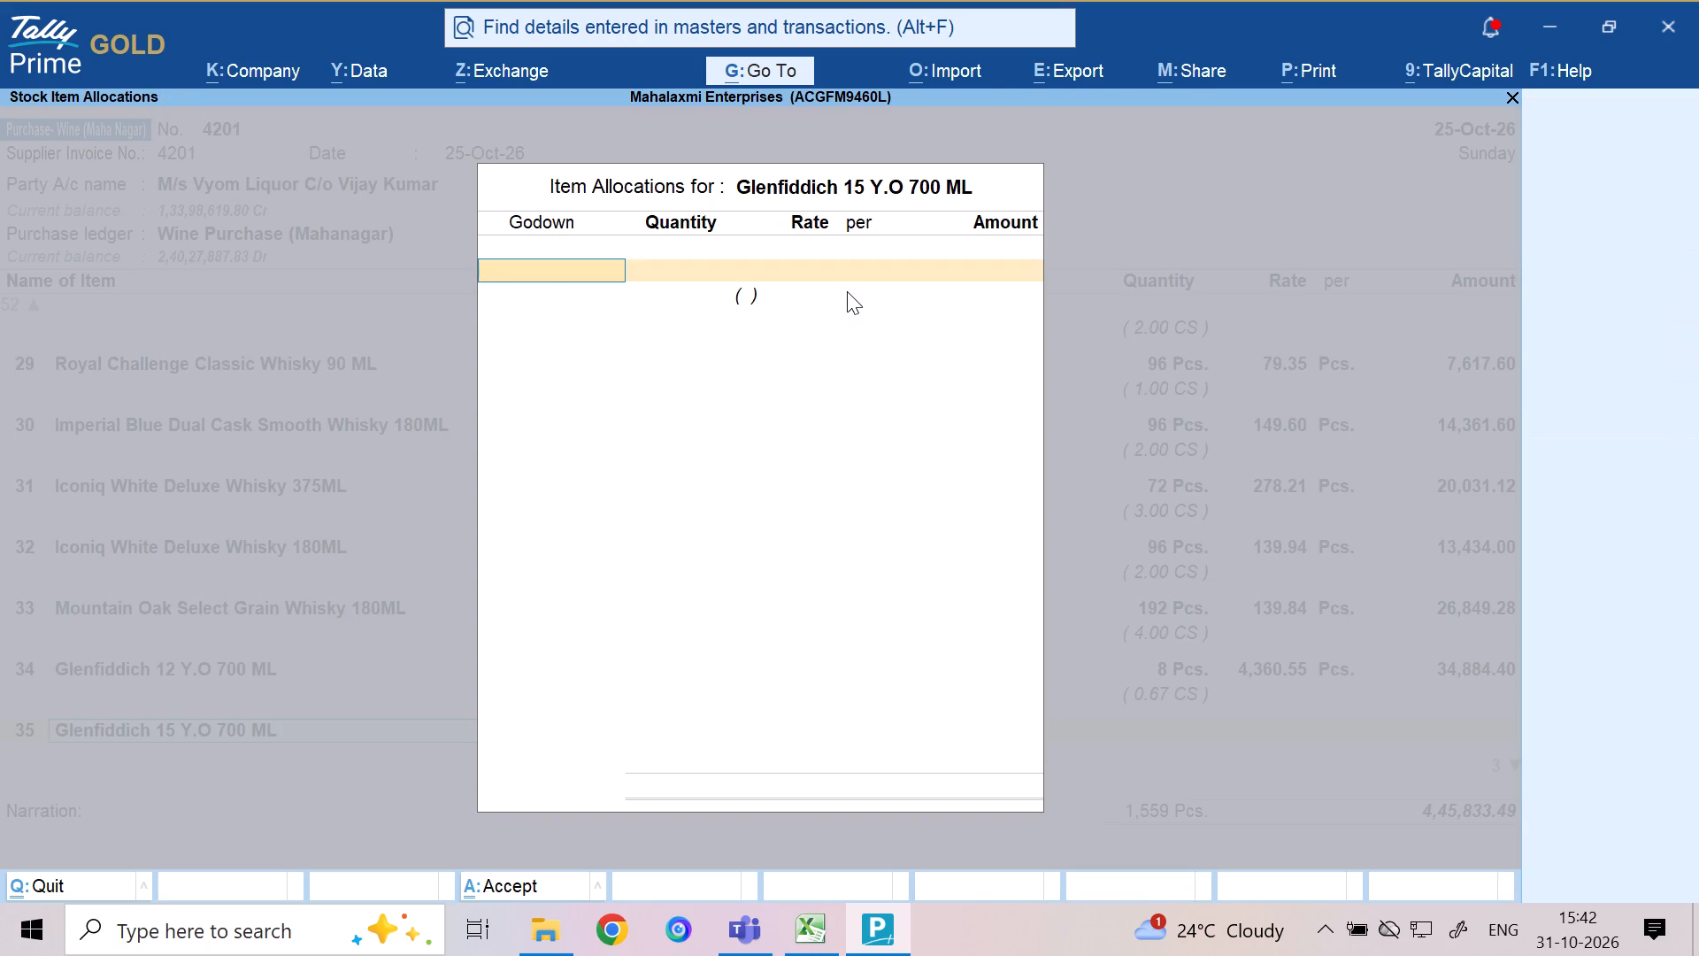
Allocate 3 Pcs. of the line 35 item to Mahanagar FL, set the amount to 14,196.60, and move to line 36.
key(m)
key(Return)
key(3)
key(Return)
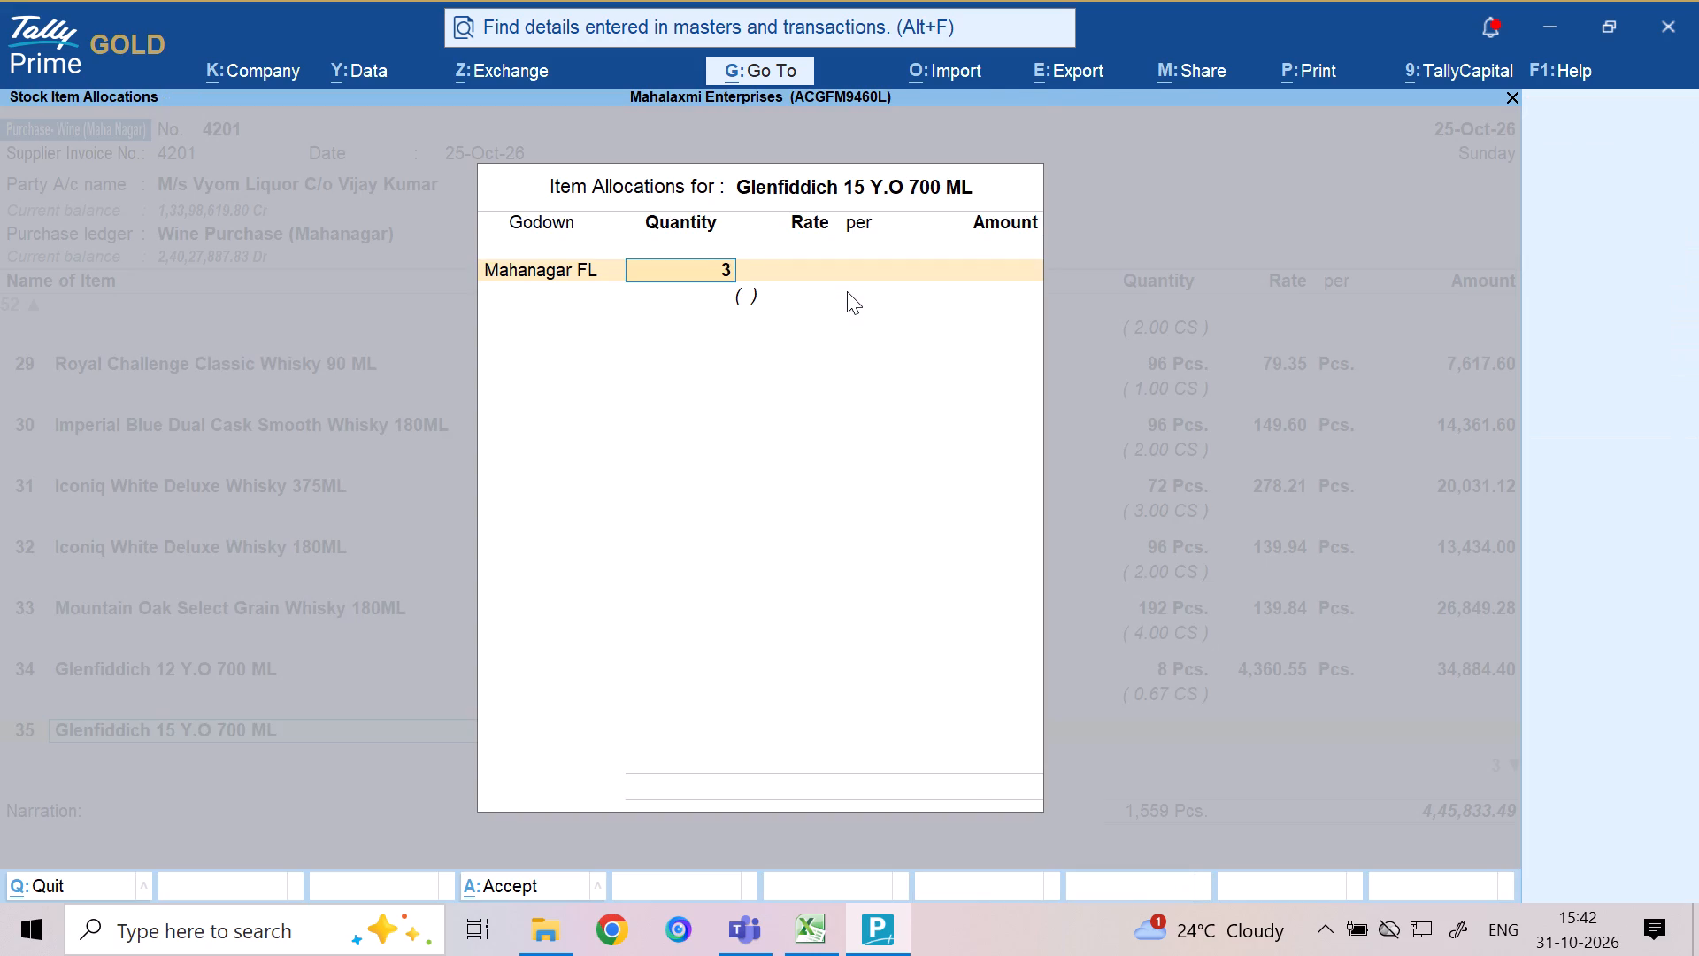
key(Return)
key(Return)
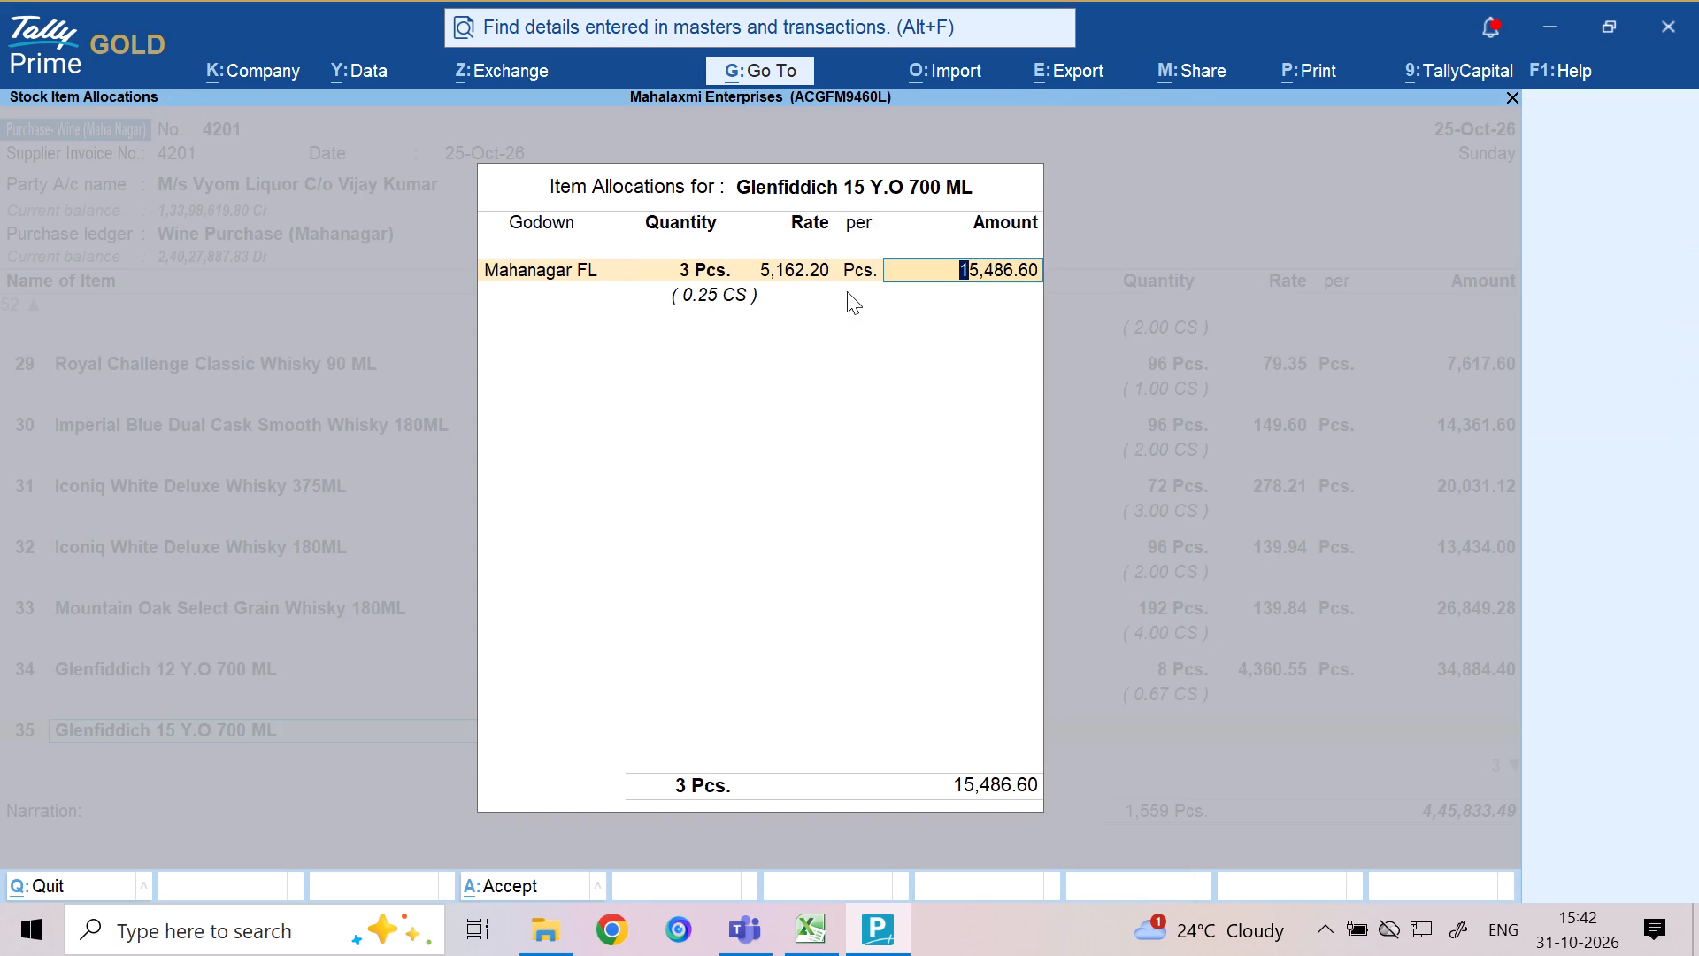
text(14196.)
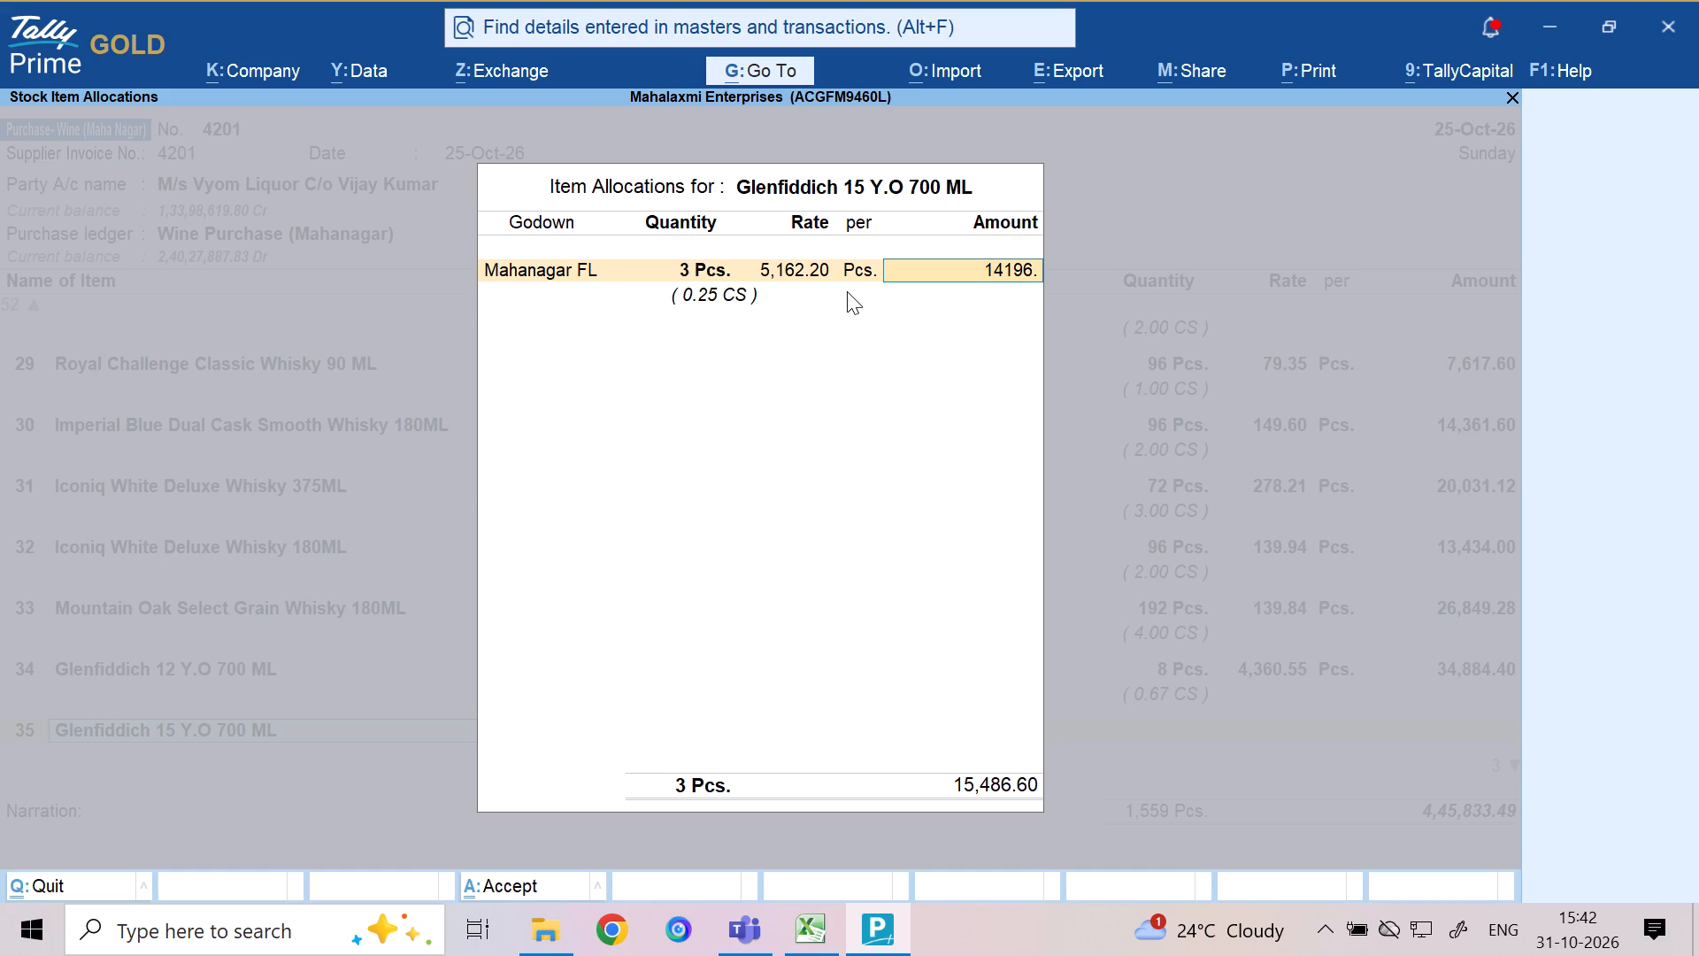
text(60)
key(Return)
key(Return)
key(Return)
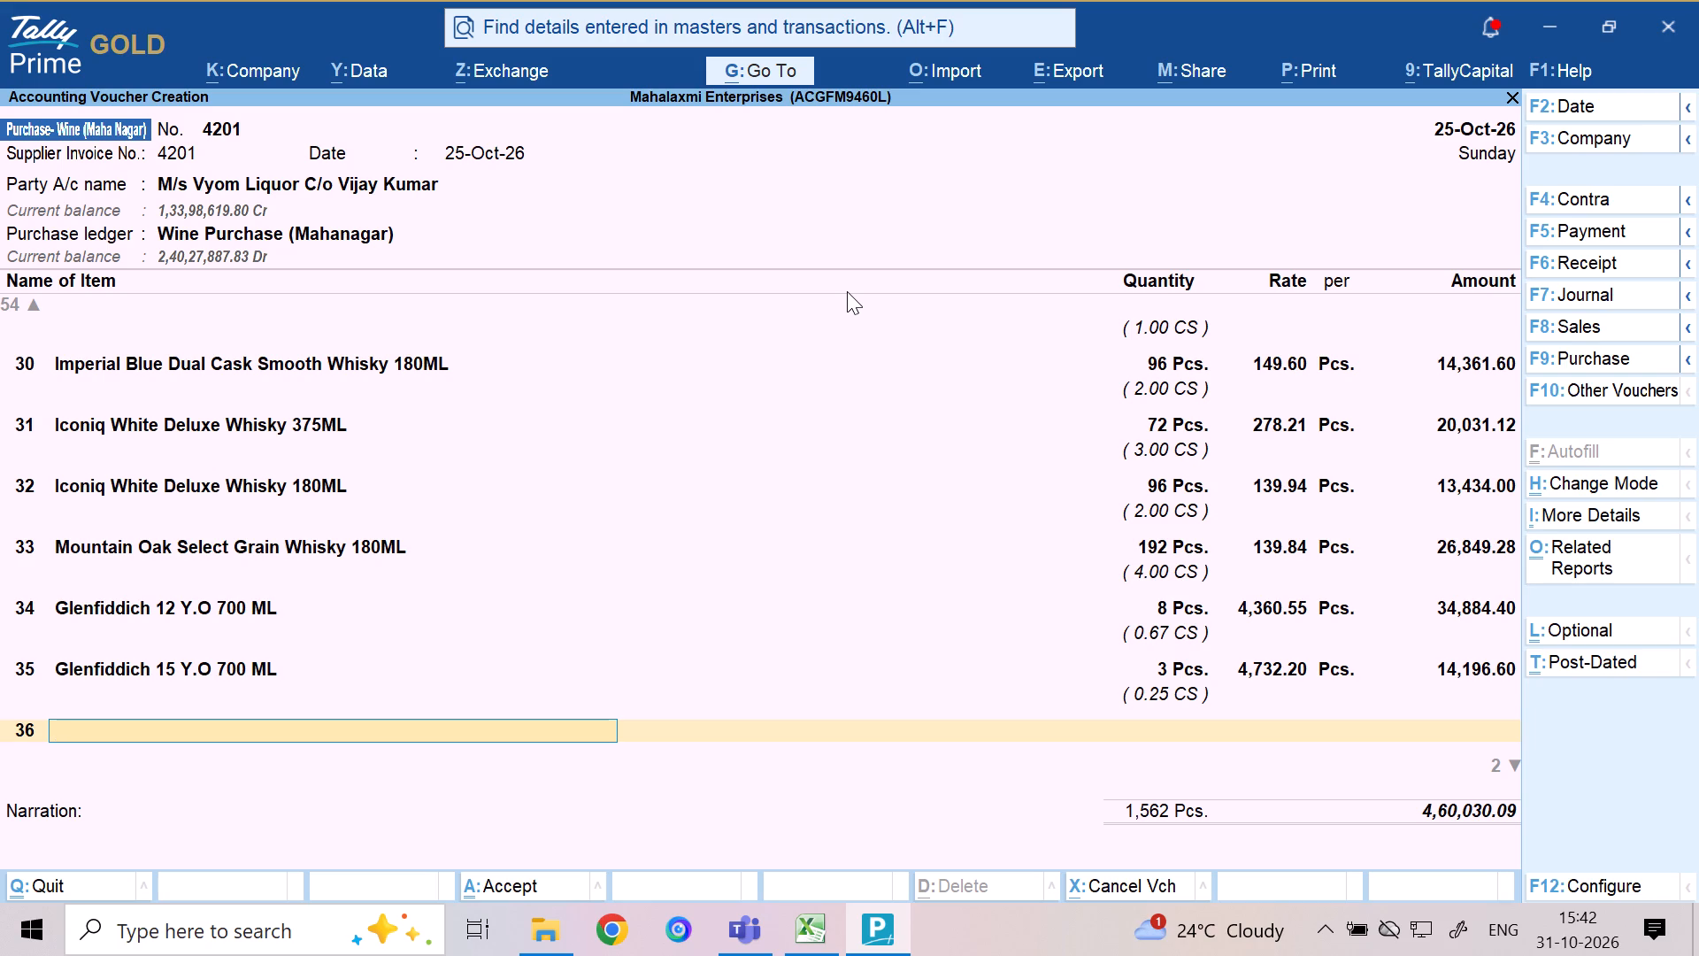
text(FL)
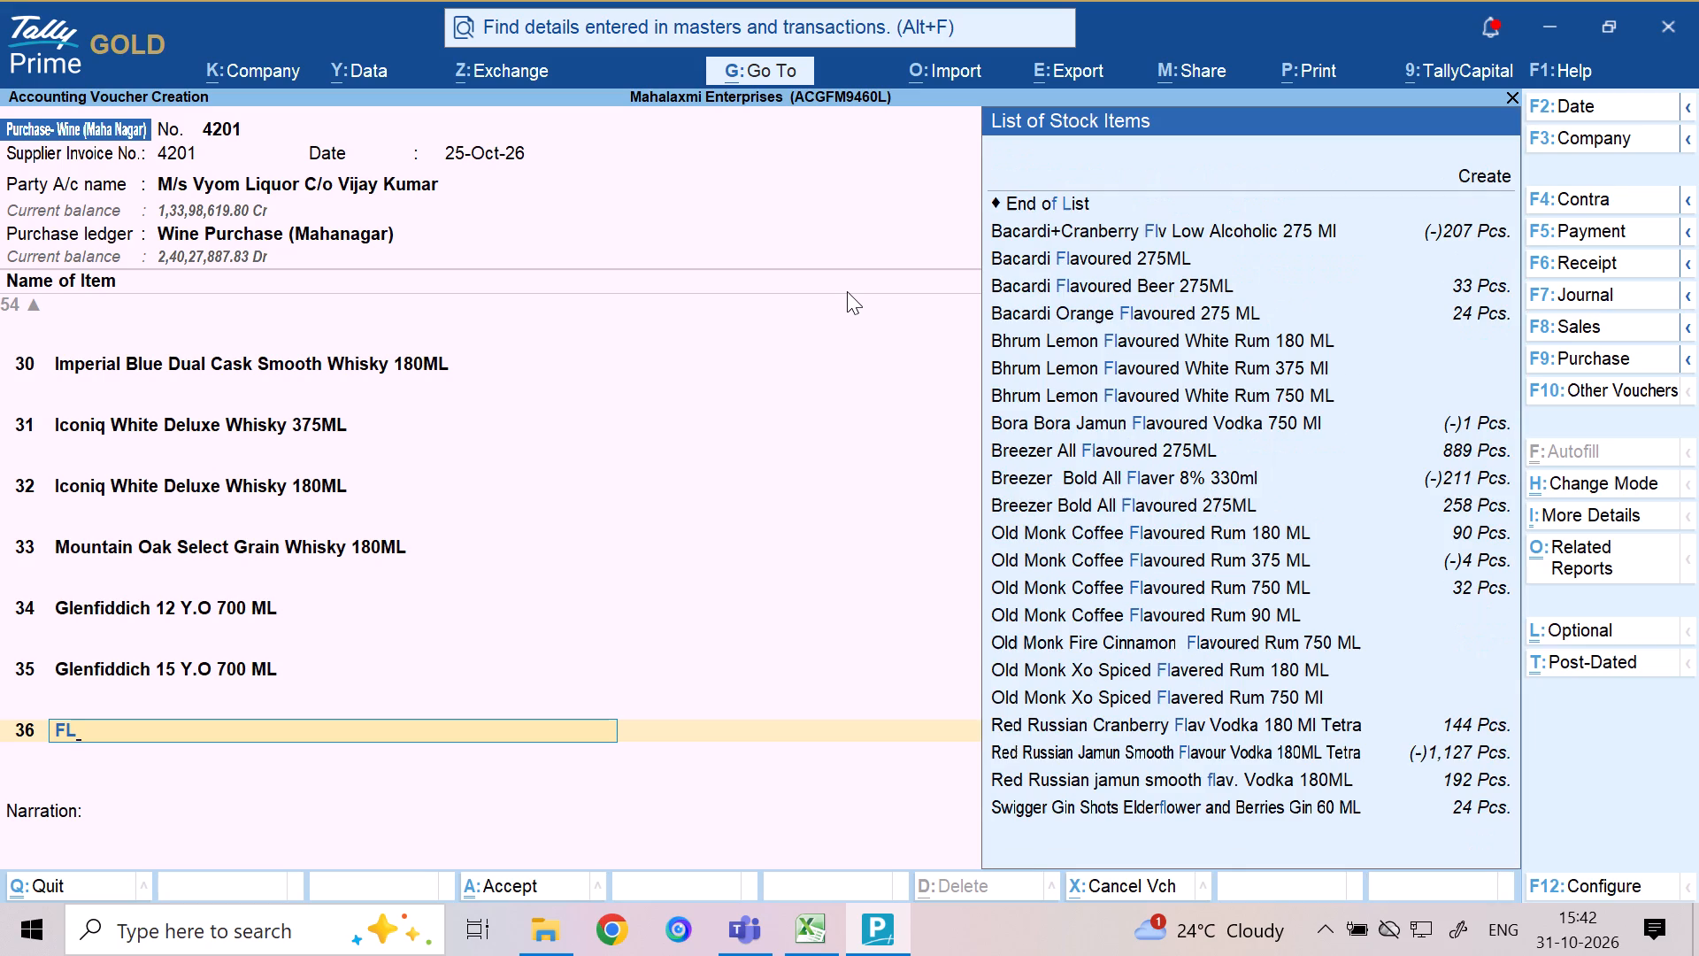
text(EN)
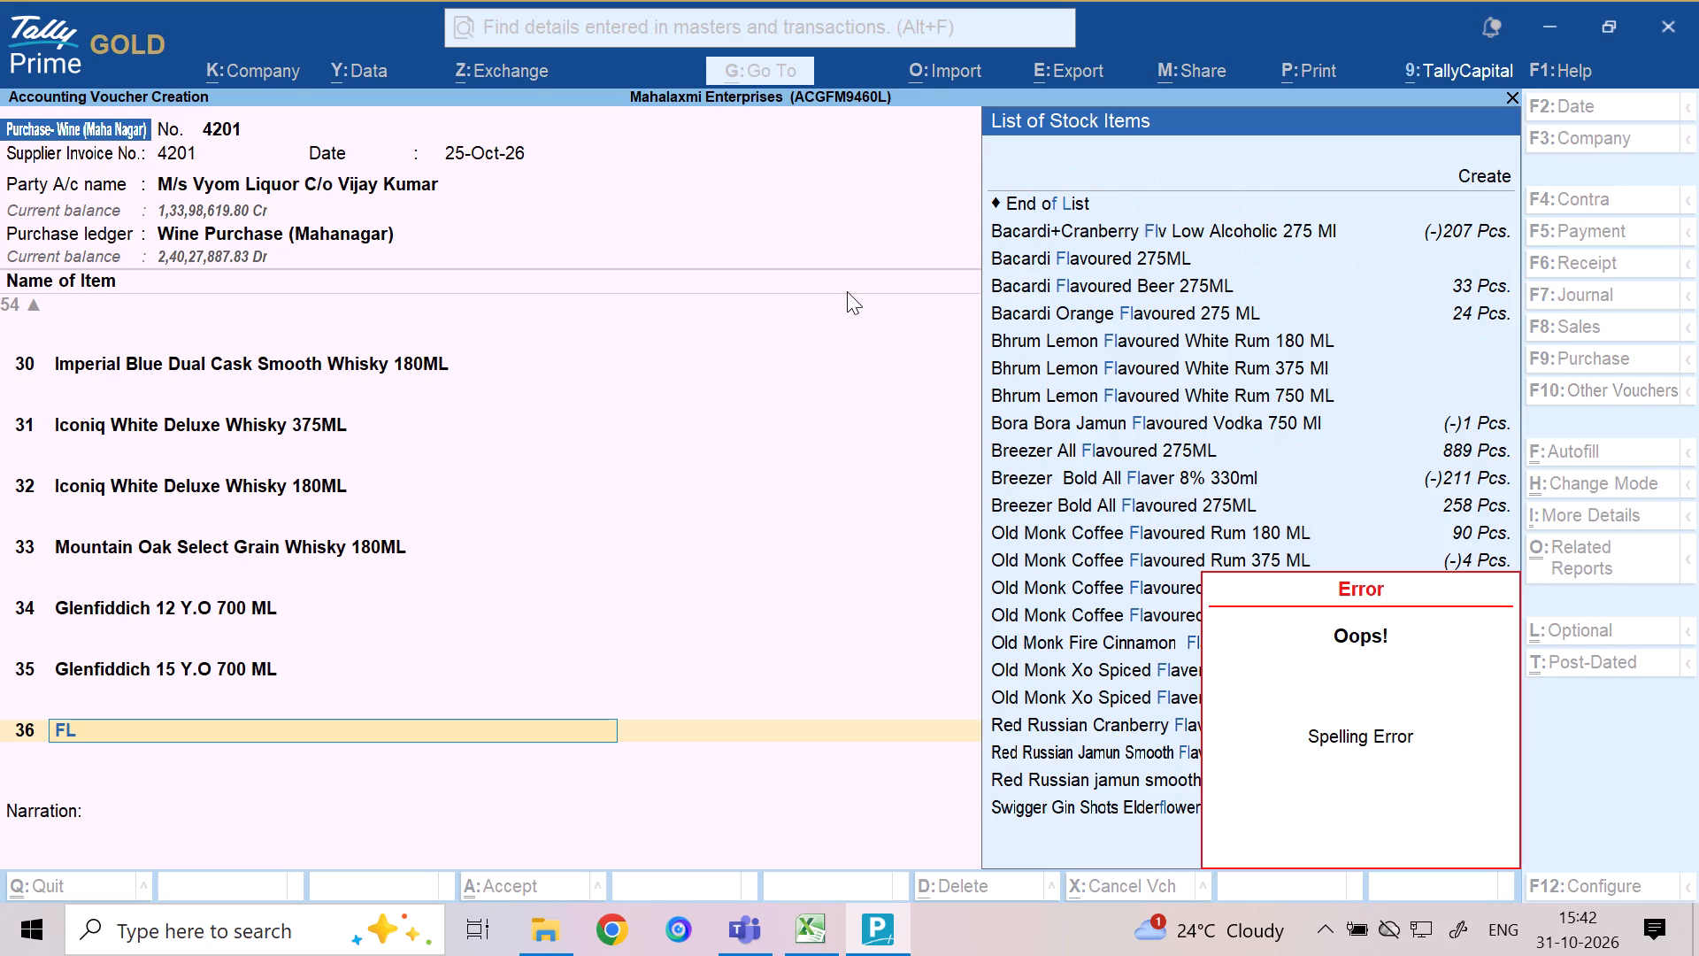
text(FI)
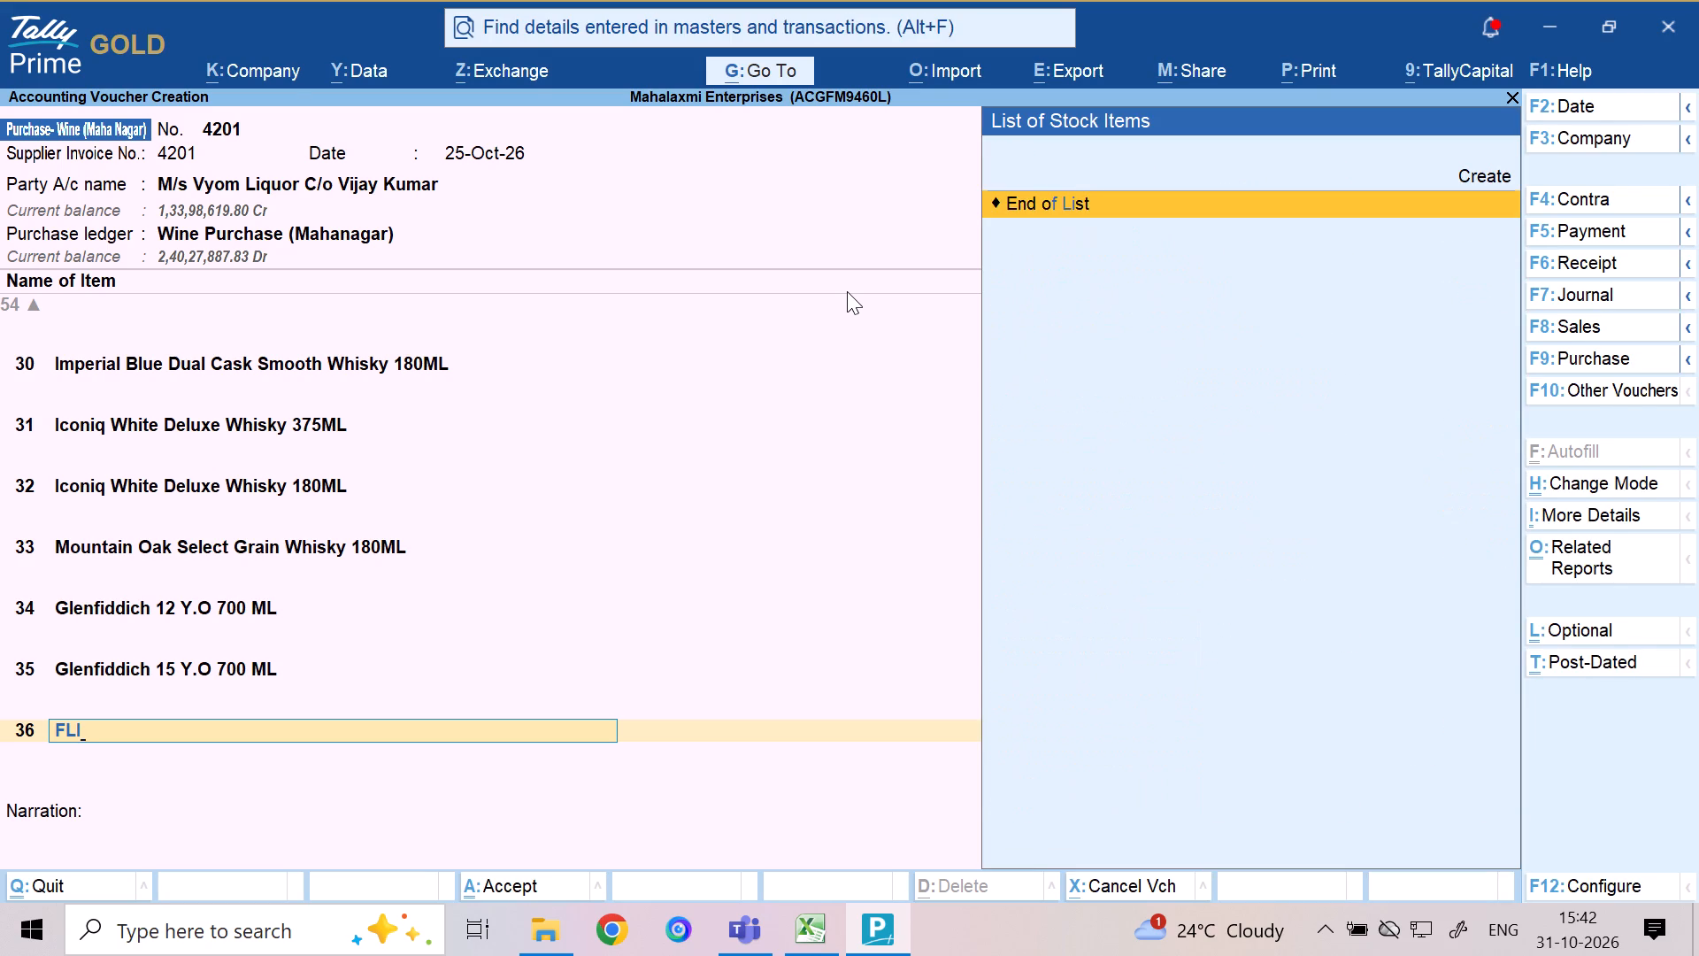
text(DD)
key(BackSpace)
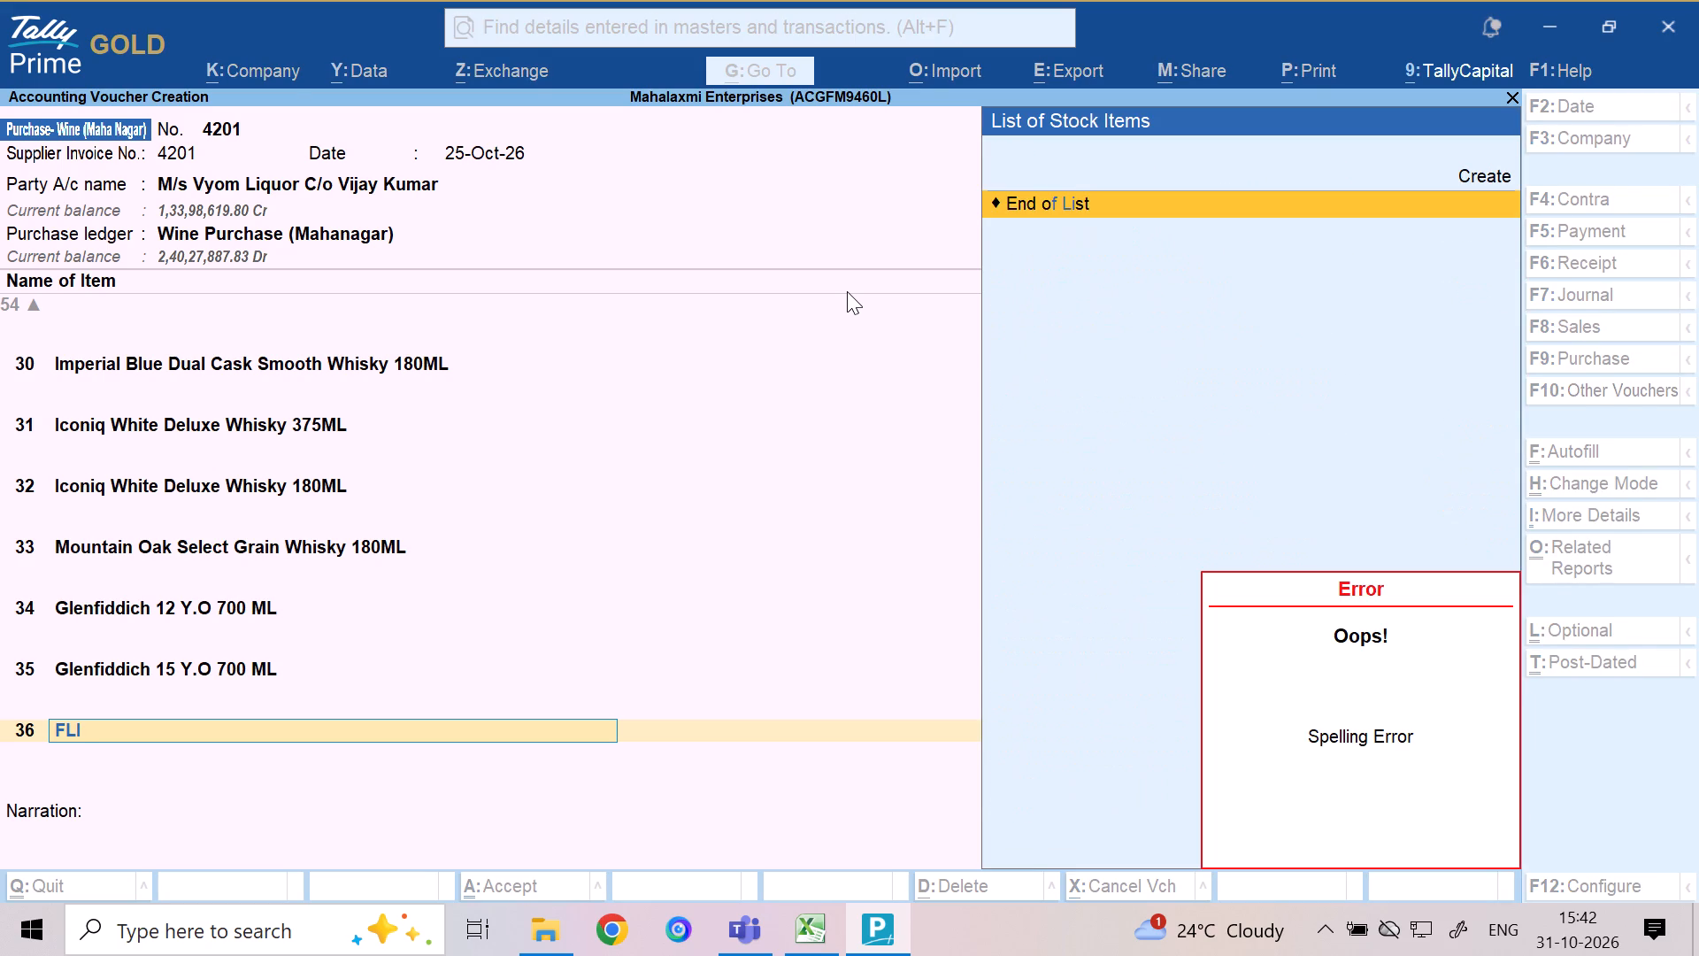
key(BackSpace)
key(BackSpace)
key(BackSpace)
Choose Glenfiddich 18 Y.O 700 ML as the stock item on line 36.
text(GLEN)
key(f)
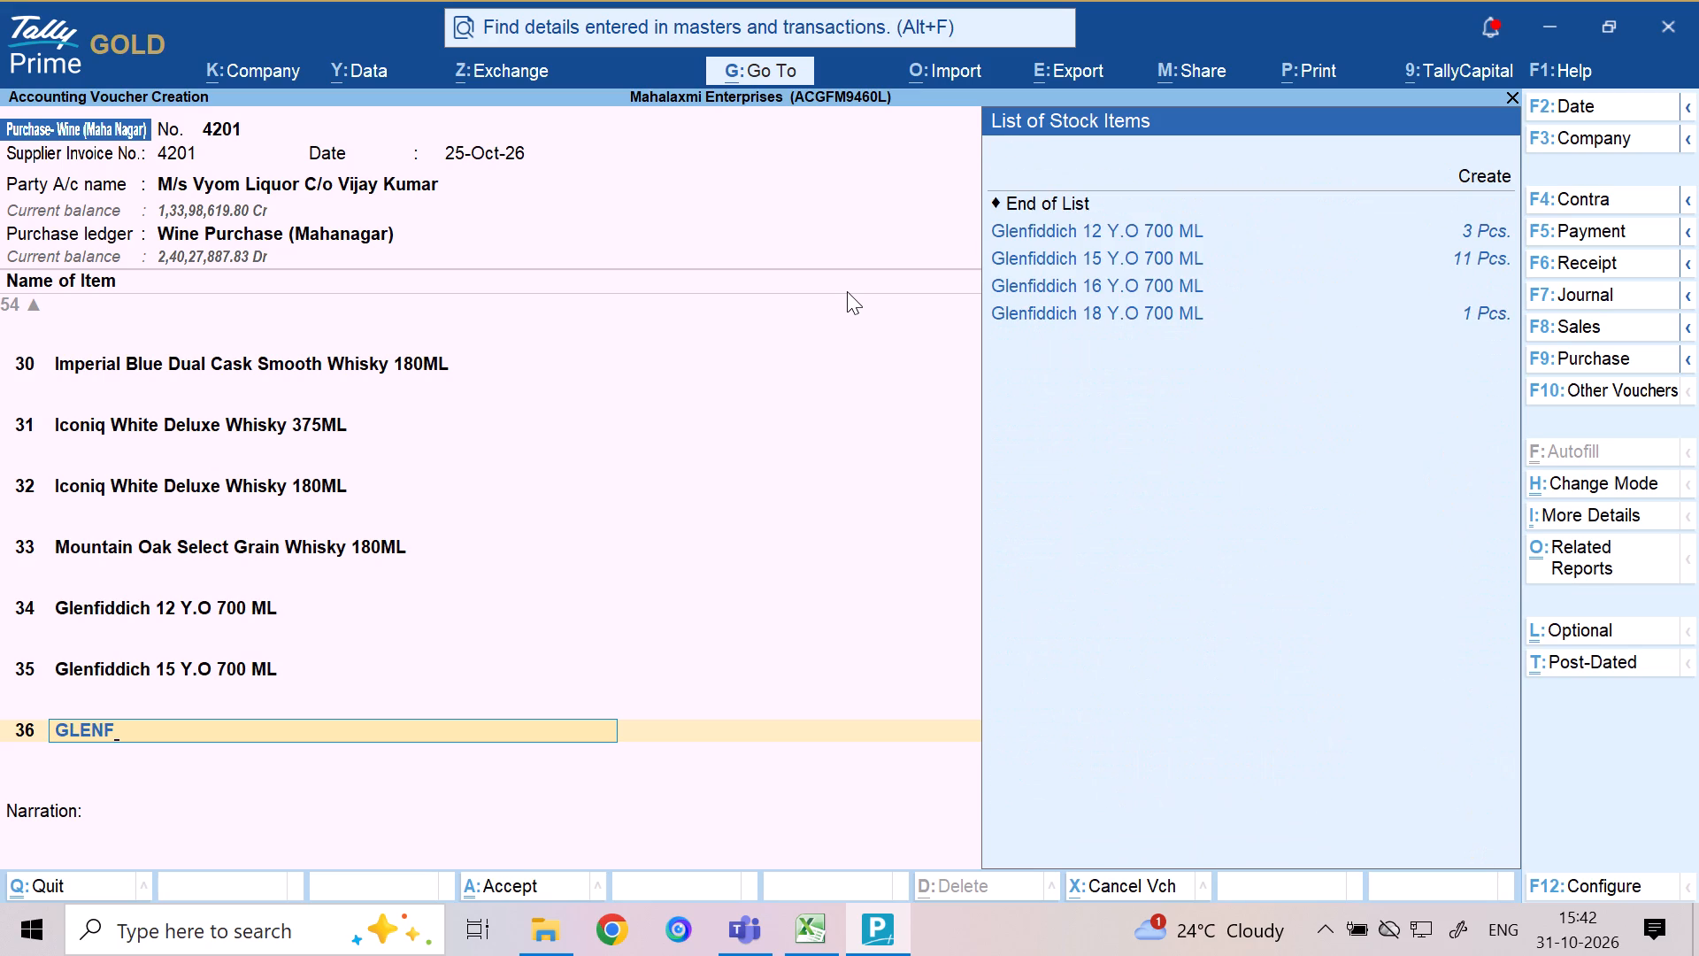
key(Down)
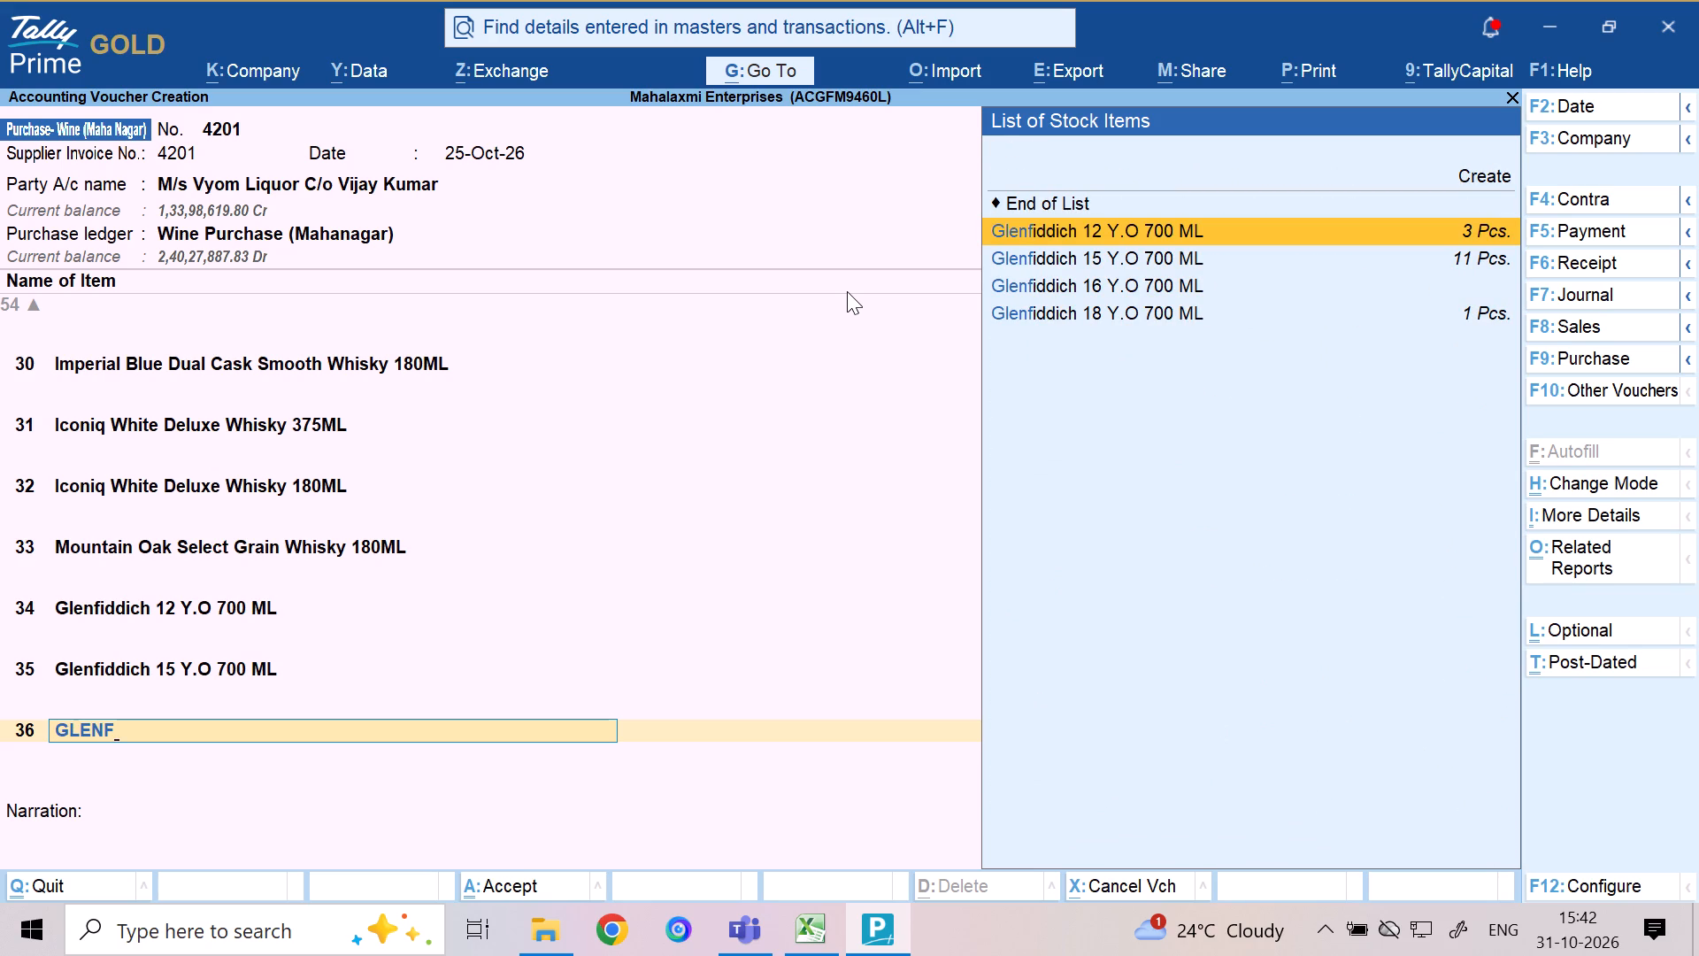
key(Down)
key(Down)
key(Down)
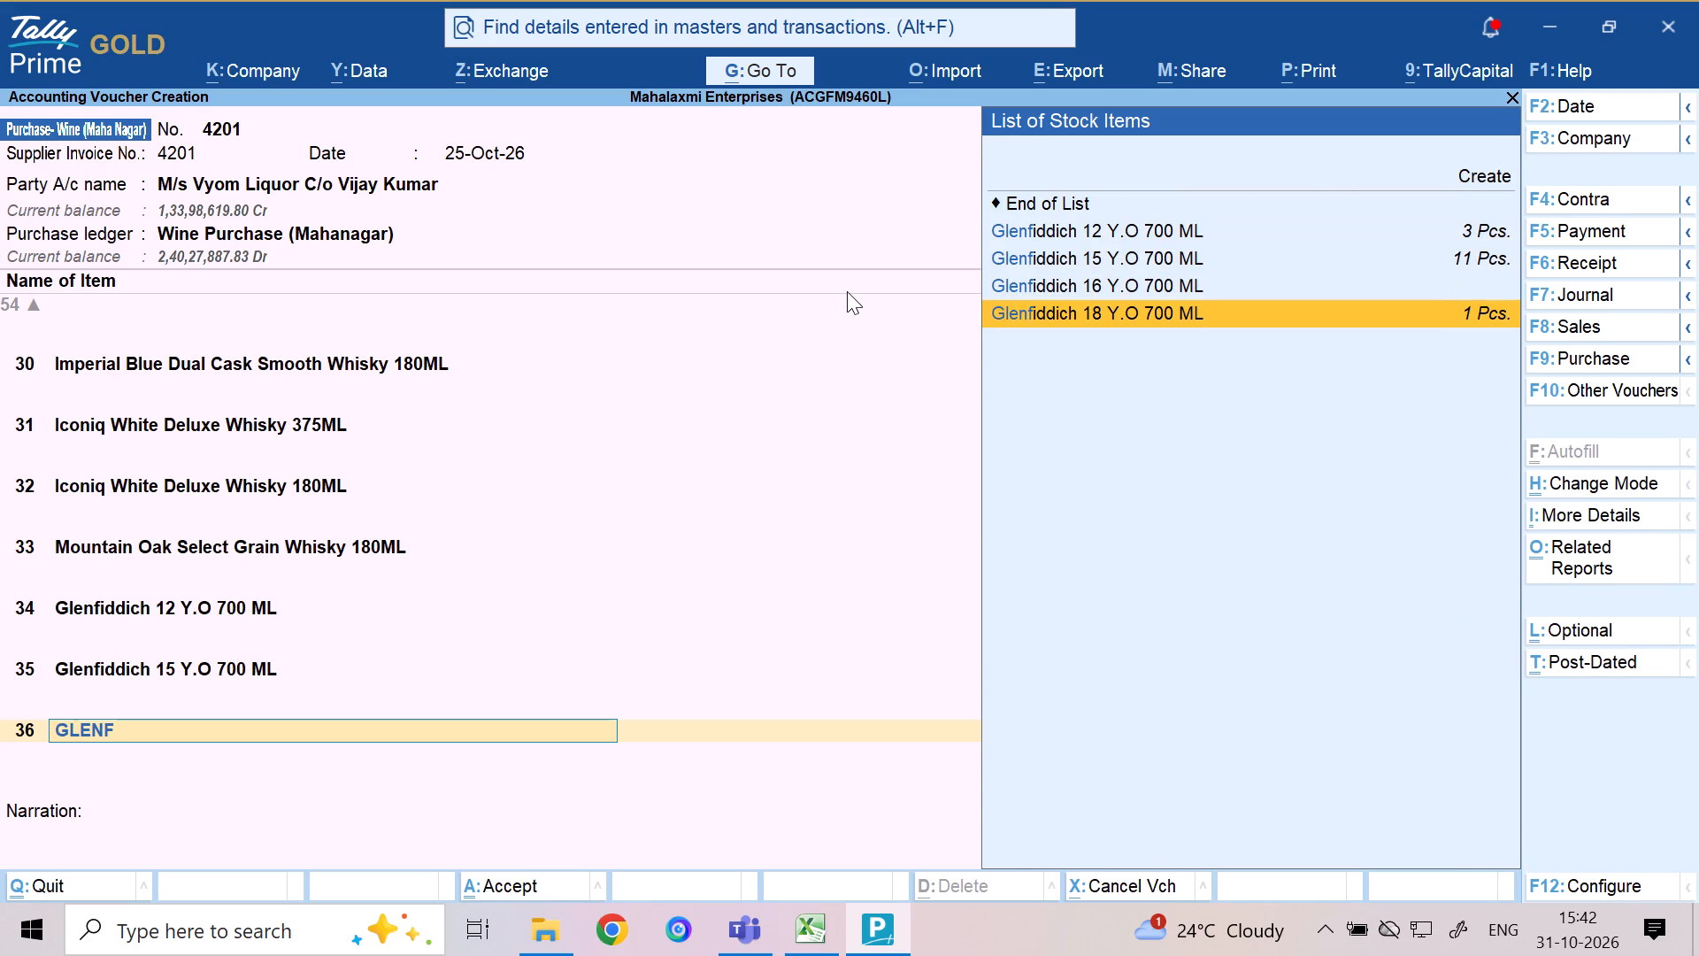
key(Return)
Allocate 2 Pcs. of the line 36 item to Mahanagar FL, set the amount to 17,985.18, and move to line 37.
key(m)
key(Return)
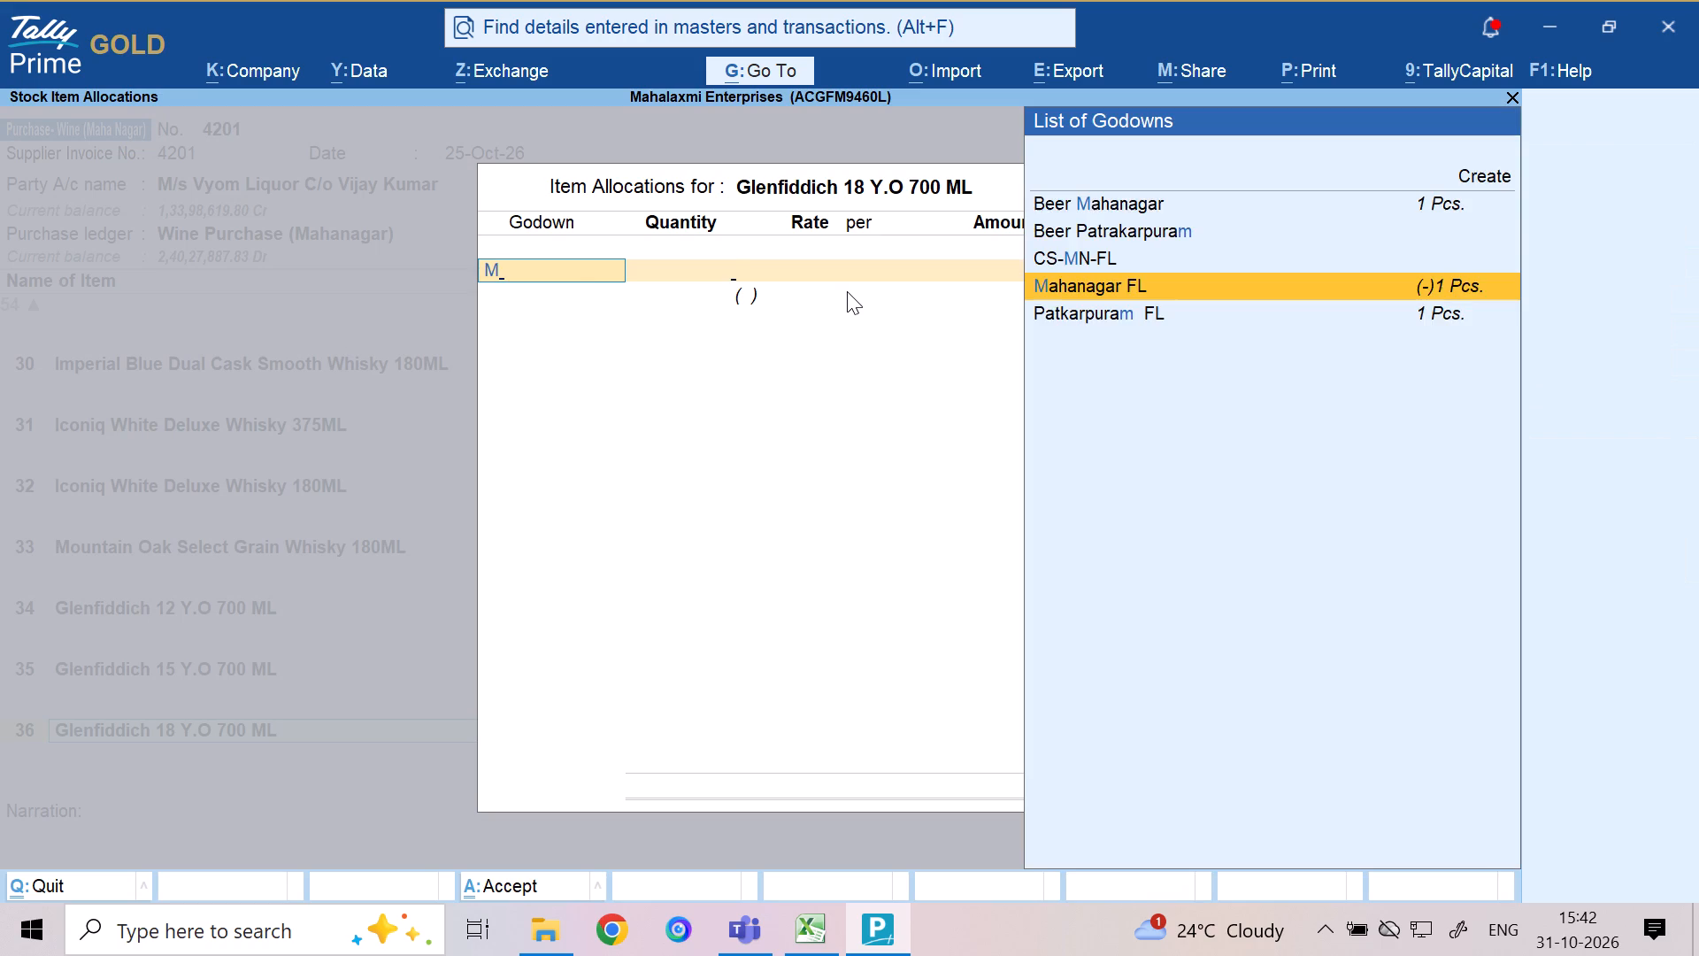
key(3)
key(Return)
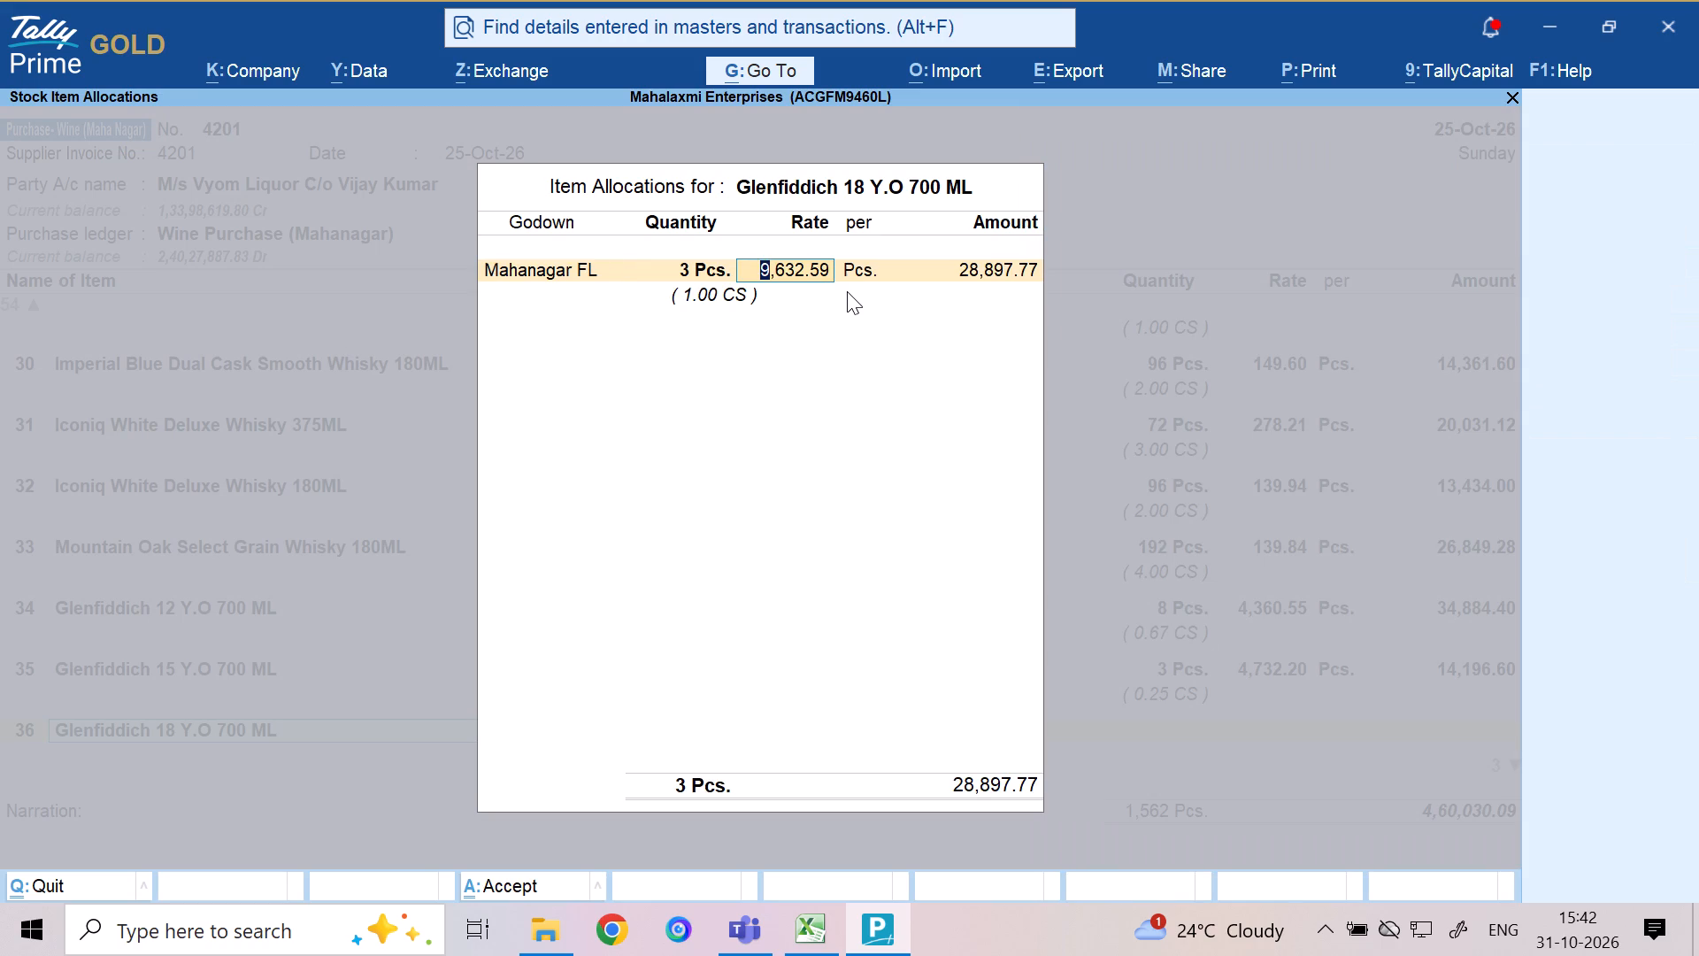
key(BackSpace)
key(2)
key(Return)
key(Return)
key(Return)
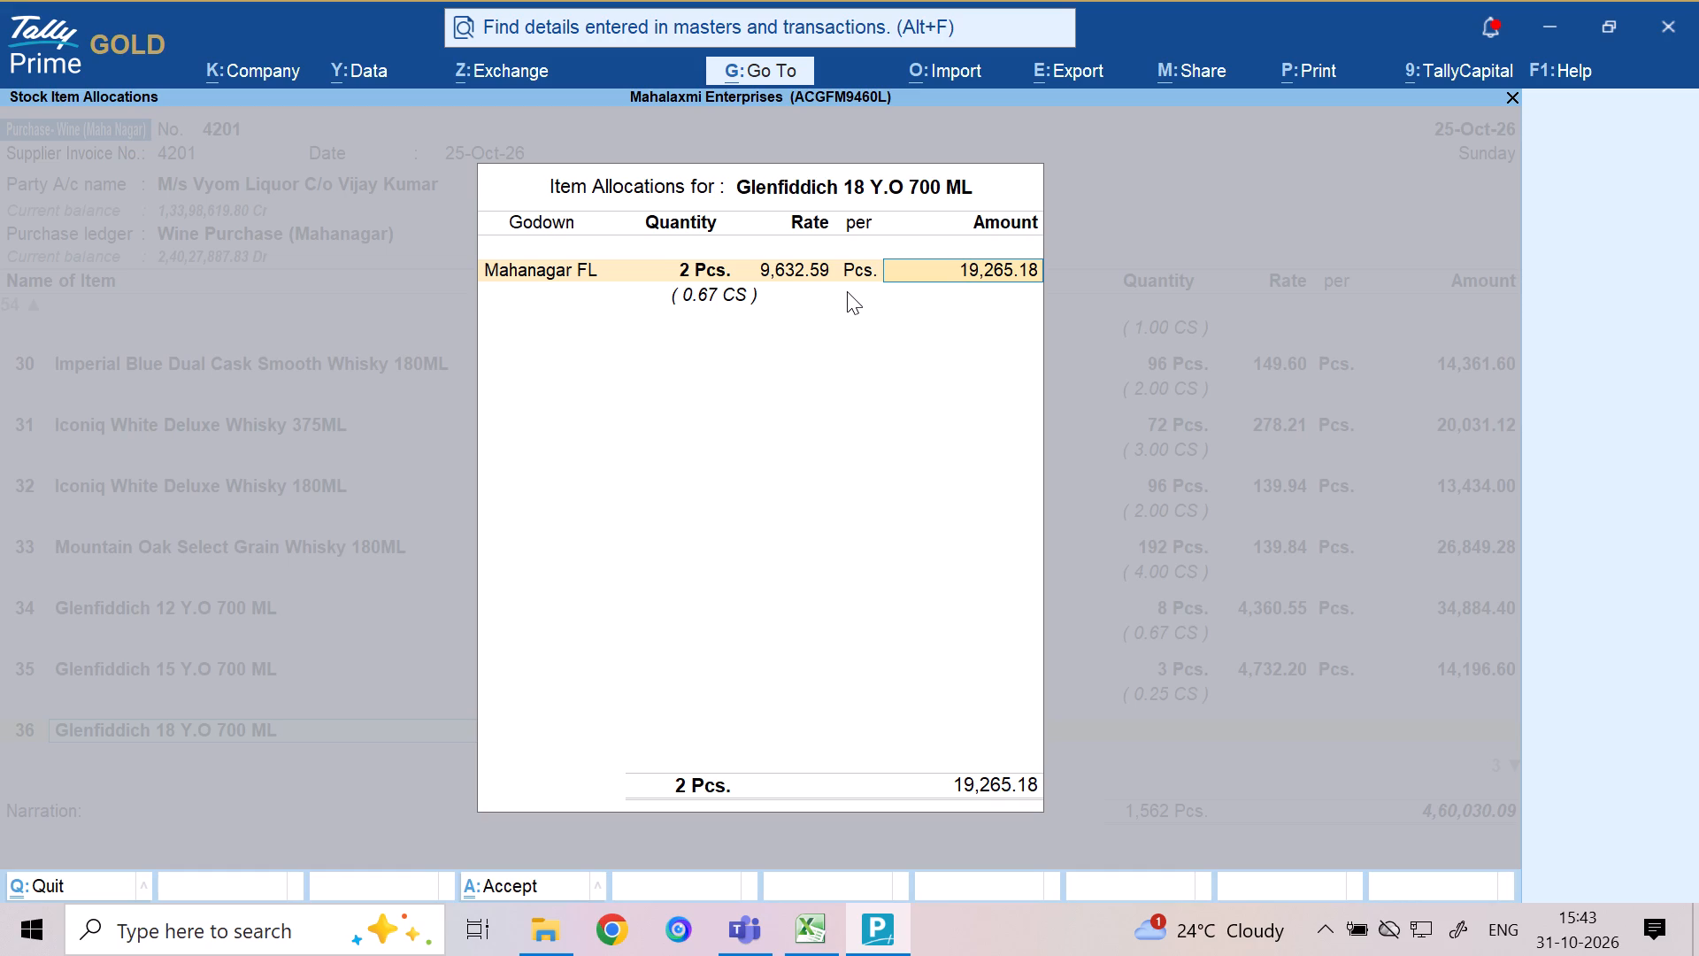
text(17)
text(985)
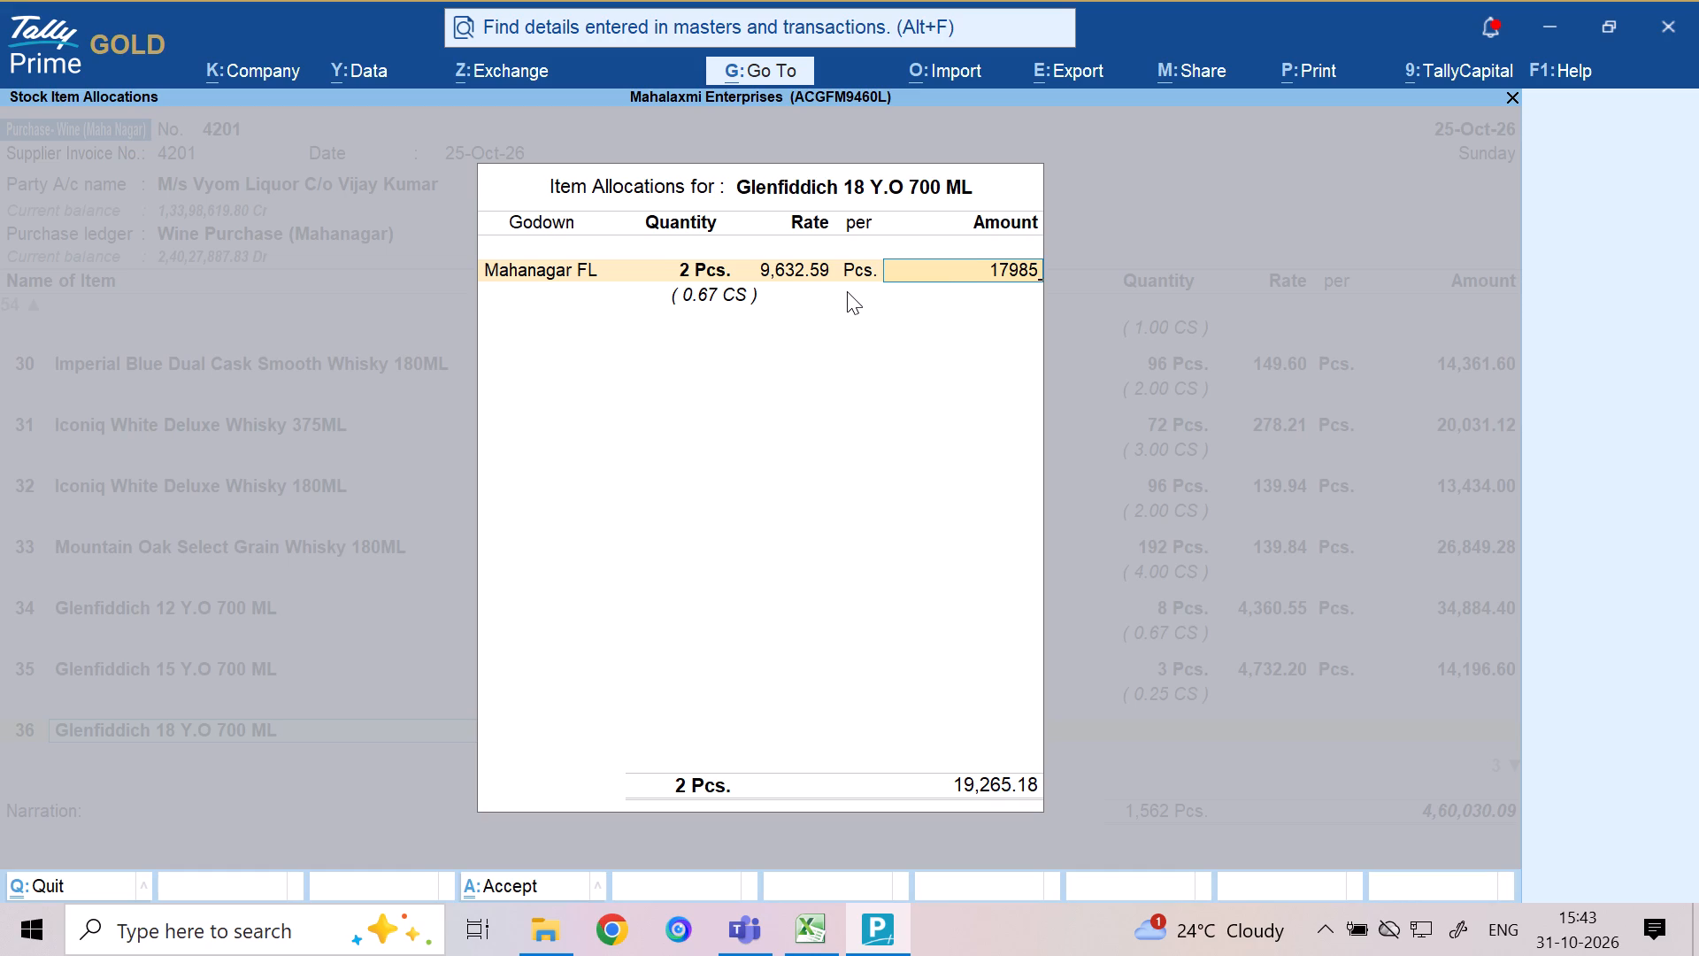
text(.18)
key(Return)
key(Return)
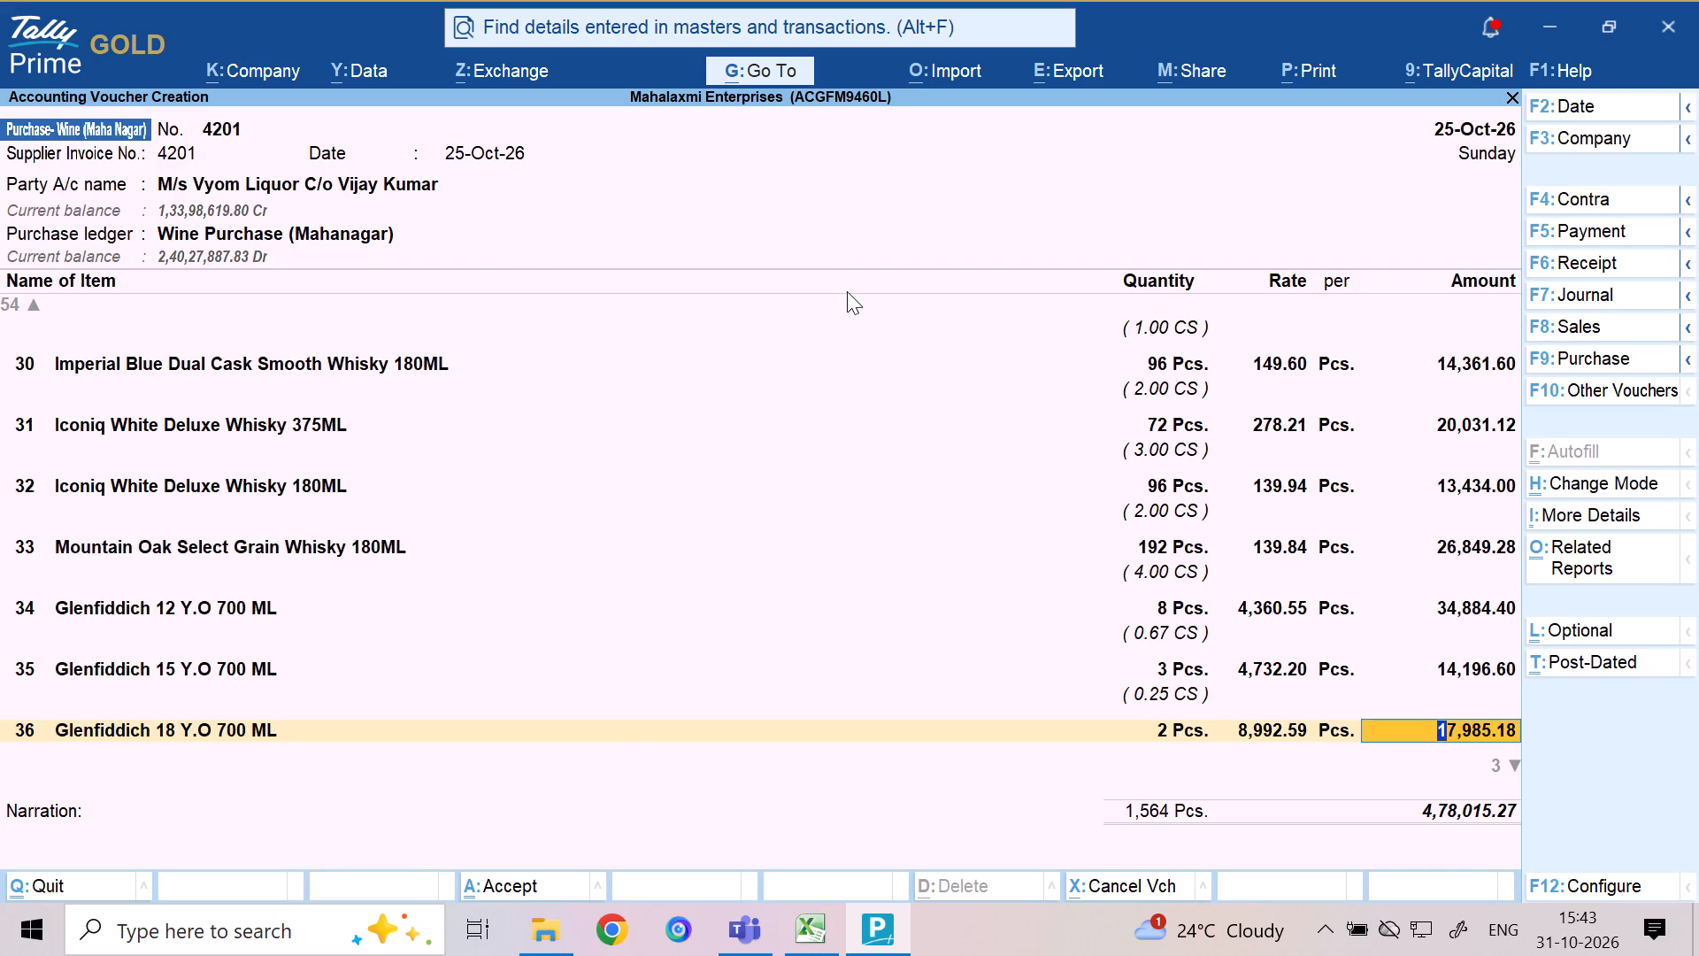
key(Return)
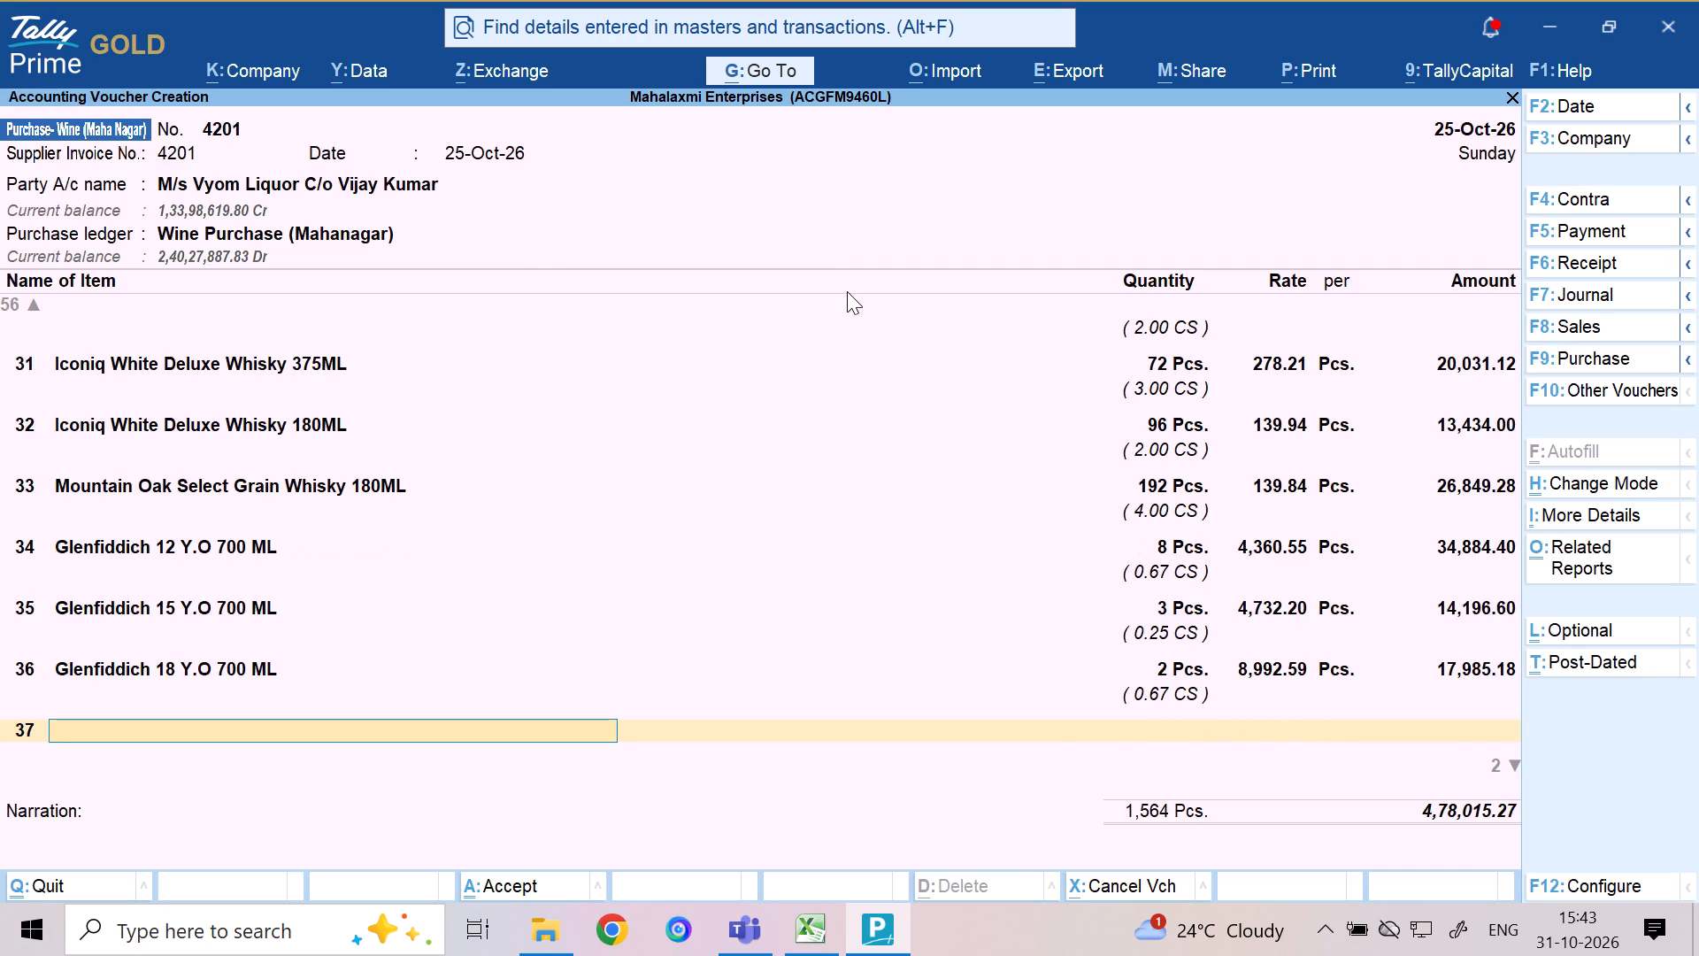
Choose Jack Daniels Quality 750 ML as the stock item on line 37.
text(JAC)
key(space)
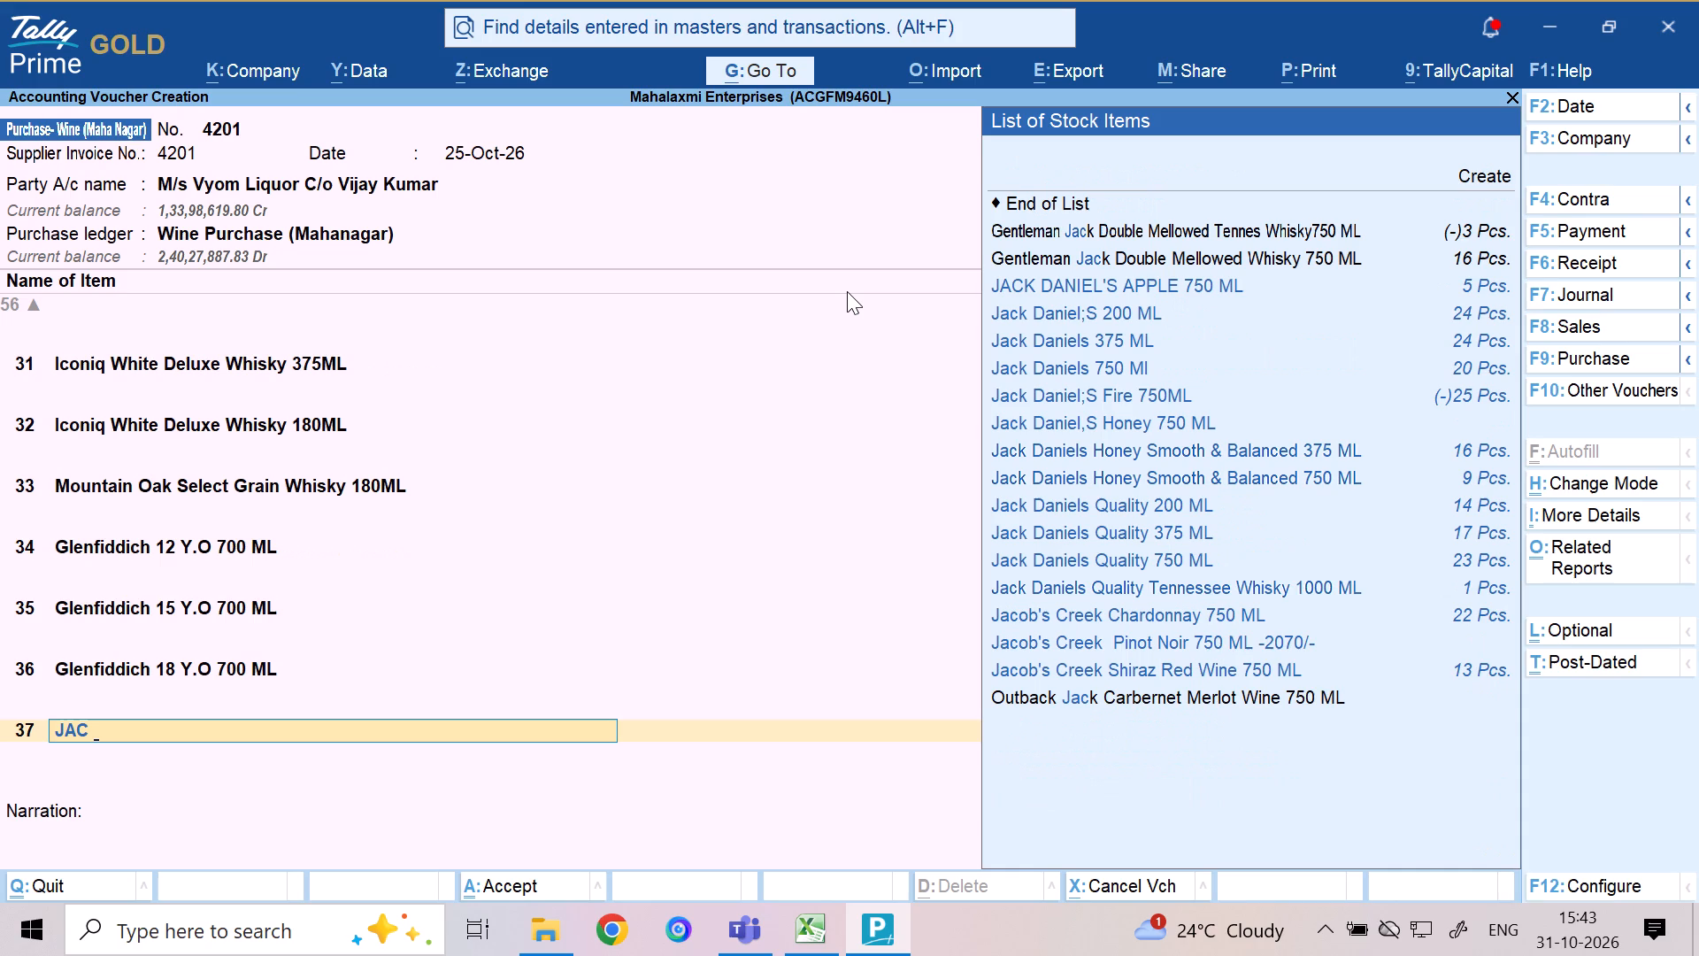
text(DA)
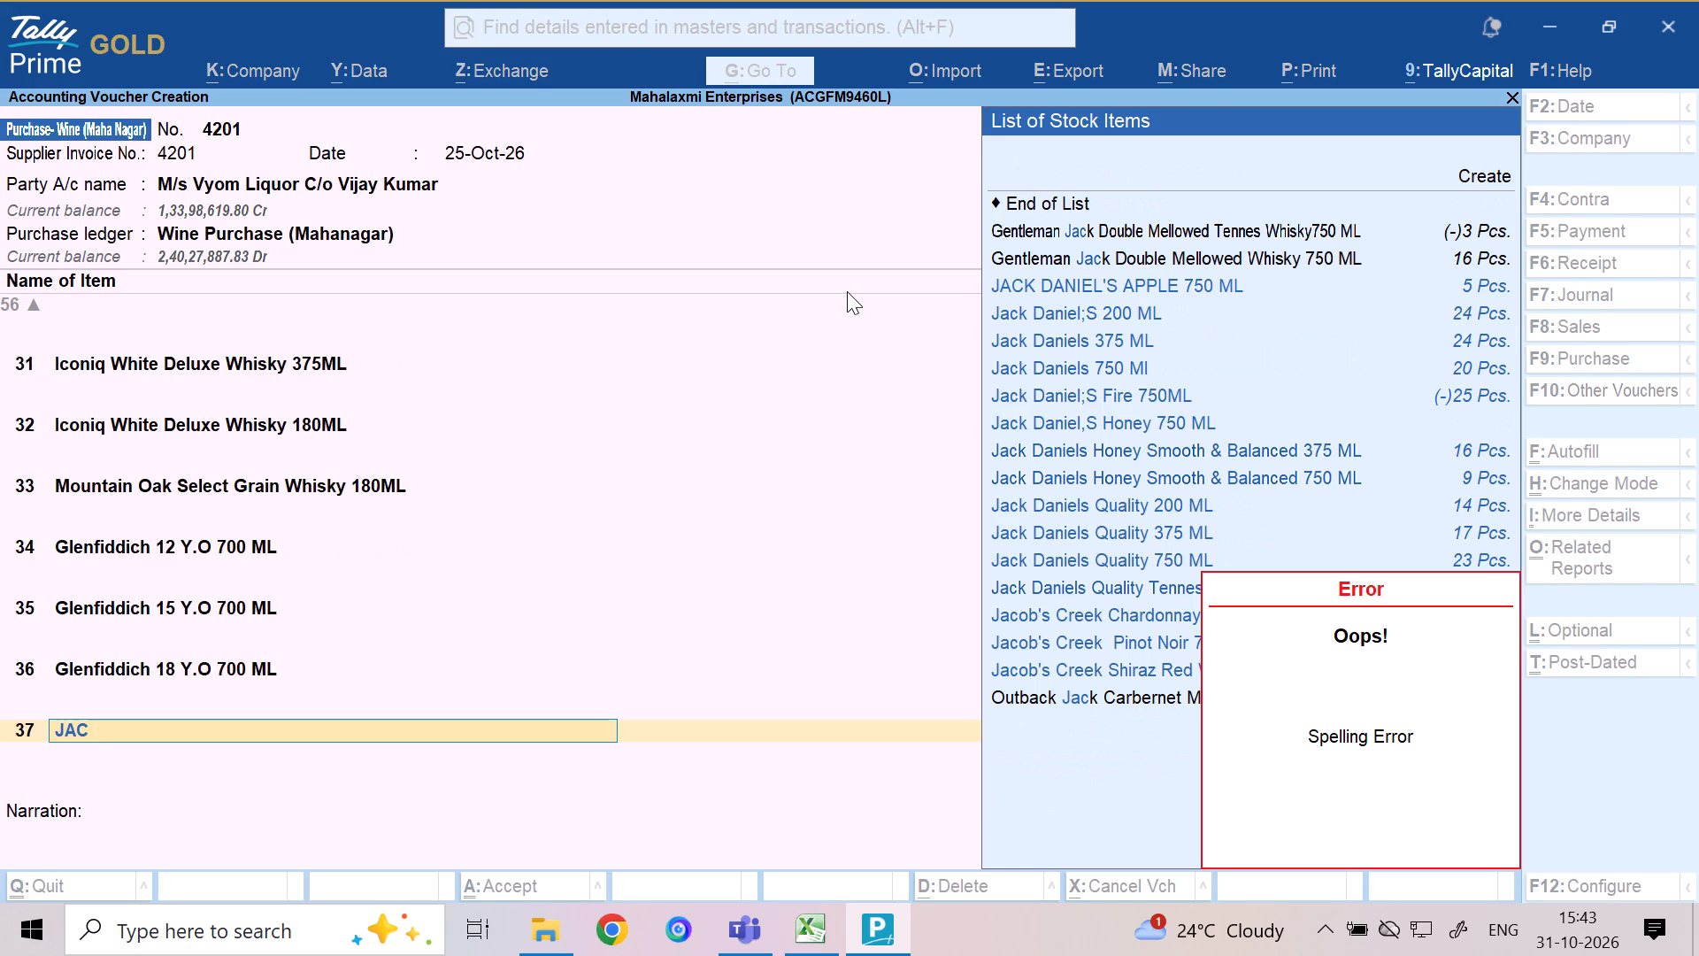
text(K DA)
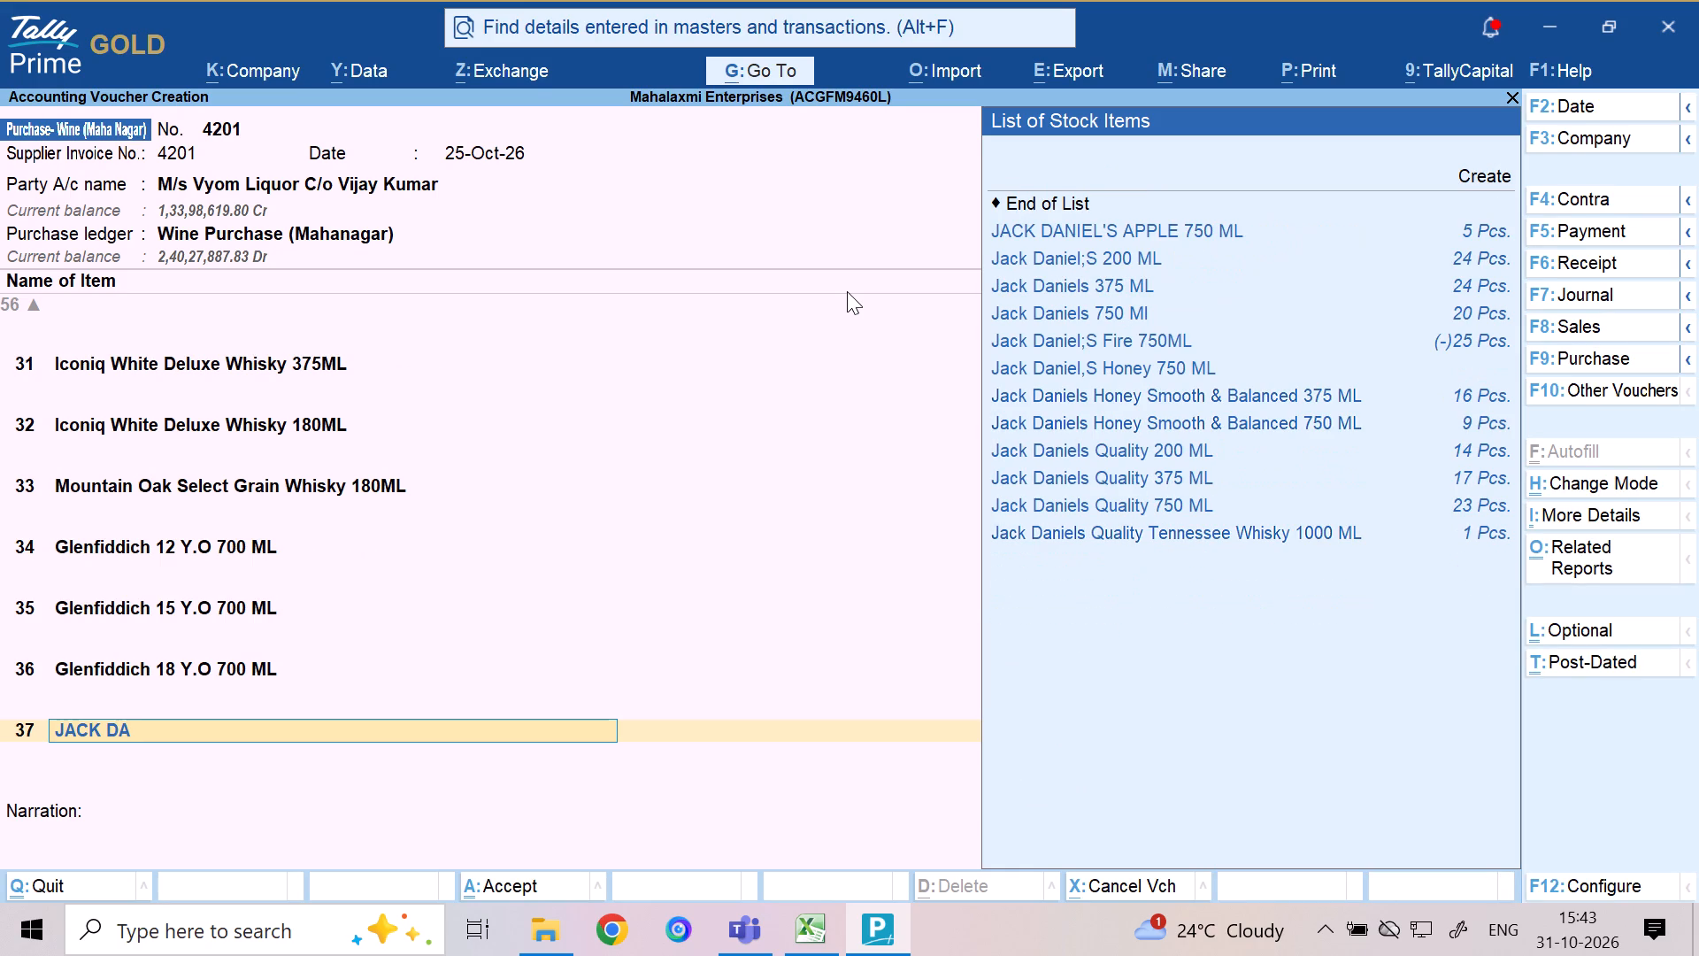
key(Down)
key(Down)
key(Down)
key(Down)
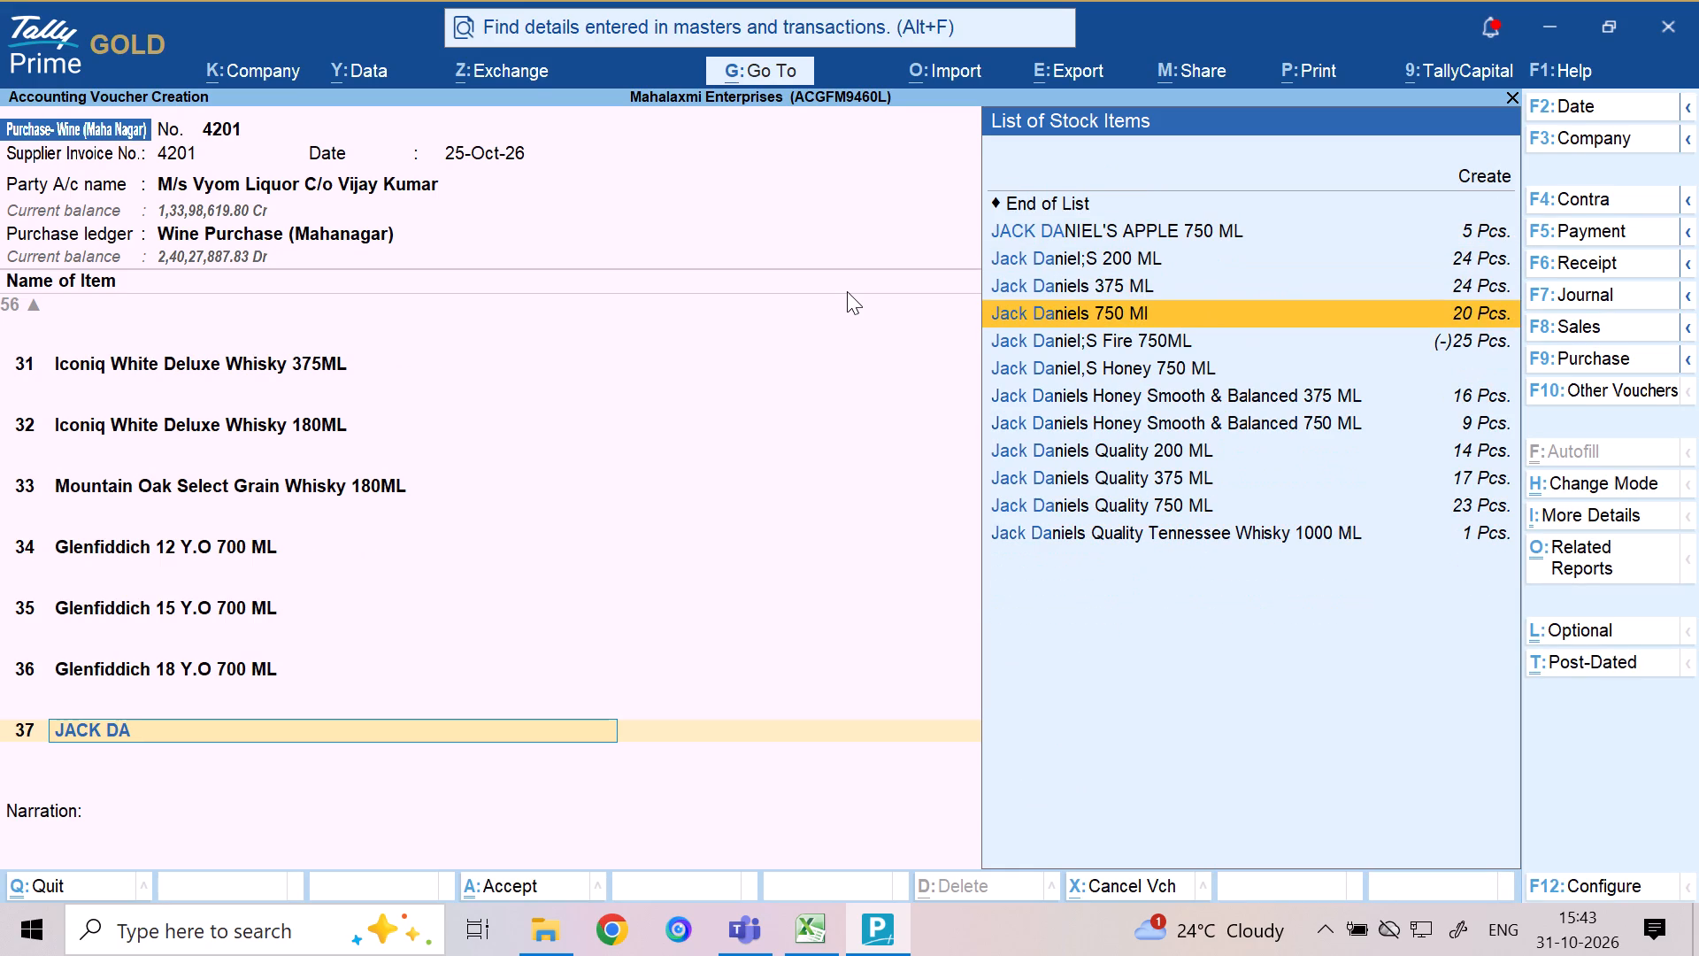
key(Down)
key(Down)
key(Down)
key(Down)
key(Down)
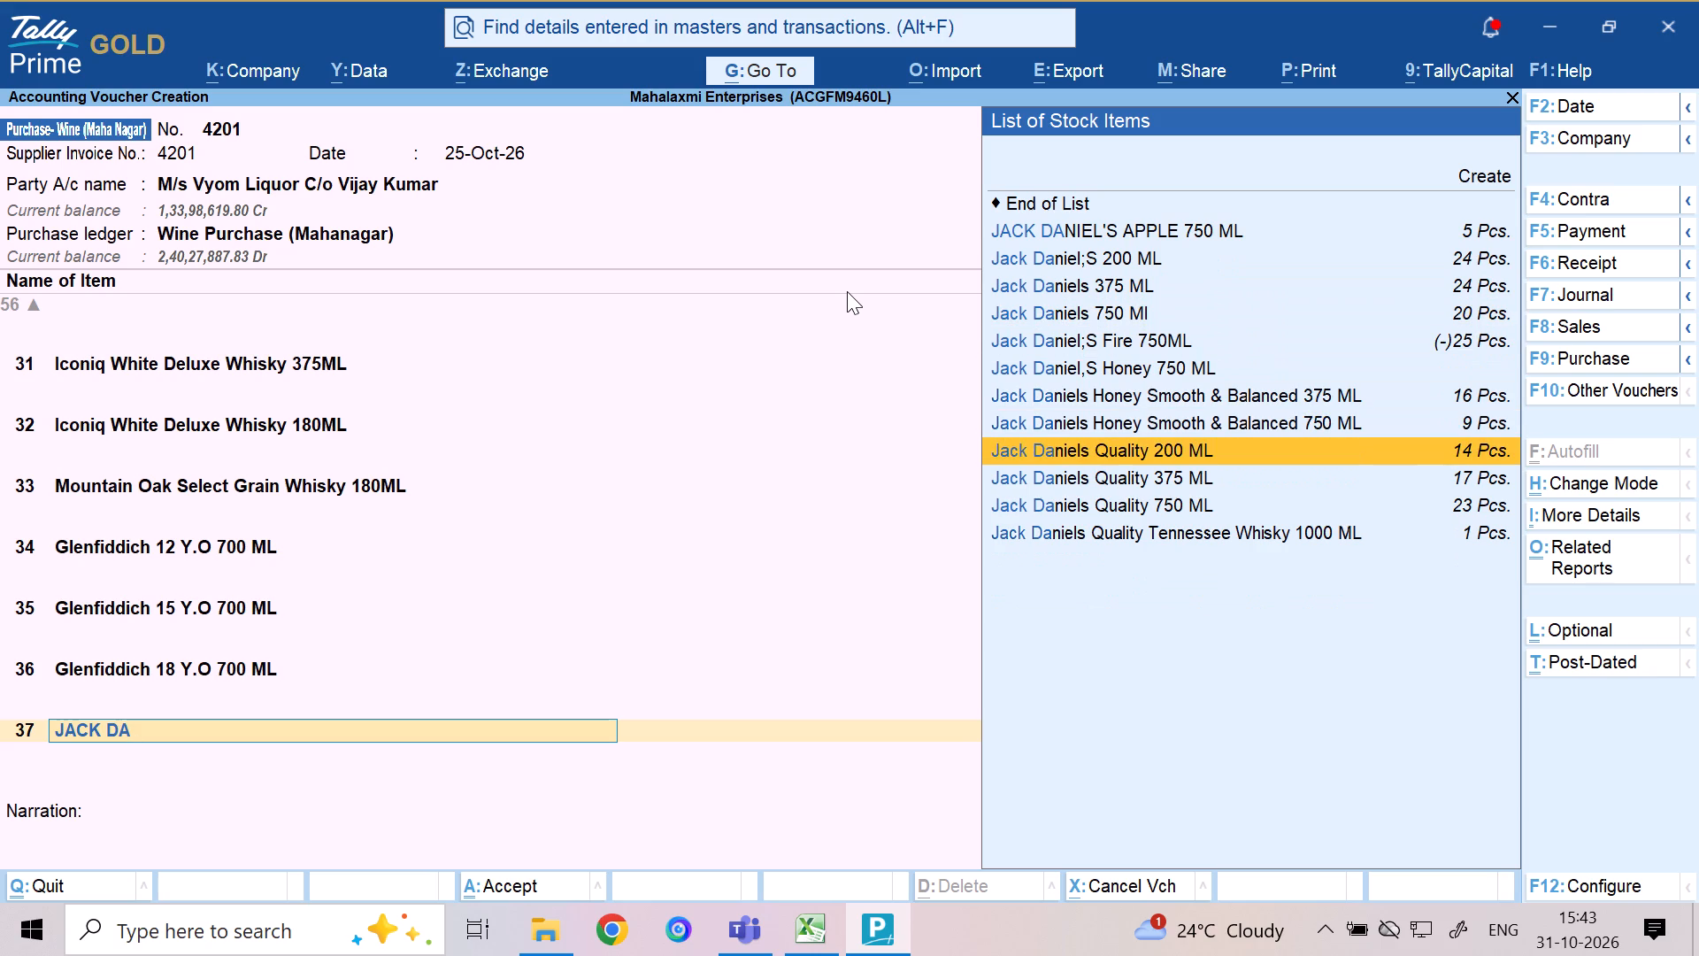
key(Down)
key(Down)
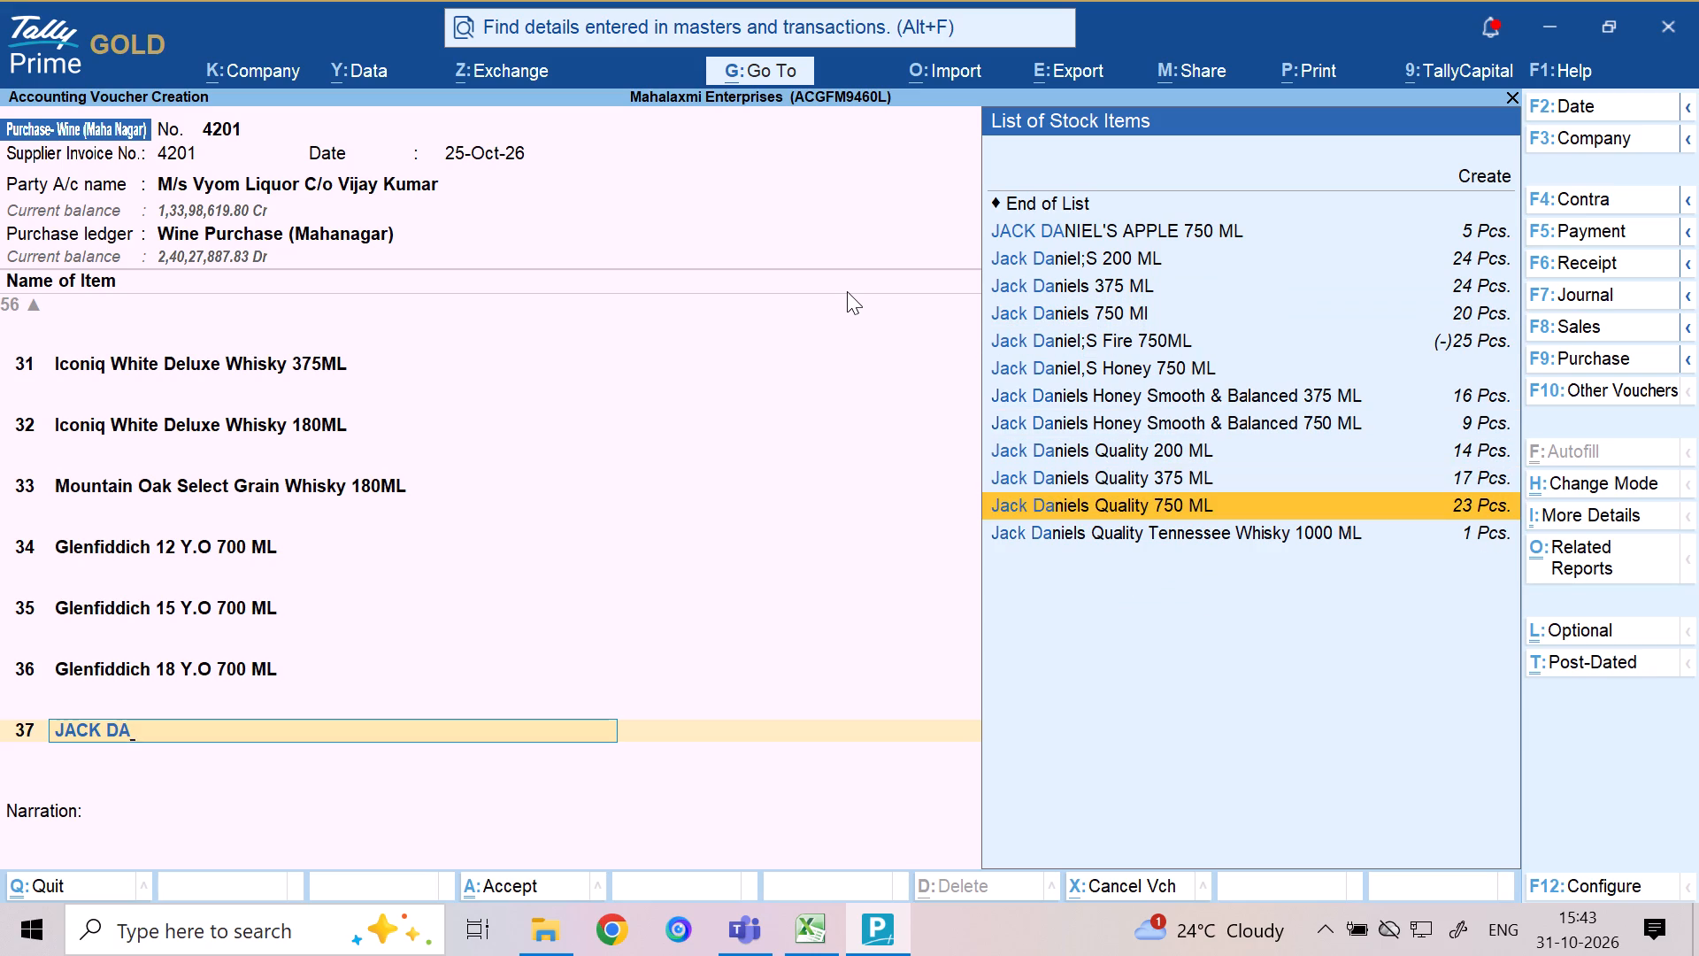
key(Return)
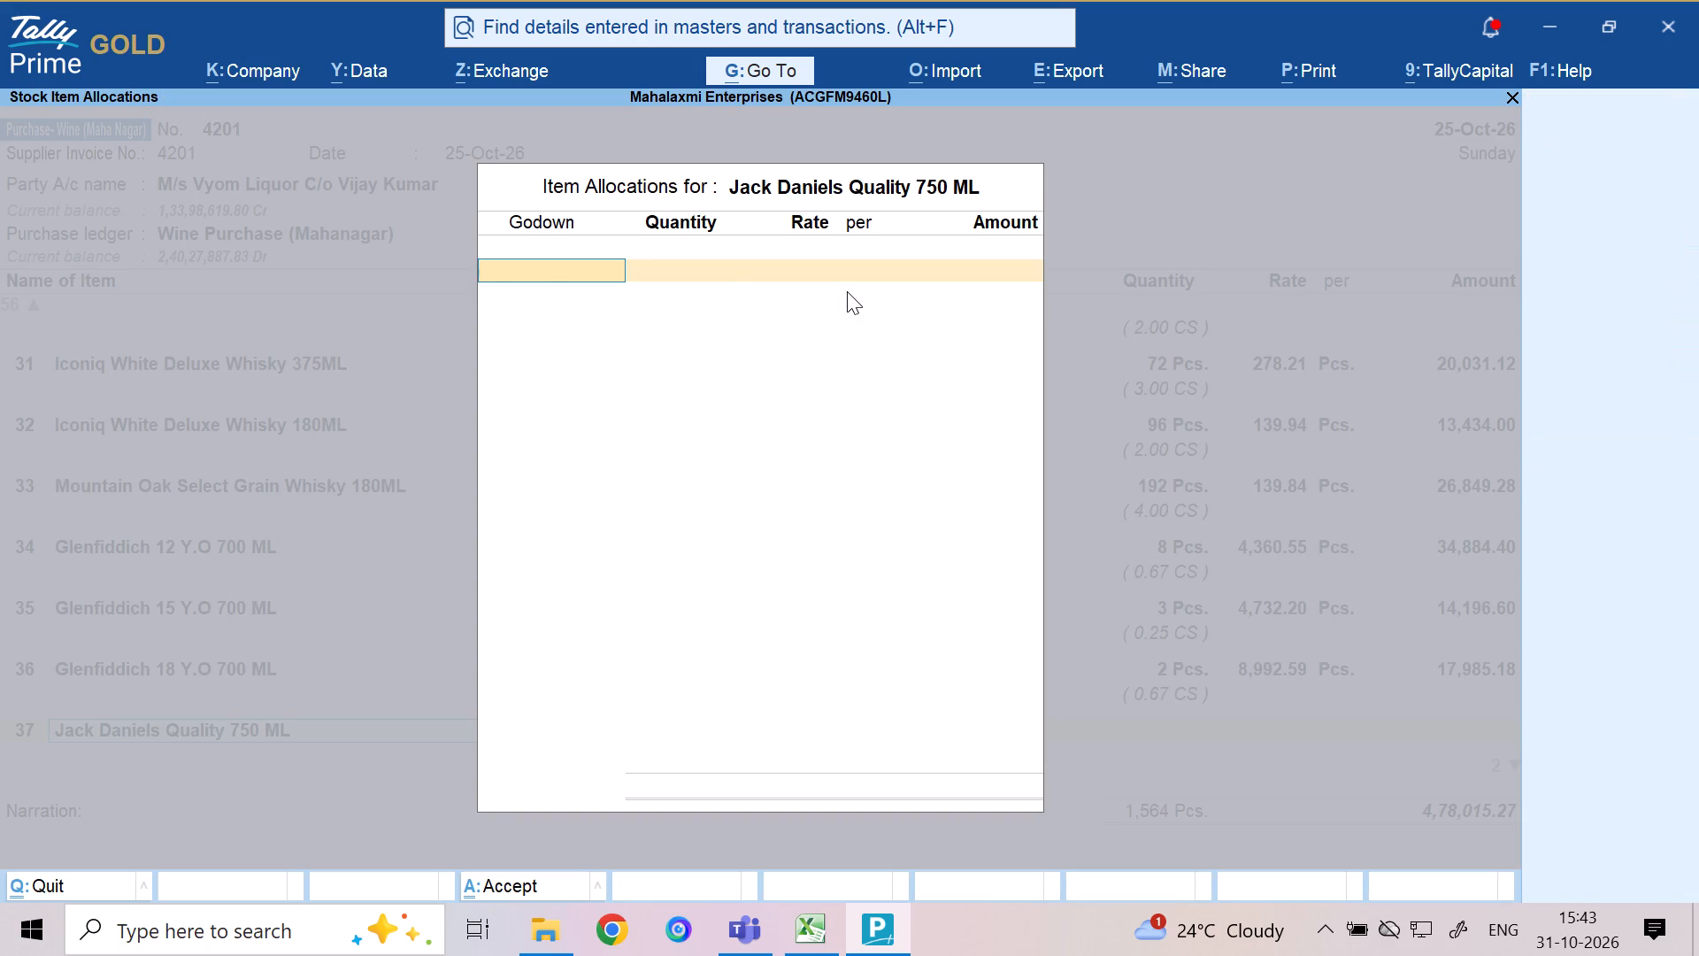
Allocate 6 Pcs. of the line 37 item to Mahanagar FL, accept the suggested rate and amount, and move to line 38.
key(m)
key(Return)
key(6)
key(Return)
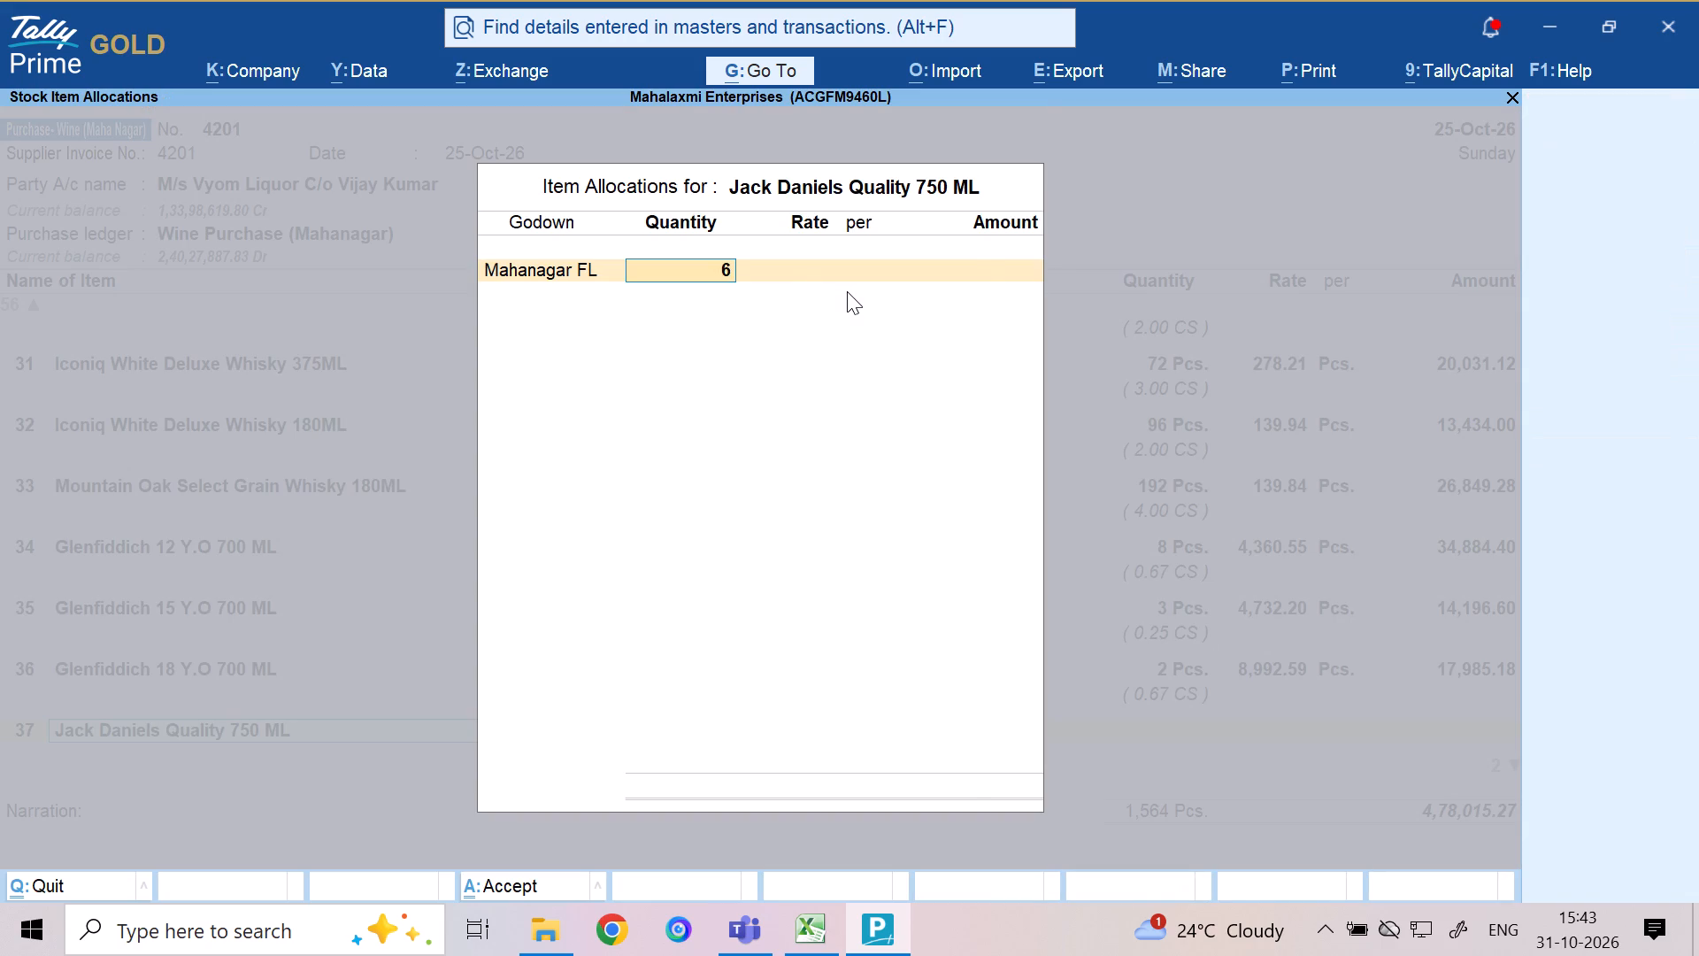
key(Return)
key(Return)
key(Return)
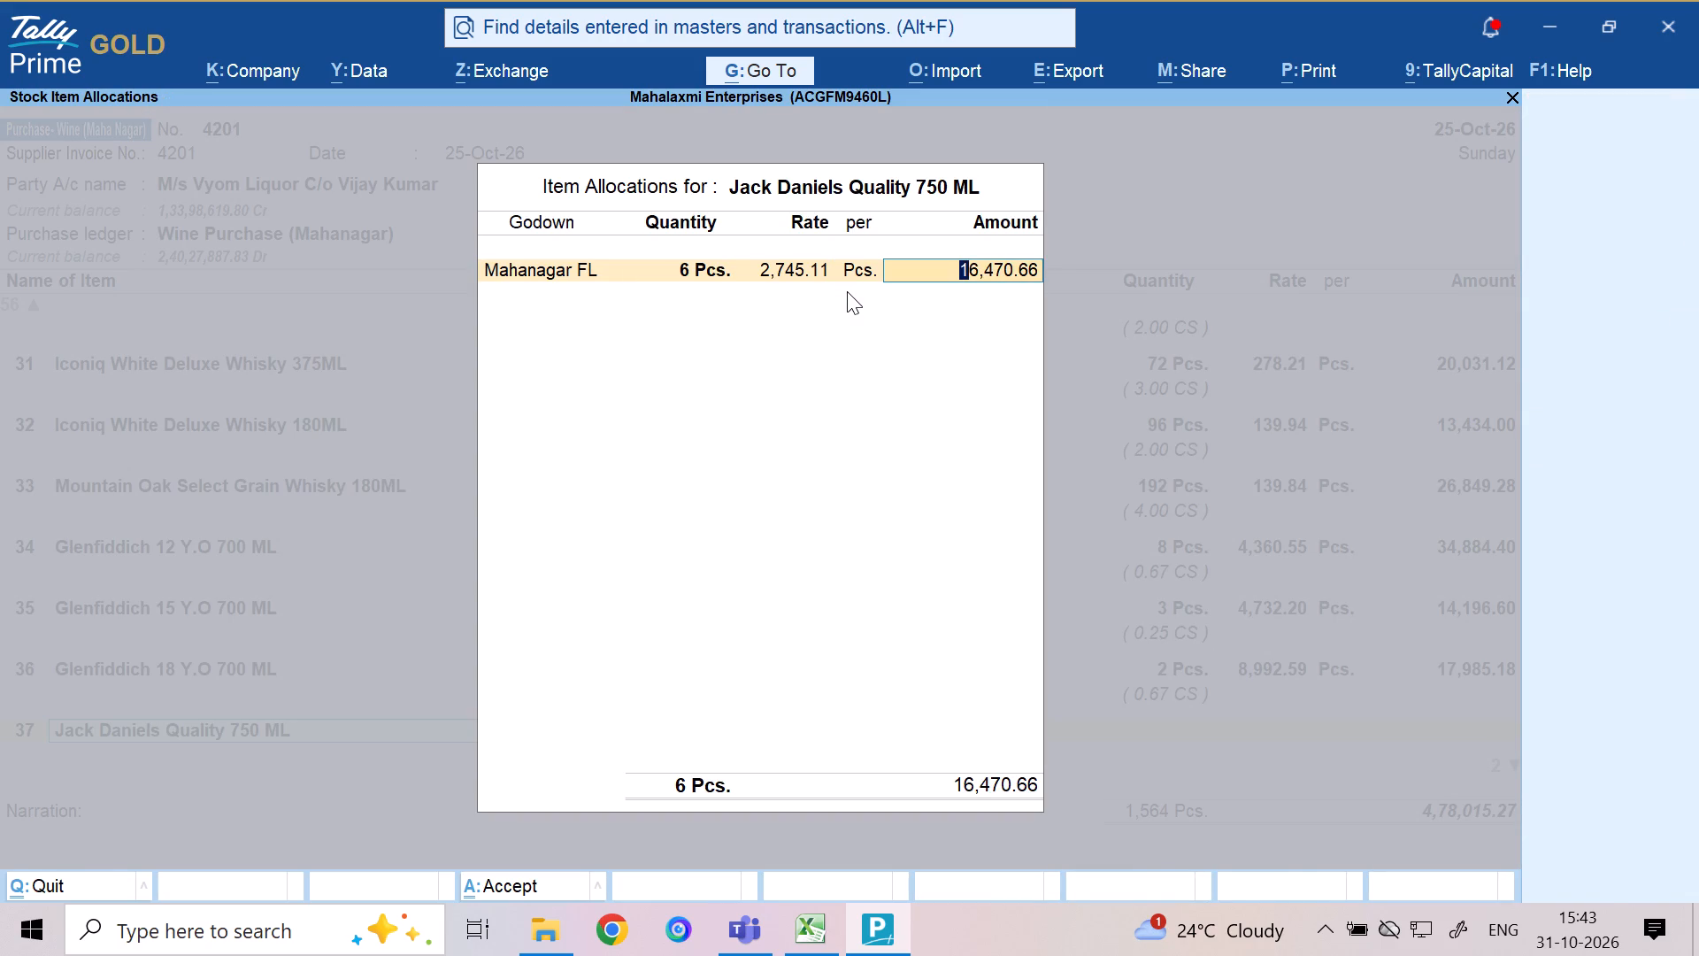
key(Return)
key(Return)
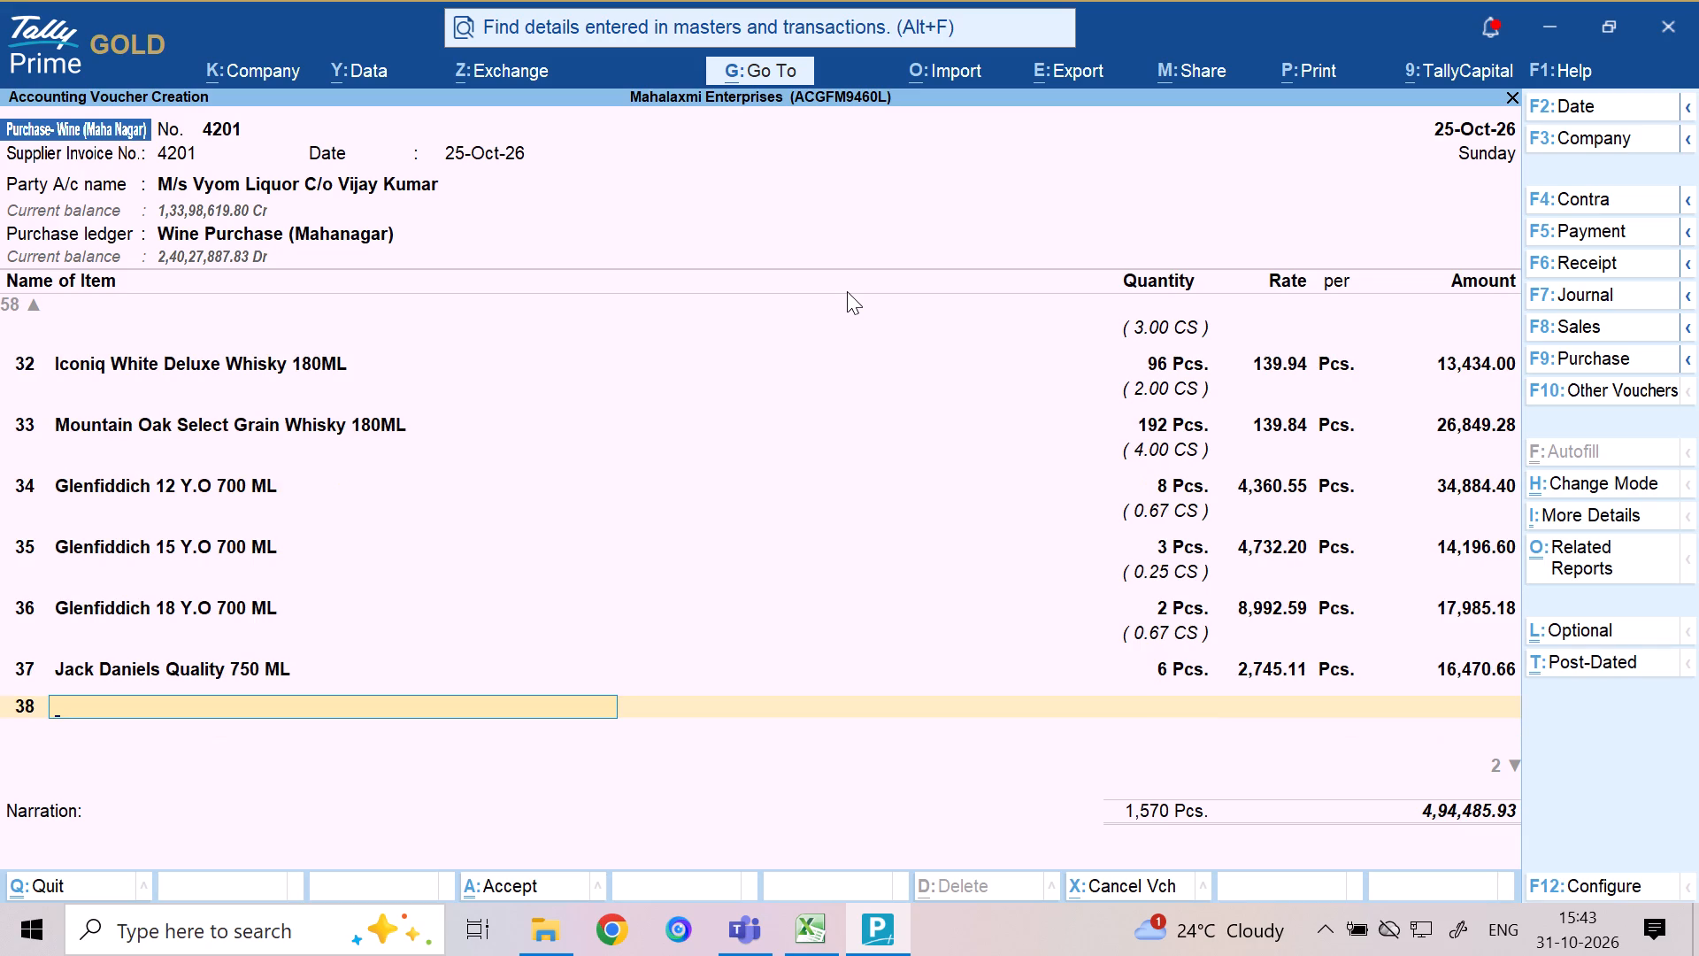
Choose Bombay Sapphire Dist London Dry Gin 750 ML as the stock item on line 38.
text(LON)
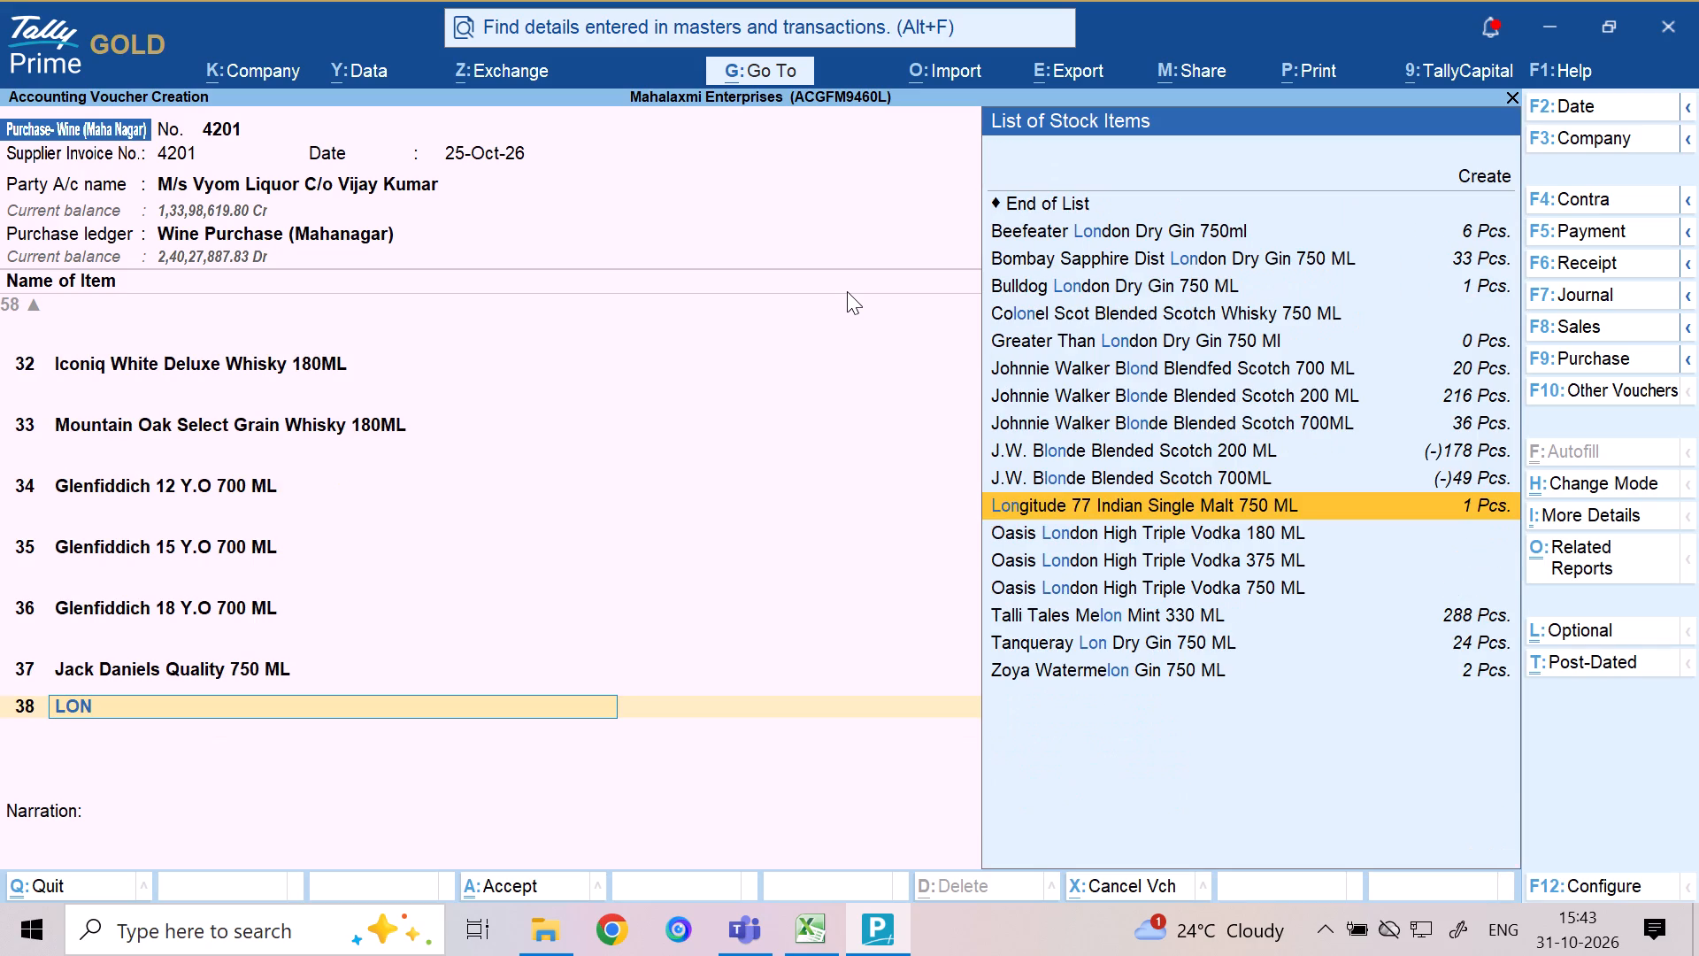
key(d)
text(ON)
key(space)
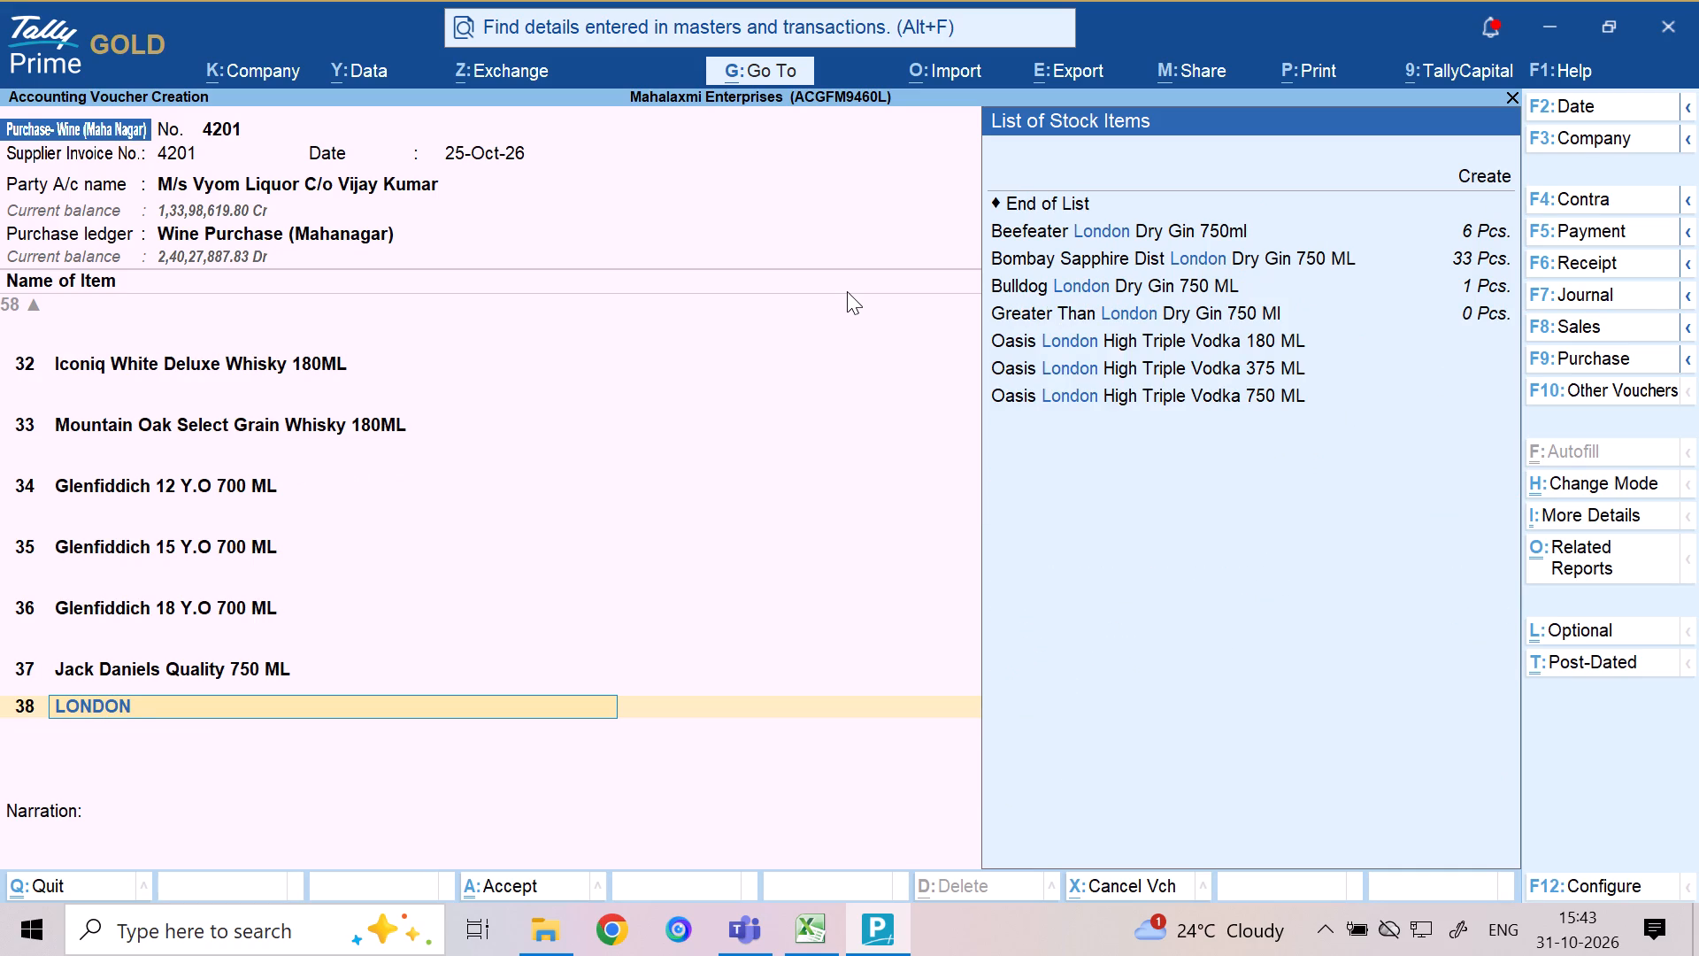
key(d)
text(RY)
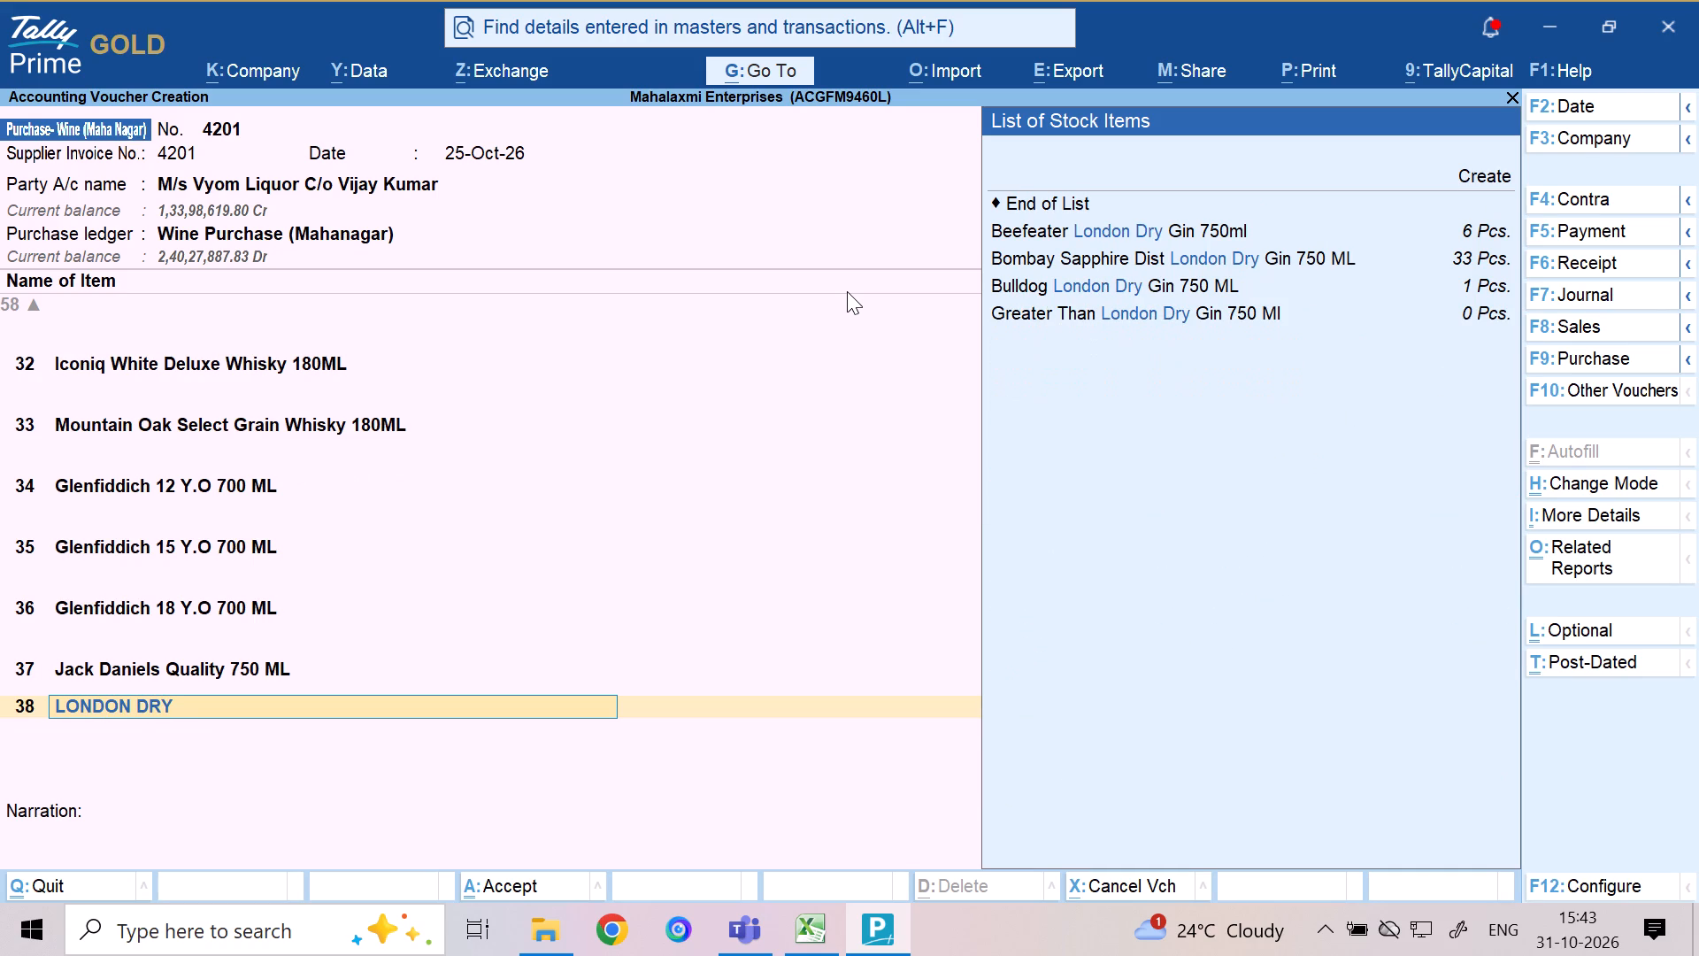
key(Down)
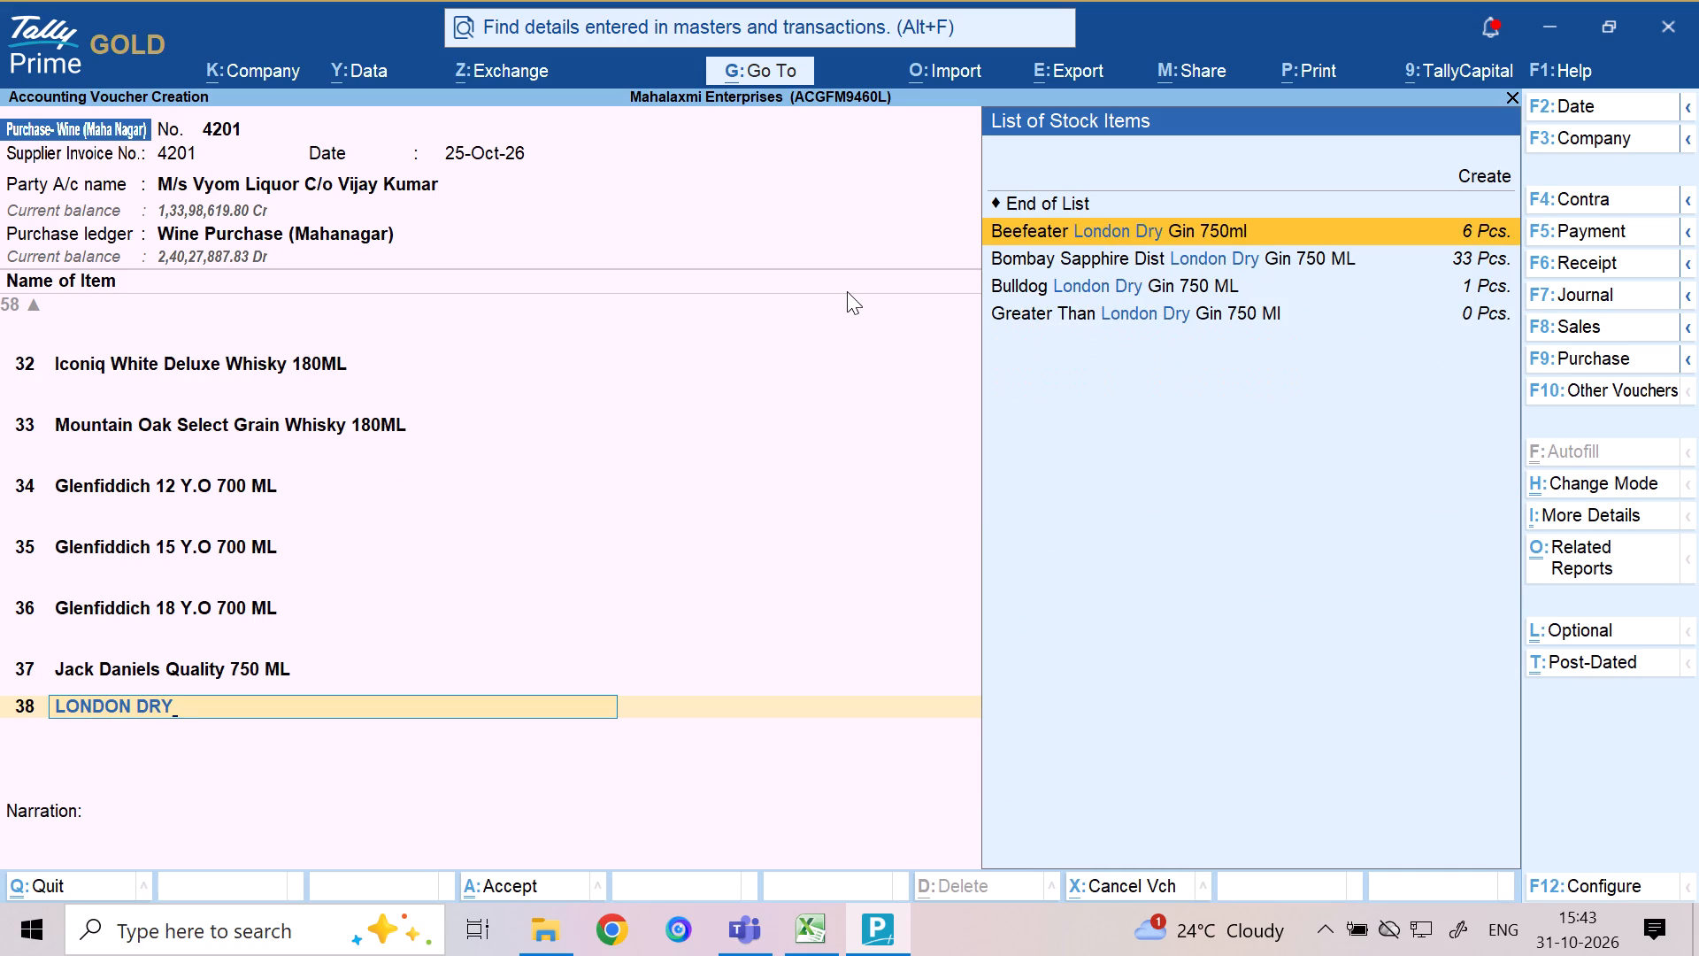
key(Down)
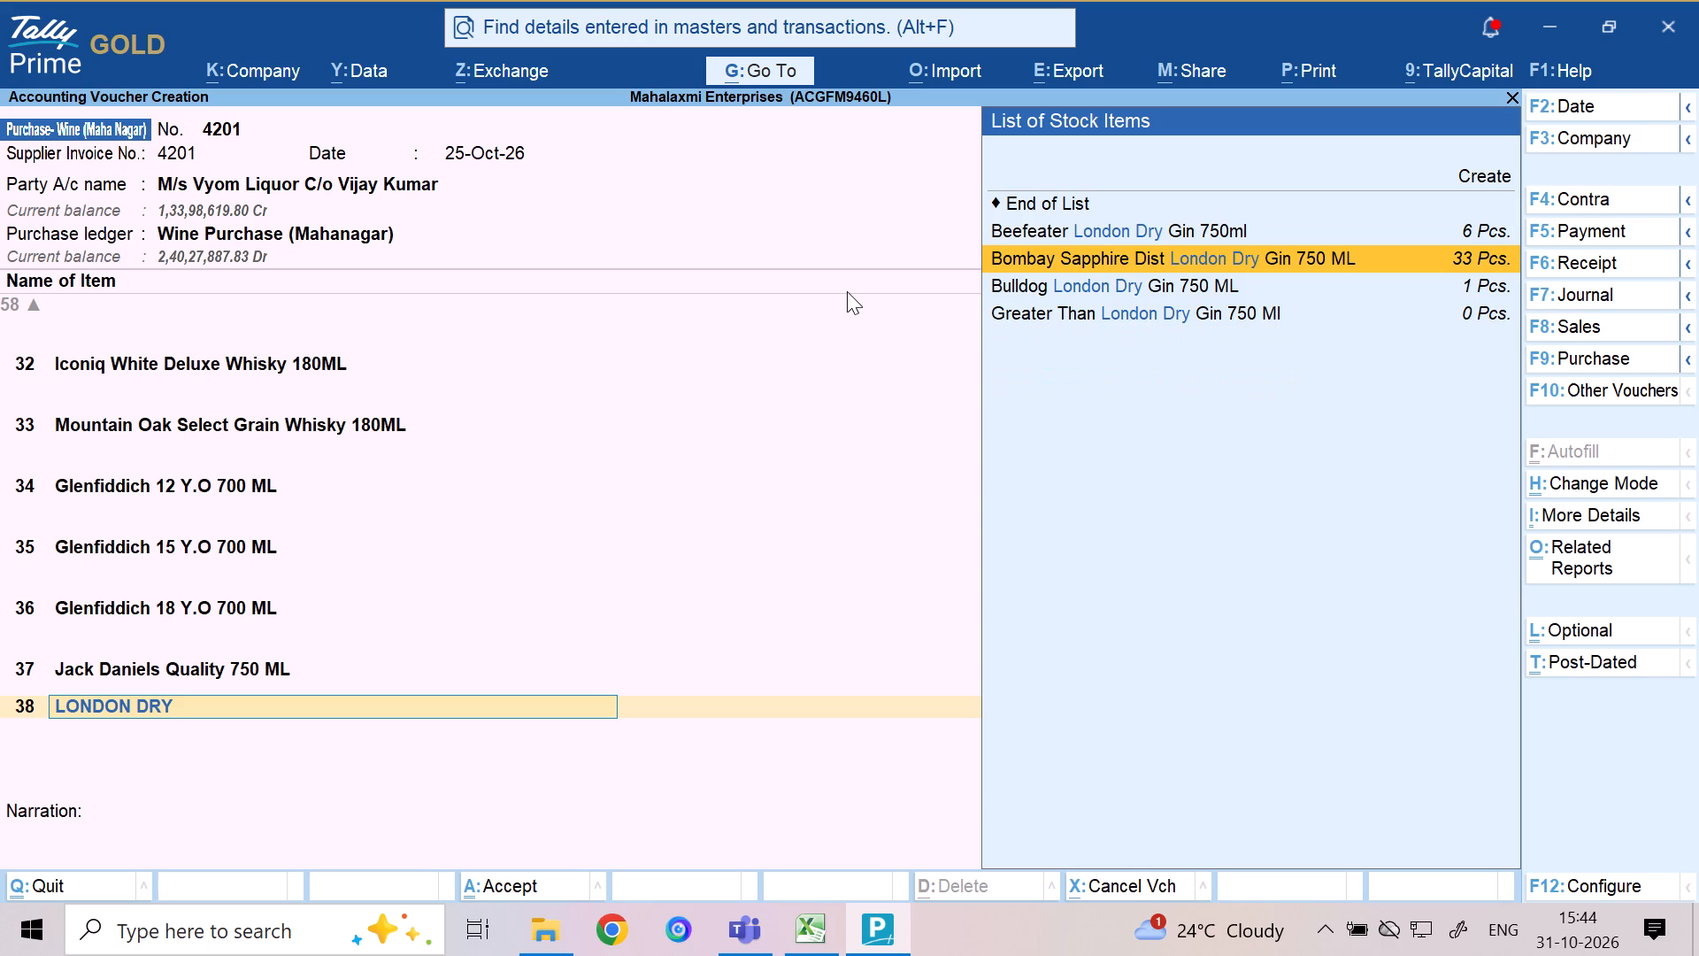
key(Return)
Allocate 4 Pcs. of the line 38 item to Mahanagar FL, accept the suggested rate and amount, and move to line 39.
key(m)
key(Return)
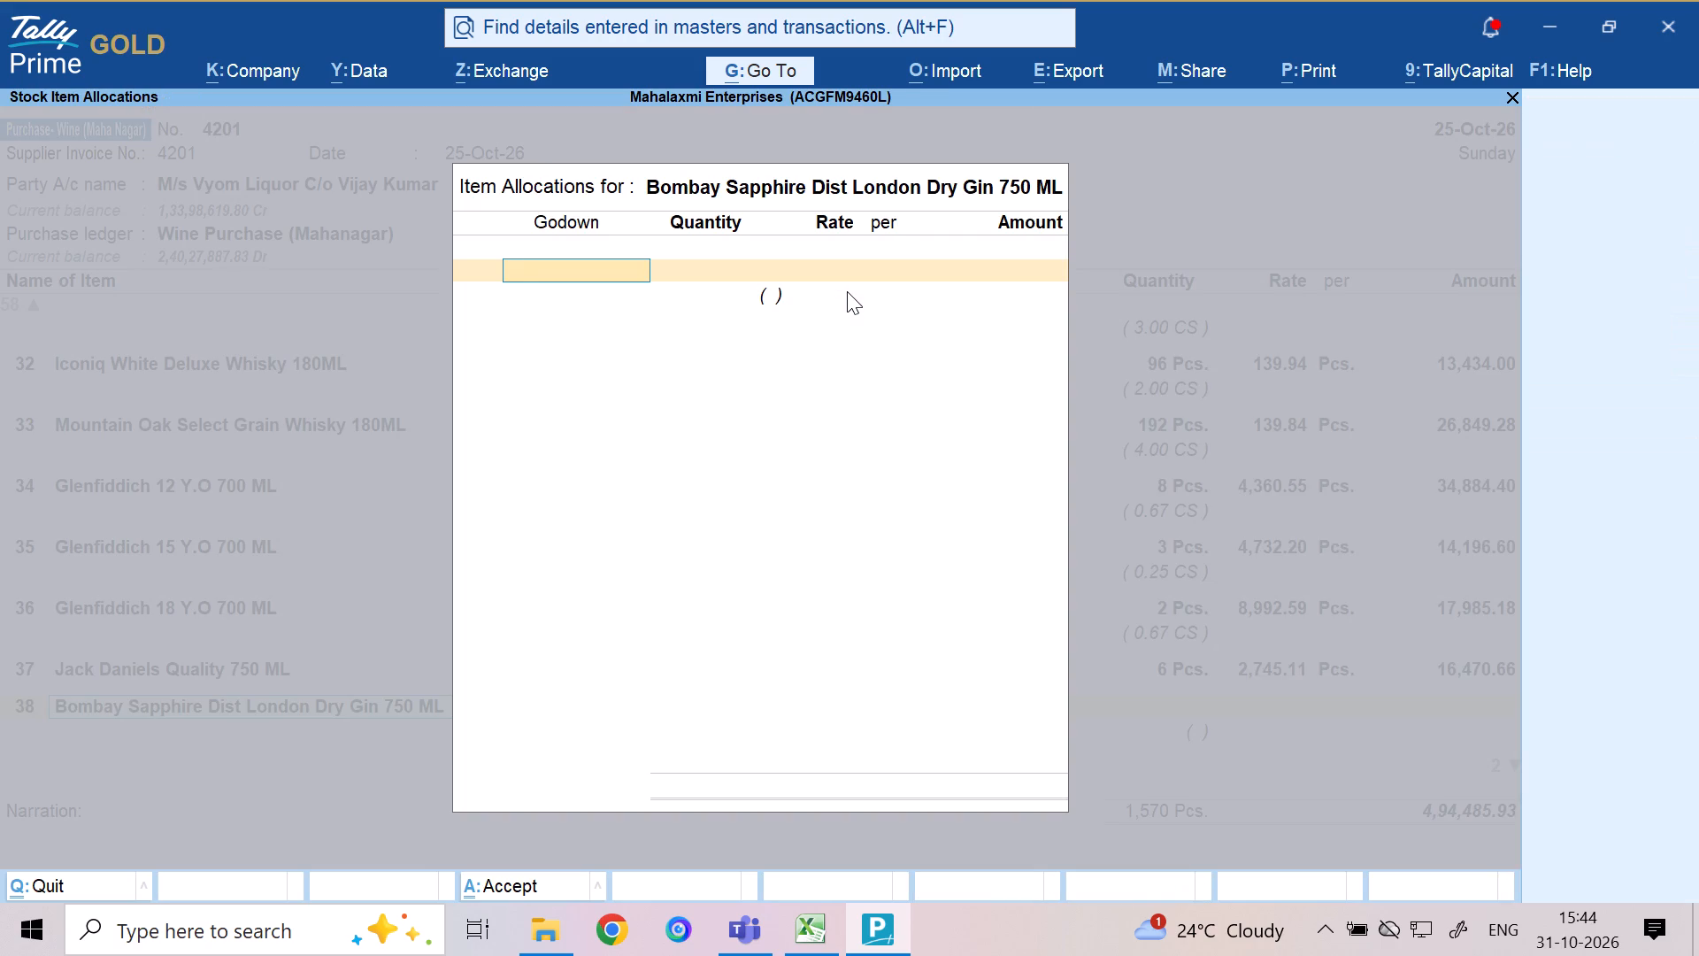
key(4)
key(Return)
key(Return)
key(Return)
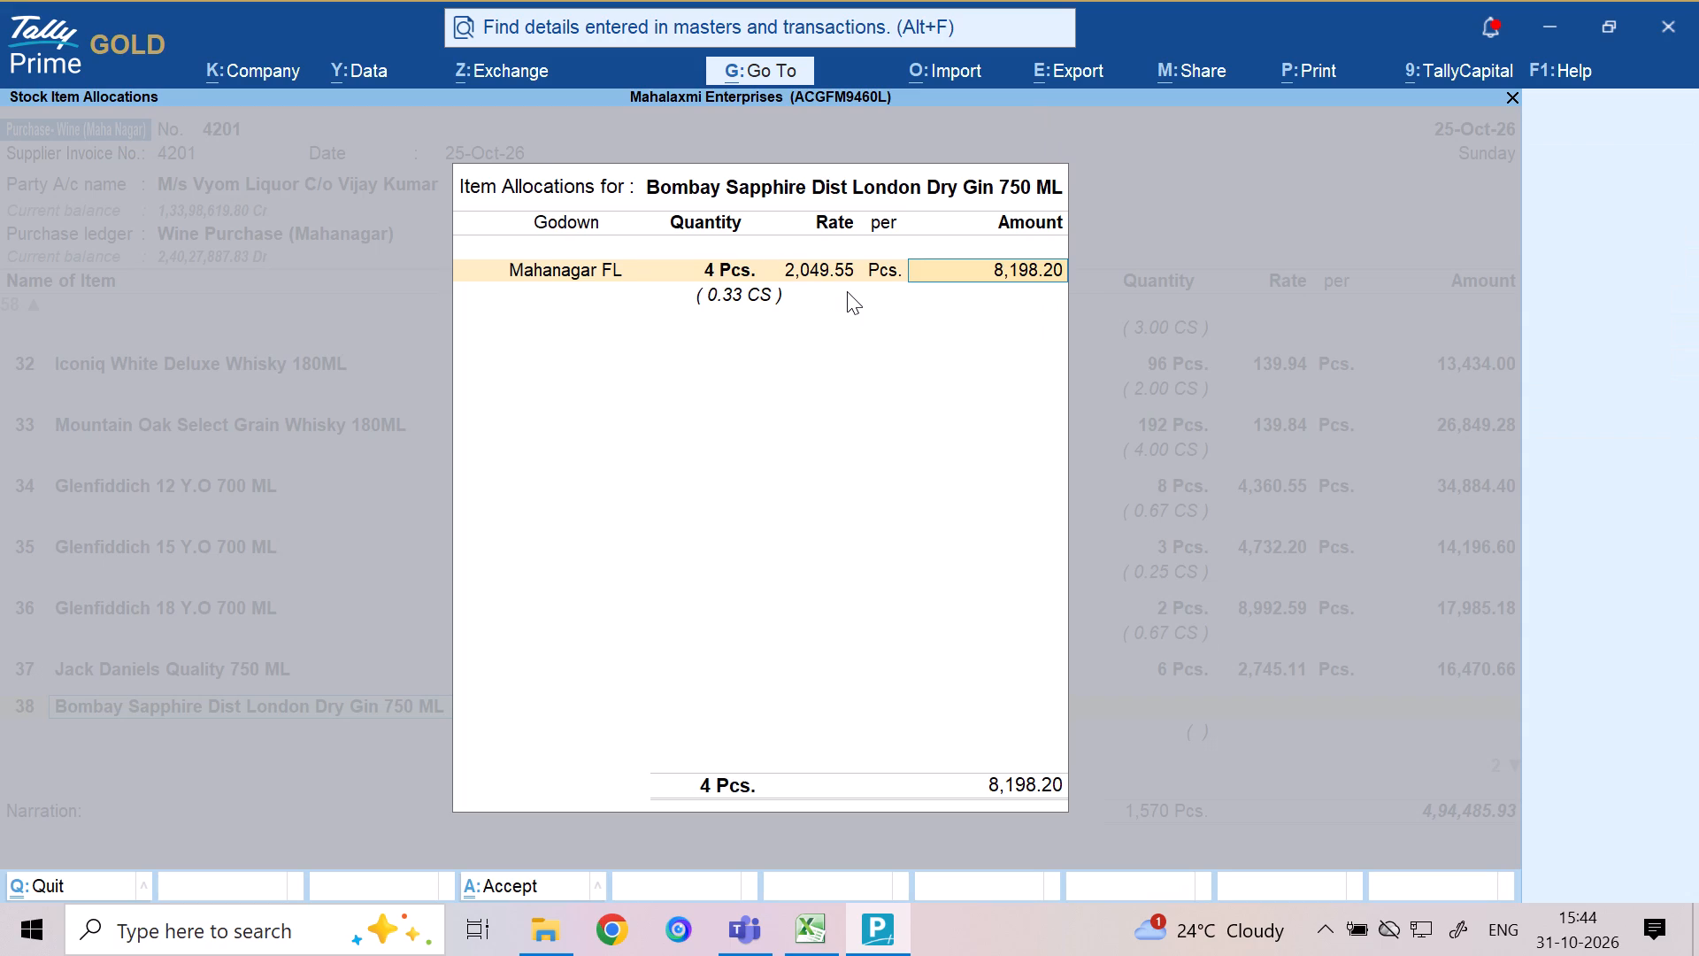
key(Return)
key(Return)
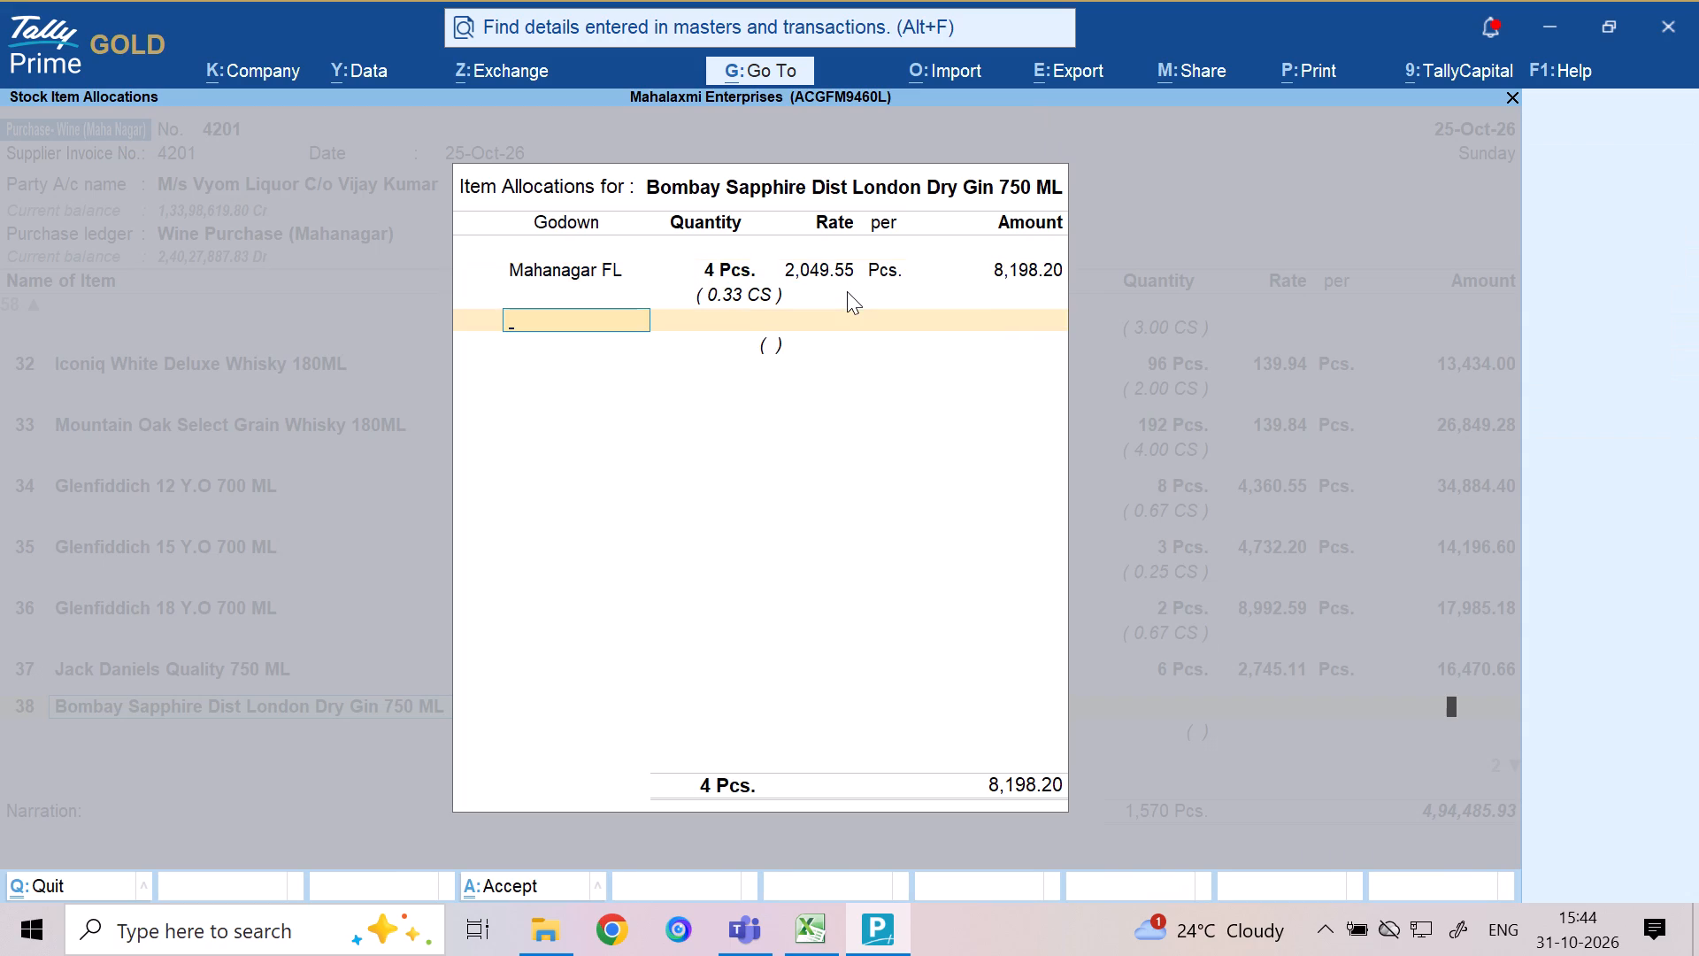
key(Return)
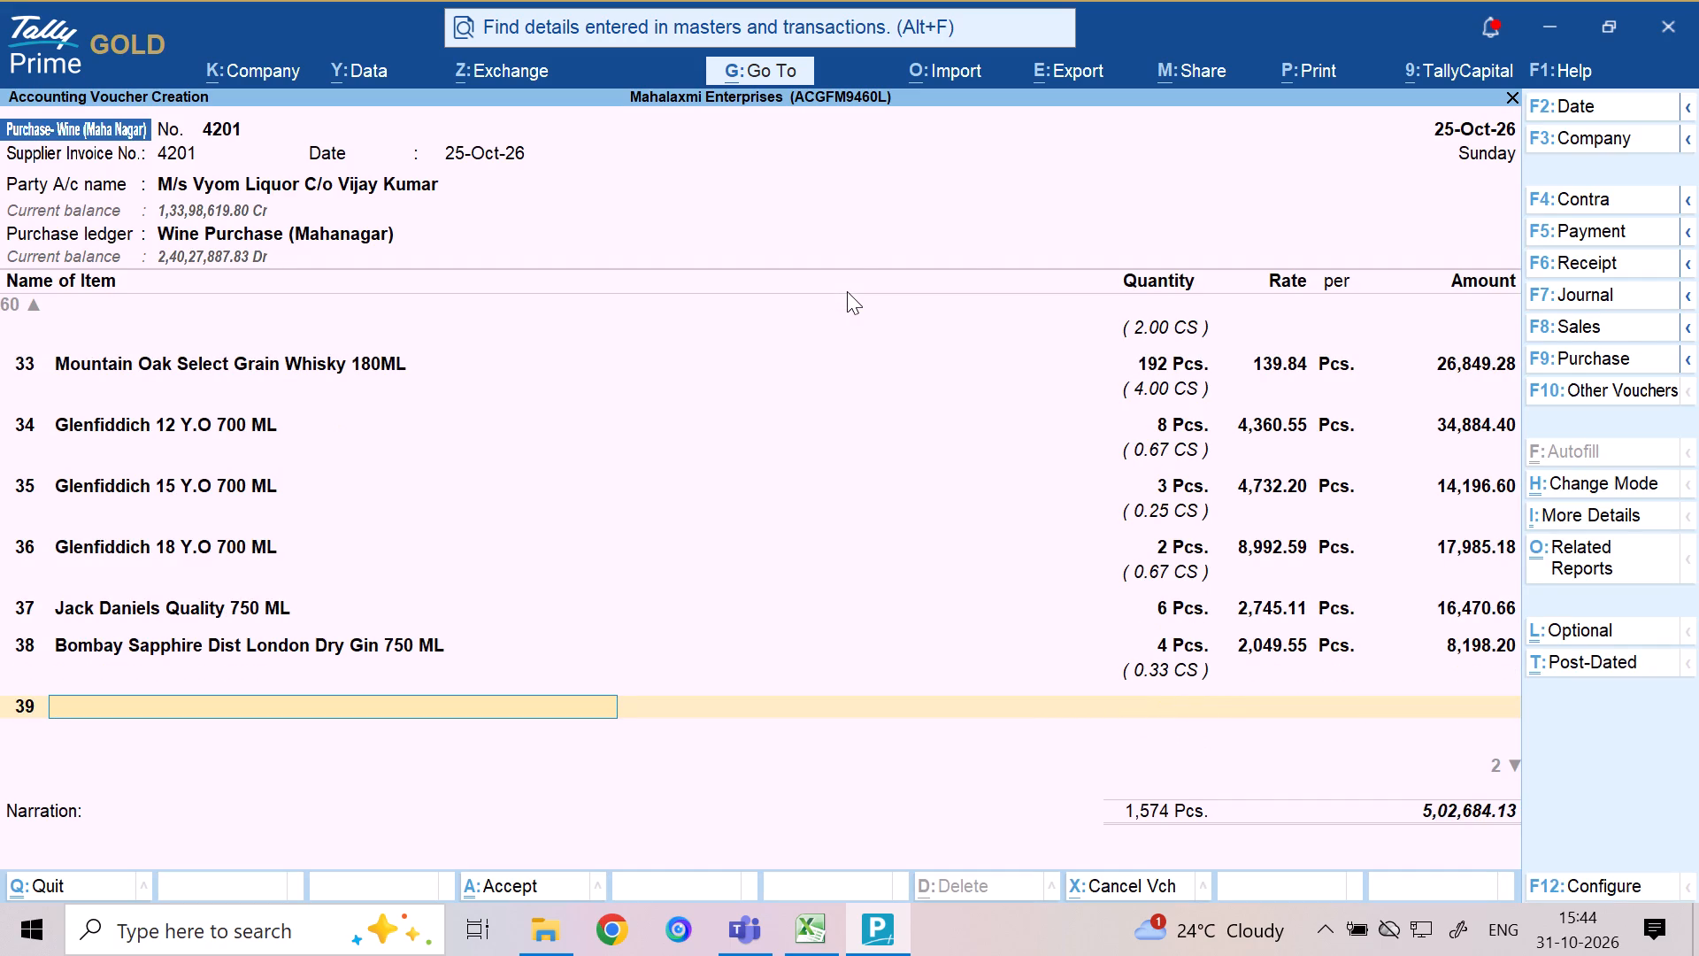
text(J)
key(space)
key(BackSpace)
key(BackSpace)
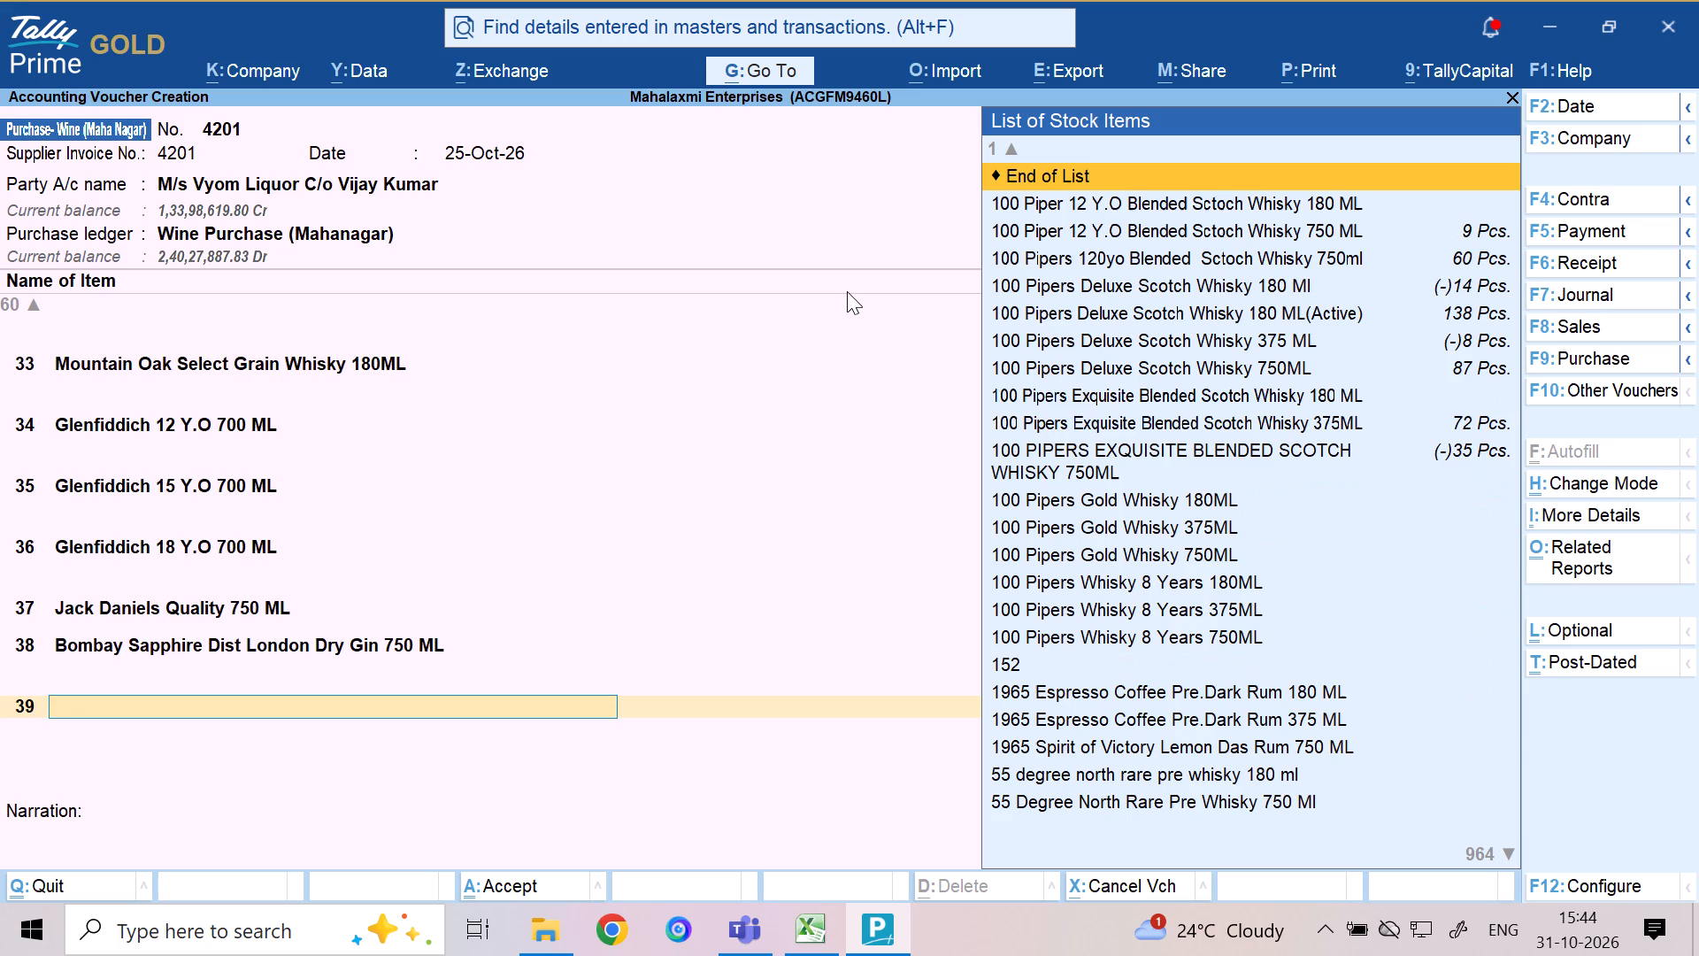
Choose j & B Rare Celebration Blended Schotch Whisky 750 ML as the stock item on line 39.
text(RARE)
key(space)
text(CELE)
key(Down)
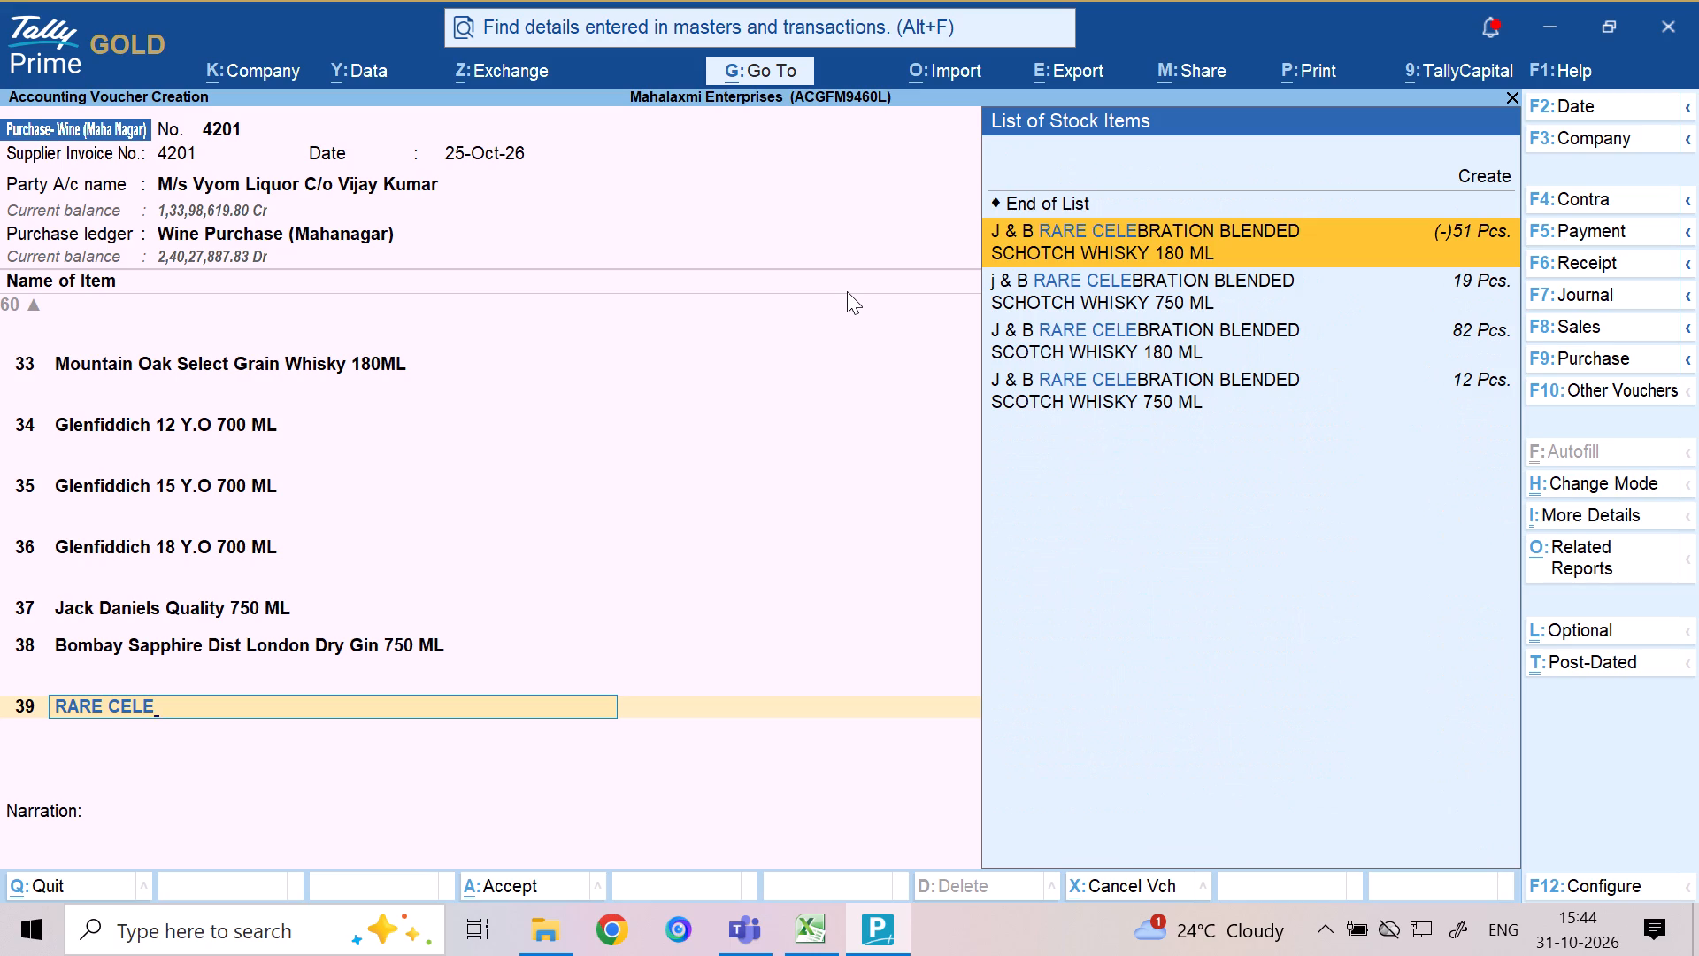
key(Down)
key(Down)
key(Up)
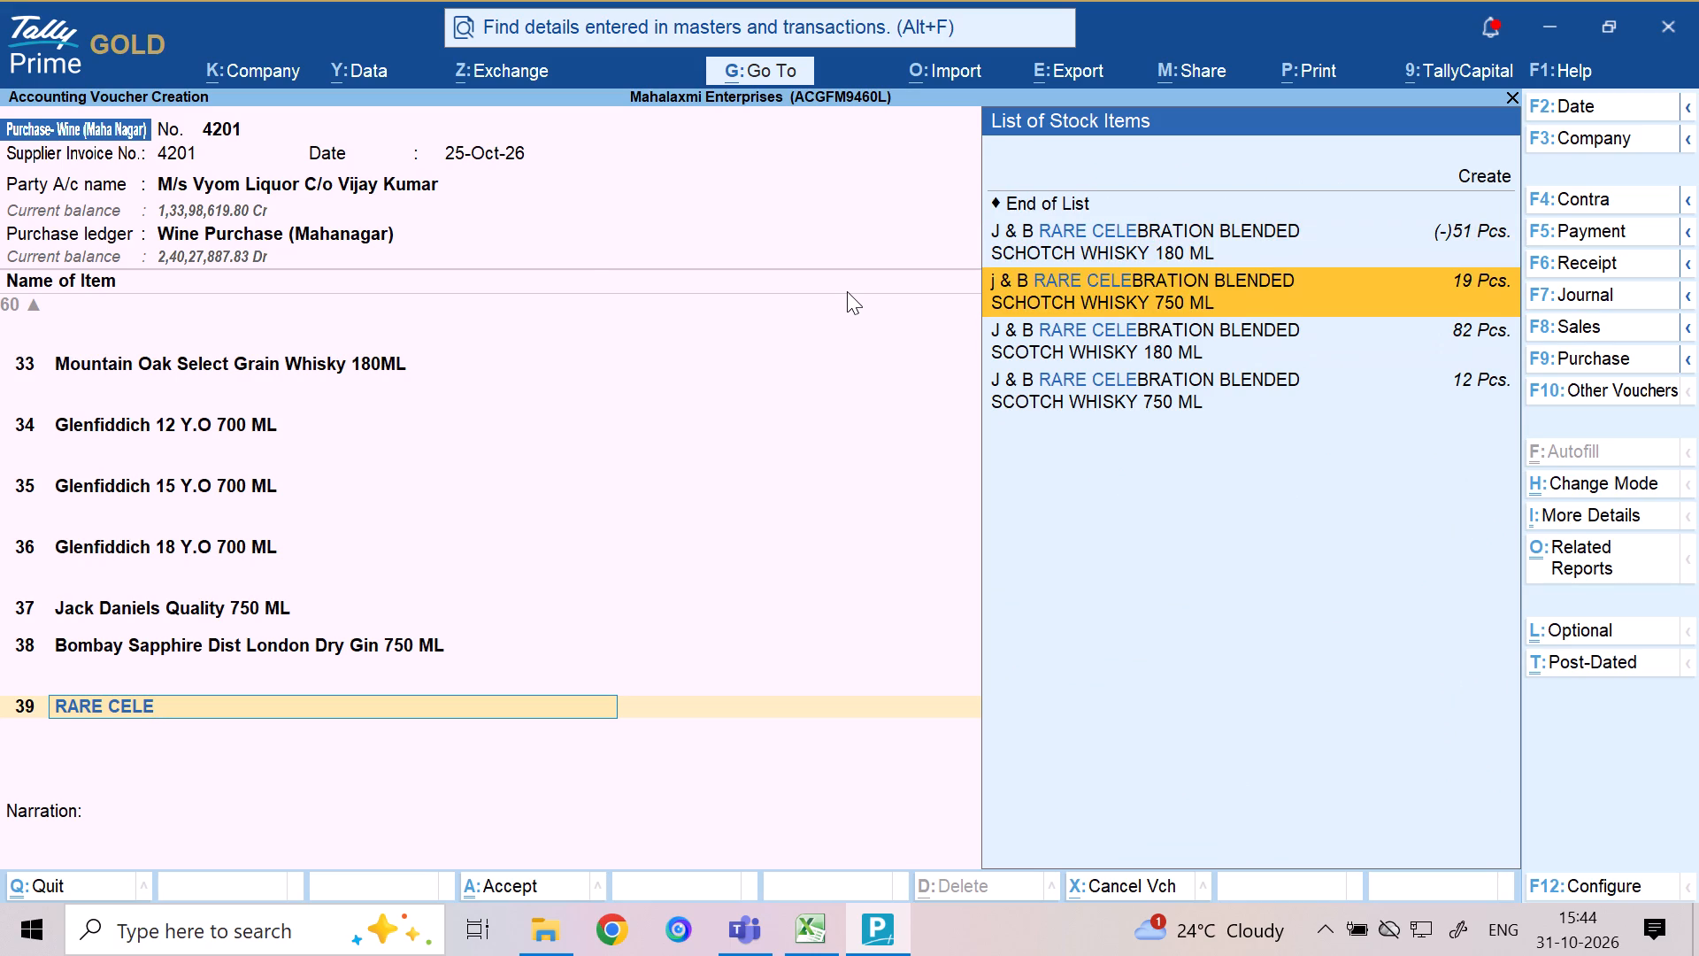
key(Return)
Allocate 24 Pcs. of the line 39 item to Mahanagar FL, accept the suggested rate and amount, and move to line 40.
key(m)
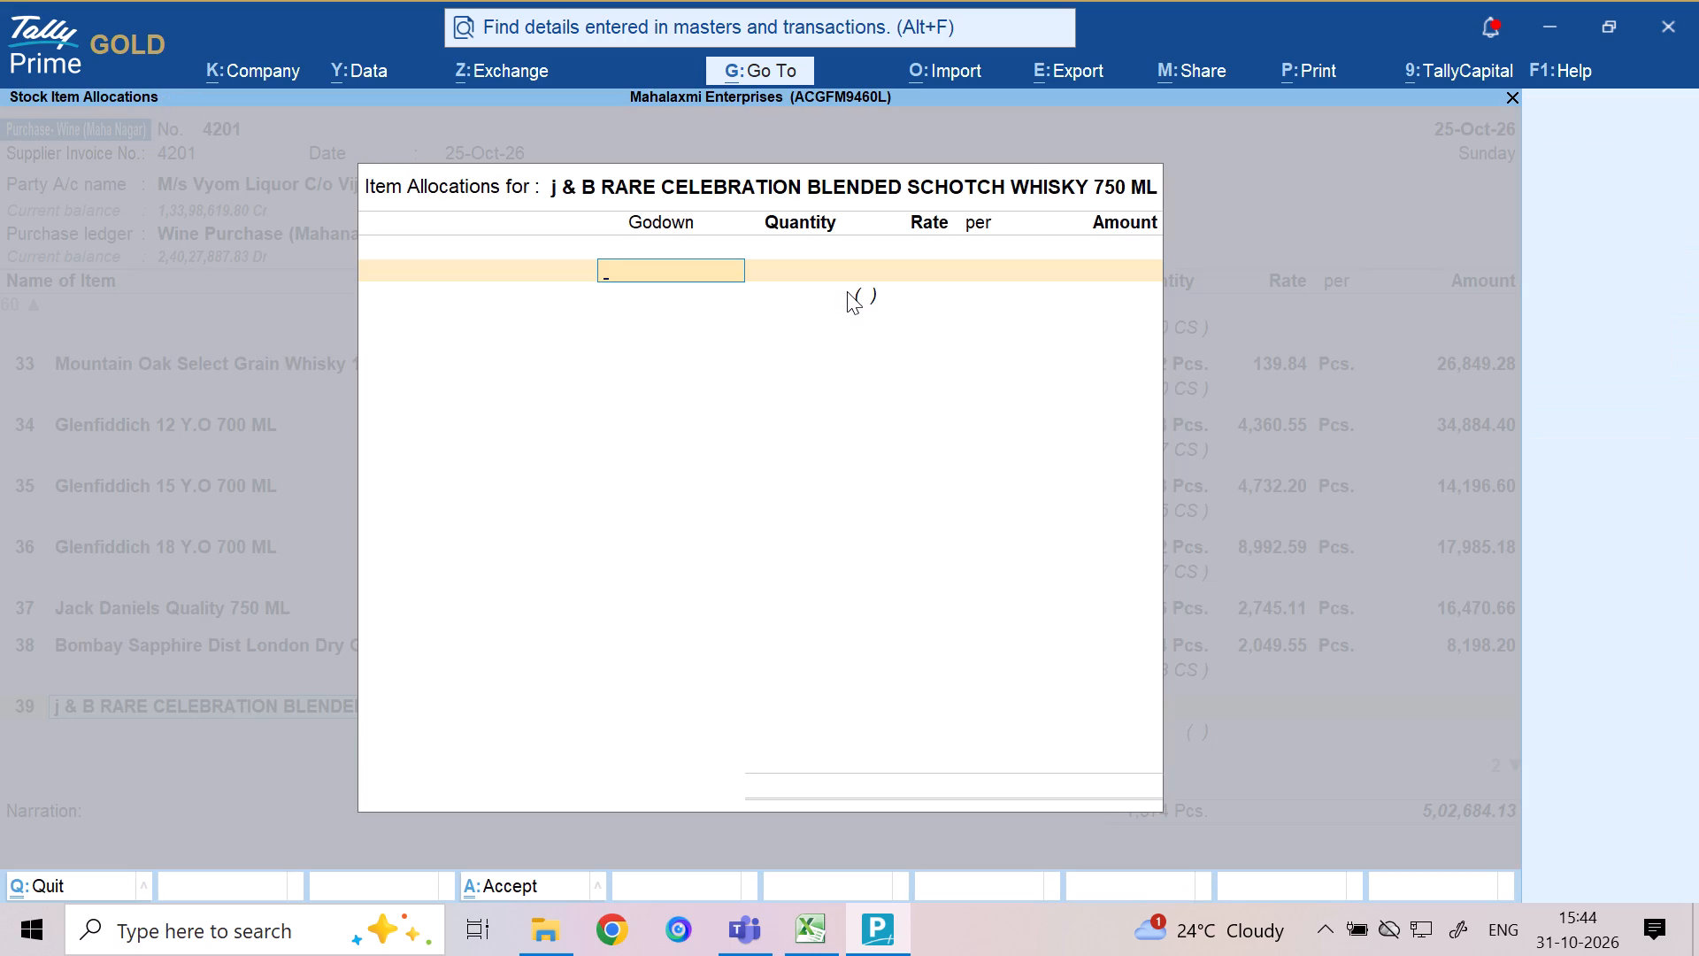
key(Return)
text(24)
key(Return)
key(Return)
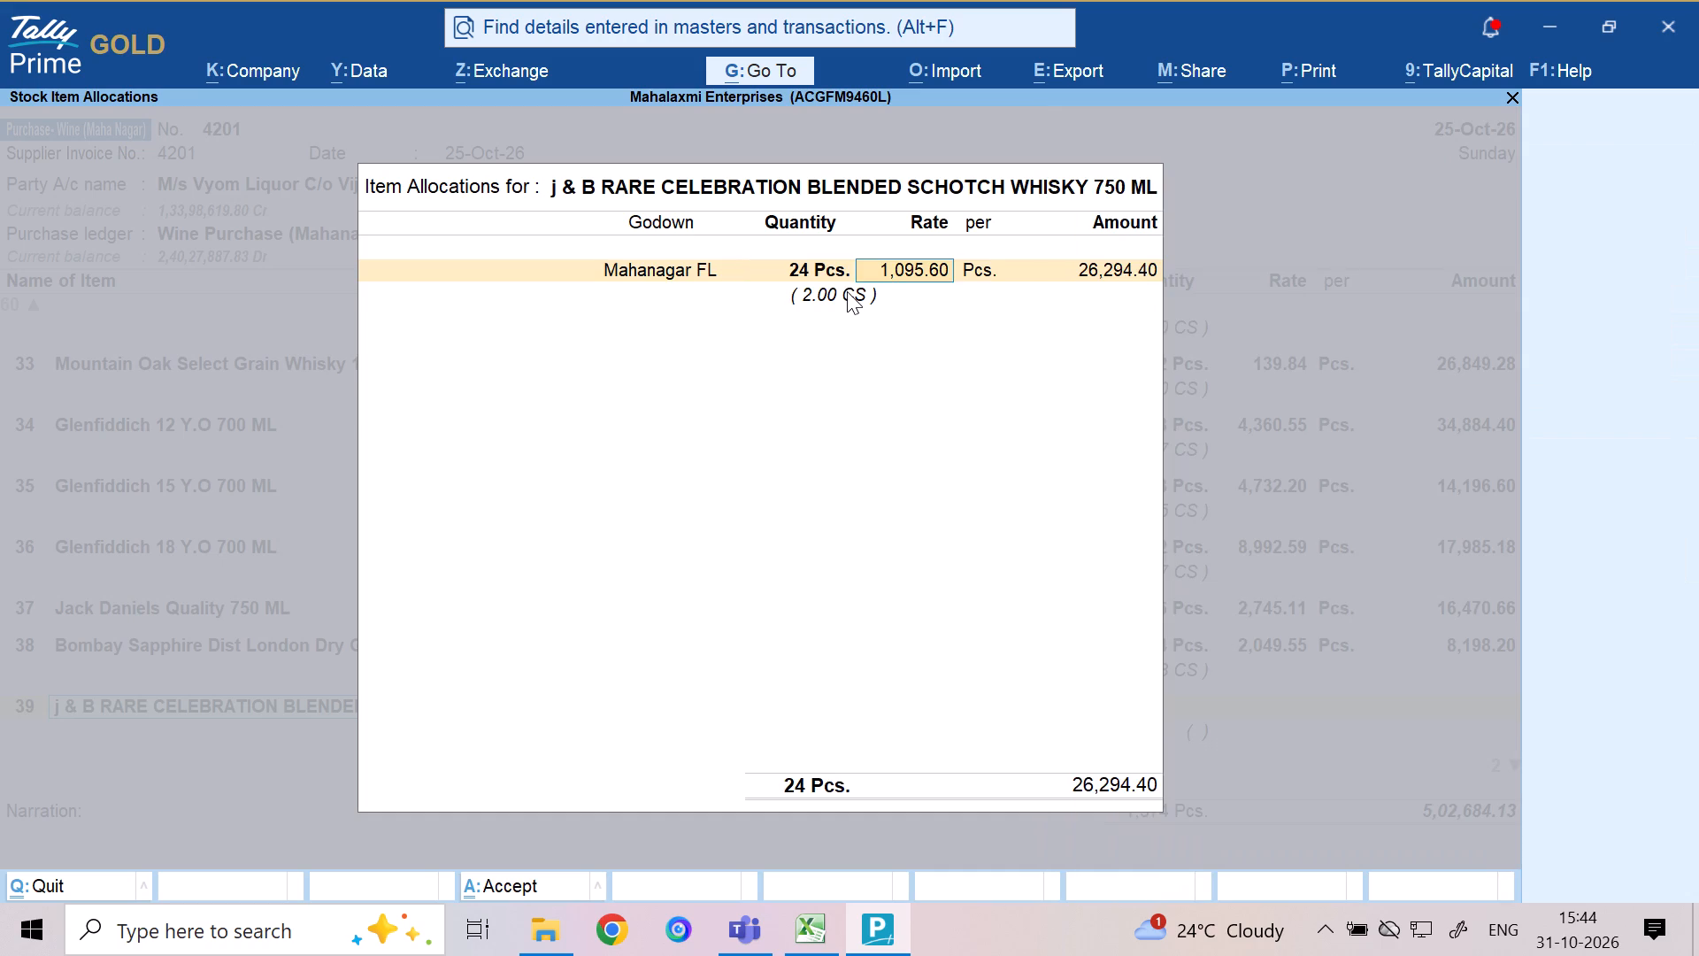
key(Return)
key(Return)
key(Return)
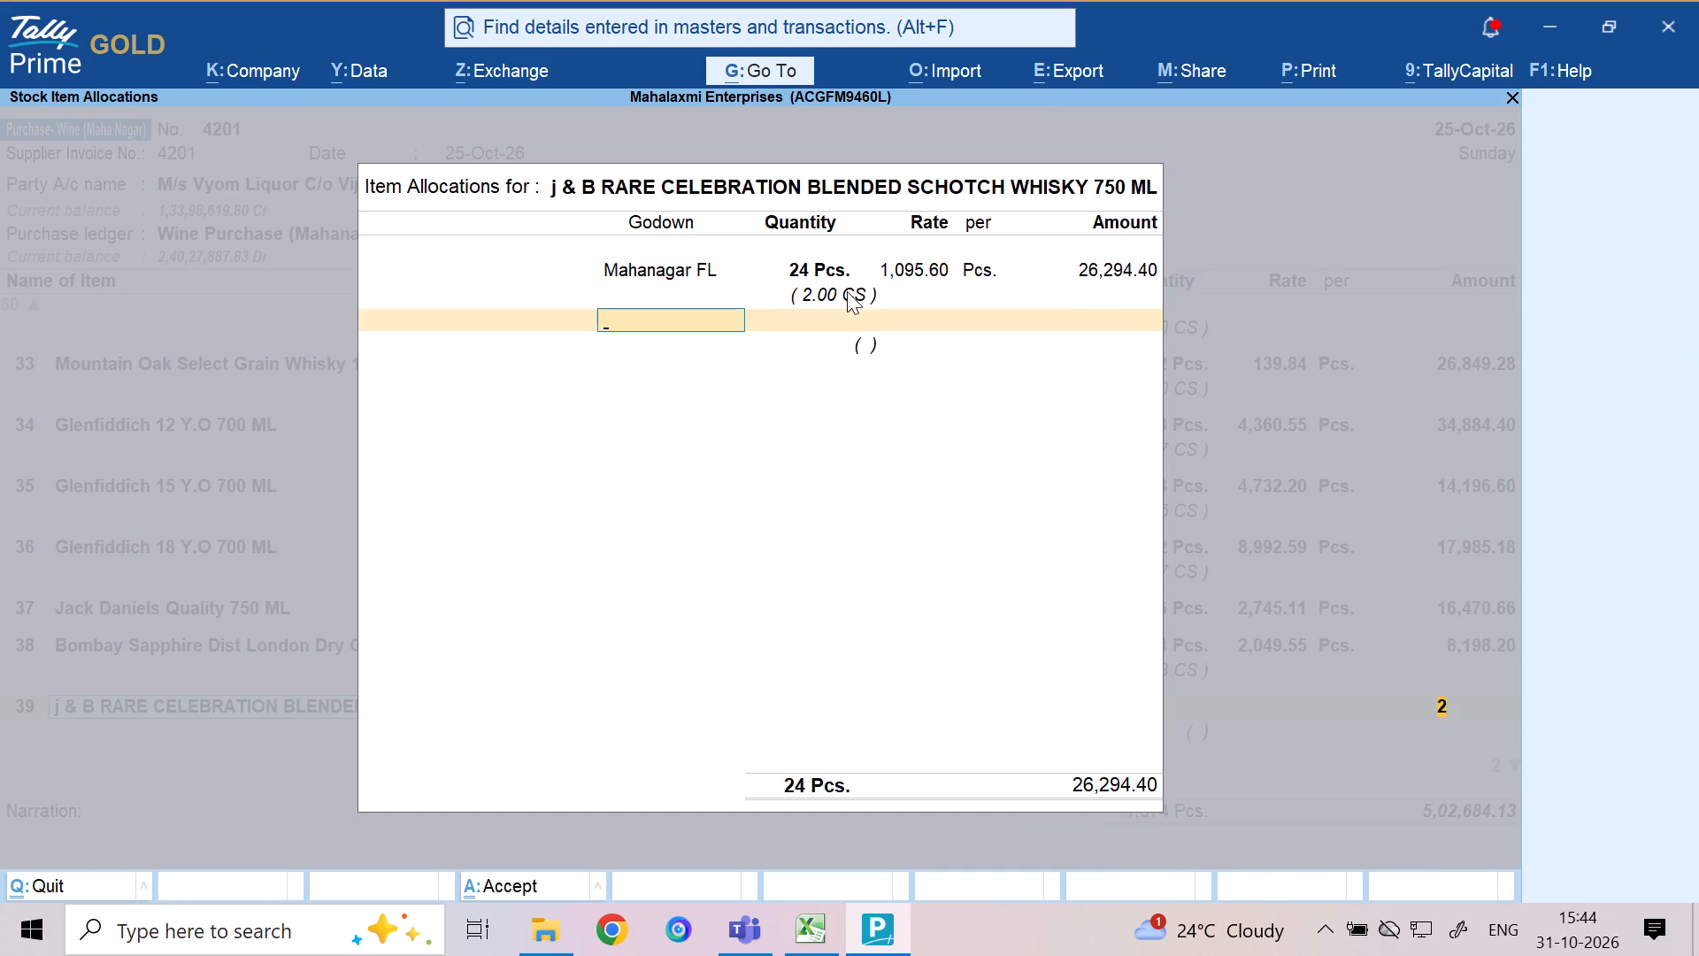
key(Return)
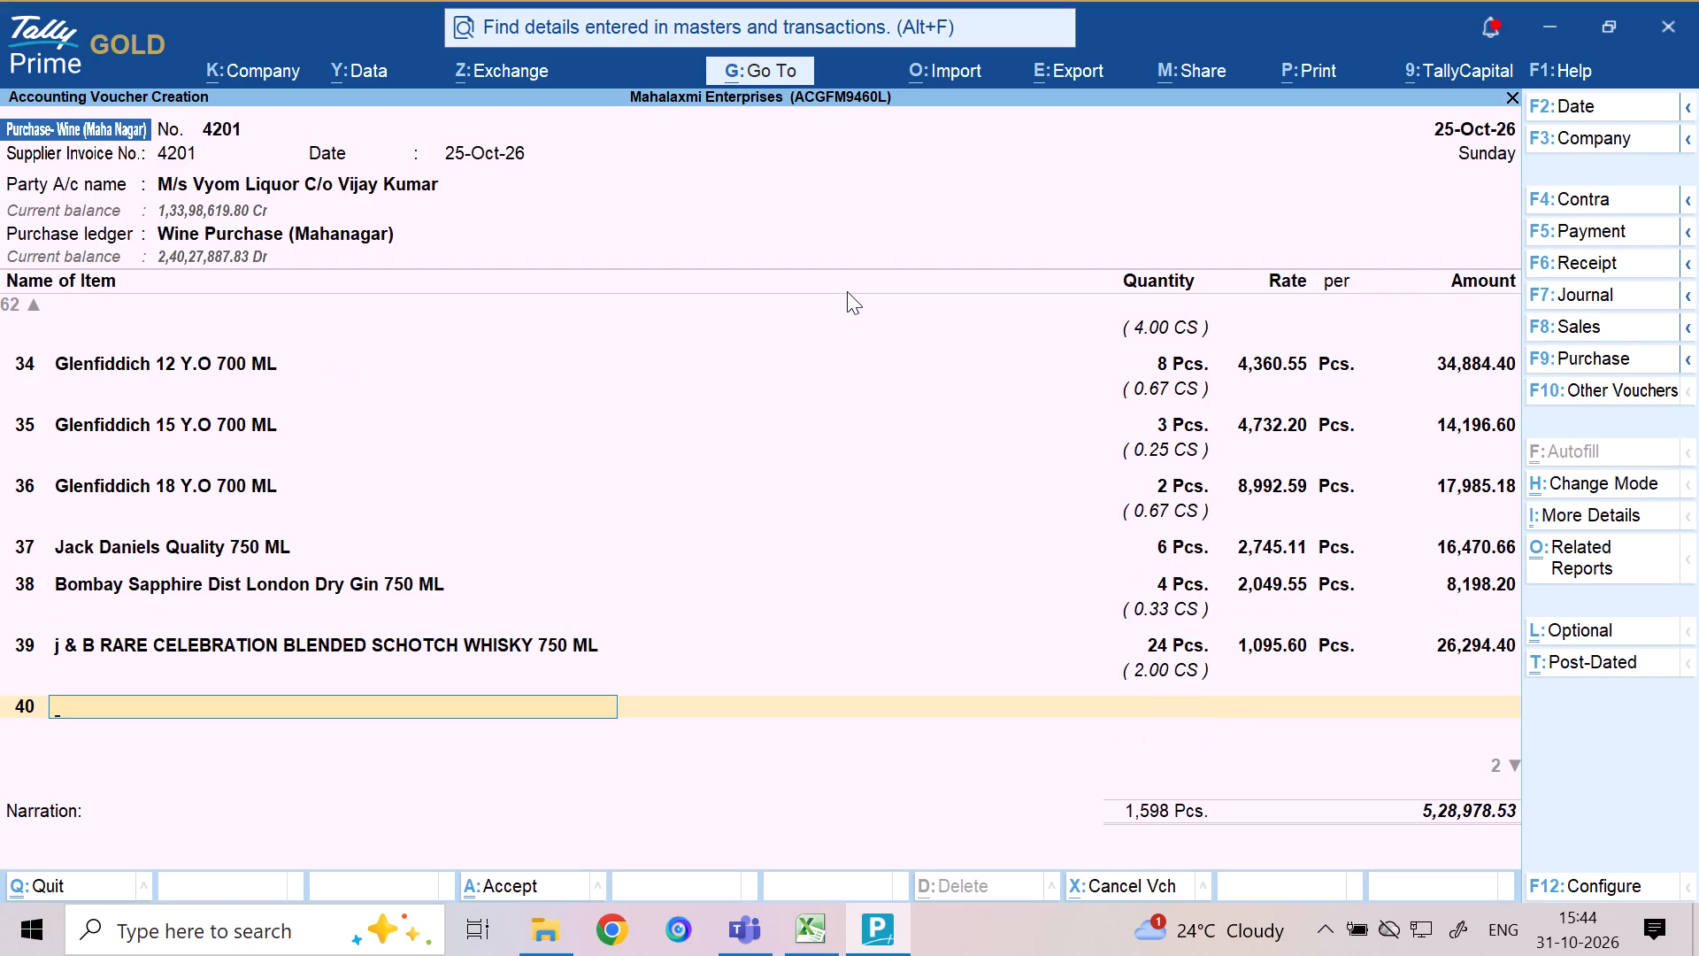
Choose J & B Rare Celebration Blended Schotch Whisky 180 ML as the stock item on line 40.
text(RARE CEL)
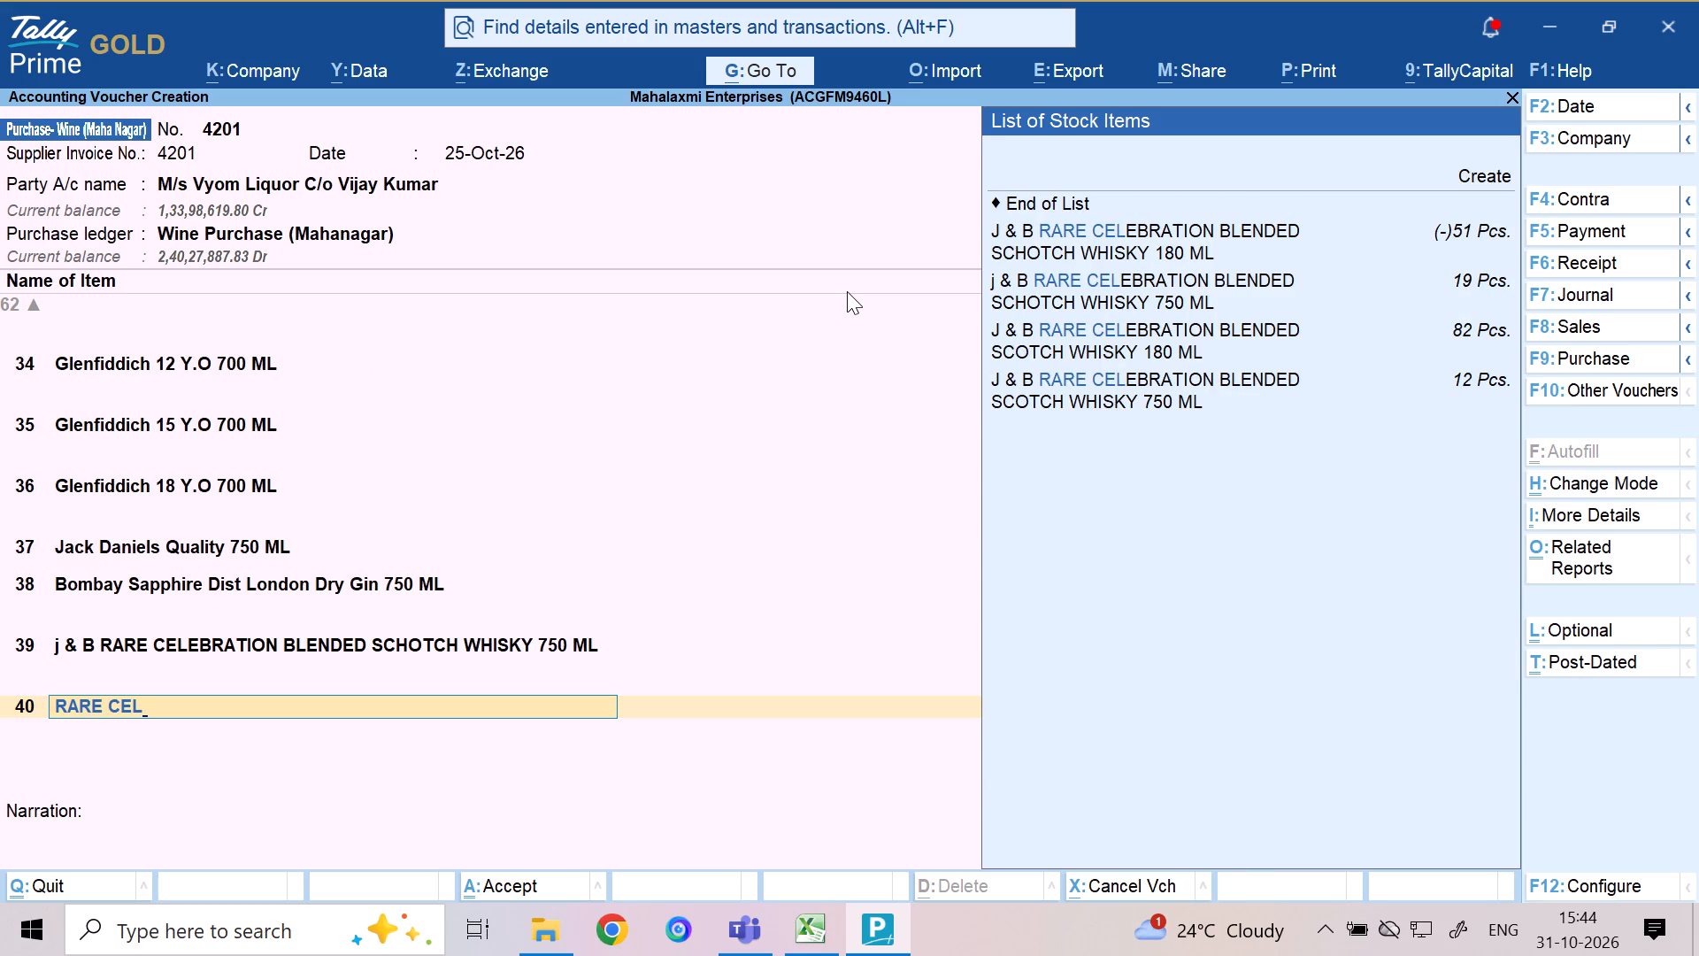
key(Down)
key(Down)
key(Up)
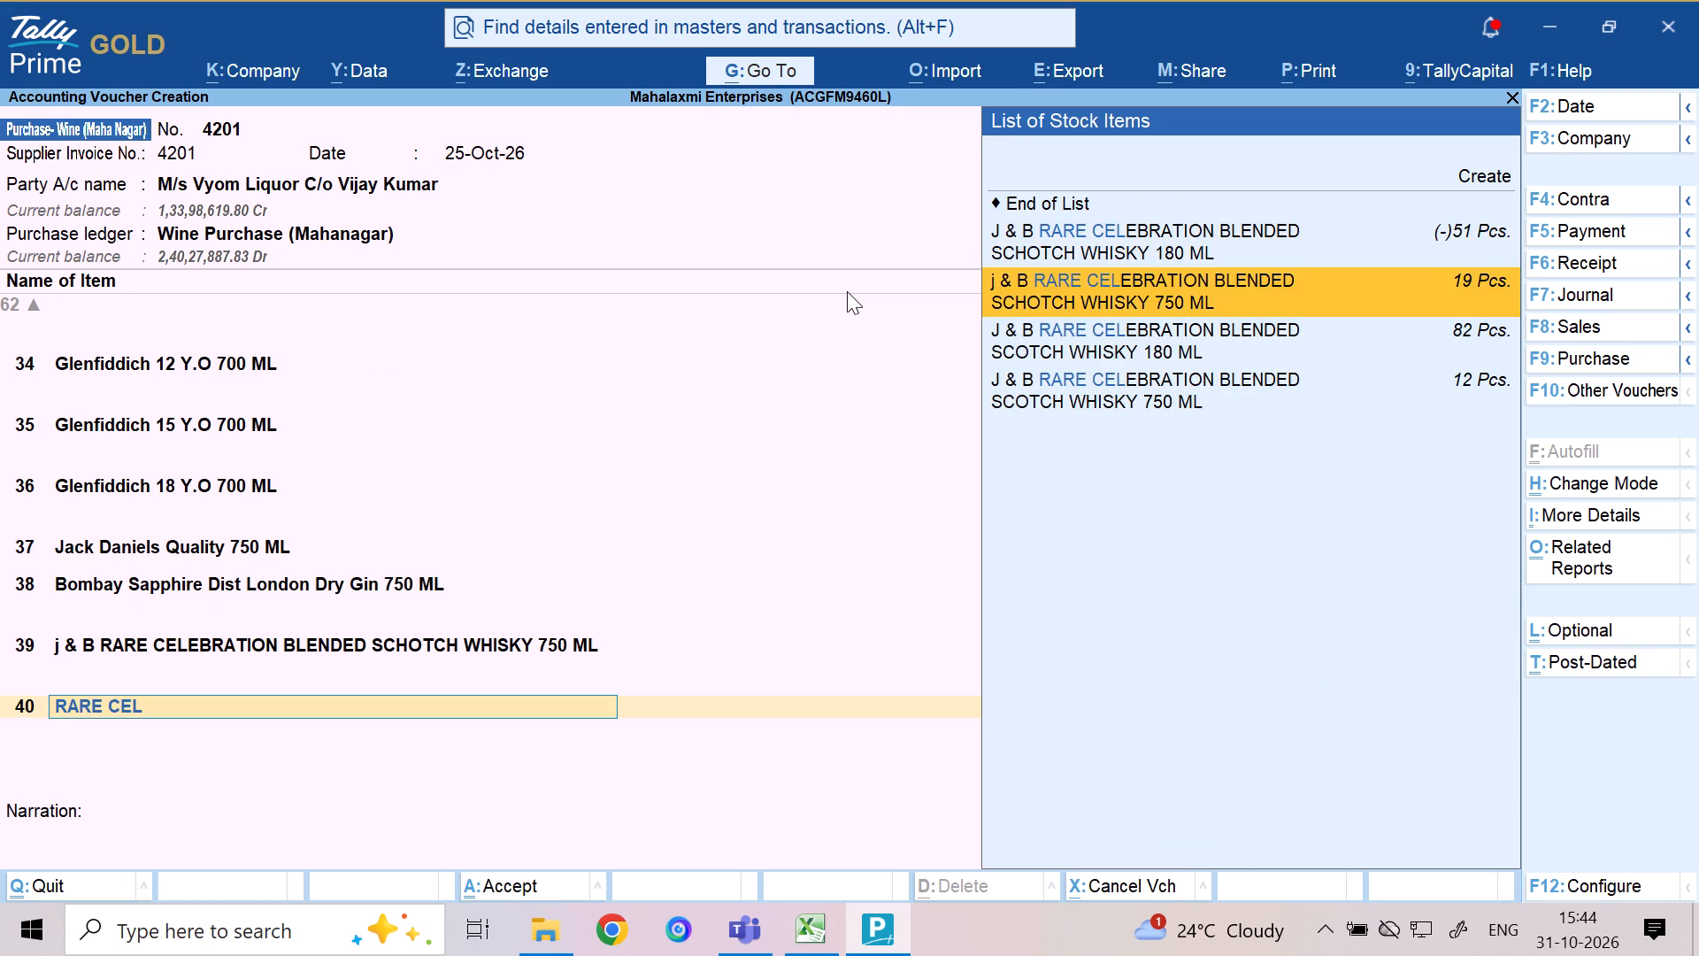
key(Return)
Allocate 144 Pcs. of the line 40 item to Mahanagar FL with an amount of 40,687.20, and move to line 41.
key(m)
key(Return)
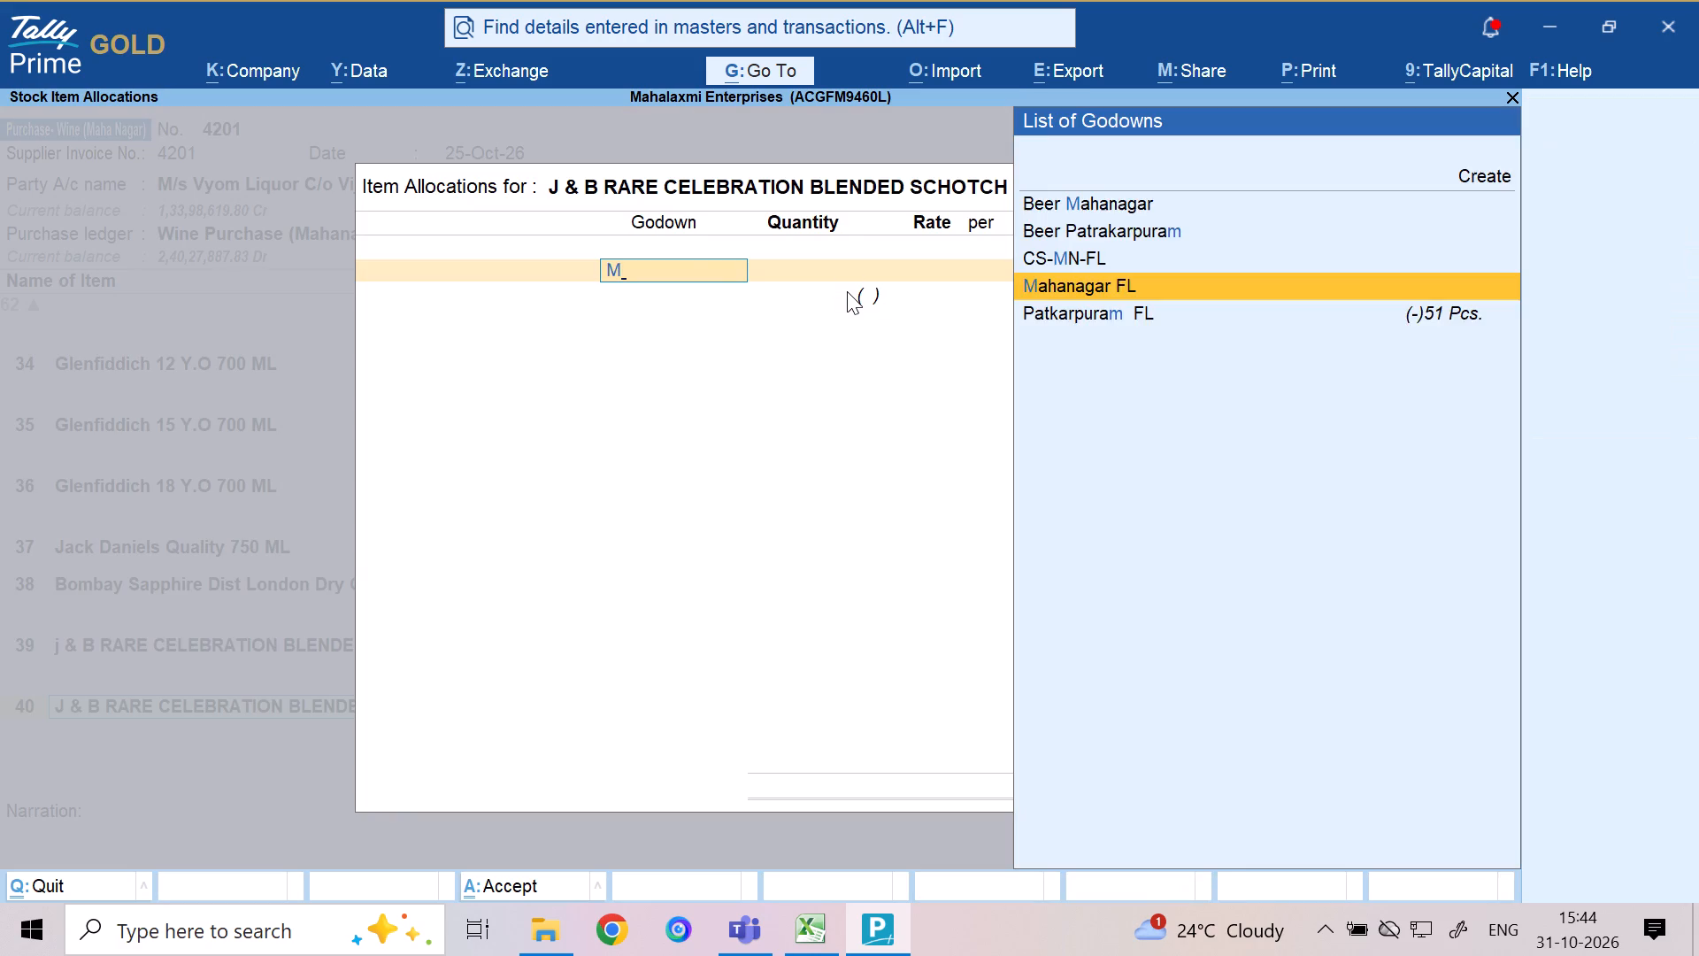
text(144)
key(Return)
key(Return)
key(Return)
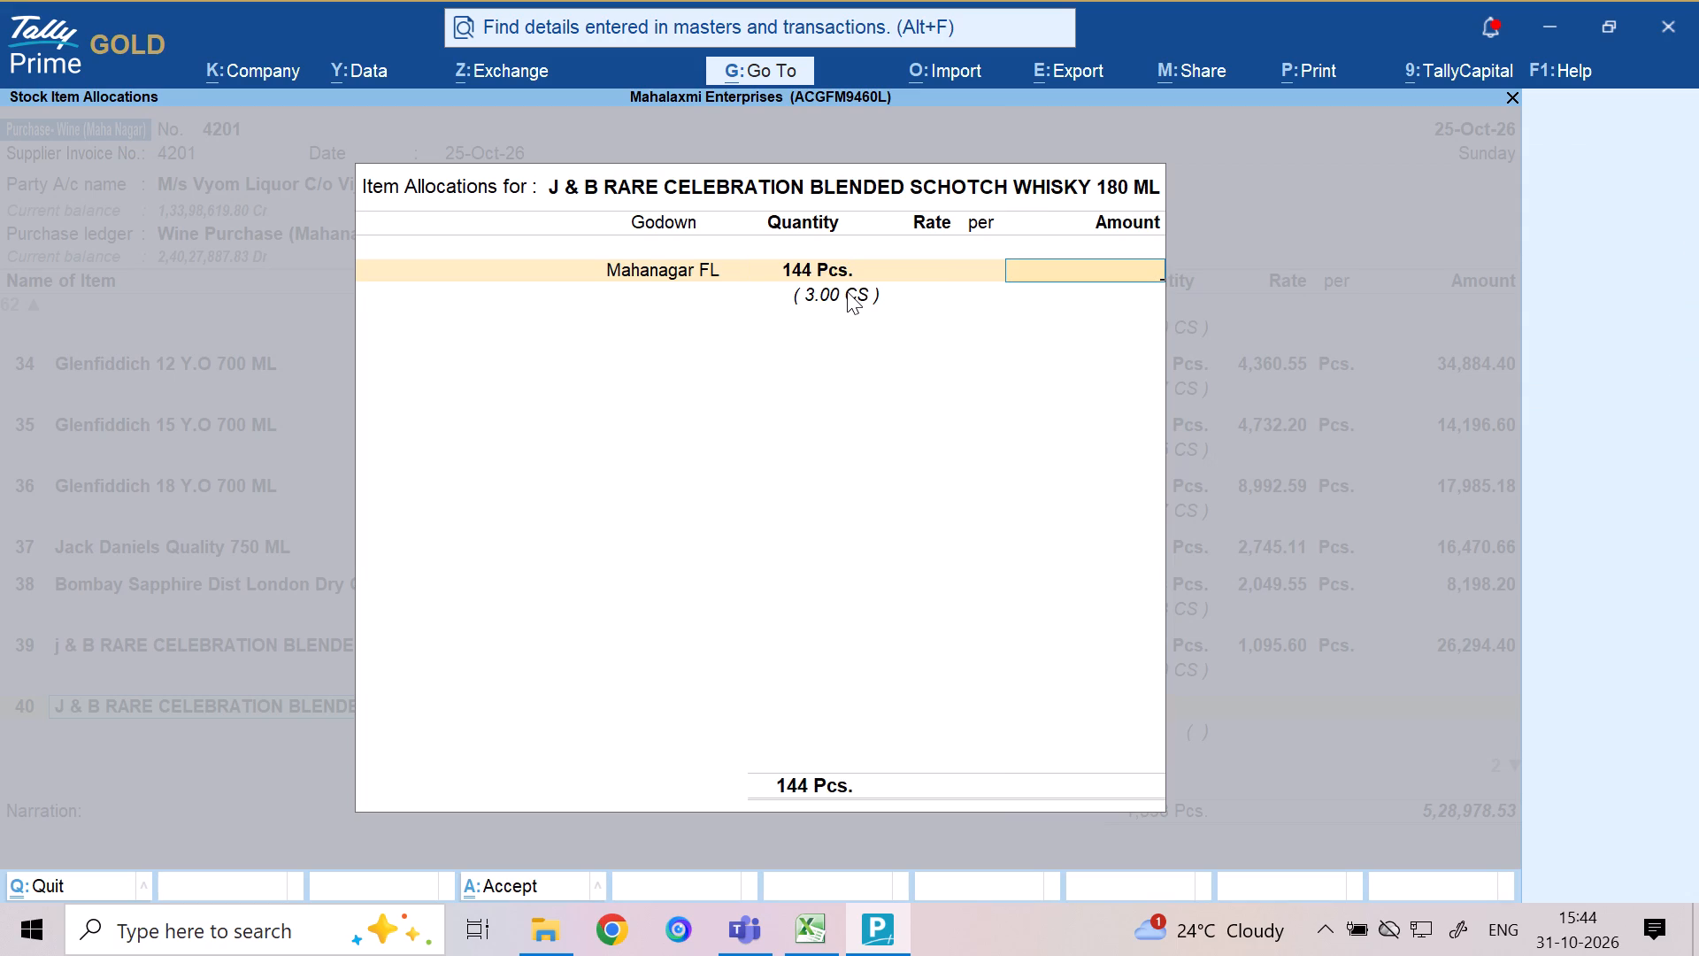
text(406)
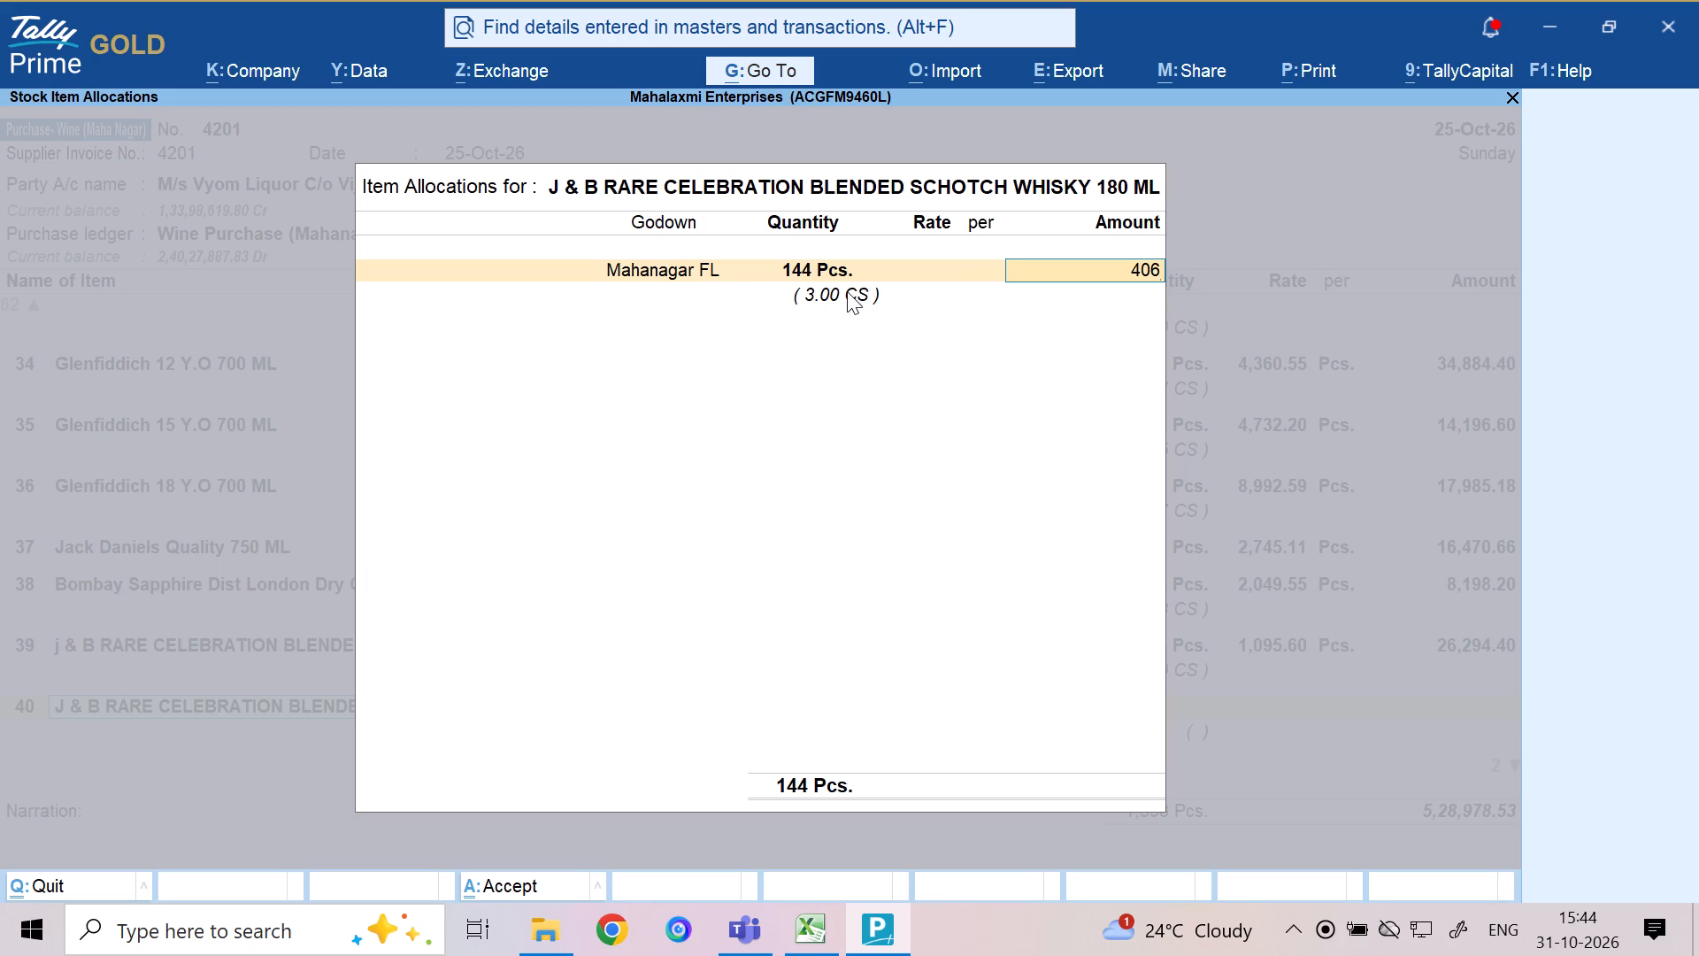
text(87)
text(.20)
key(Return)
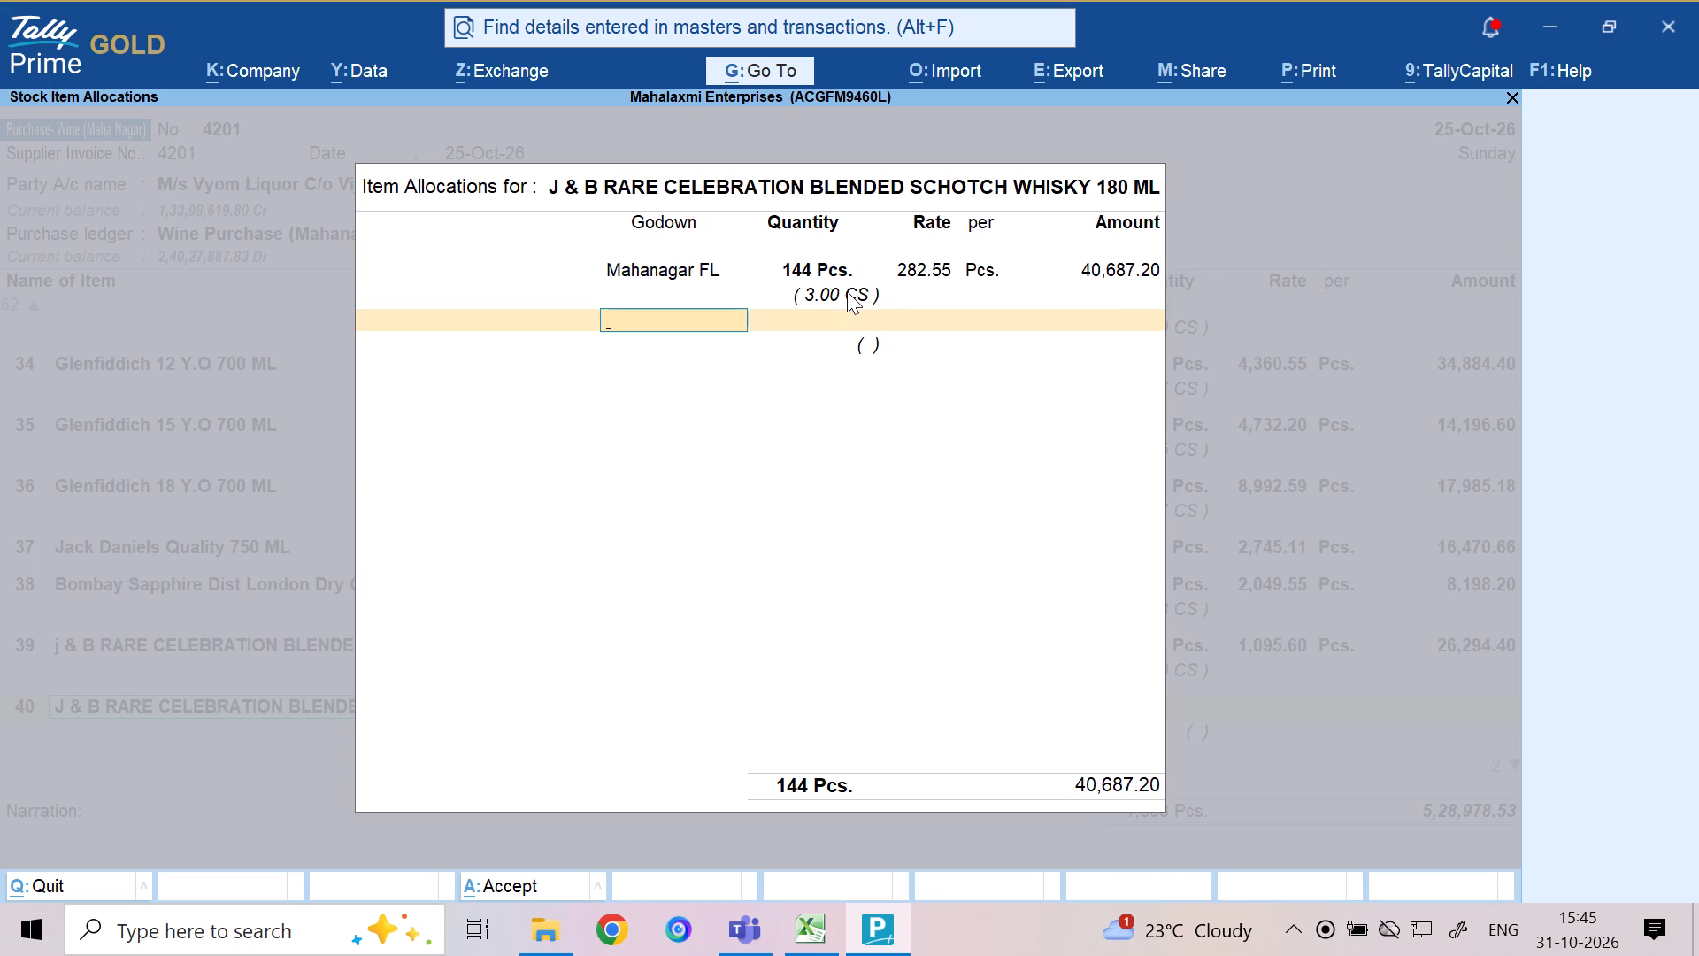
key(Return)
key(Return)
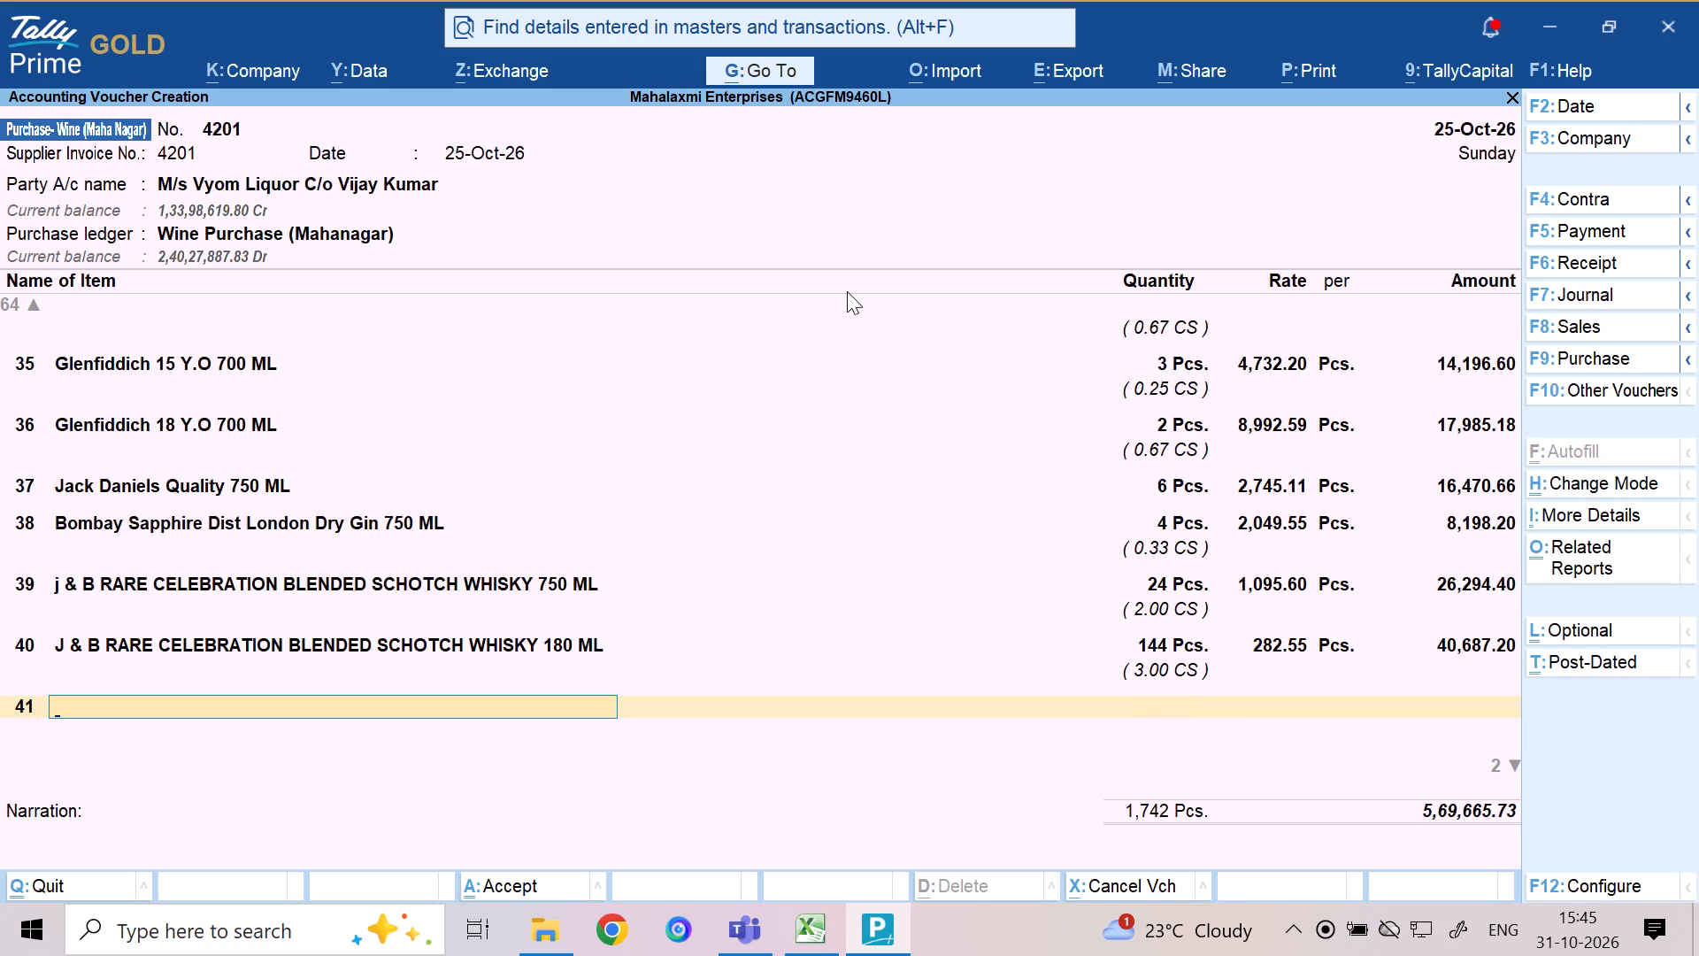
Choose Glenmorangie Original 12 Yo Old 750 ML as the stock item on line 41.
key(g)
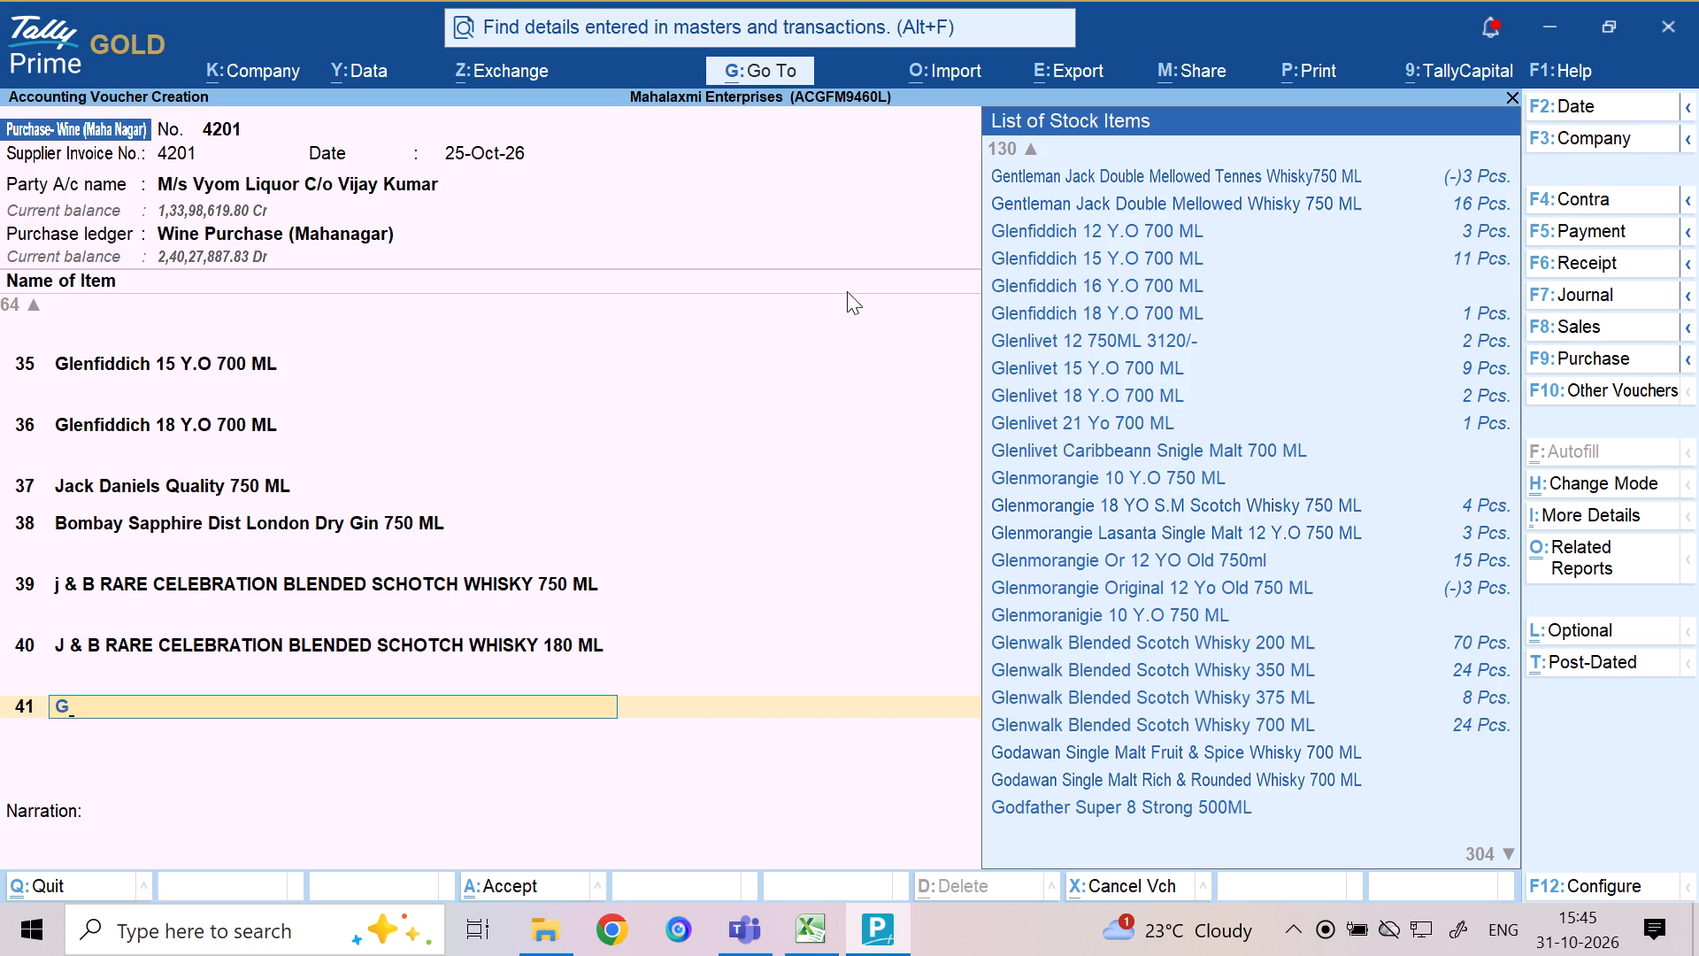
key(l)
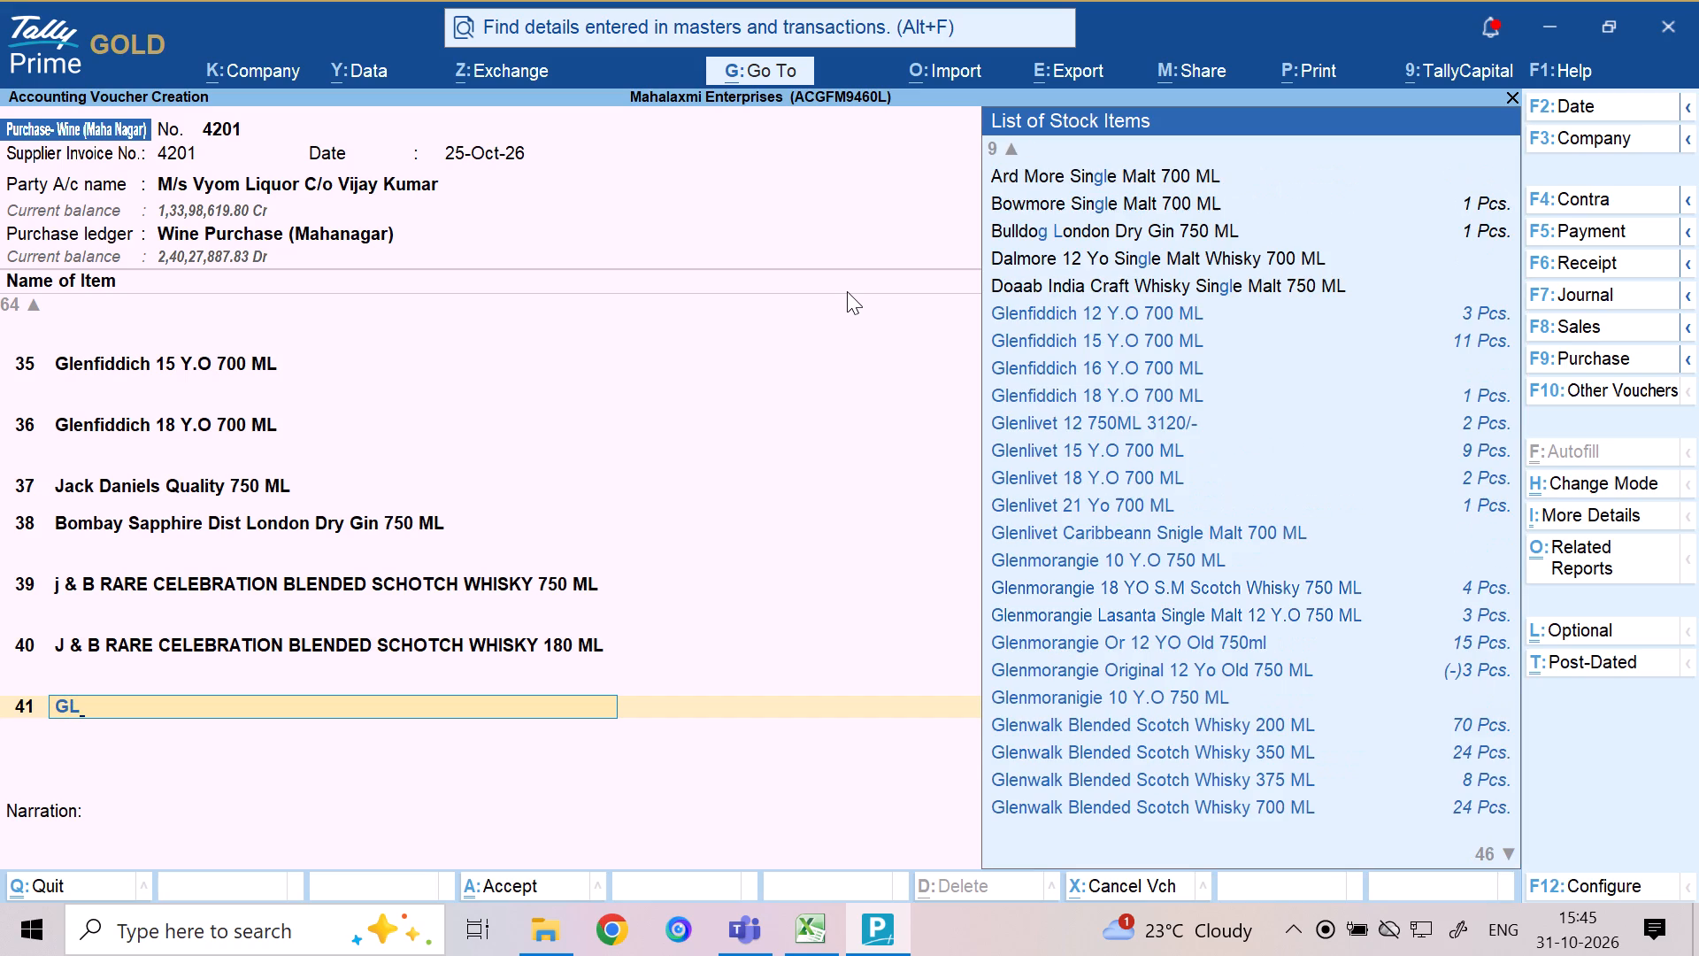
text(EN)
text(MOR)
key(Down)
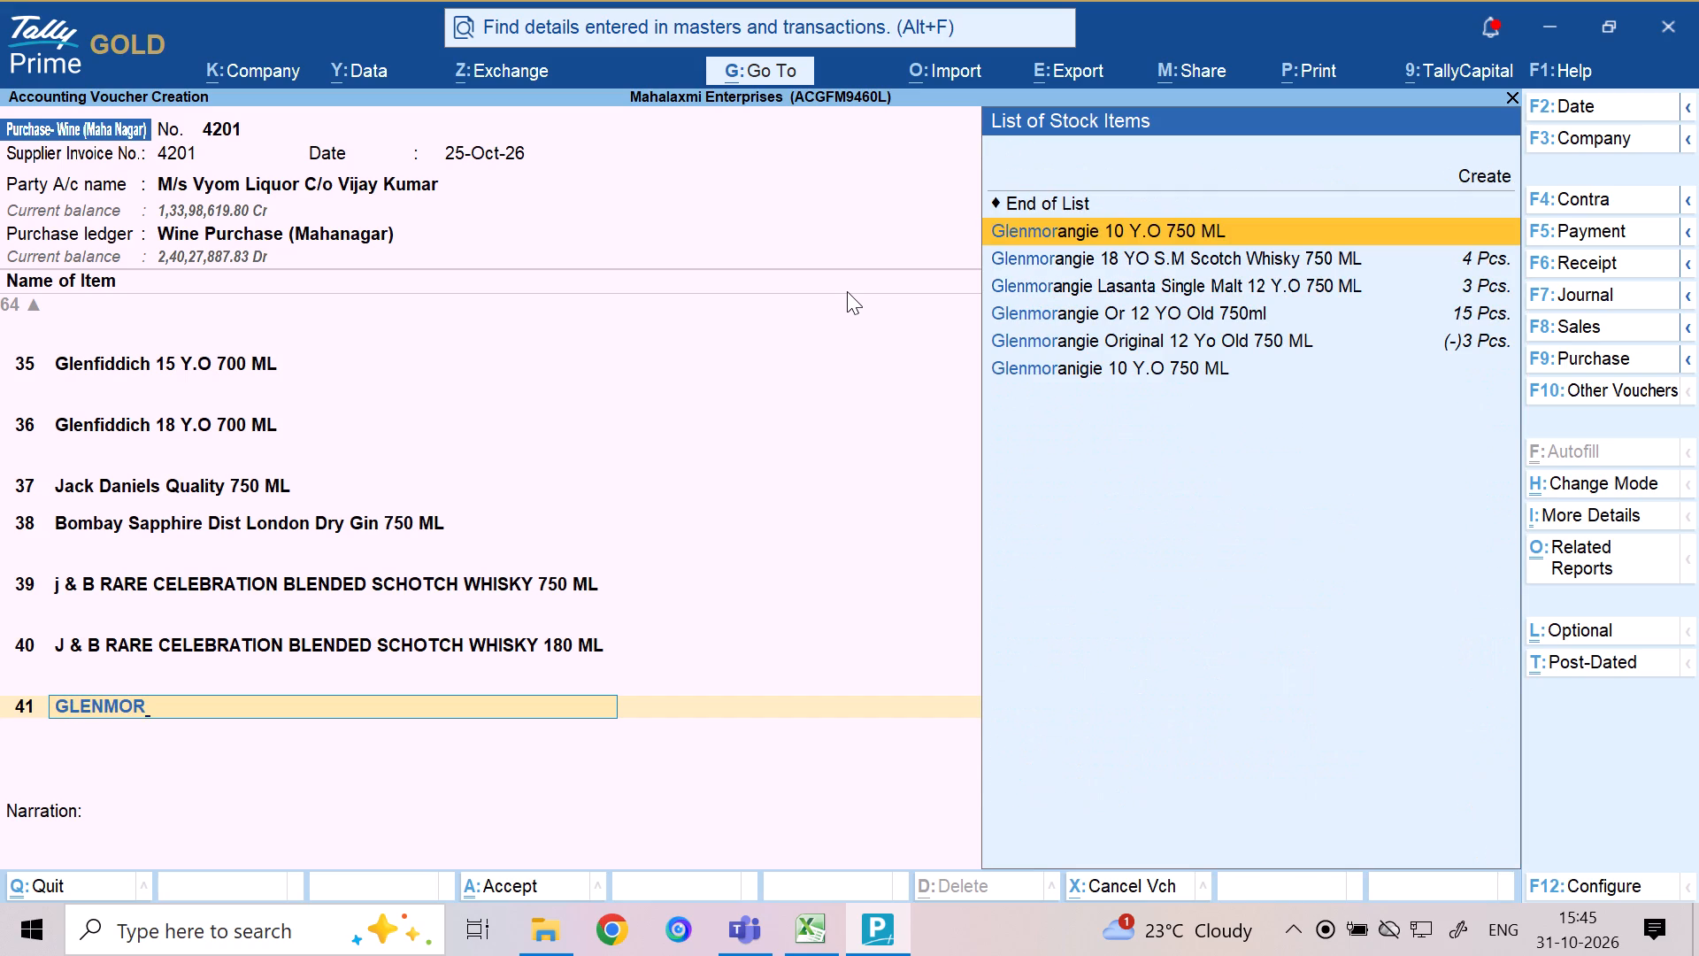
key(Down)
key(Down)
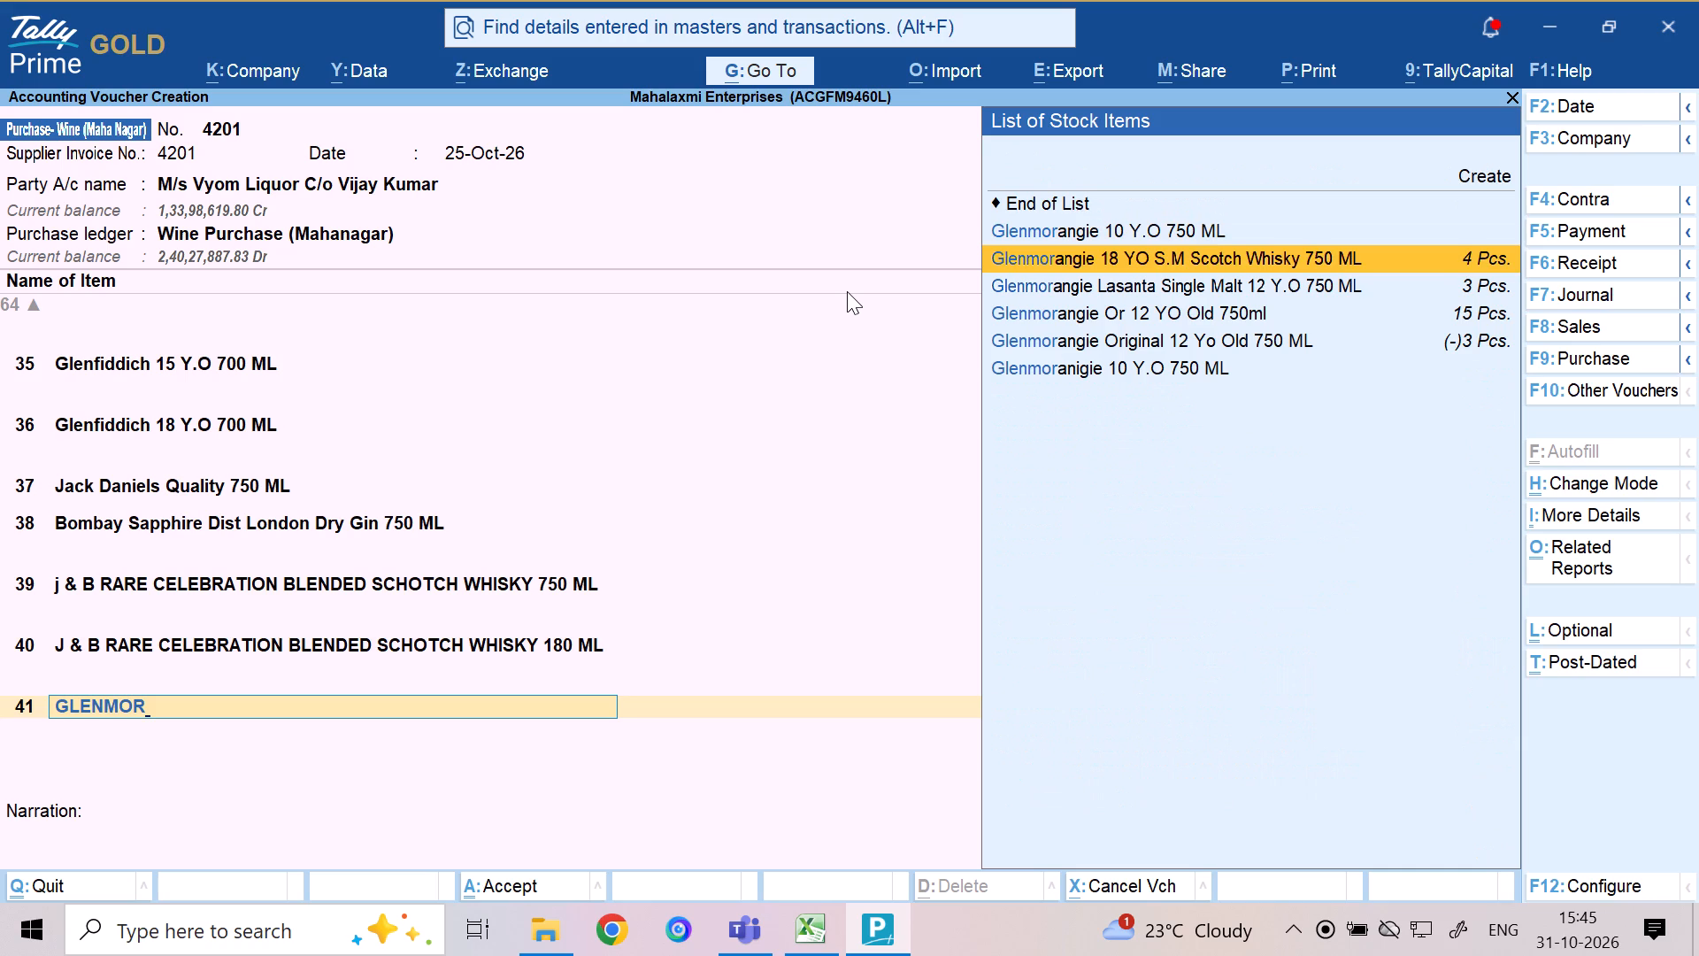
key(Down)
key(Down)
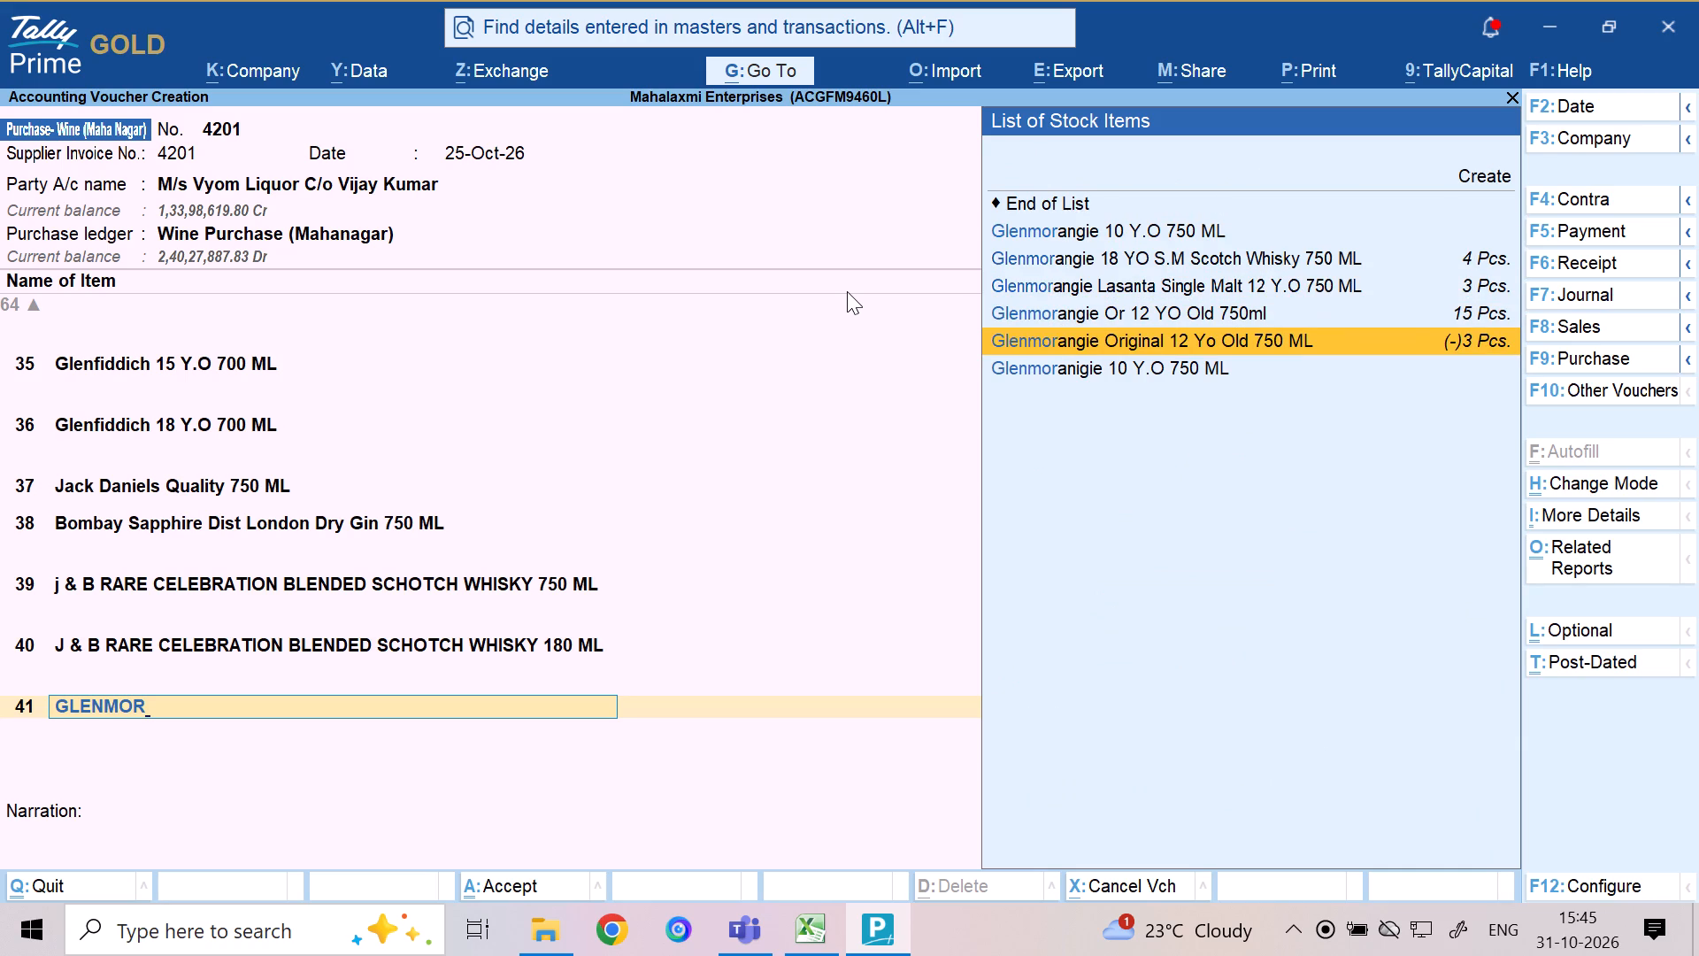
key(Return)
Allocate 3 Pcs. of the line 41 item to Mahanagar FL, accept the suggested rate and amount, and move to line 42.
key(m)
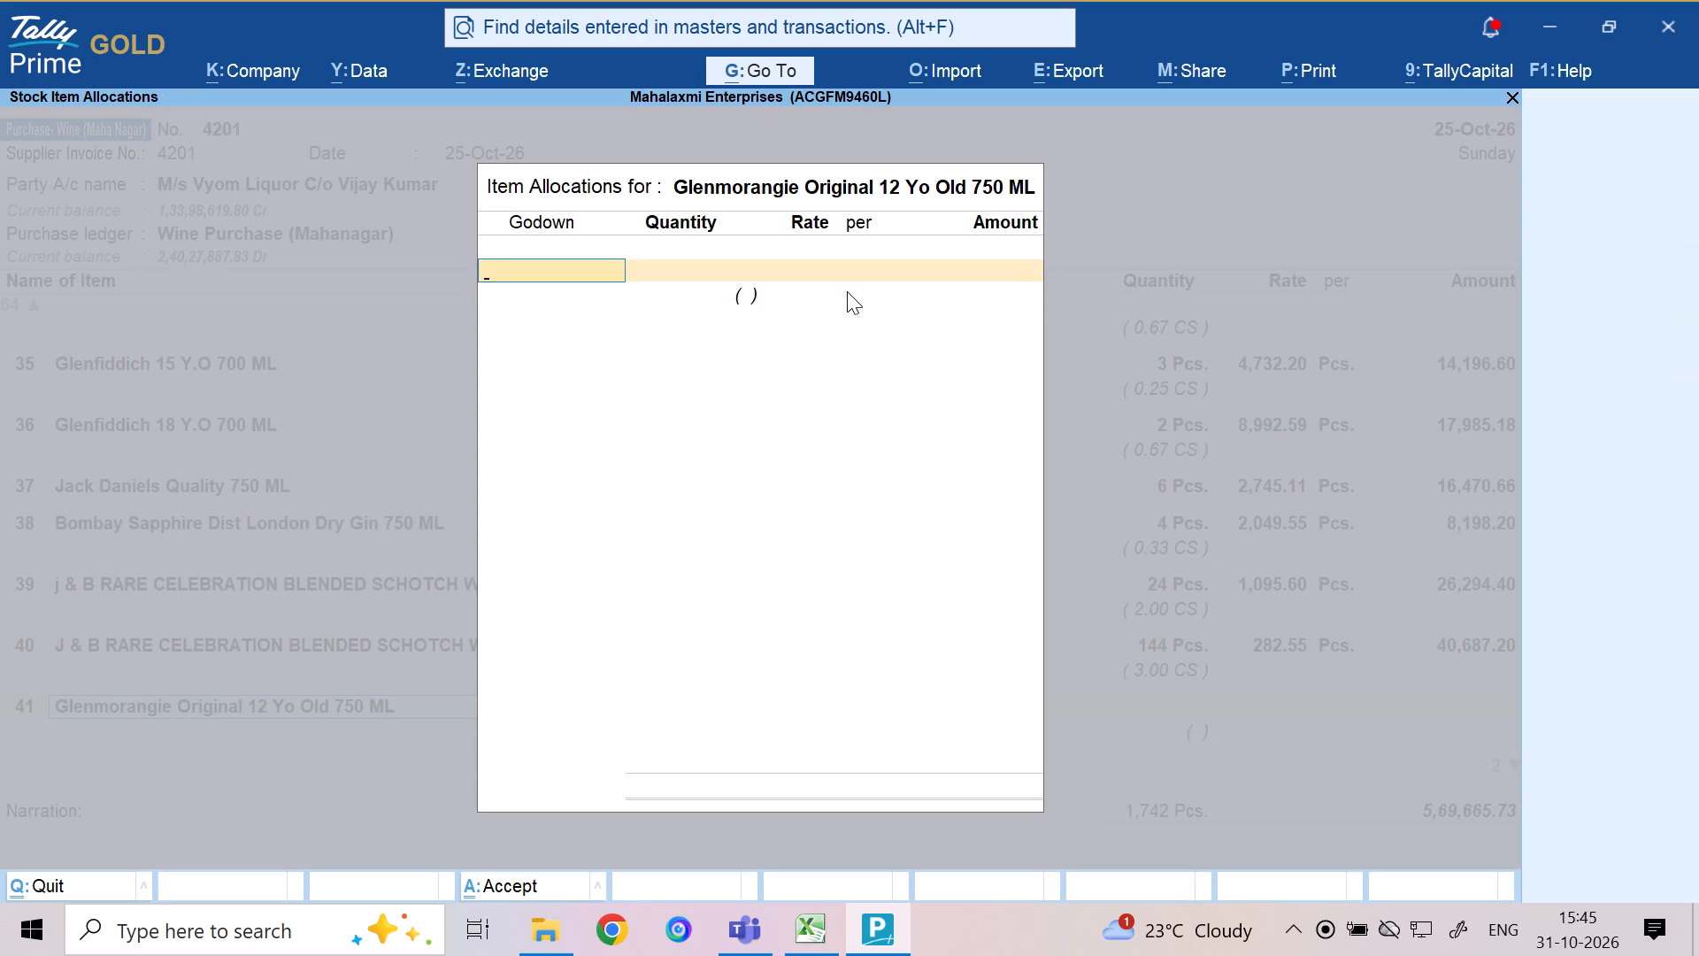
key(Return)
key(3)
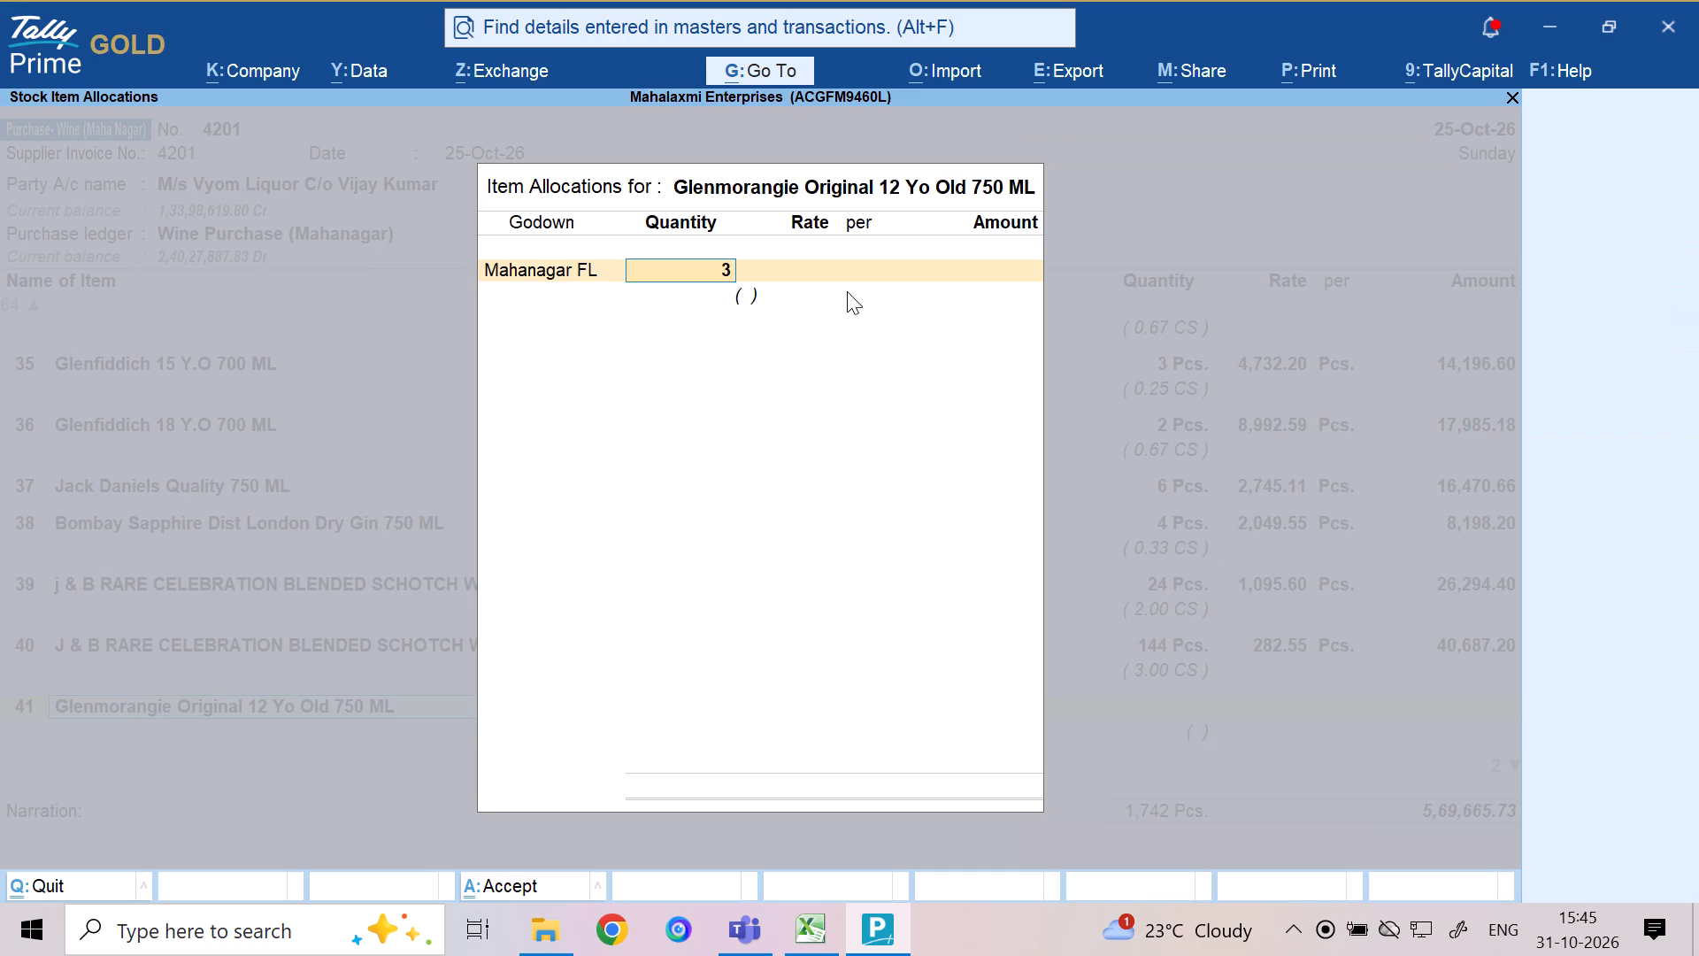
key(Return)
key(Return)
key(Return)
key(Return)
key(Return)
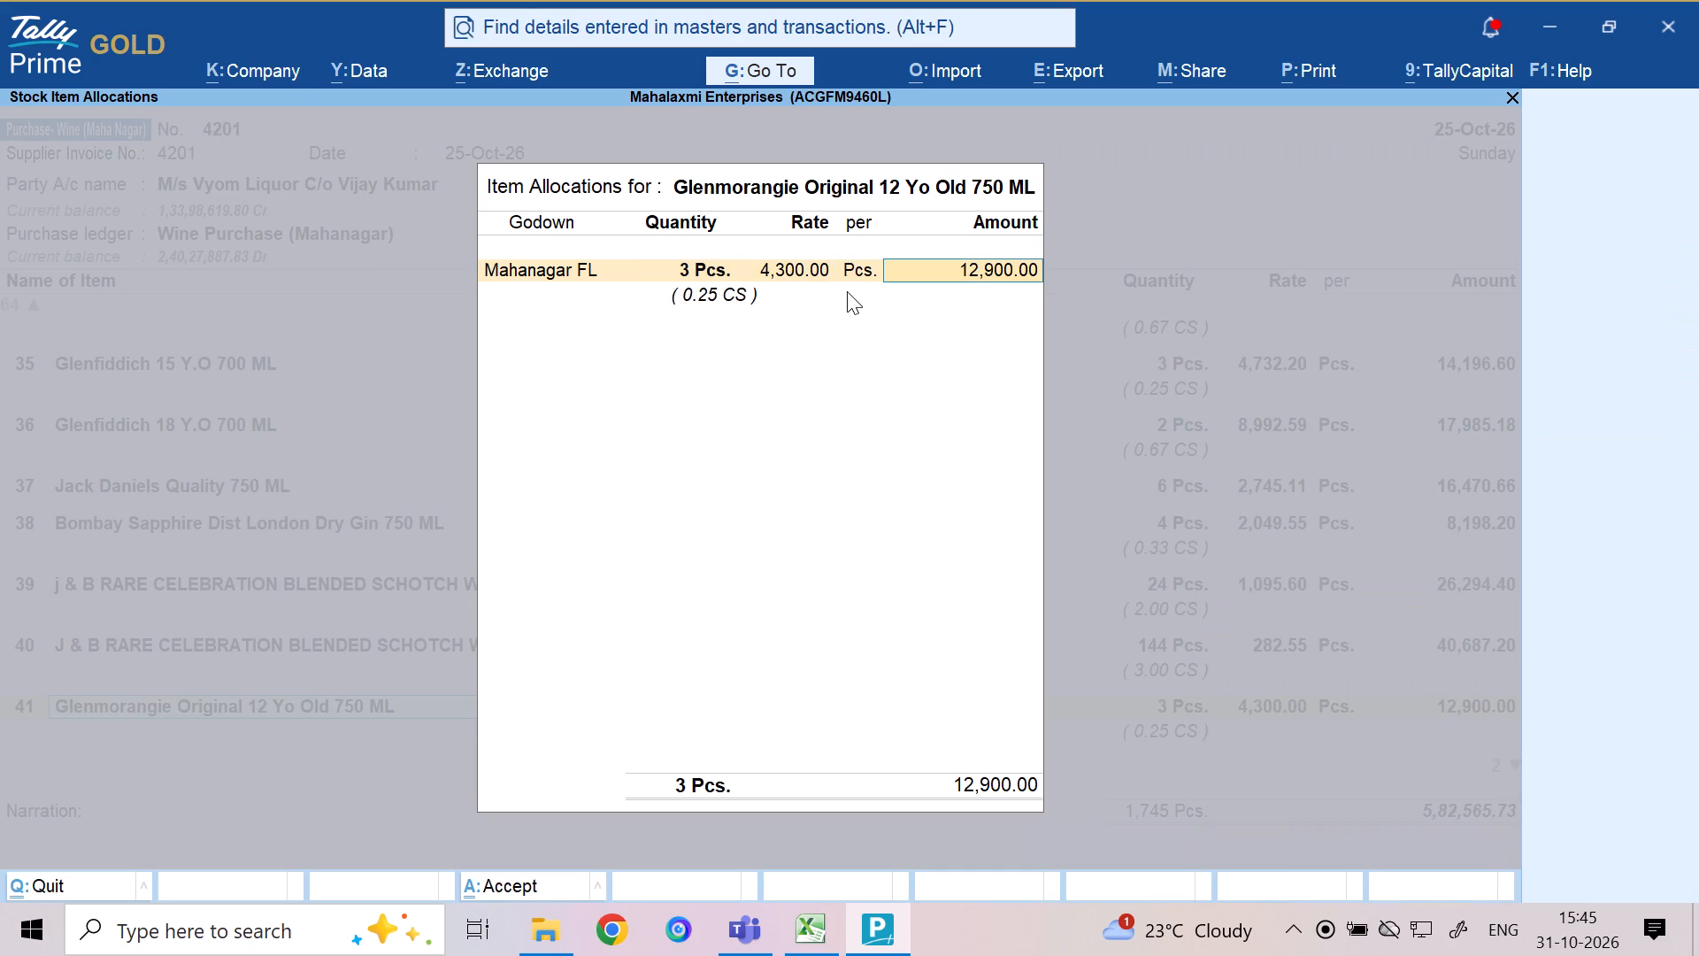
key(Return)
key(Return)
key(Return)
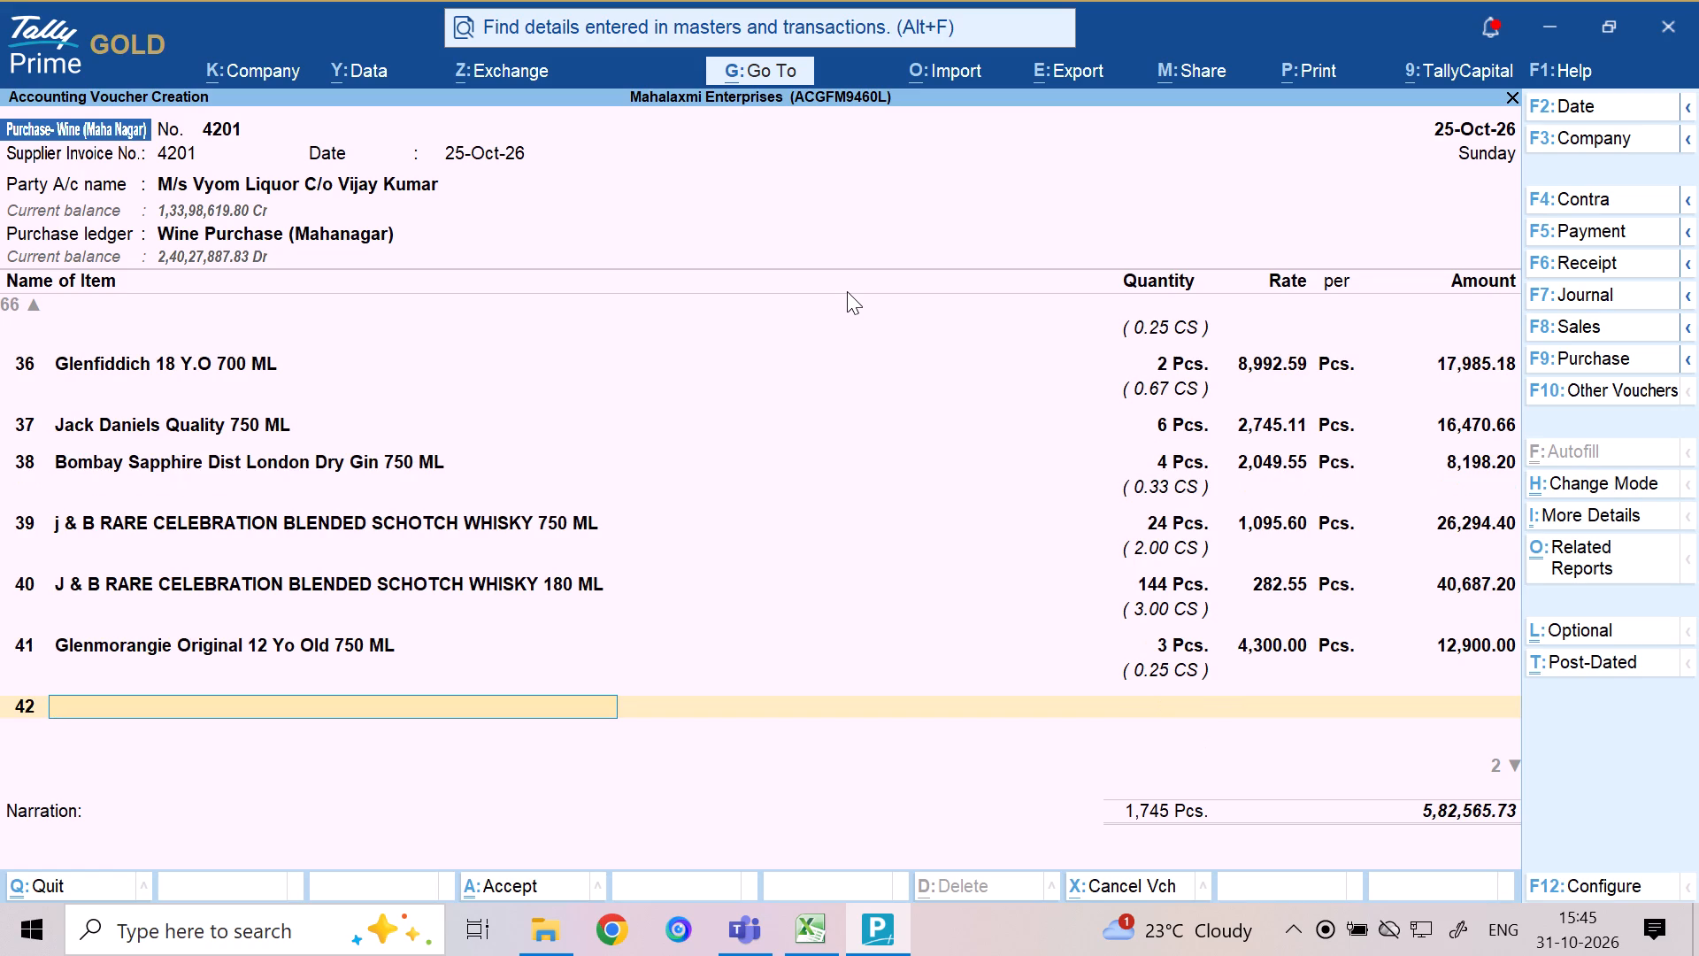
Choose Patron Reposado 750 ML (12pcs) as the stock item on line 42.
text(PATR)
text(ON)
key(space)
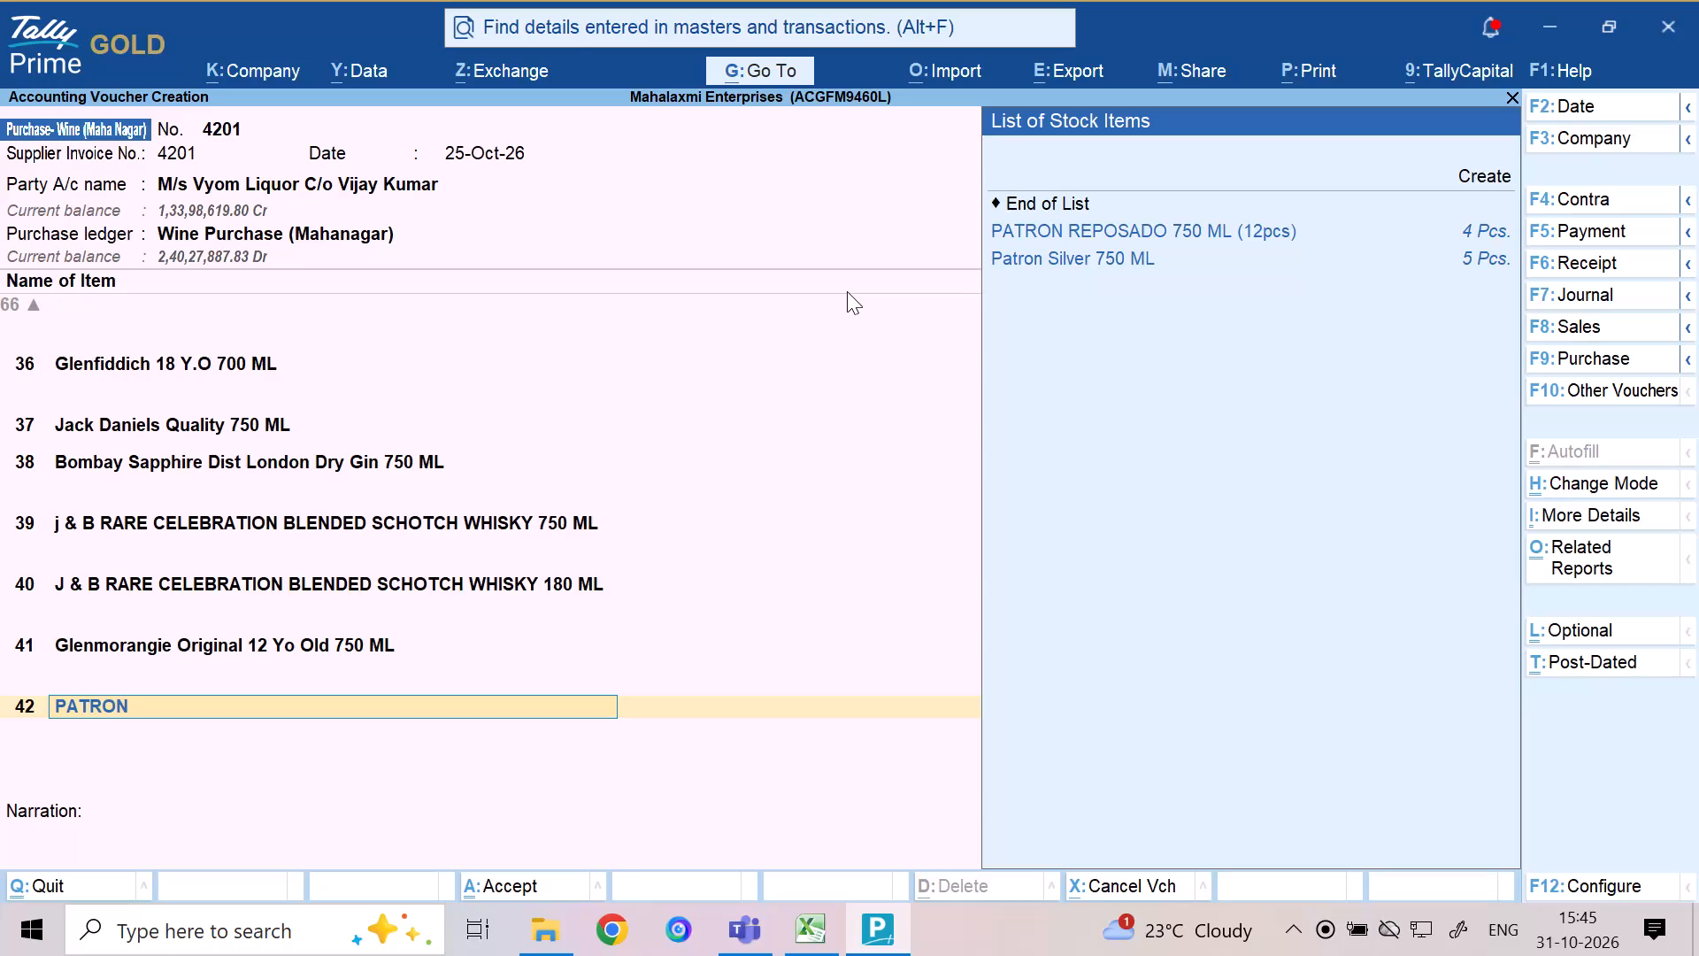
text(REPO)
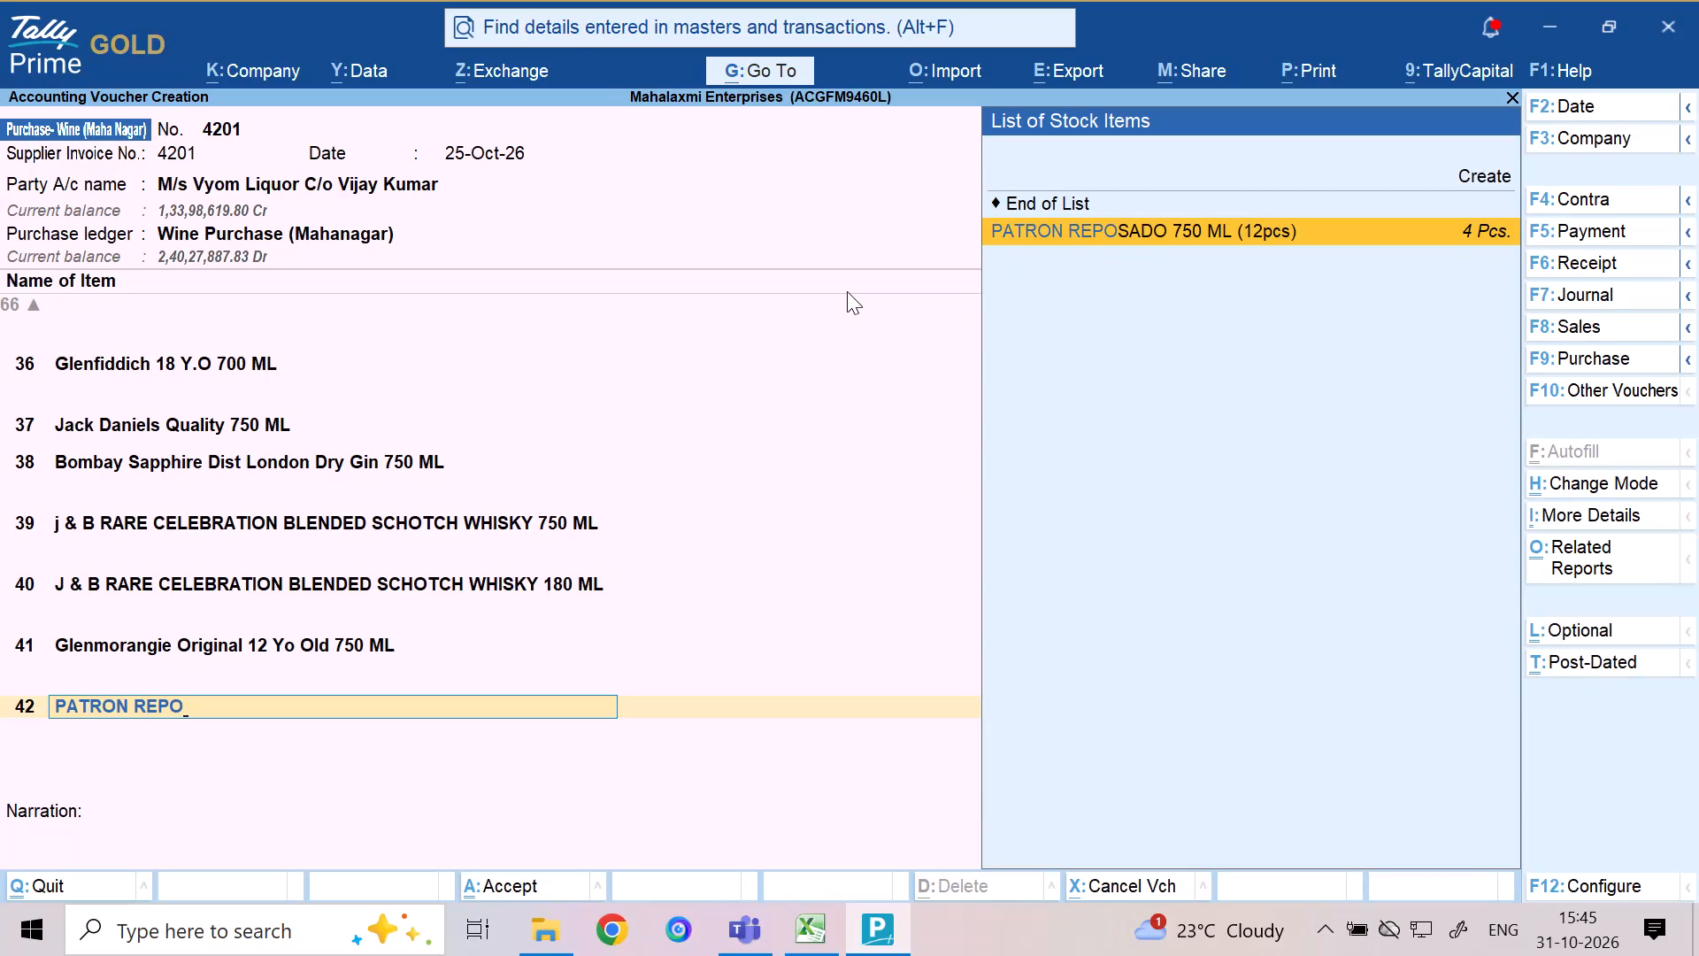
key(Return)
Allocate 1 Pcs. of the line 42 item to Mahanagar FL, accept the suggested rate and amount, and move to line 43.
key(m)
key(Return)
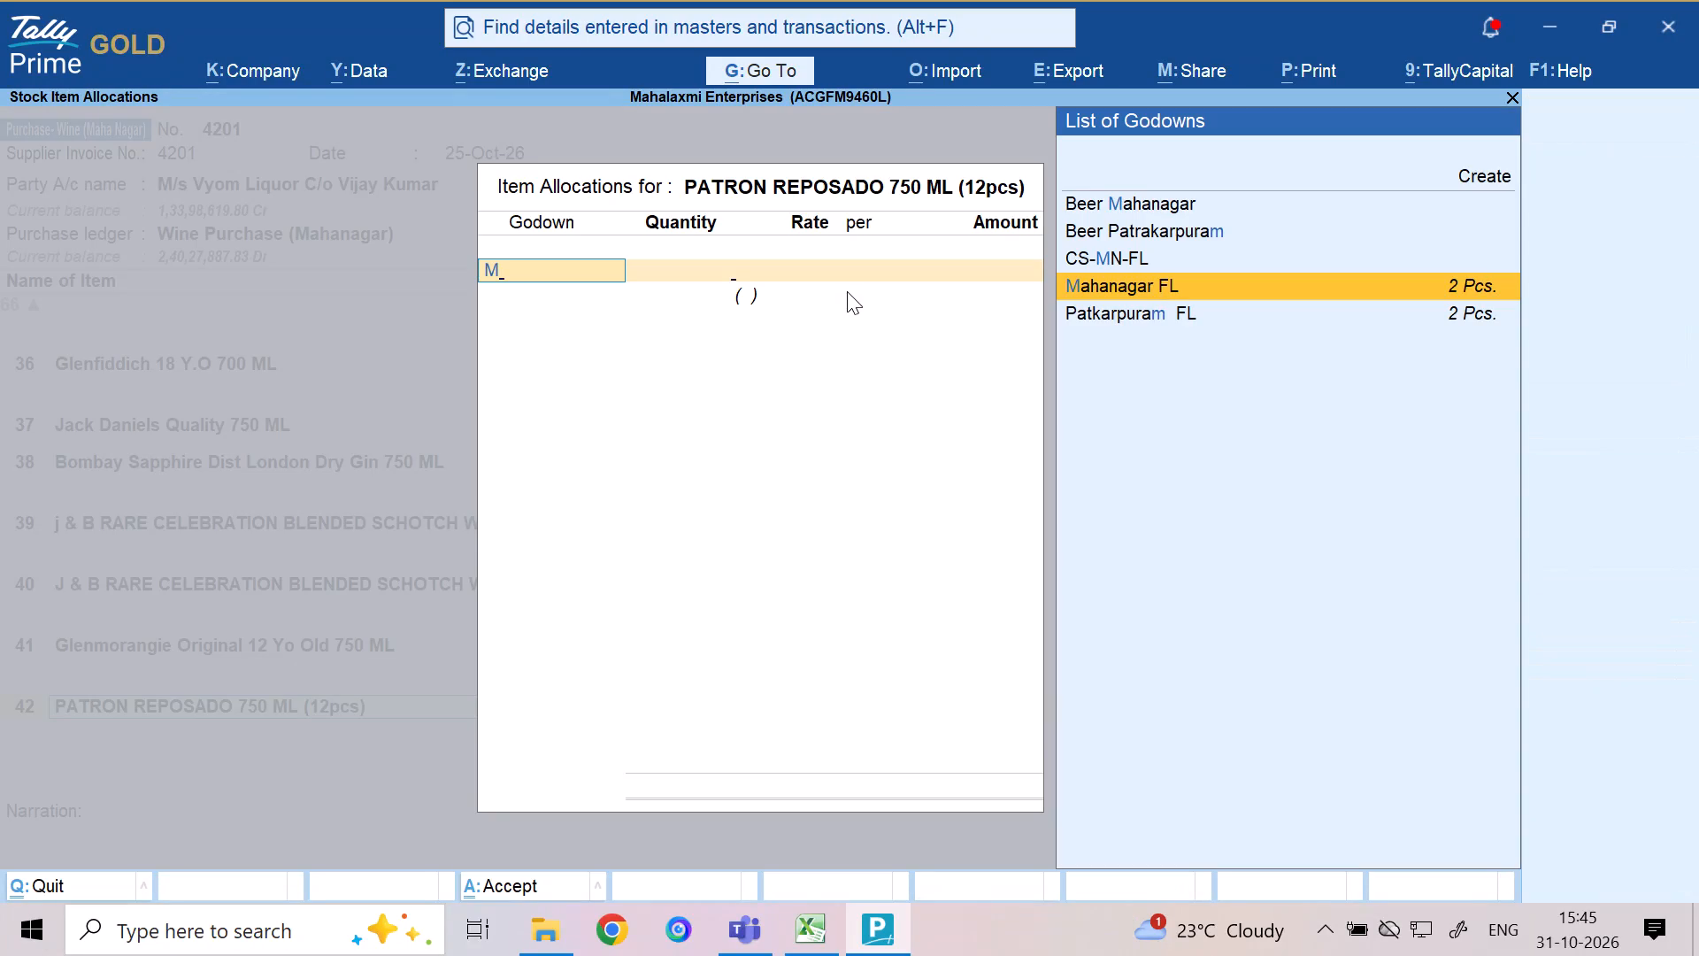
key(1)
key(Return)
key(Return)
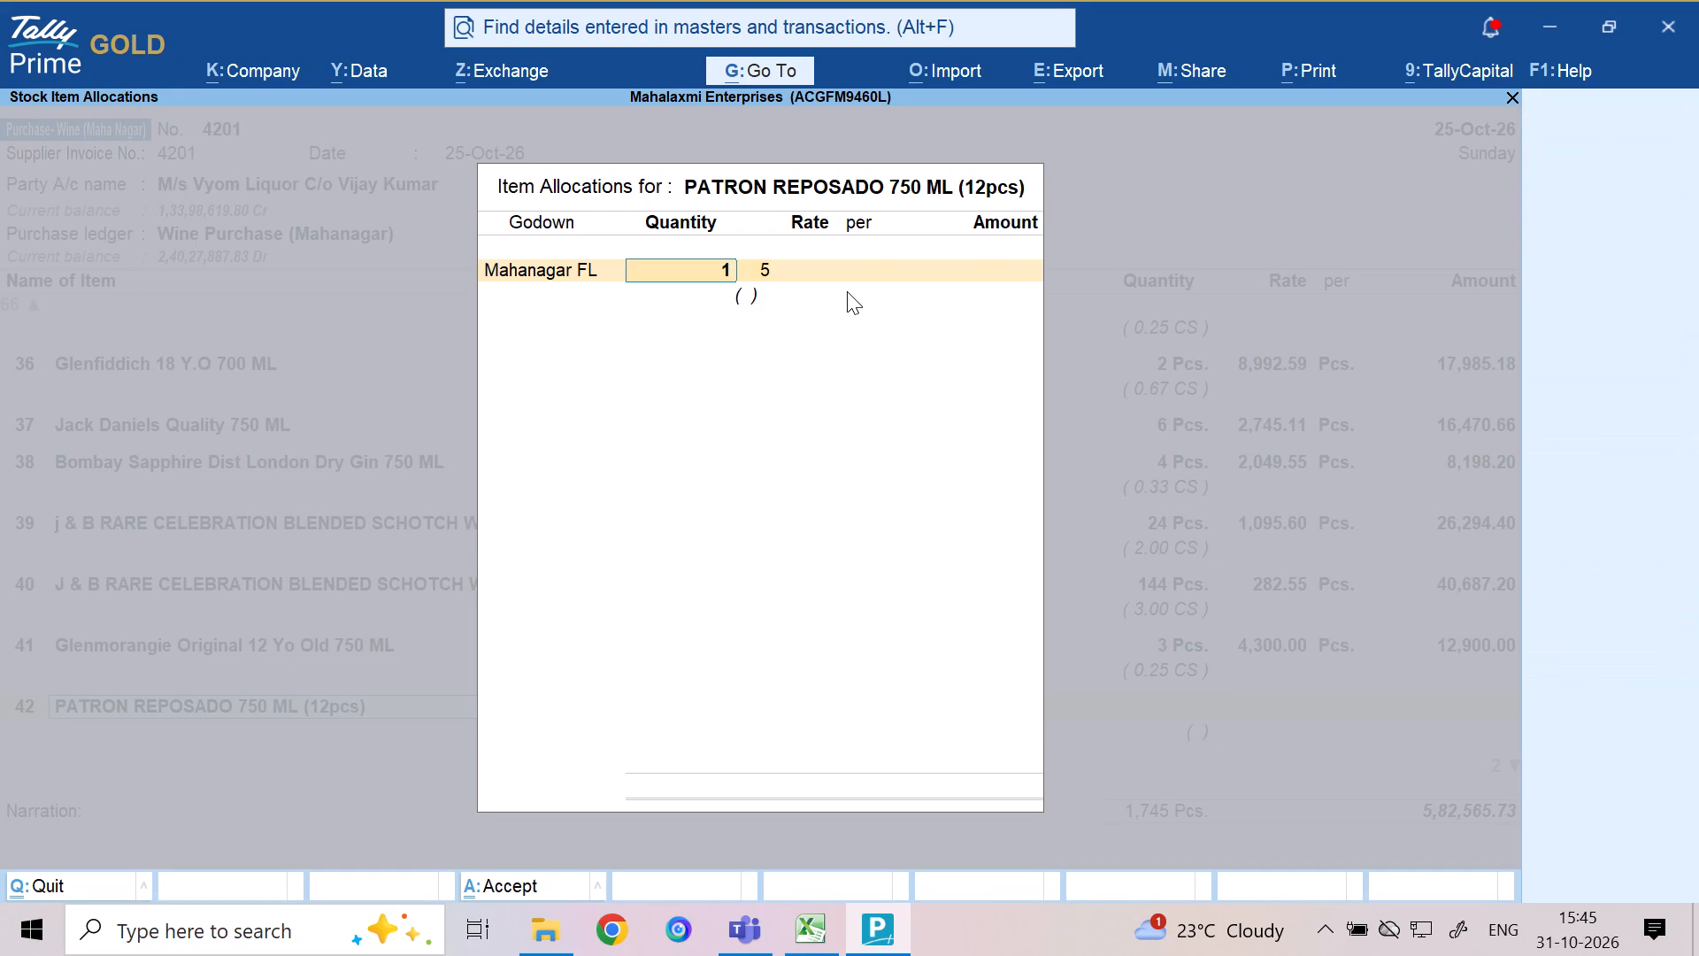
key(Return)
key(Return)
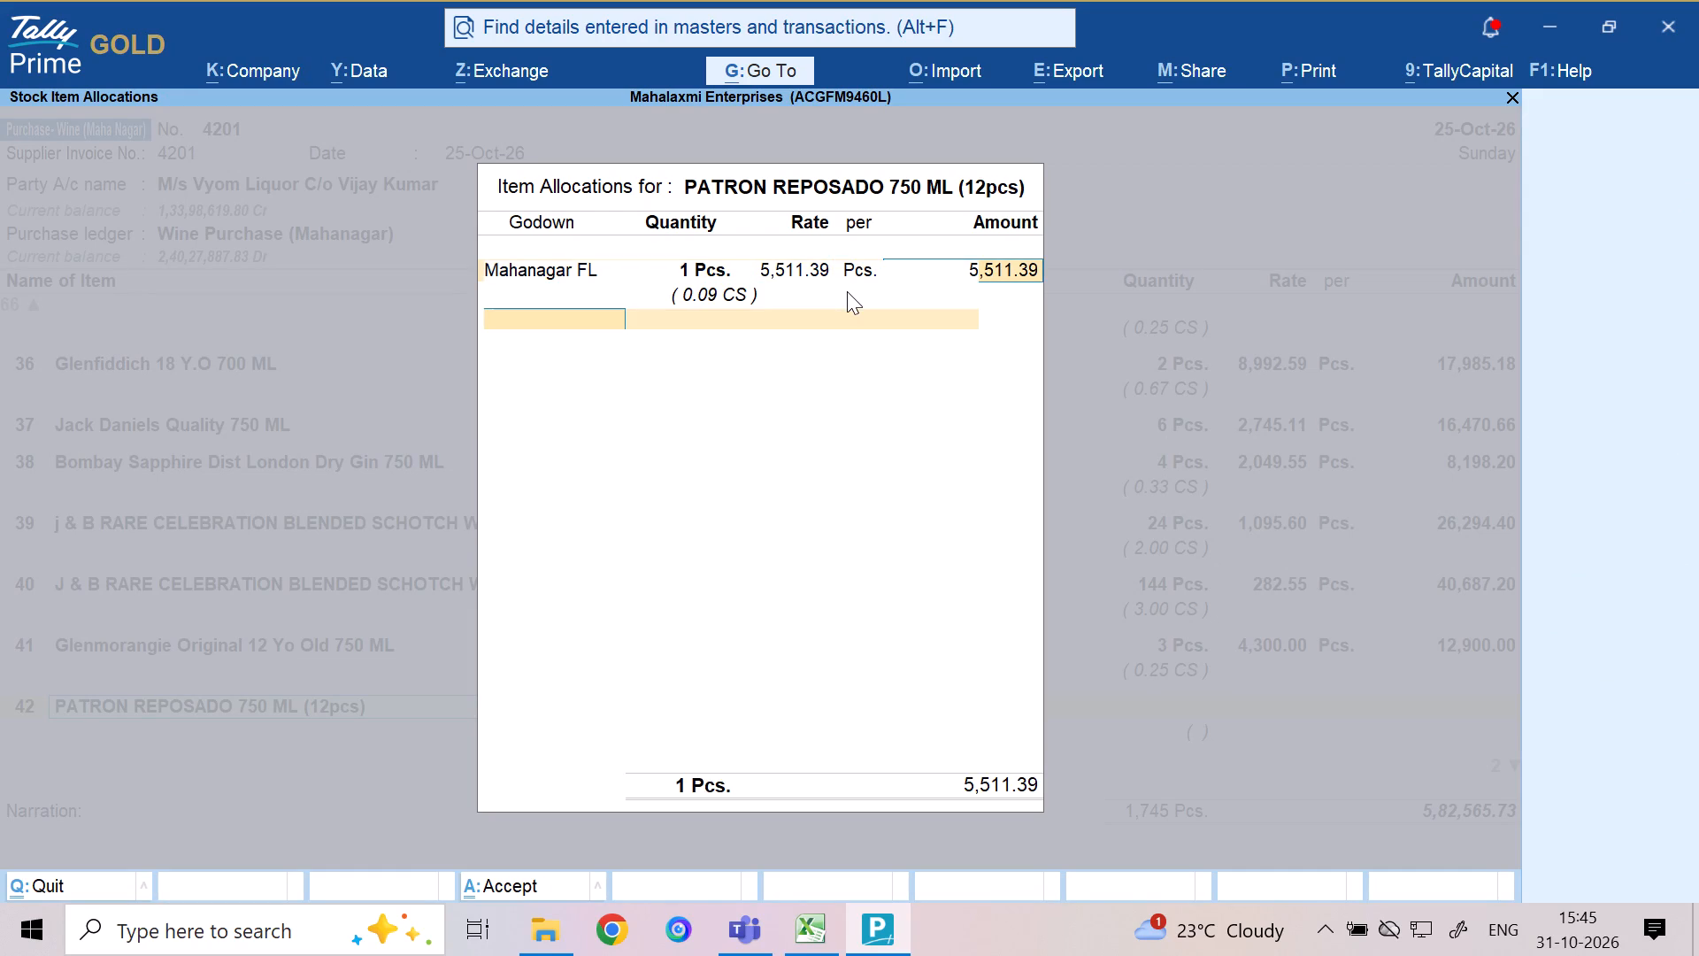
key(Return)
key(Return)
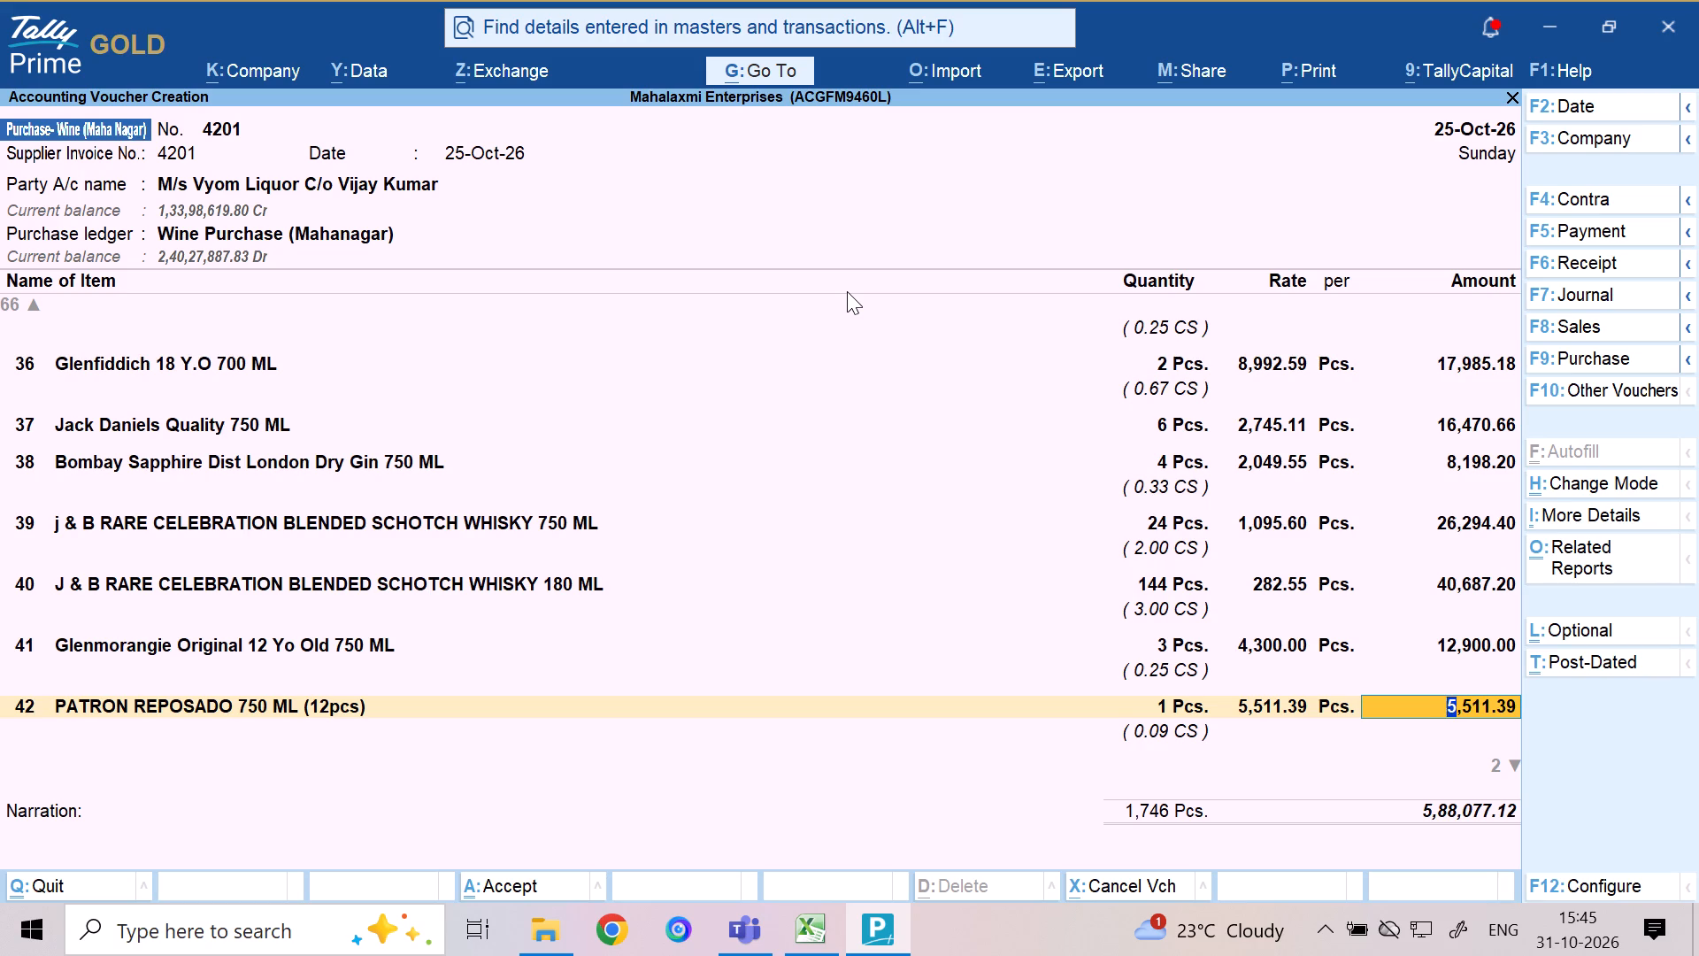
key(Return)
key(BackSpace)
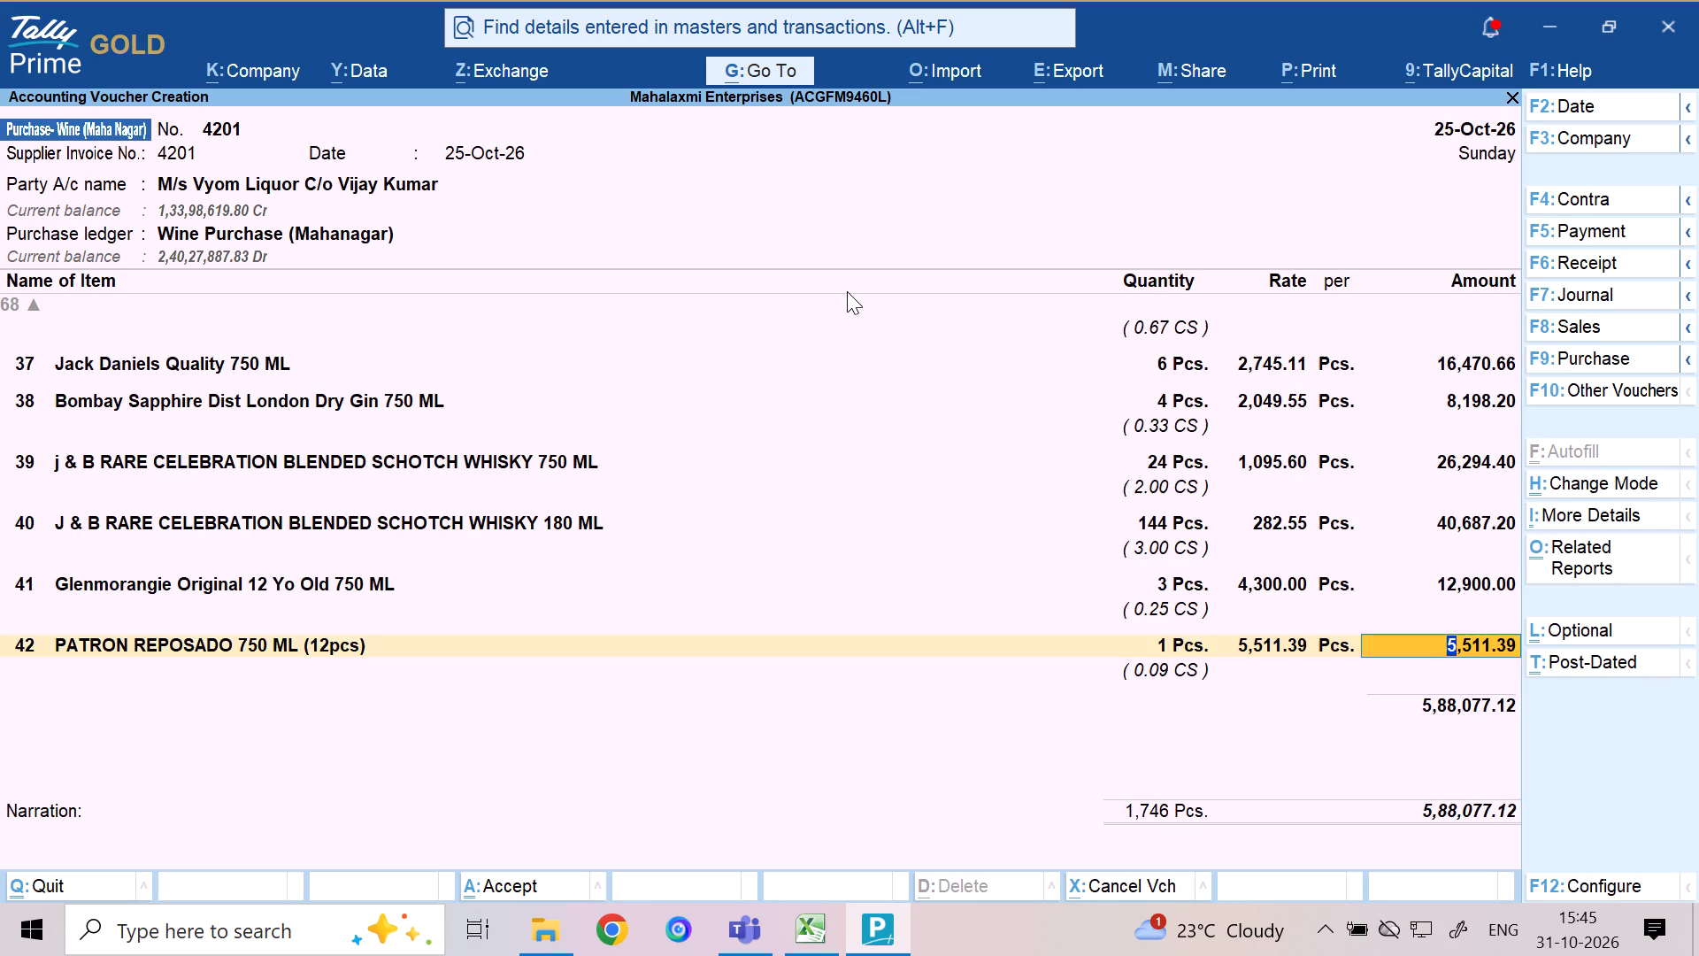
key(Return)
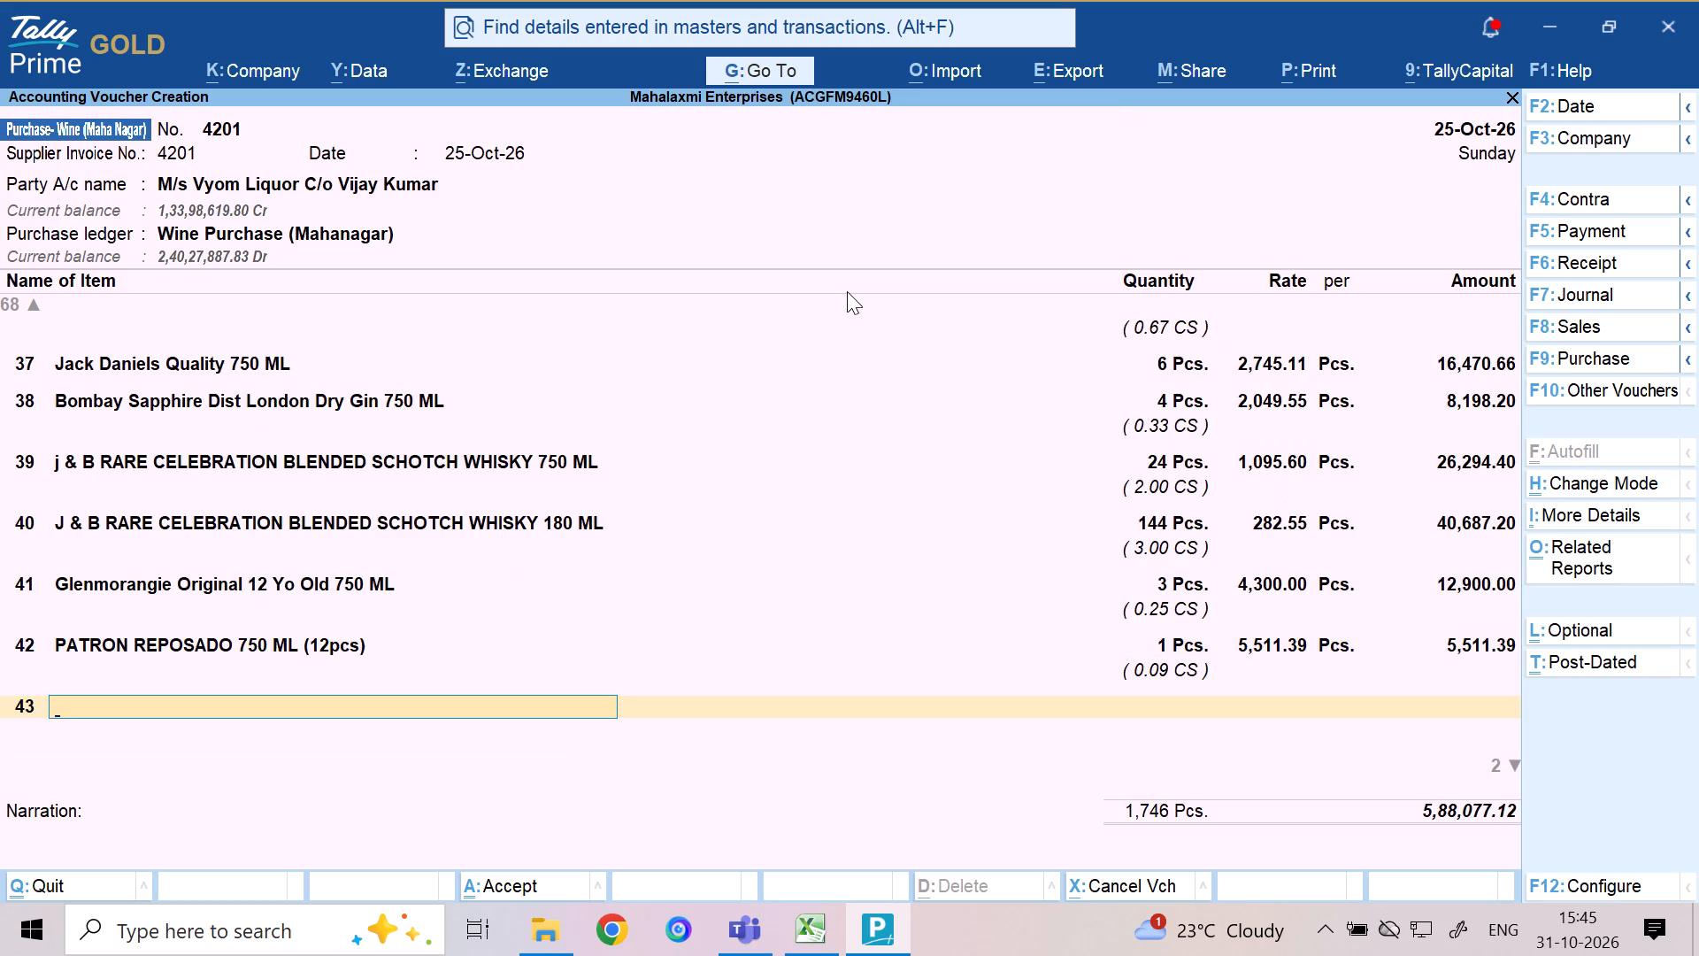
Choose Patron Silver 750 ML as the stock item on line 43.
key(a)
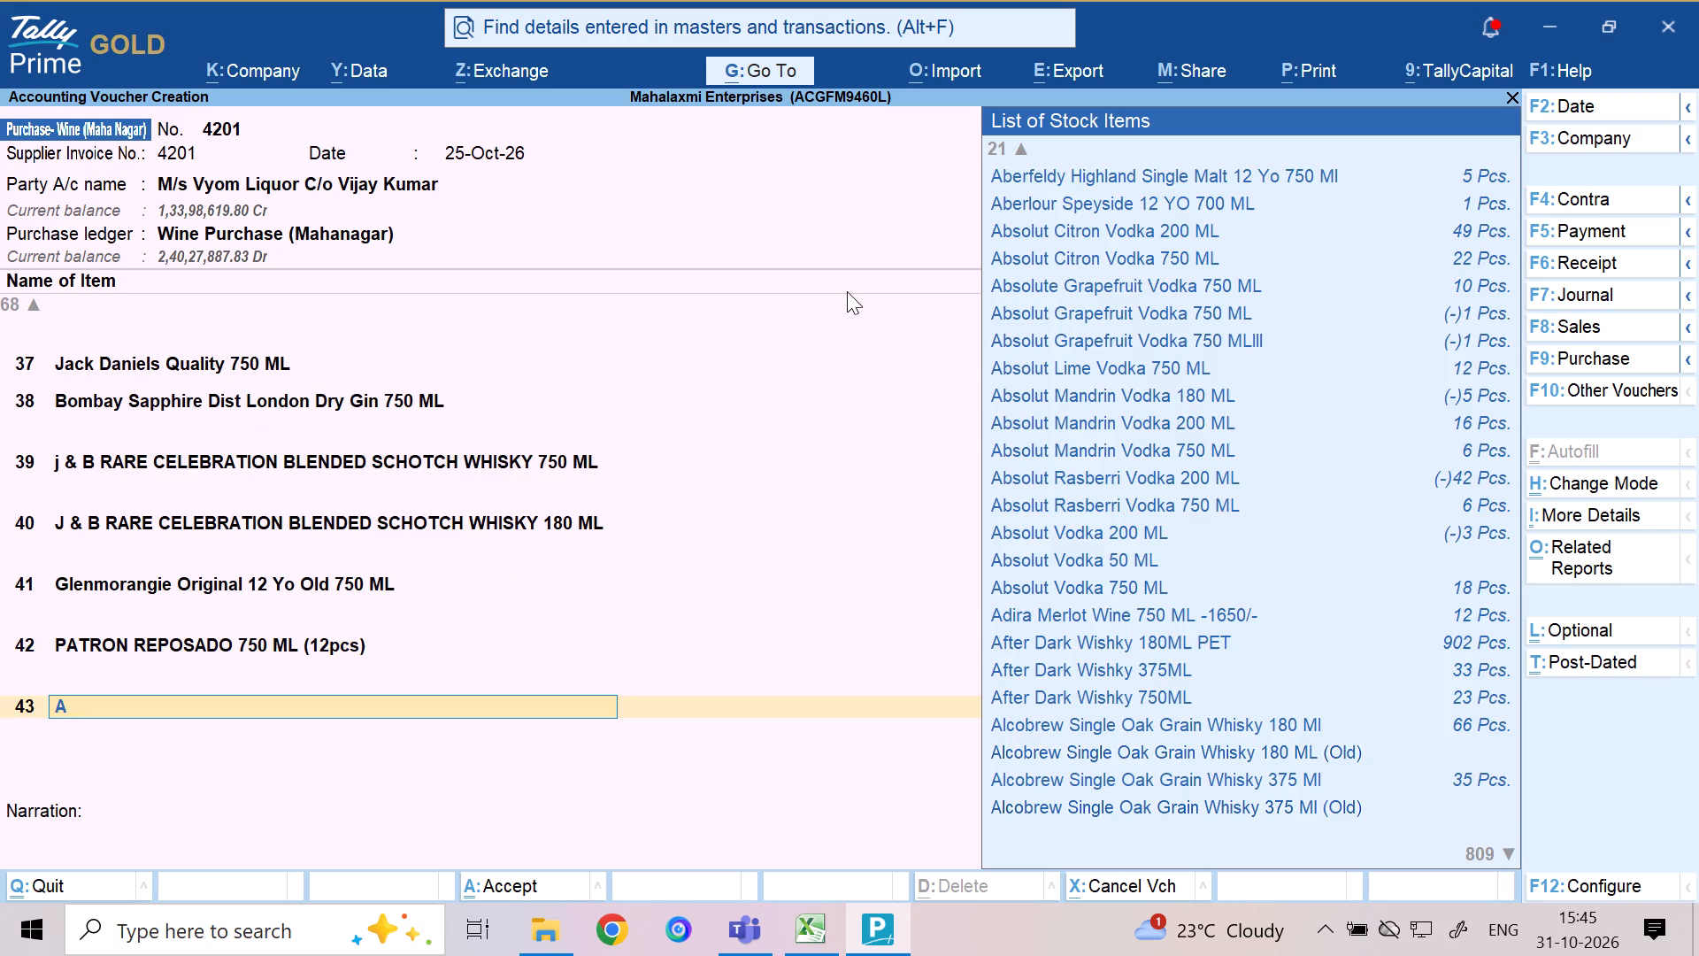
text(TRON)
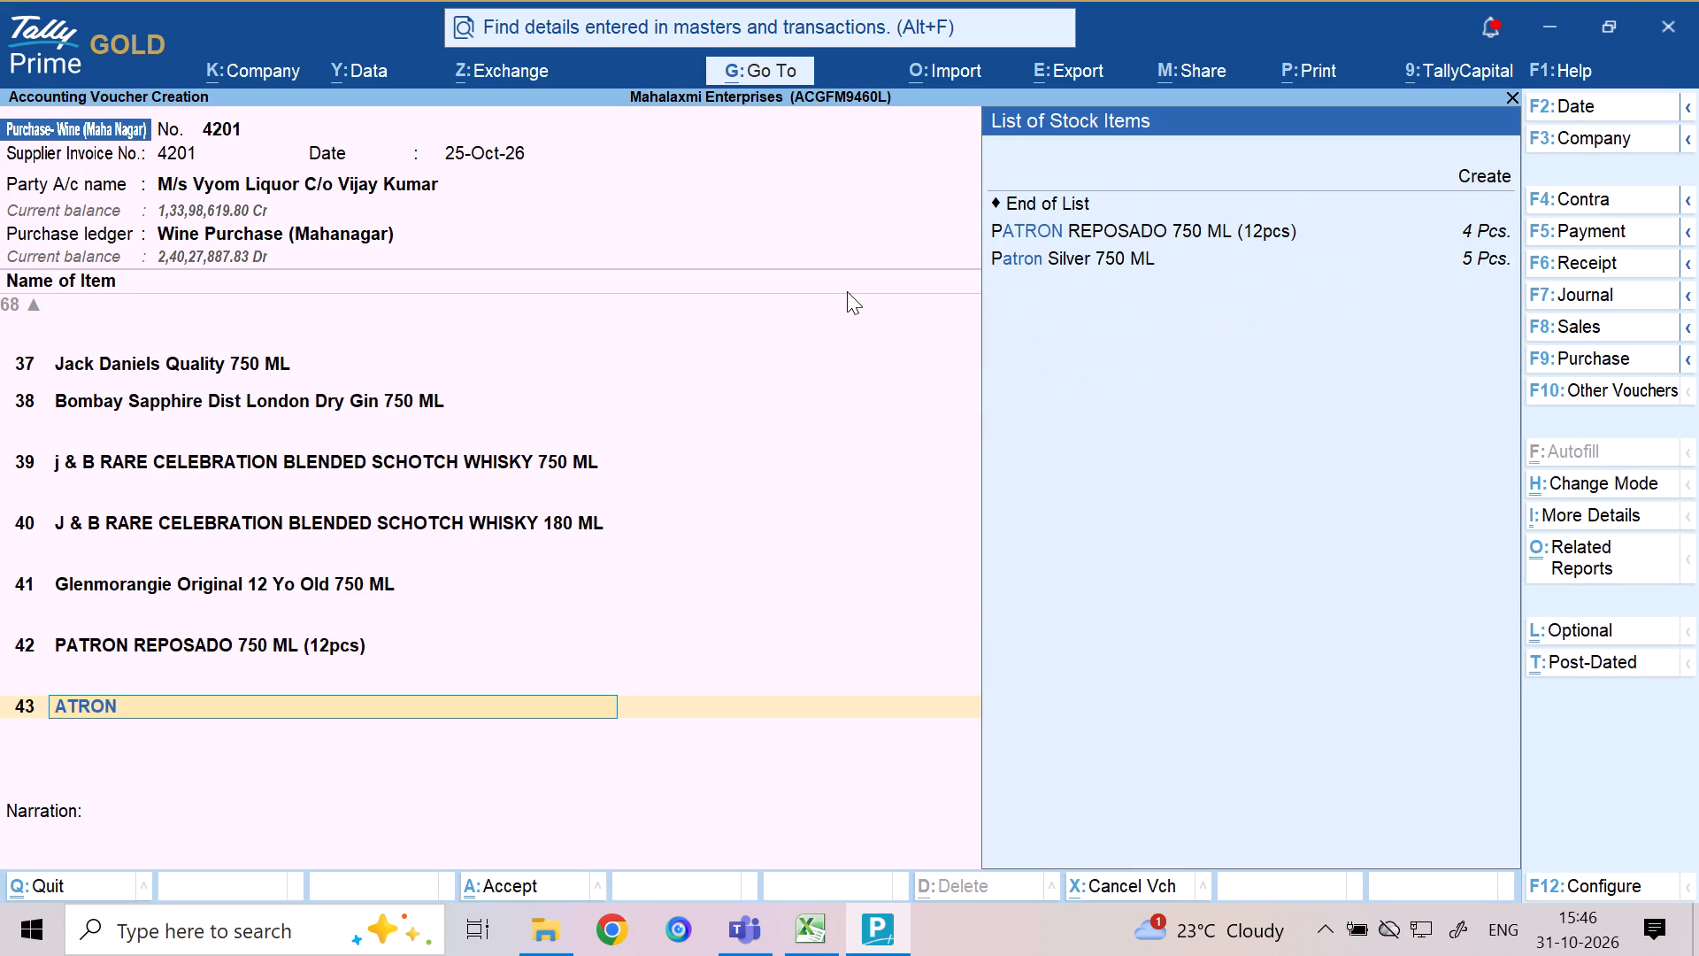
key(Down)
key(Down)
key(Return)
Allocate 2 Pcs. of the line 43 item to Mahanagar FL, accept the suggested rate and amount, and move to line 44.
key(m)
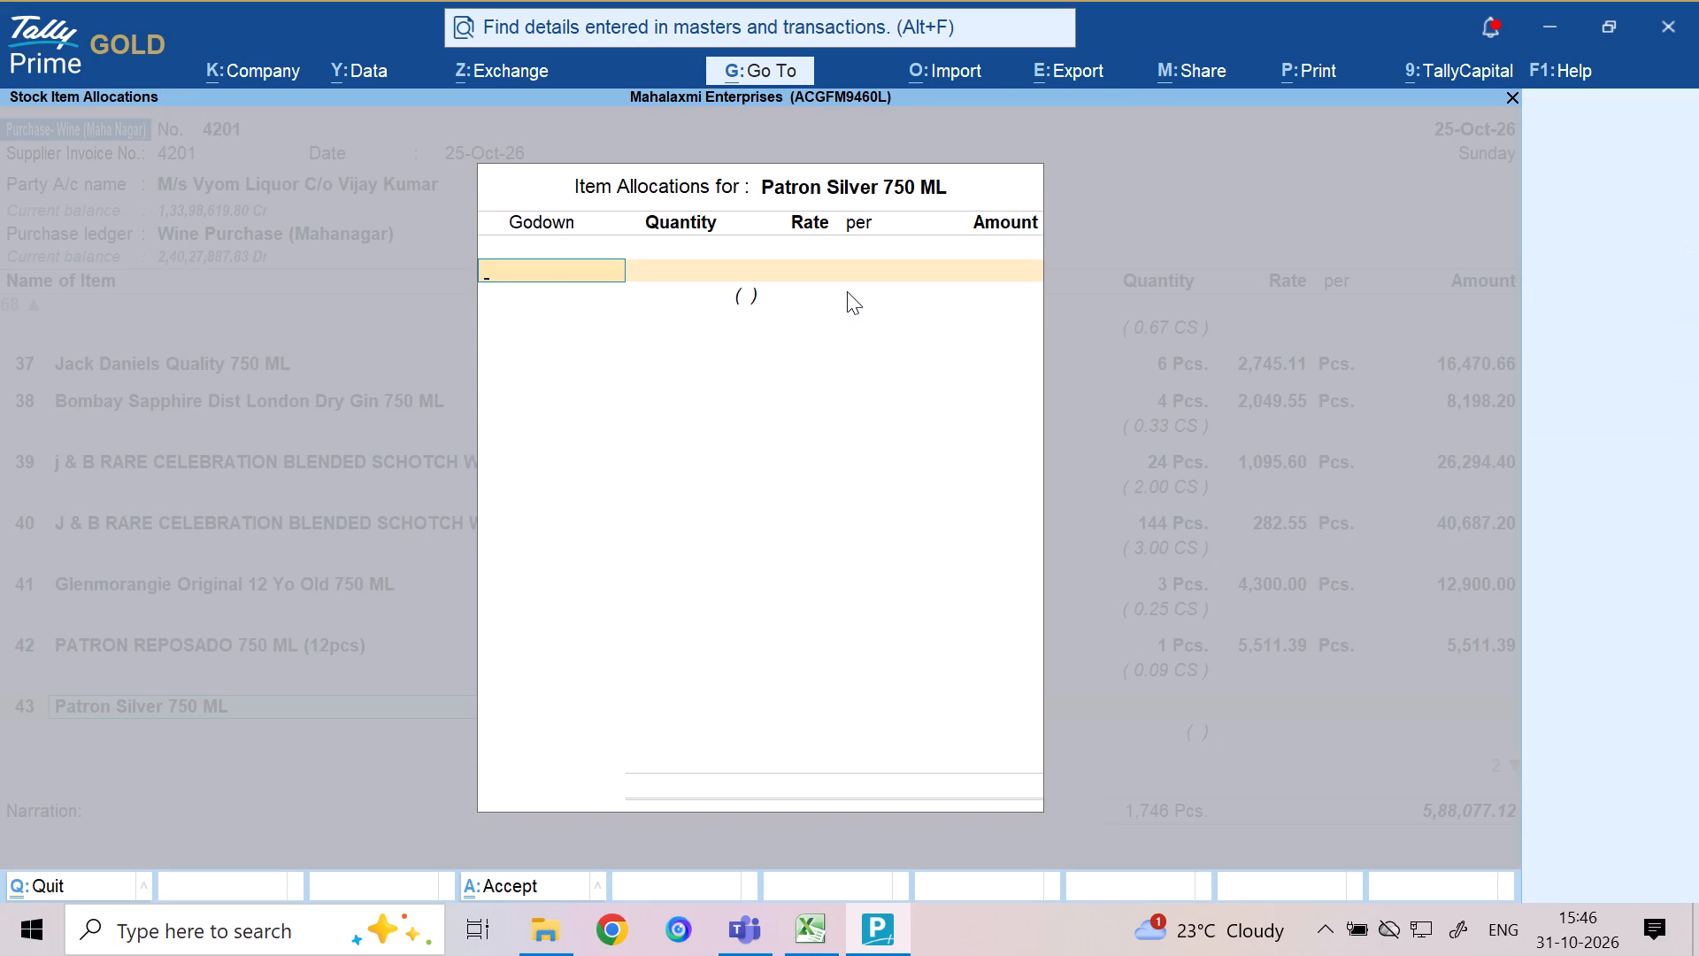
key(Return)
key(2)
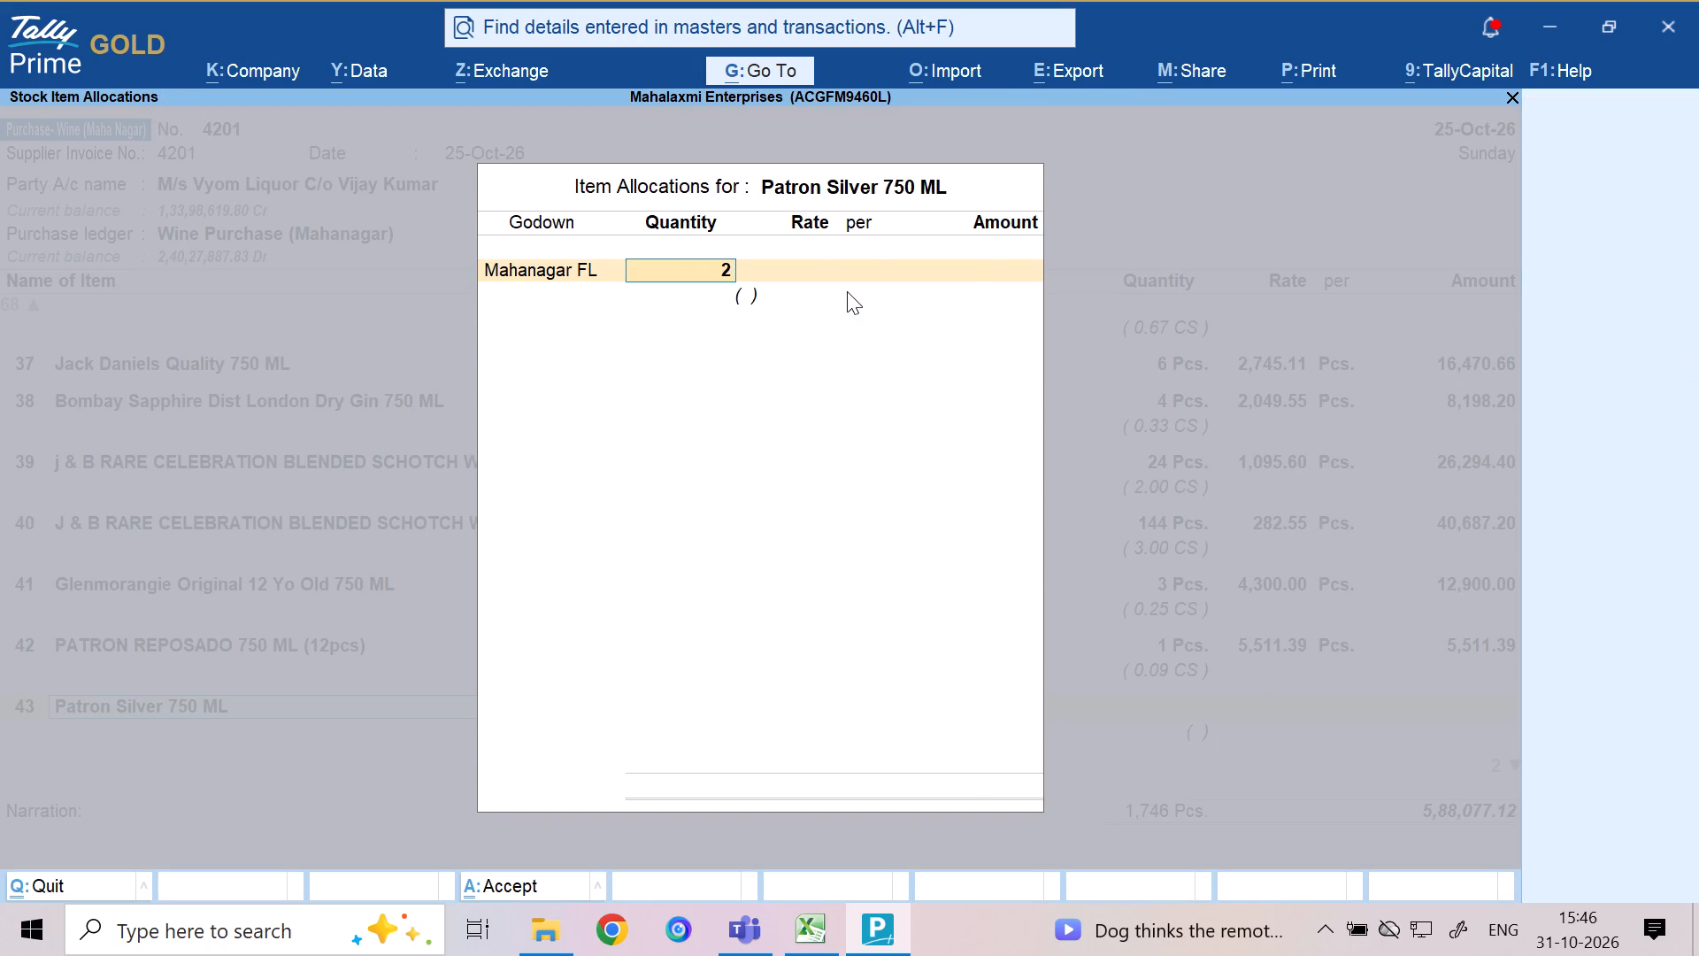
key(Return)
key(Return)
key(Return)
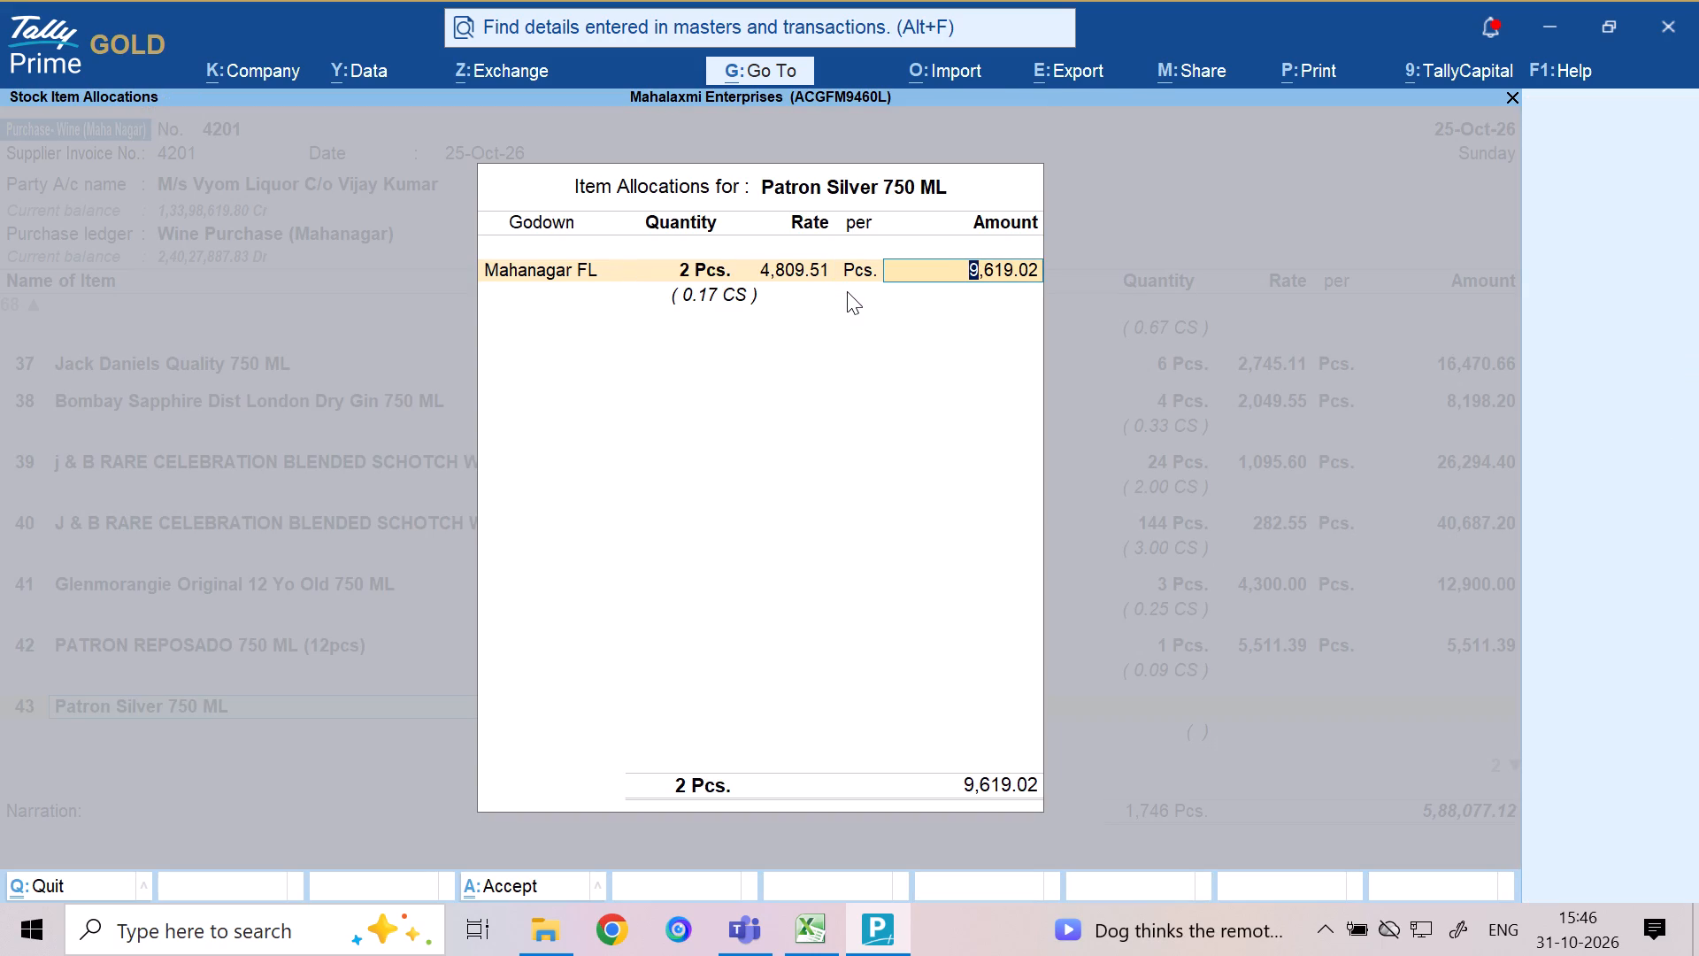
key(Return)
key(Return)
key(Return)
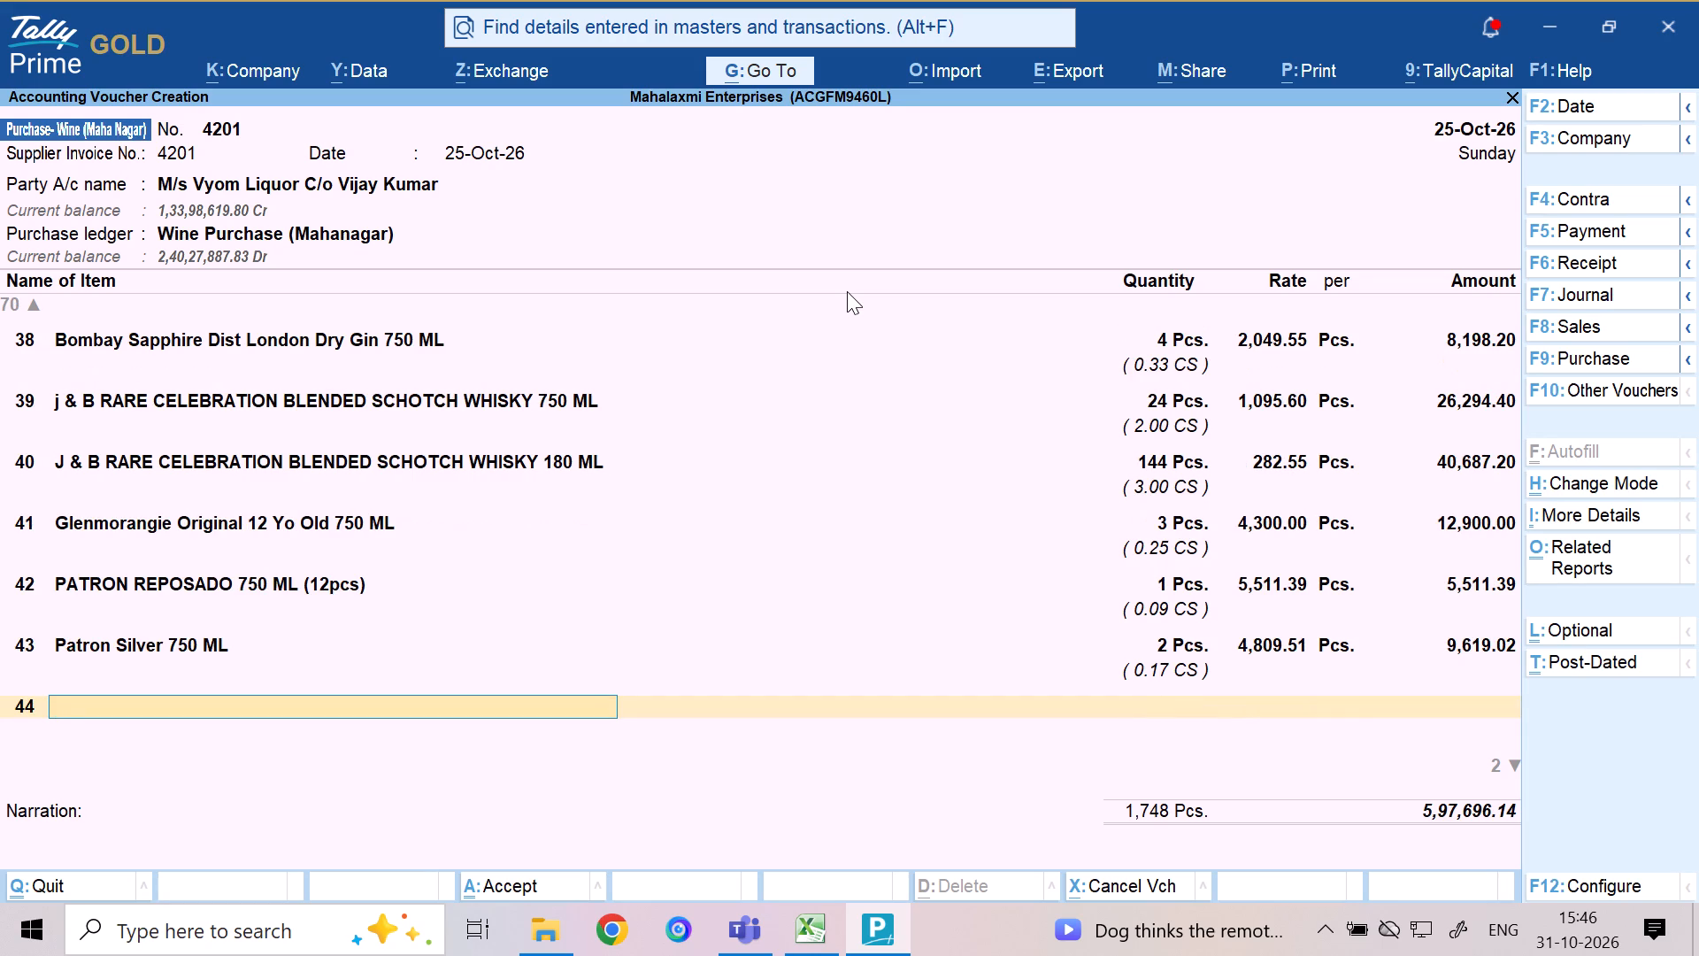
Choose Chivas Regal 18 Yo -750 Ml as the stock item on line 44.
text(CHI)
text(VAS)
key(space)
text(RE)
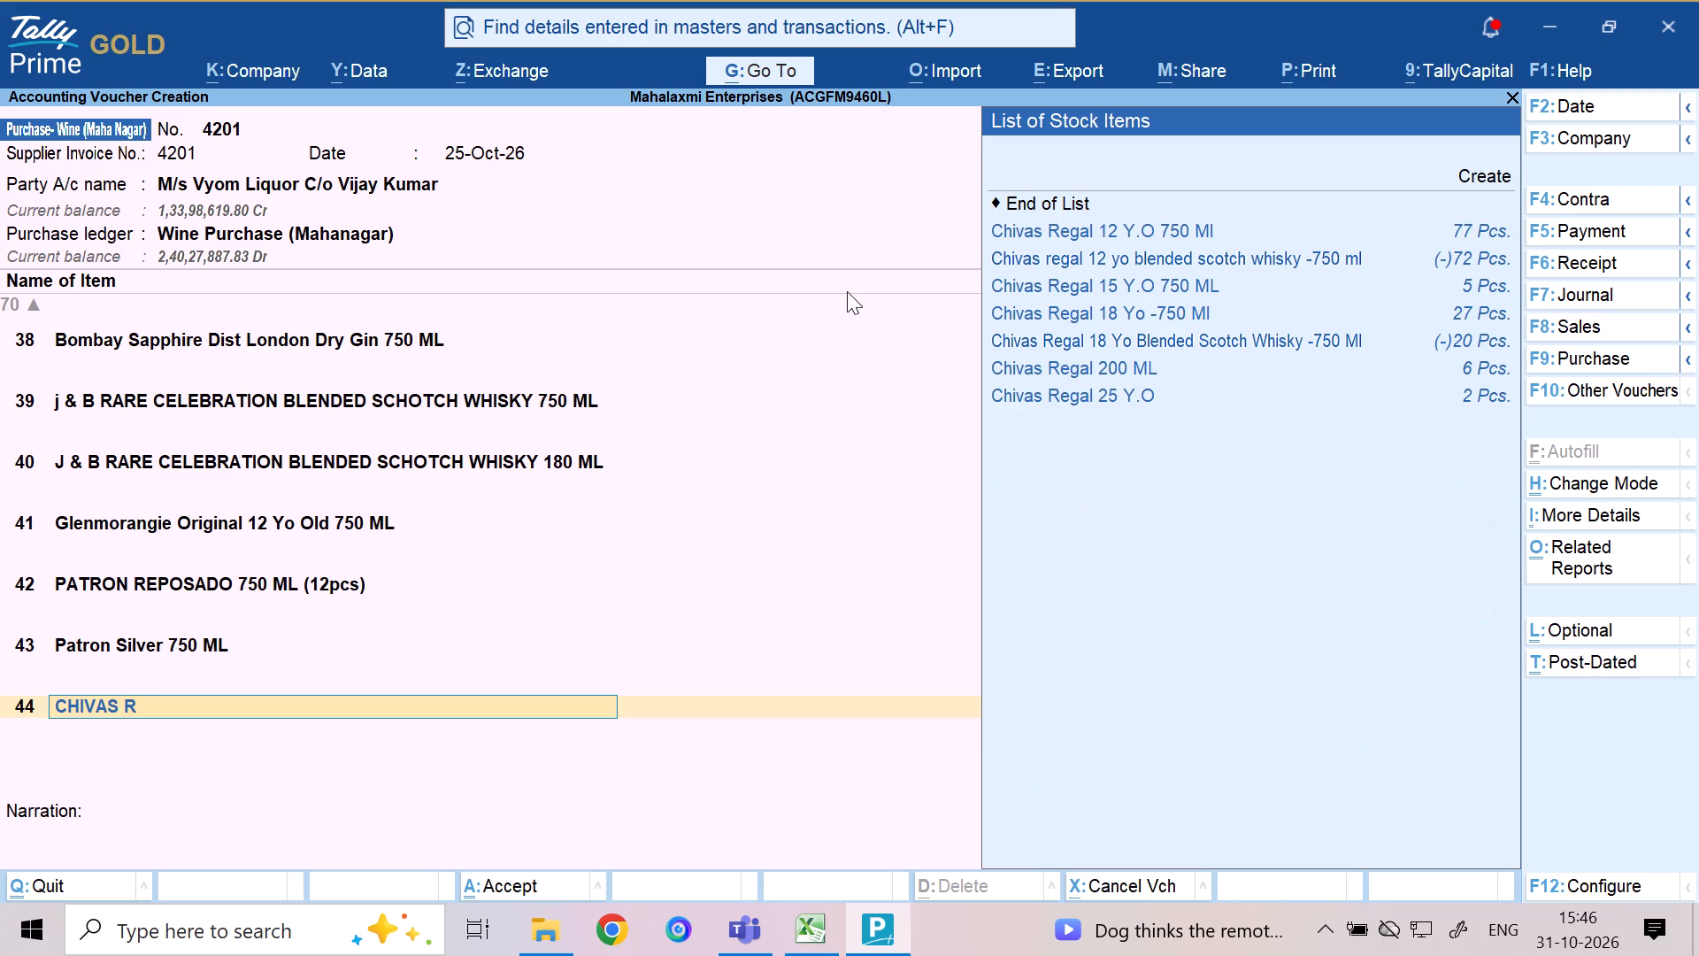
key(g)
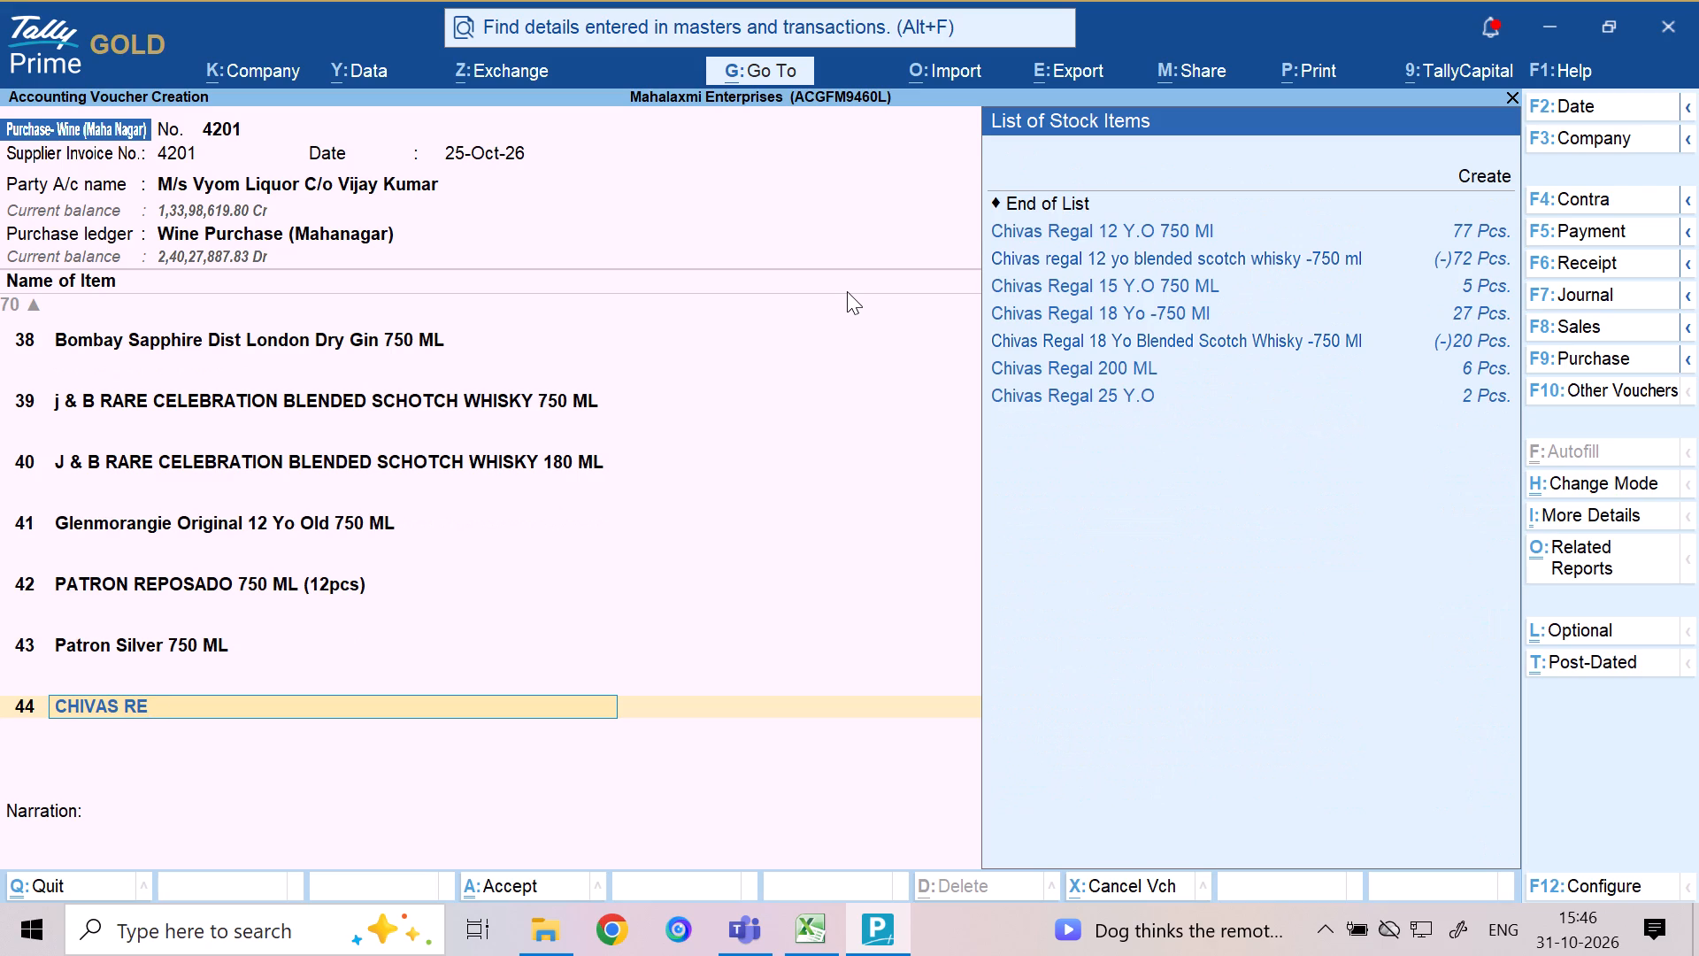
key(Down)
key(Down)
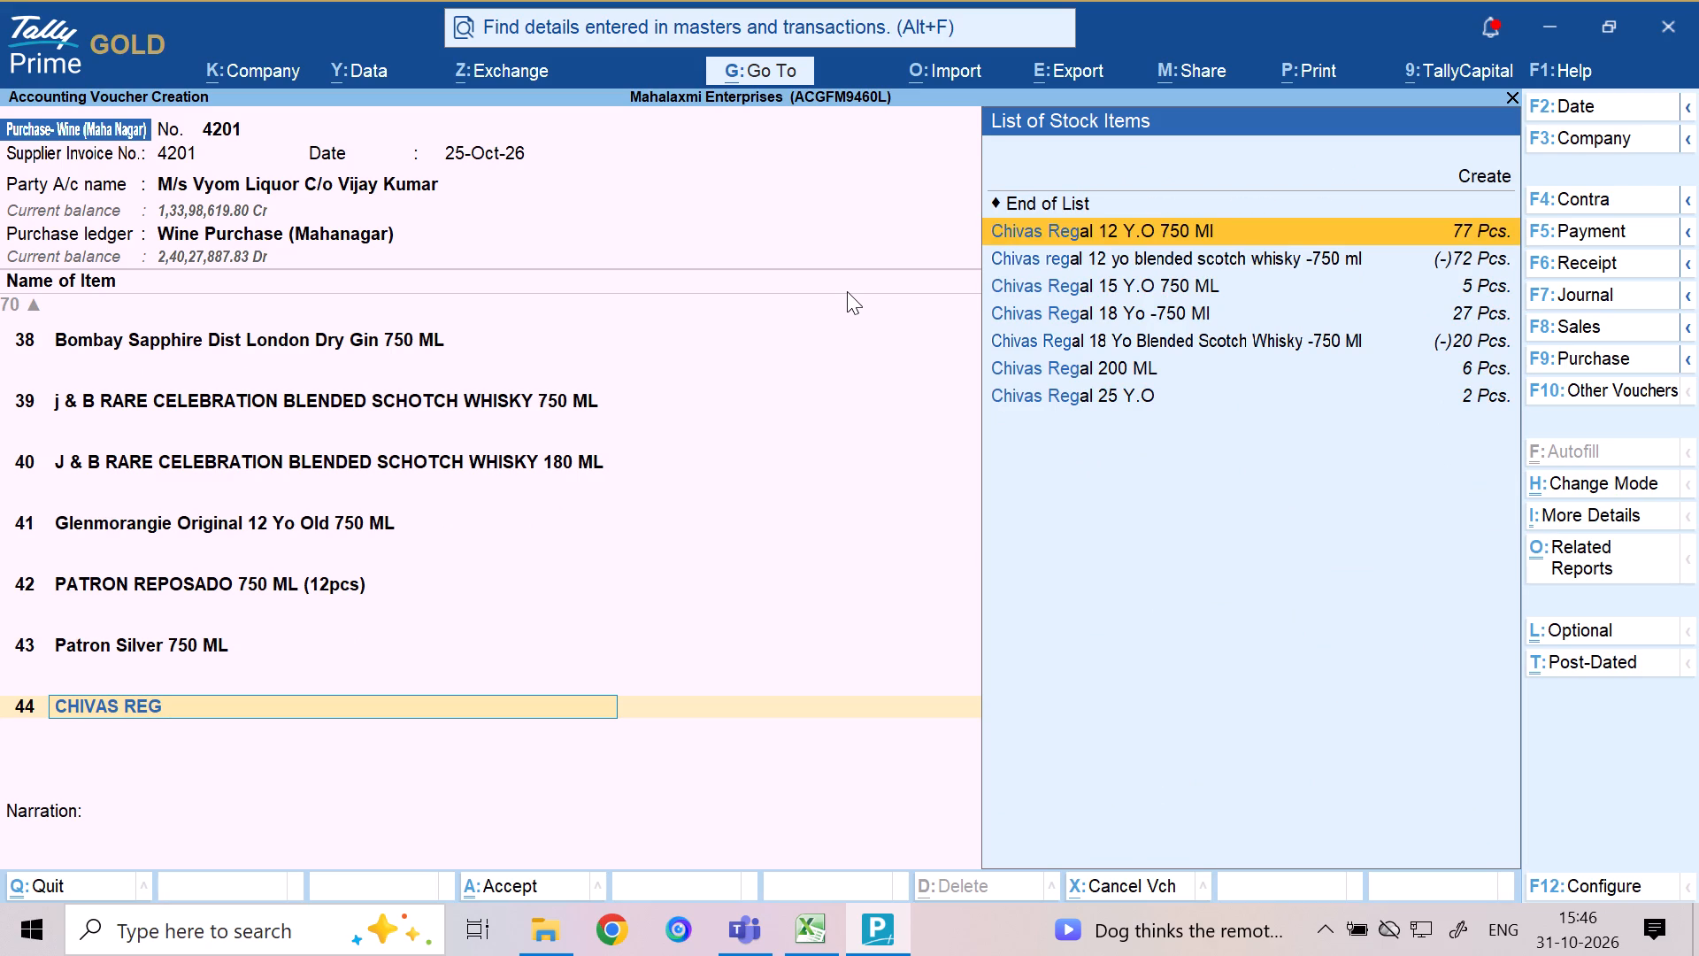
key(Down)
key(Down)
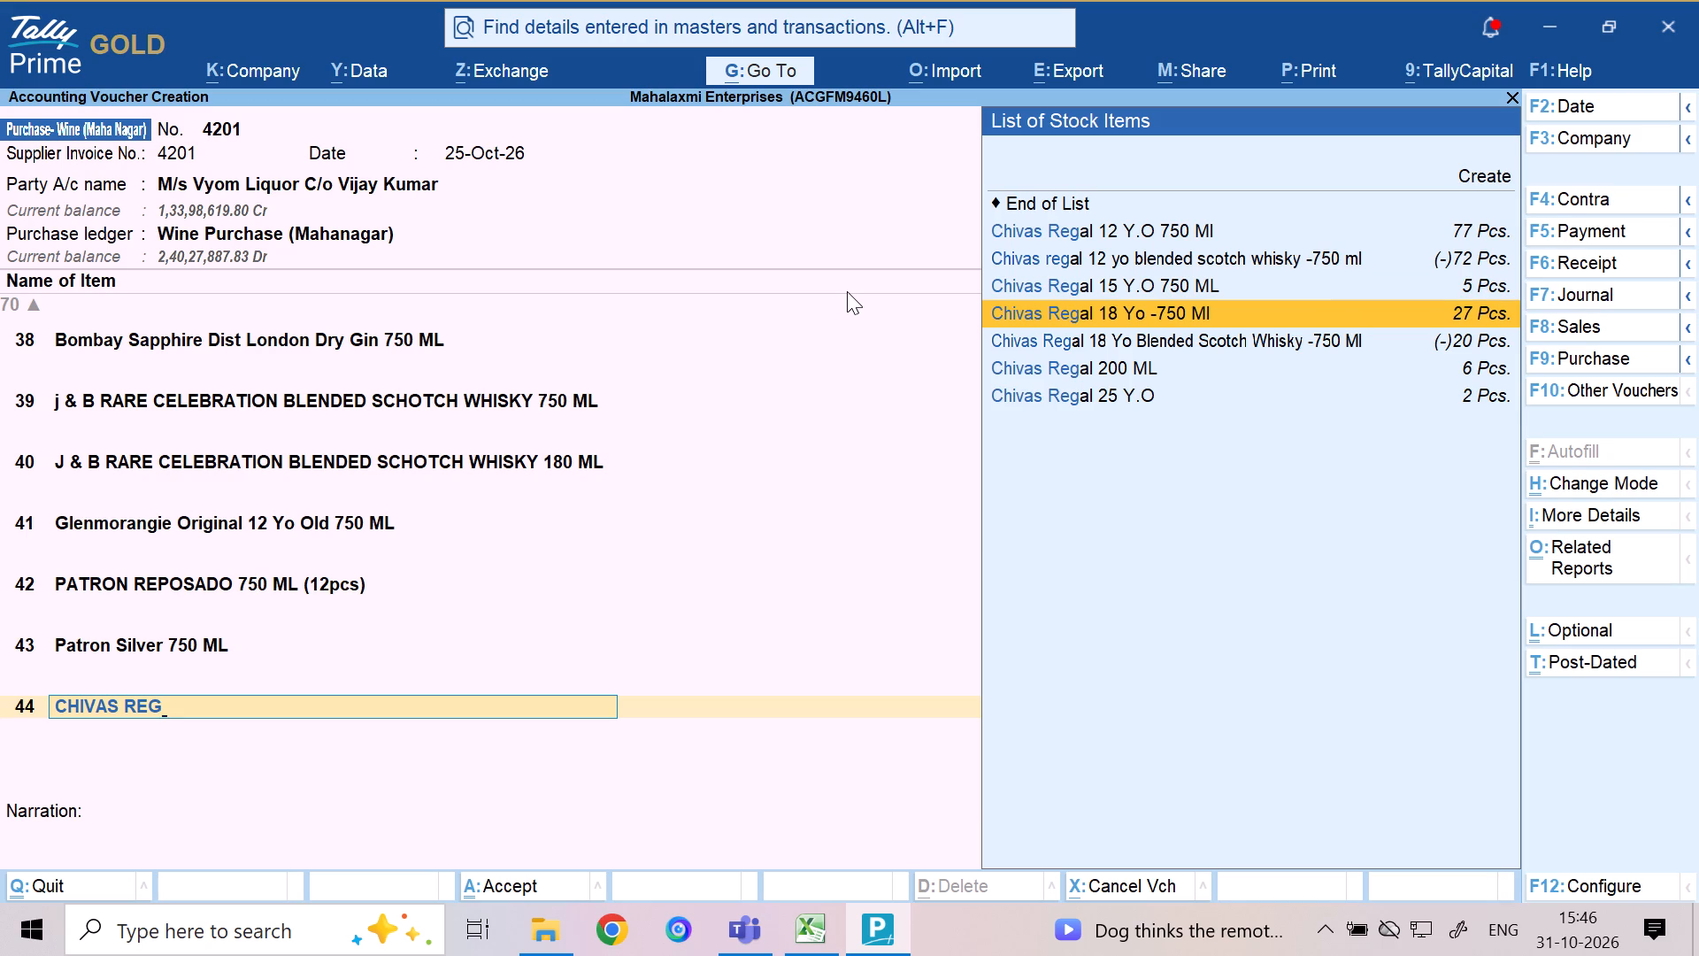
key(Return)
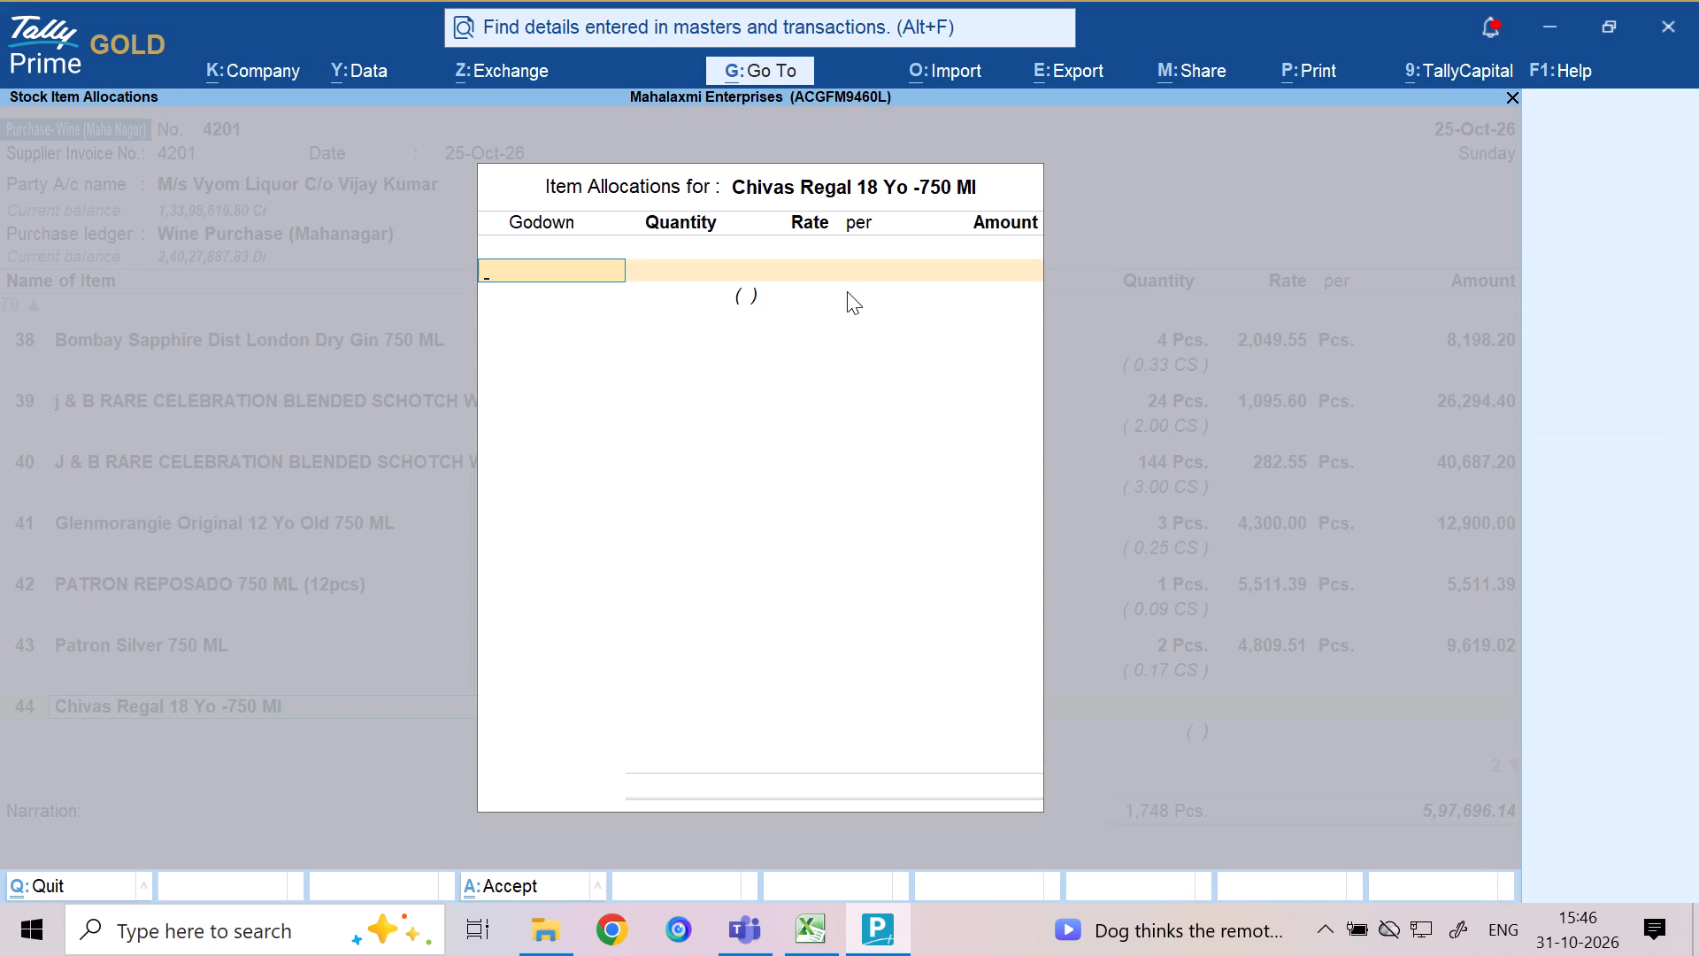
Allocate 4 Pcs. of the line 44 item to Mahanagar FL with the amount set to 18409.12, and move to line 45.
key(m)
key(Return)
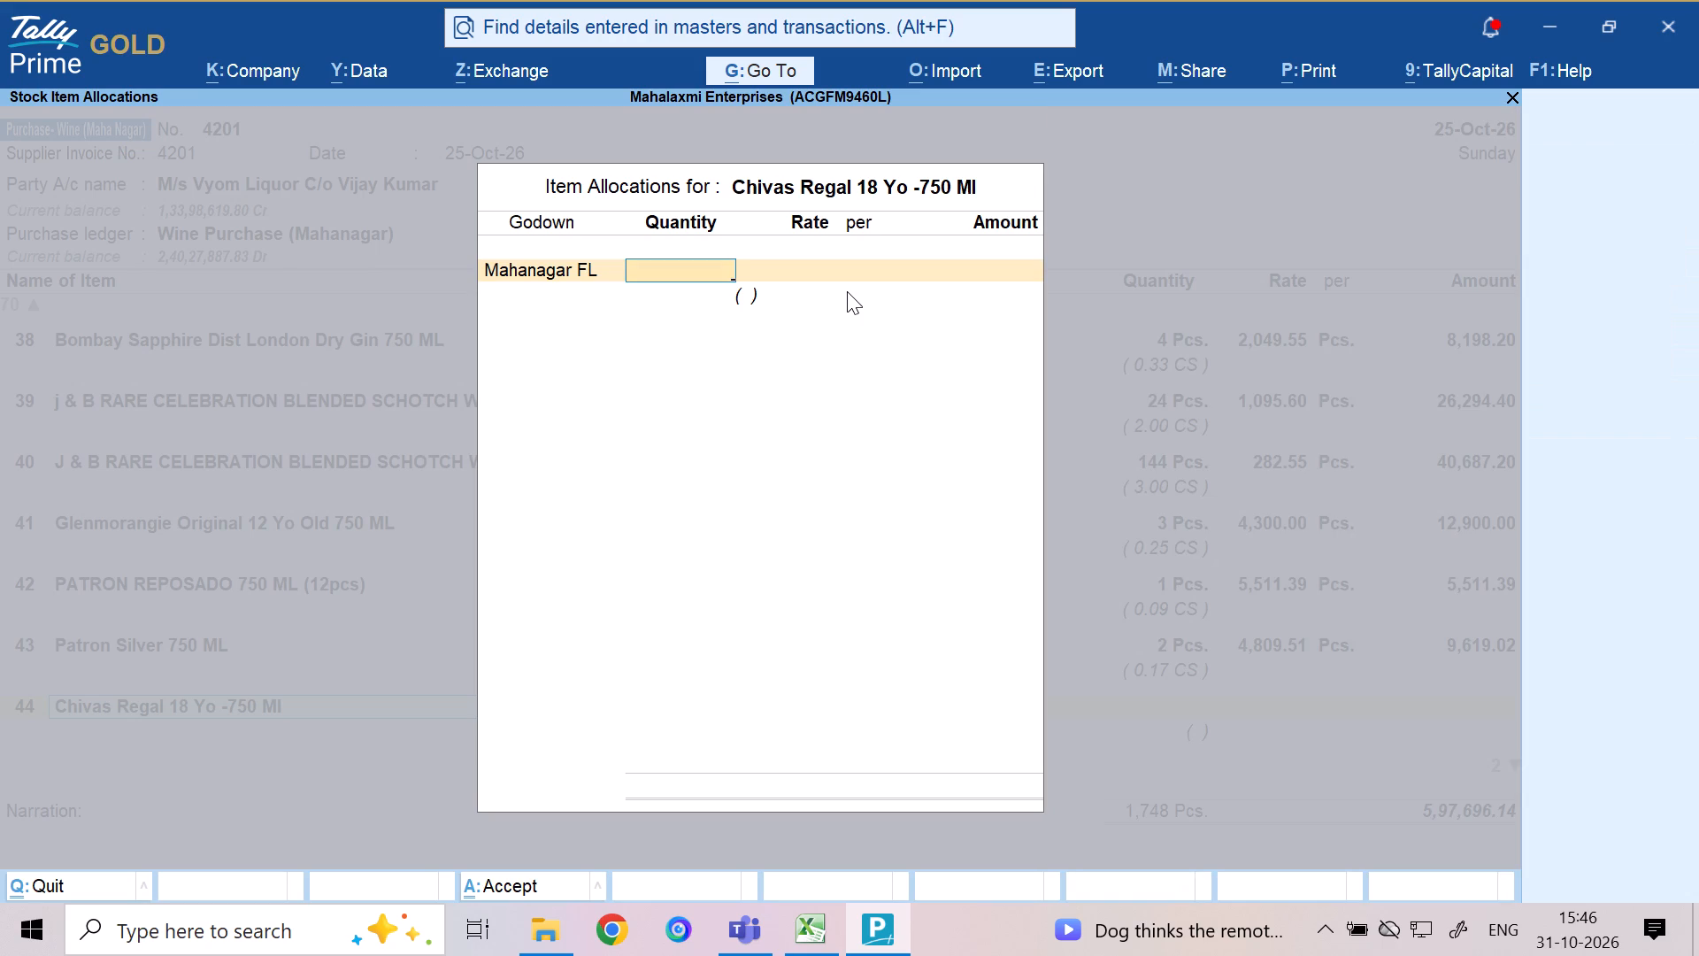
key(4)
key(Return)
key(Return)
key(Return)
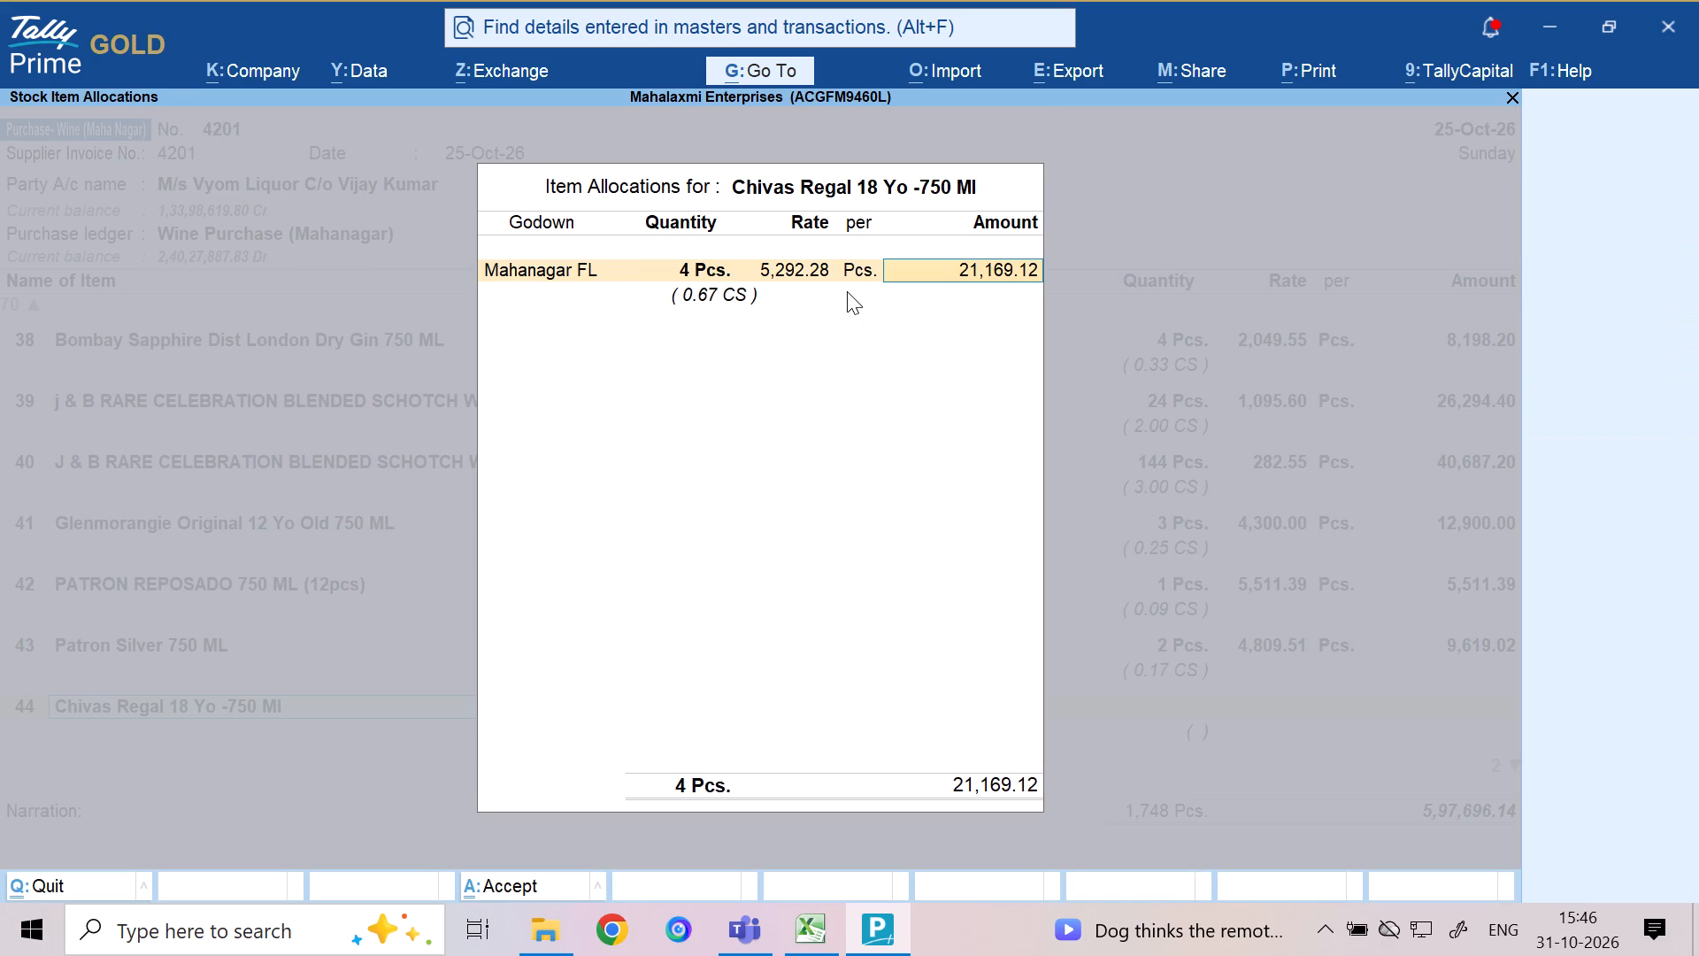
text(18409)
text(.12)
key(Return)
key(Return)
key(Return)
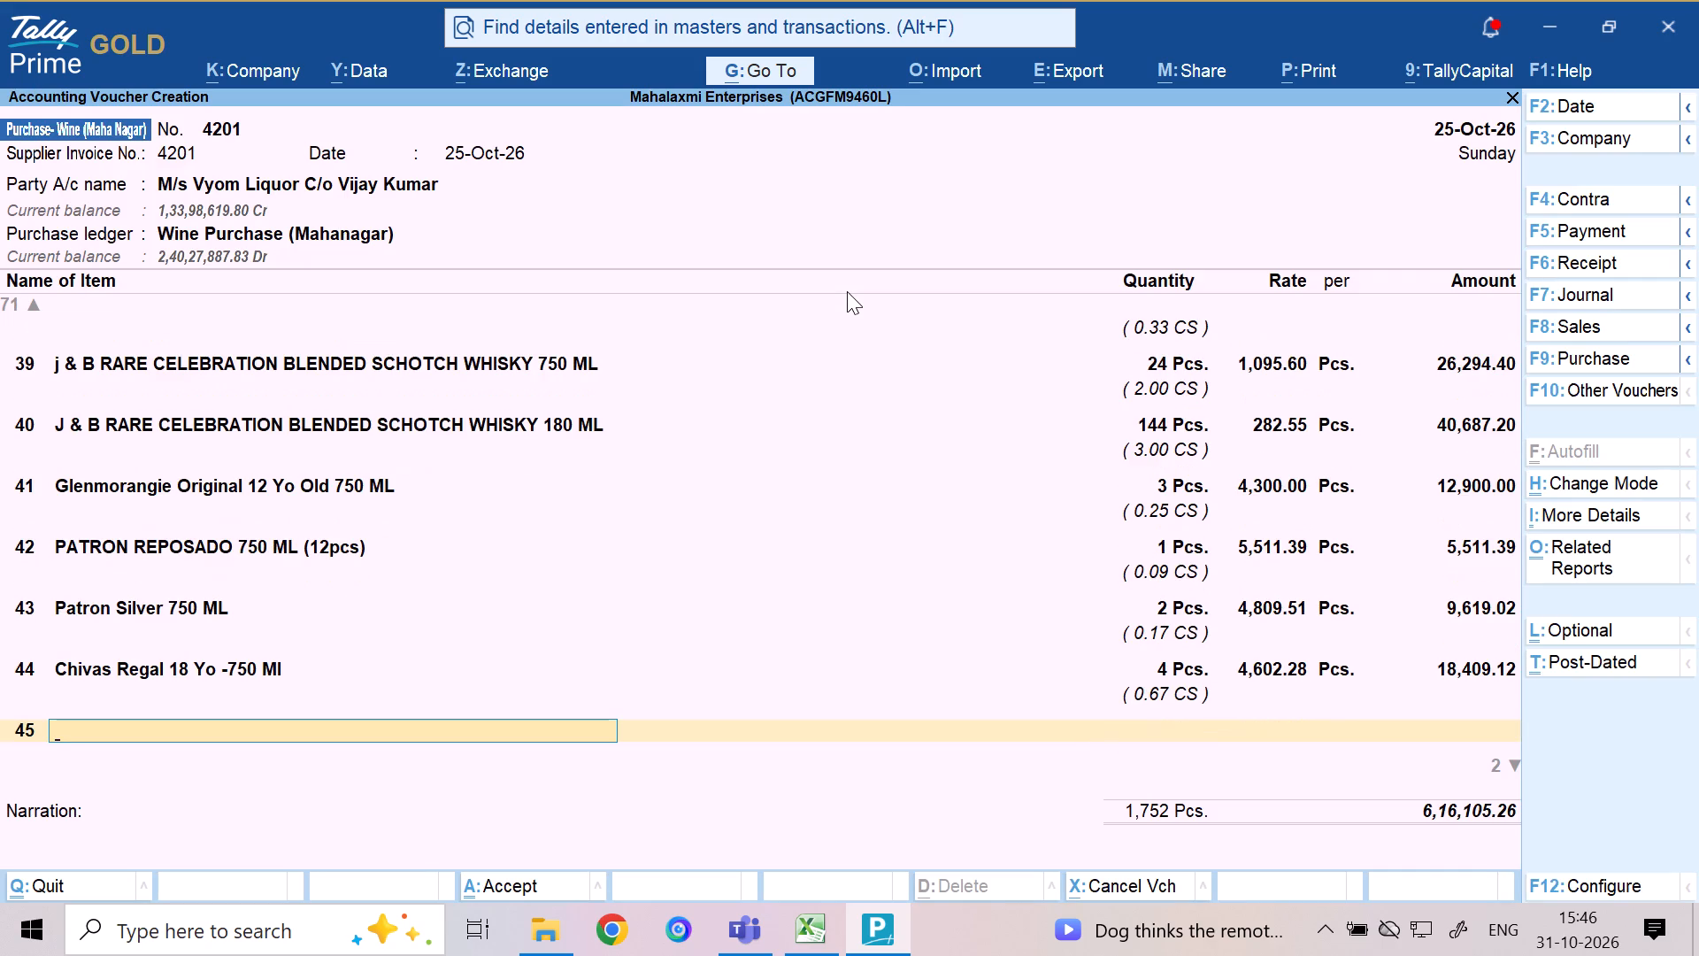
Choose Casco Viejo Silver 750 ML as the stock item on line 45.
text(CA)
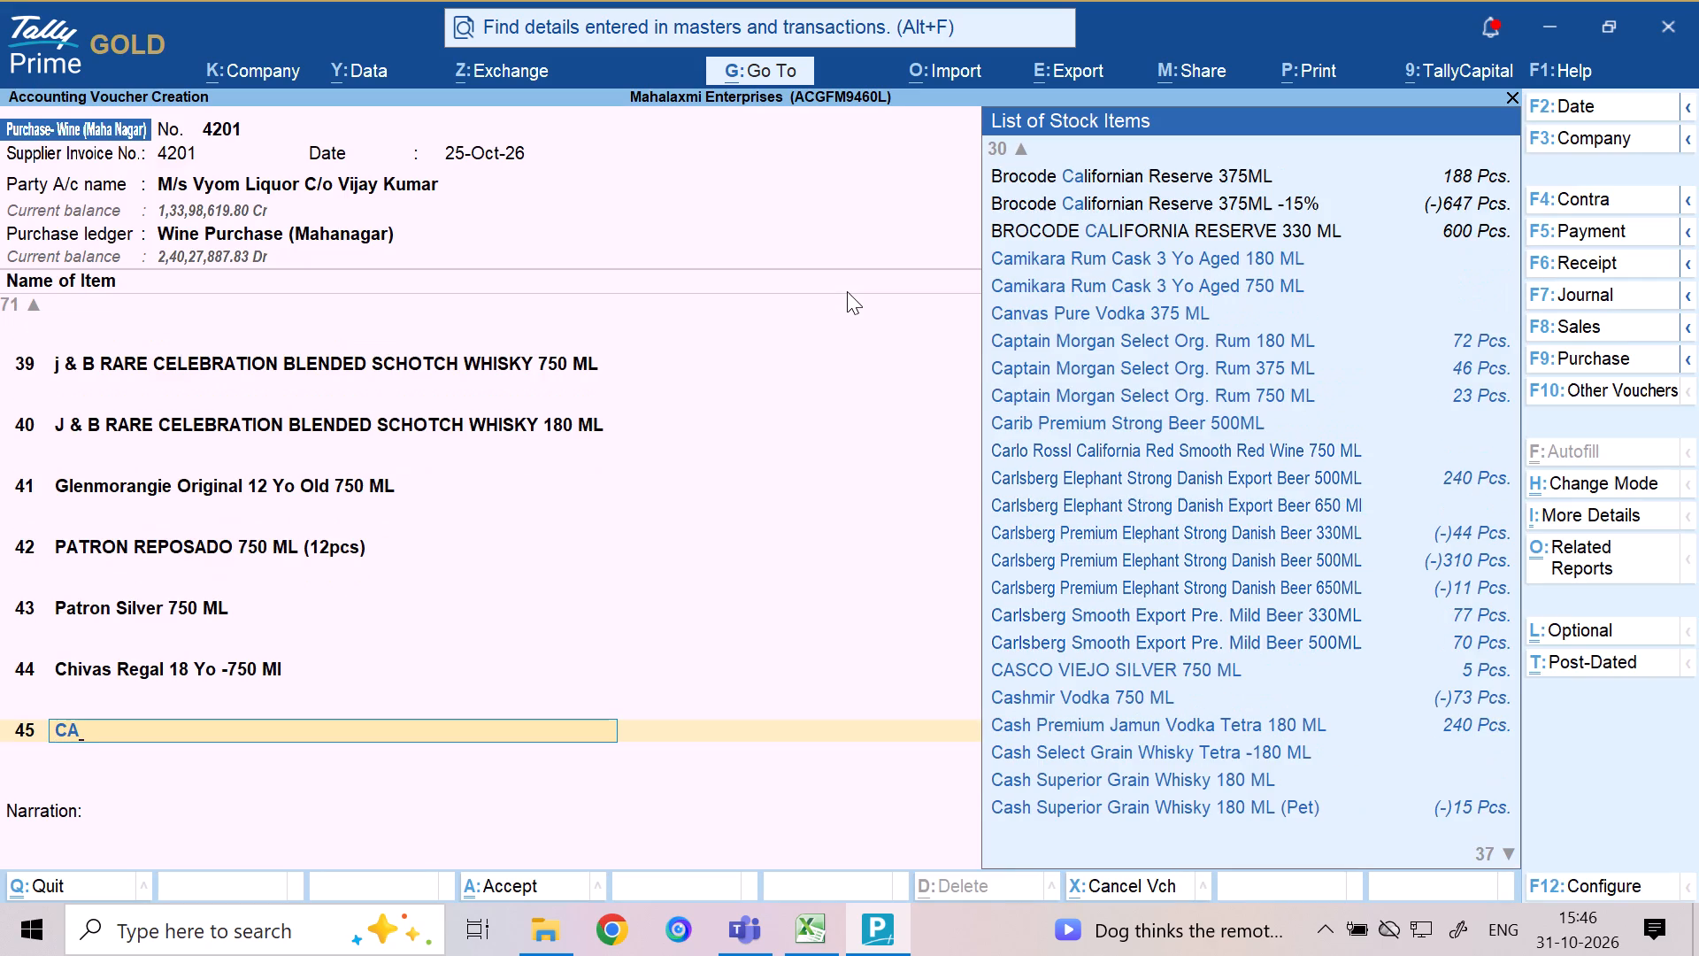
text(SCO)
key(space)
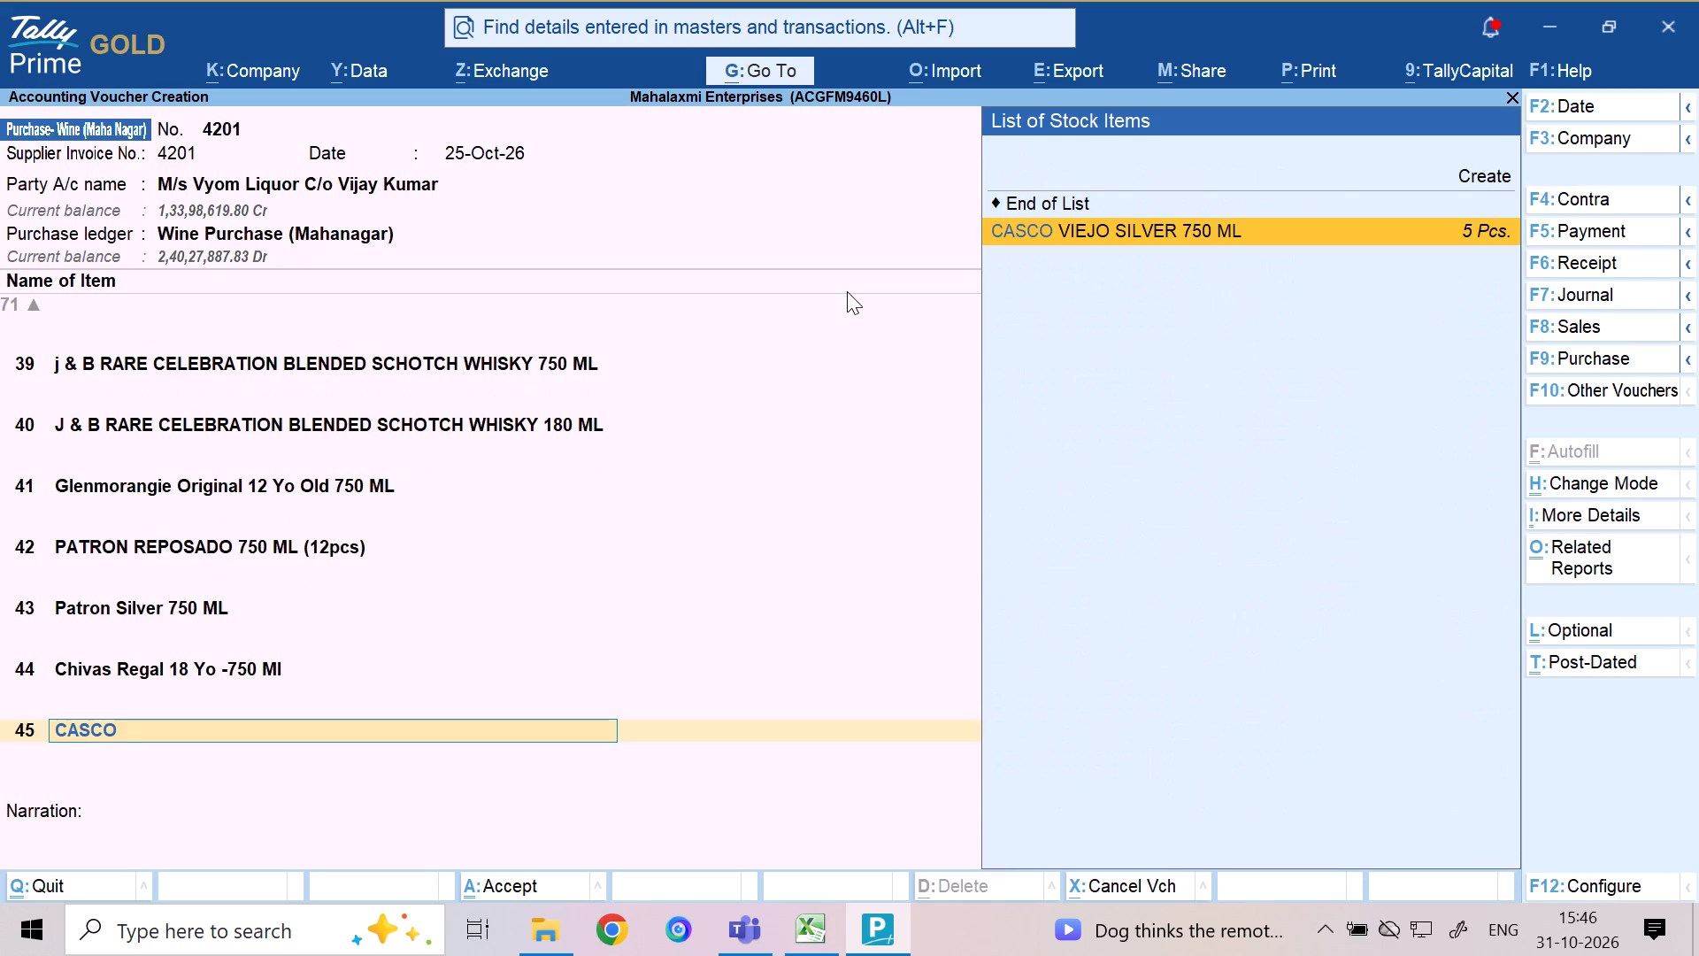
text(VIE)
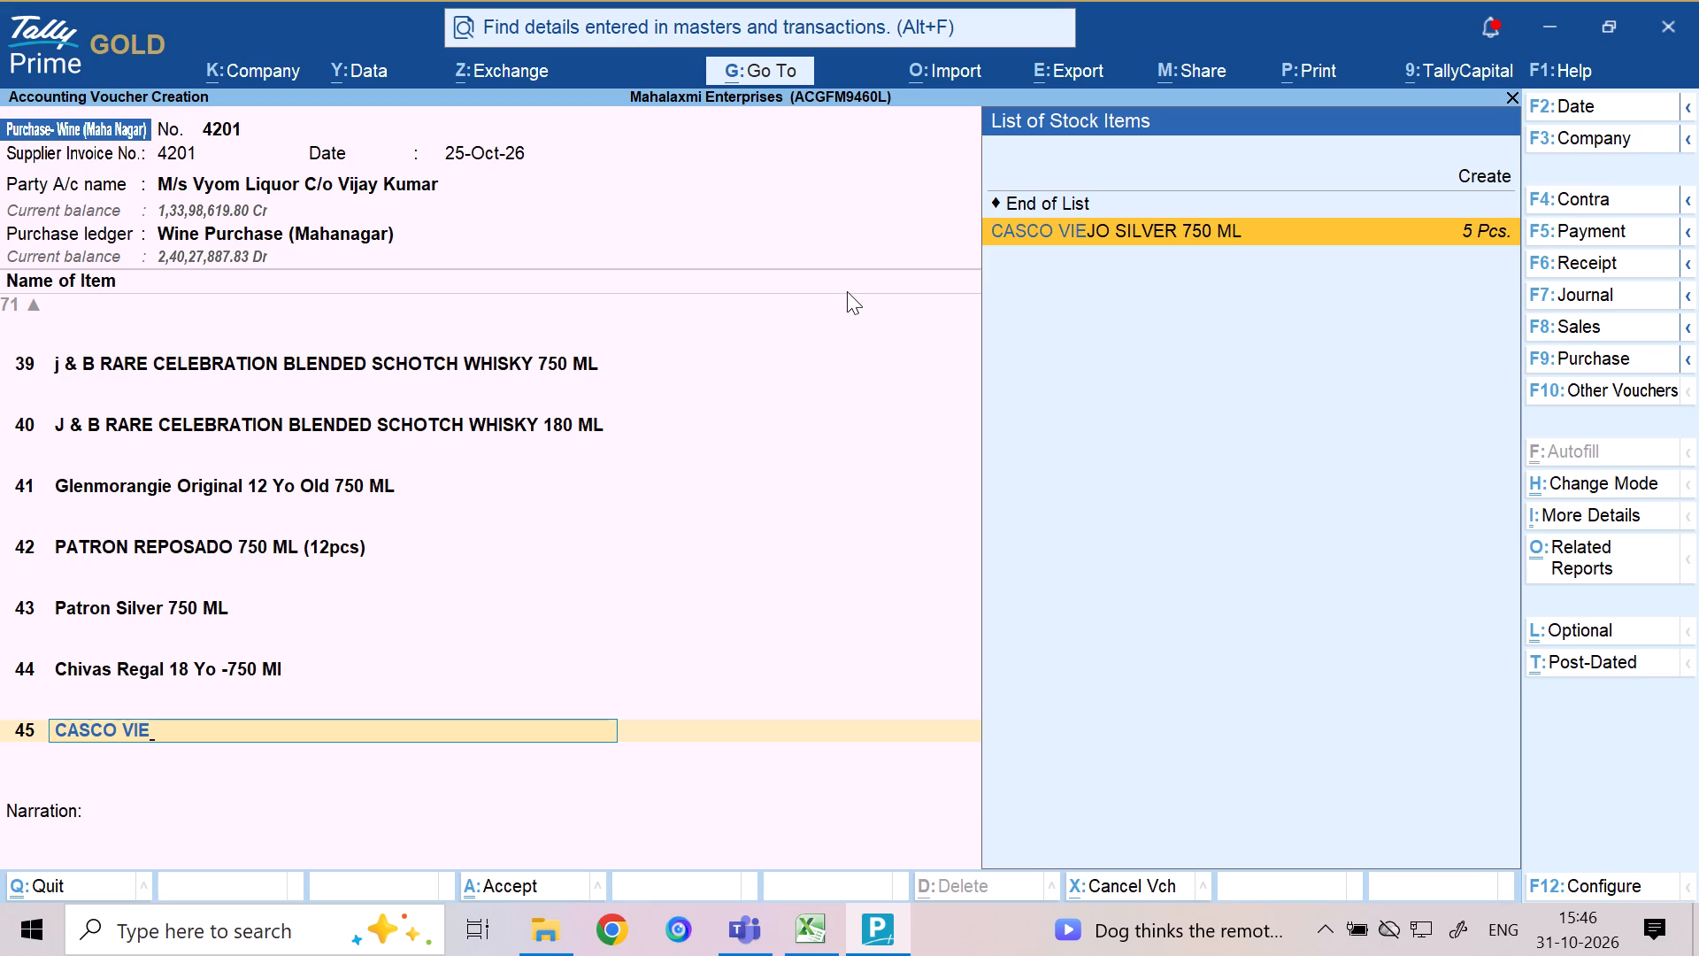
key(Return)
Allocate 6 Pcs. of the line 45 item to Mahanagar FL, accept the suggested rate and amount, and move to line 46.
key(m)
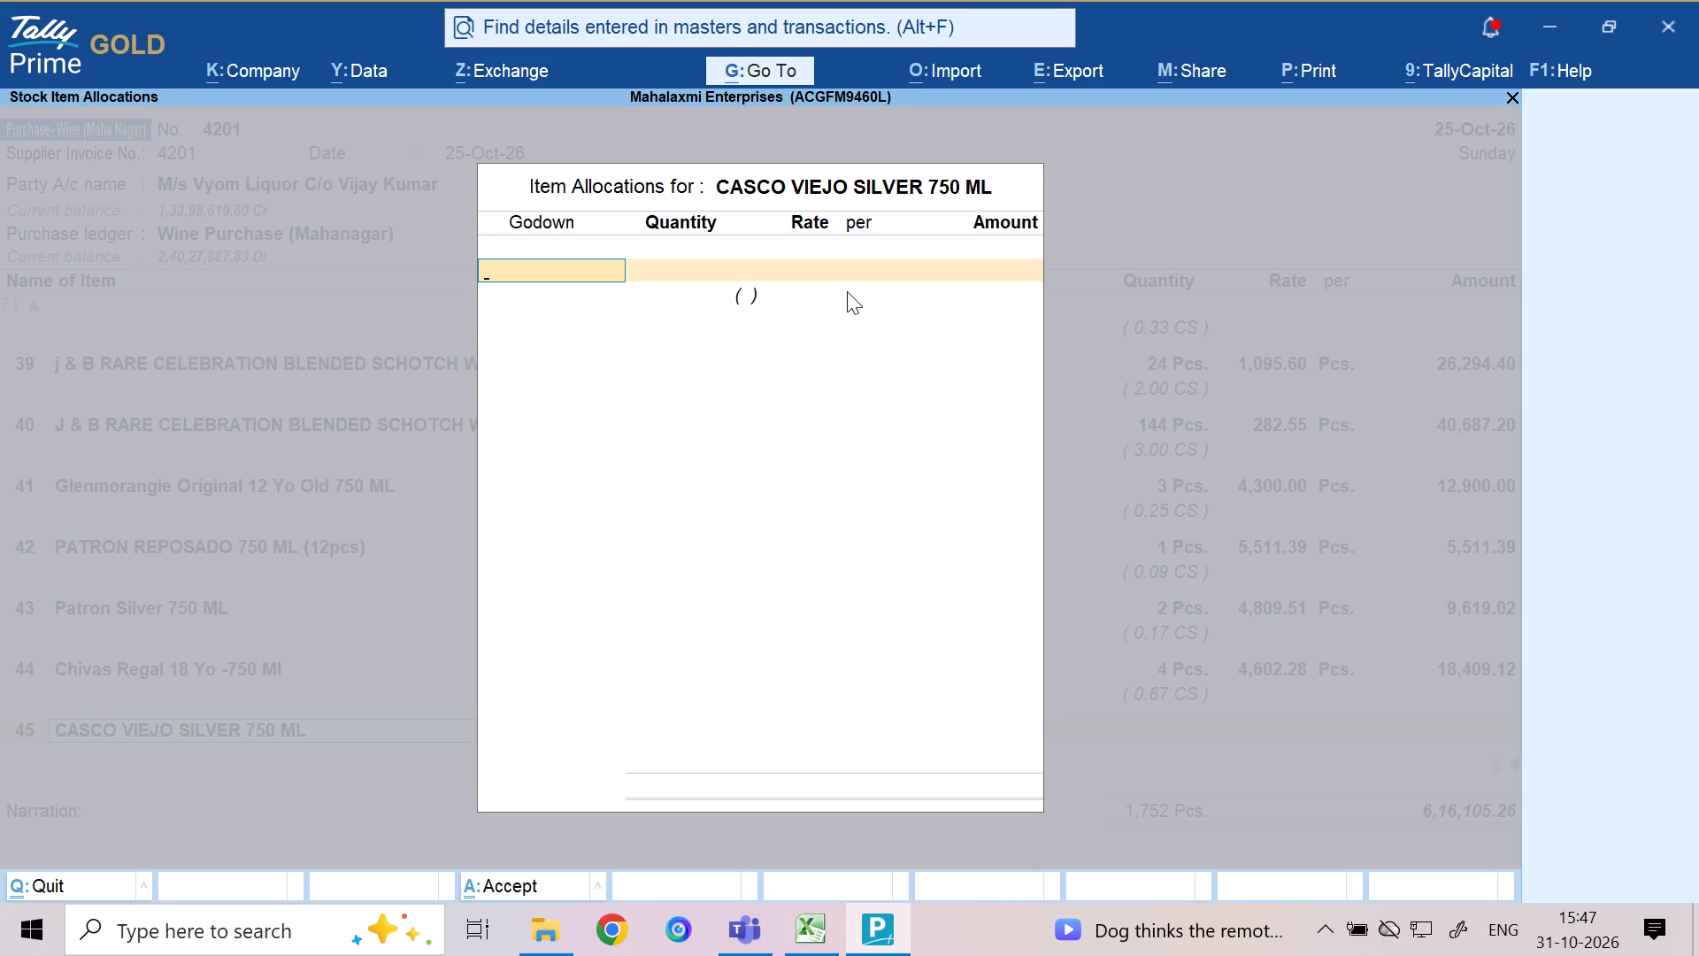
key(Return)
key(6)
key(Return)
key(Return)
key(Return)
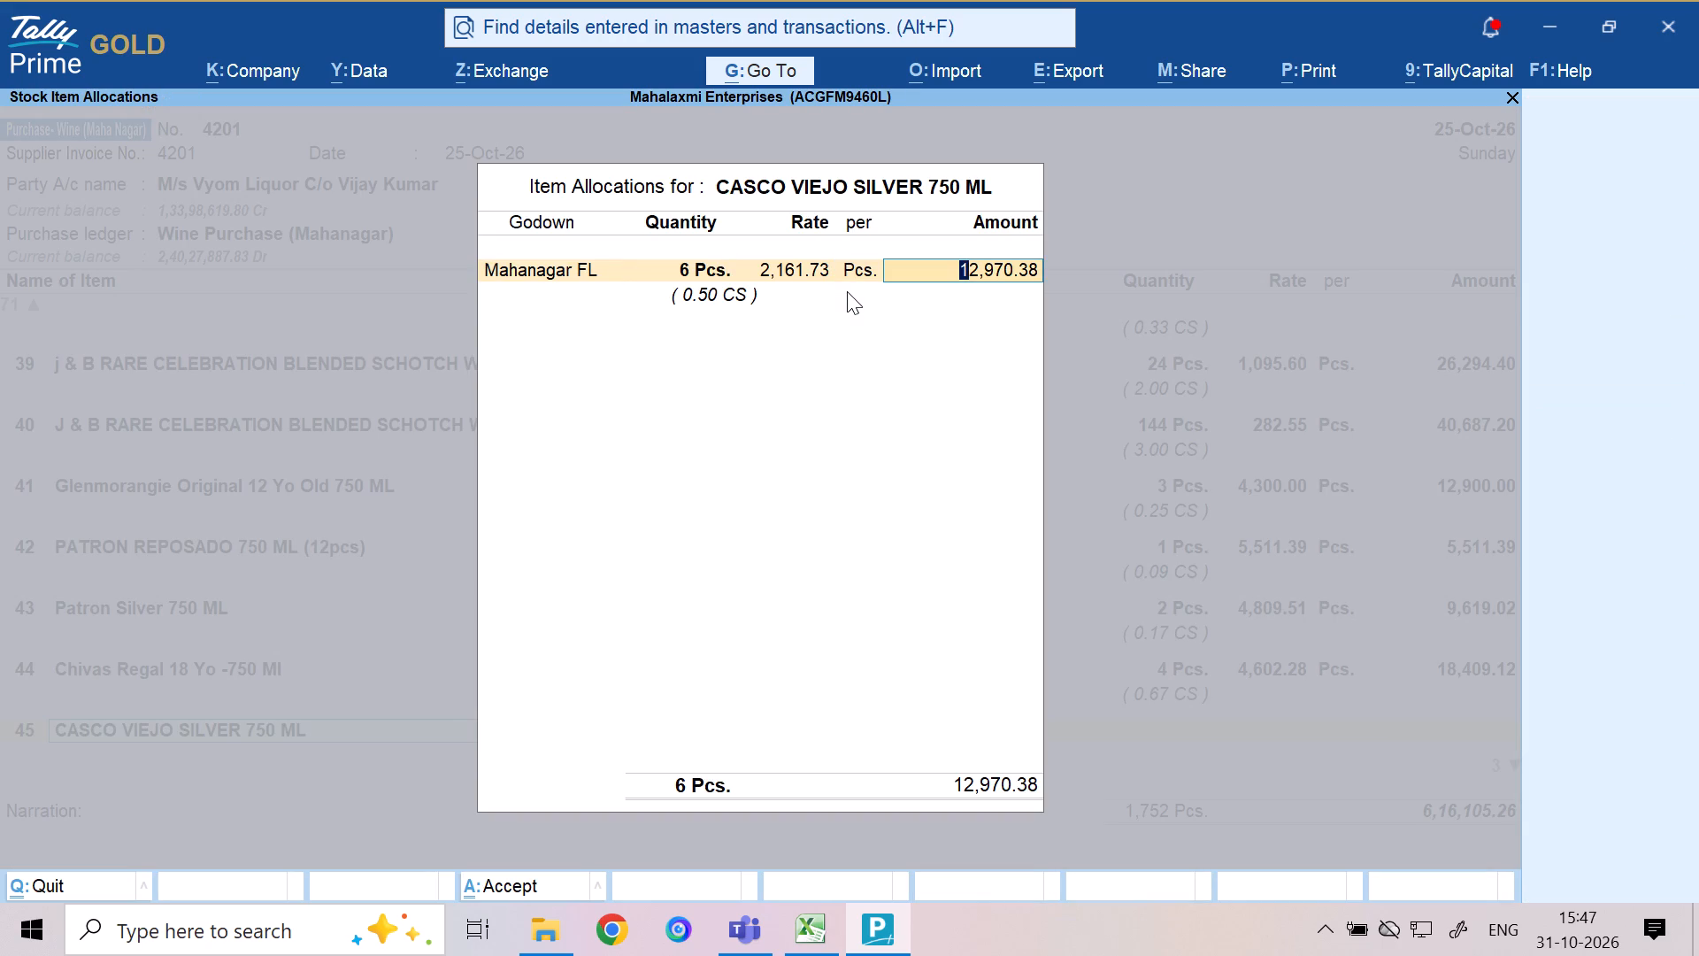
key(Return)
key(Return)
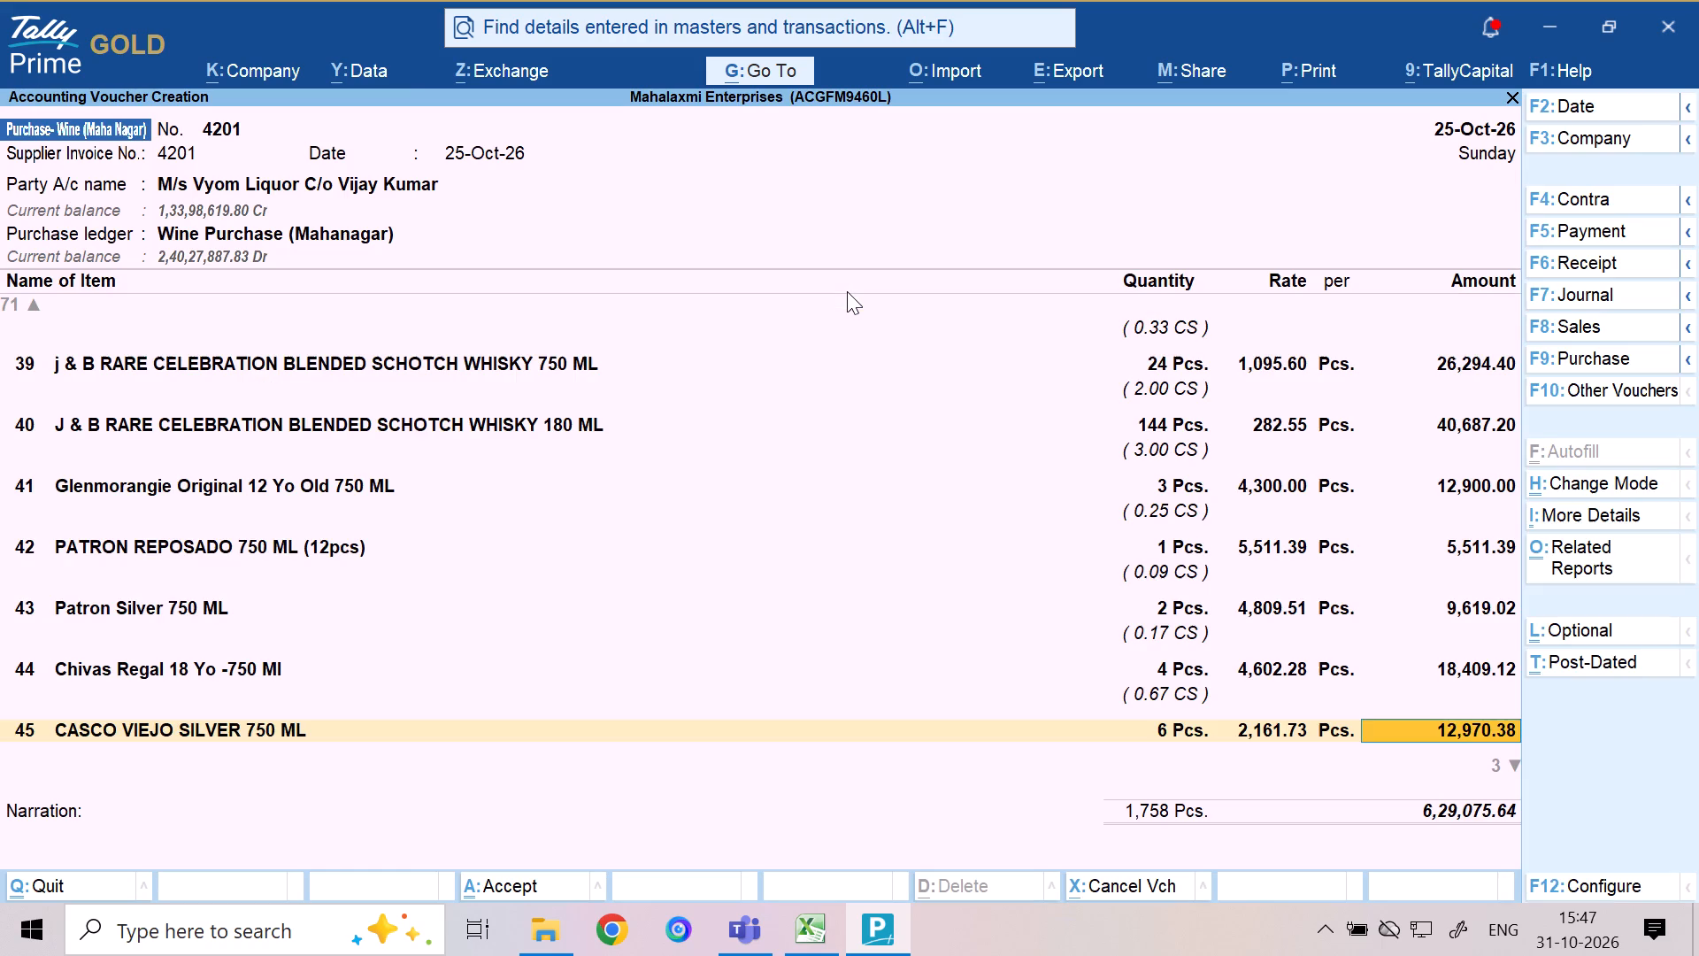
key(Return)
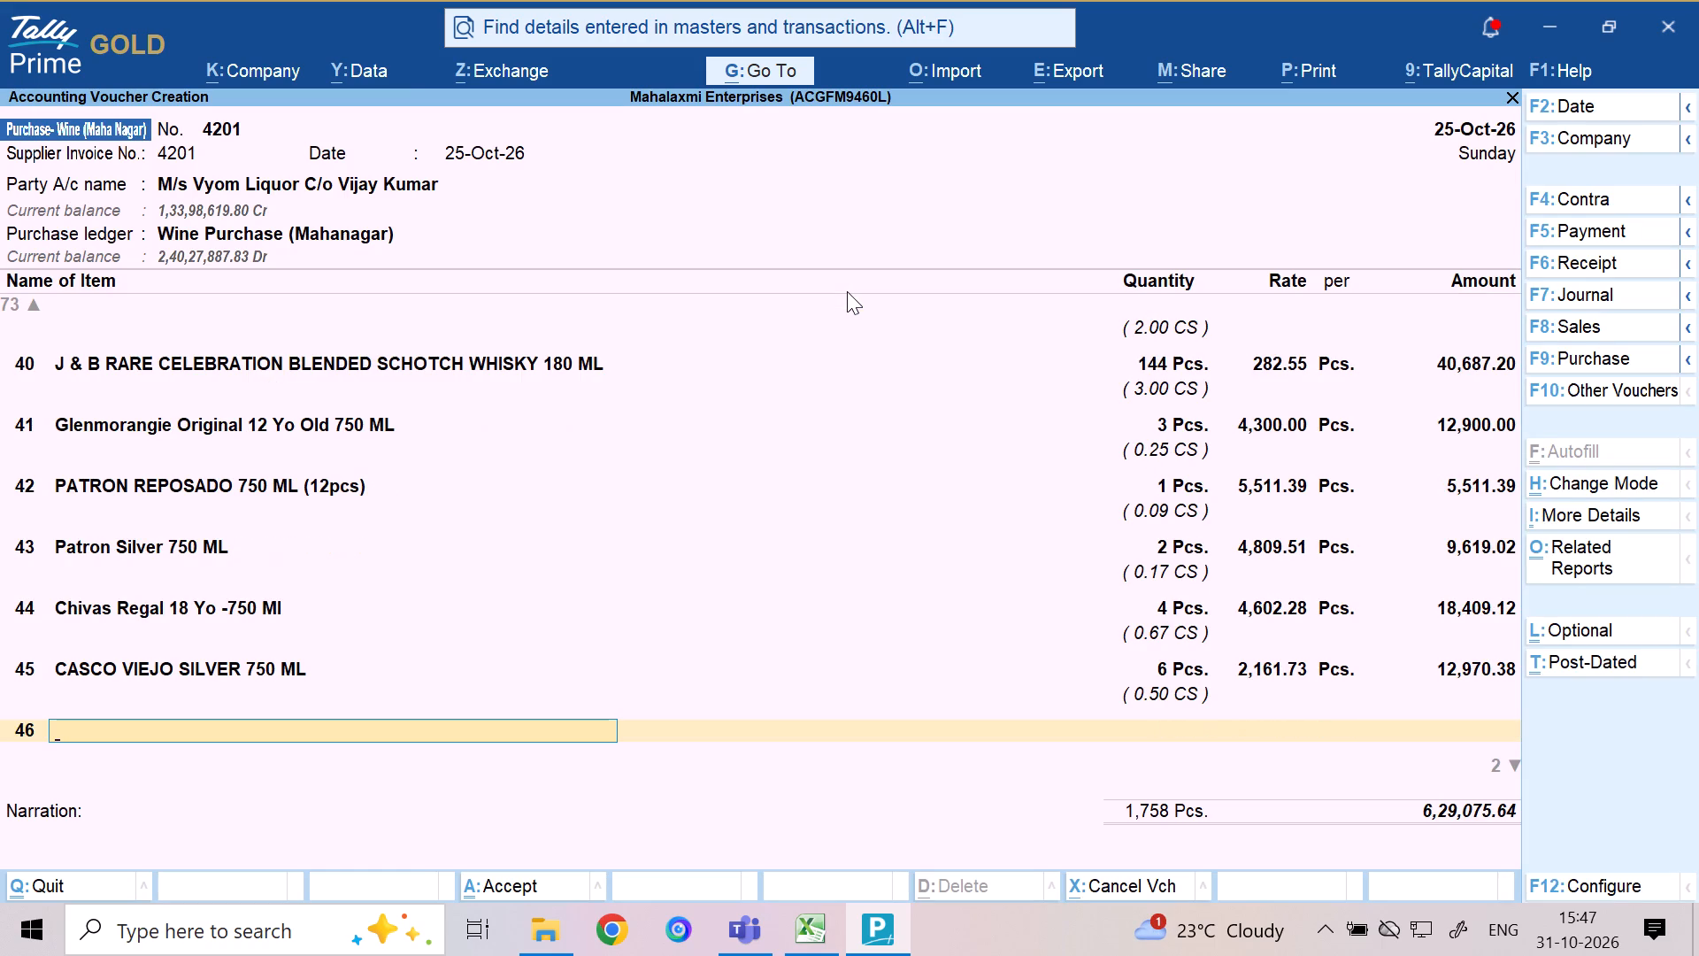
Choose Johnnie Walker Gold Lable Reserve 750 ML as the stock item on line 46.
text(JOHNI)
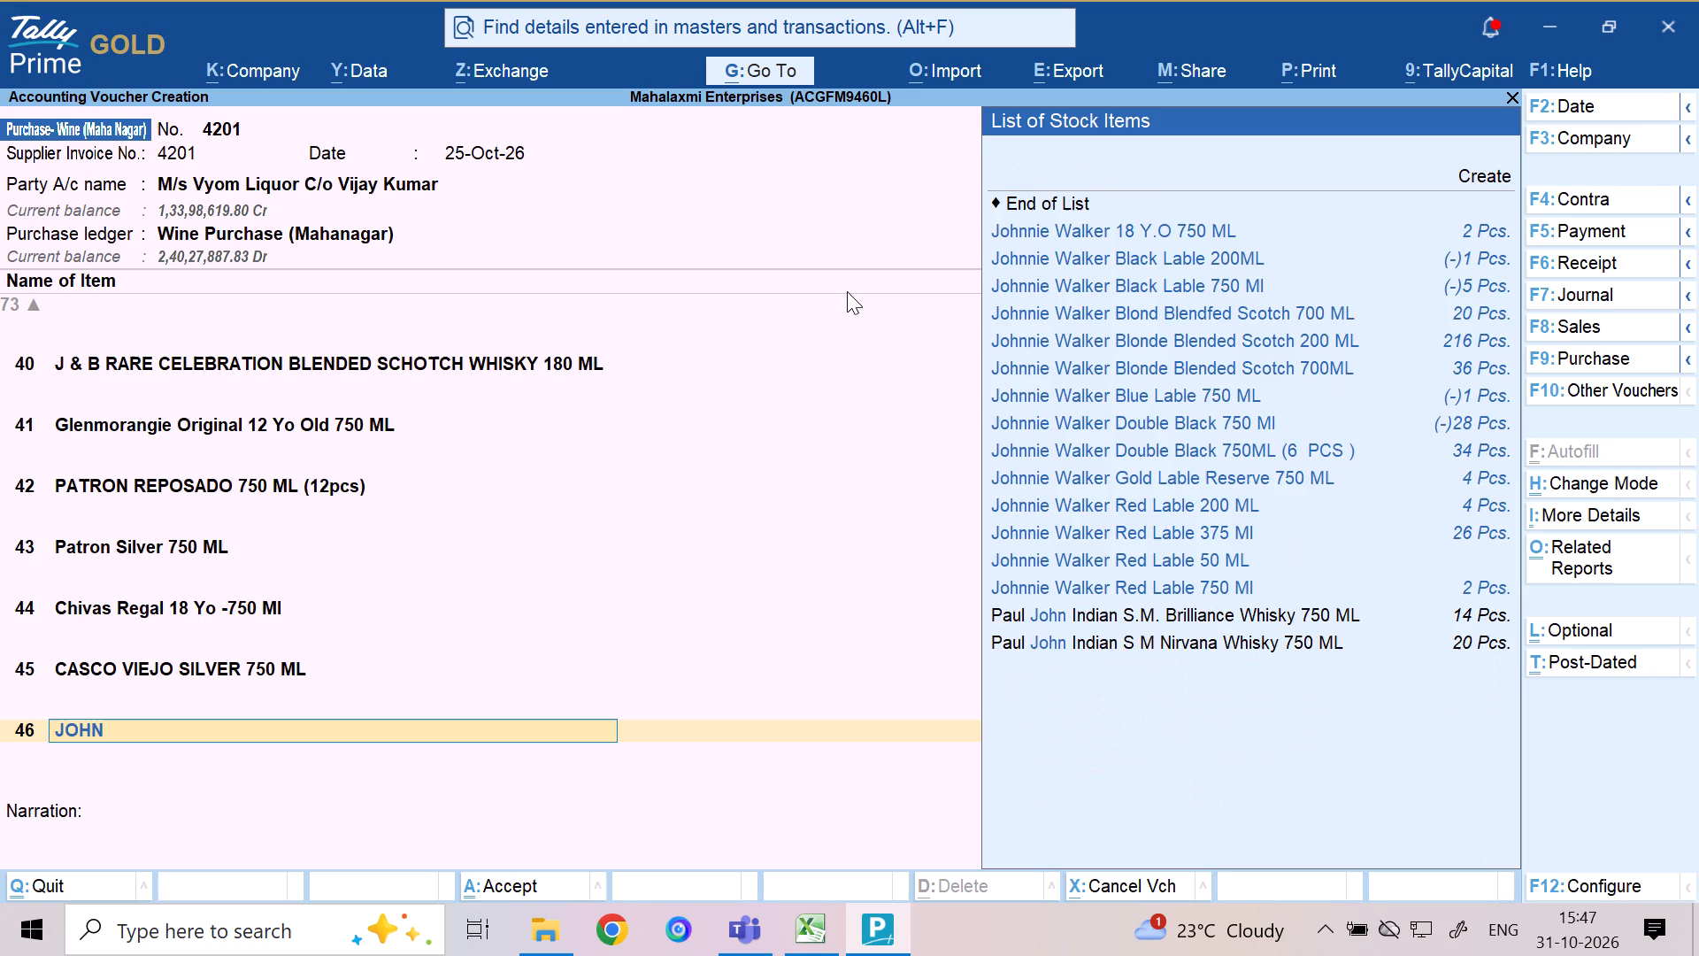
key(BackSpace)
text(NI)
key(space)
text(E W)
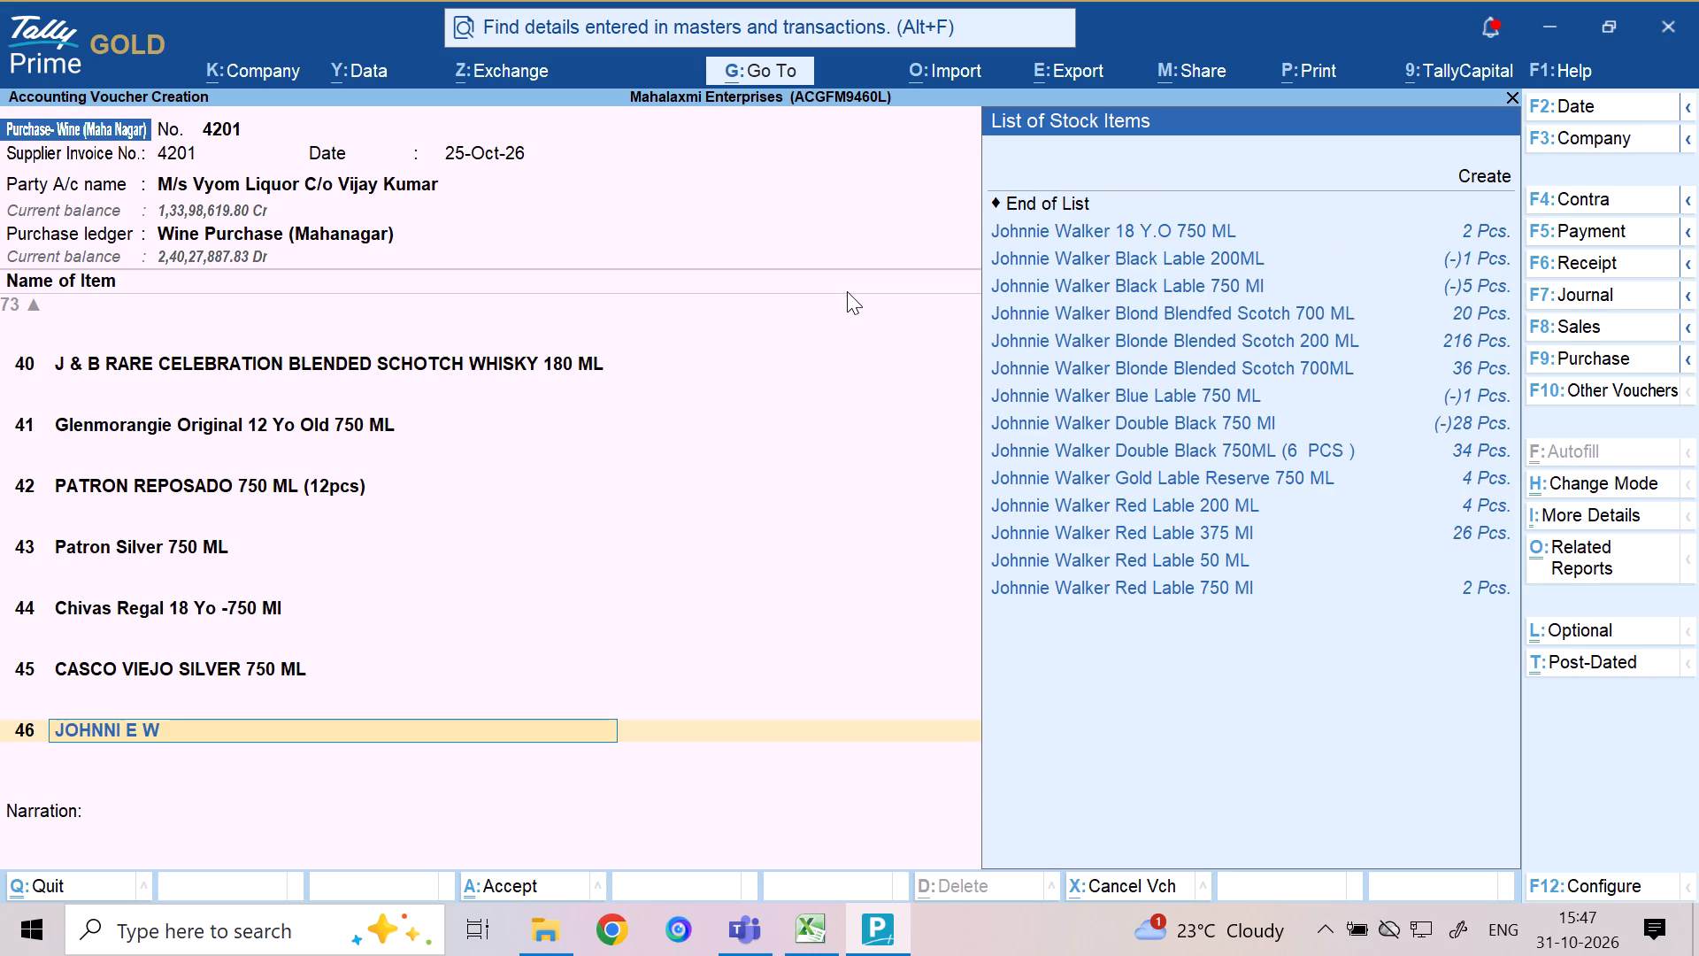
text(ALKER)
key(space)
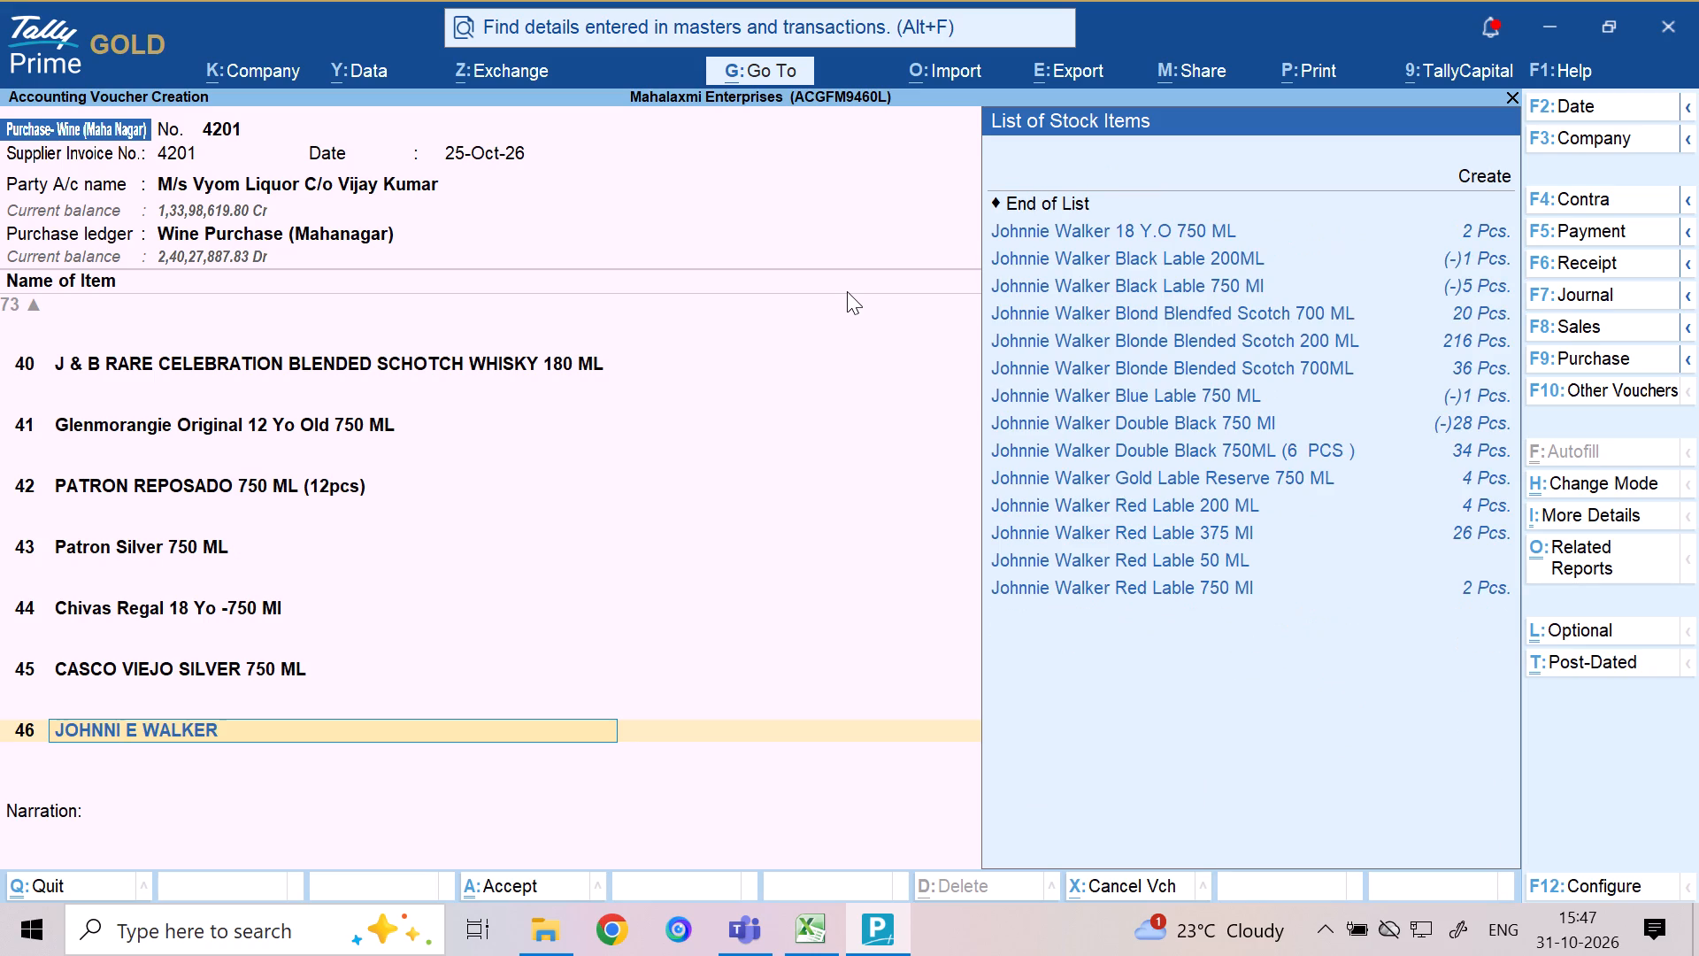
key(g)
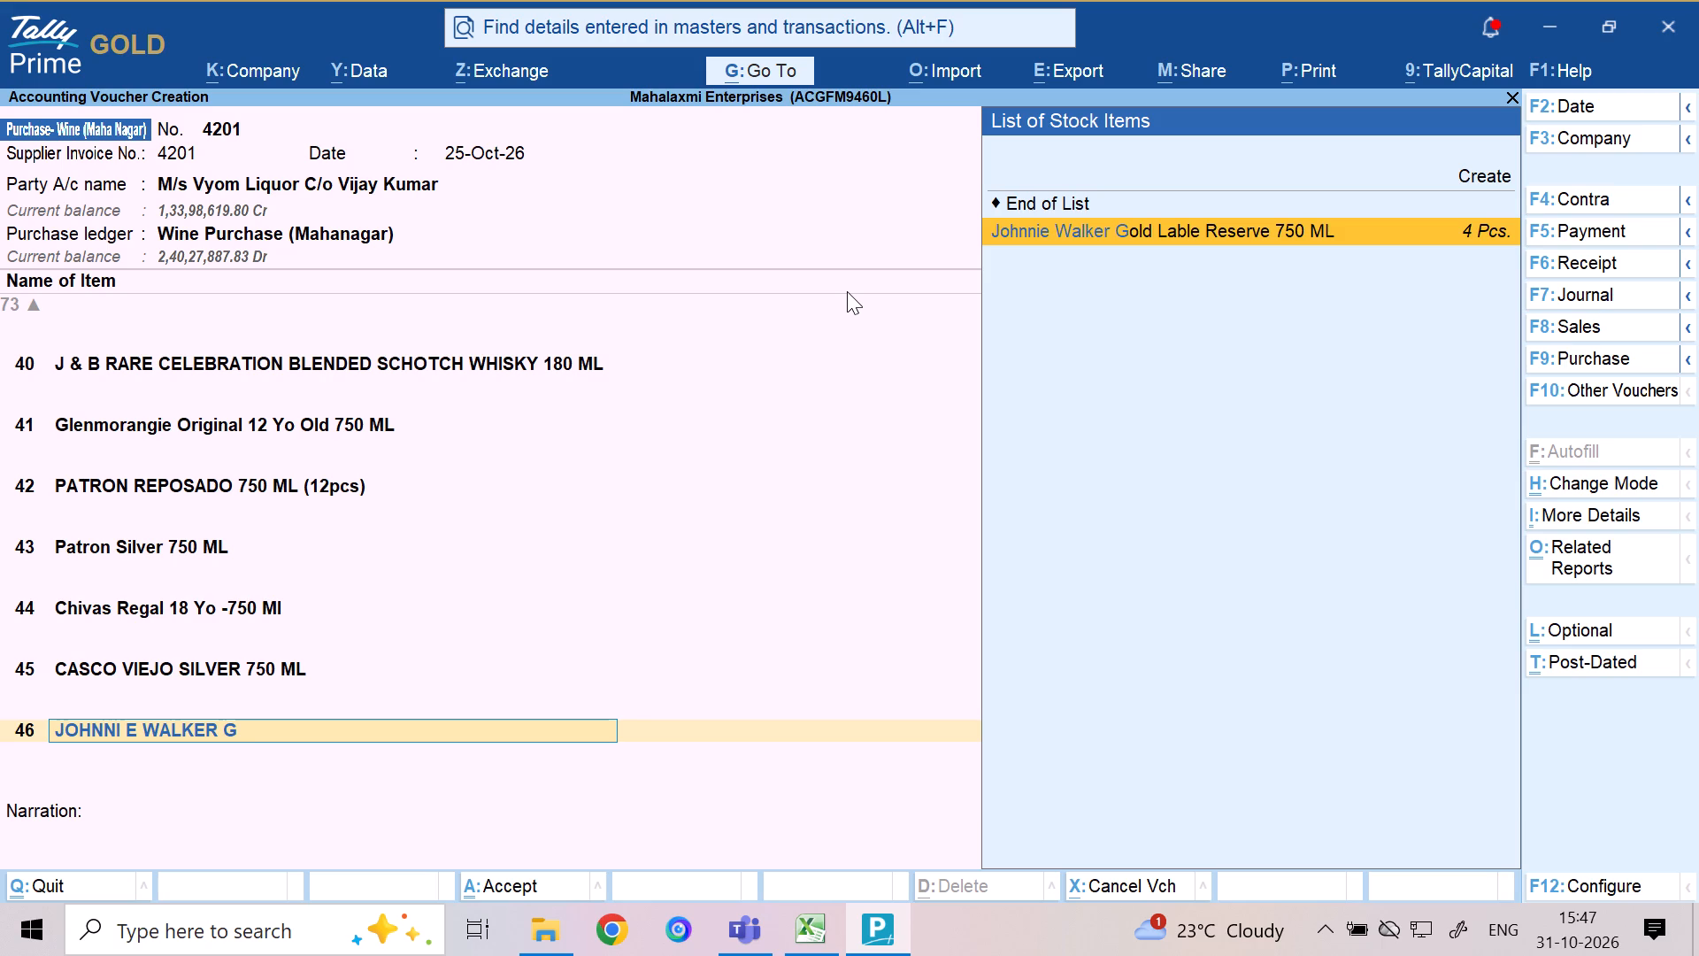
key(Return)
Allocate 2 Pcs. of the line 46 item to Mahanagar FL with the amount set to 8602.40, and move to line 47.
key(m)
key(Return)
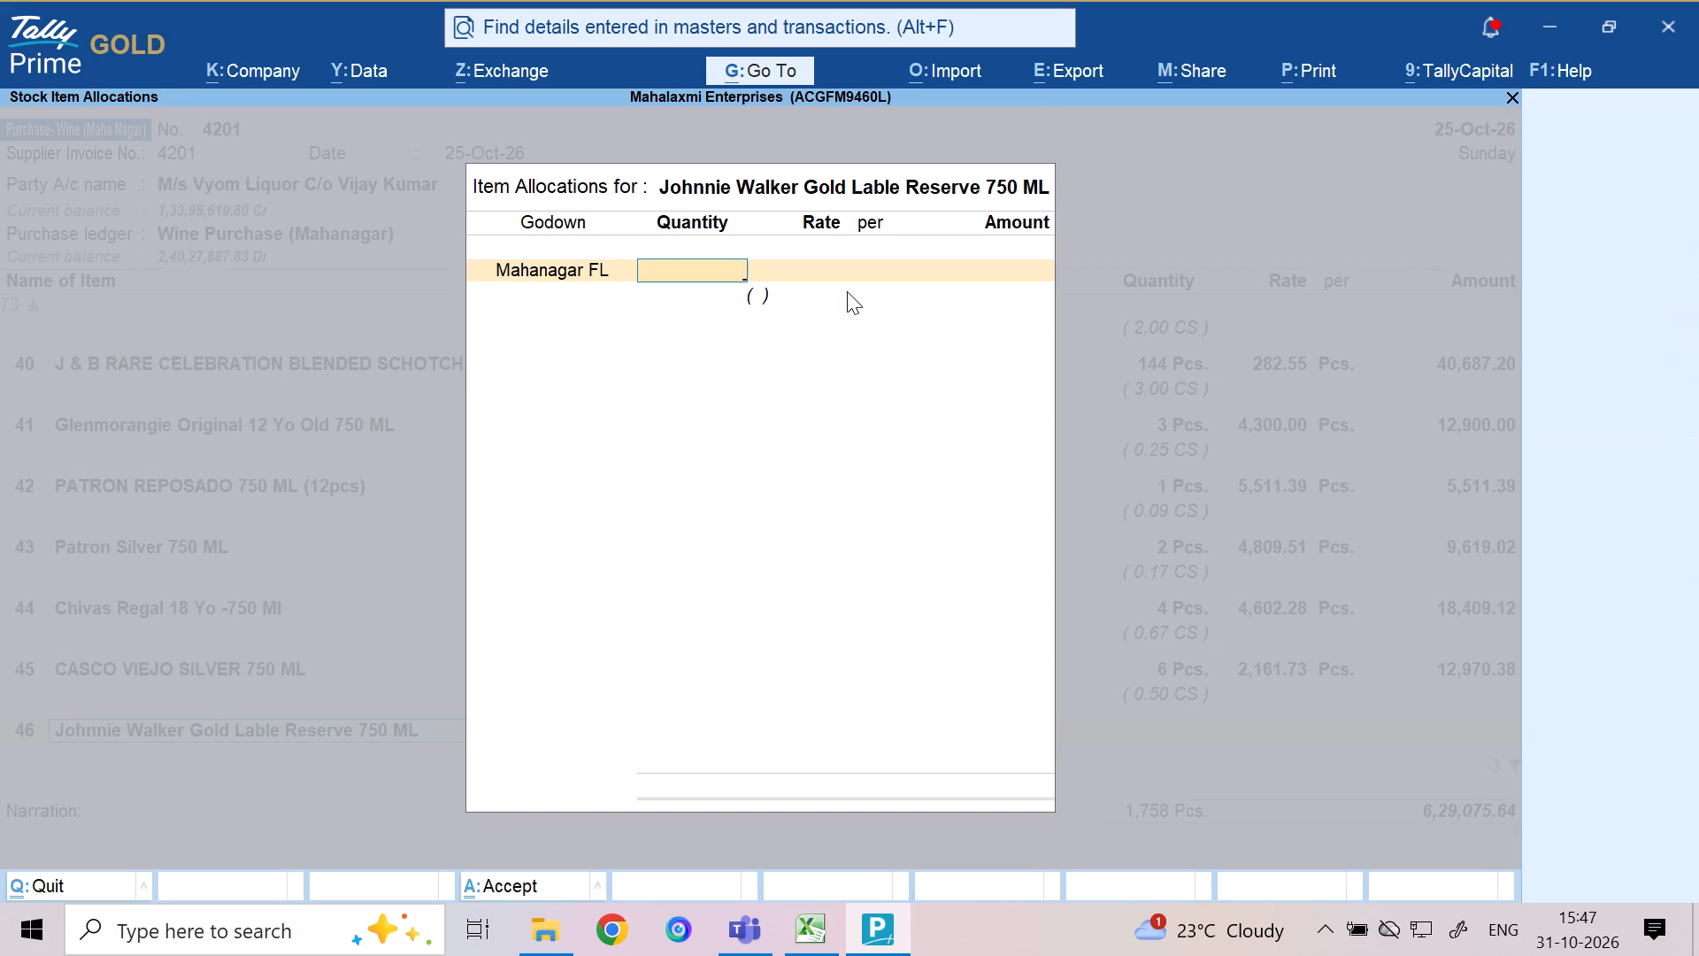
key(2)
key(Return)
key(Return)
key(Return)
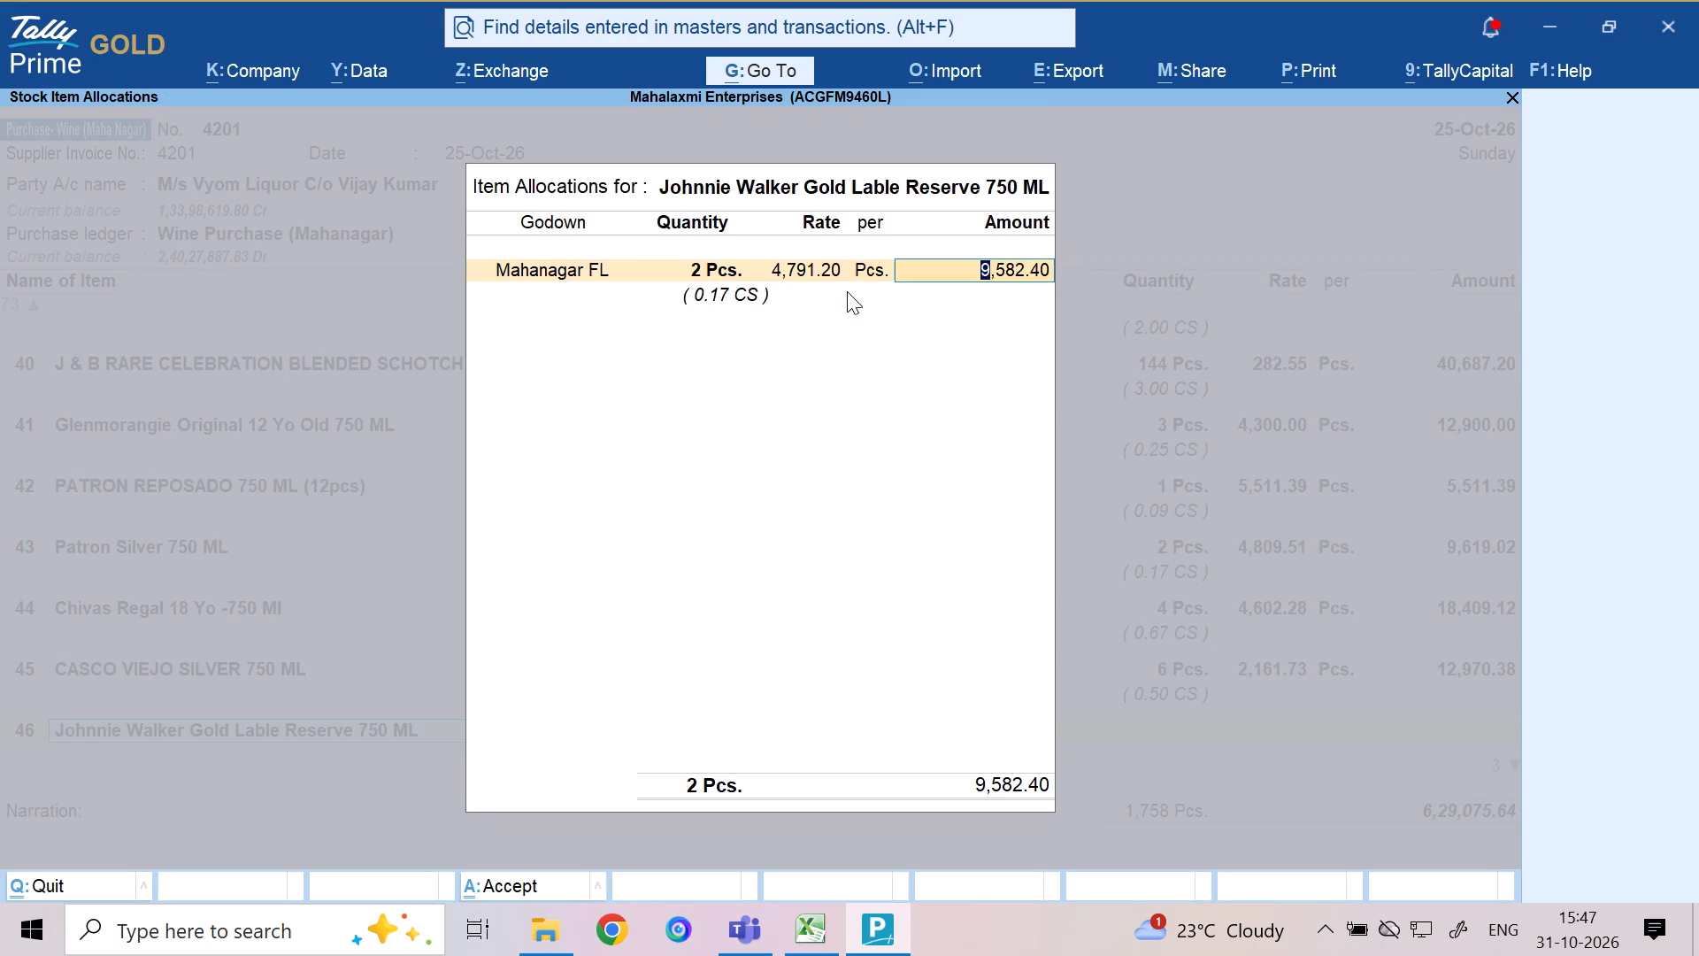
text(8602)
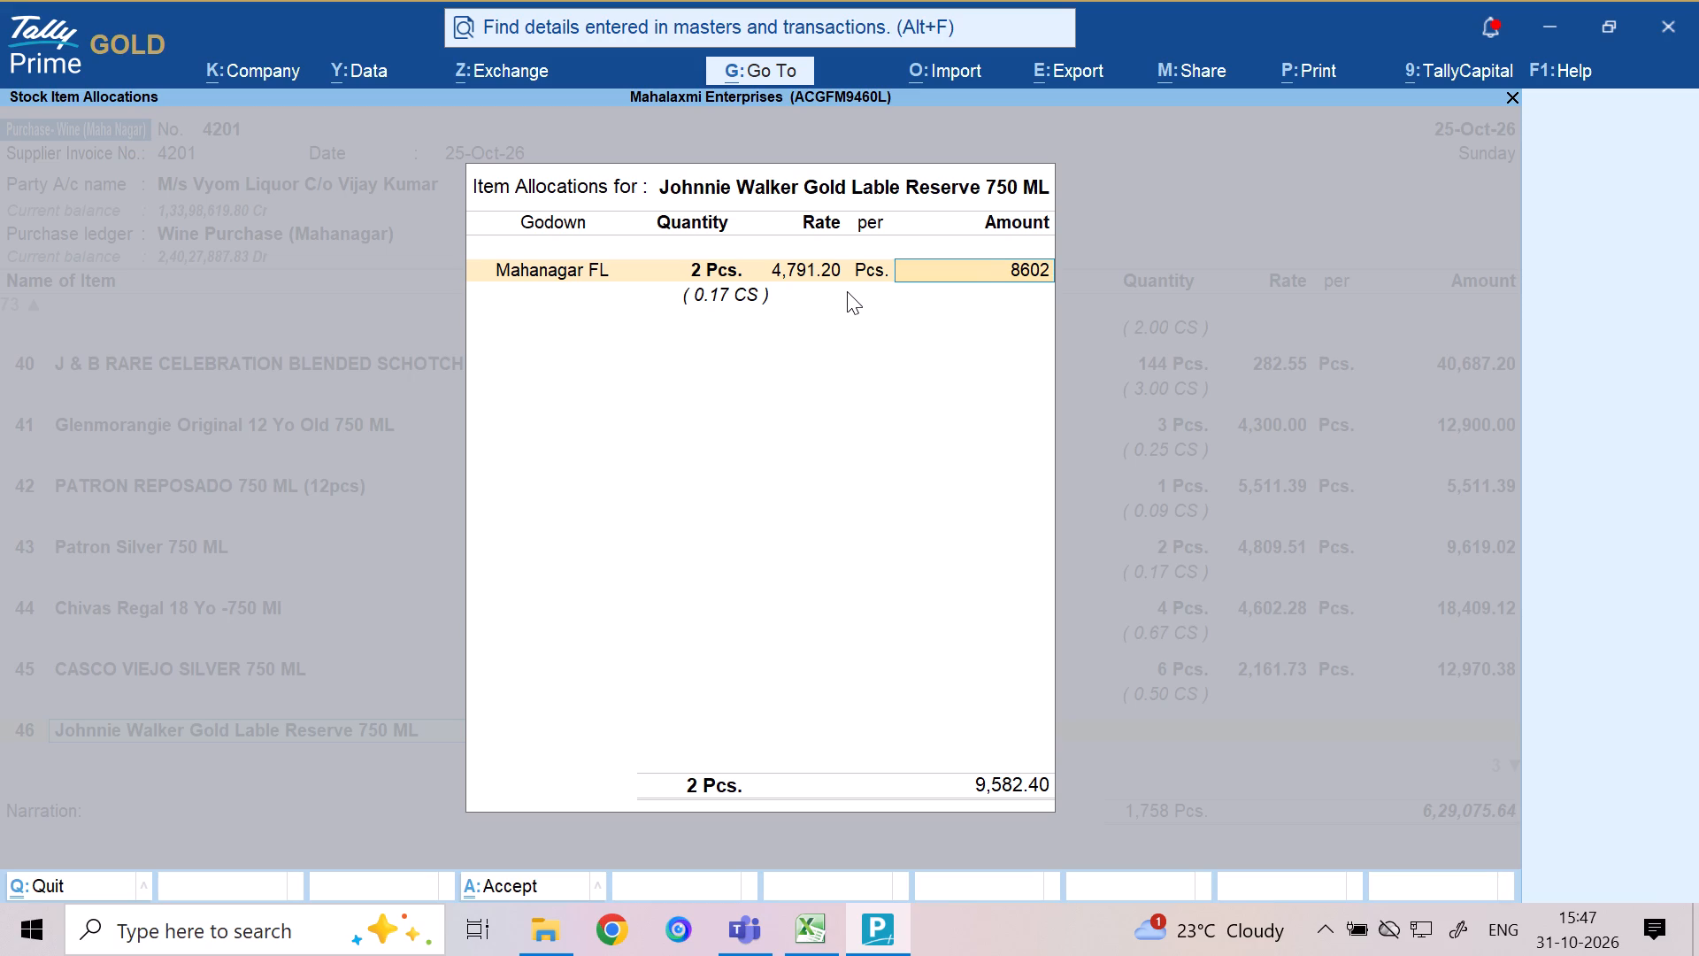
text(.40)
key(Return)
key(Return)
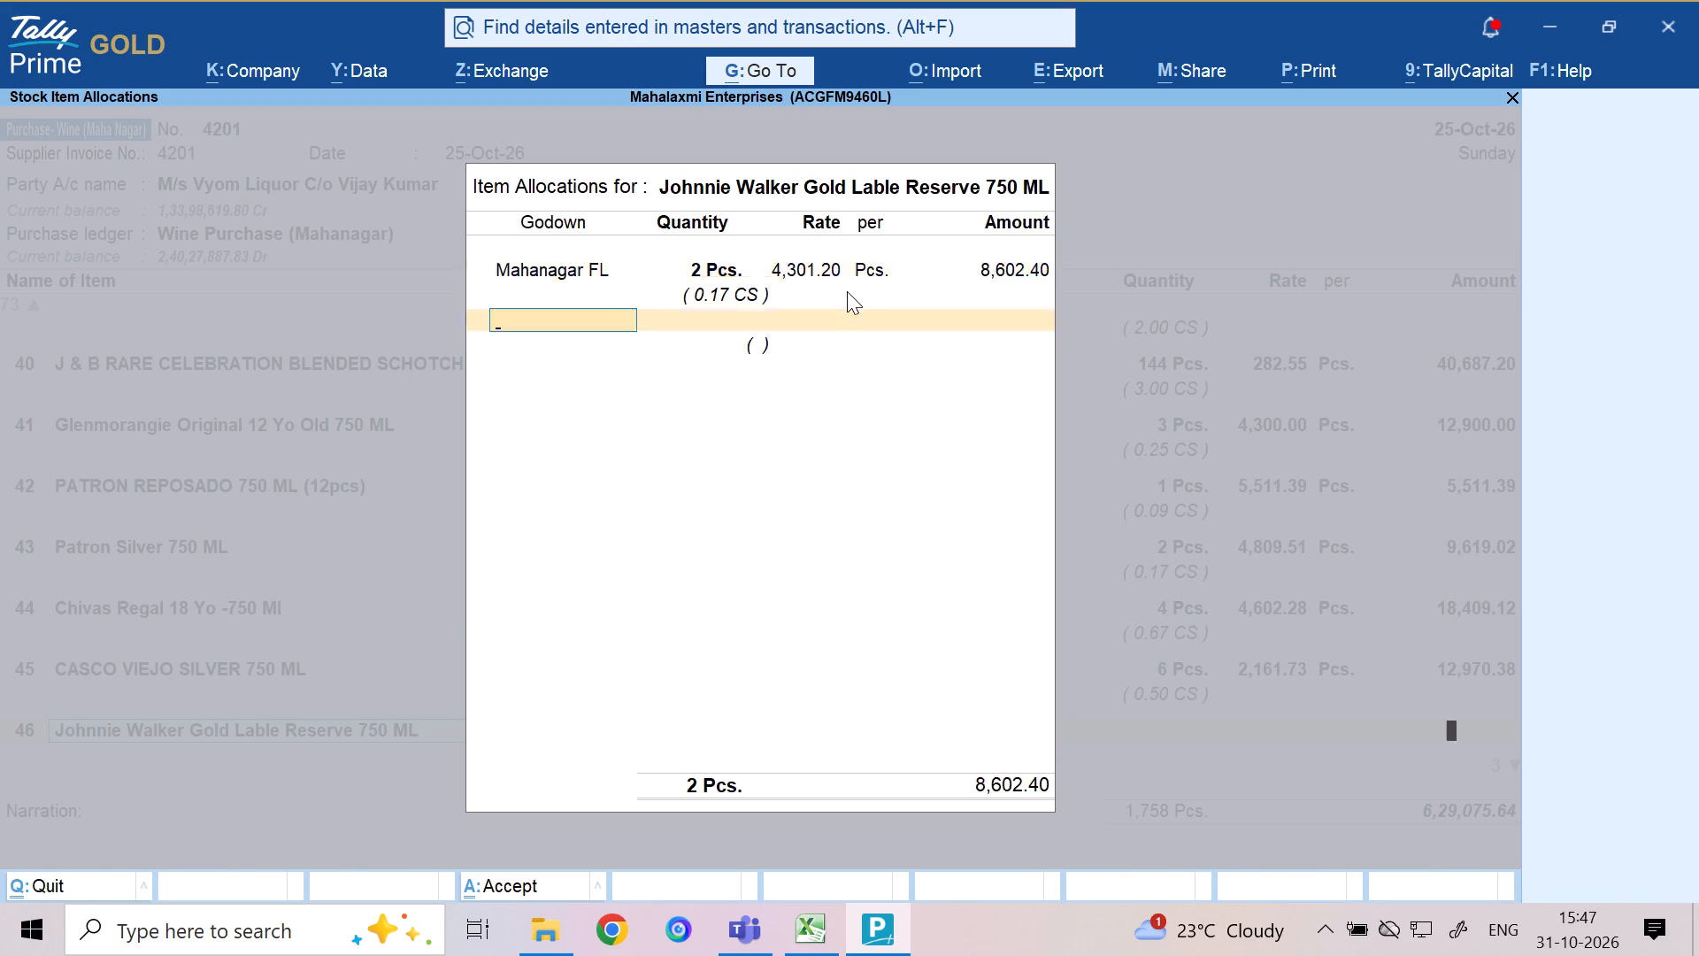
key(Return)
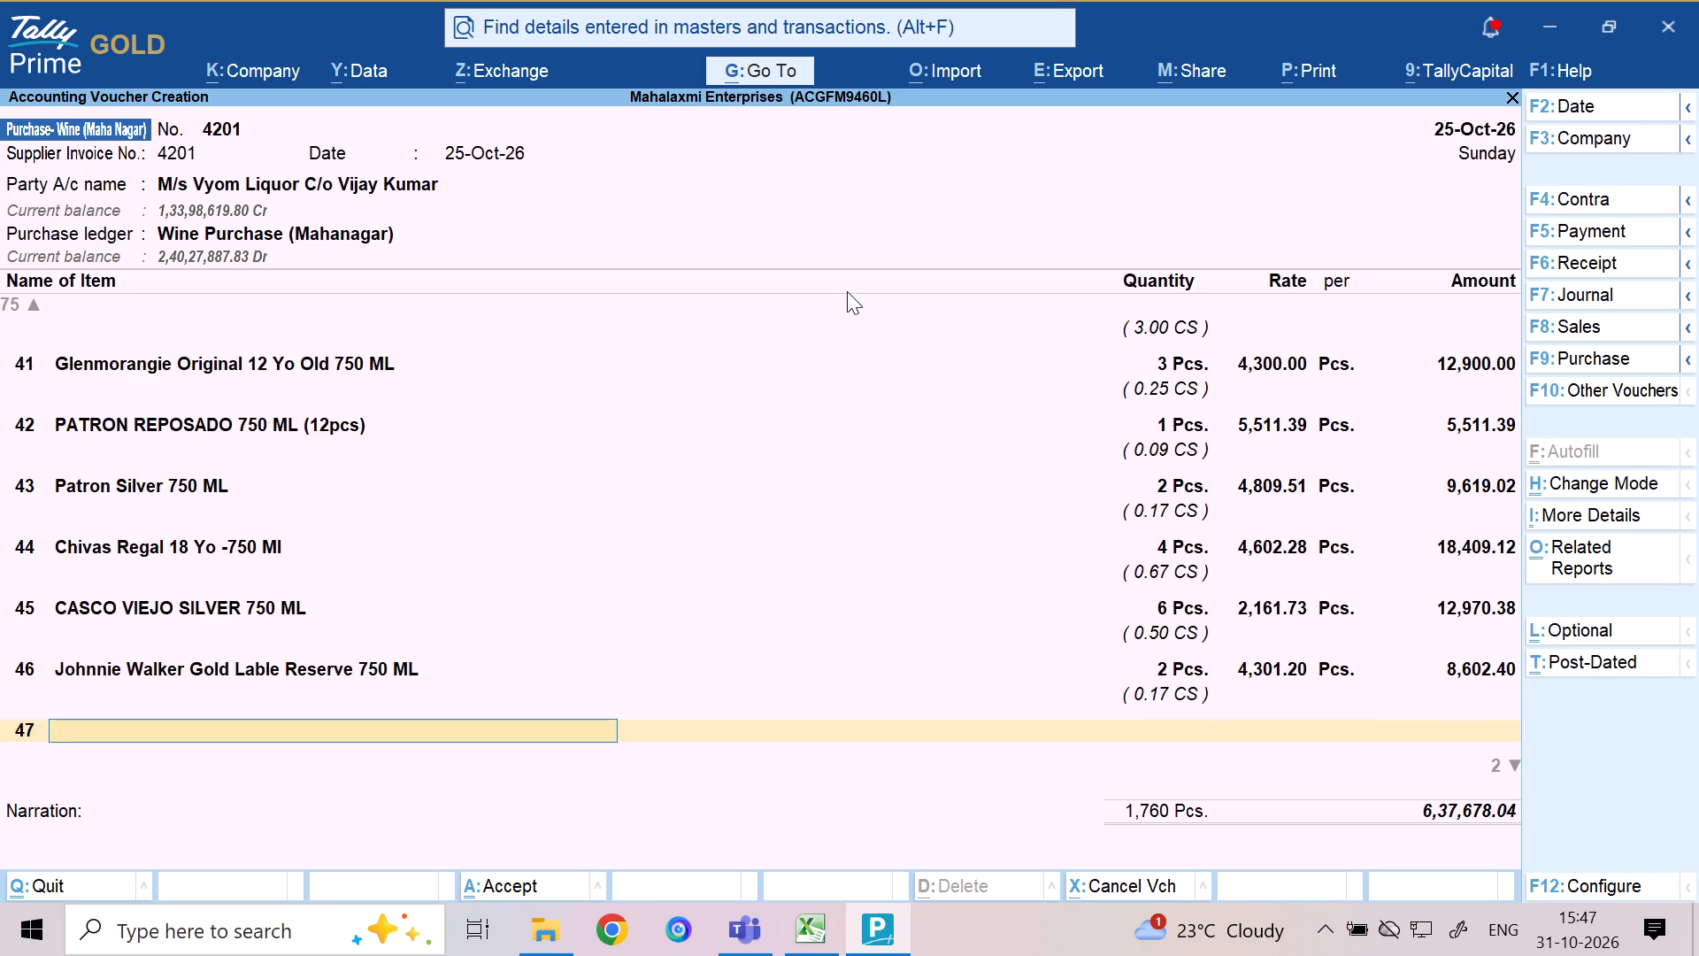
Choose Absolut Vodka 750 ML as the stock item on line 47.
text(AB)
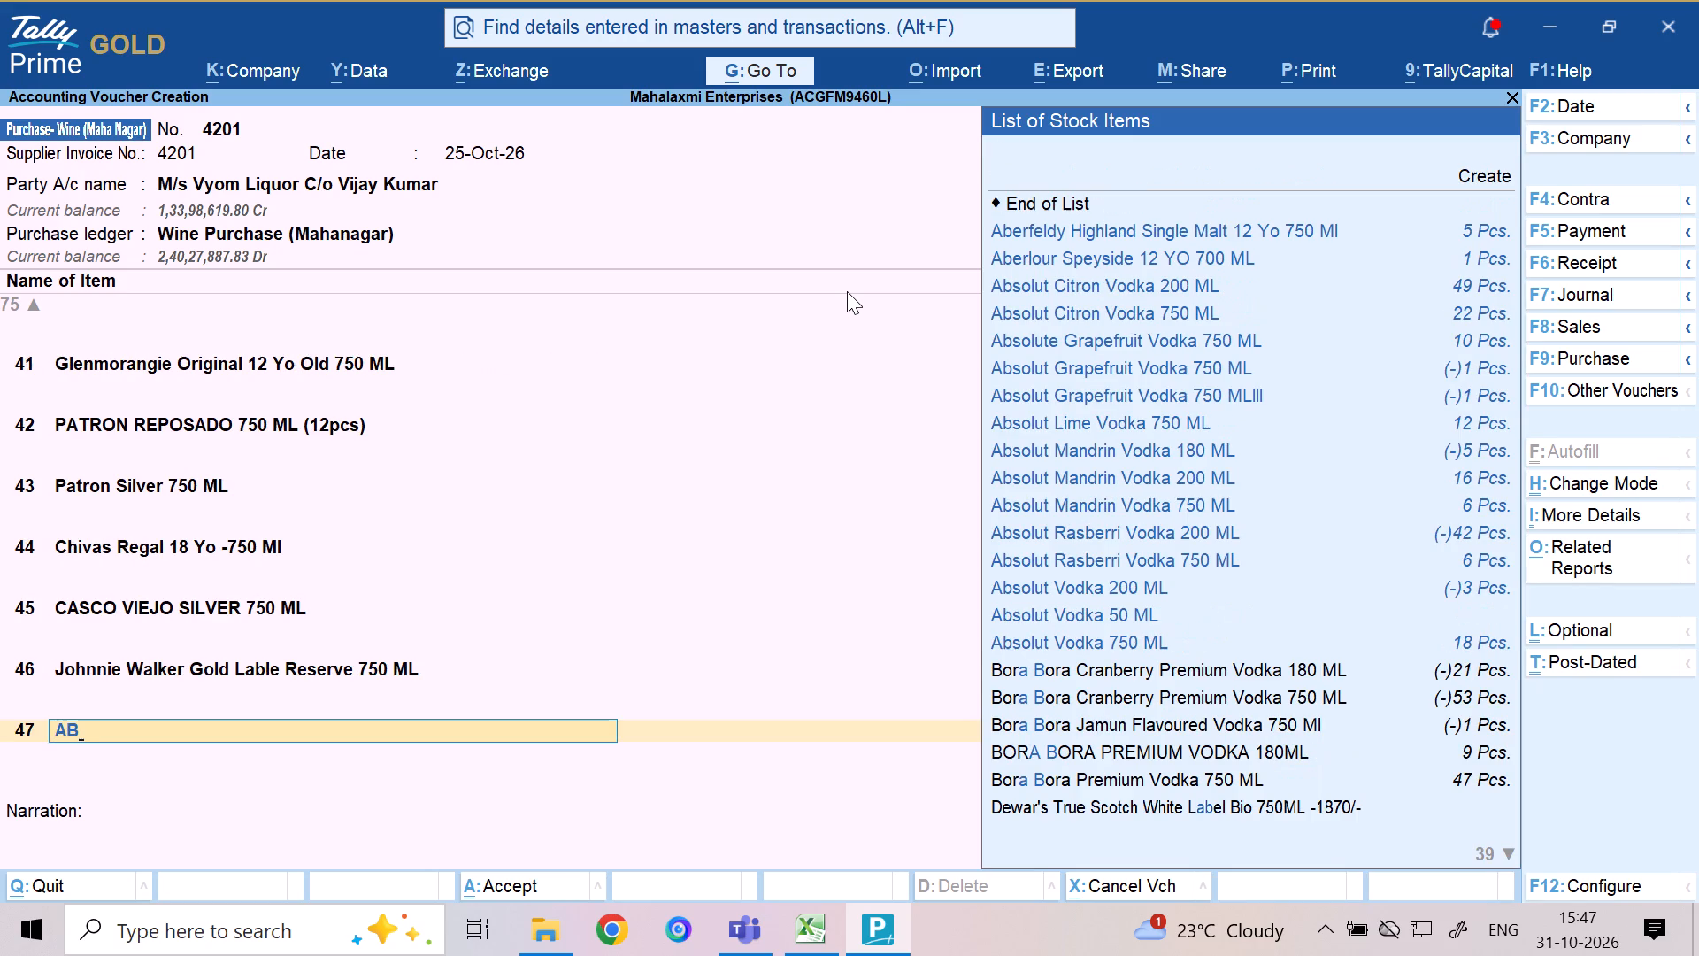
text(SOL)
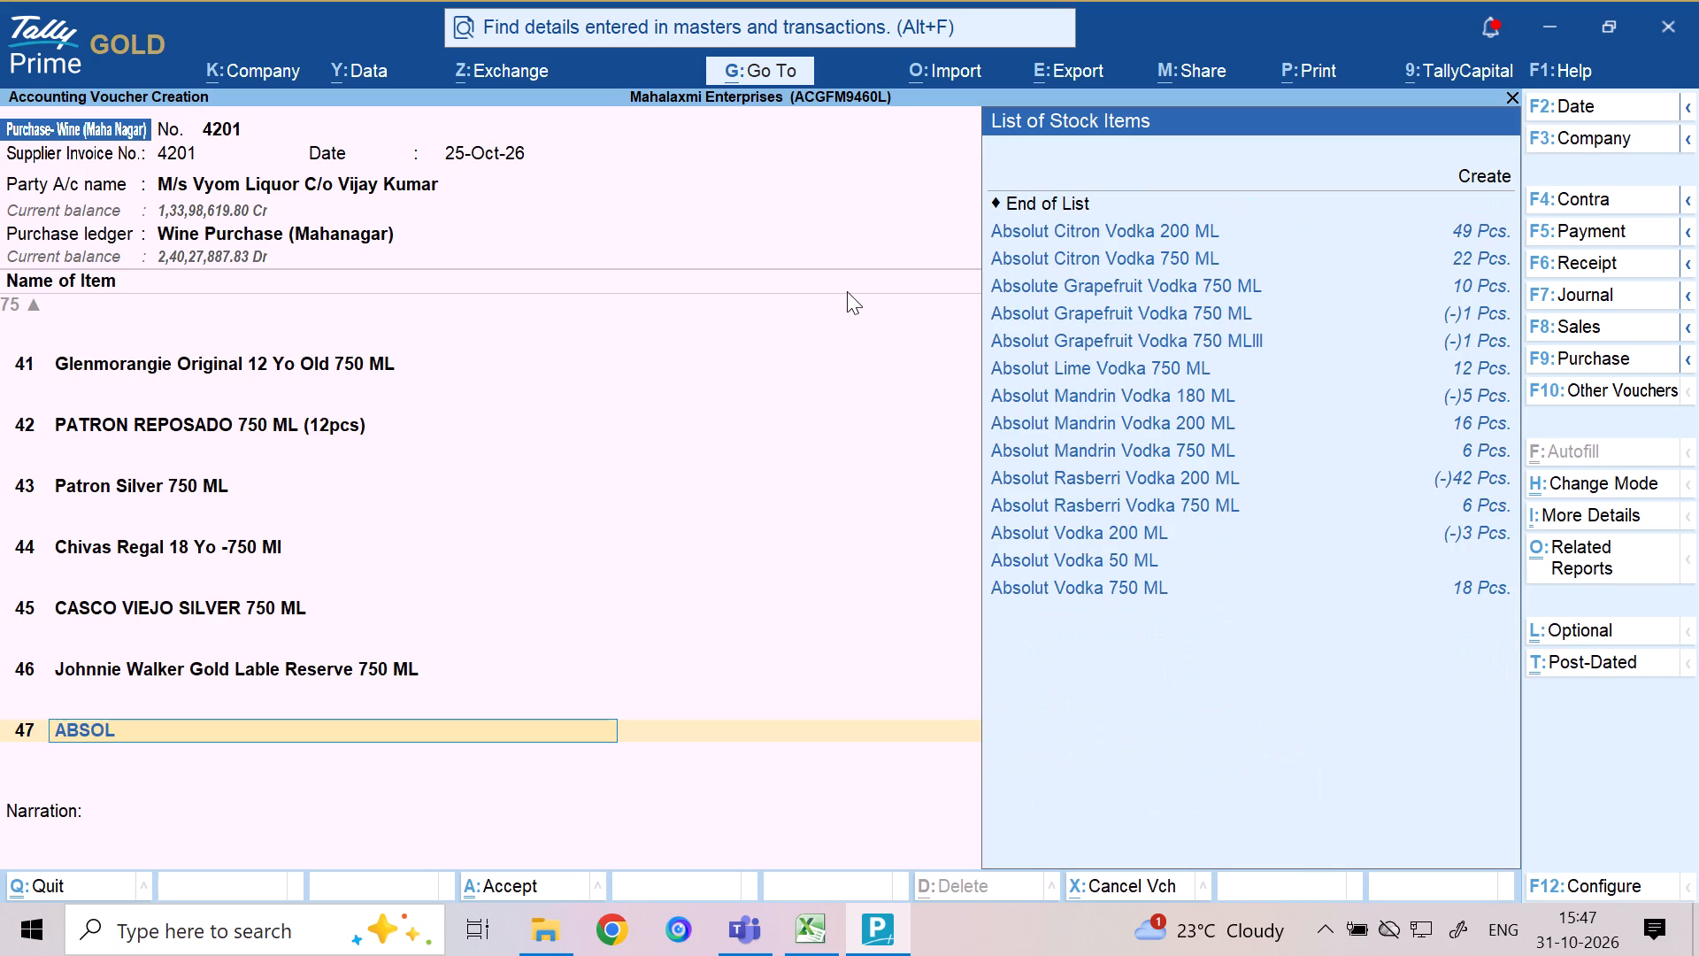
key(u)
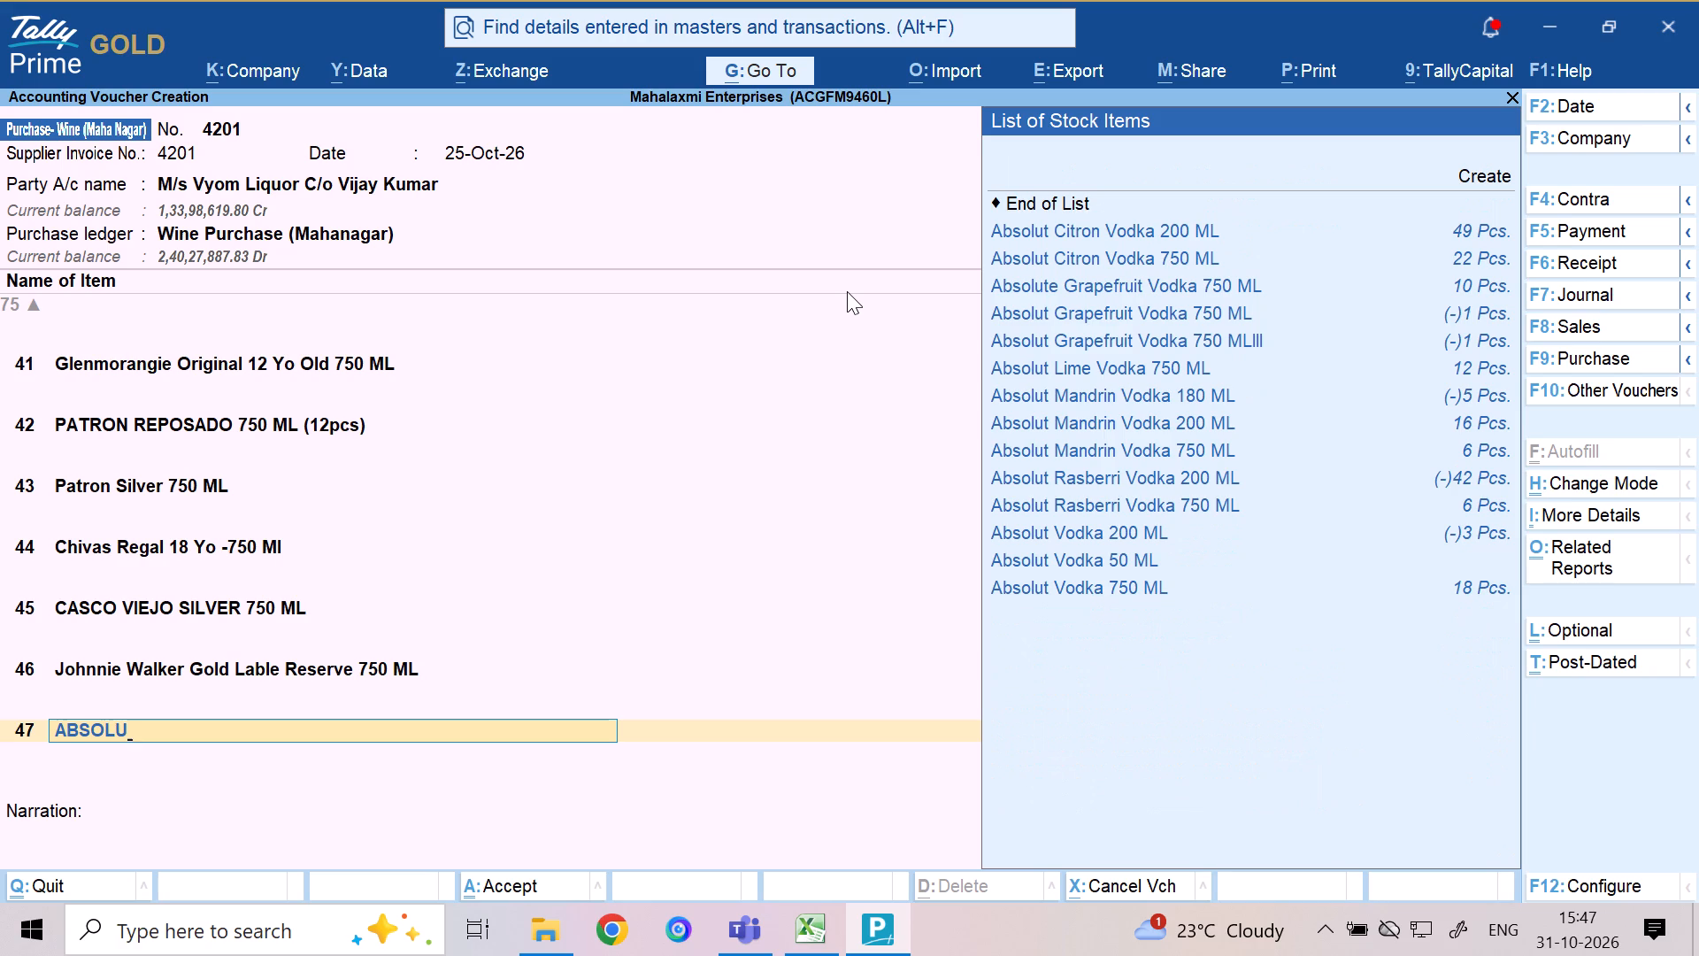
text(T V)
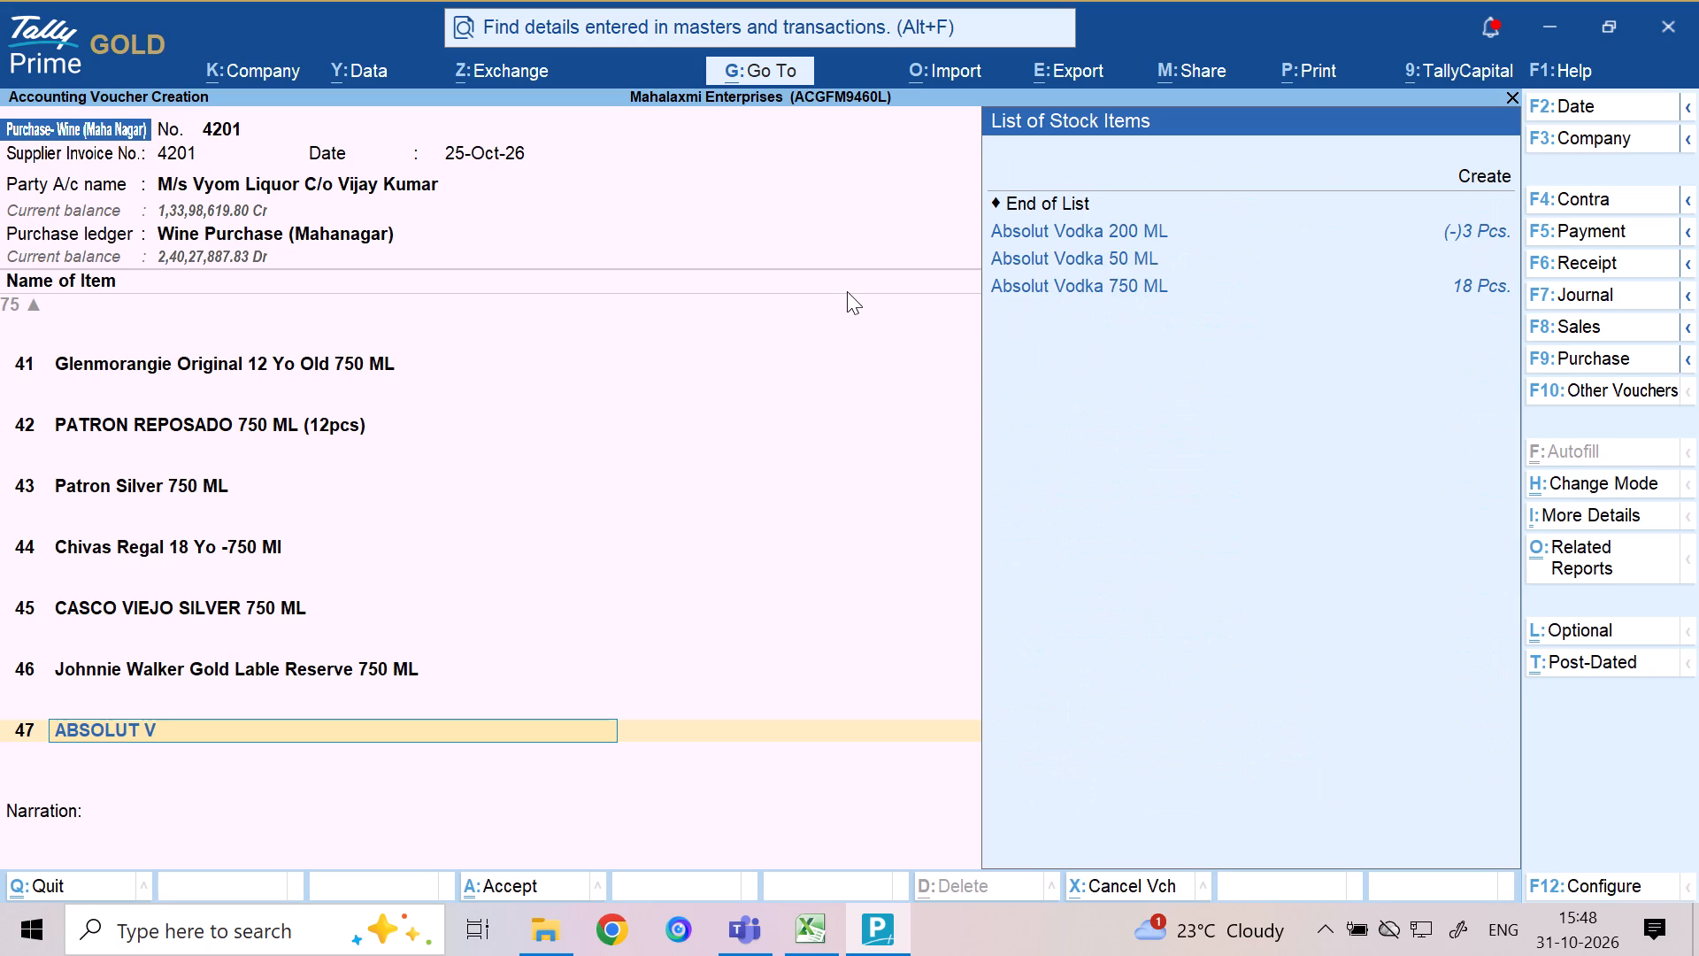
key(Down)
key(Down)
key(Down)
key(Return)
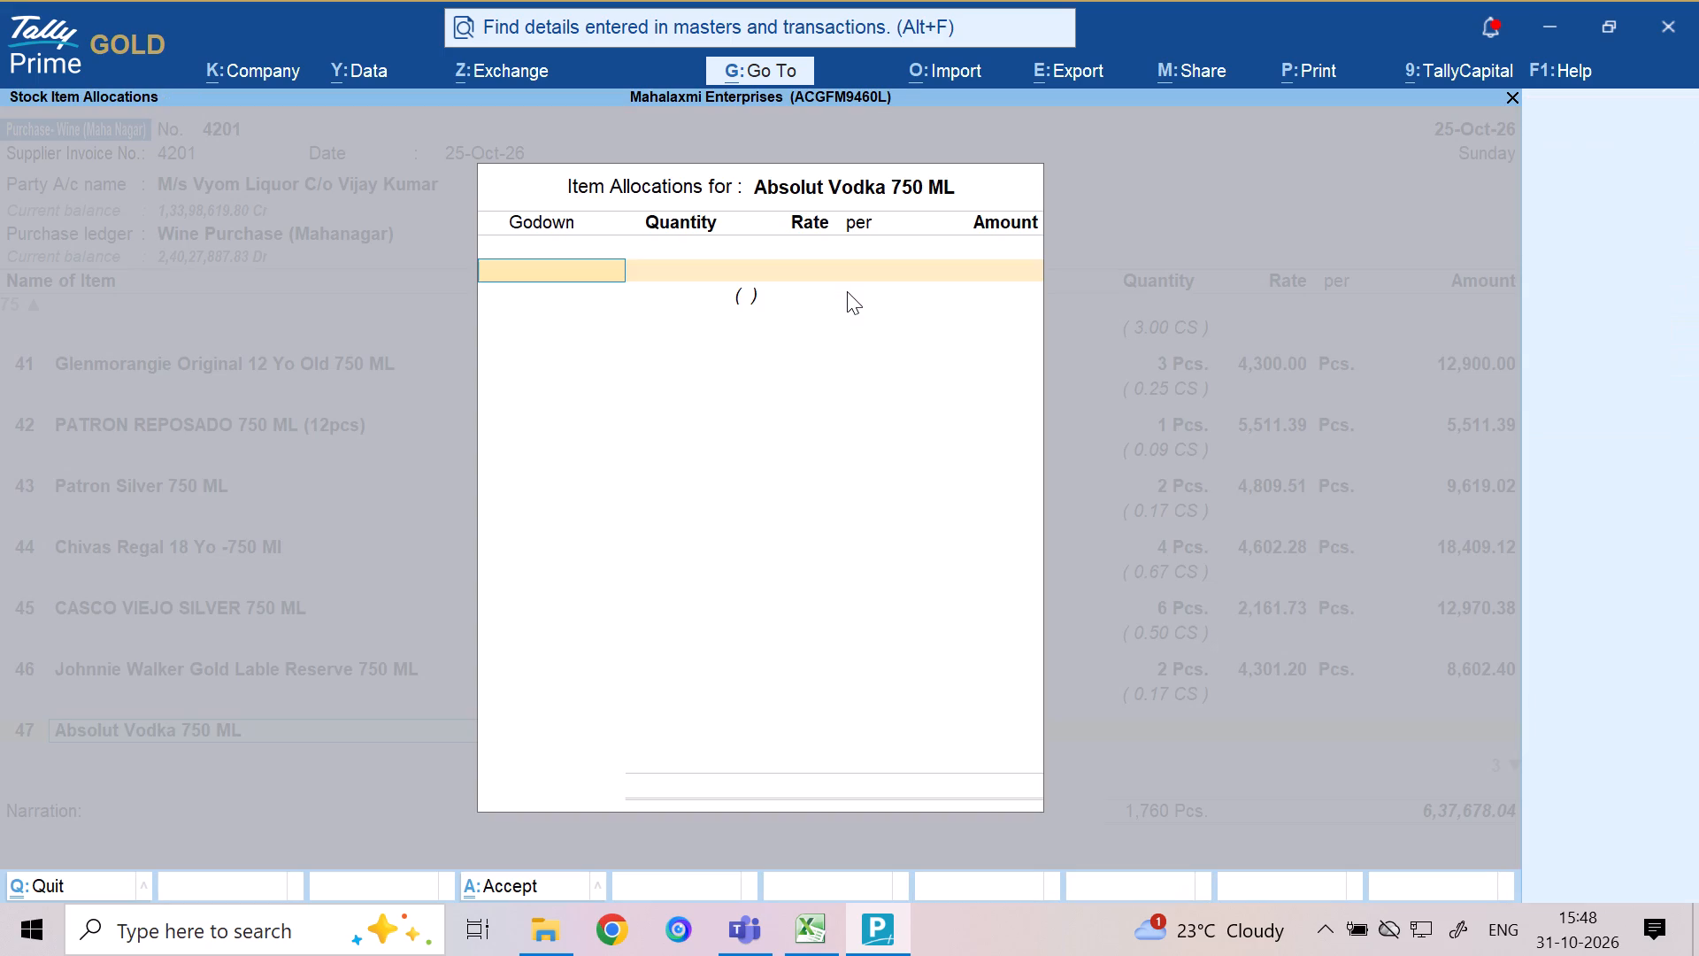
Allocate 12 Pcs. of the line 47 item to Mahanagar FL, accept the suggested rate and amount, and move to line 48.
key(m)
key(Return)
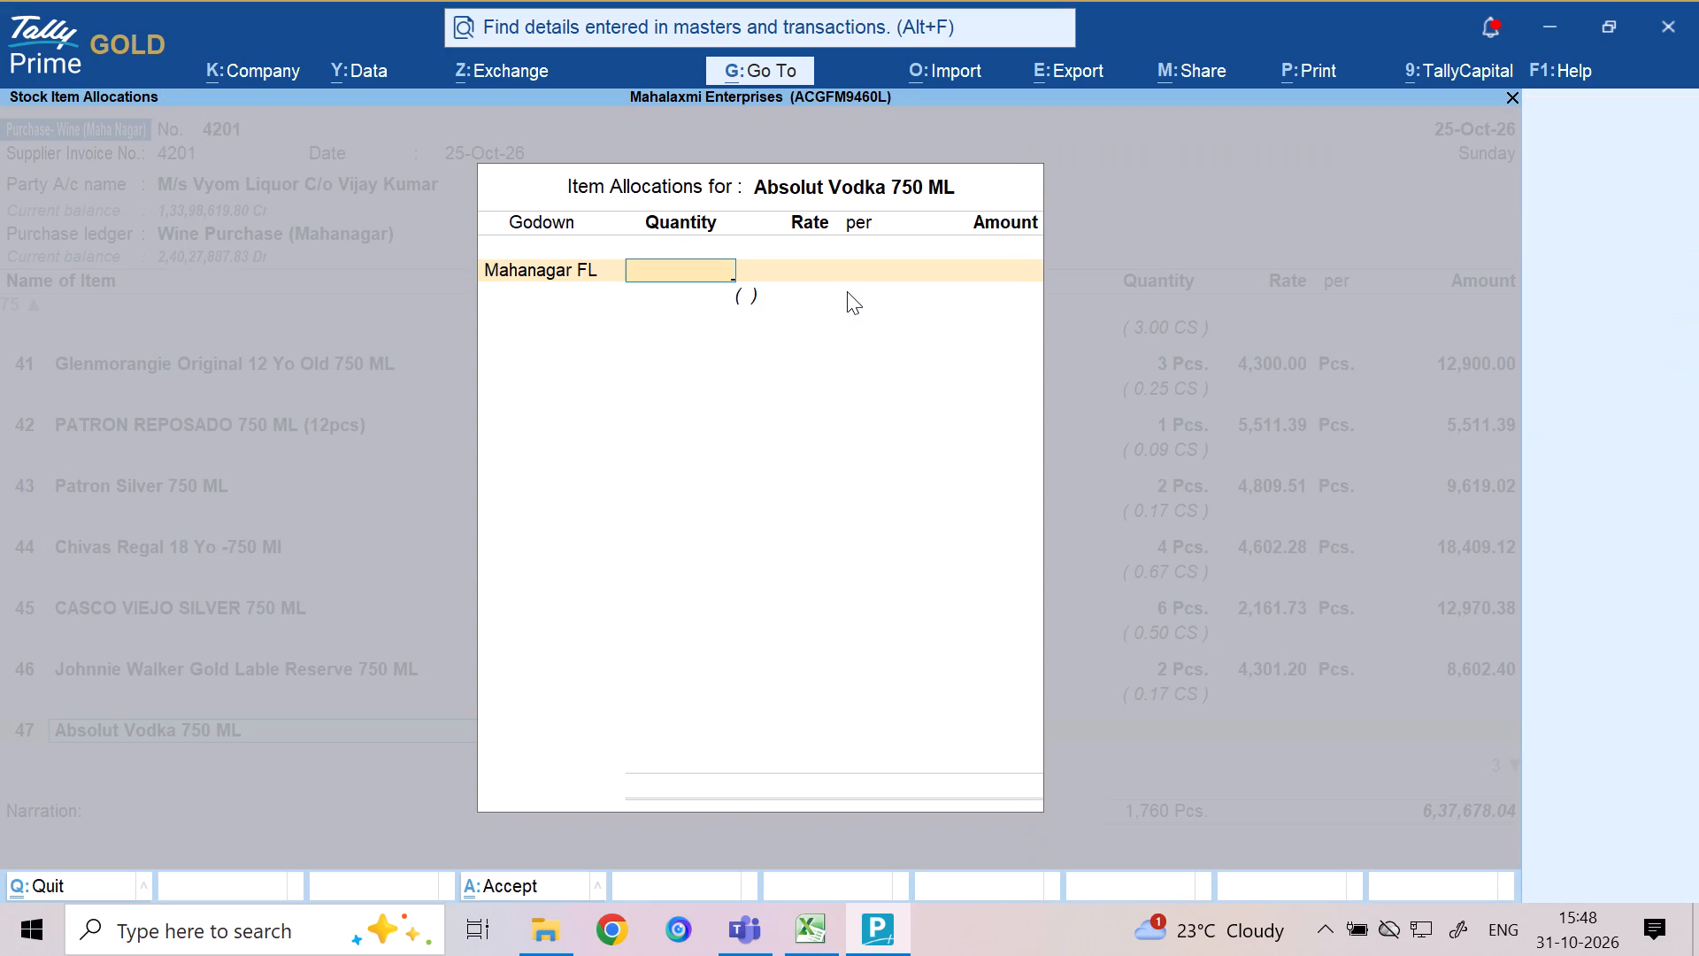
text(12)
key(Return)
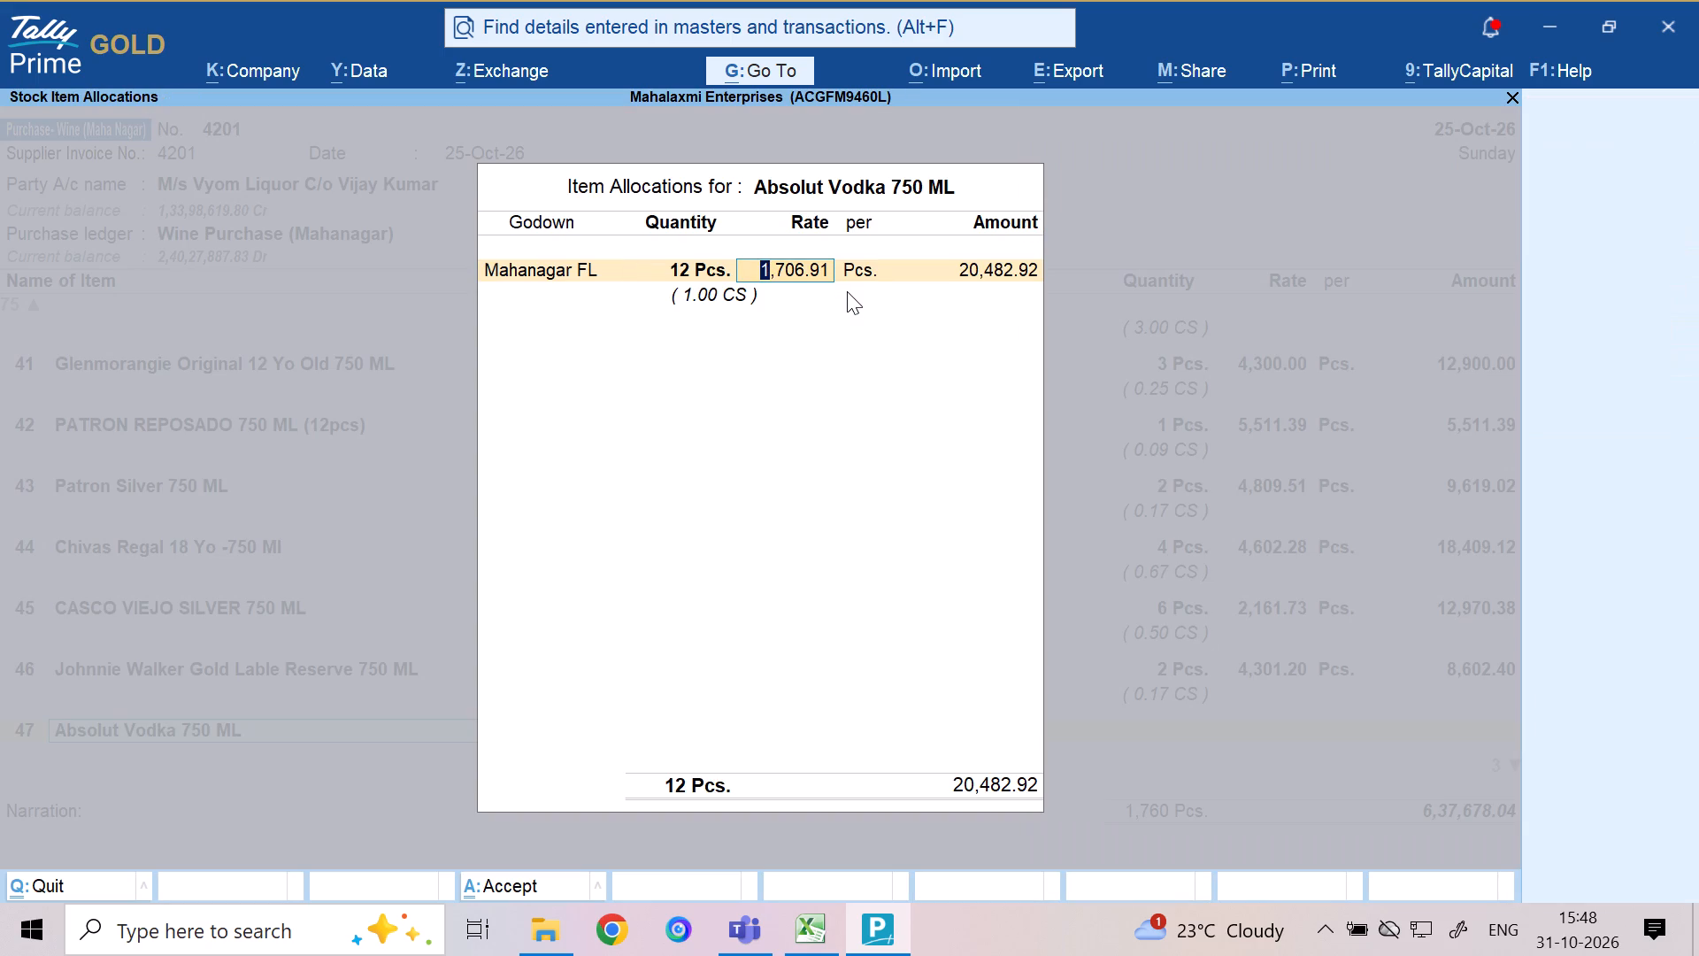
key(Return)
key(Return)
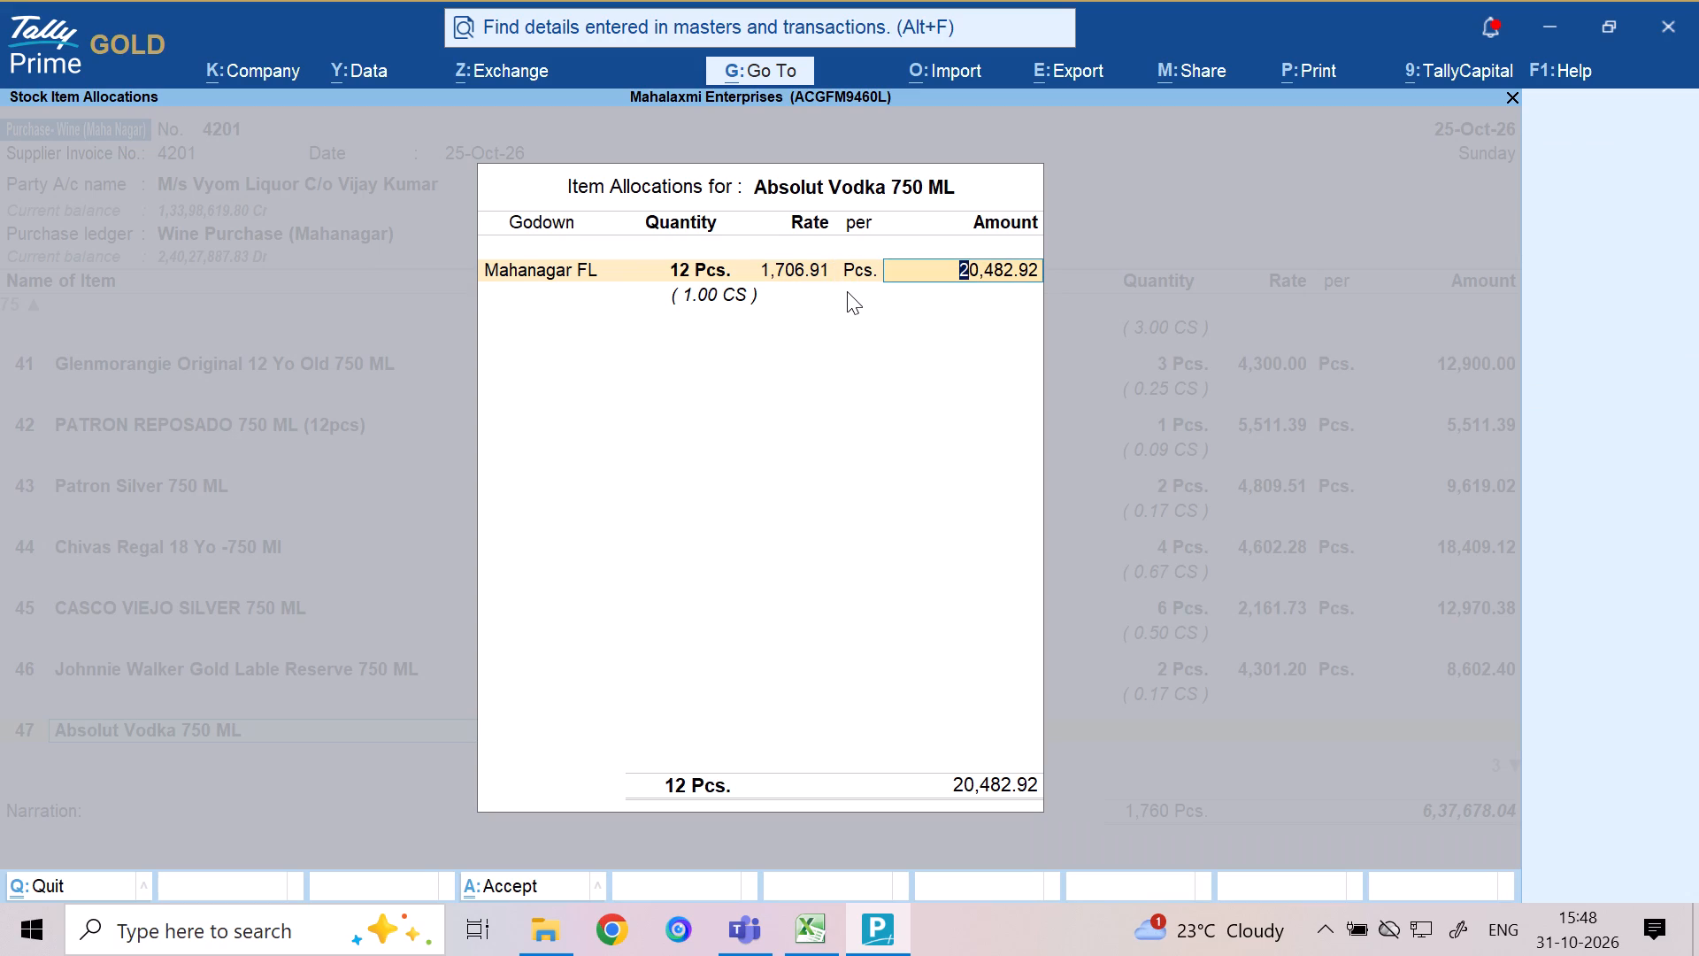
key(Return)
key(Return)
key(Return)
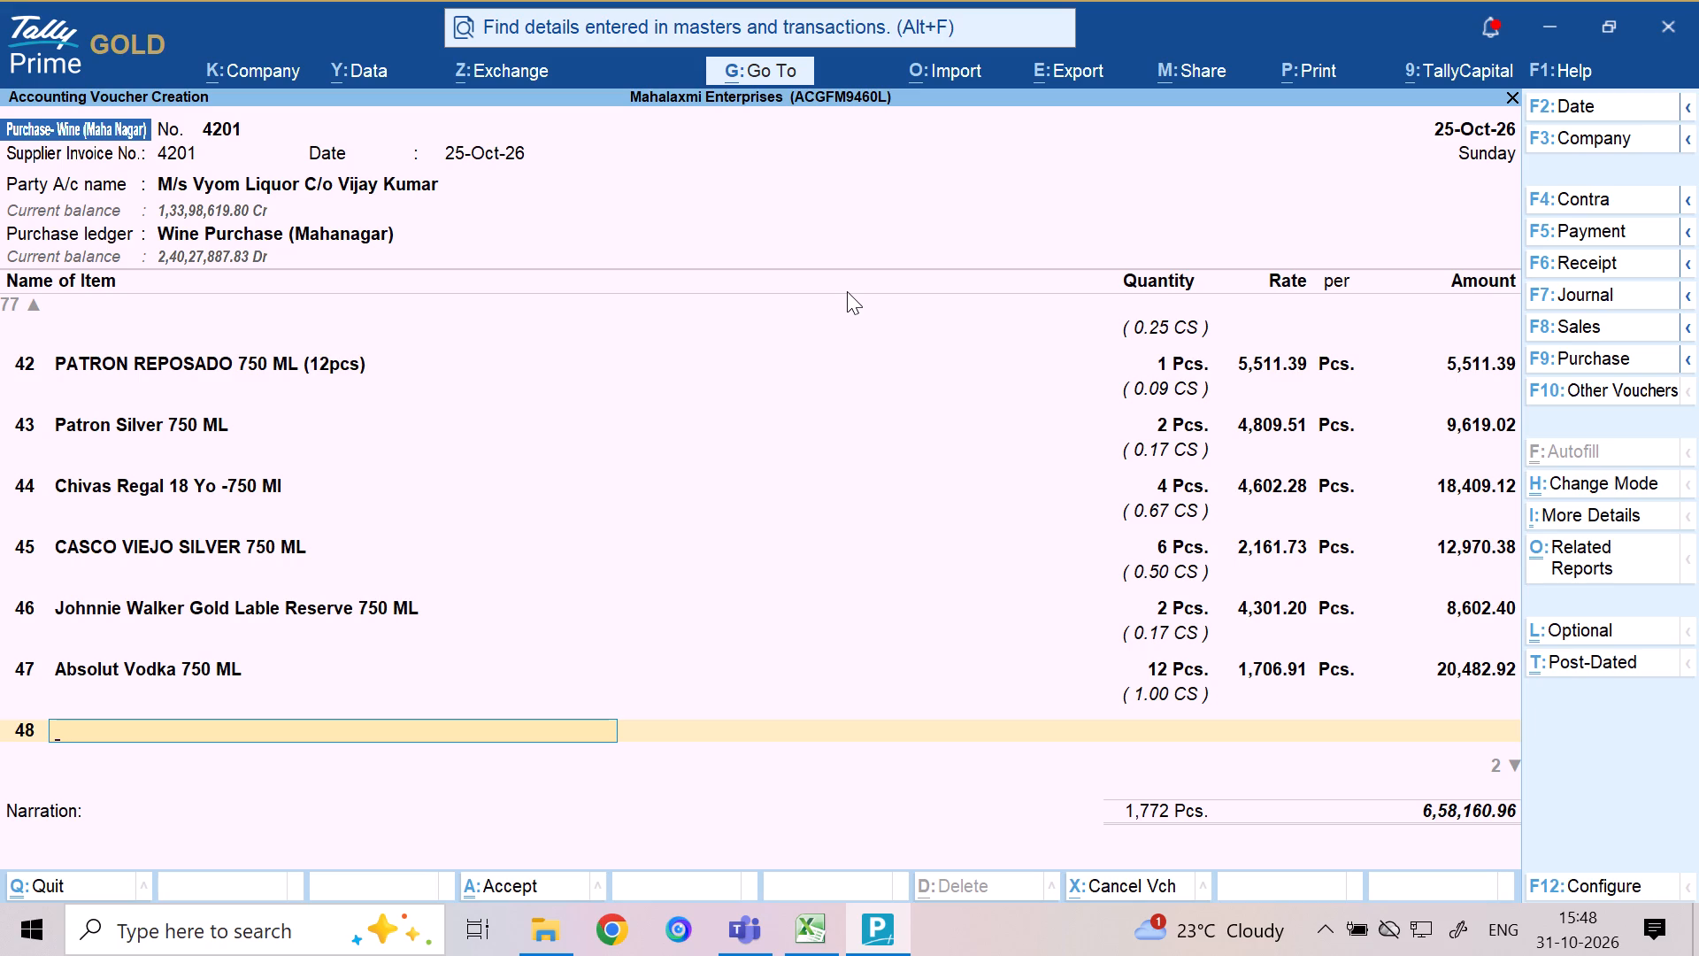
Choose Sula Vineyards Shiraz Cabrnet Red Wine 375 ML as the stock item on line 48.
text(SIL)
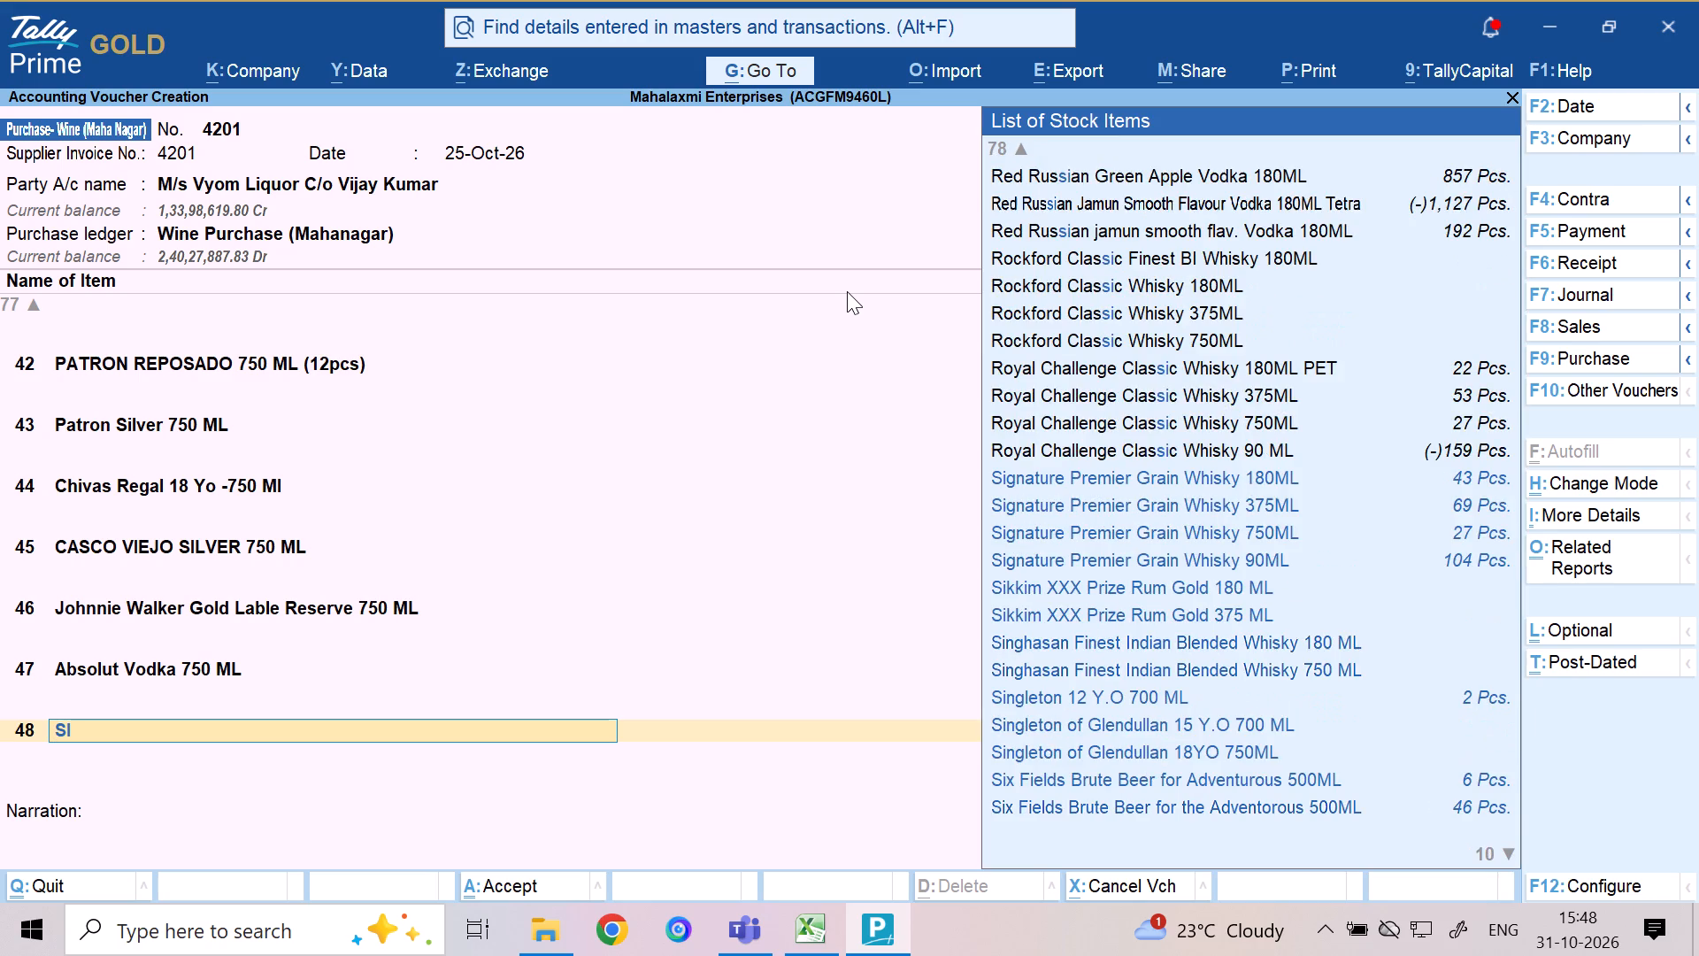
key(BackSpace)
key(BackSpace)
text(ULA)
key(space)
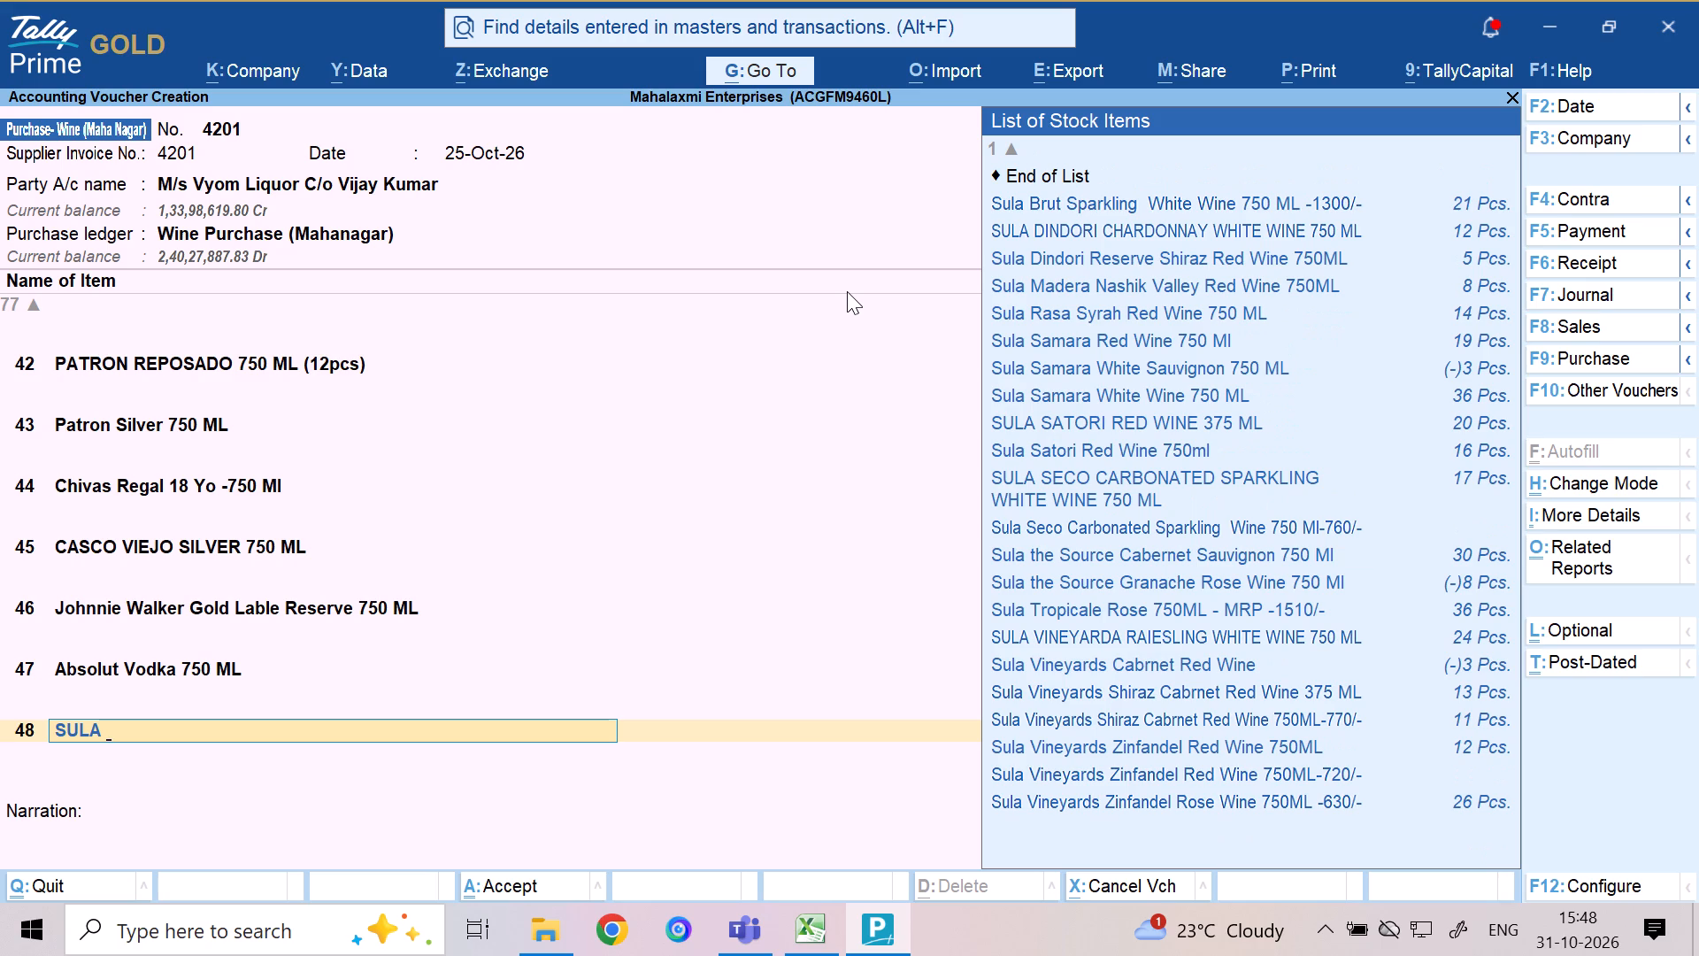
text(VIN)
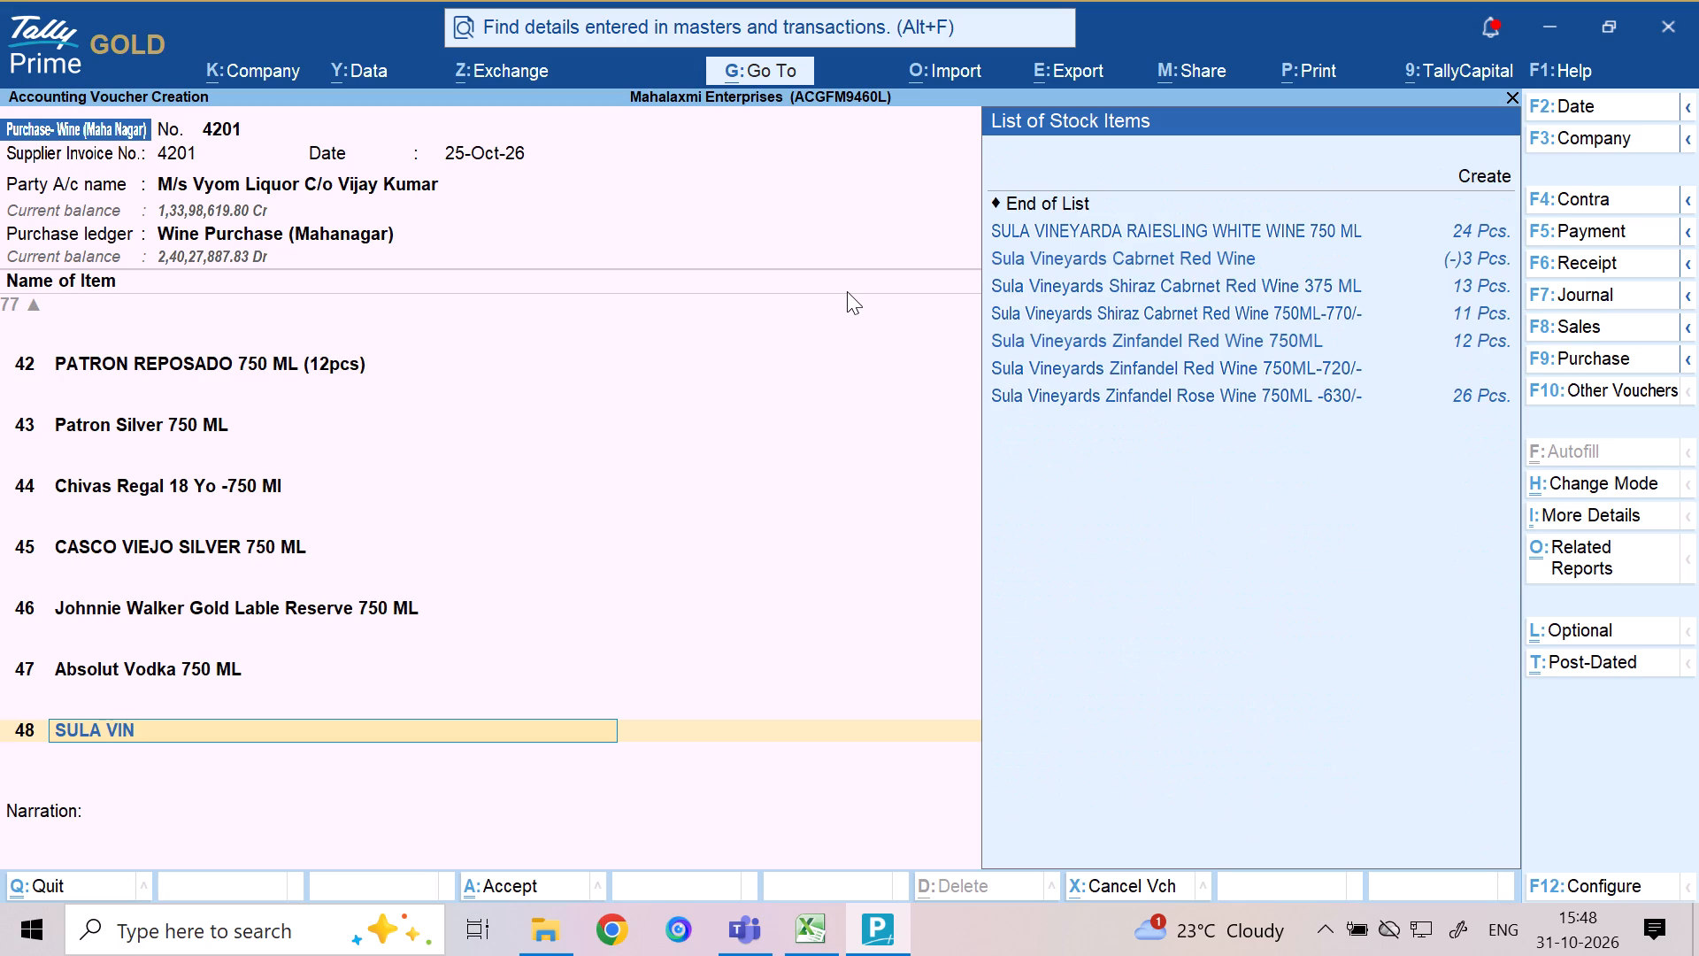
key(Down)
key(Down)
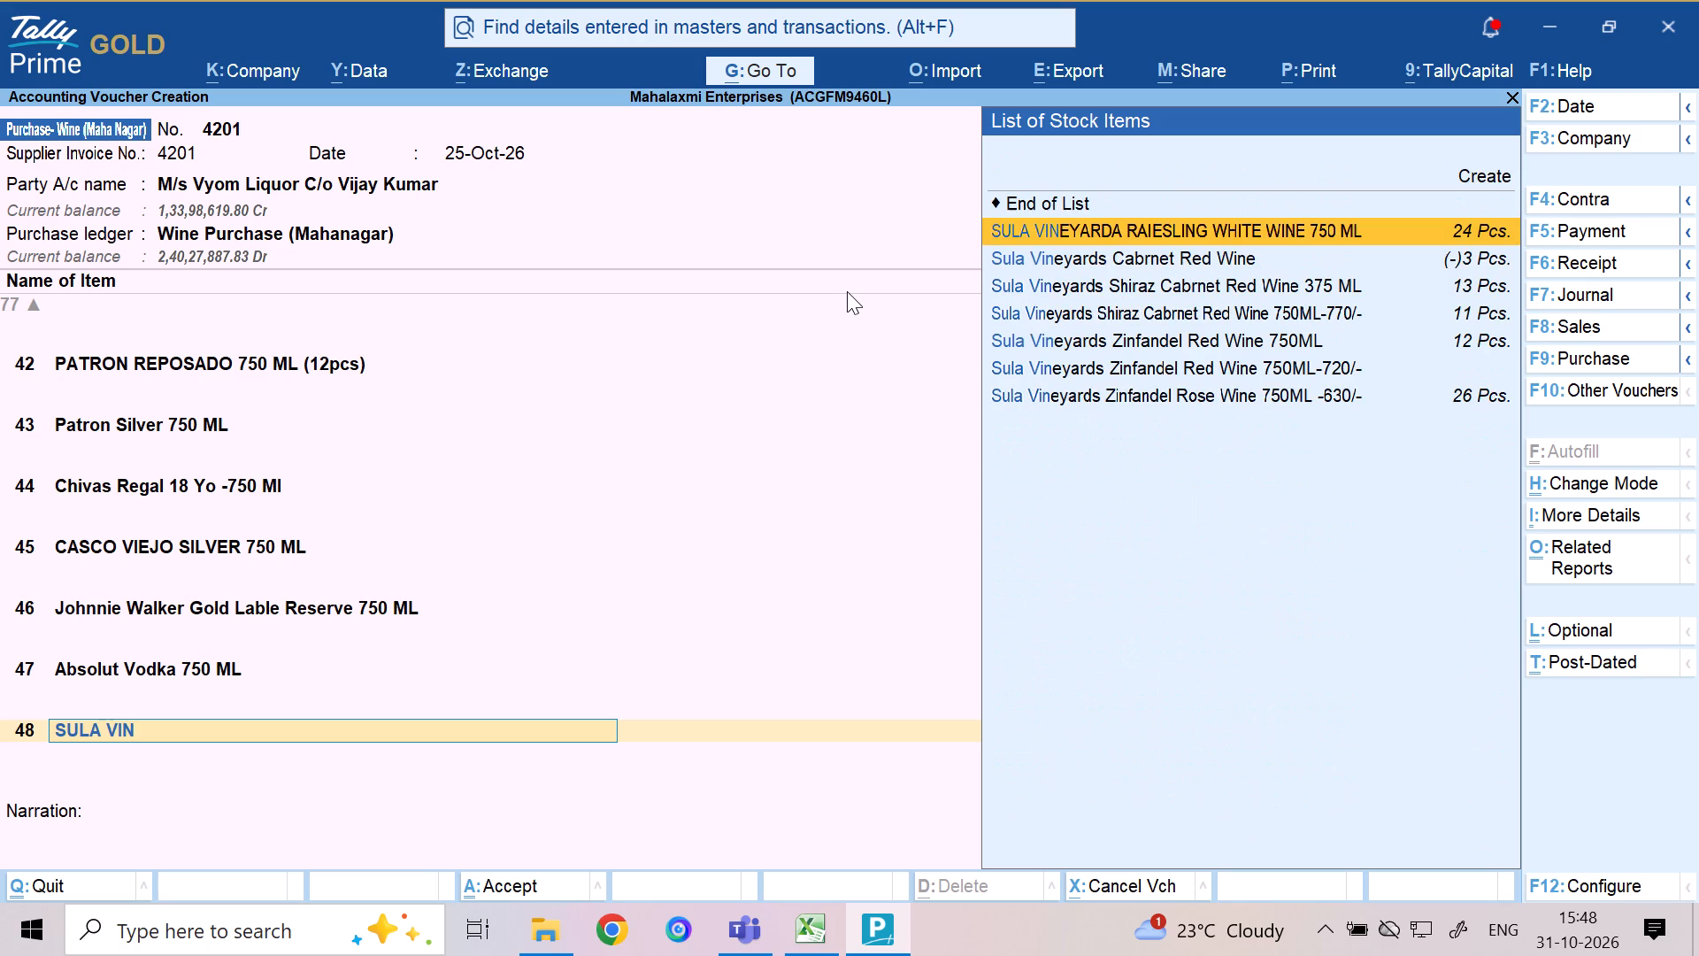
key(Down)
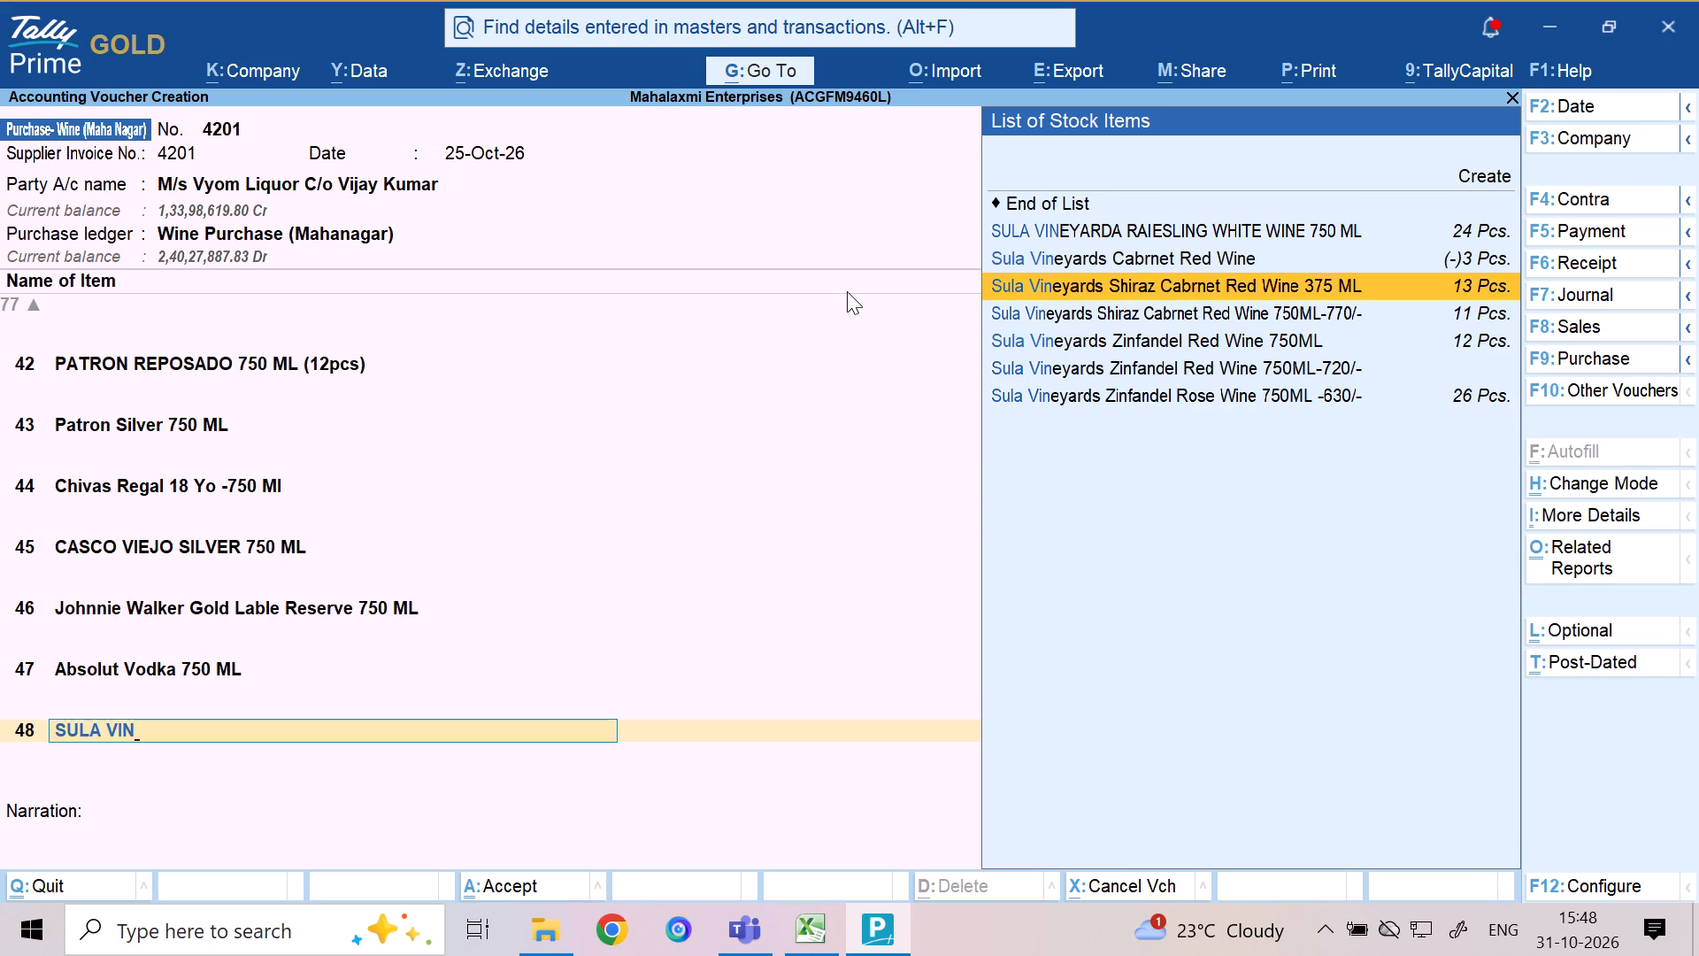
key(Return)
Allocate 24 Pcs. of the line 48 item to Mahanagar FL, accept the suggested rate and amount, and move to line 49.
key(m)
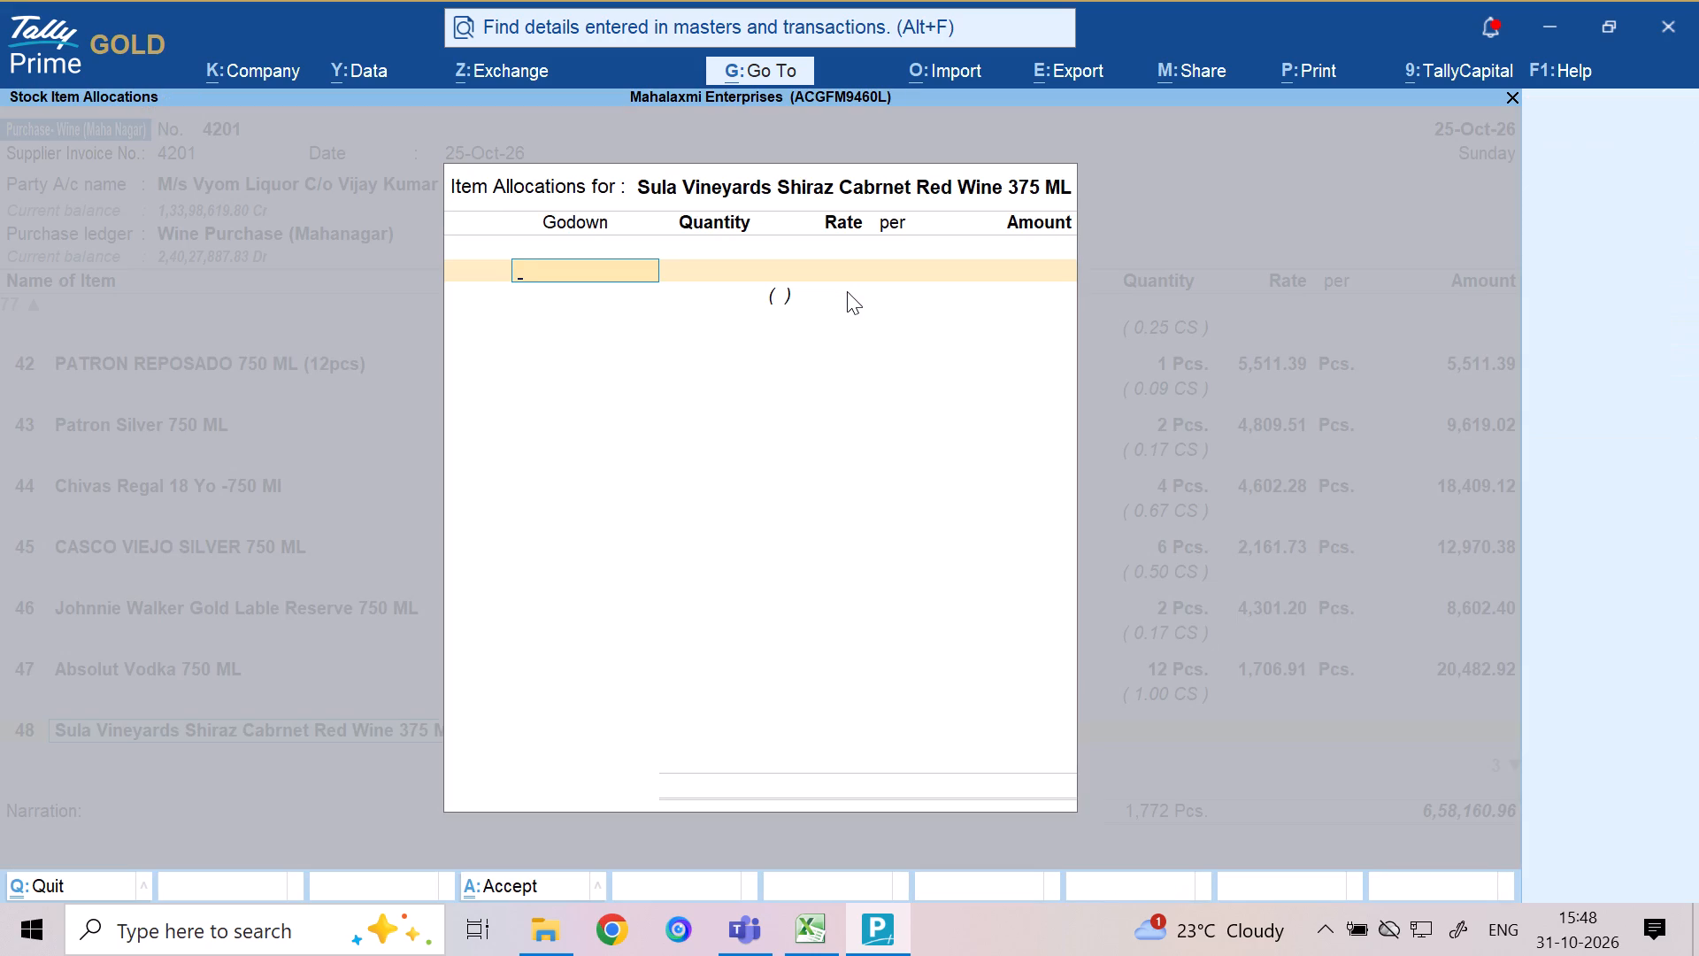
key(Return)
text(24)
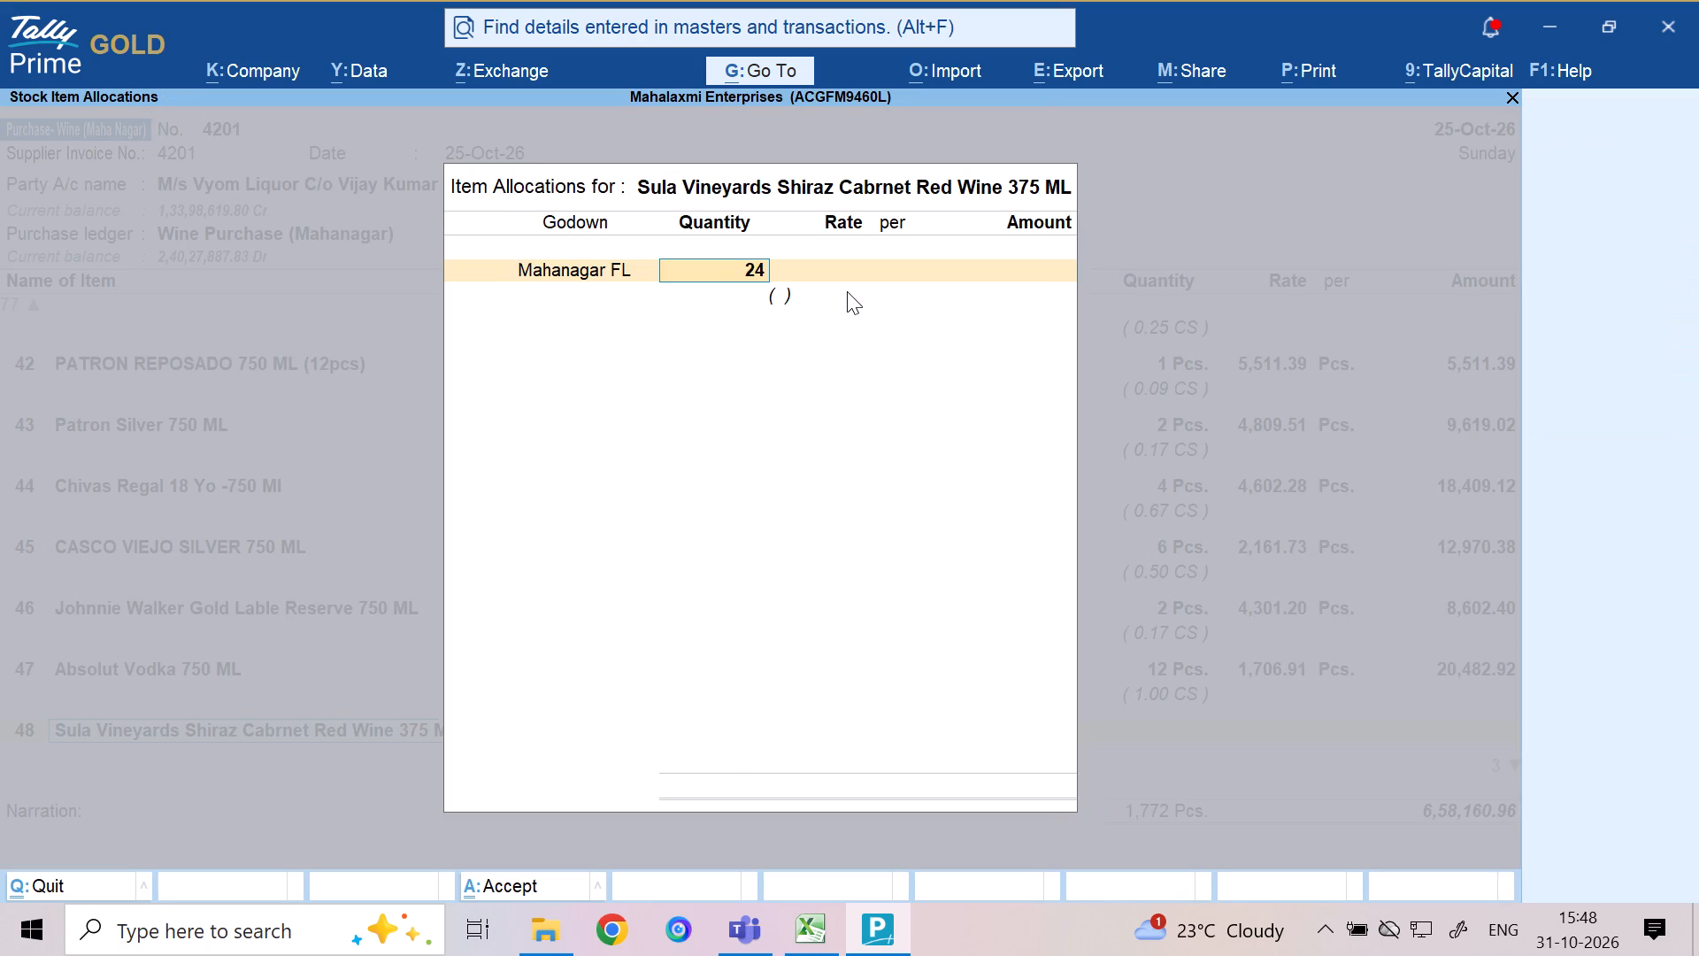
key(Return)
key(Return)
key(Return)
key(Return)
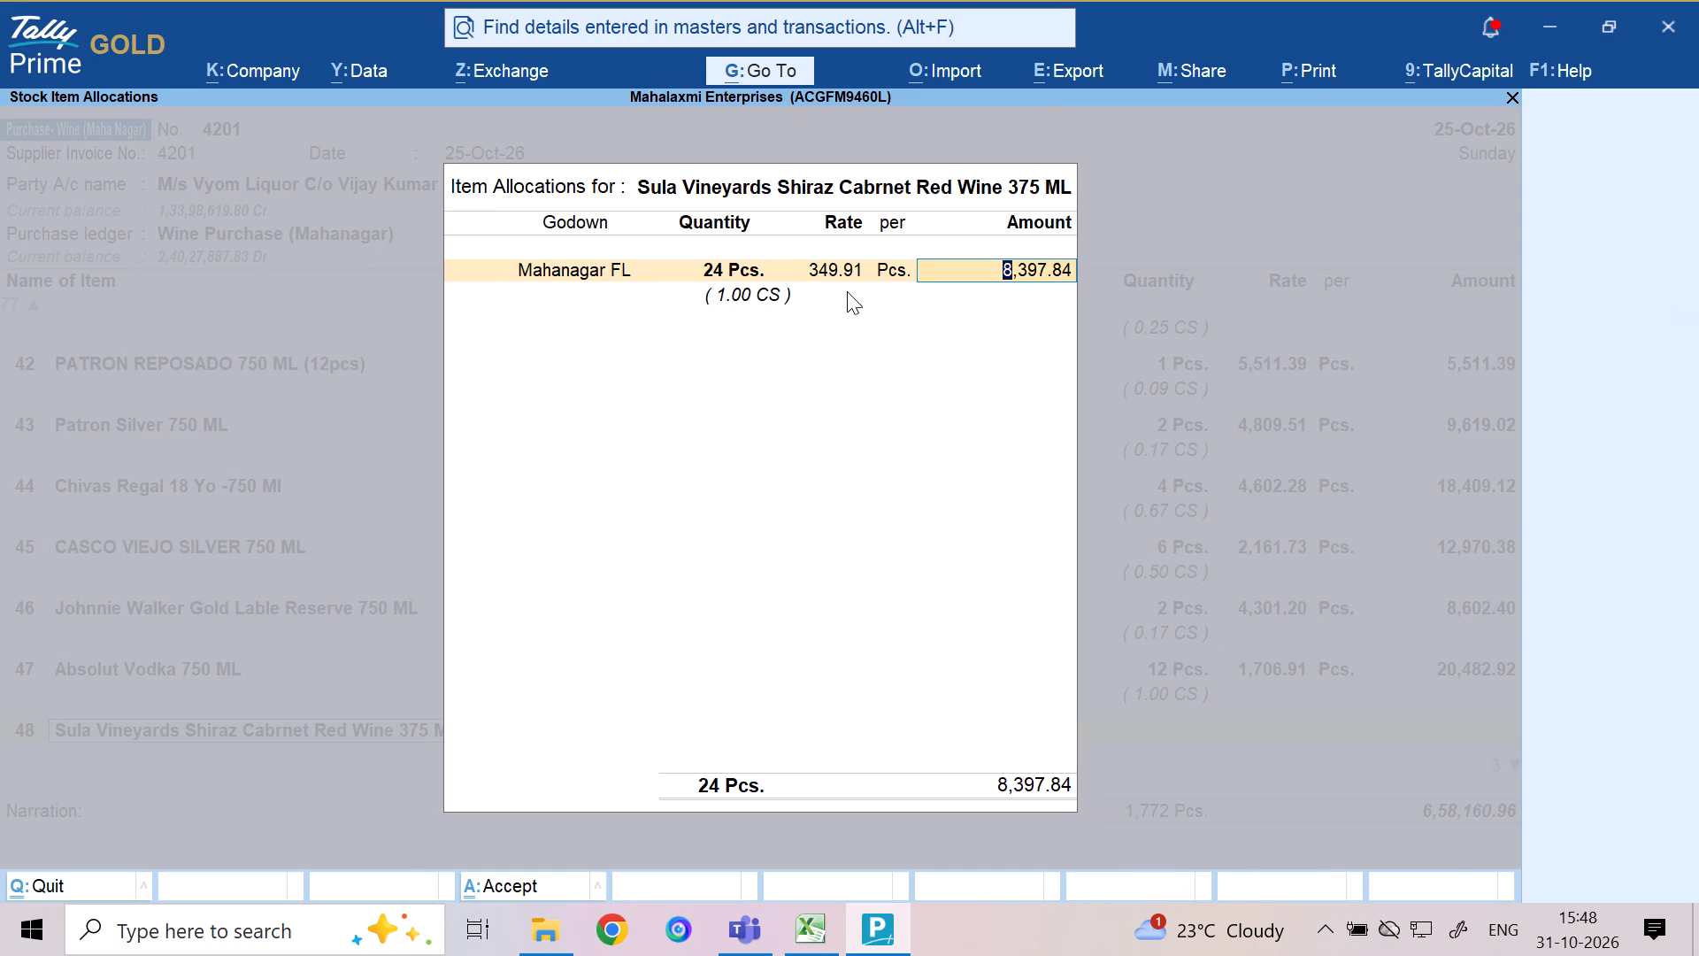
key(Return)
key(Return)
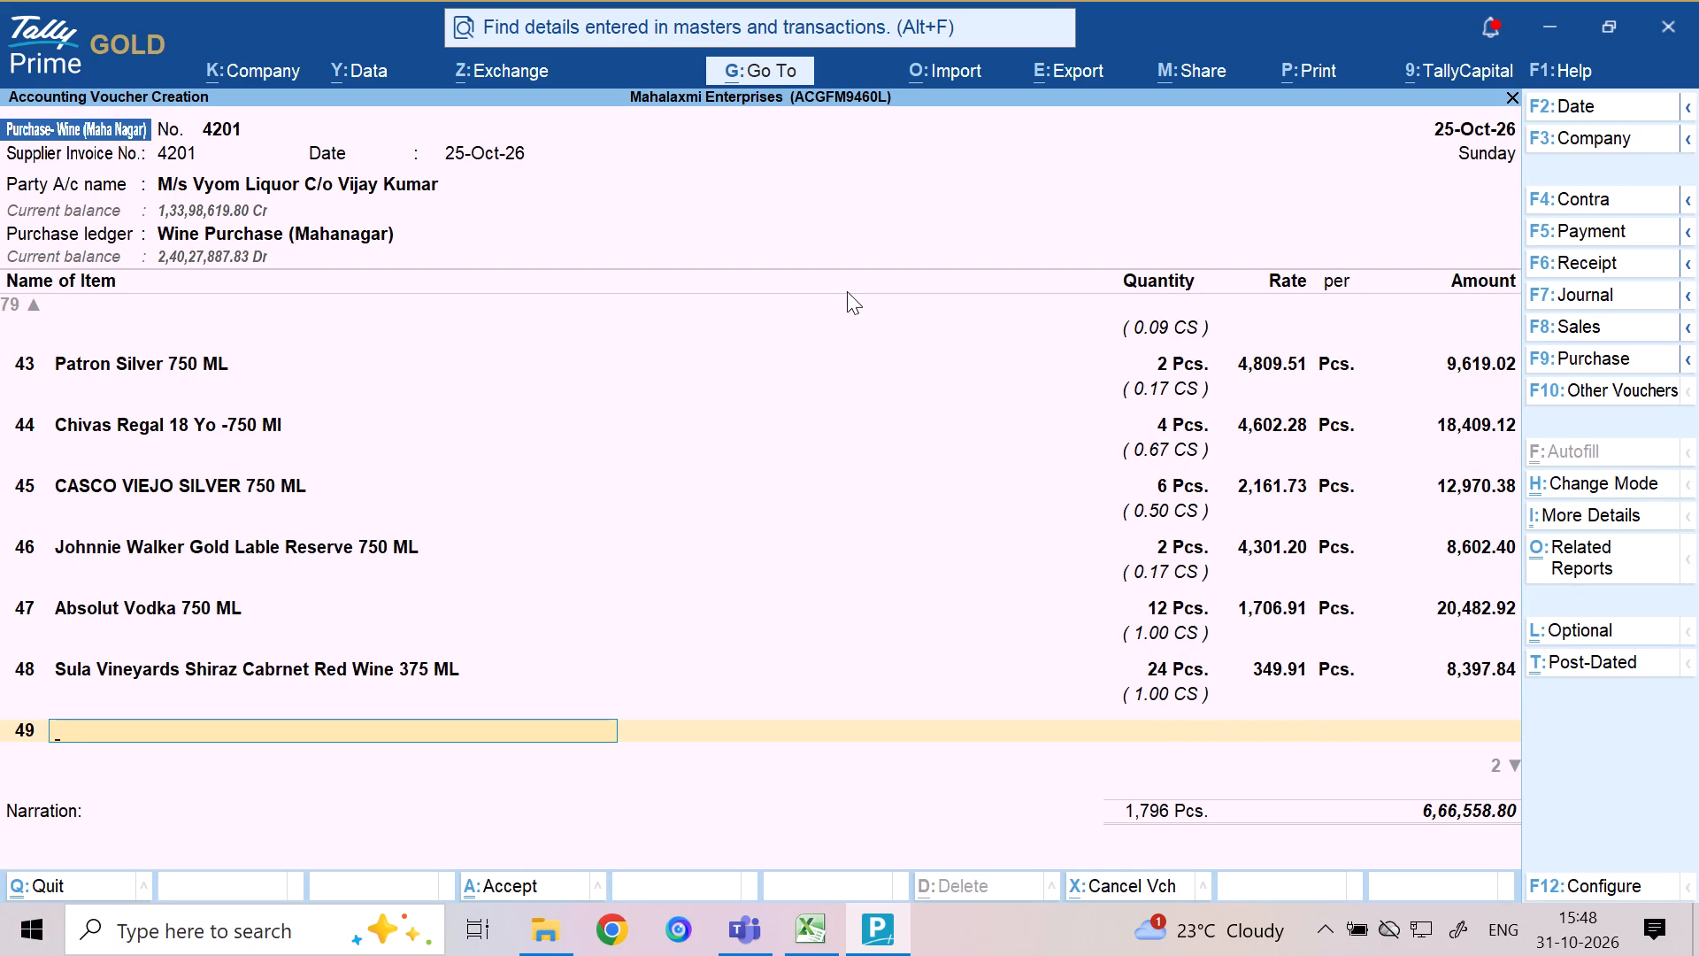
Choose Sula Samara Red Wine 750 Ml as the stock item on line 49.
text(SAM)
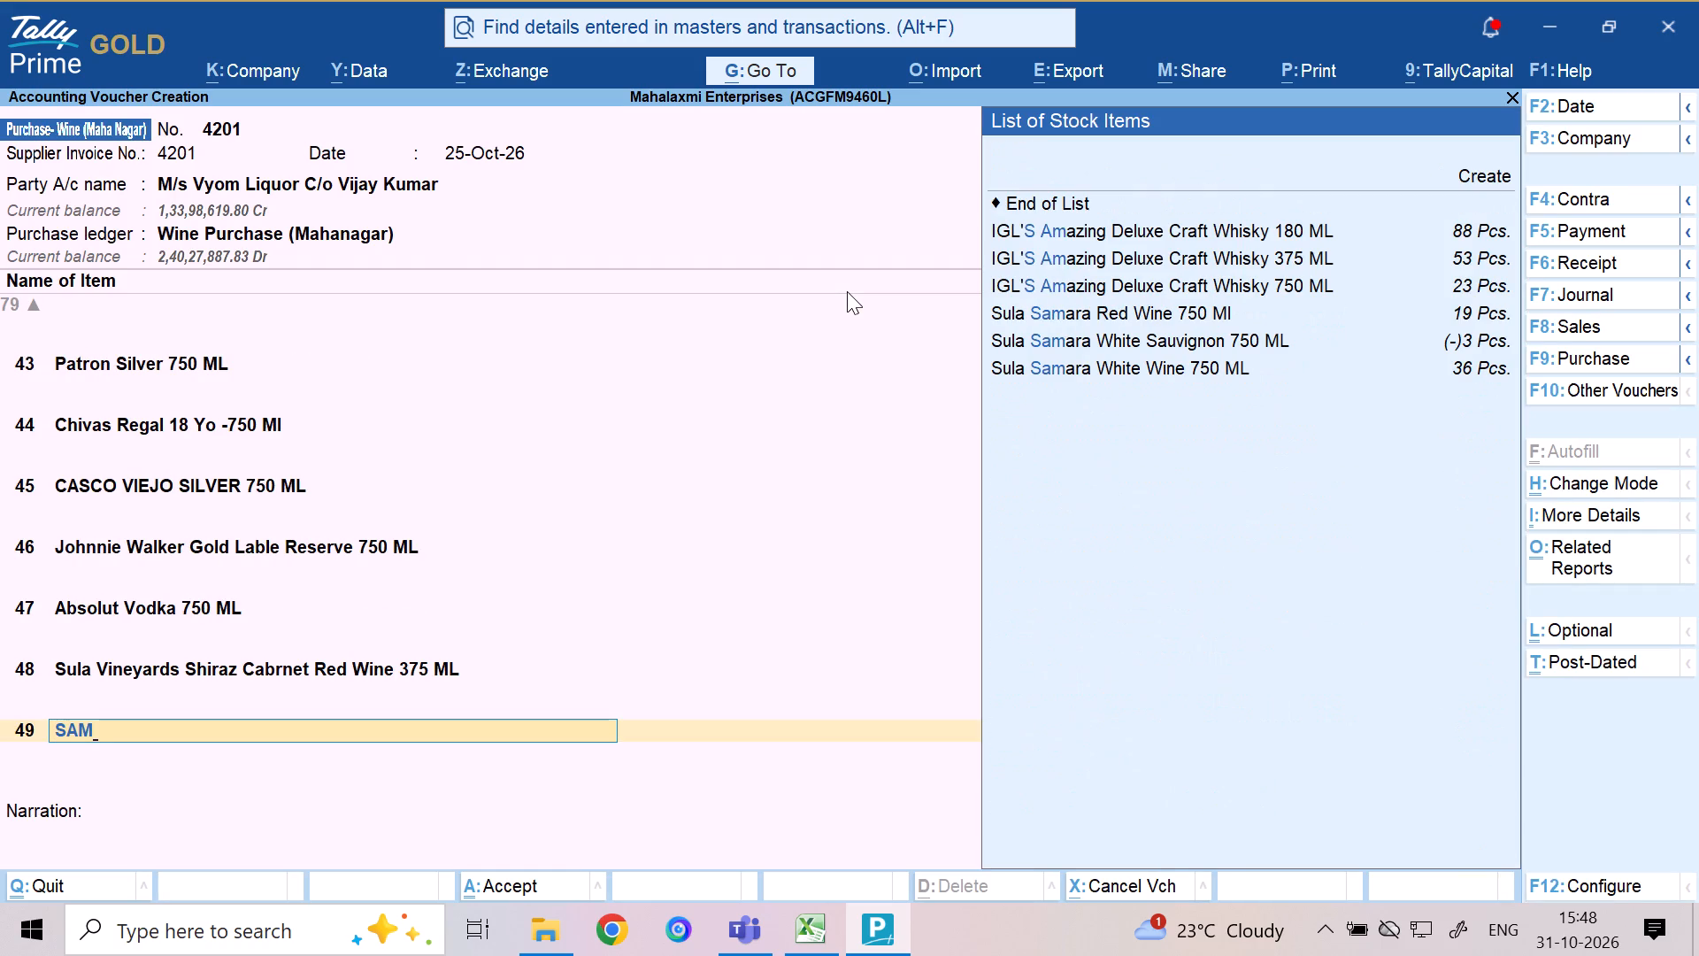
text(ARA RE)
key(Return)
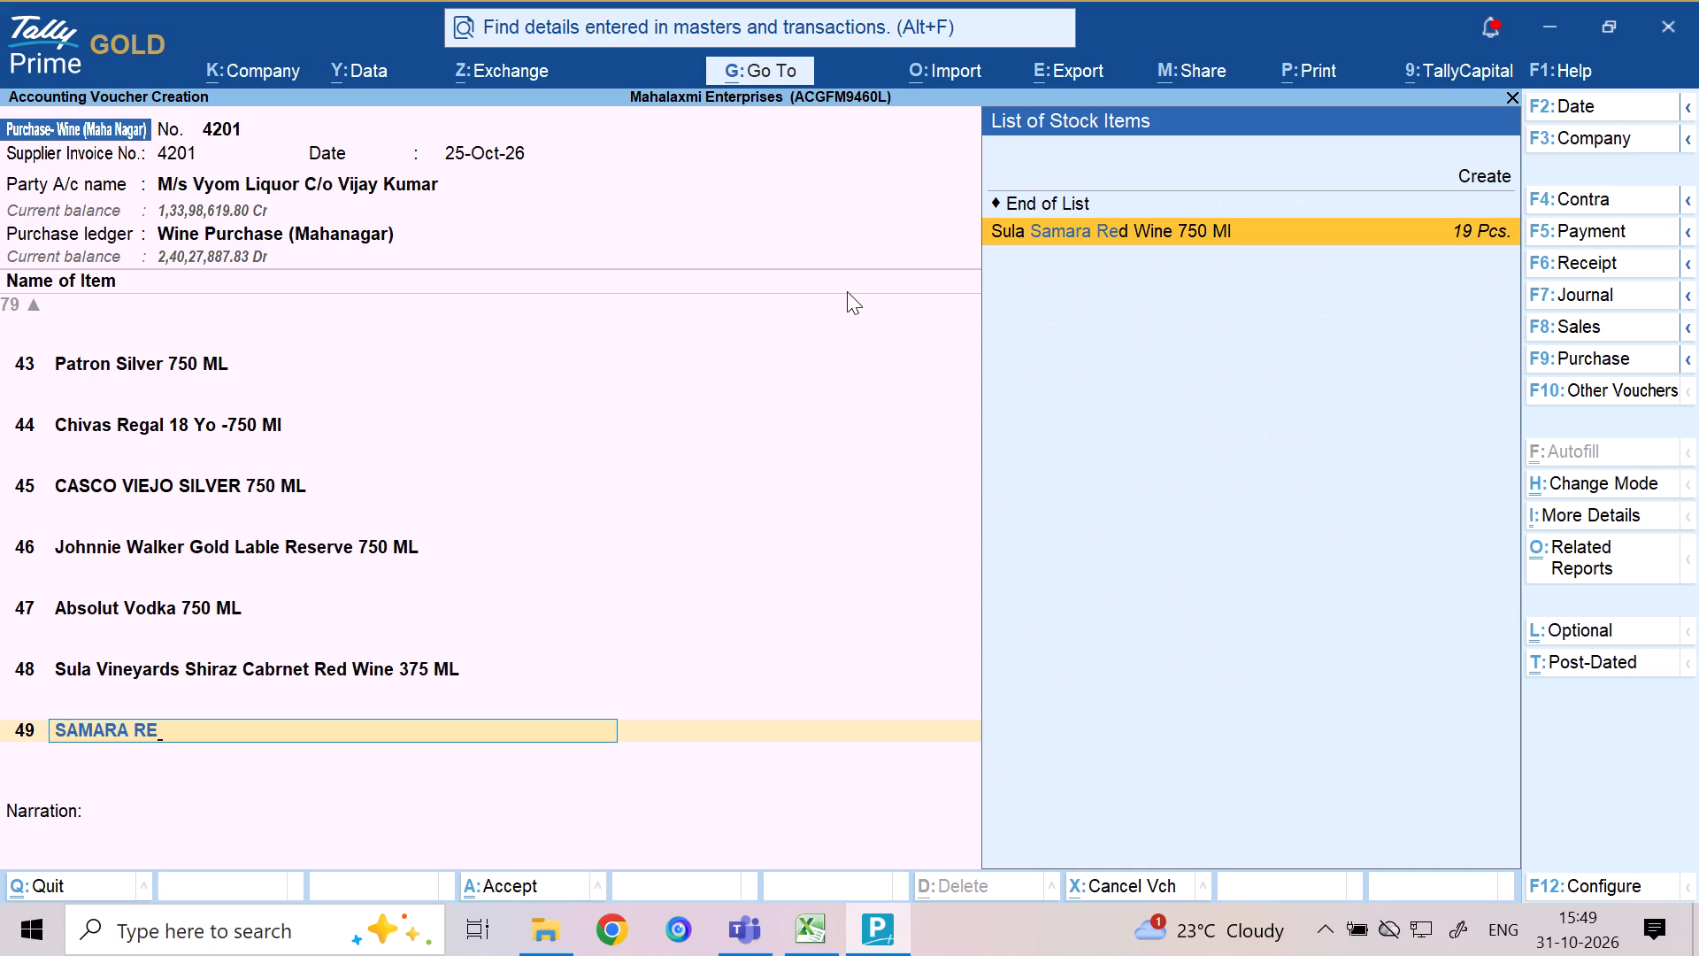
Allocate 24 Pcs. of the line 49 item to Mahanagar FL, accept the suggested rate and amount, and move to line 50.
key(m)
key(Return)
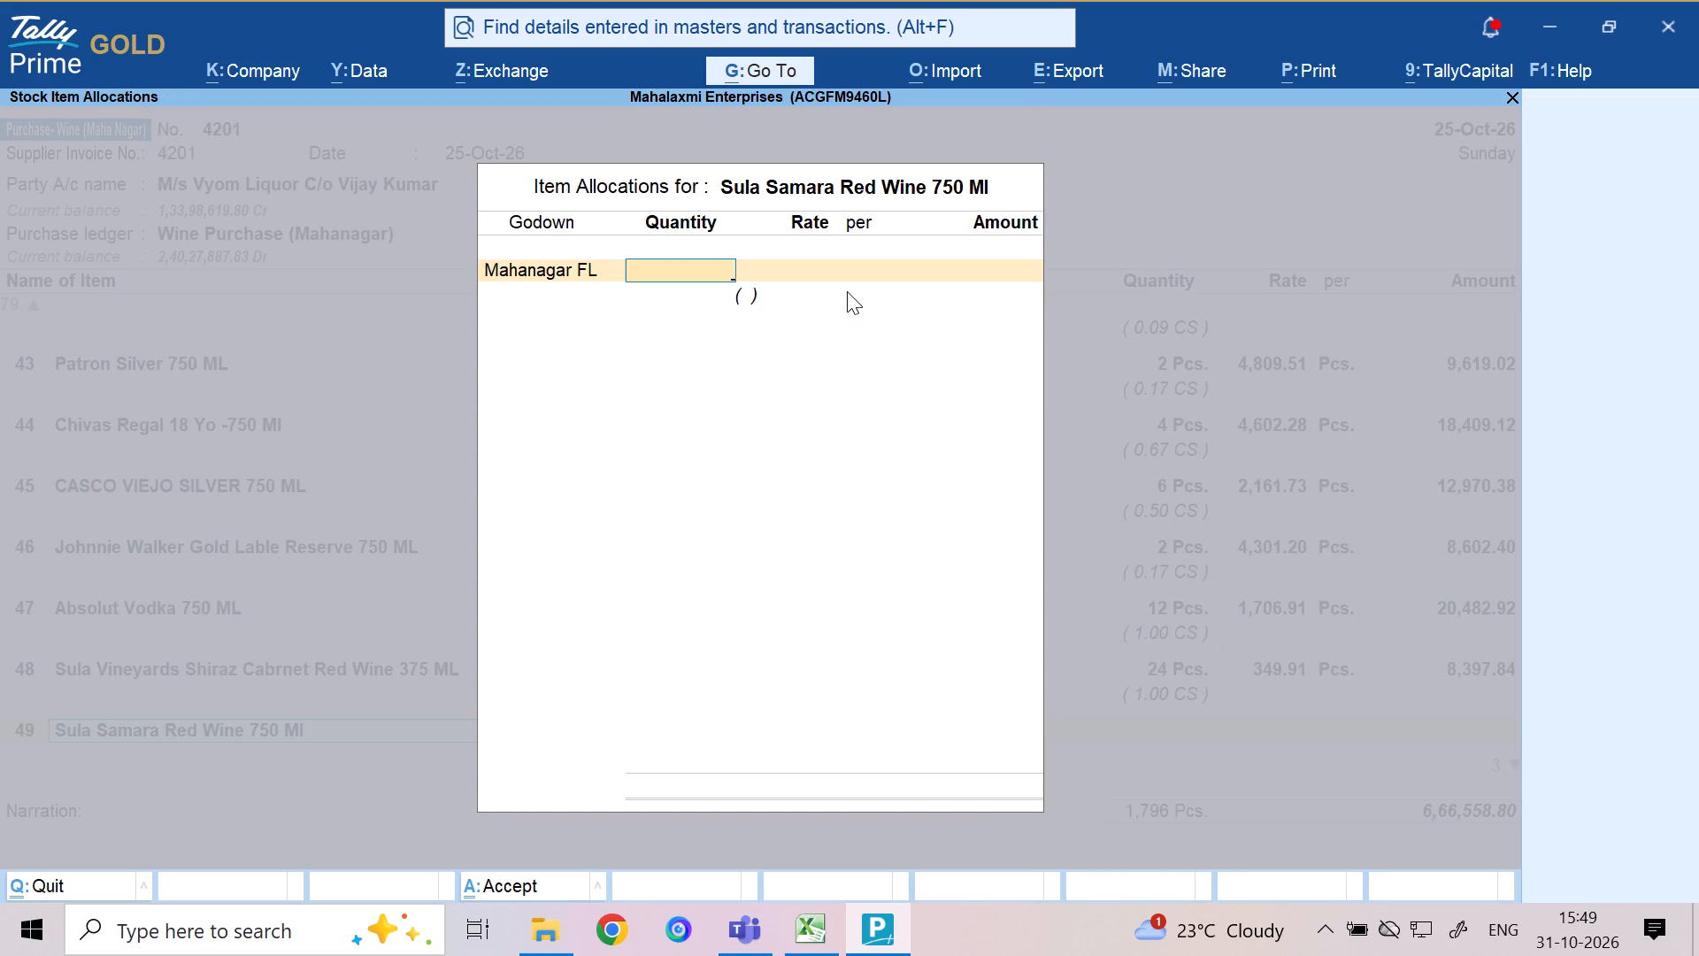
key(1)
key(BackSpace)
text(24)
key(Return)
key(Return)
key(Return)
key(Return)
key(Return)
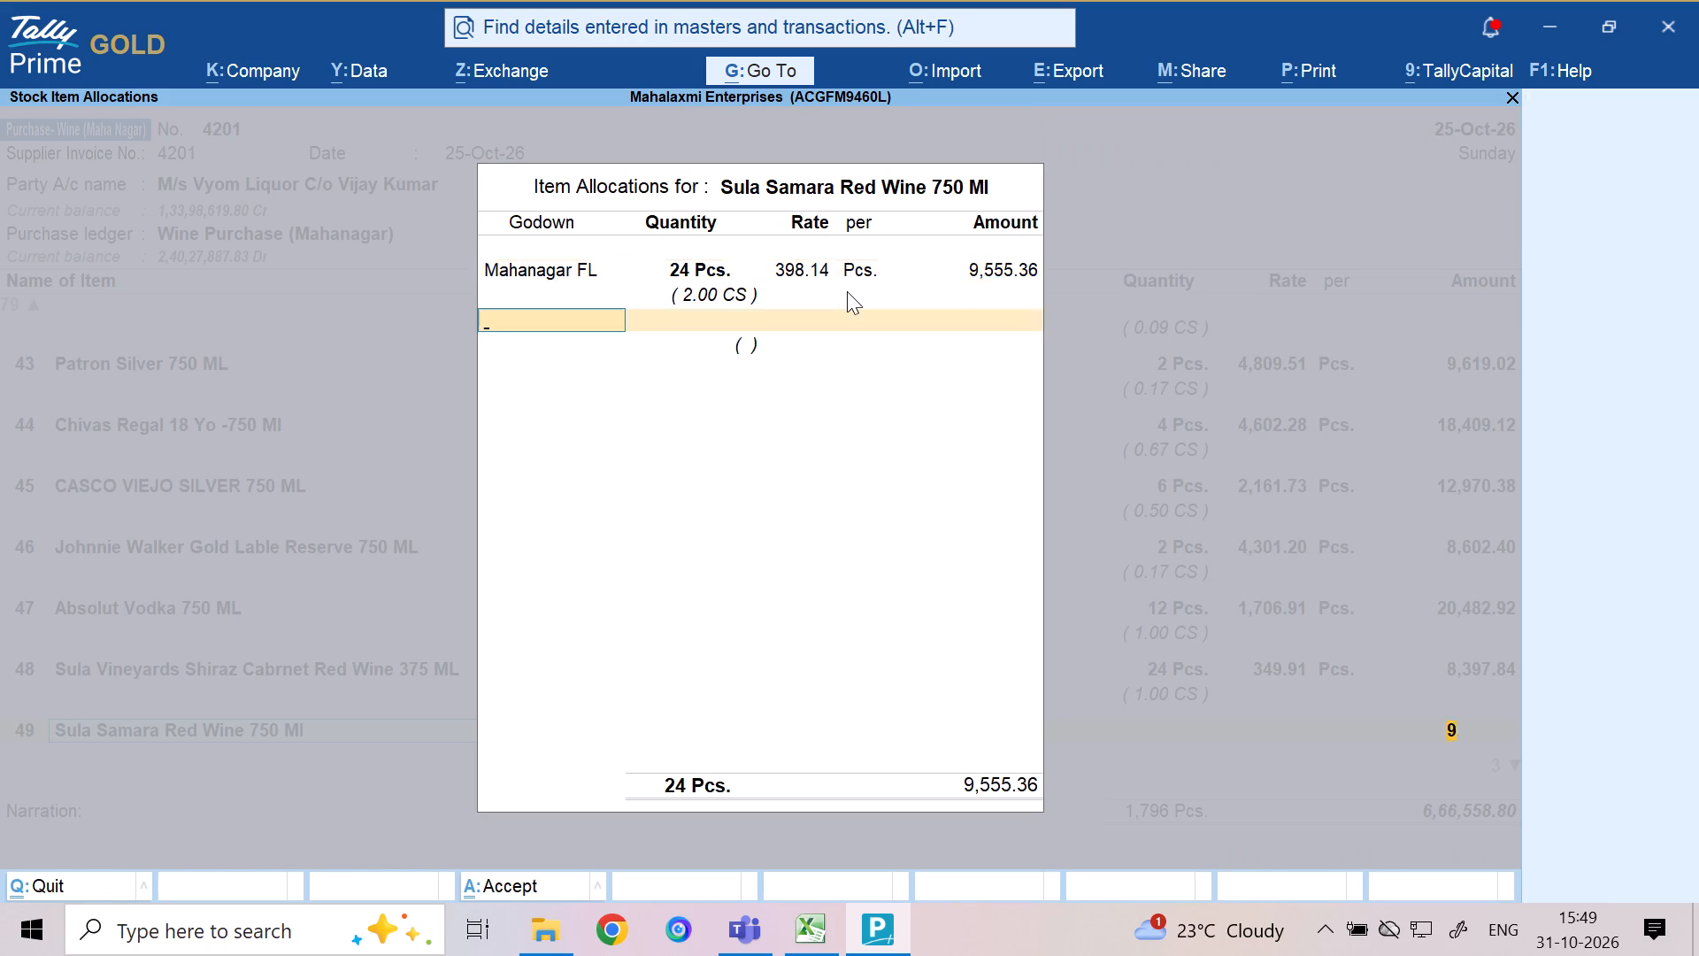
key(Return)
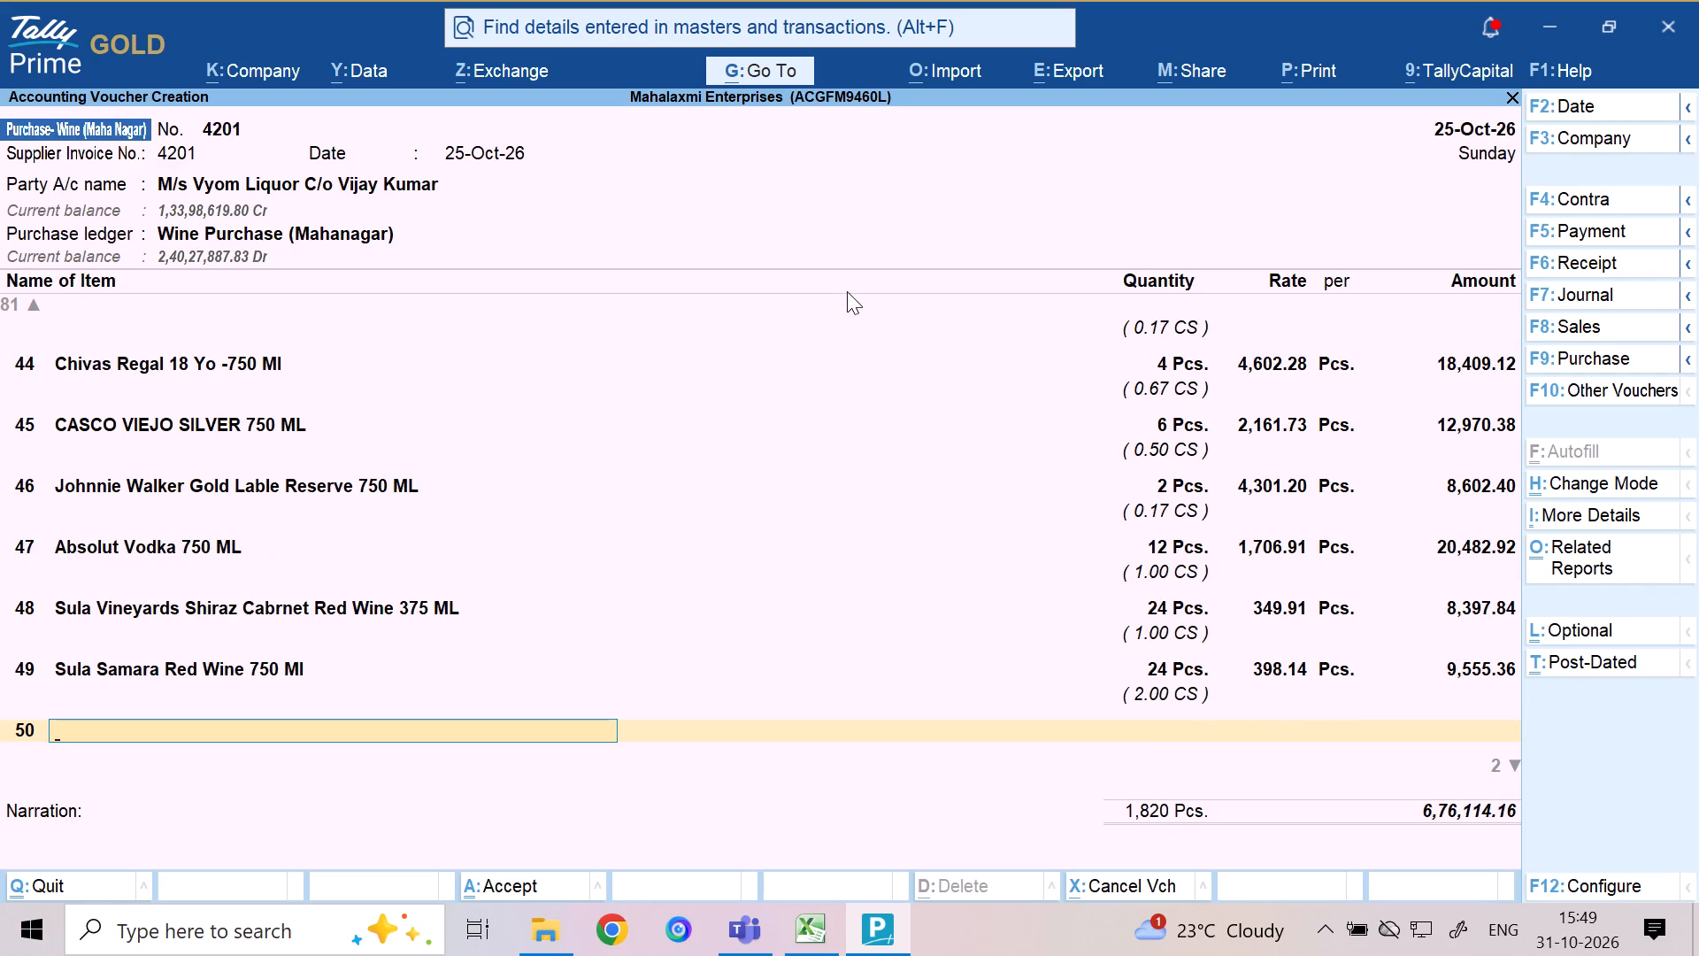
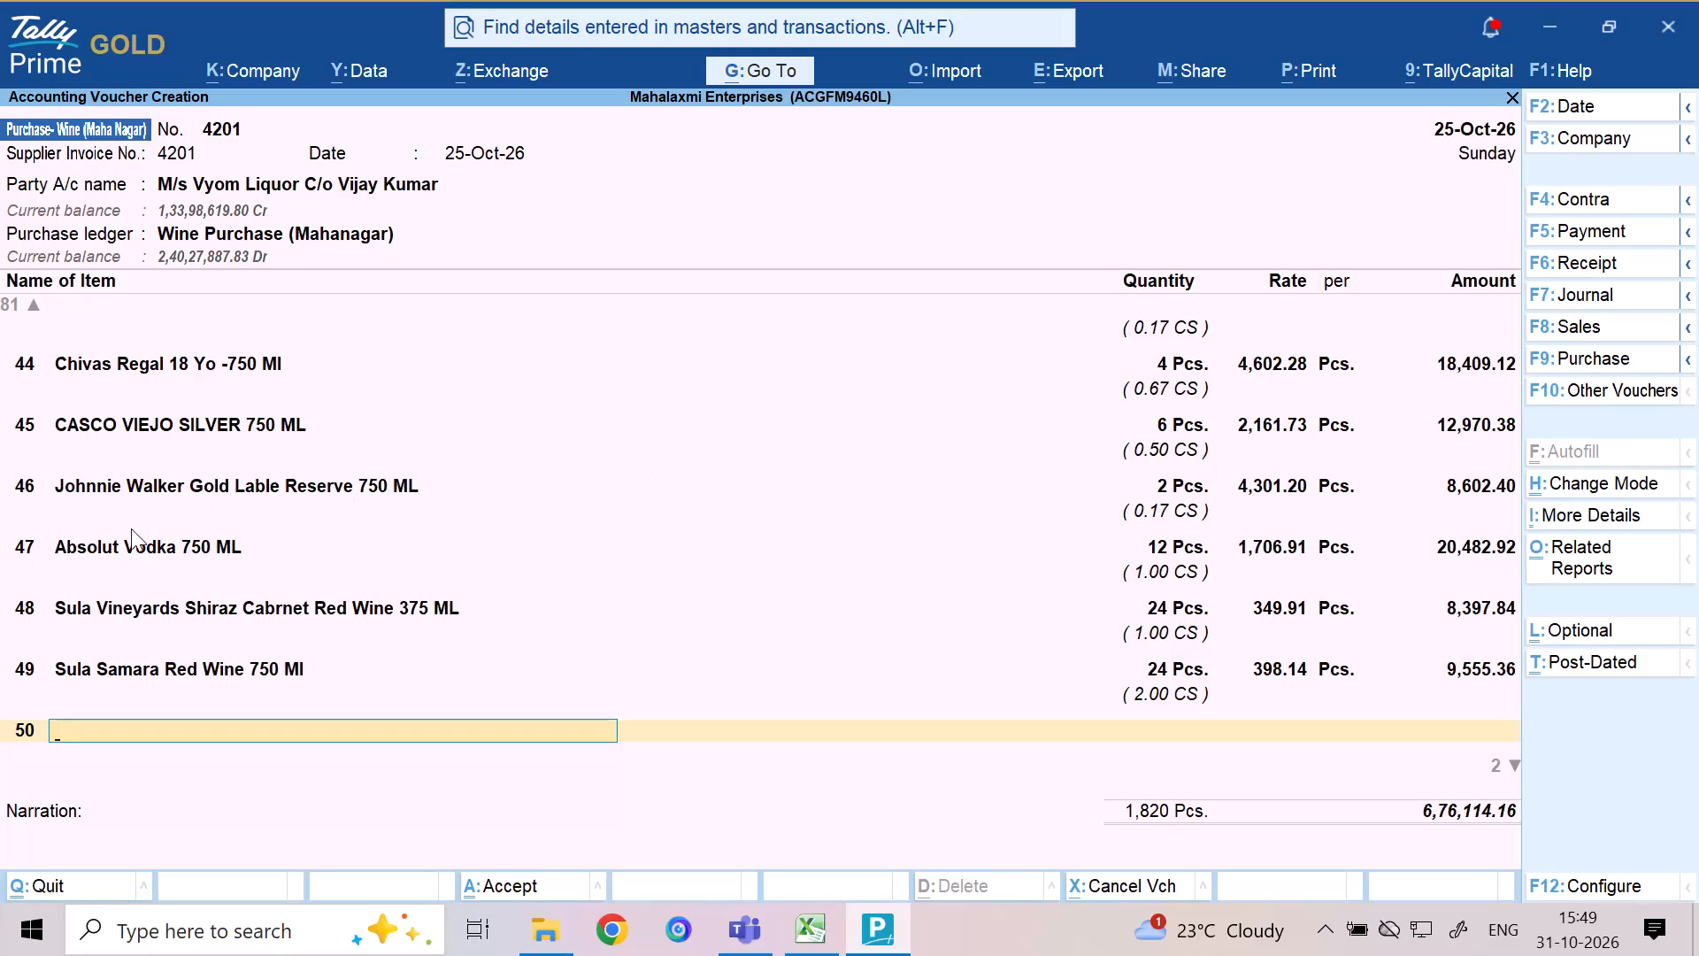
Choose Sula Vineyards Shiraz Cabrnet Red Wine 750ML-770/- as the stock item on line 50.
click(145, 545)
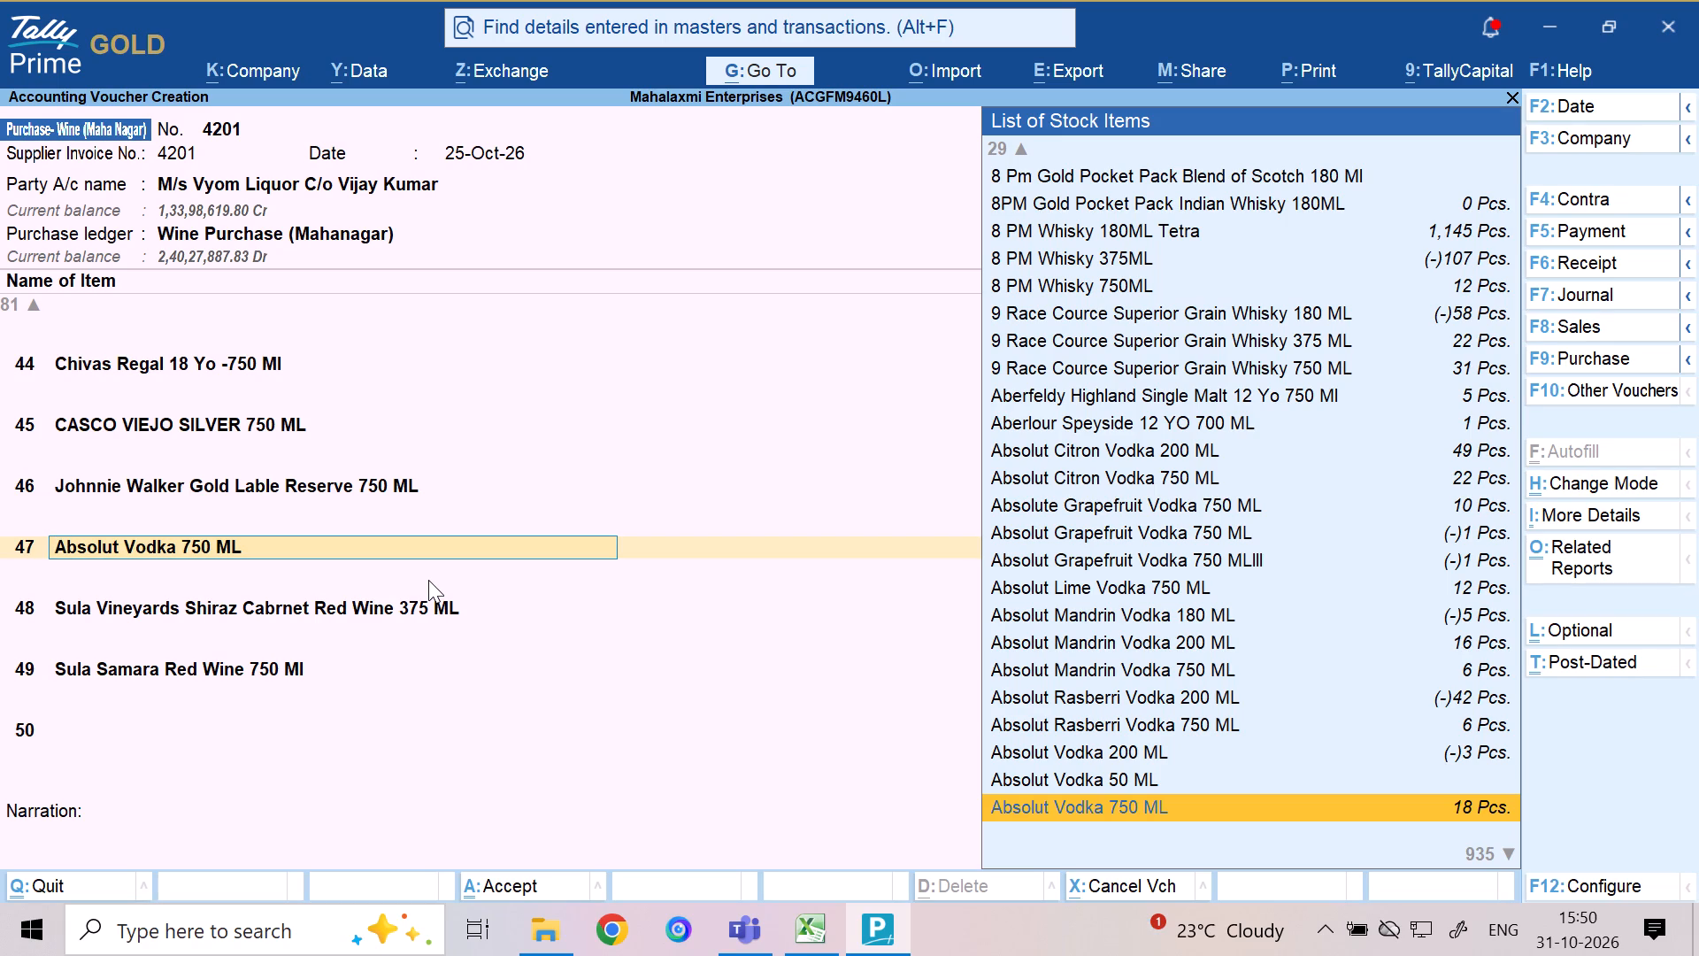
click(104, 726)
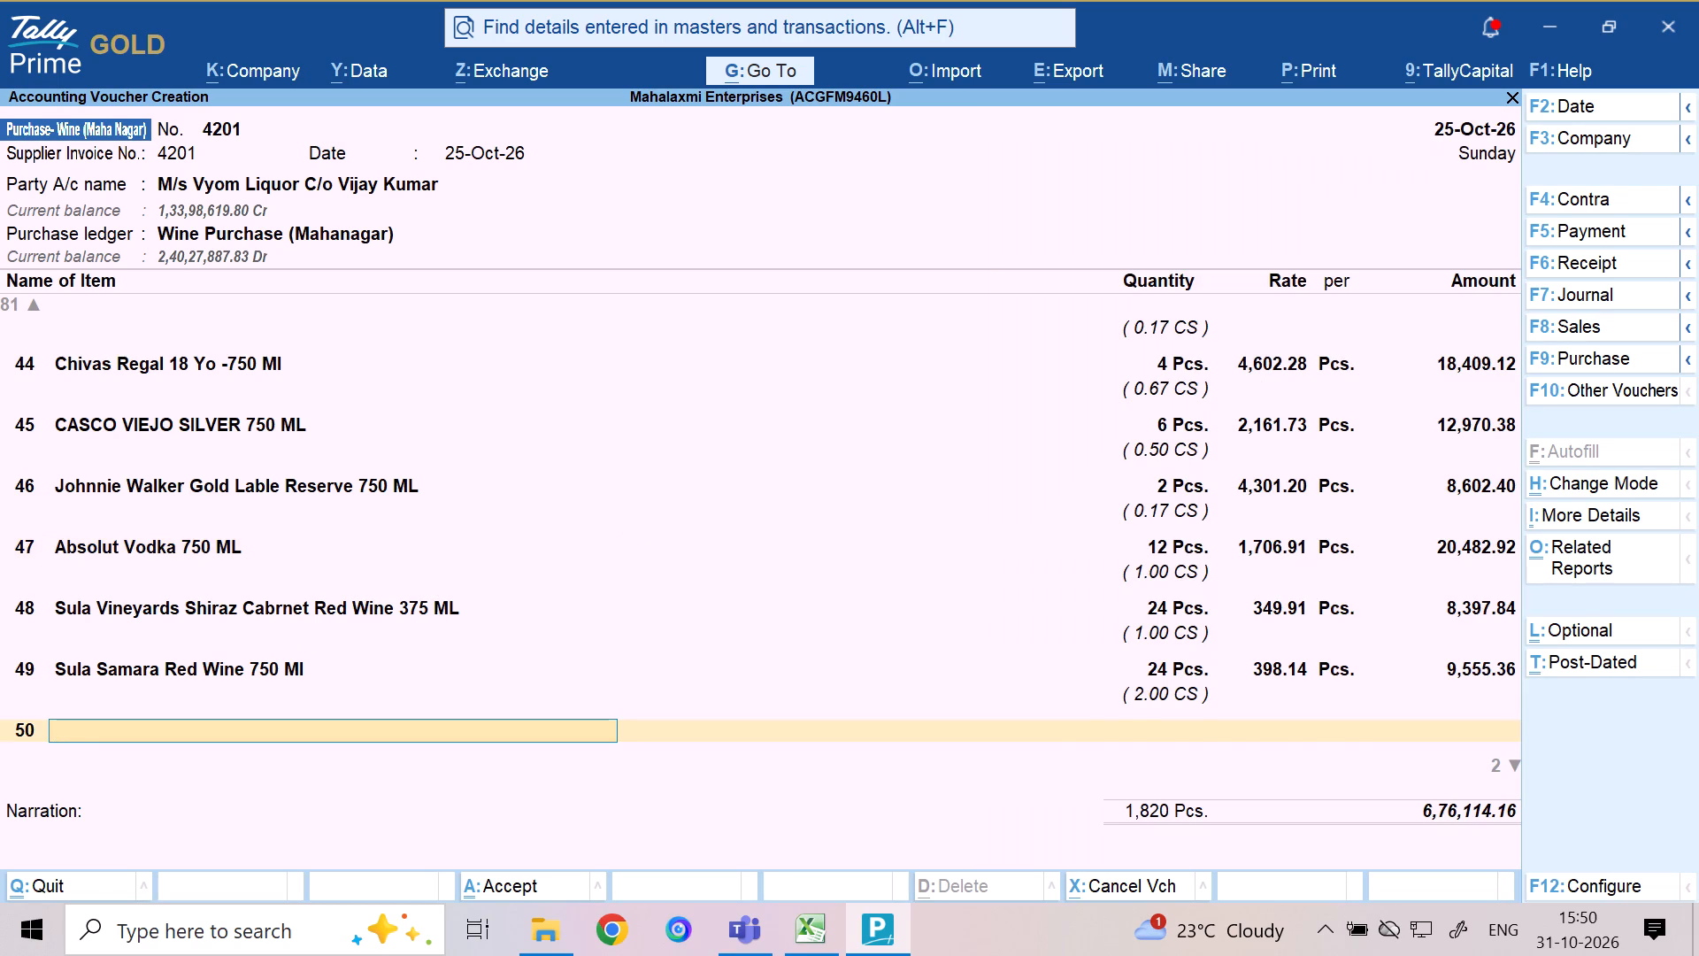
text(VIN)
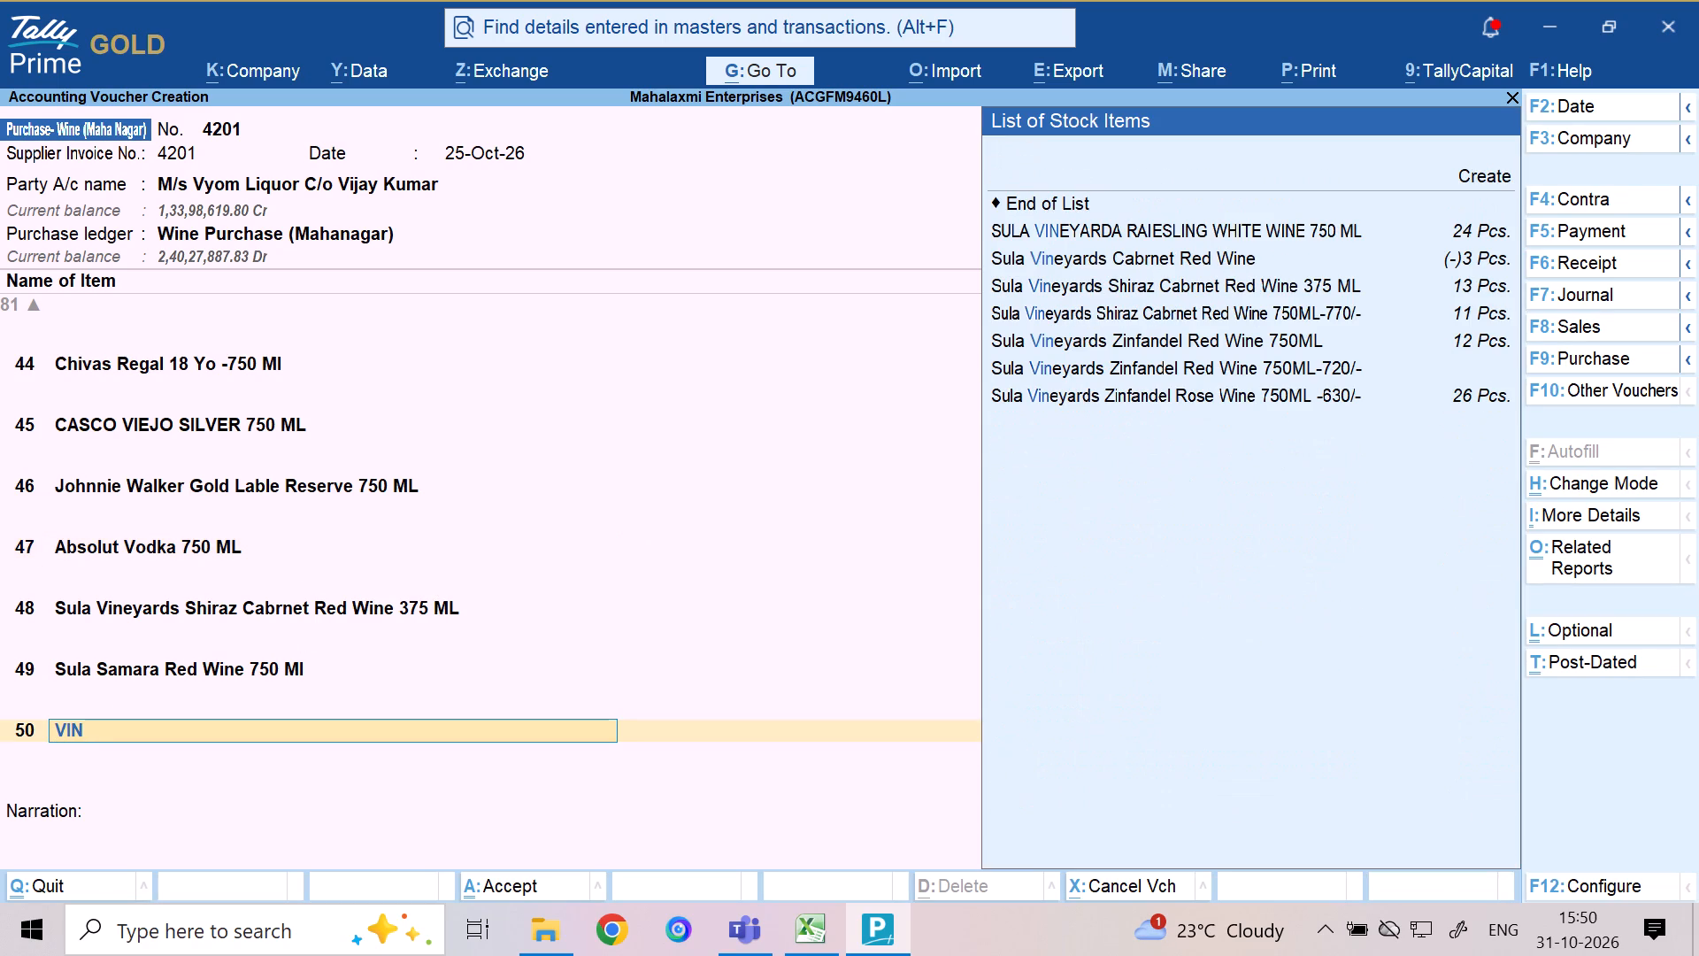
text(EY)
text(AR)
key(d)
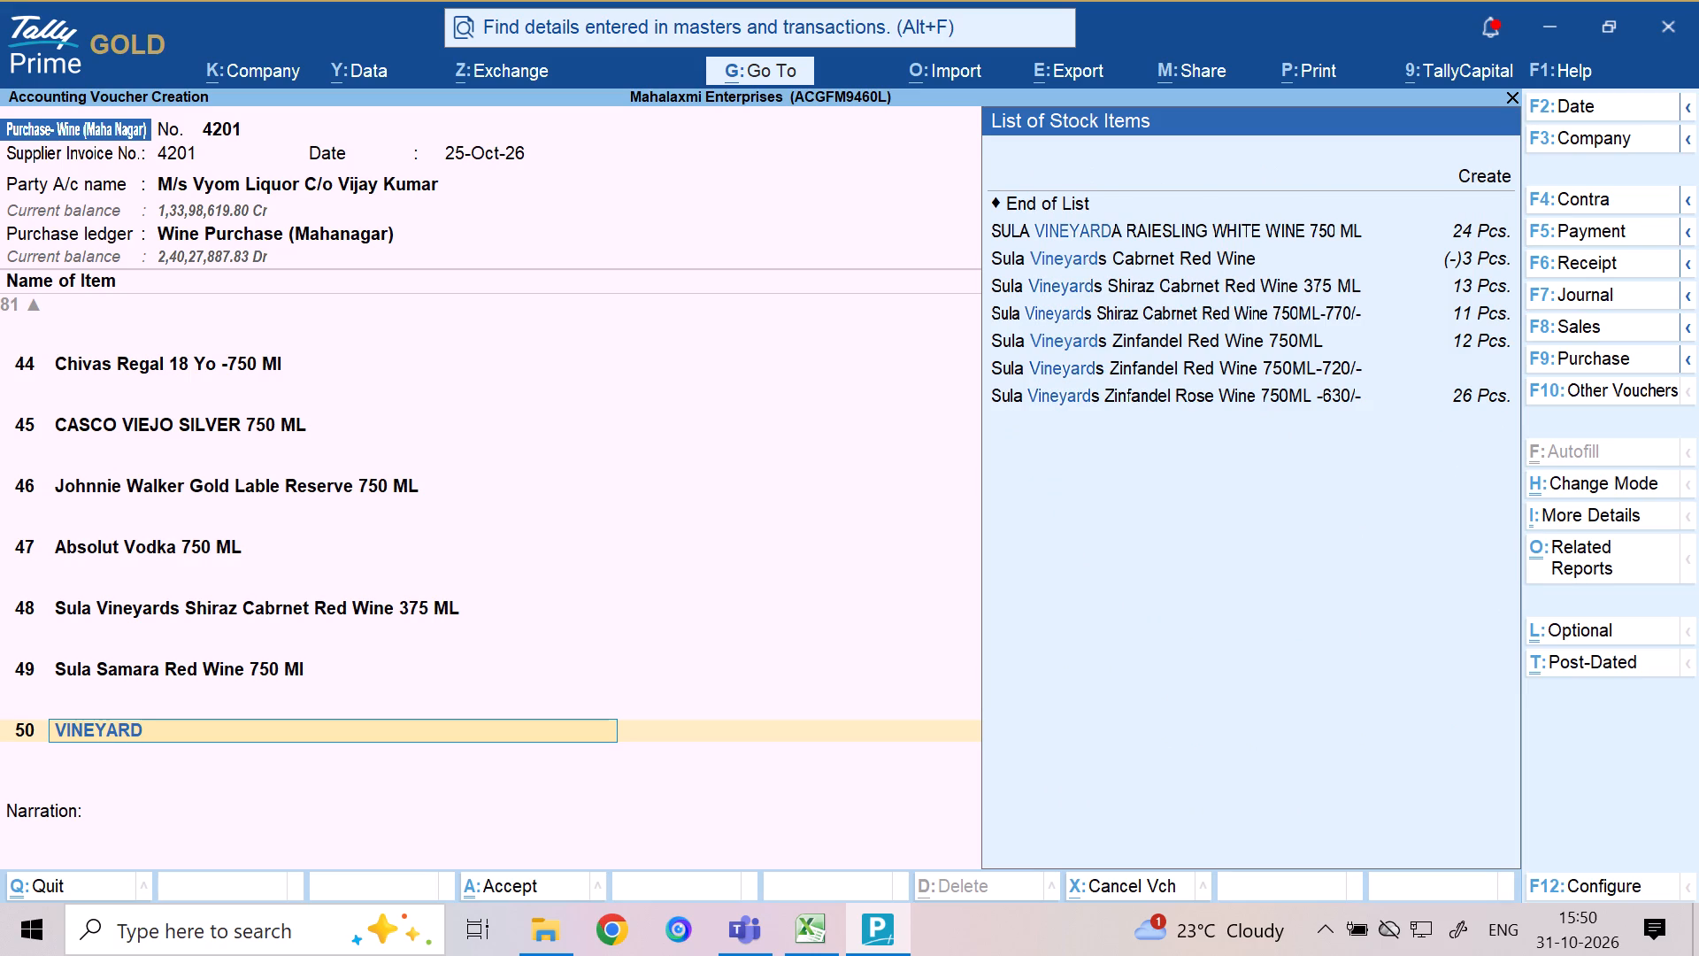
text(S)
key(space)
text(SH)
key(Down)
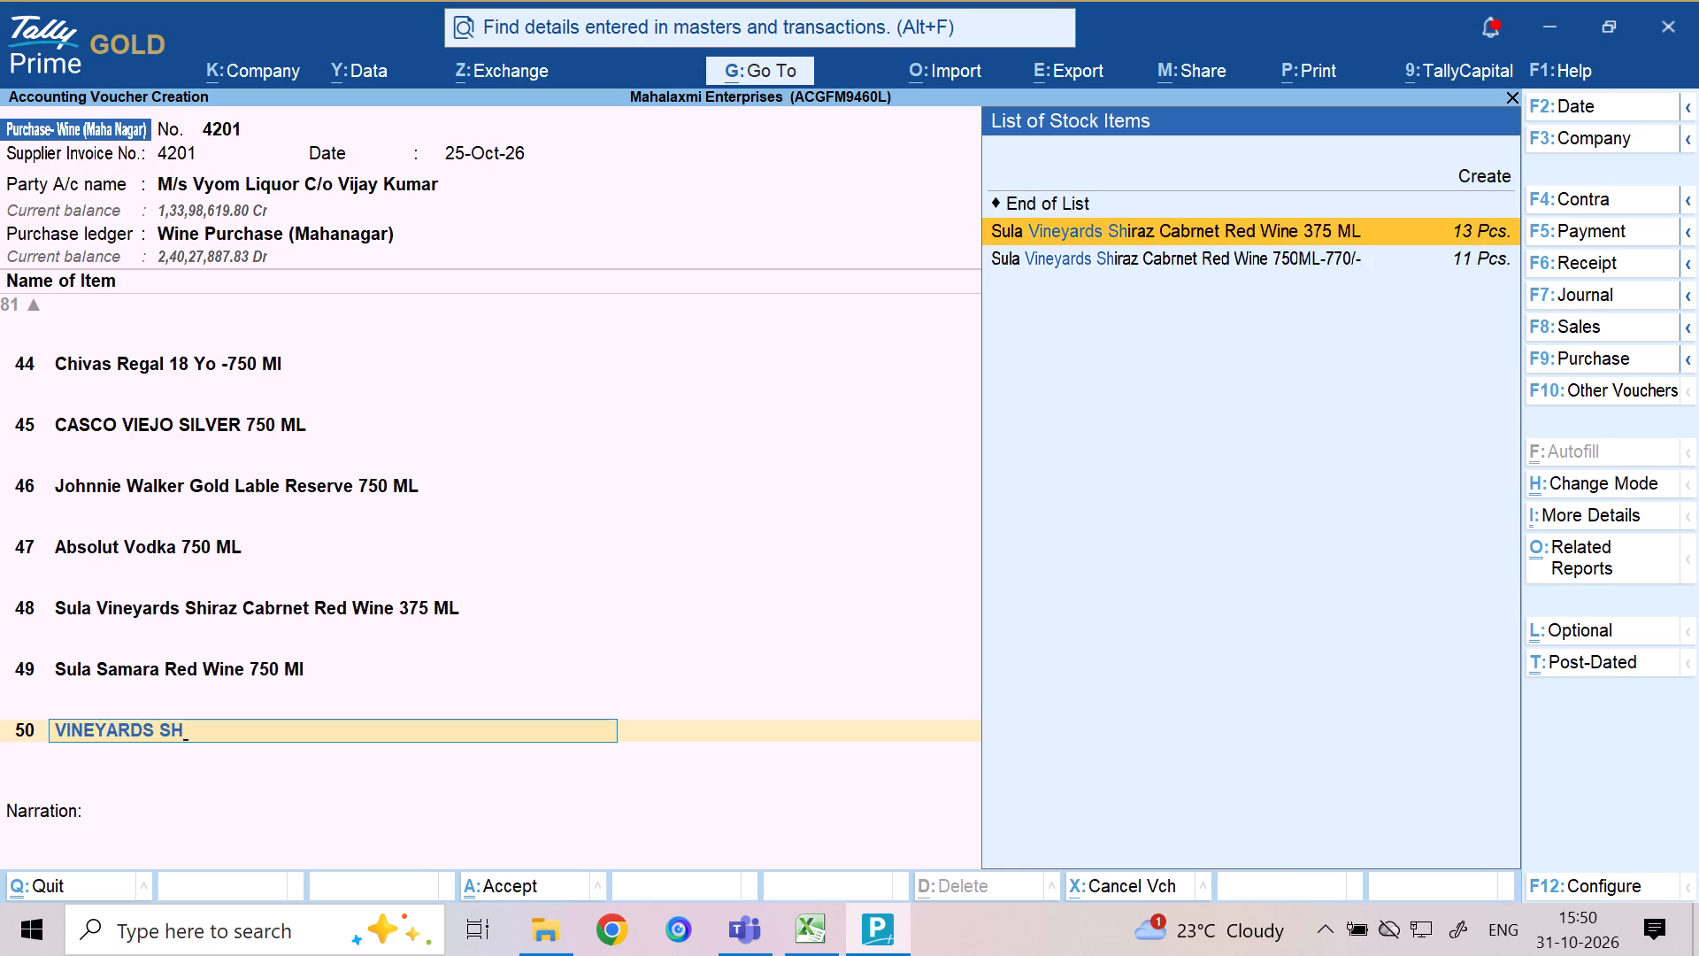
key(Down)
key(Return)
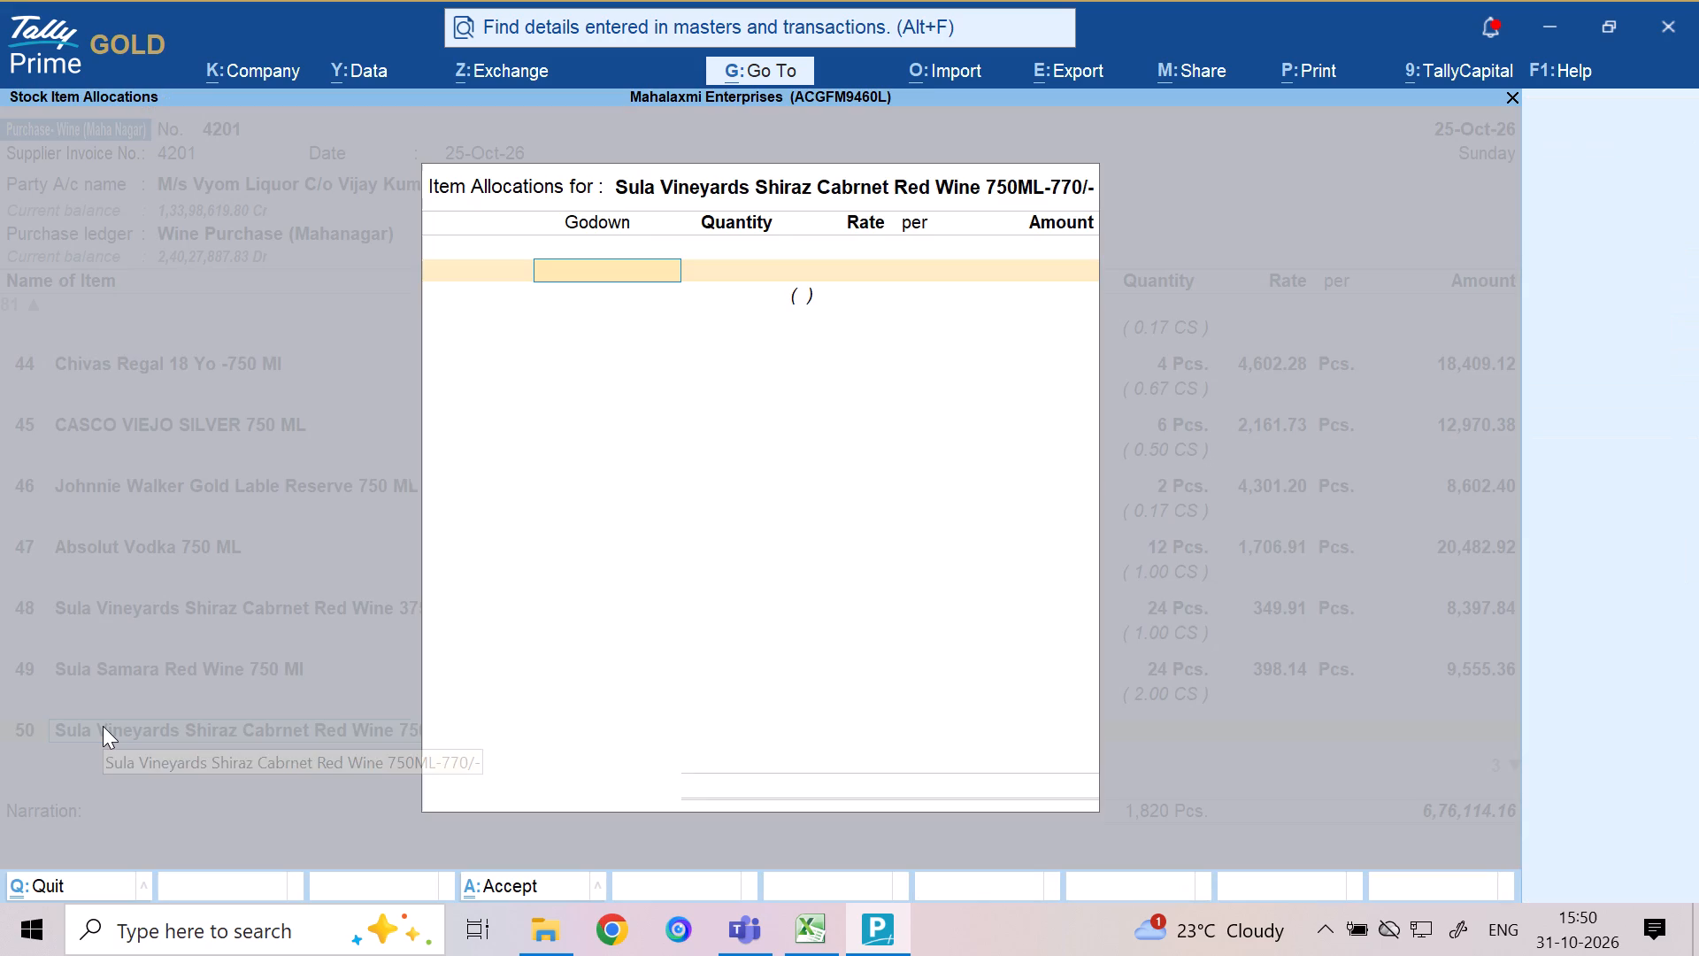
Allocate 12 Pcs. of the line 50 item to Mahanagar FL, accept the suggested rate and amount, and move to line 51.
key(m)
key(Return)
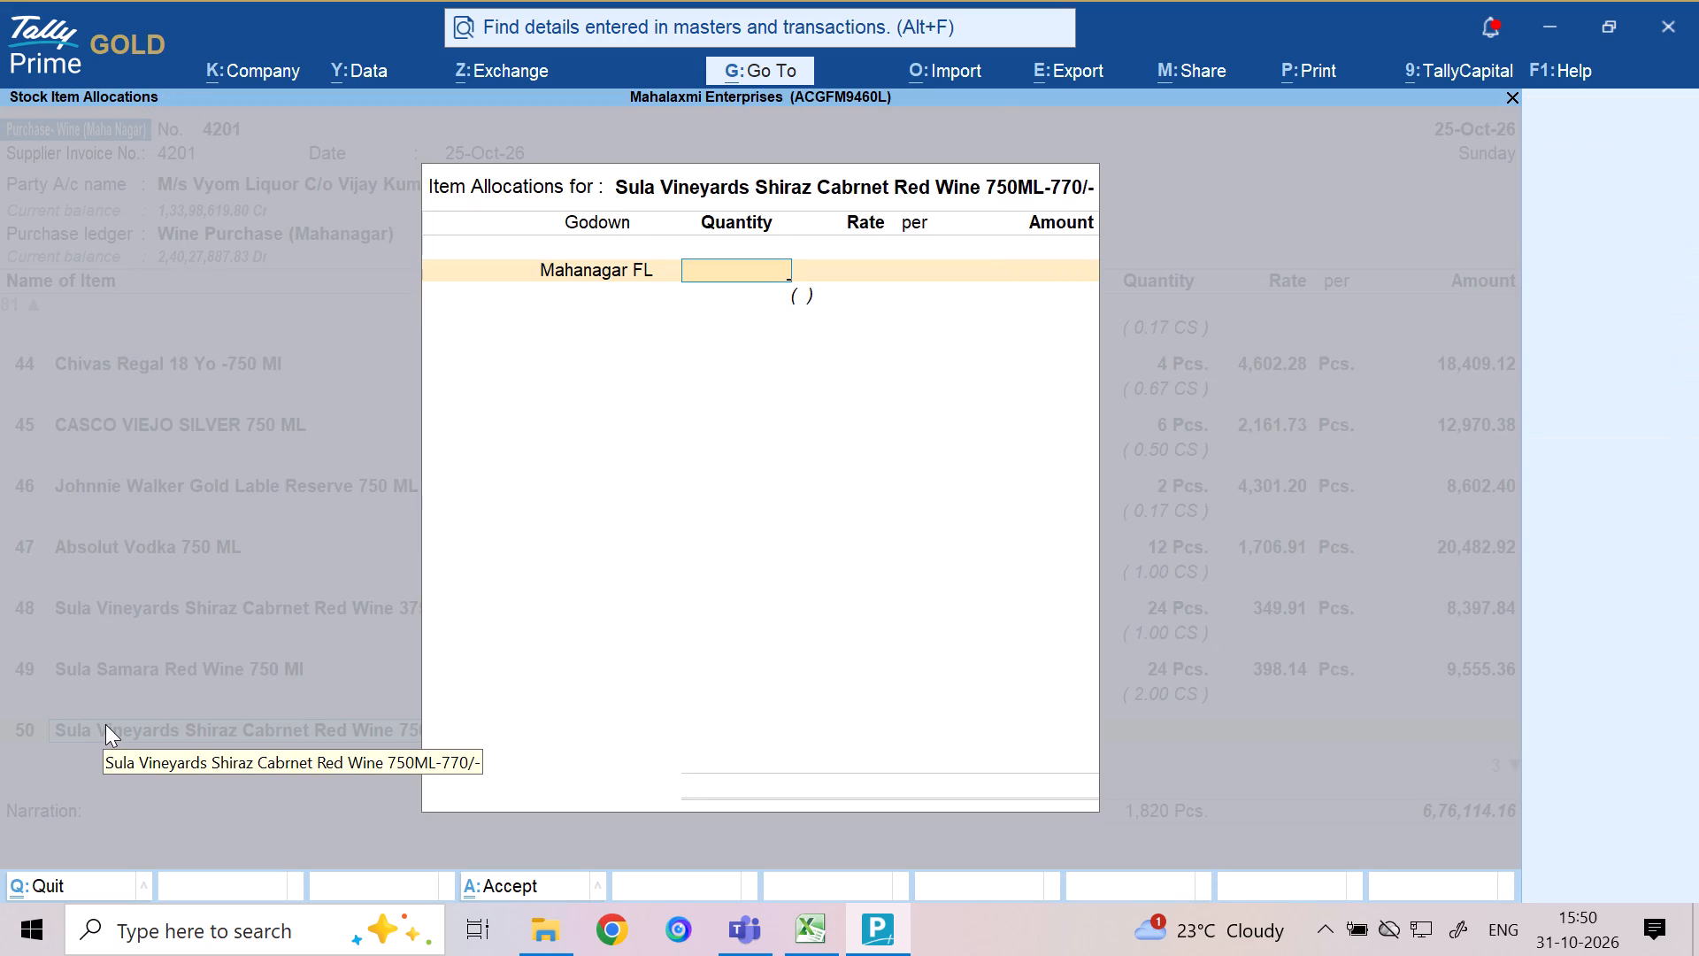
text(12)
key(Return)
key(Return)
key(Return)
key(Return)
key(Return)
key(Return)
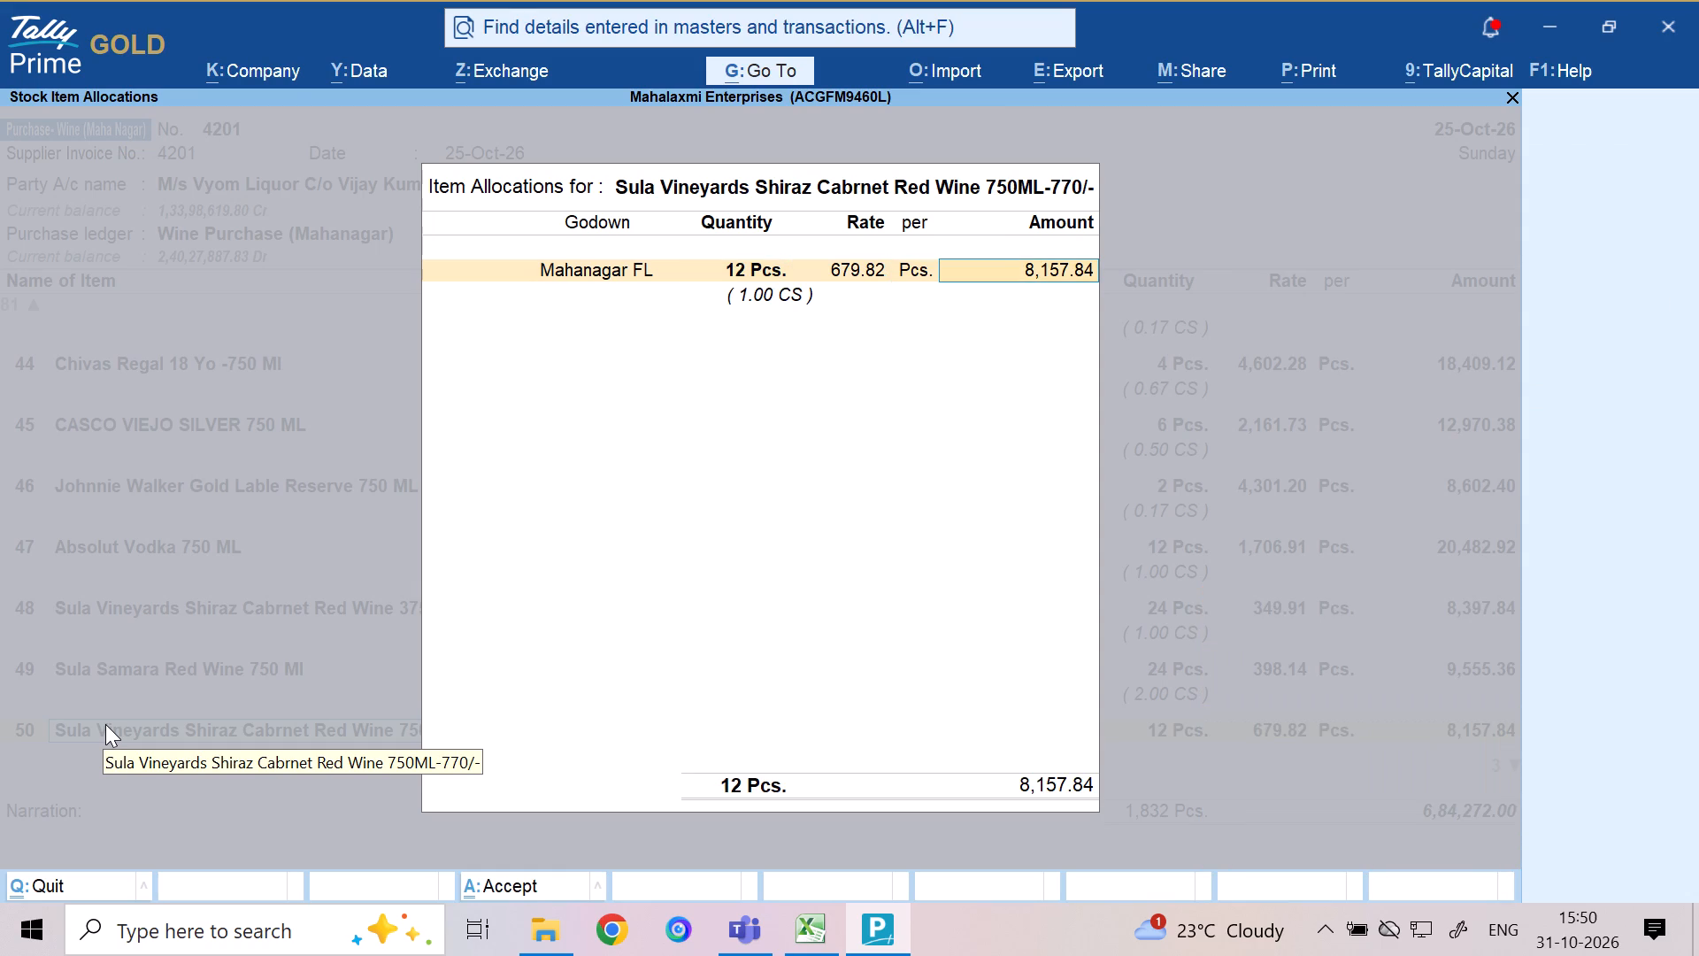
key(Return)
key(Return)
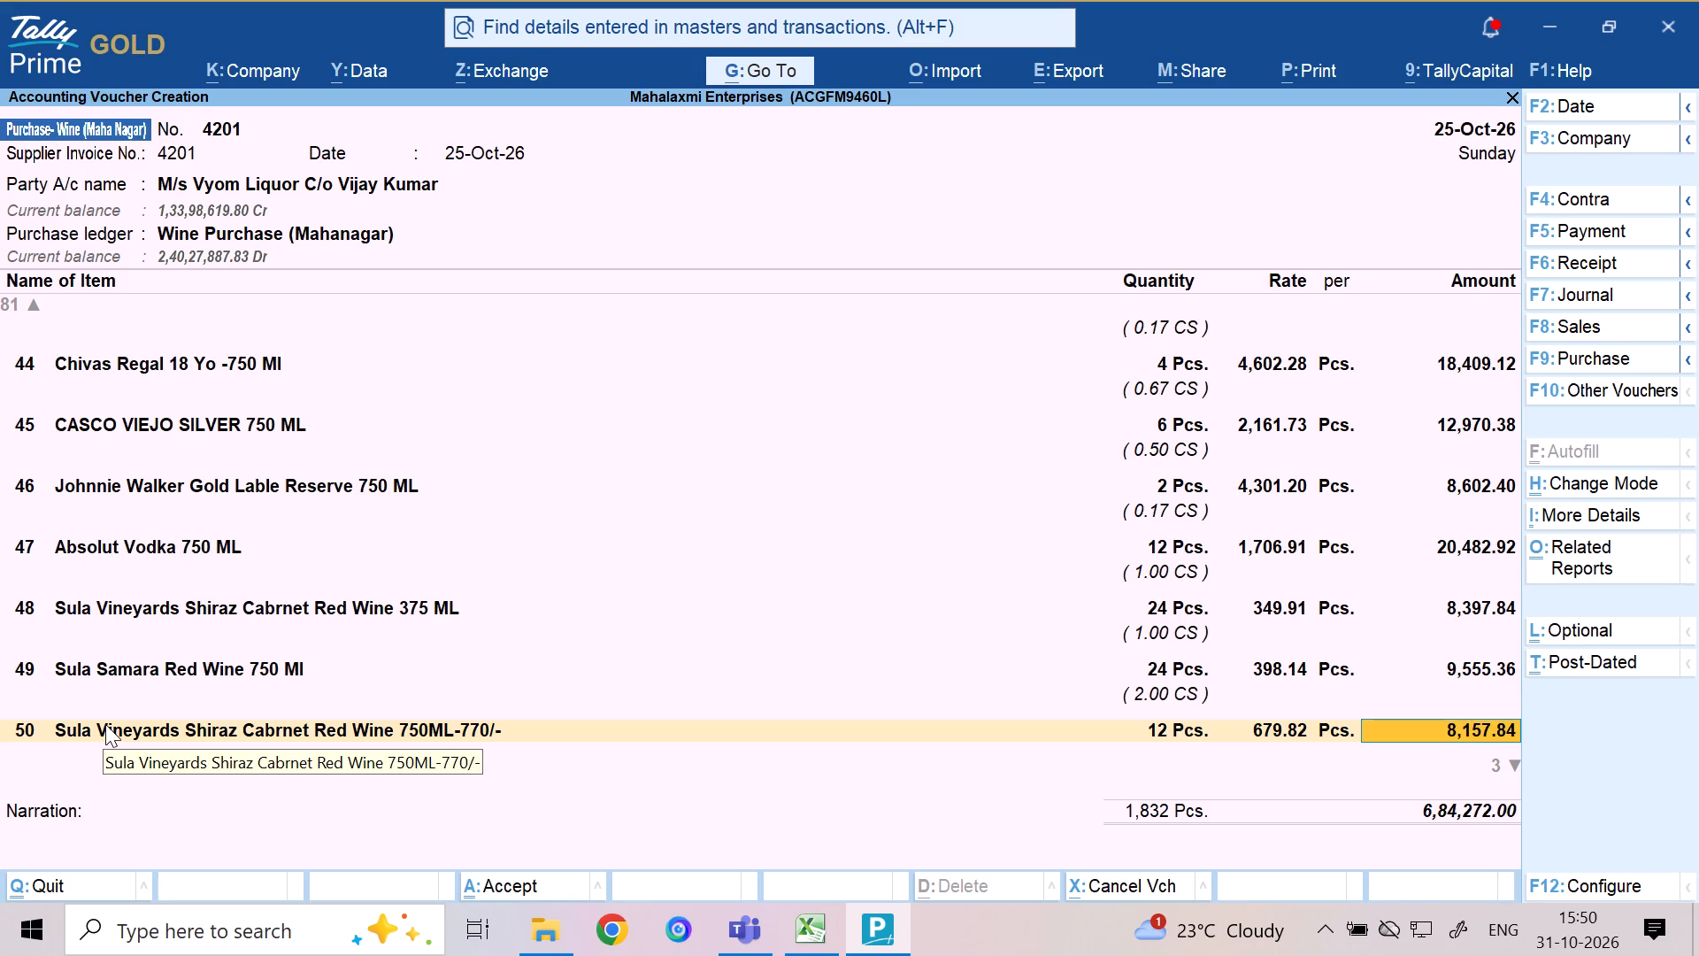
key(Return)
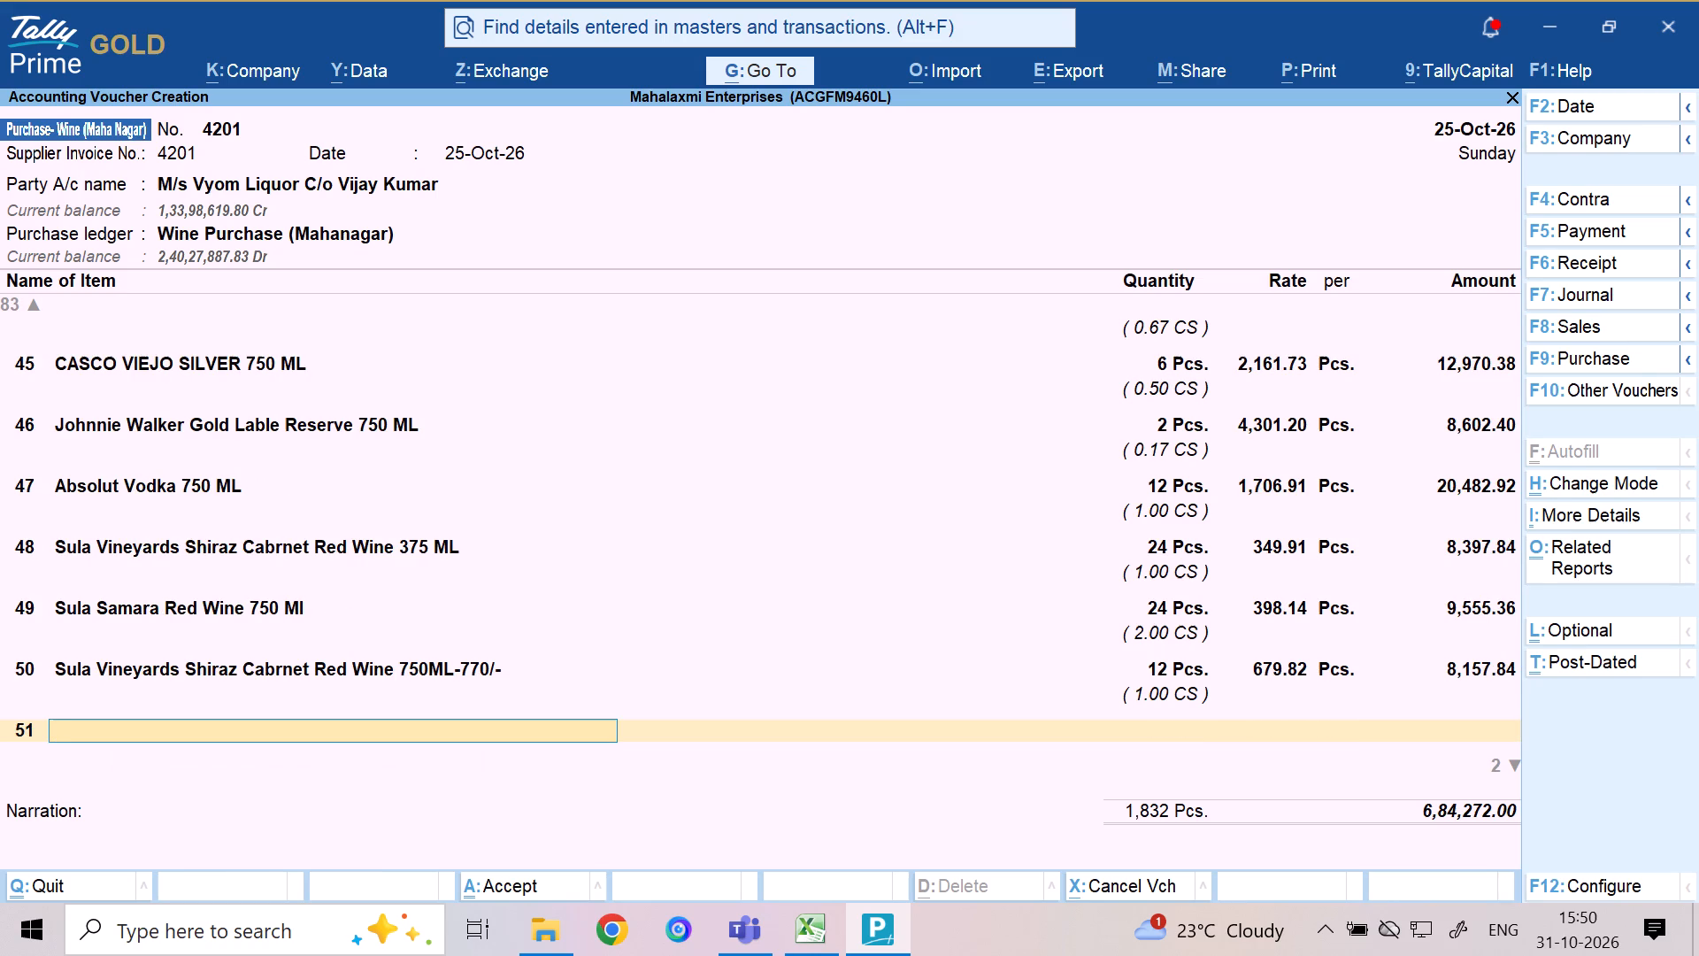
Choose Paul John Indian S M Nirvana Whisky 750 ML as the stock item on line 51.
text(PAU)
text(L)
key(space)
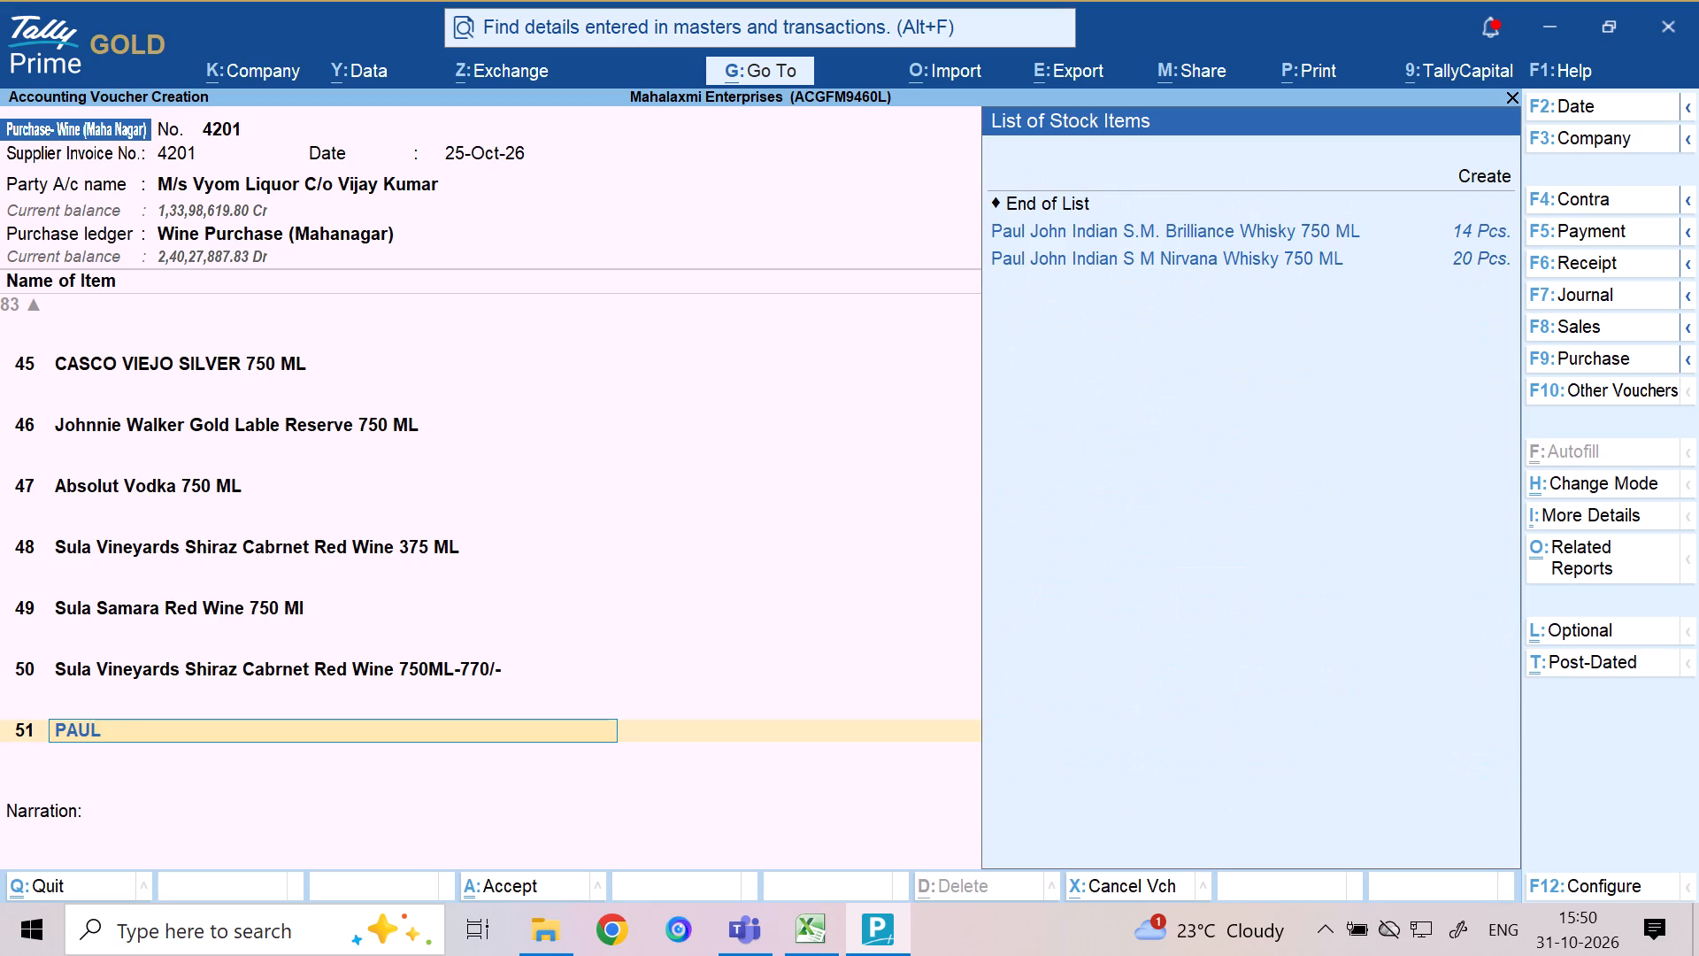
text(JOH)
key(Down)
key(Down)
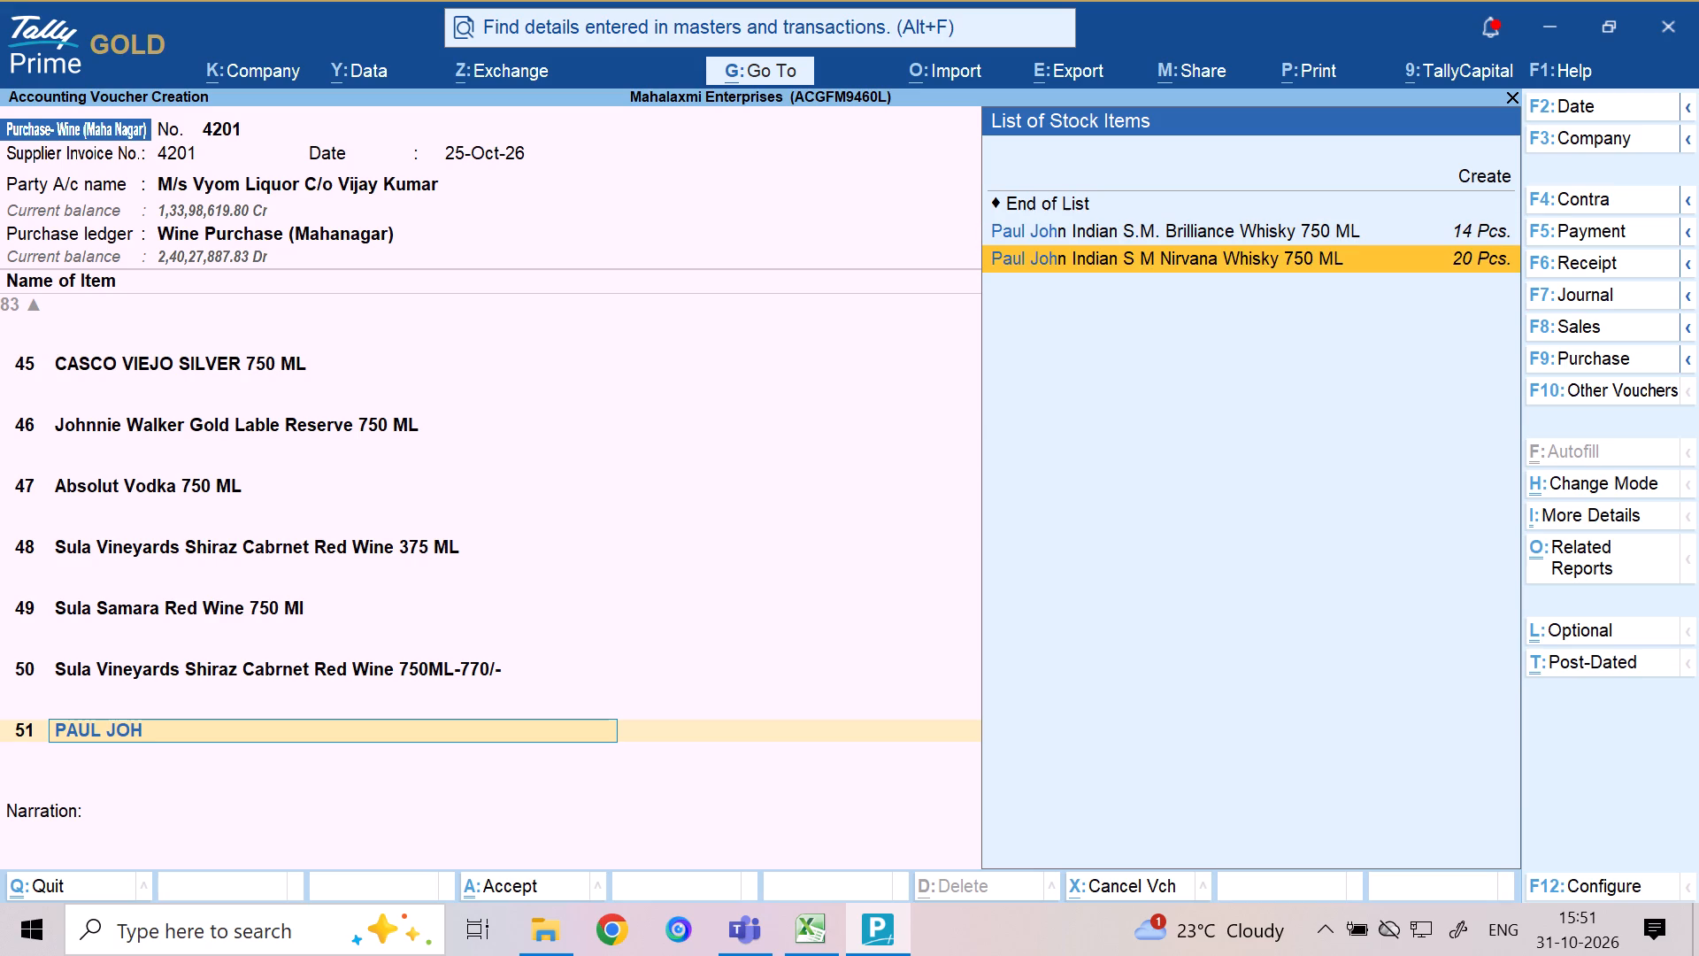
key(Up)
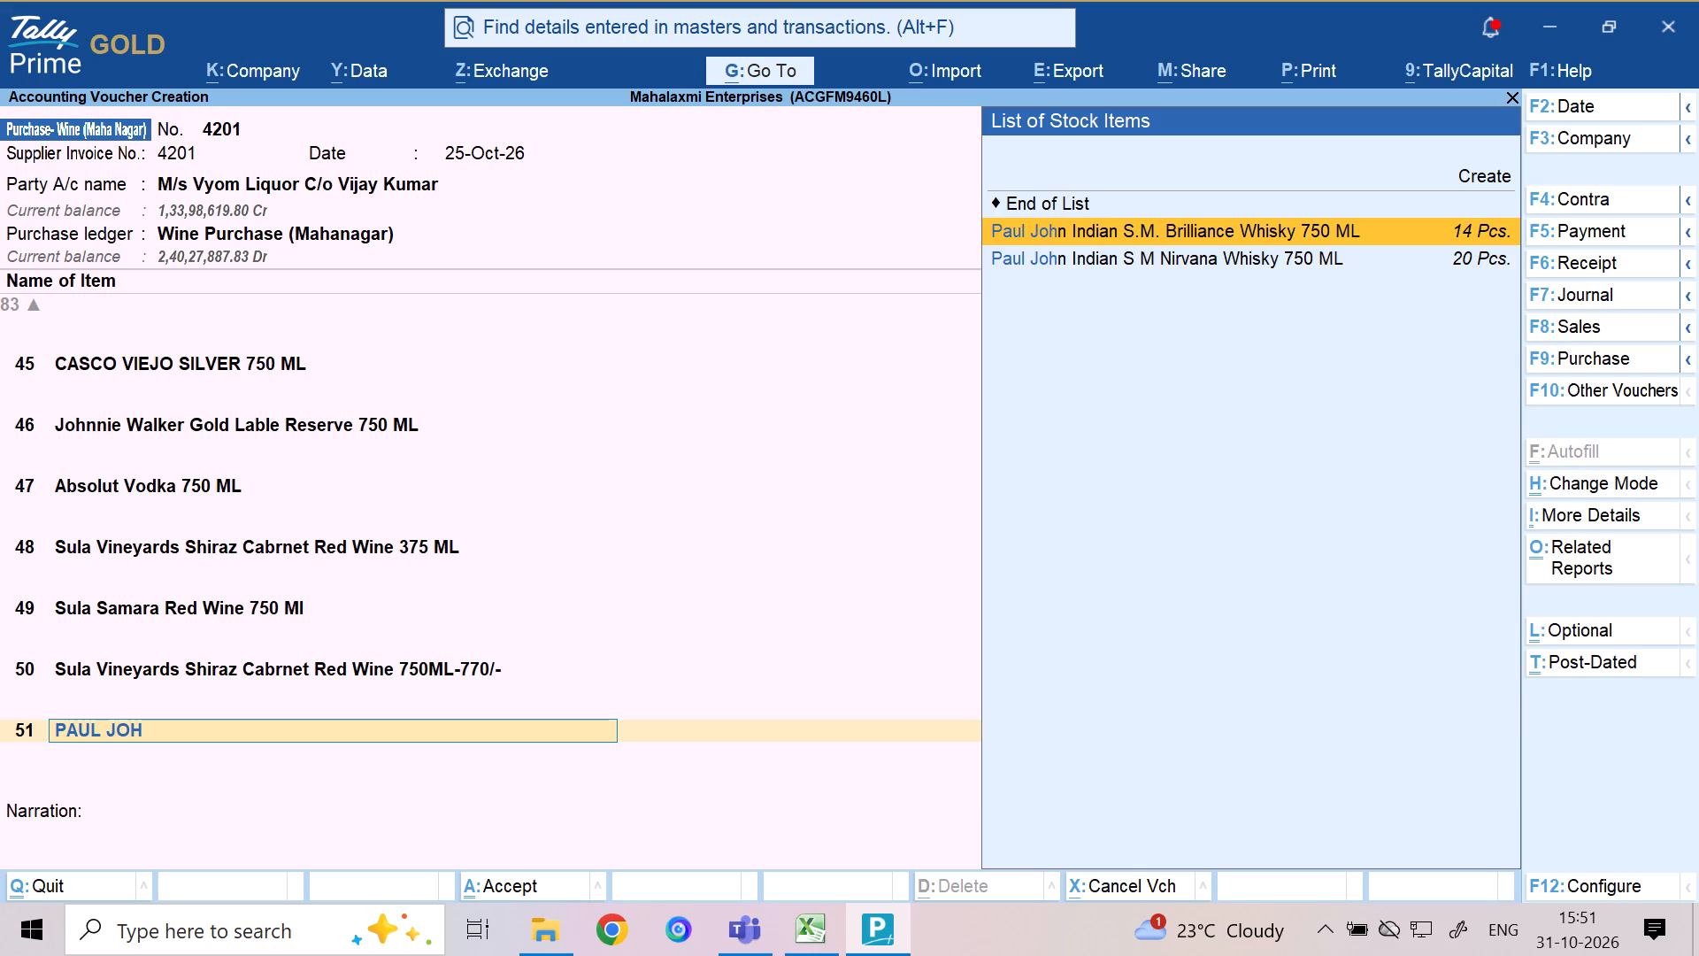
key(Down)
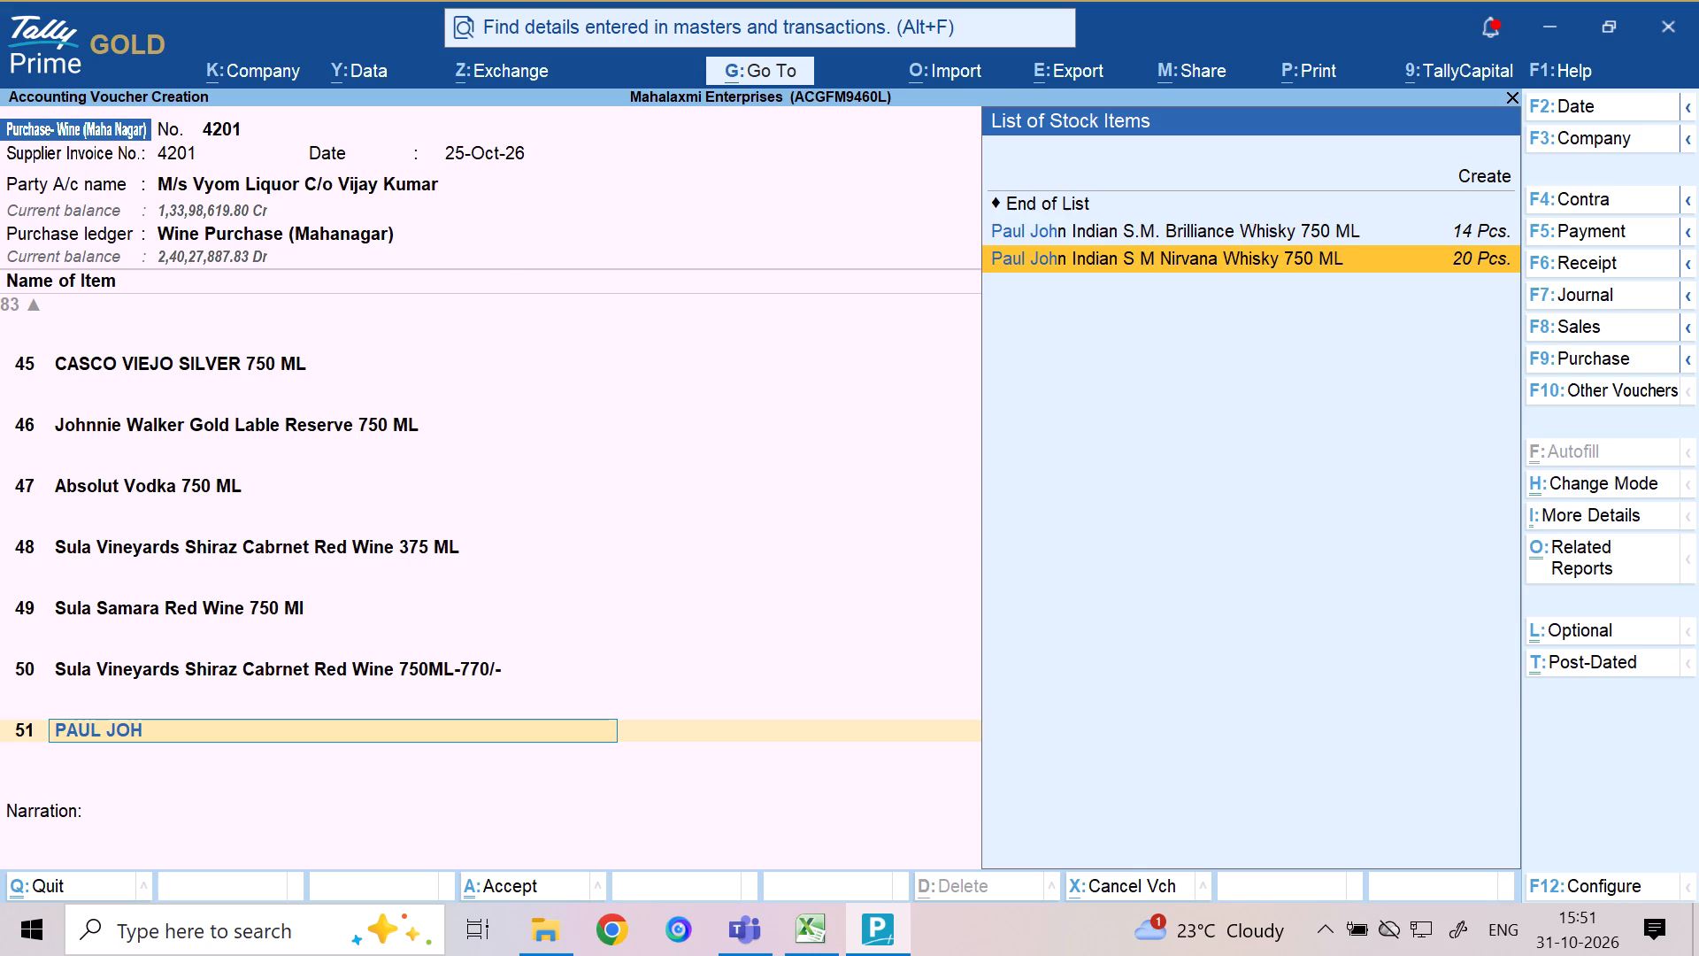
key(Return)
Allocate 6 Pcs. of the line 51 item to Mahanagar FL, accept the suggested rate and amount, and move to line 52.
key(m)
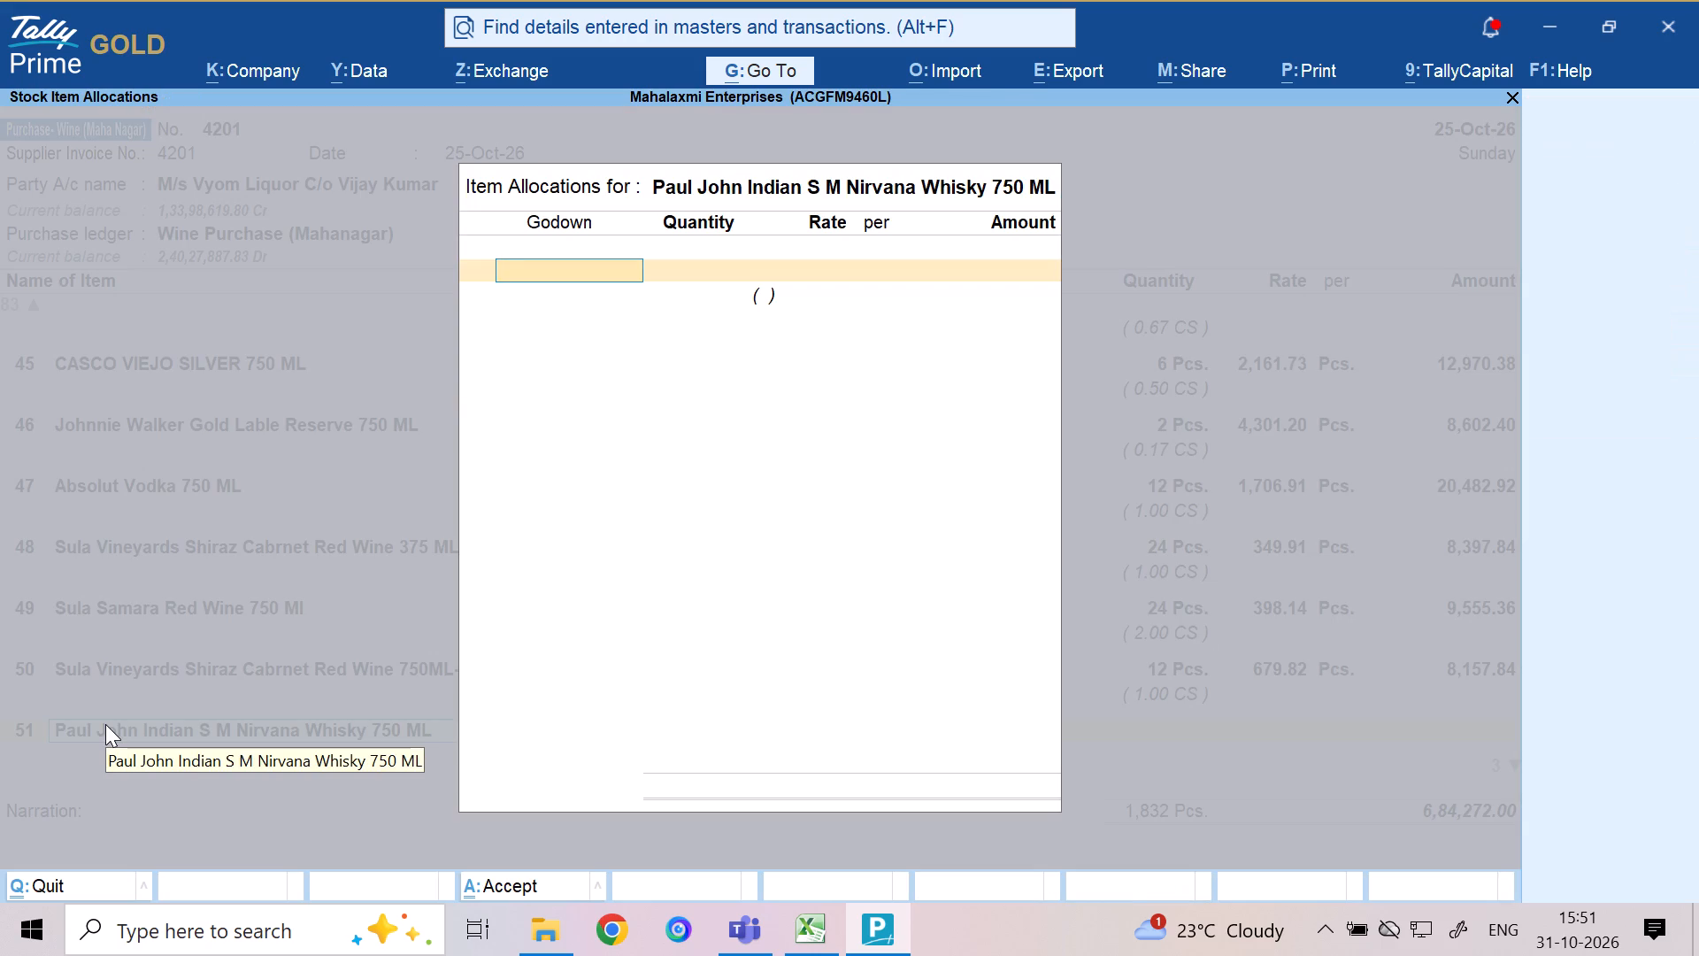
key(Return)
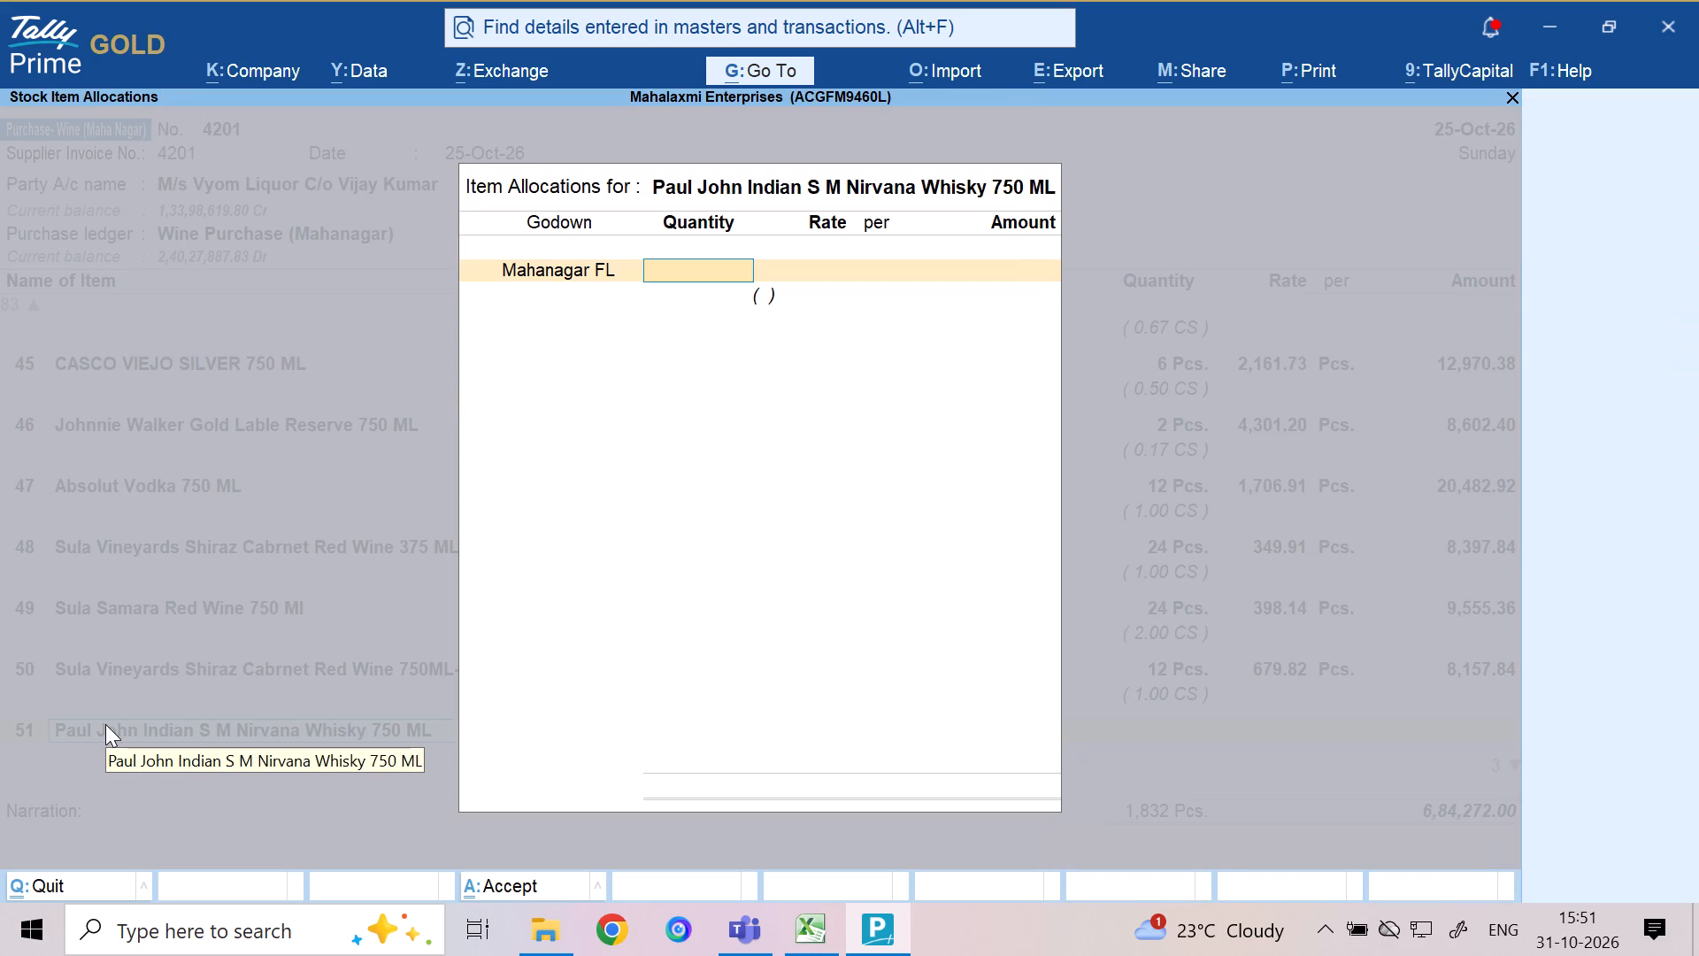
key(6)
key(Down)
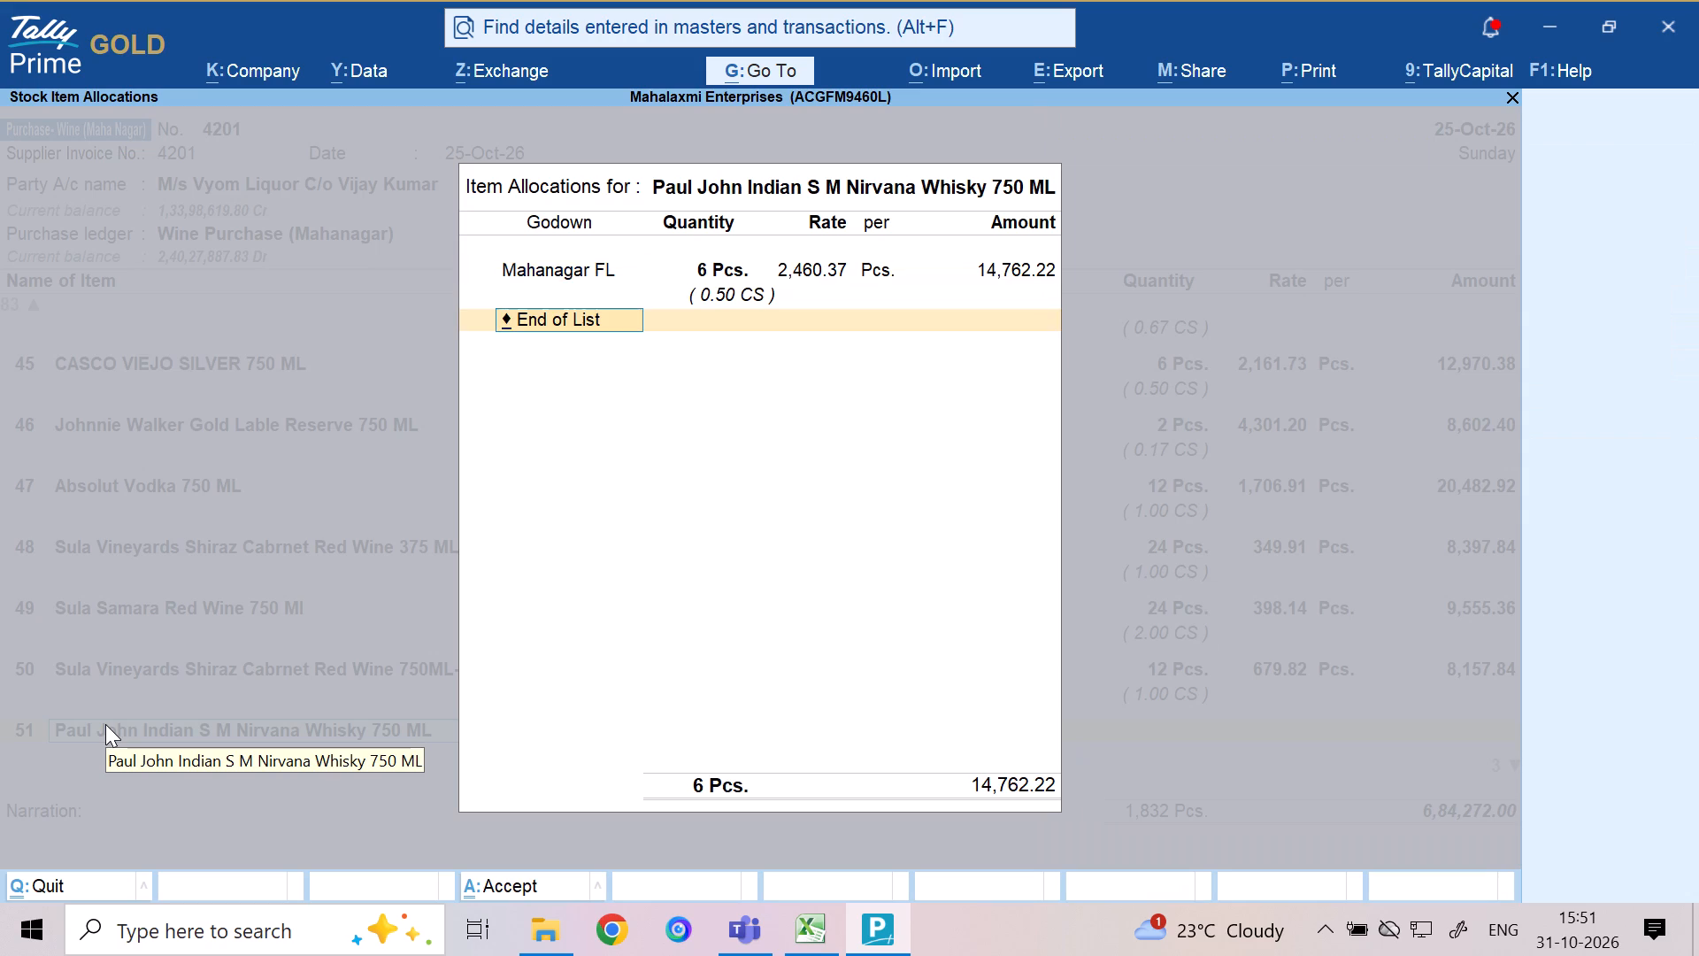
key(BackSpace)
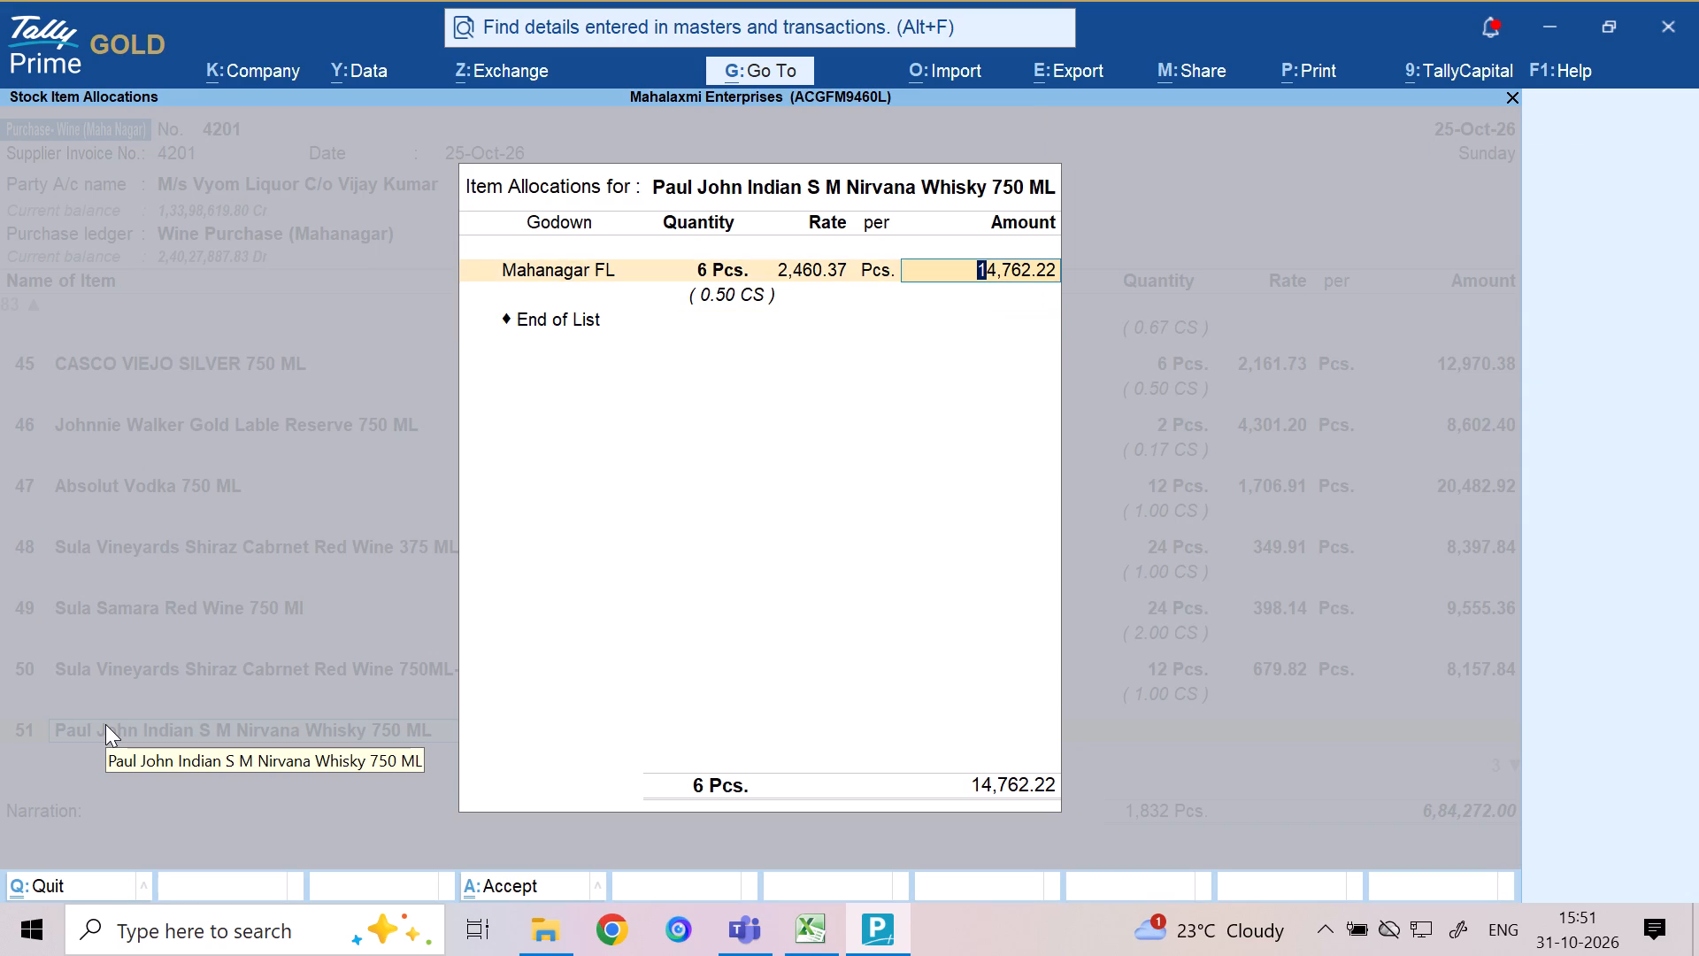
key(Return)
key(Return)
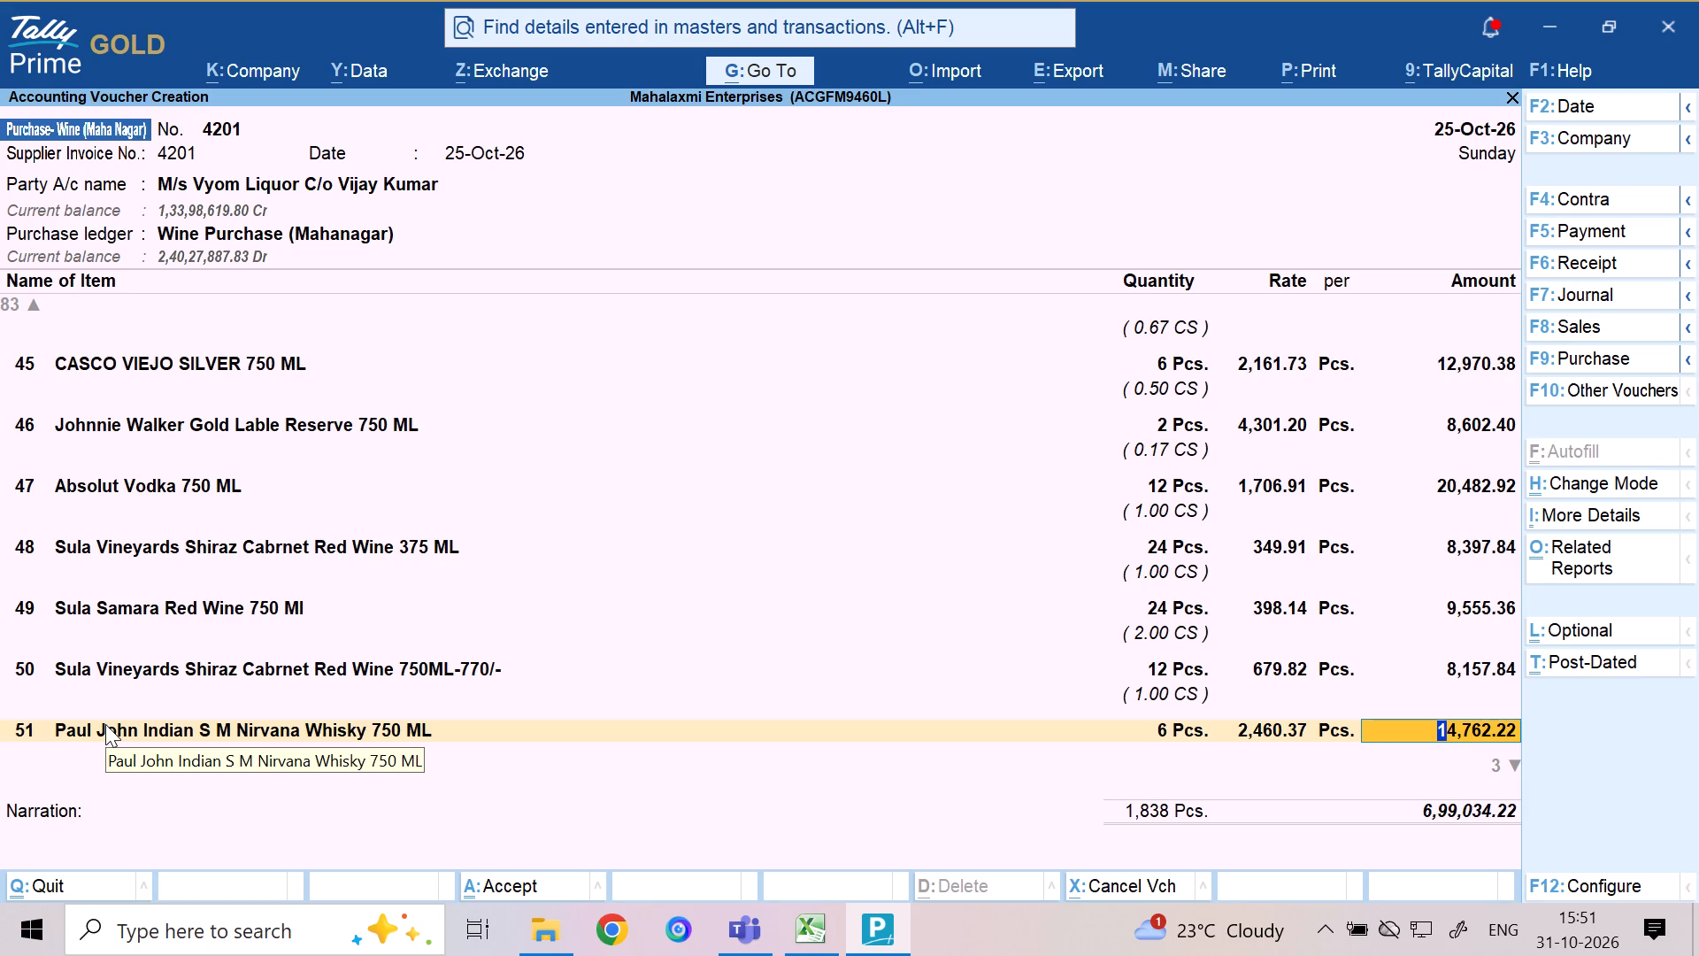
key(Return)
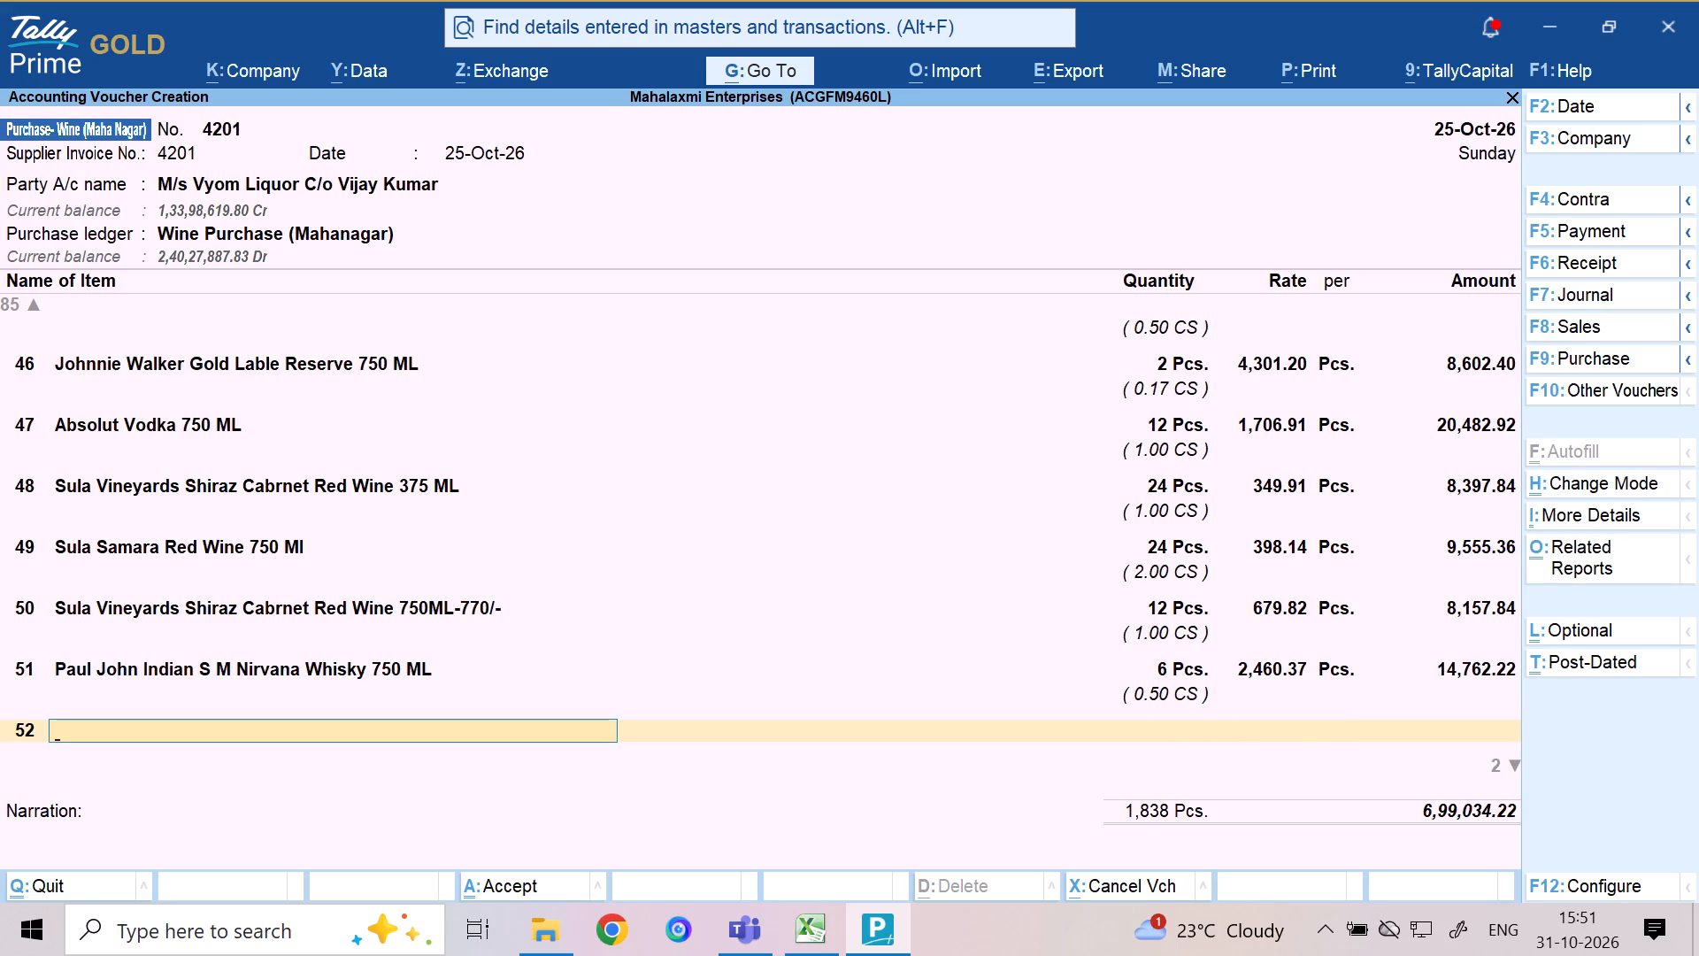
Search the stock items for DEWAR on line 52.
text(DE)
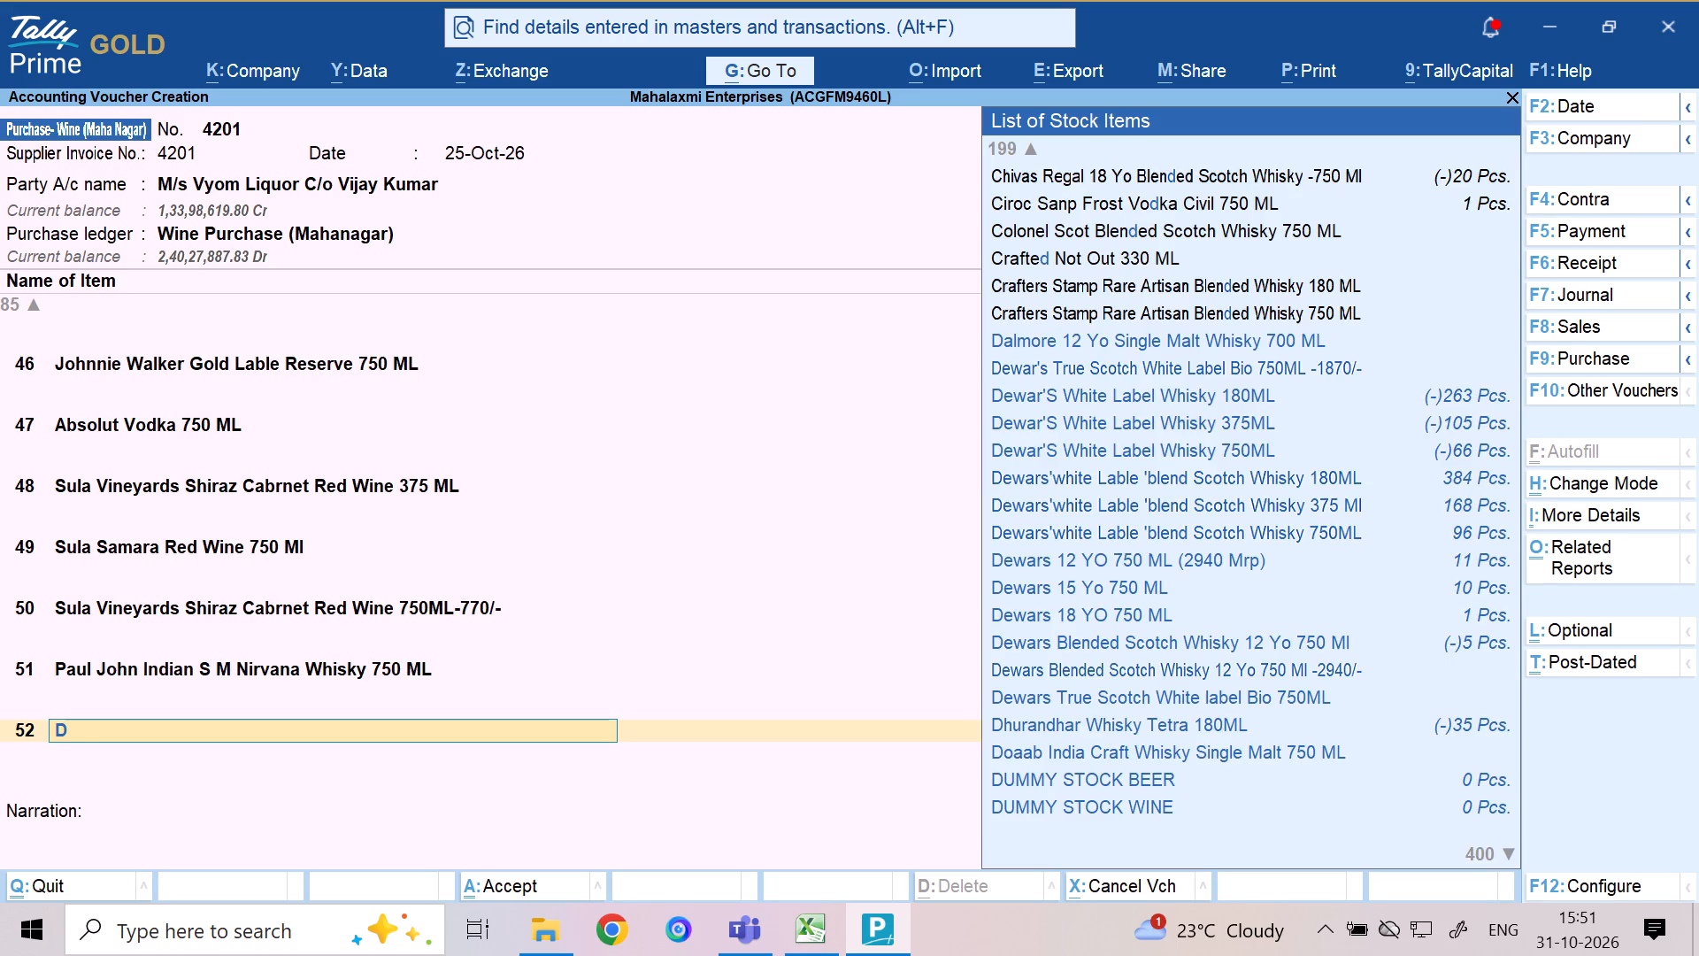
text(WAR)
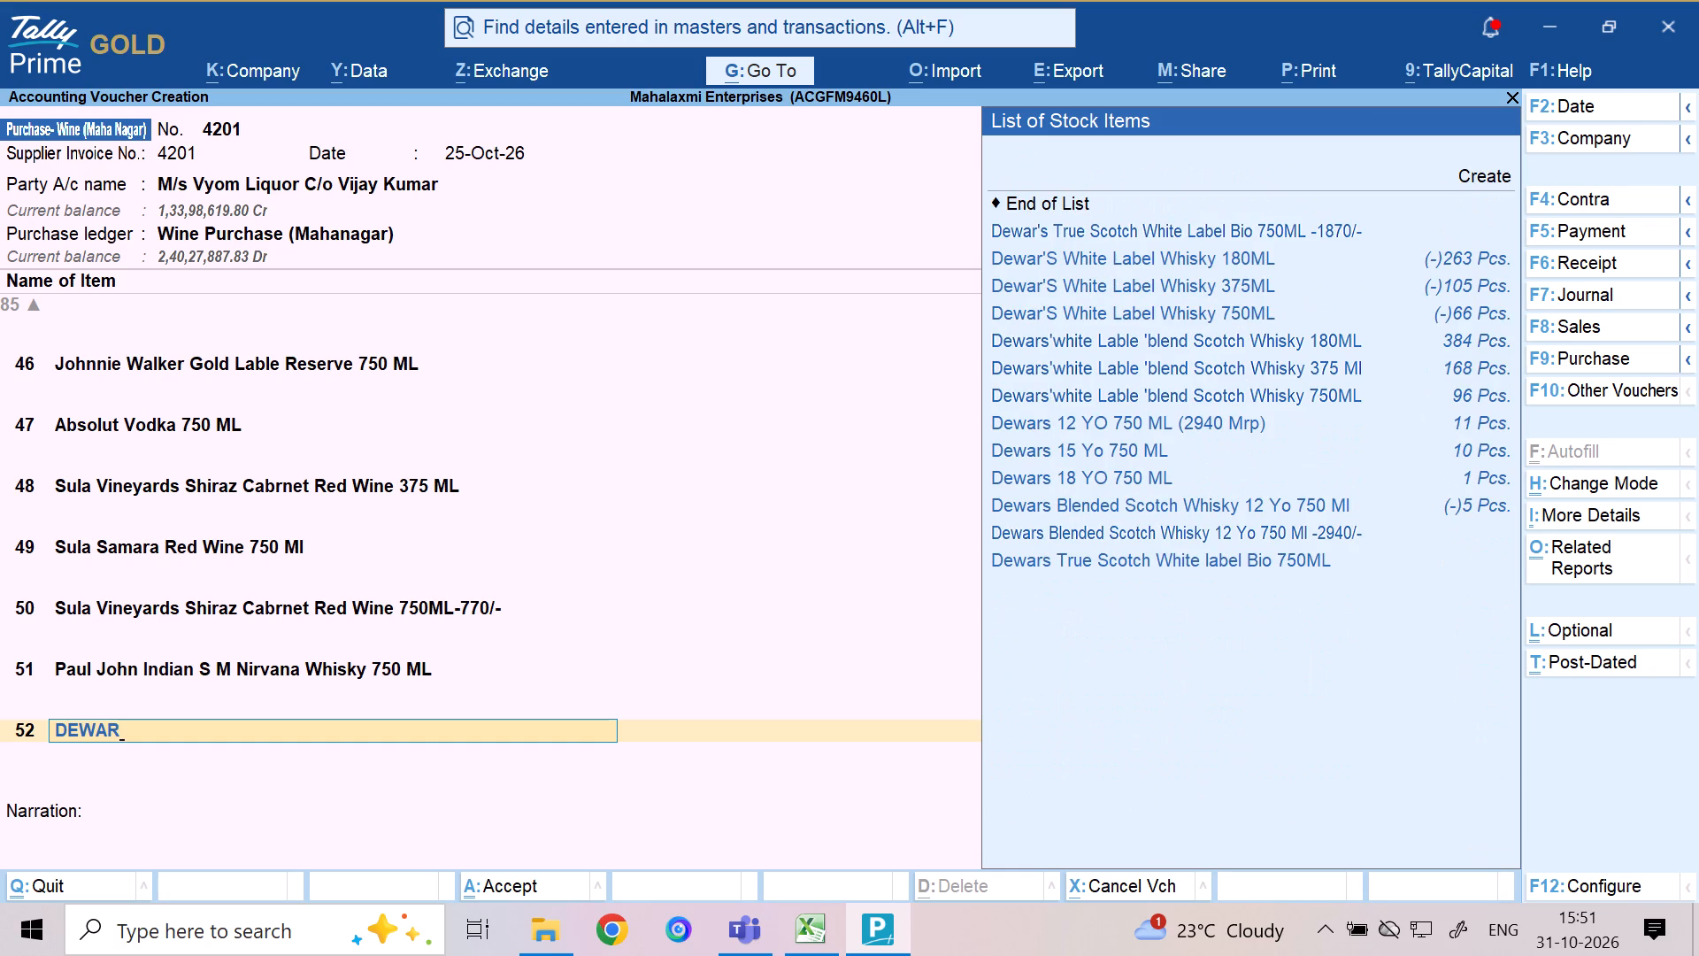
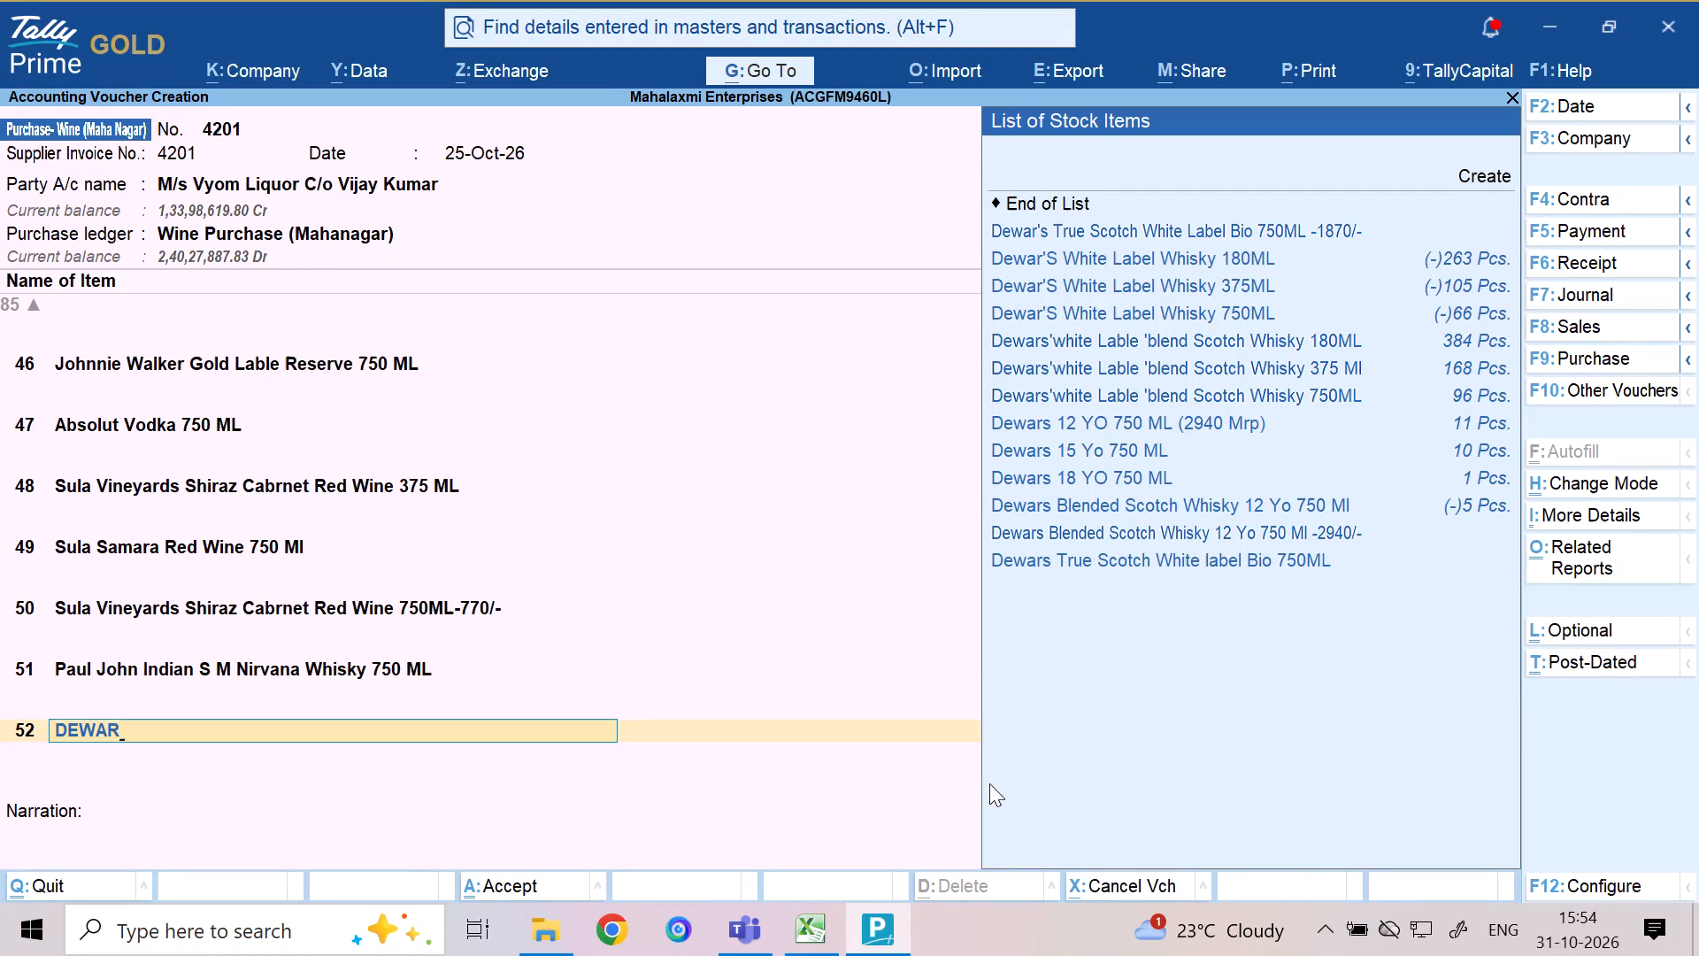
Choose Dewars'white Lable 'blend Scotch Whisky 750ML as the stock item on line 52.
text(S)
key(space)
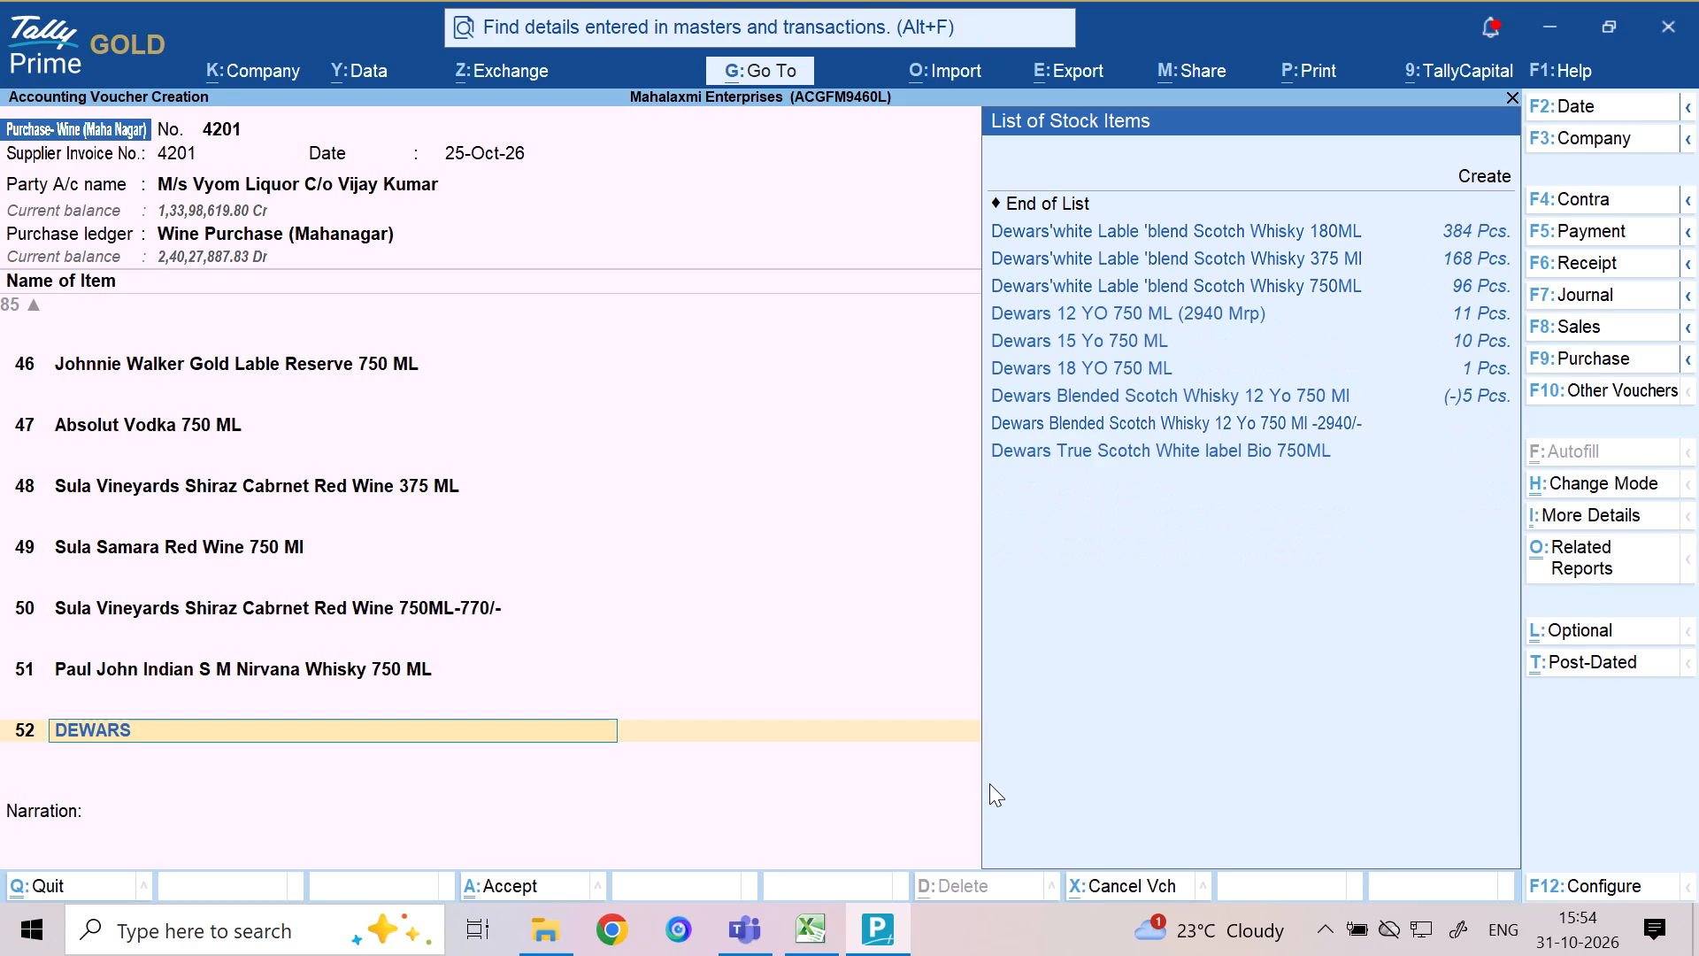
text(WHI)
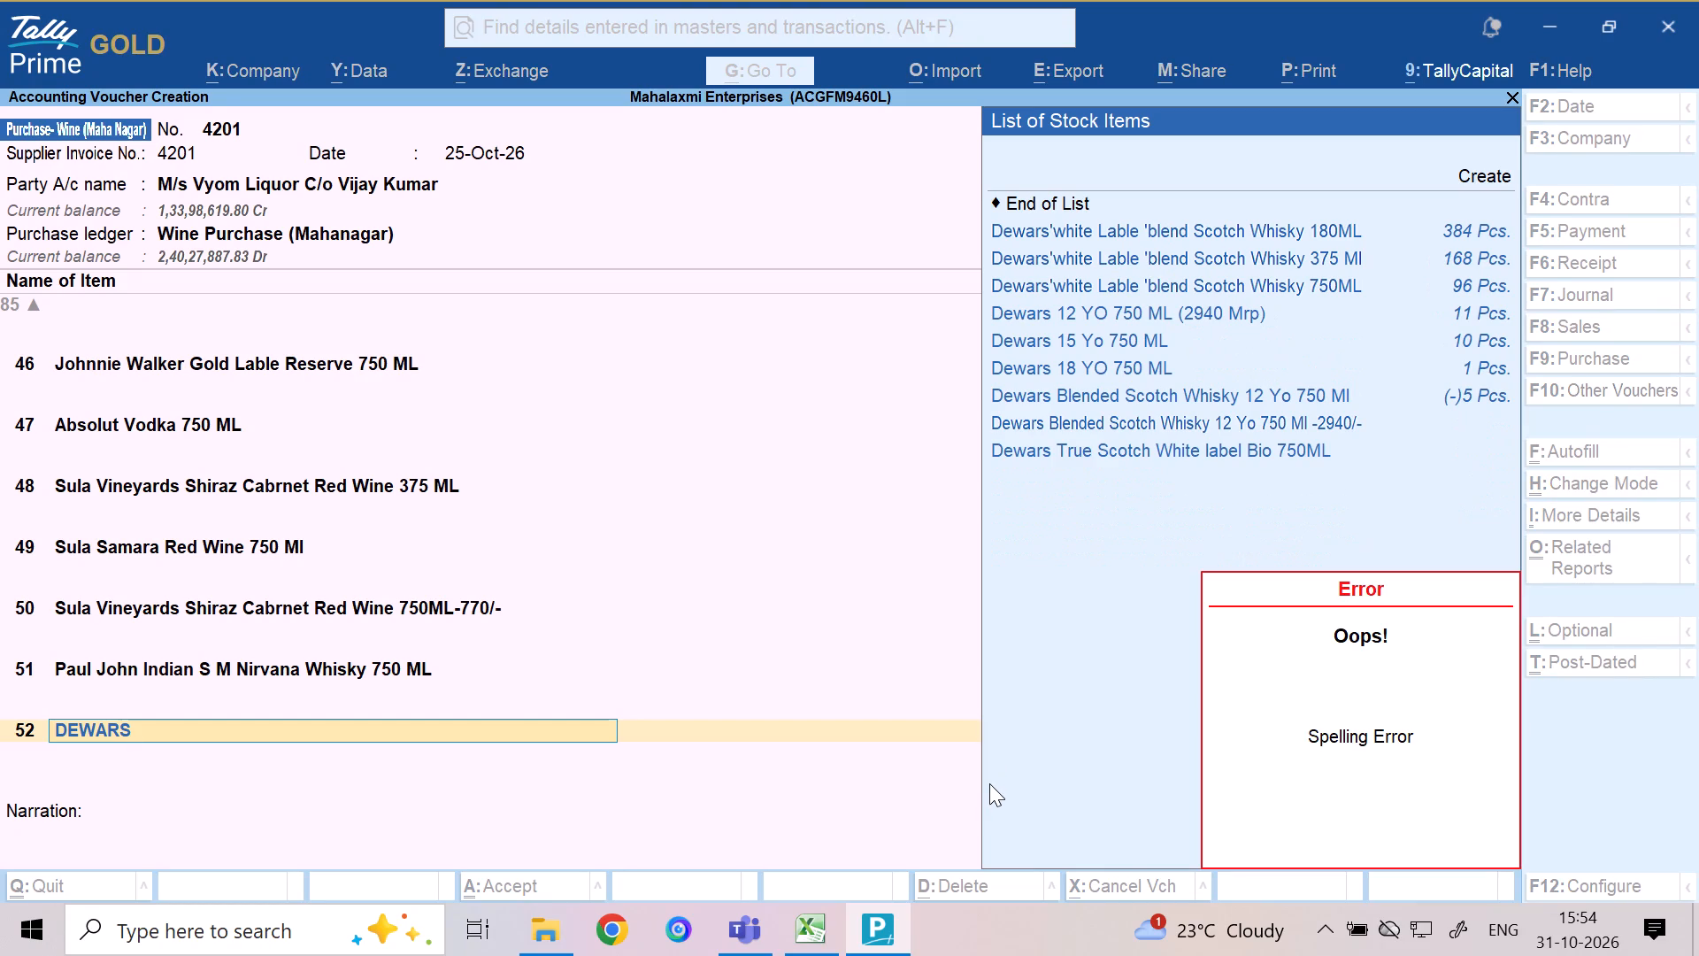
key(Up)
key(Down)
key(Up)
key(Up)
key(Up)
key(Up)
key(Up)
key(Up)
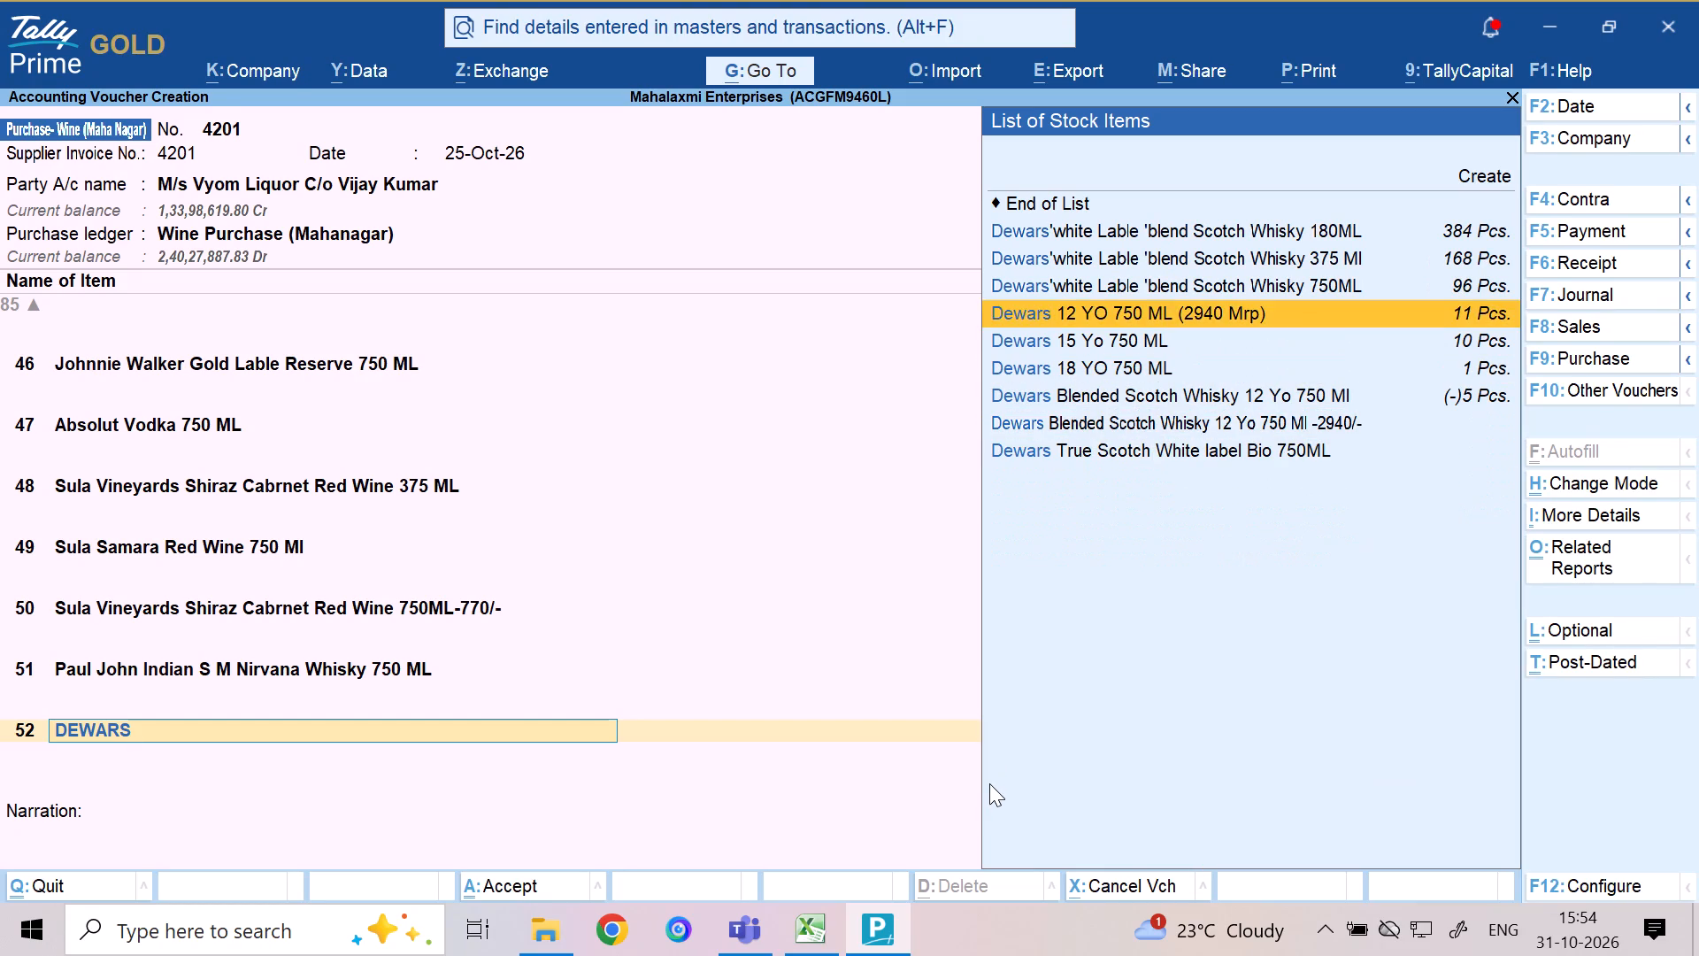
key(Up)
key(Up)
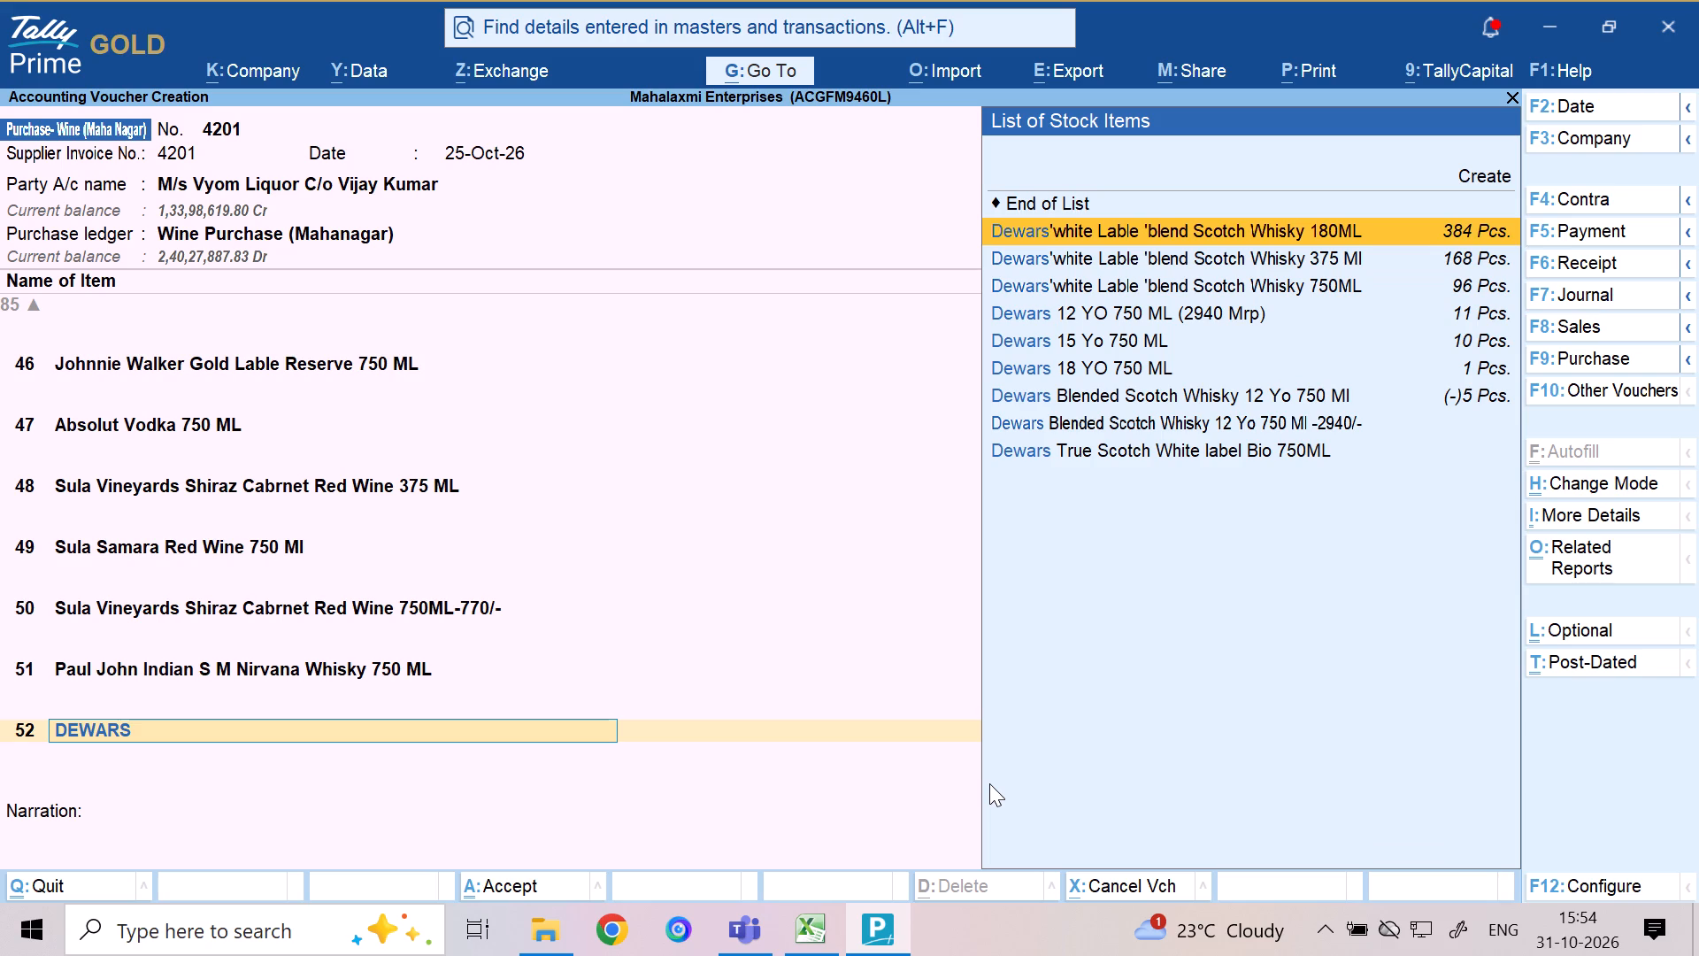
key(Down)
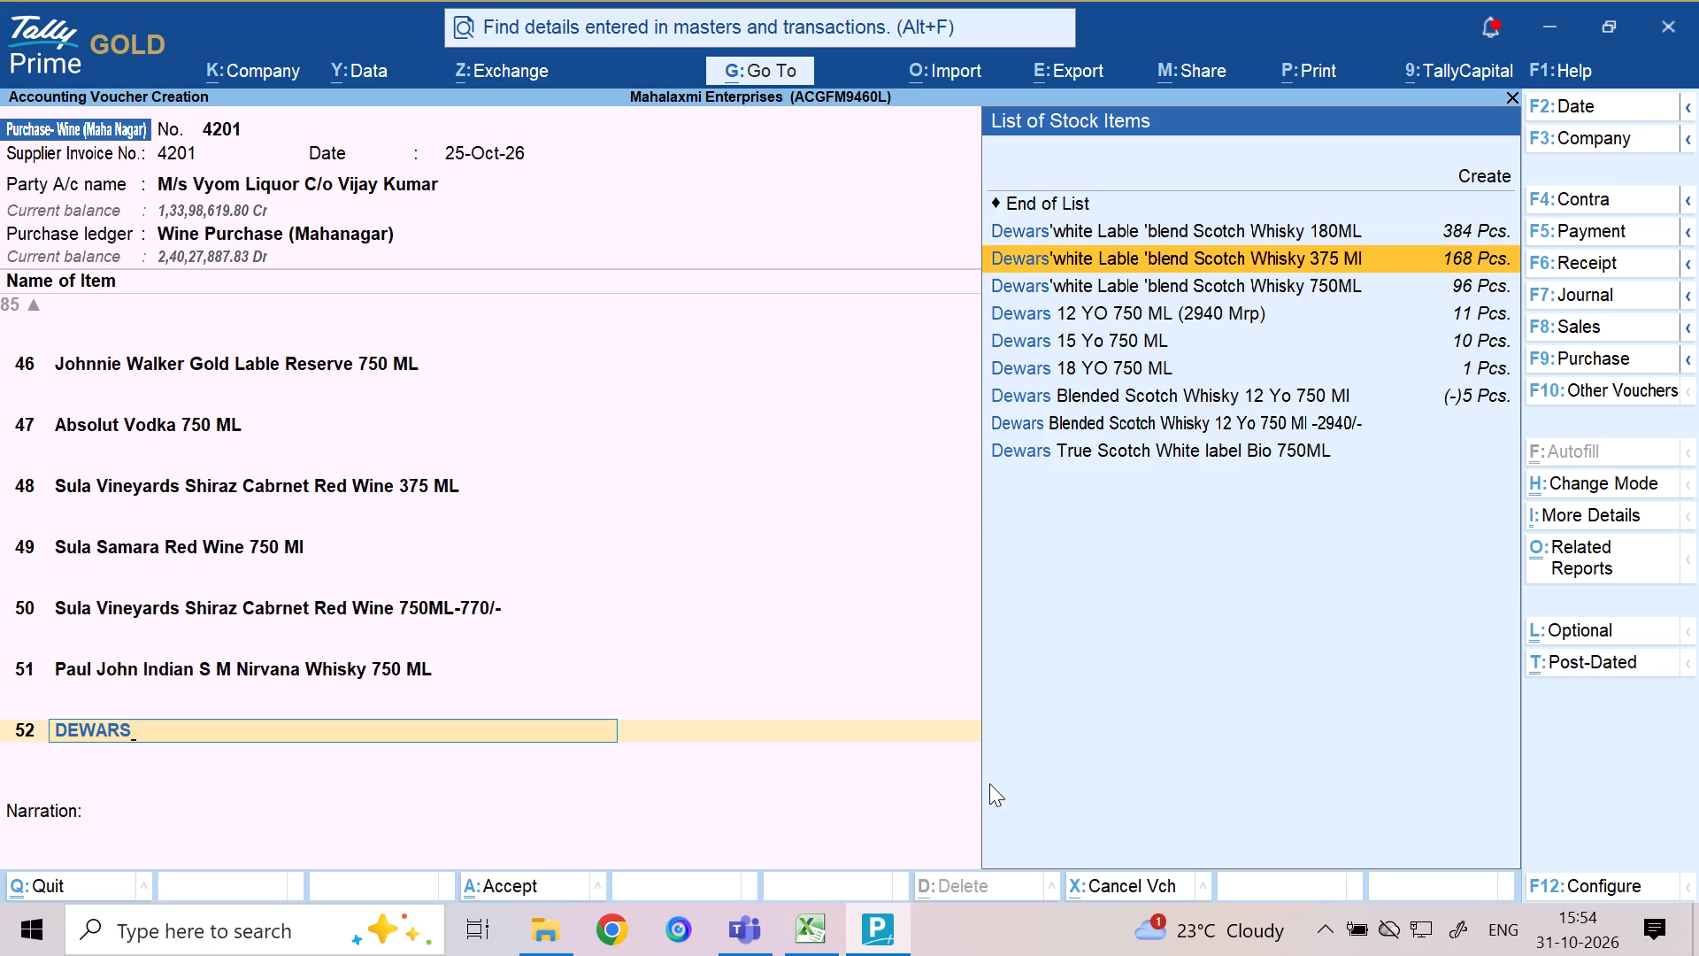
key(Down)
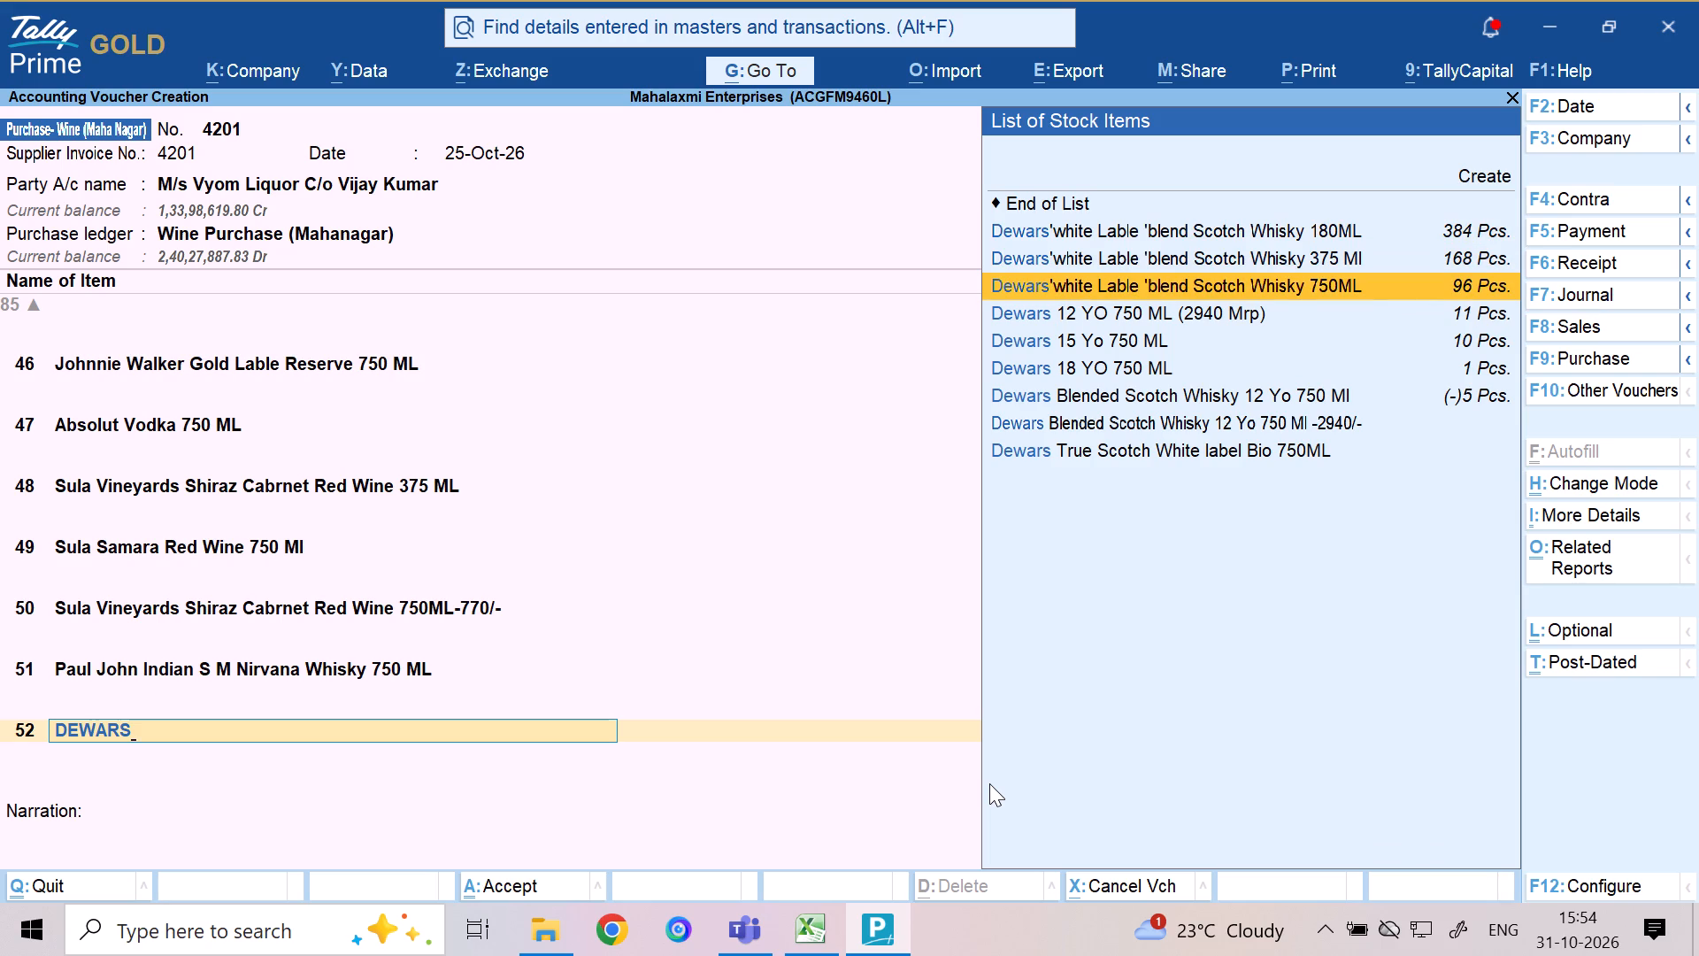
key(Return)
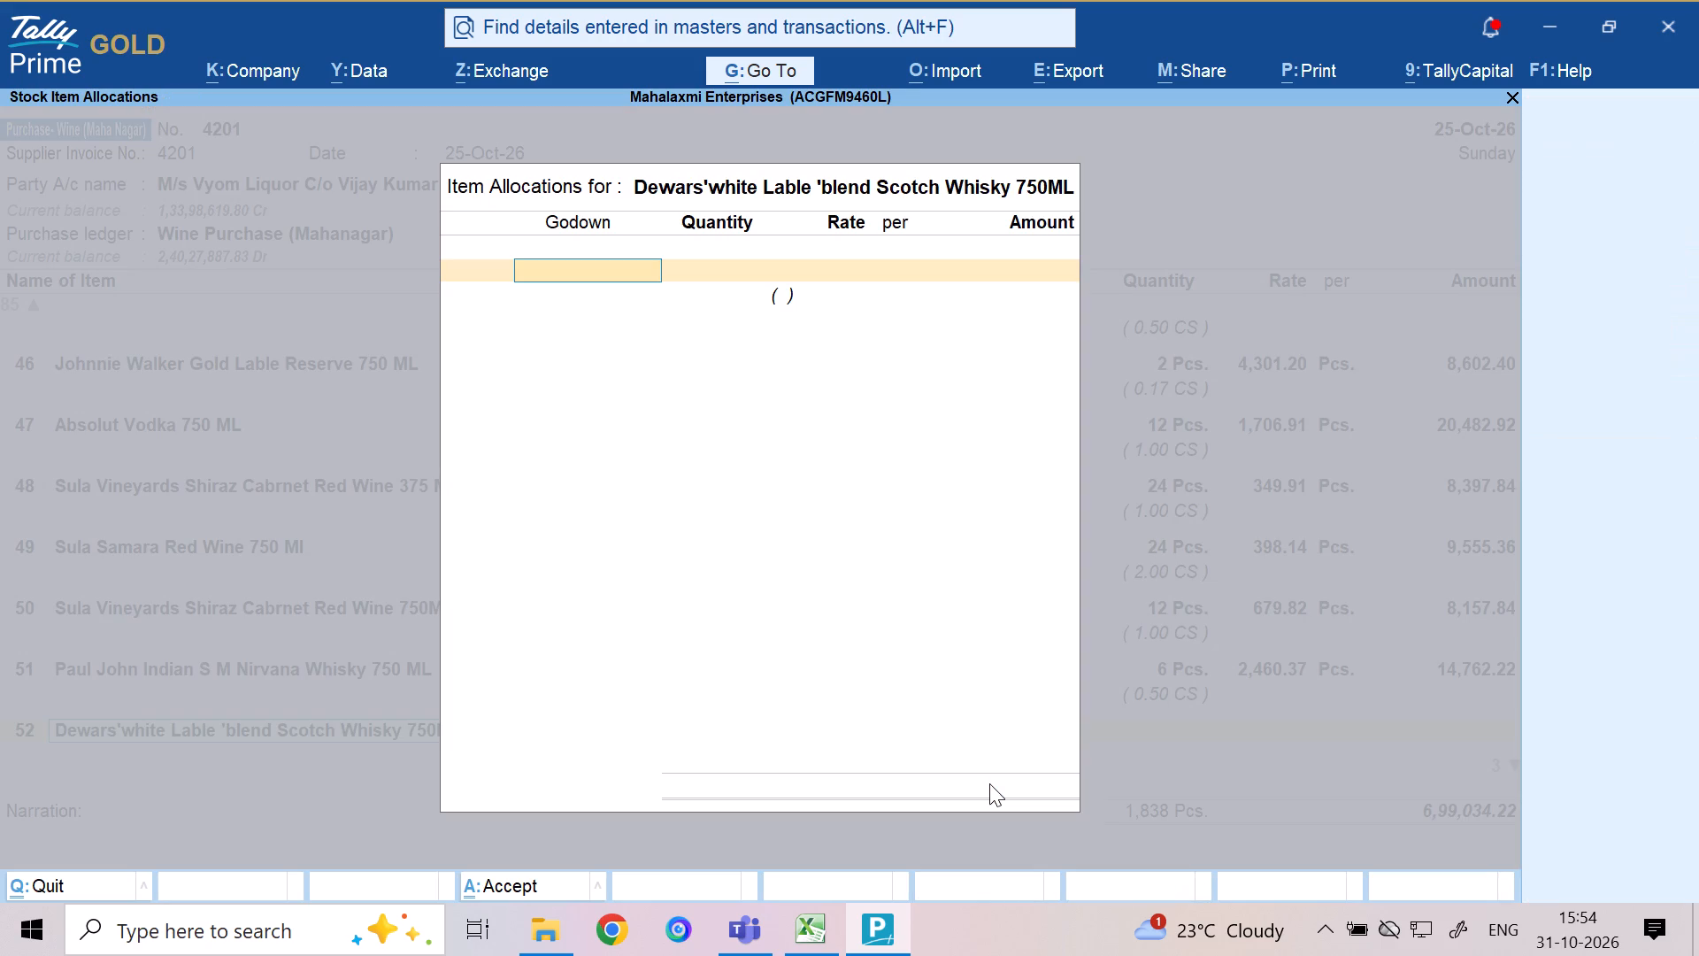
Allocate 12 Pcs. of the line 52 item to Mahanagar FL, accept the suggested rate and amount, and move to line 53.
key(m)
key(Return)
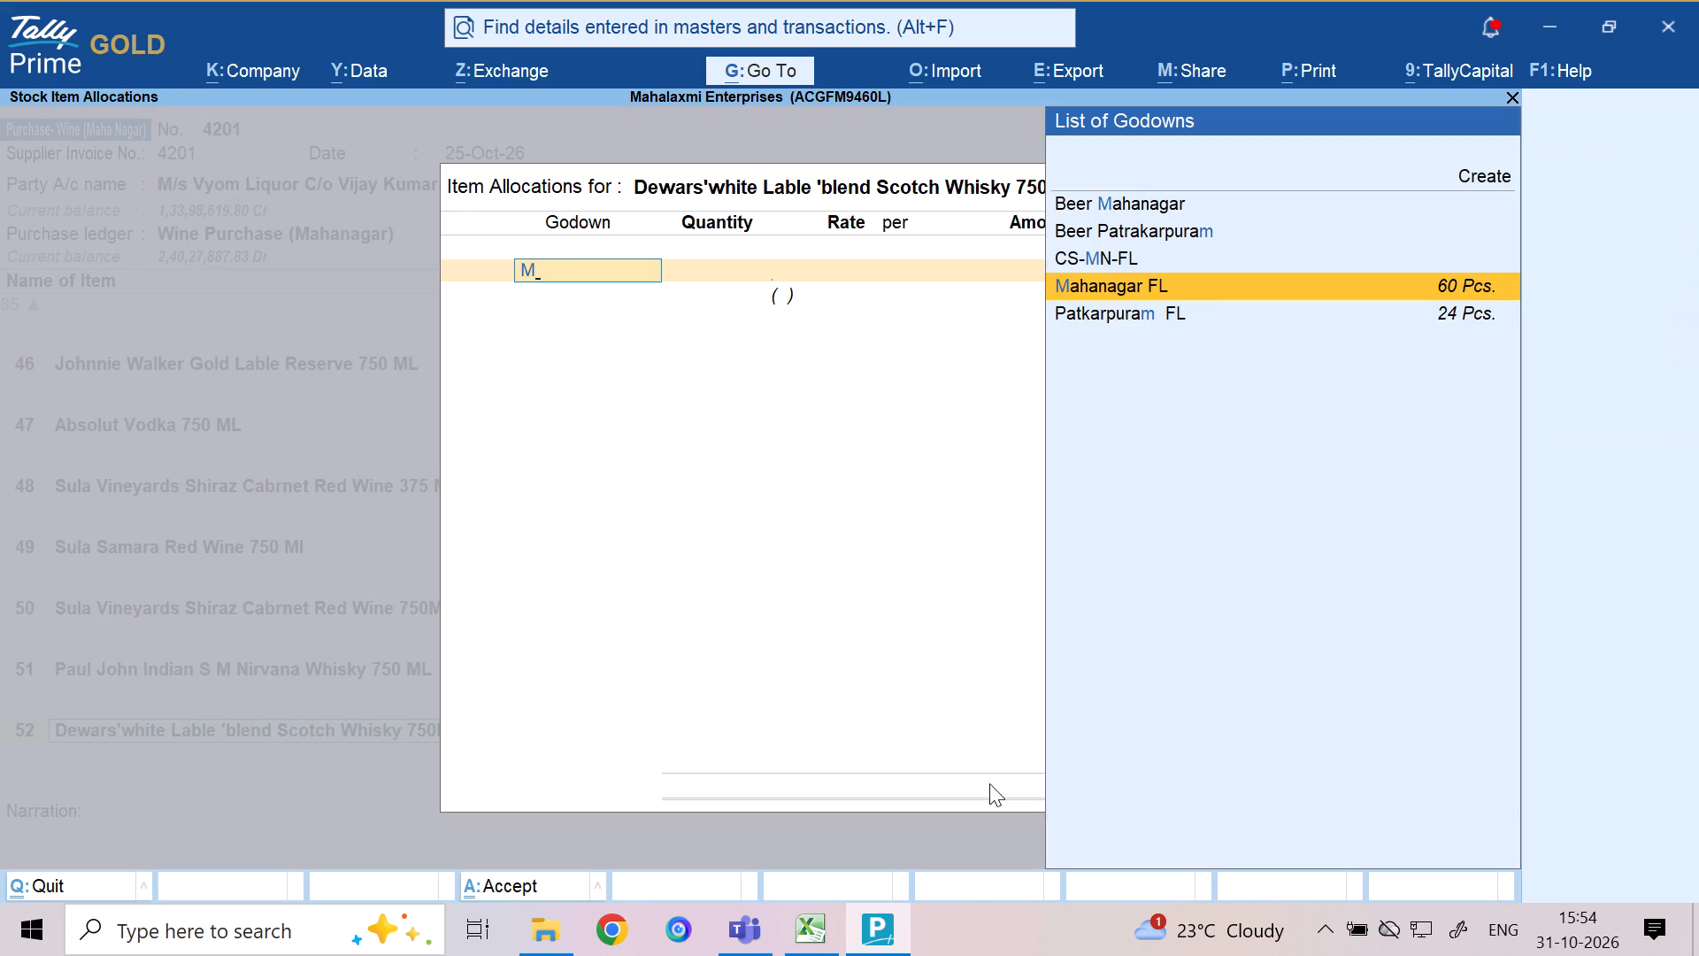
text(12)
key(Return)
key(Return)
key(Return)
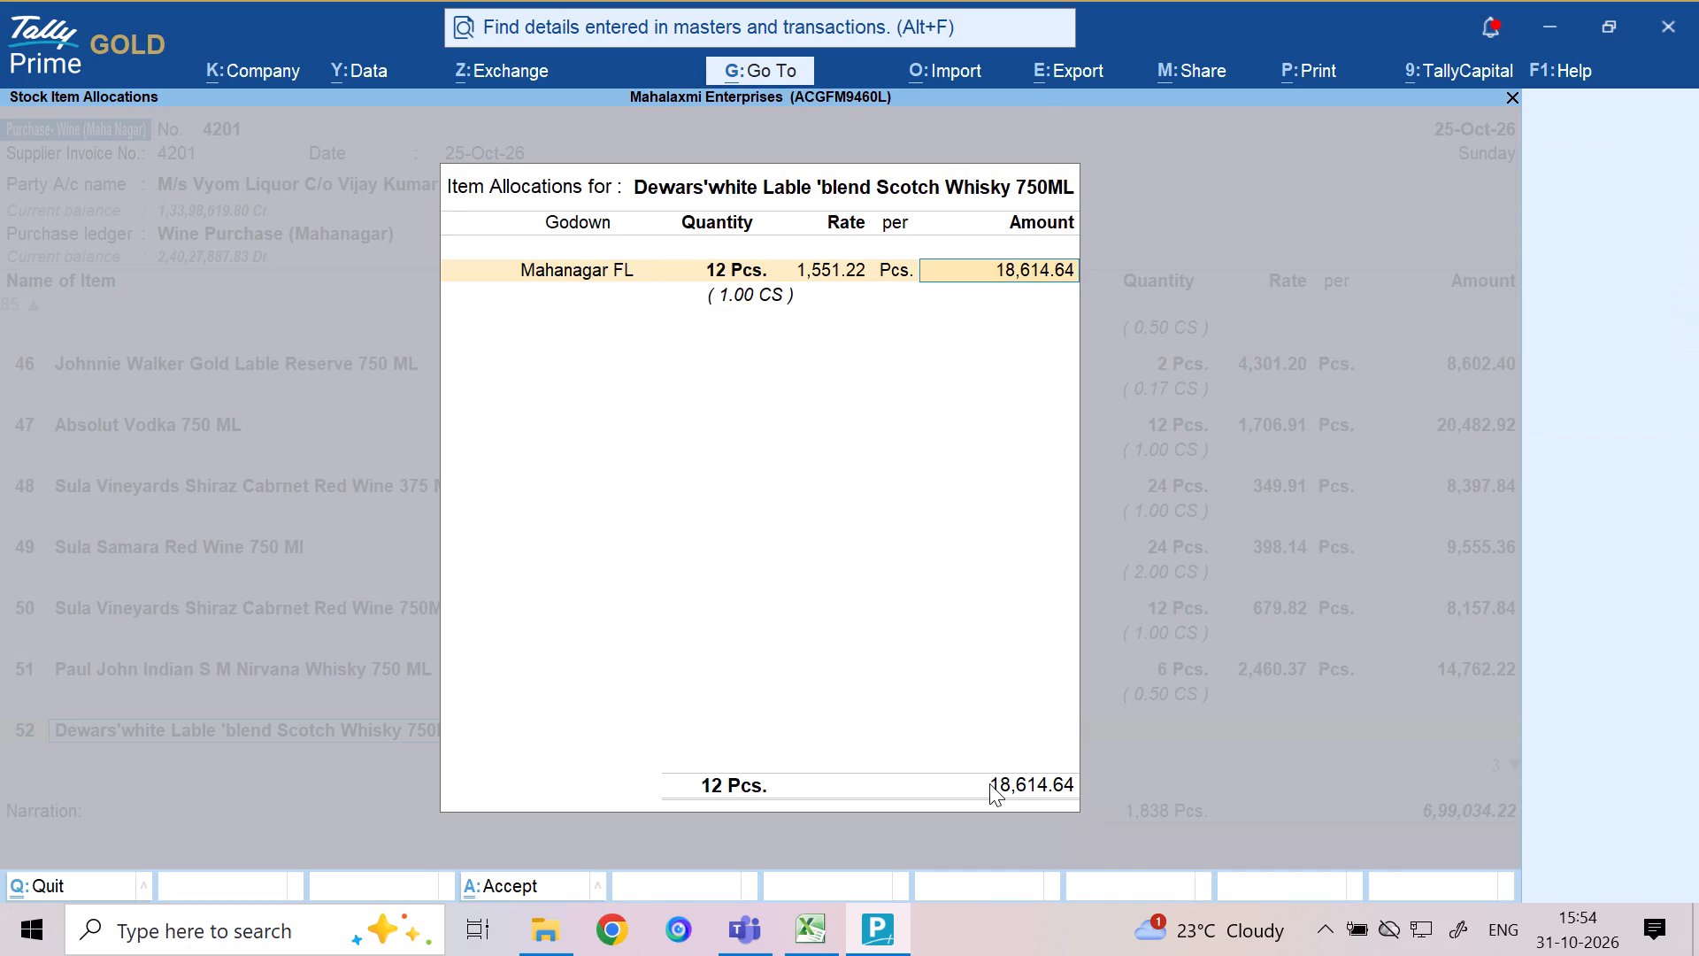
key(Return)
key(Return)
key(Return)
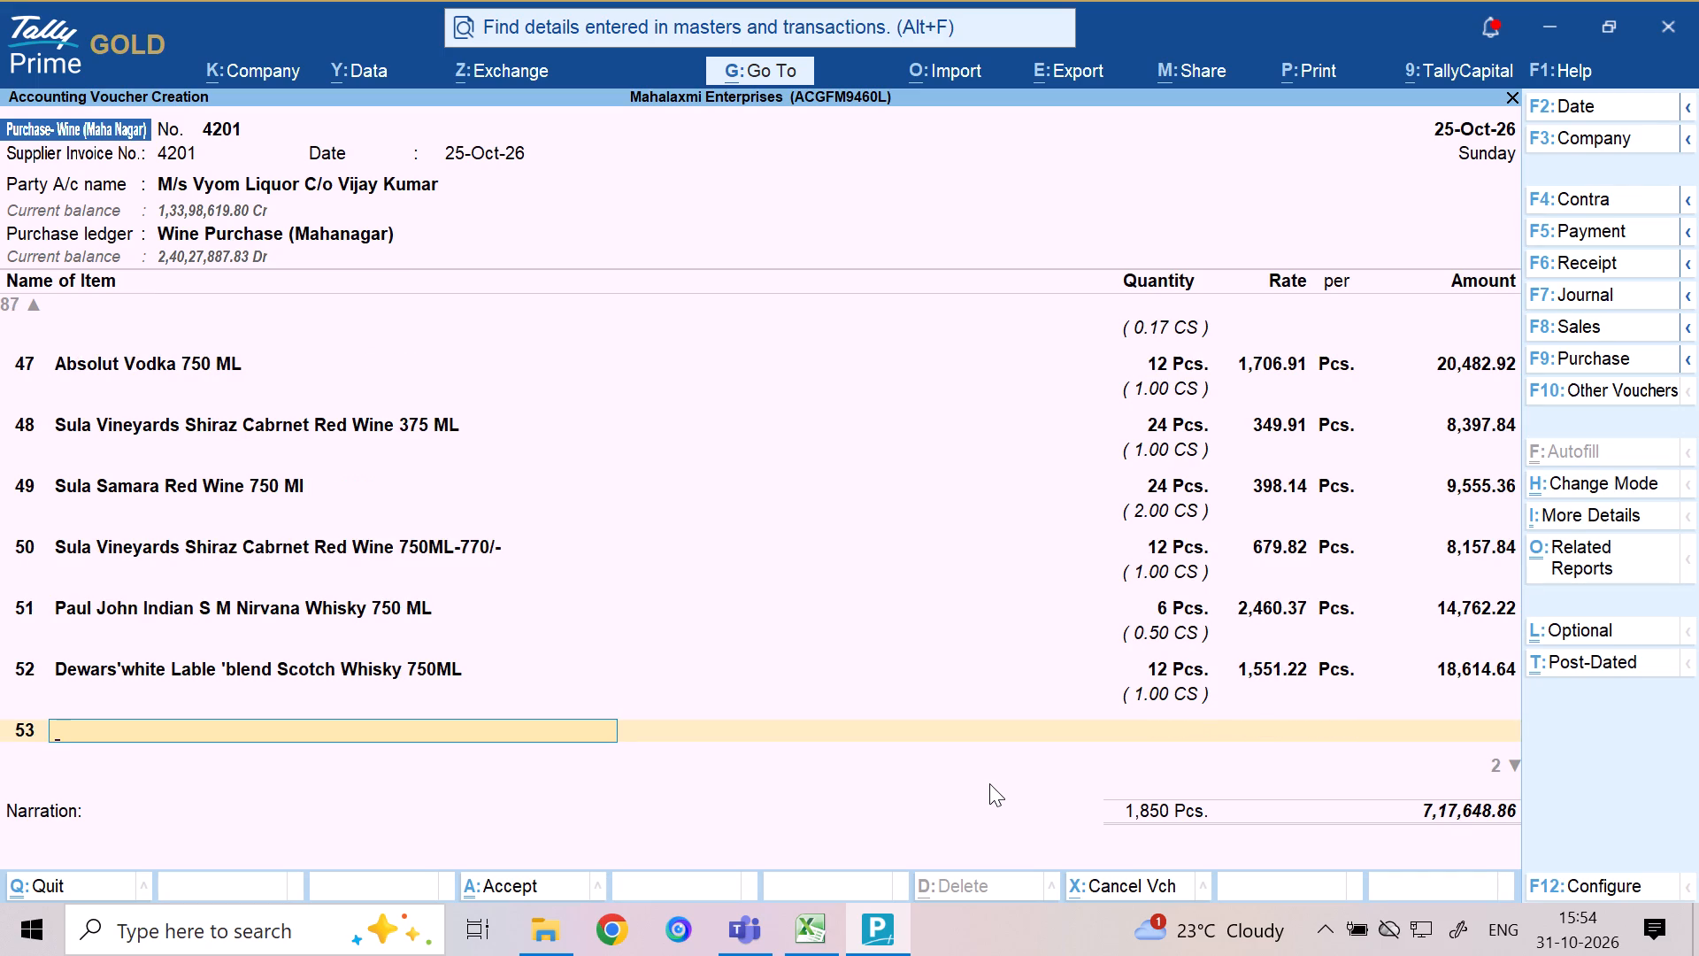
Search the stock items for BORA BORA on line 53 and review the listed flavours and bottle sizes.
text(BOR)
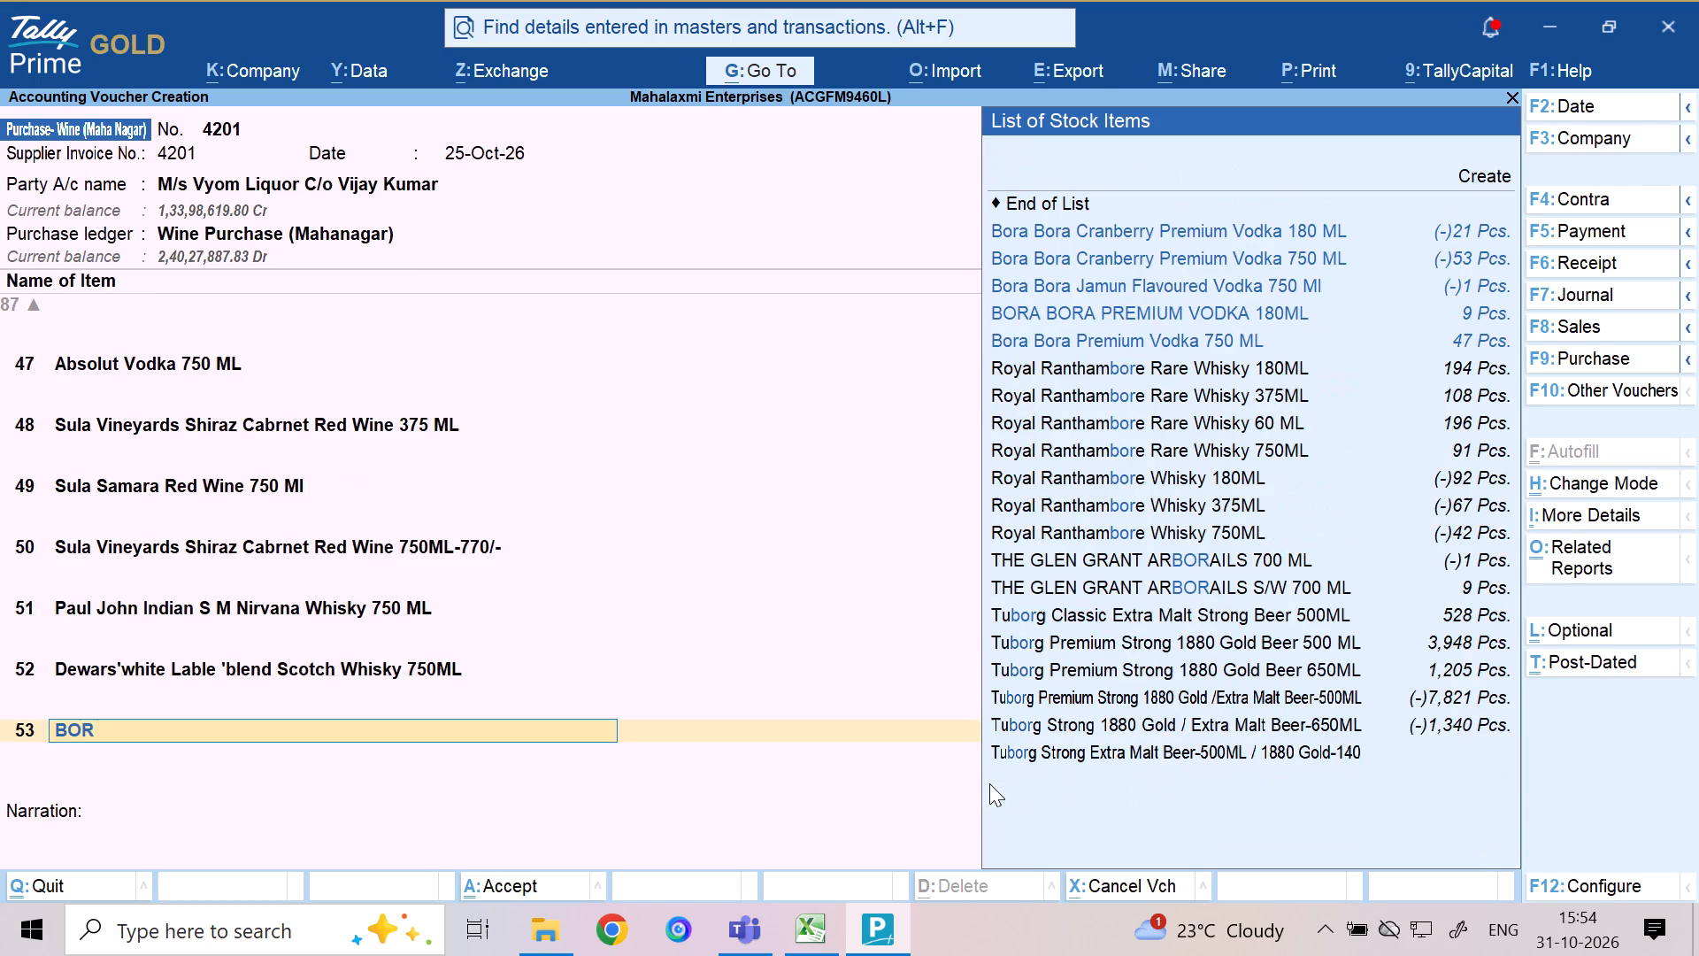
text(A BORQA)
text(A)
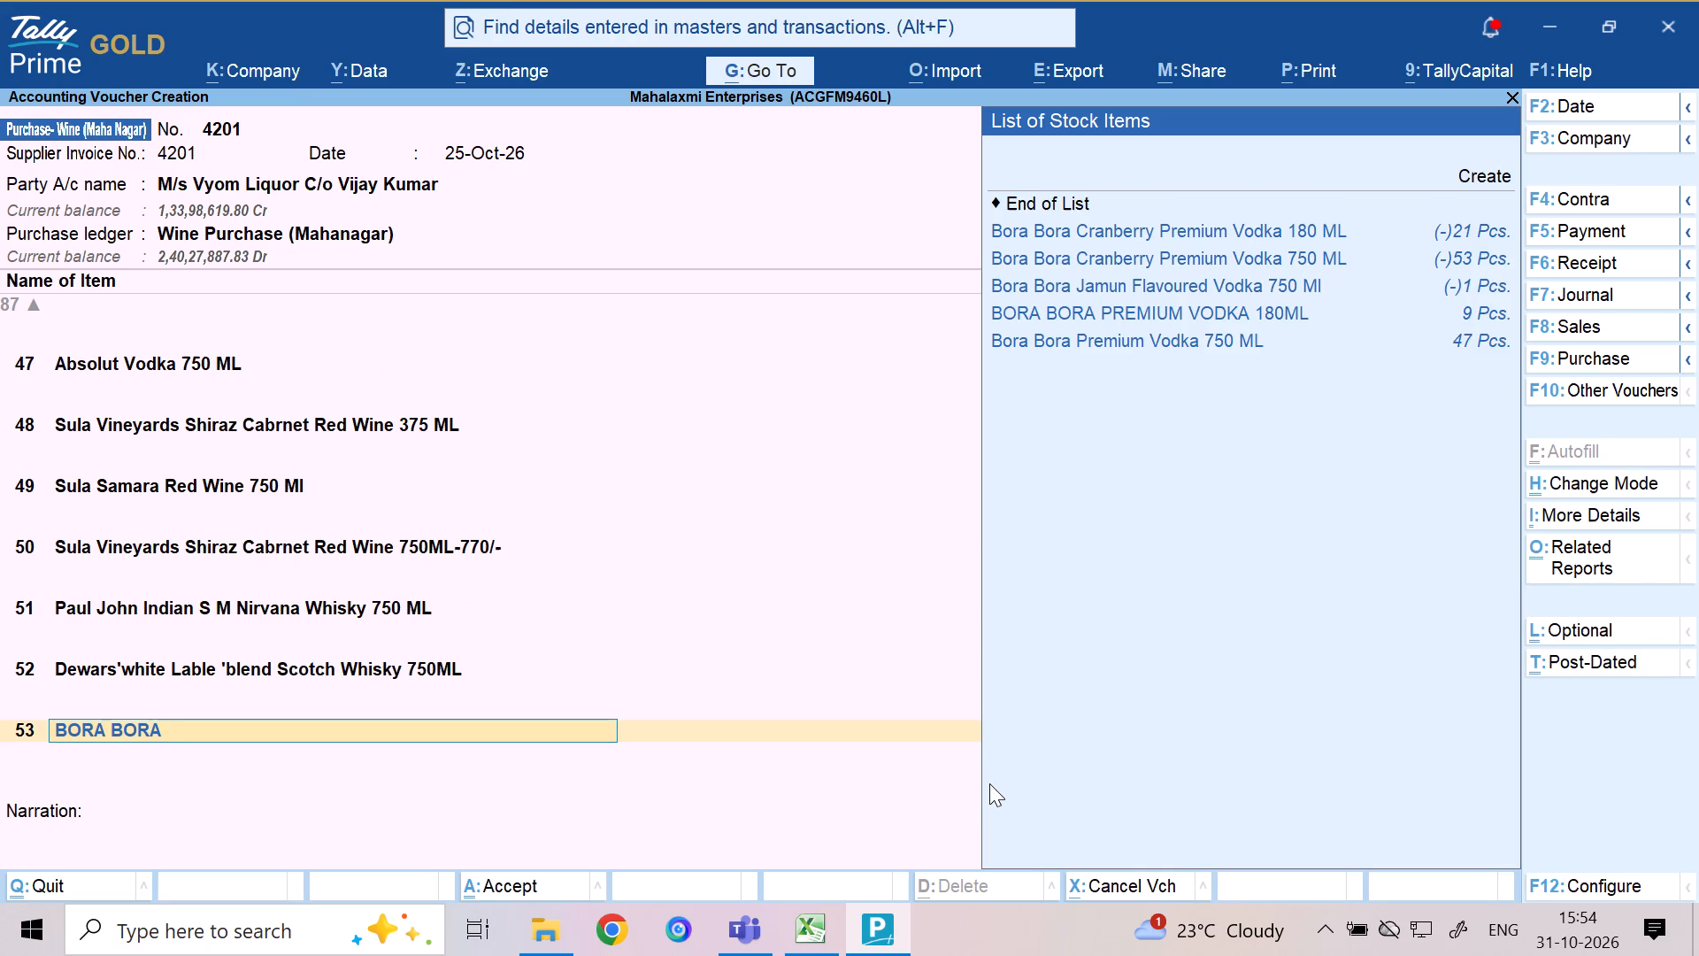
key(space)
text(JA)
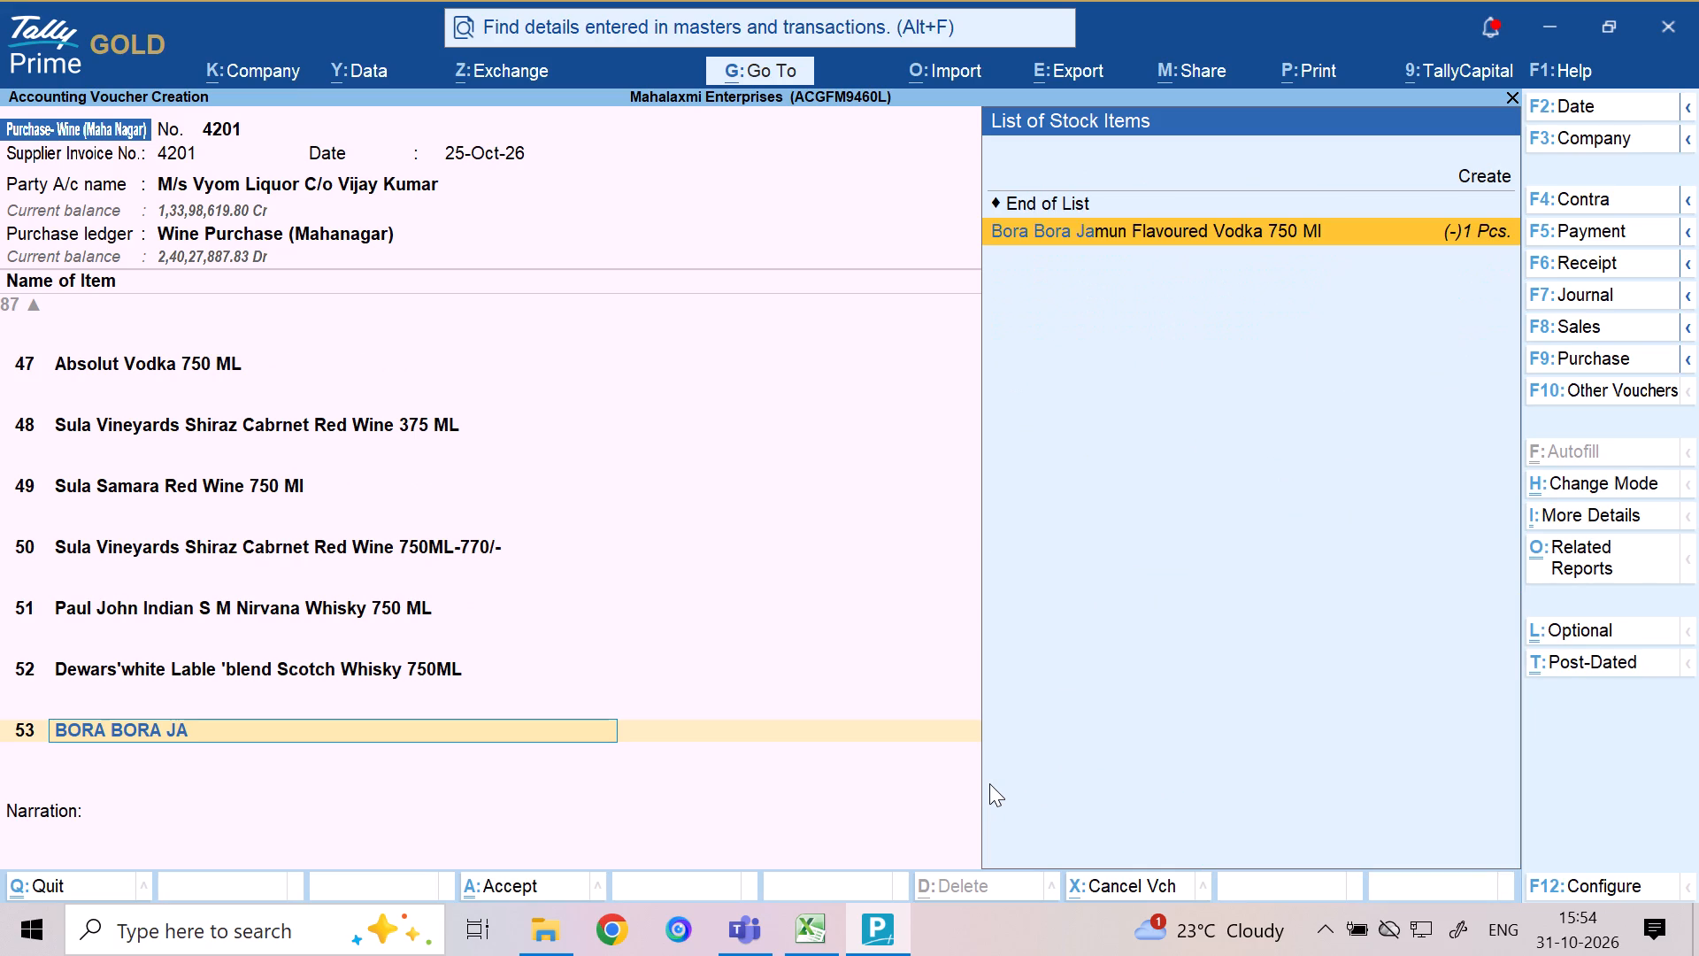
key(BackSpace)
key(BackSpace)
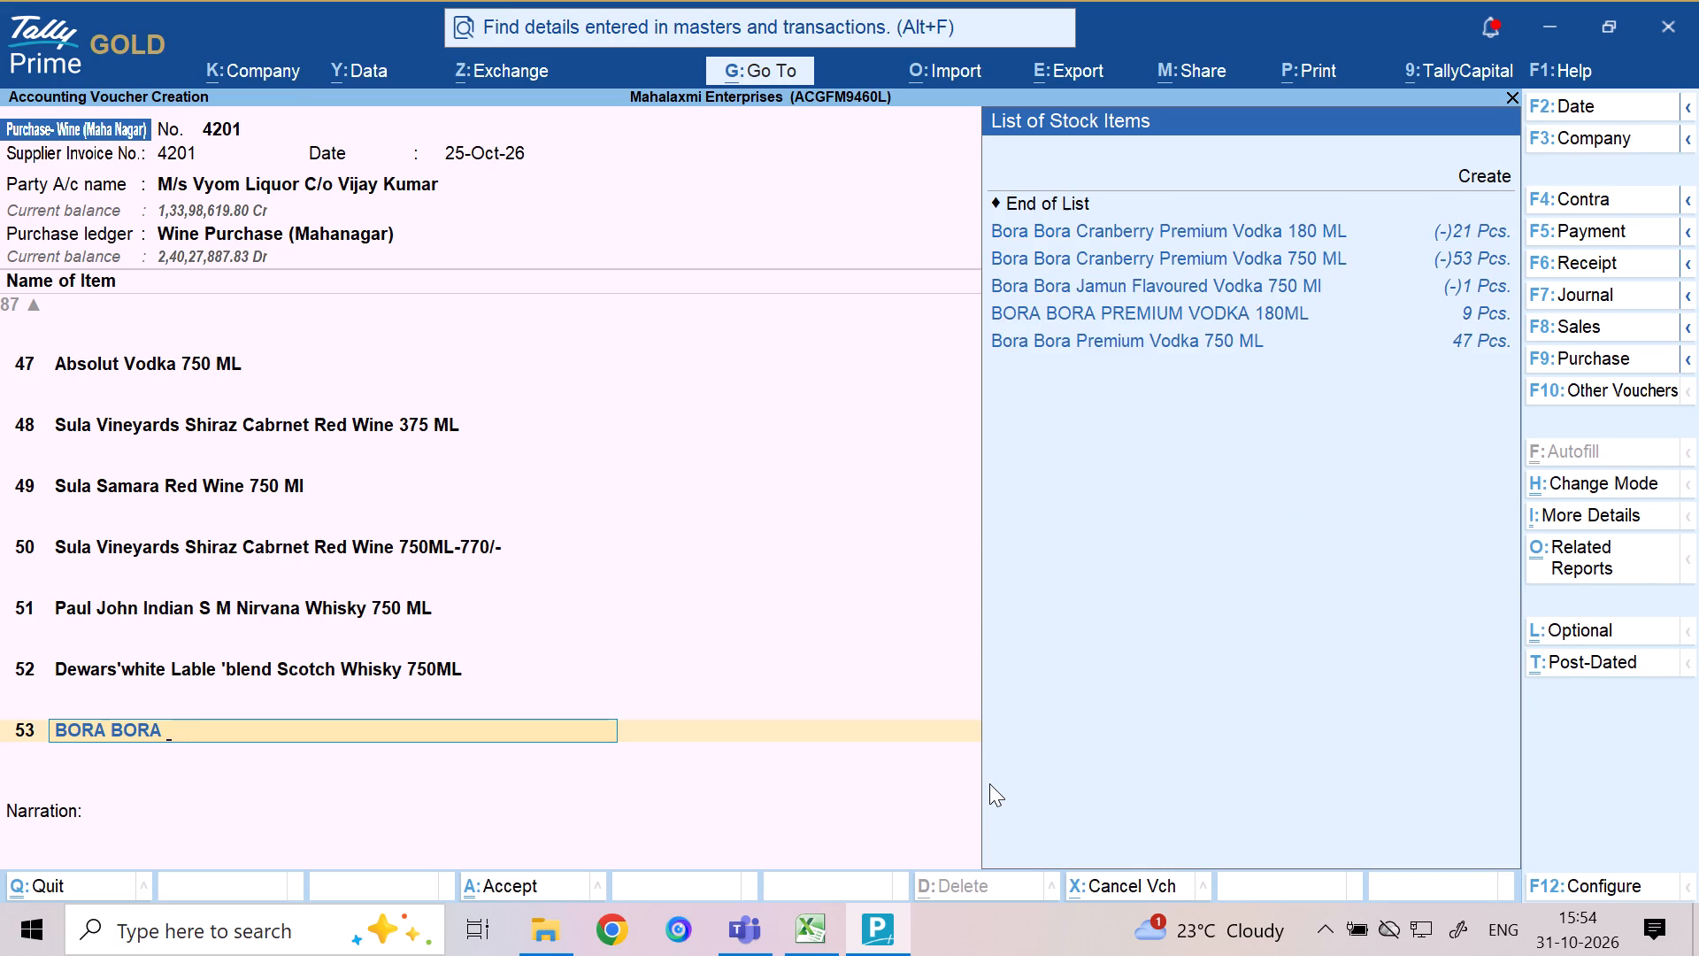
key(Down)
key(Down)
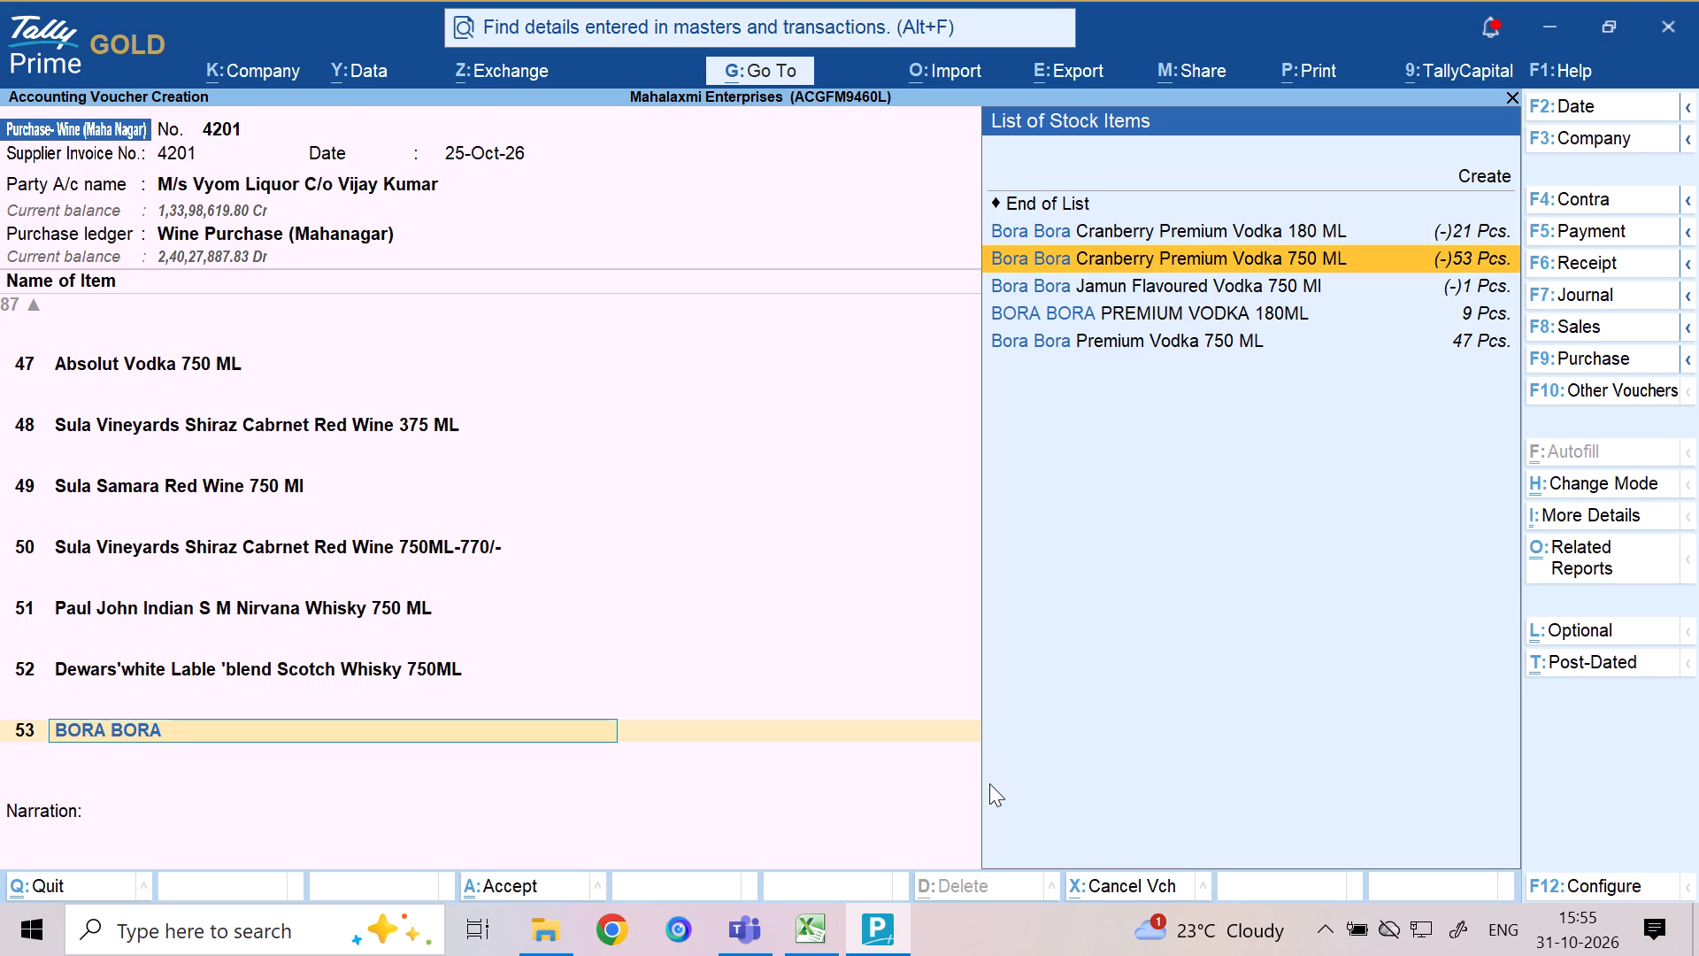
key(Up)
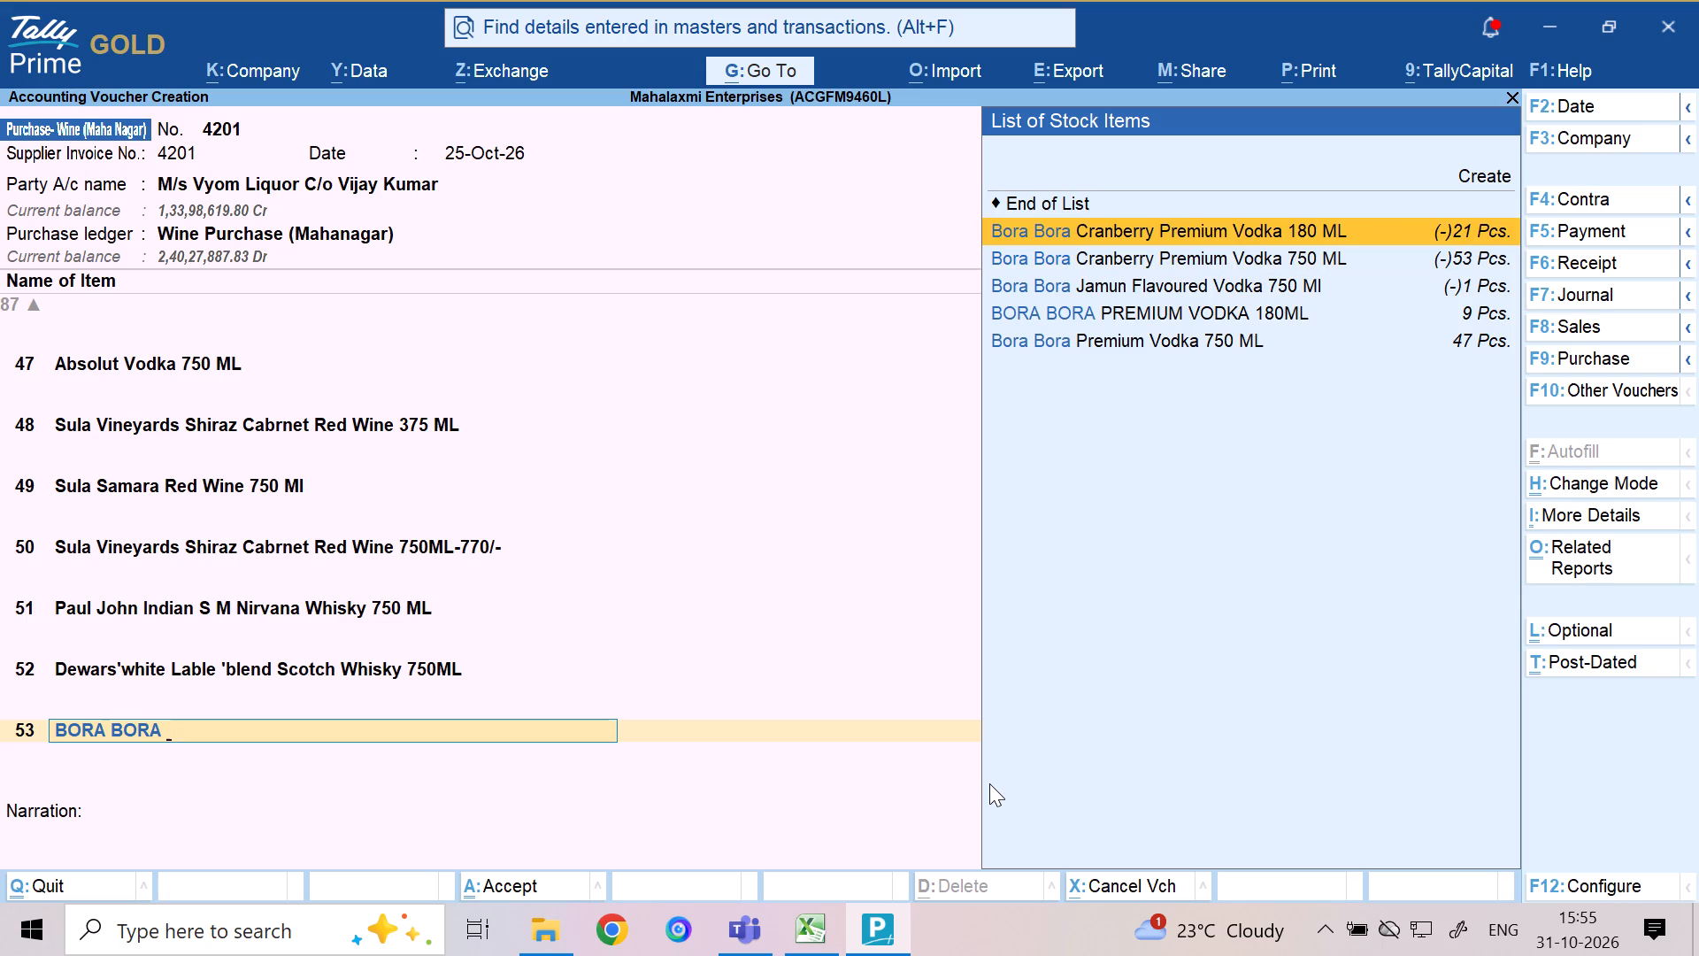
key(Down)
key(Down)
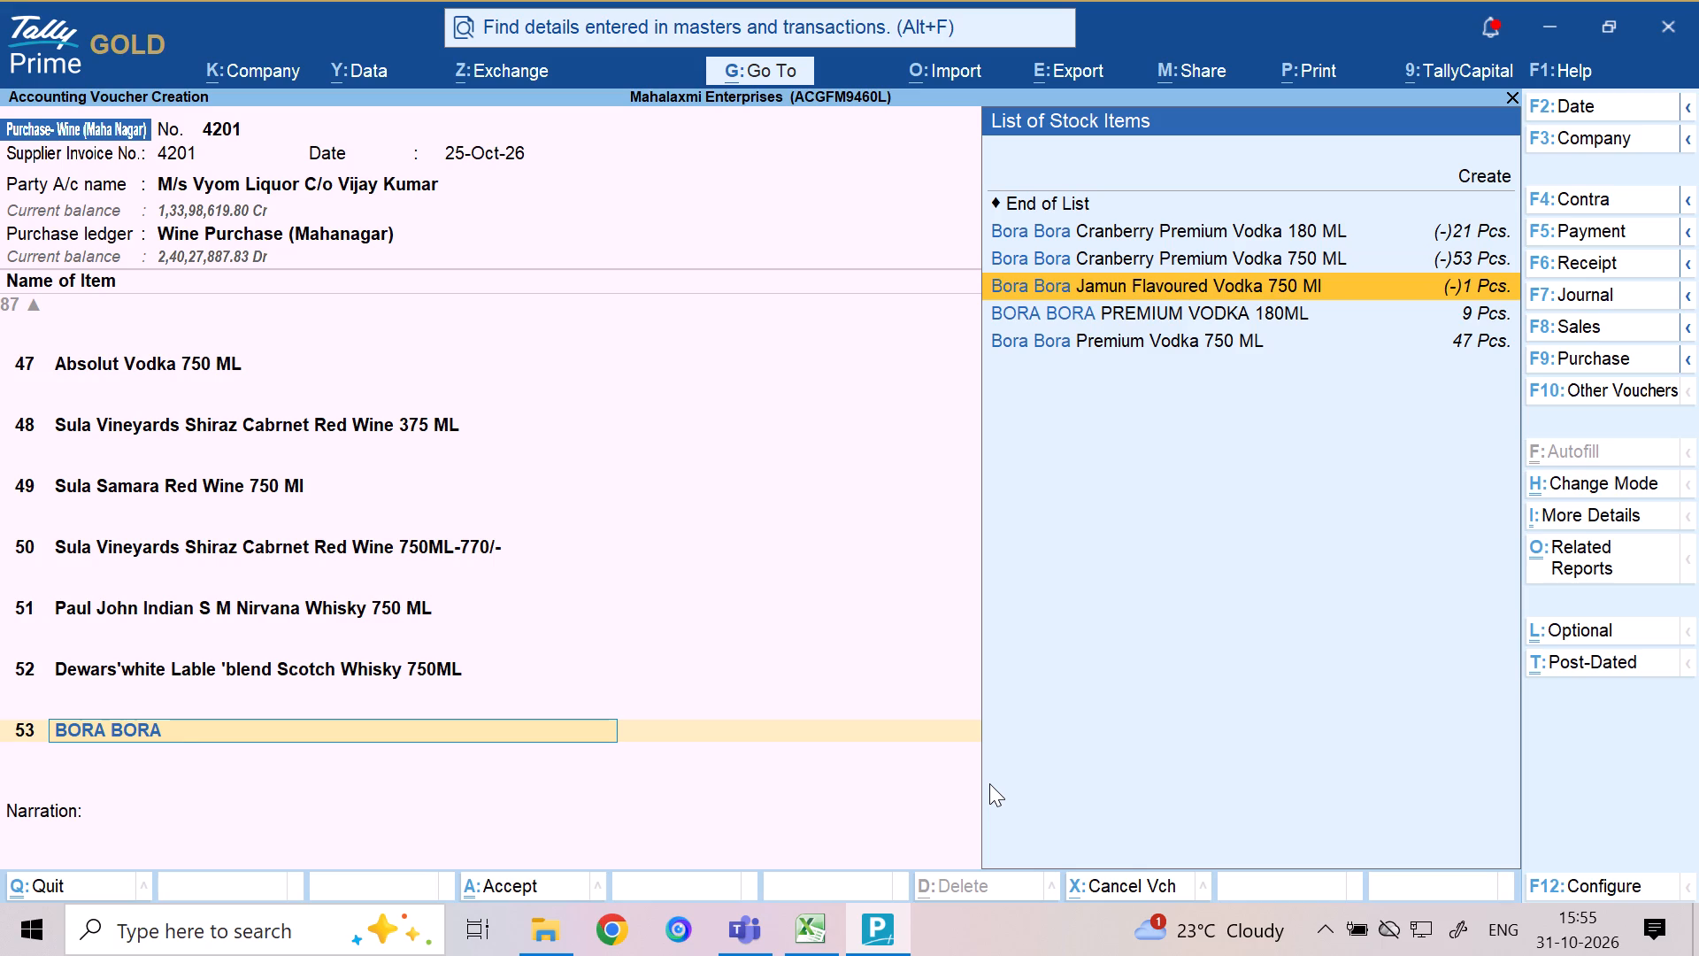
key(Down)
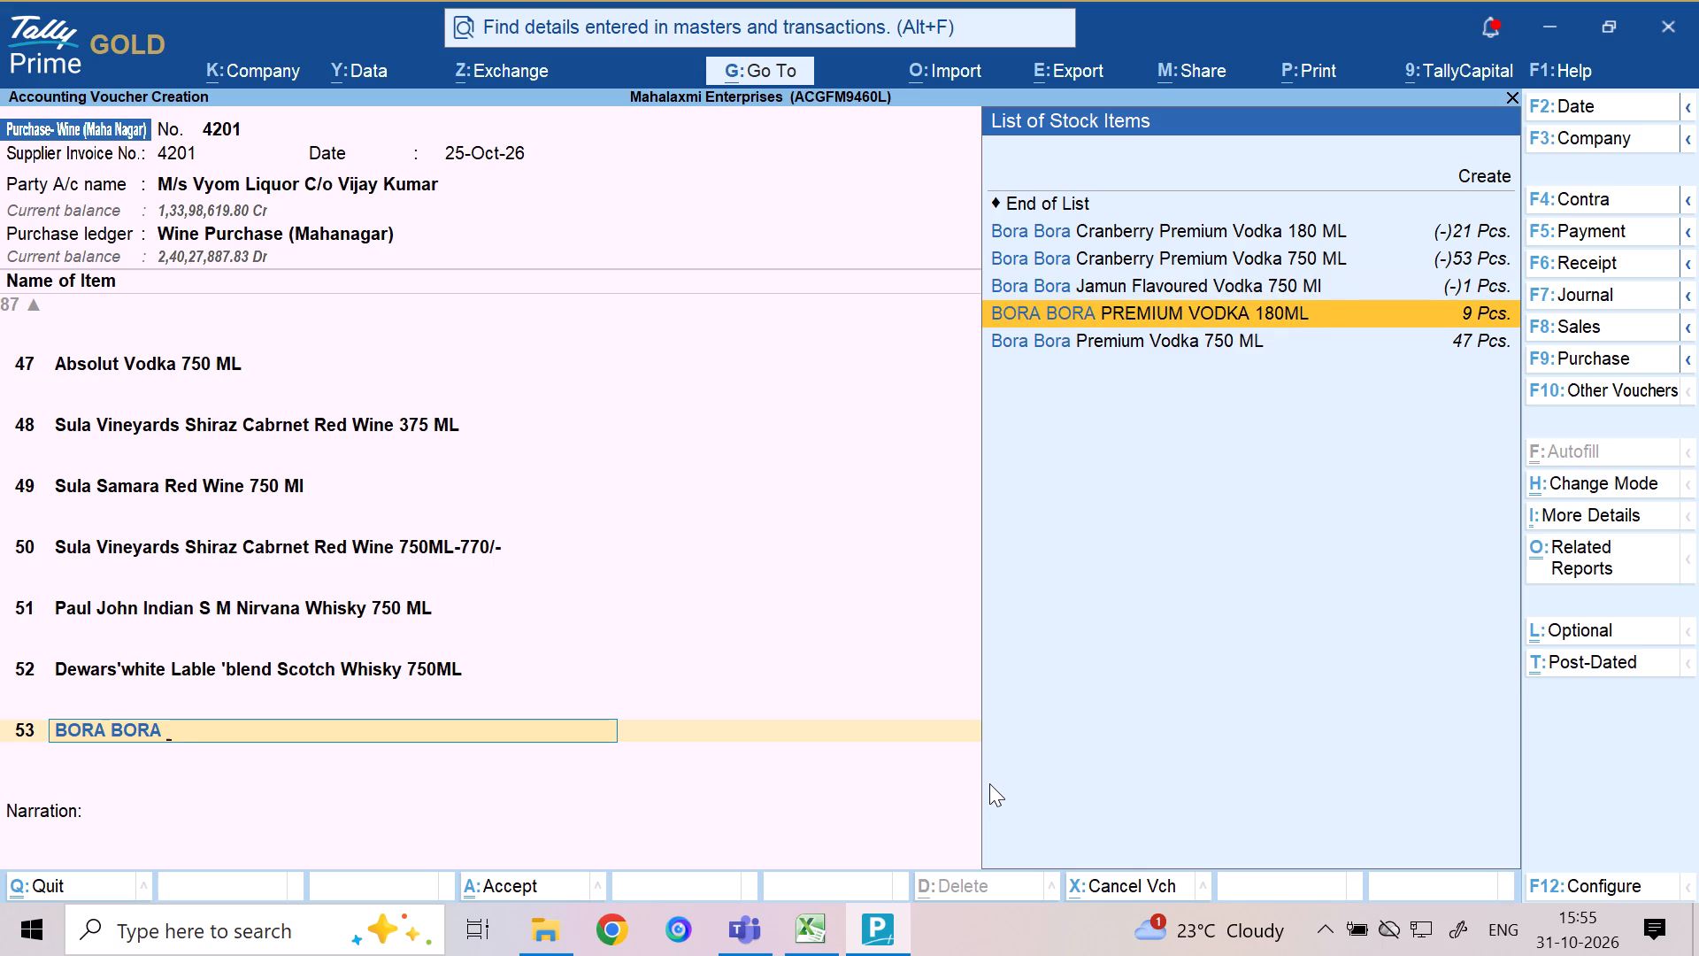
key(Down)
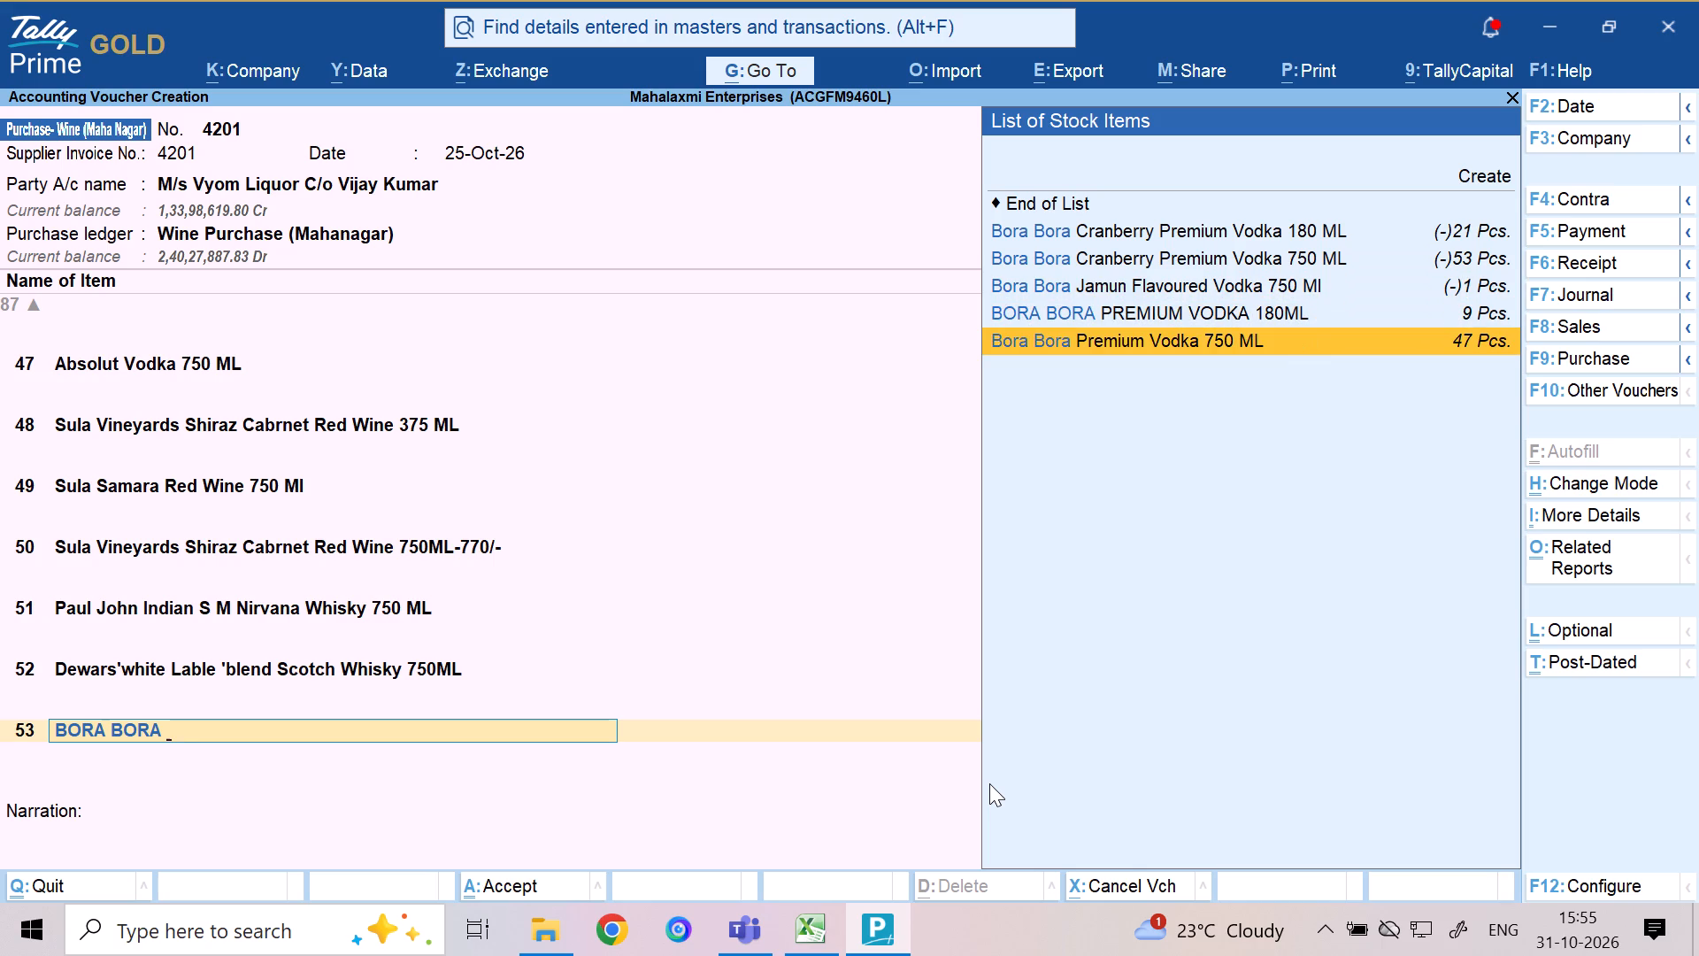
key(Up)
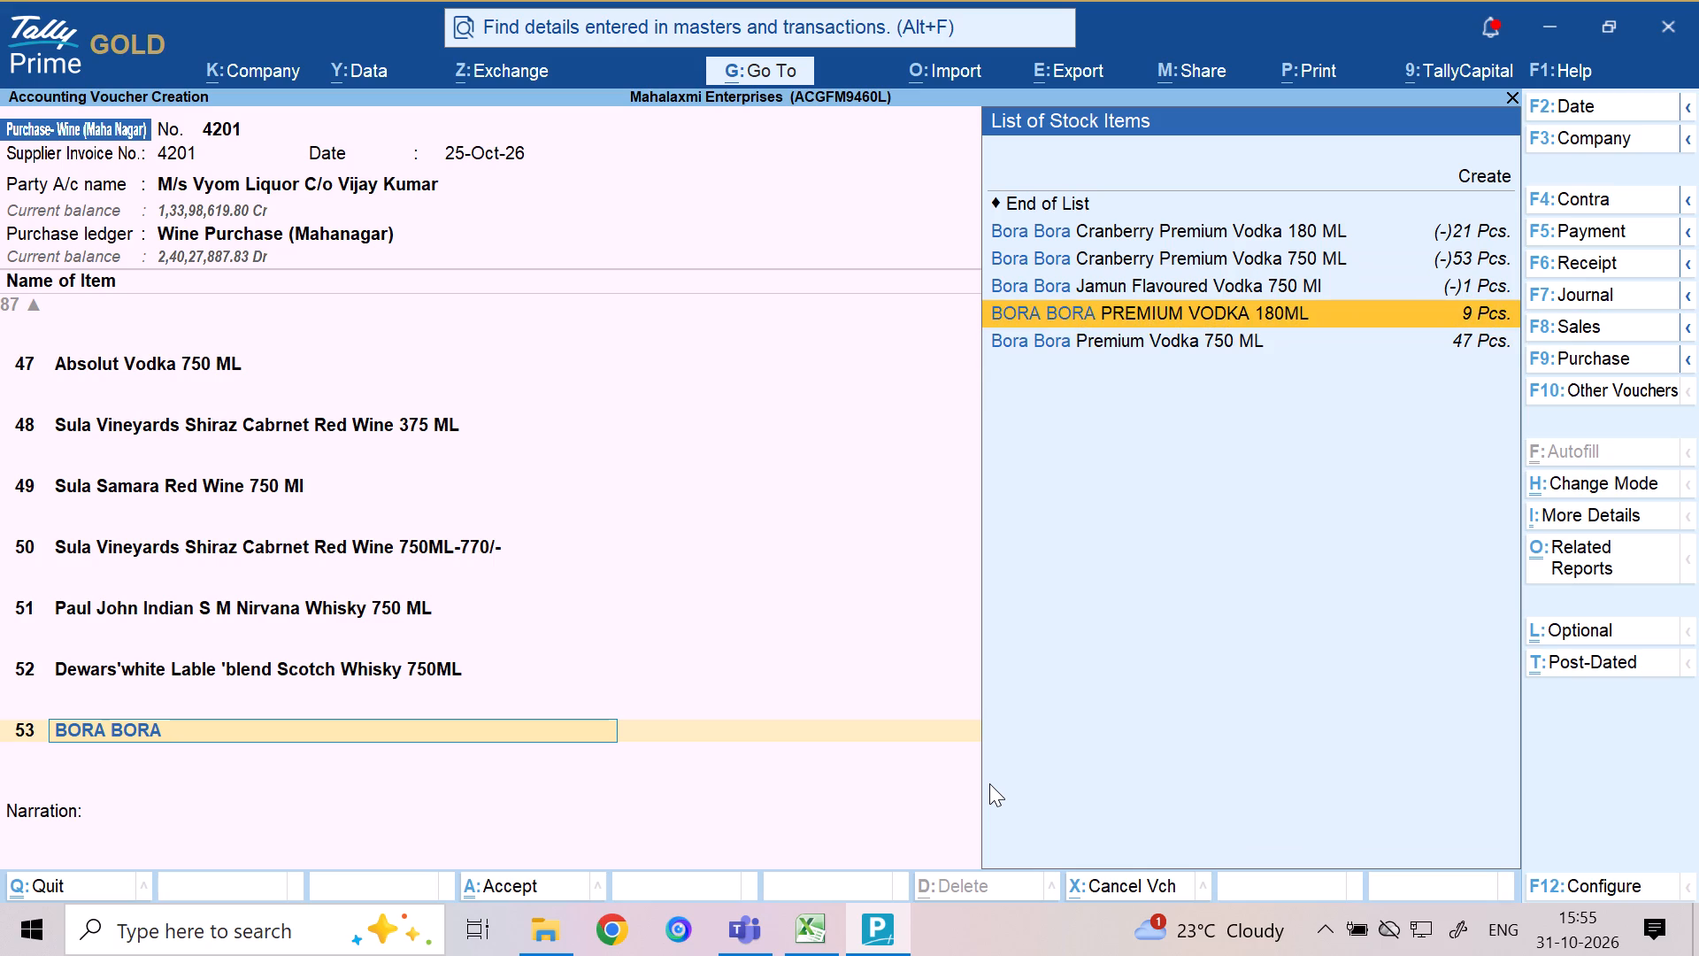
key(Down)
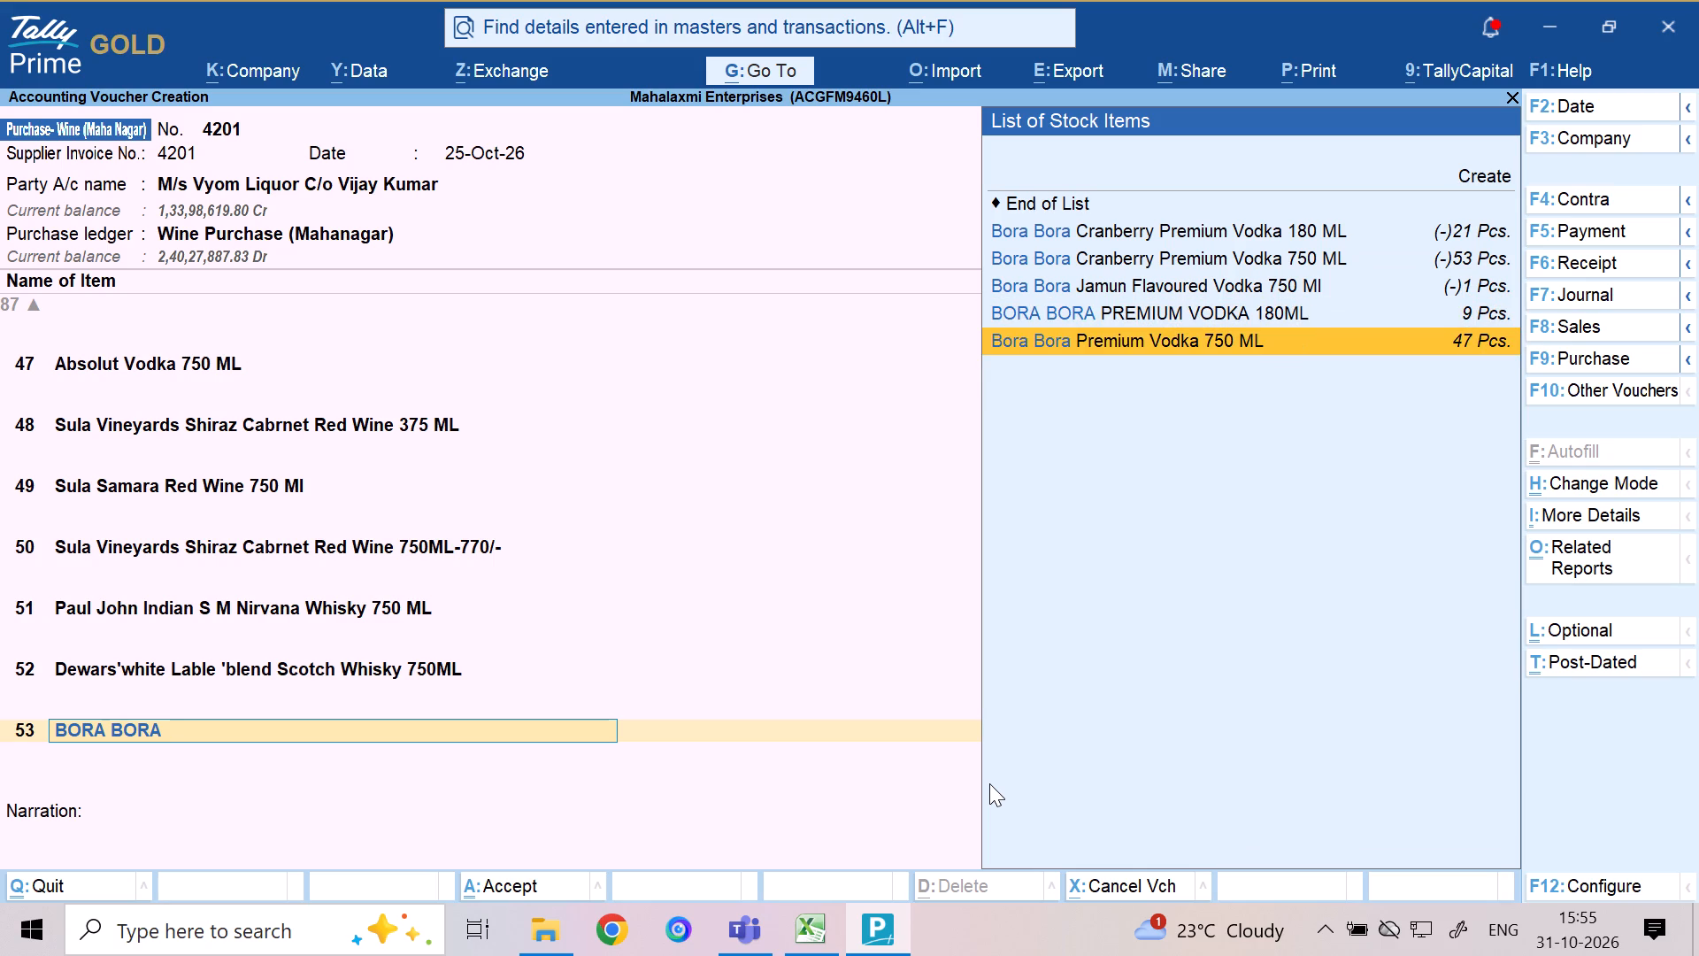
key(Up)
key(Down)
key(Up)
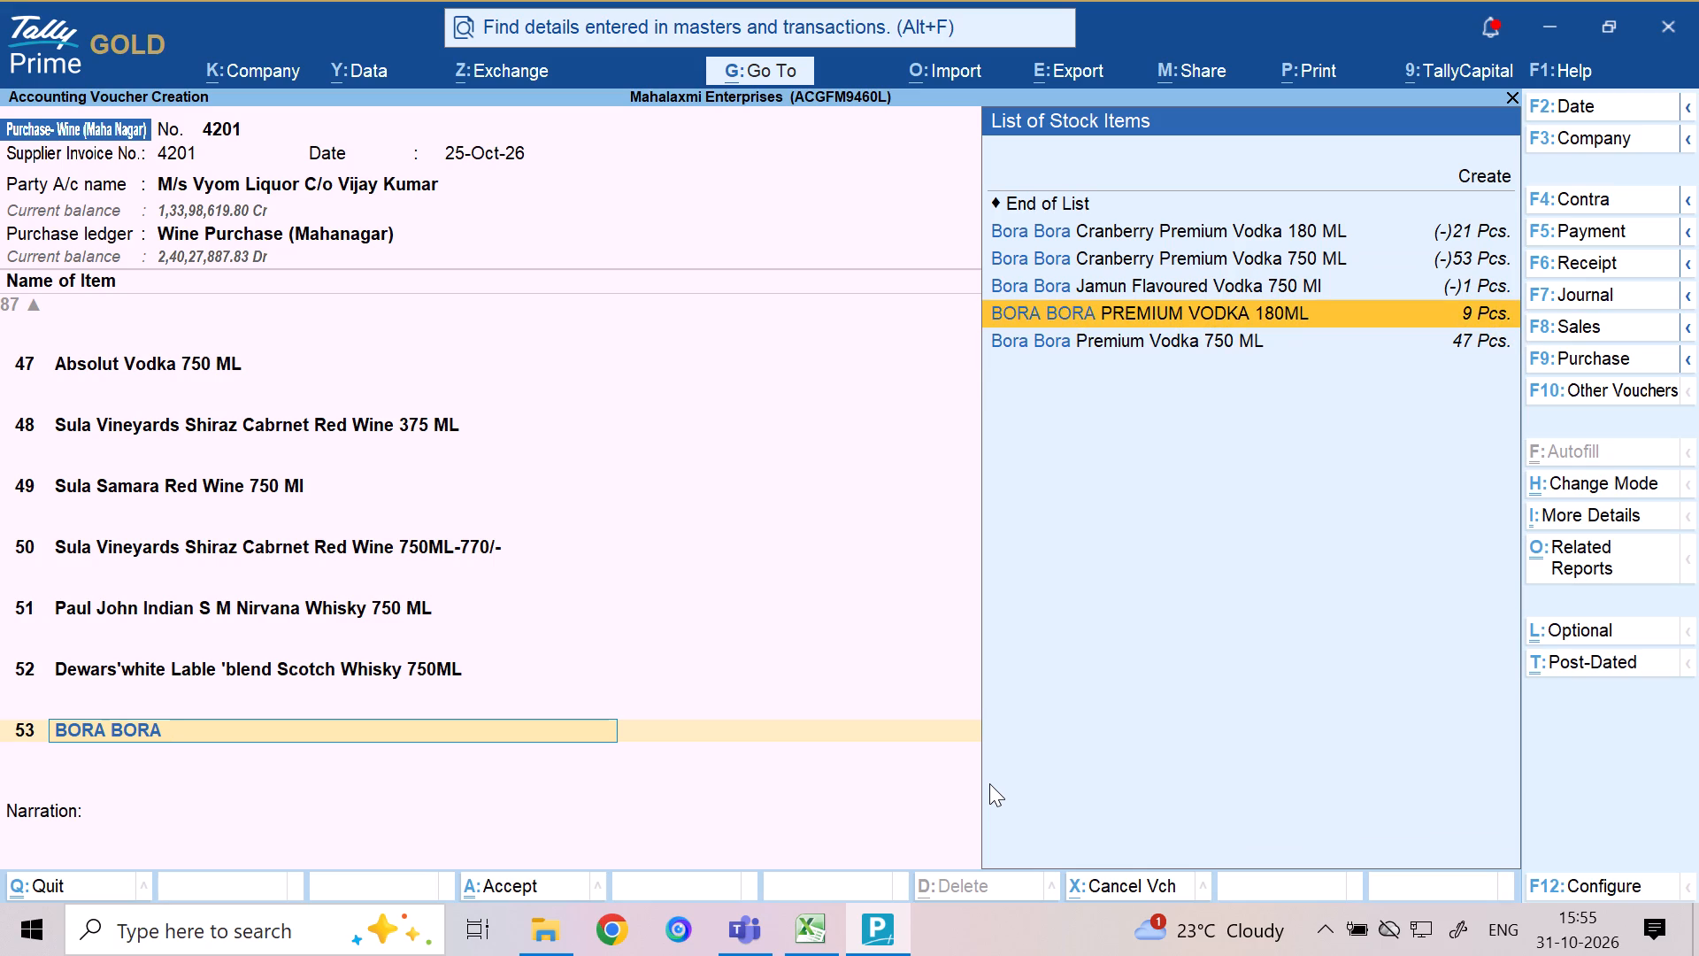
key(Up)
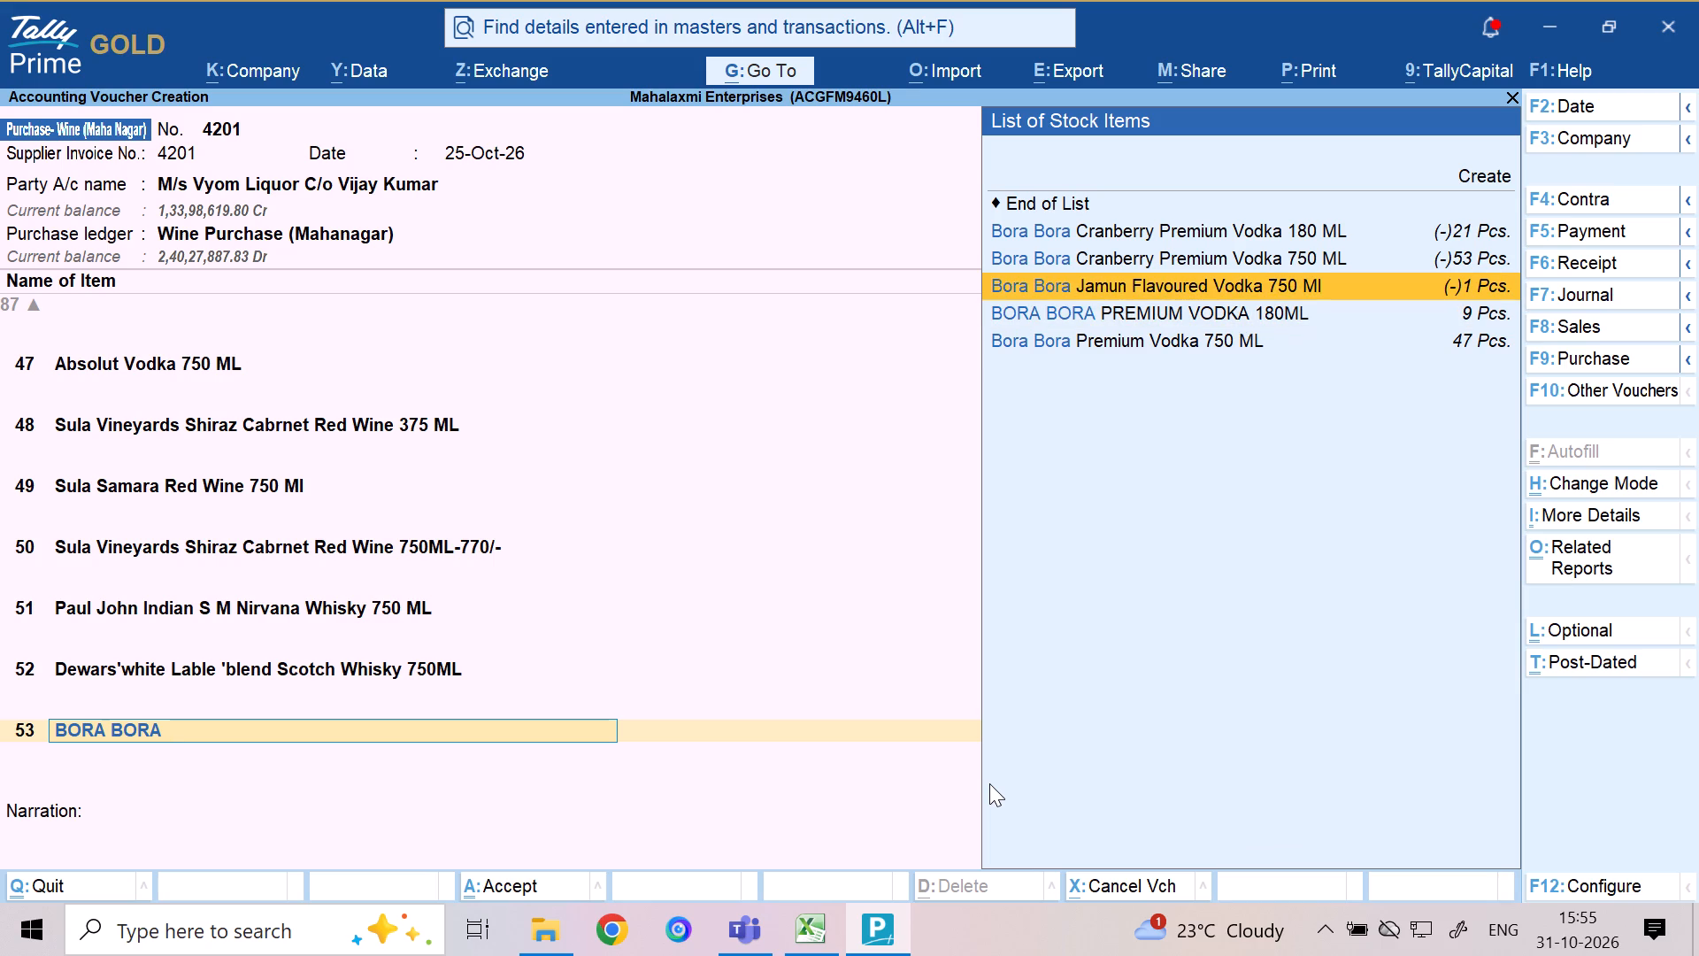
Copy the item name Bora Bora Jamun Flavoured Vodka 750 Ml from line 53 and clear the line.
key(Return)
key(BackSpace)
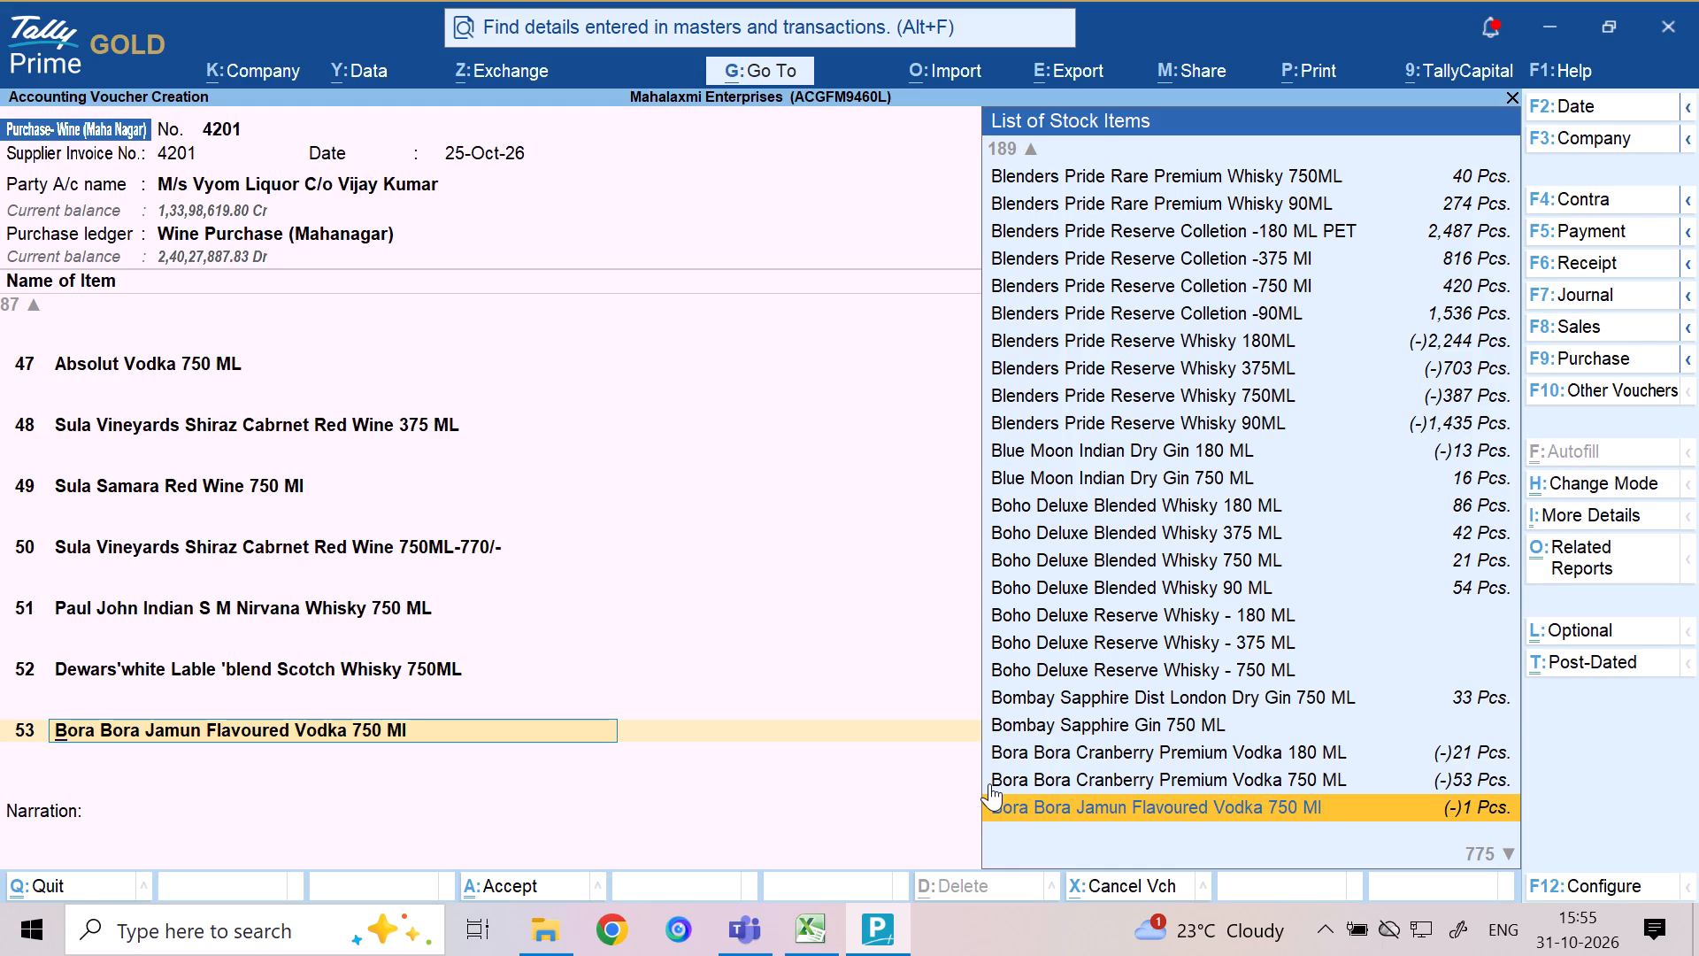
key(ctrl+c)
key(Escape)
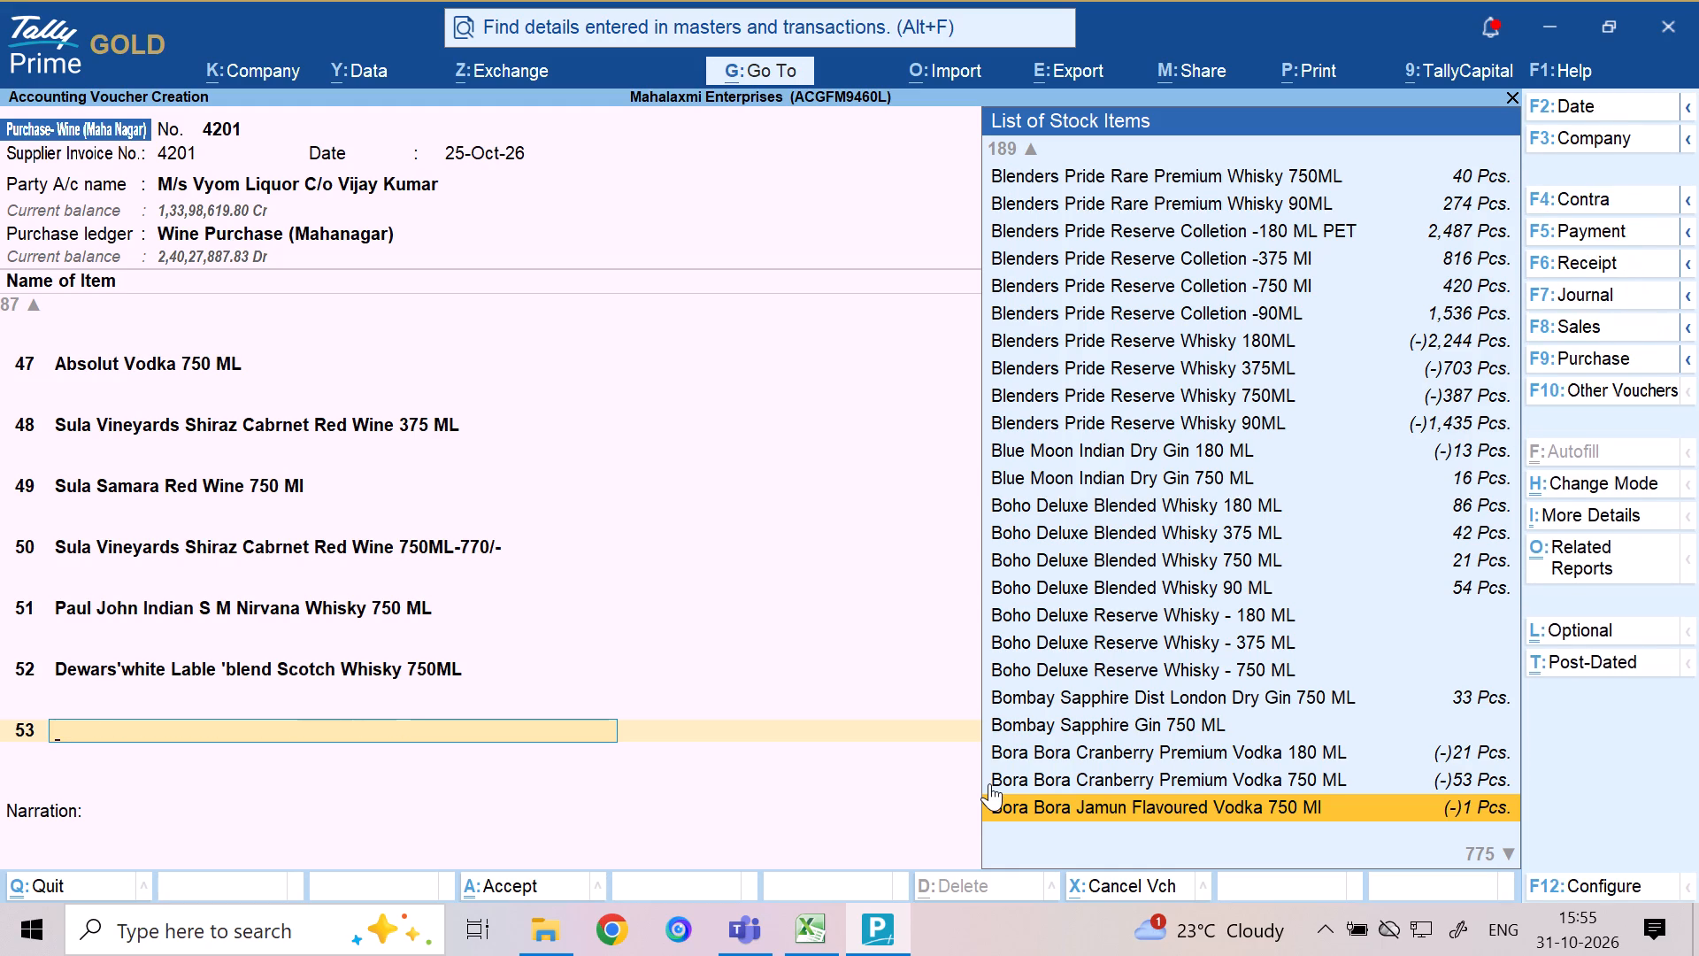
Start a new stock item from line 53, using the copied name changed to Bora Bora Jamun Flavoured Vodka 180 ML, without an alias.
key(alt+v)
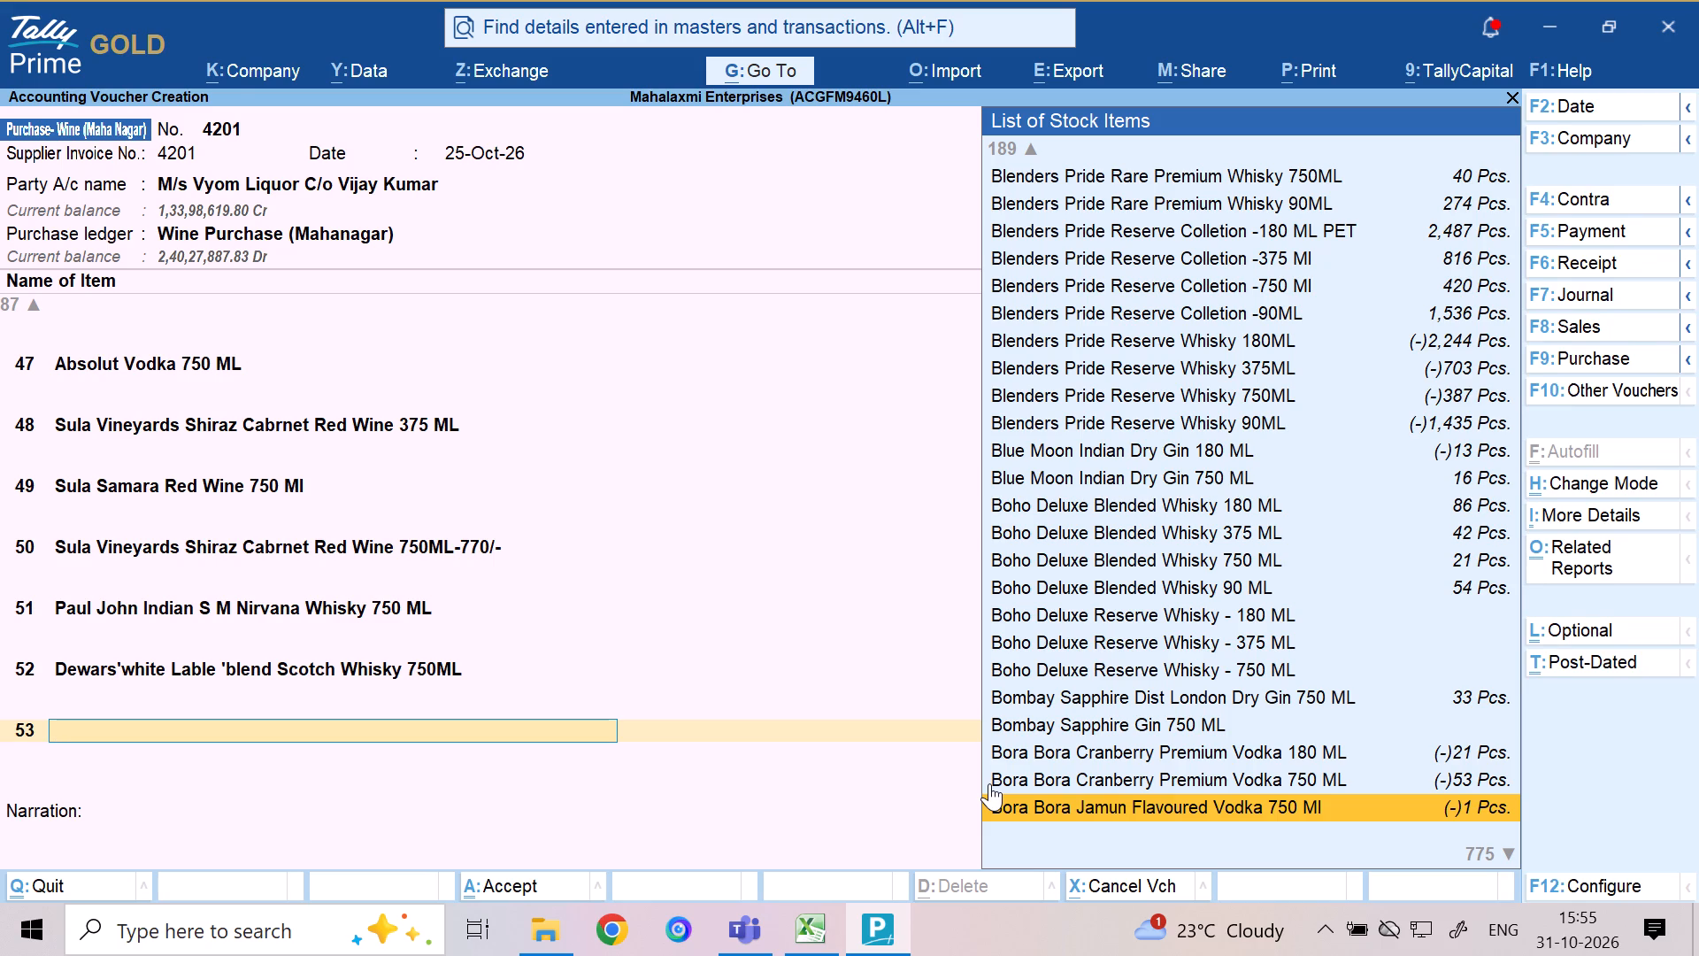
key(alt+c)
key(ctrl+v)
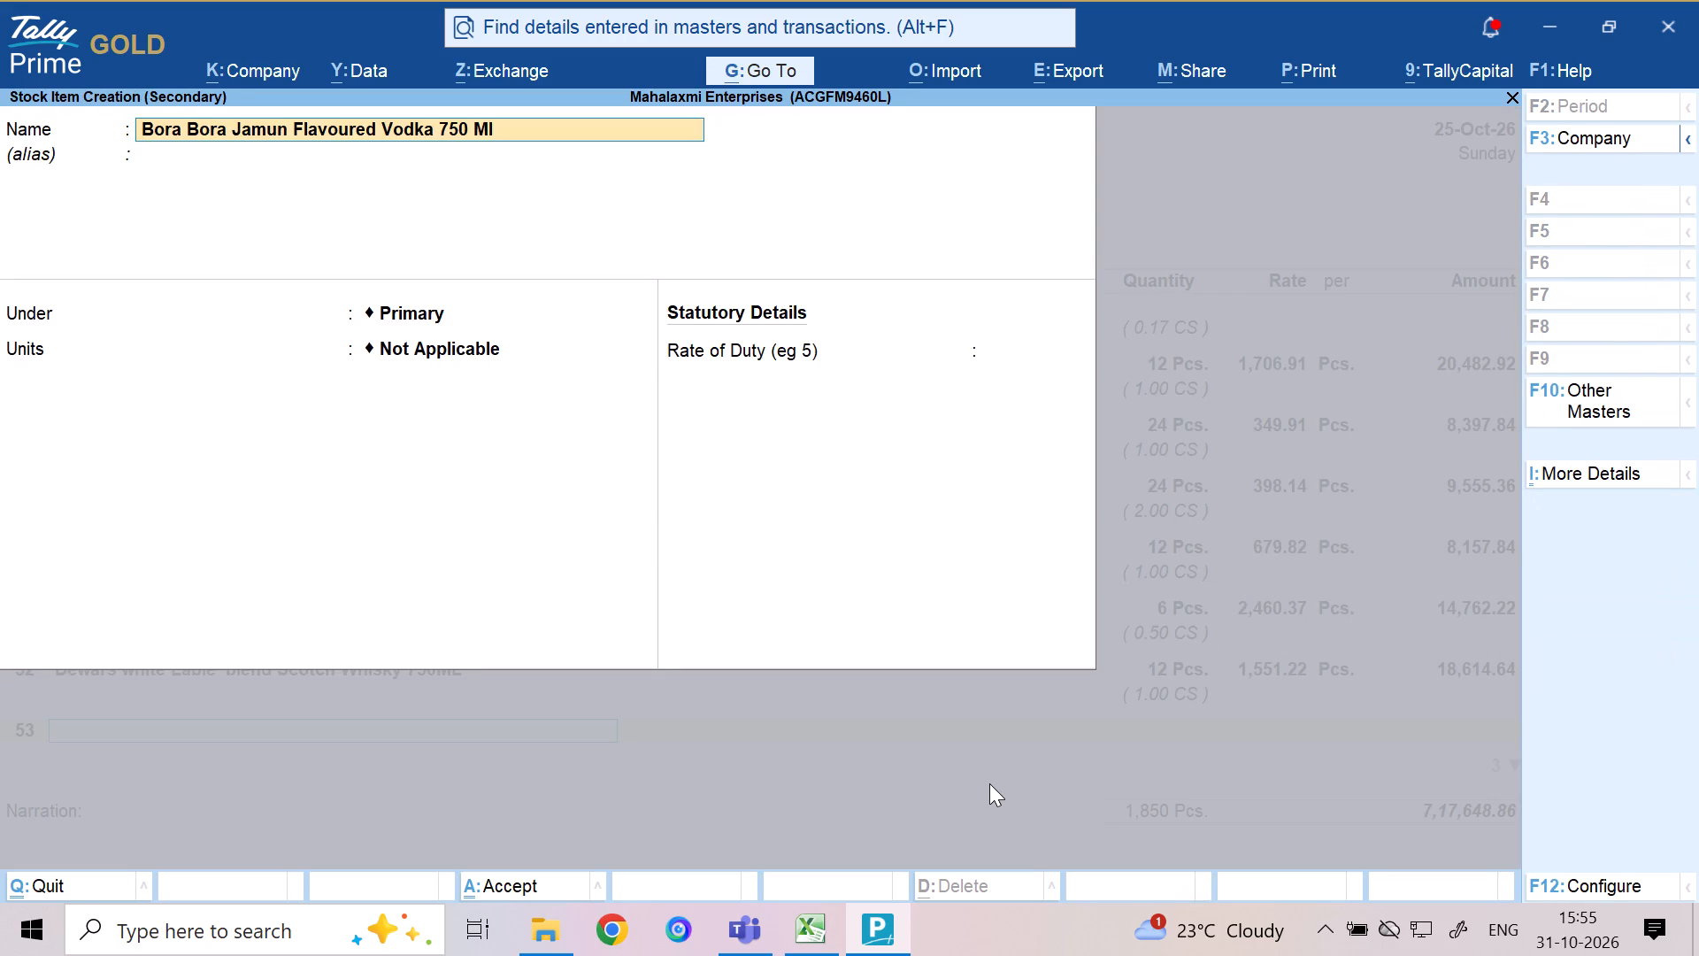
key(BackSpace)
key(BackSpace)
key(BackSpace)
key(BackSpace)
key(BackSpace)
key(BackSpace)
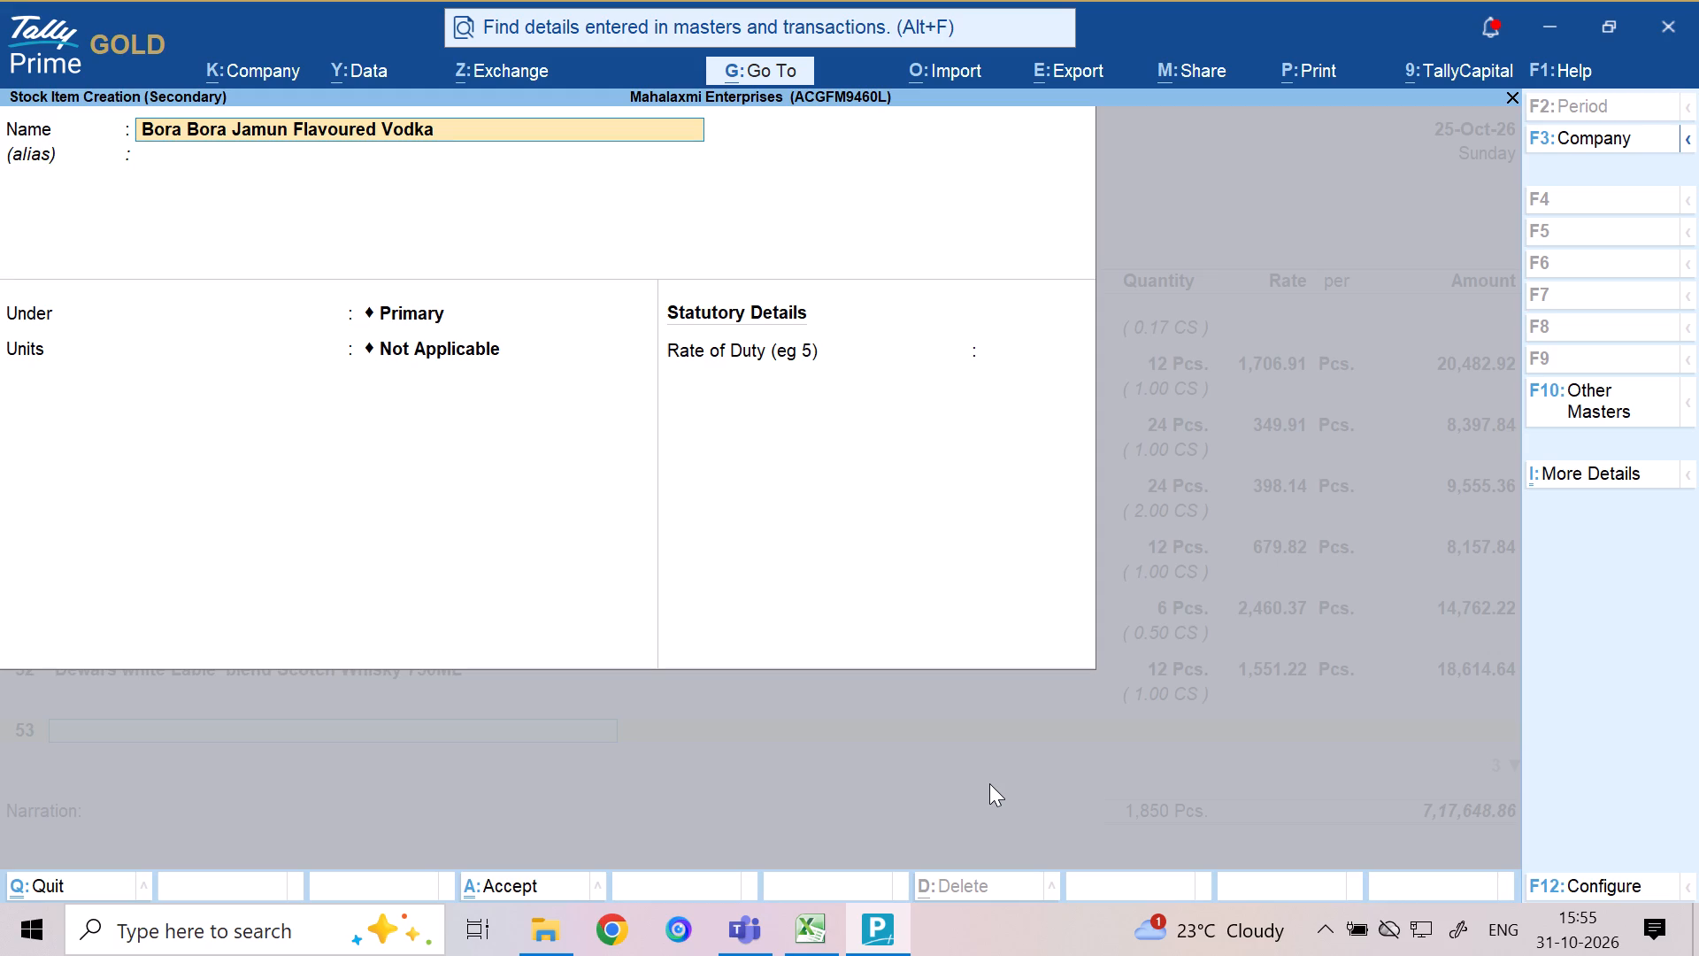
text(180)
key(space)
text(ML)
key(Return)
key(Return)
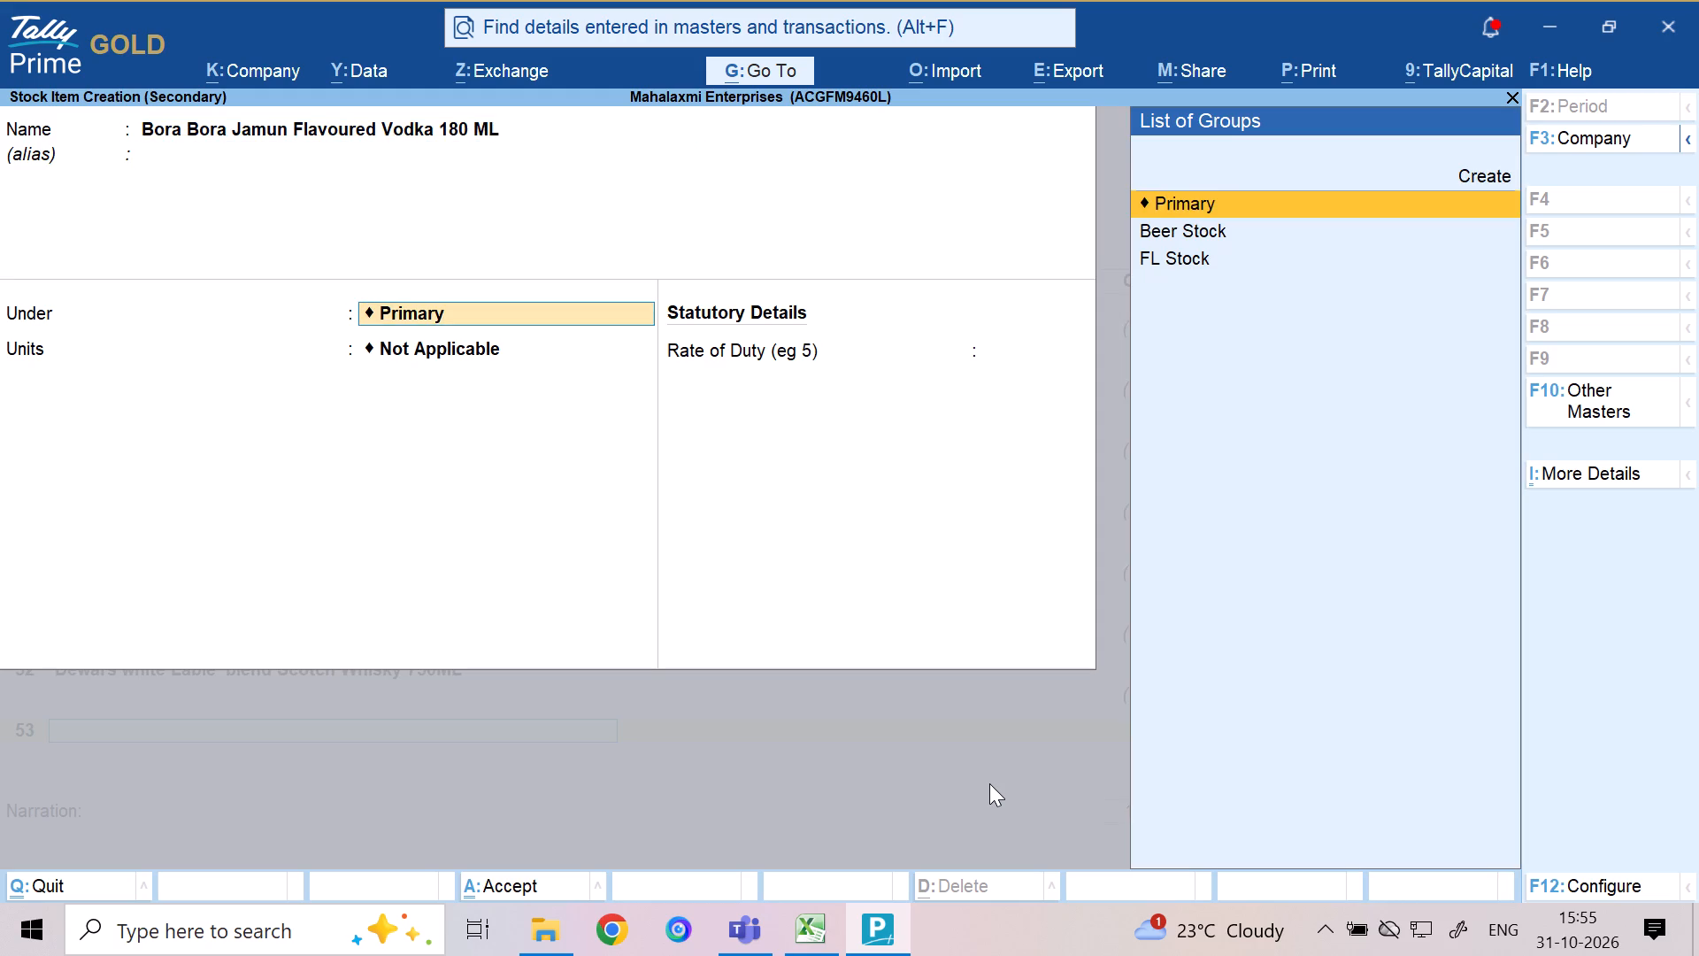
Place the new item under FL Stock, keep units Not Applicable and the duty rate blank, and save it for line 53.
key(Down)
key(Down)
key(Down)
key(Return)
key(Return)
key(Return)
key(Return)
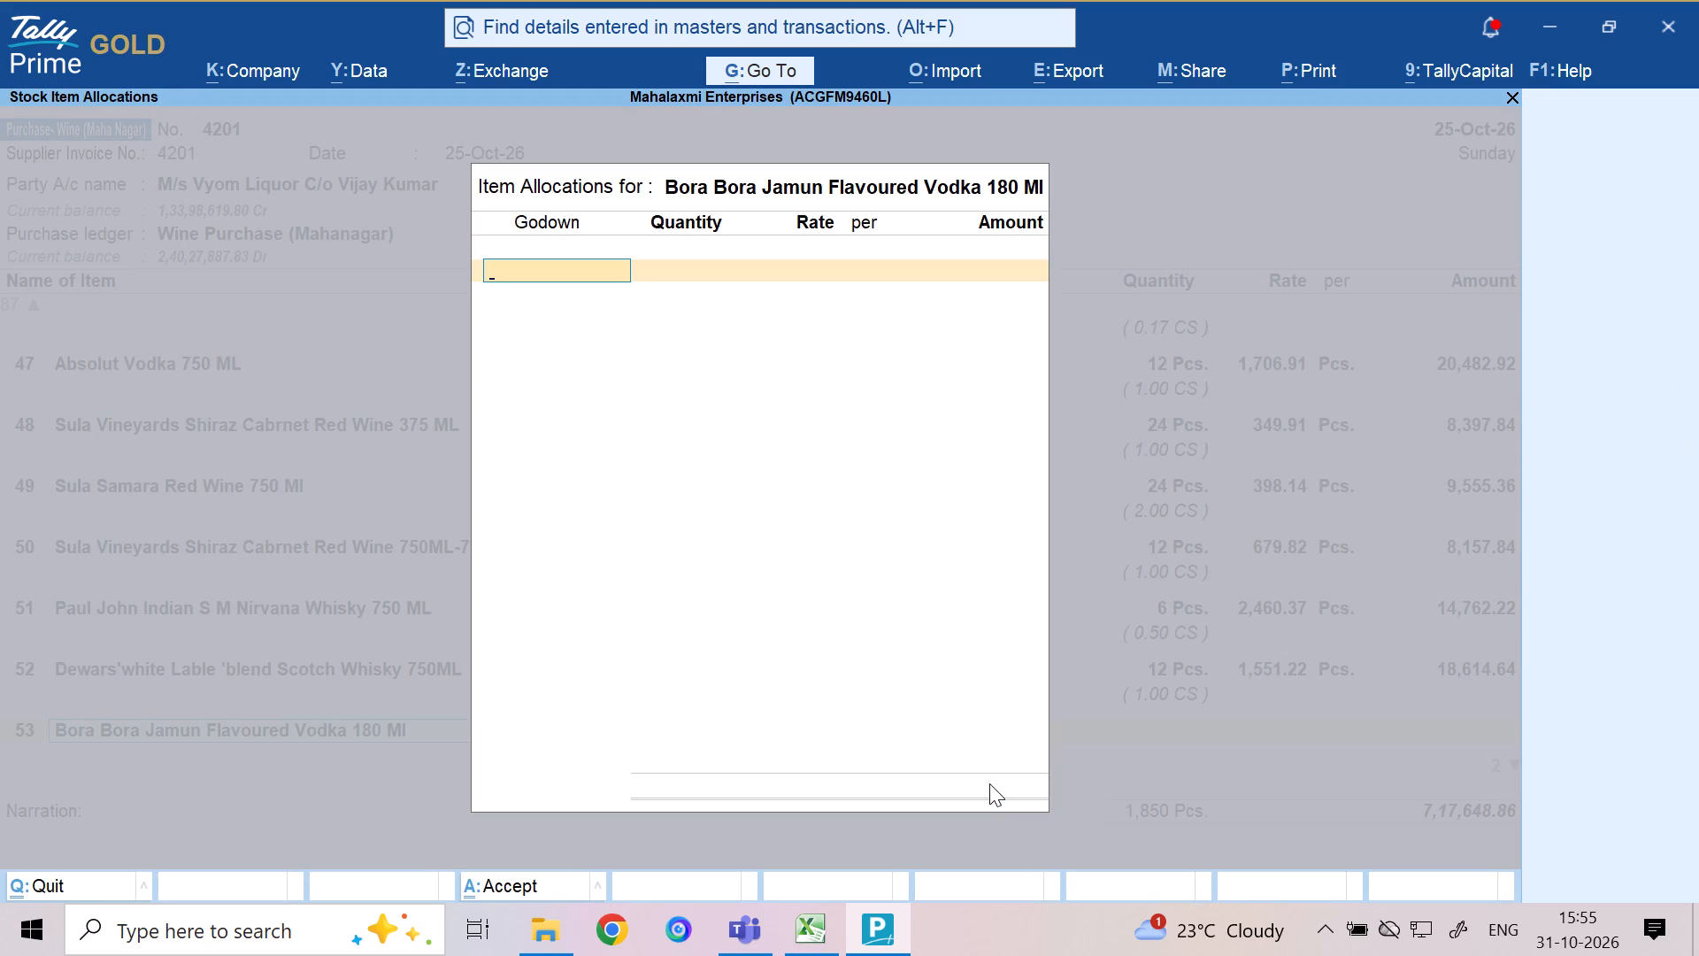
Allocate line 53, Bora Bora Jamun Flavoured Vodka 180 Ml, to godown Mahanagar FL with 48 Pcs. and an amount of 10788.
text(M3)
key(Return)
key(Return)
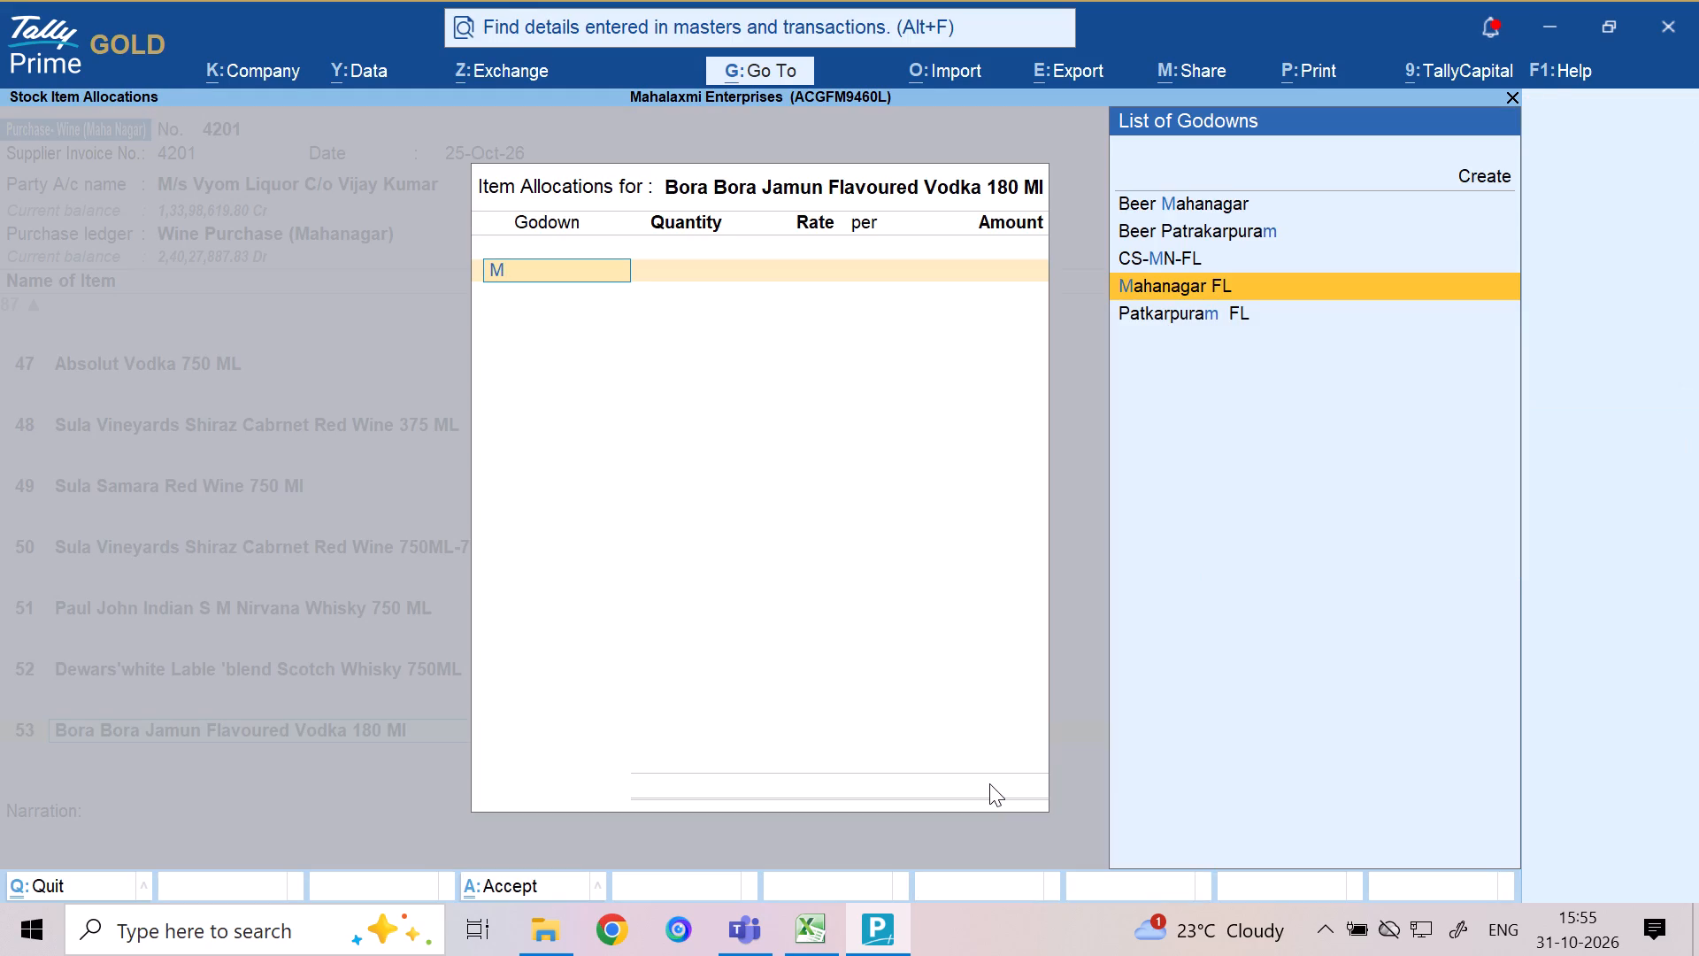
key(Return)
text(48)
key(Return)
key(Return)
key(Return)
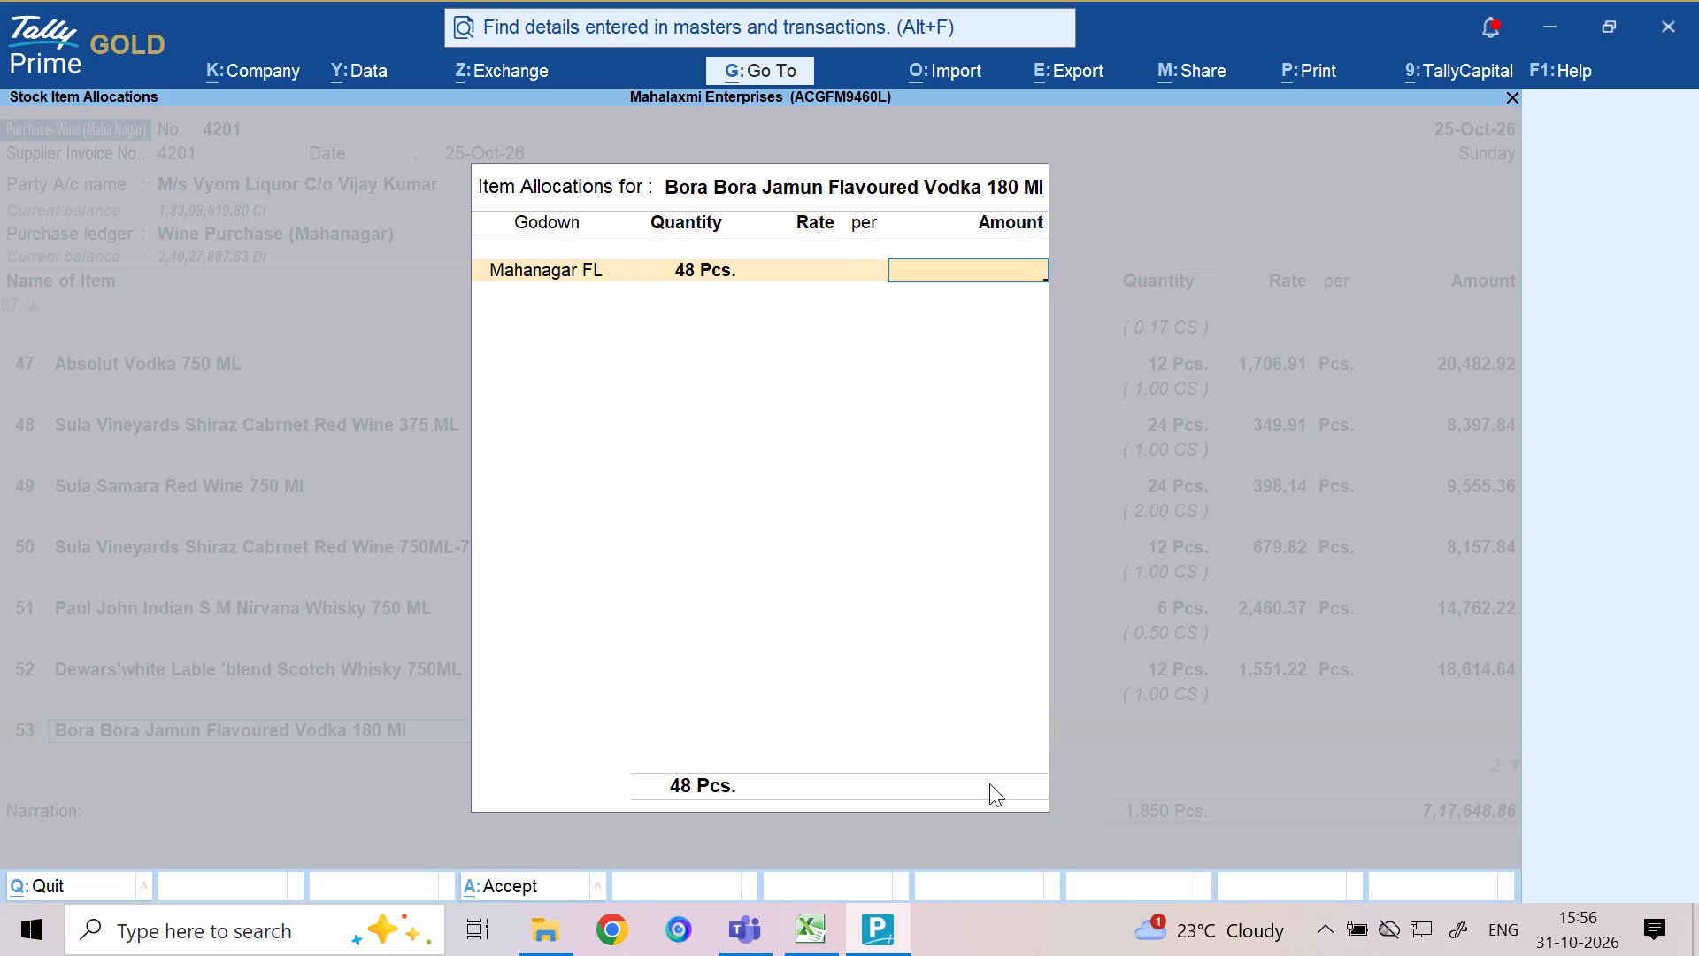
text(10788)
key(Return)
key(Return)
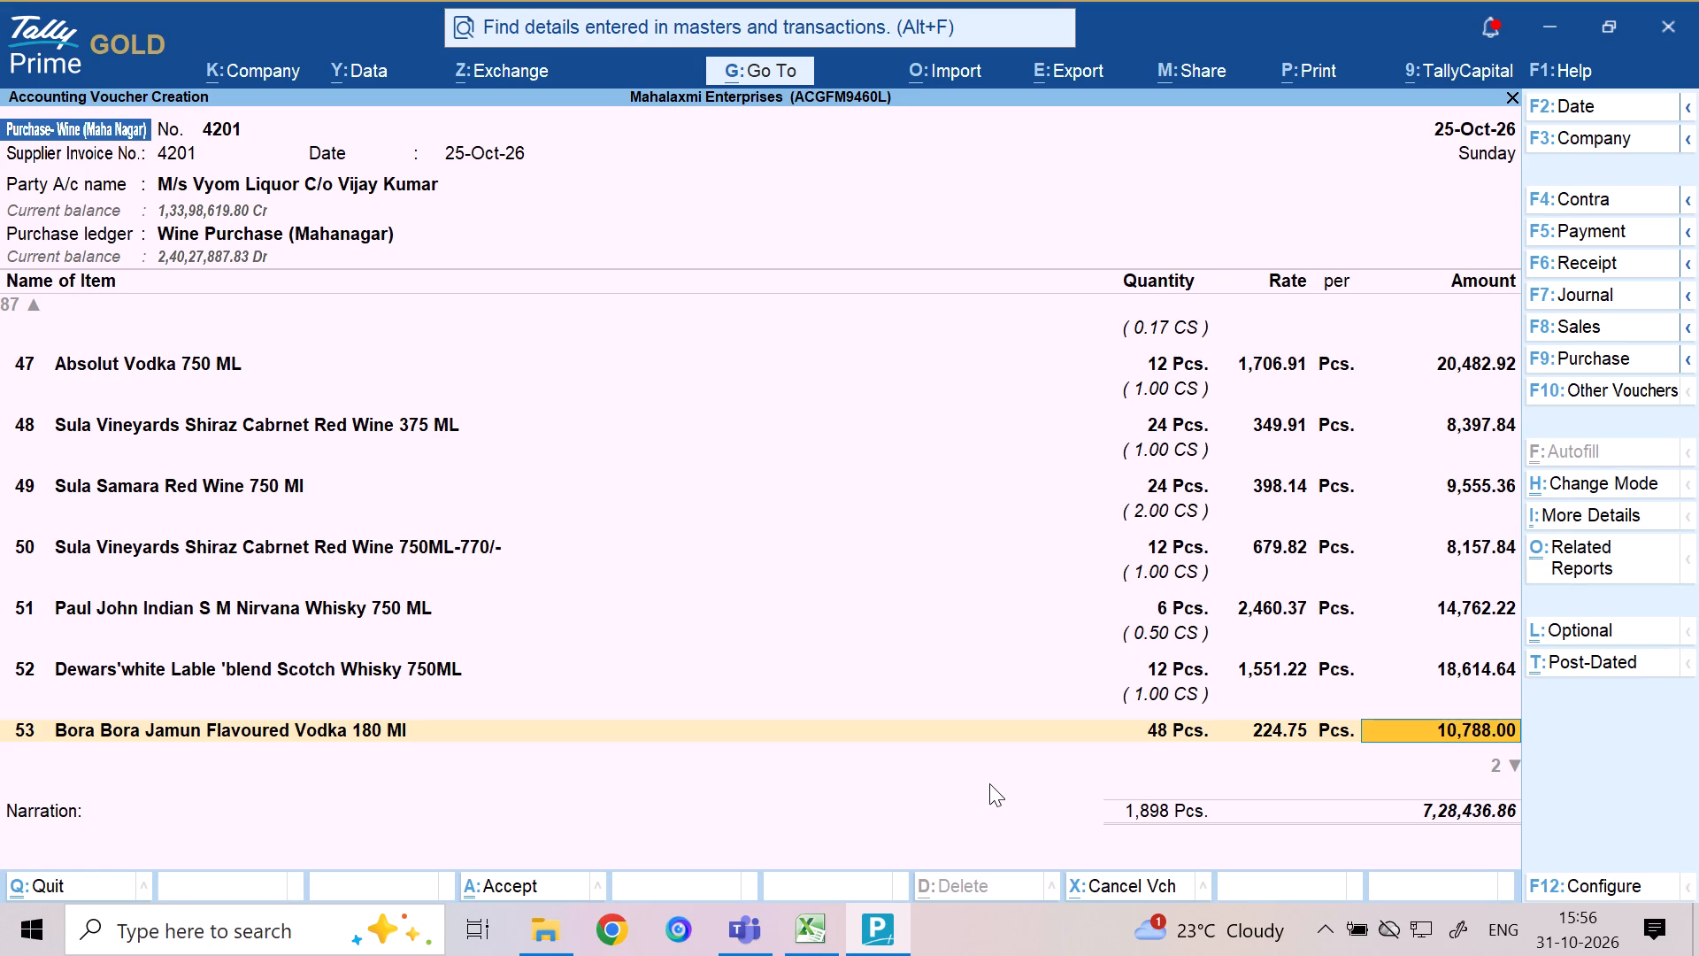
key(Return)
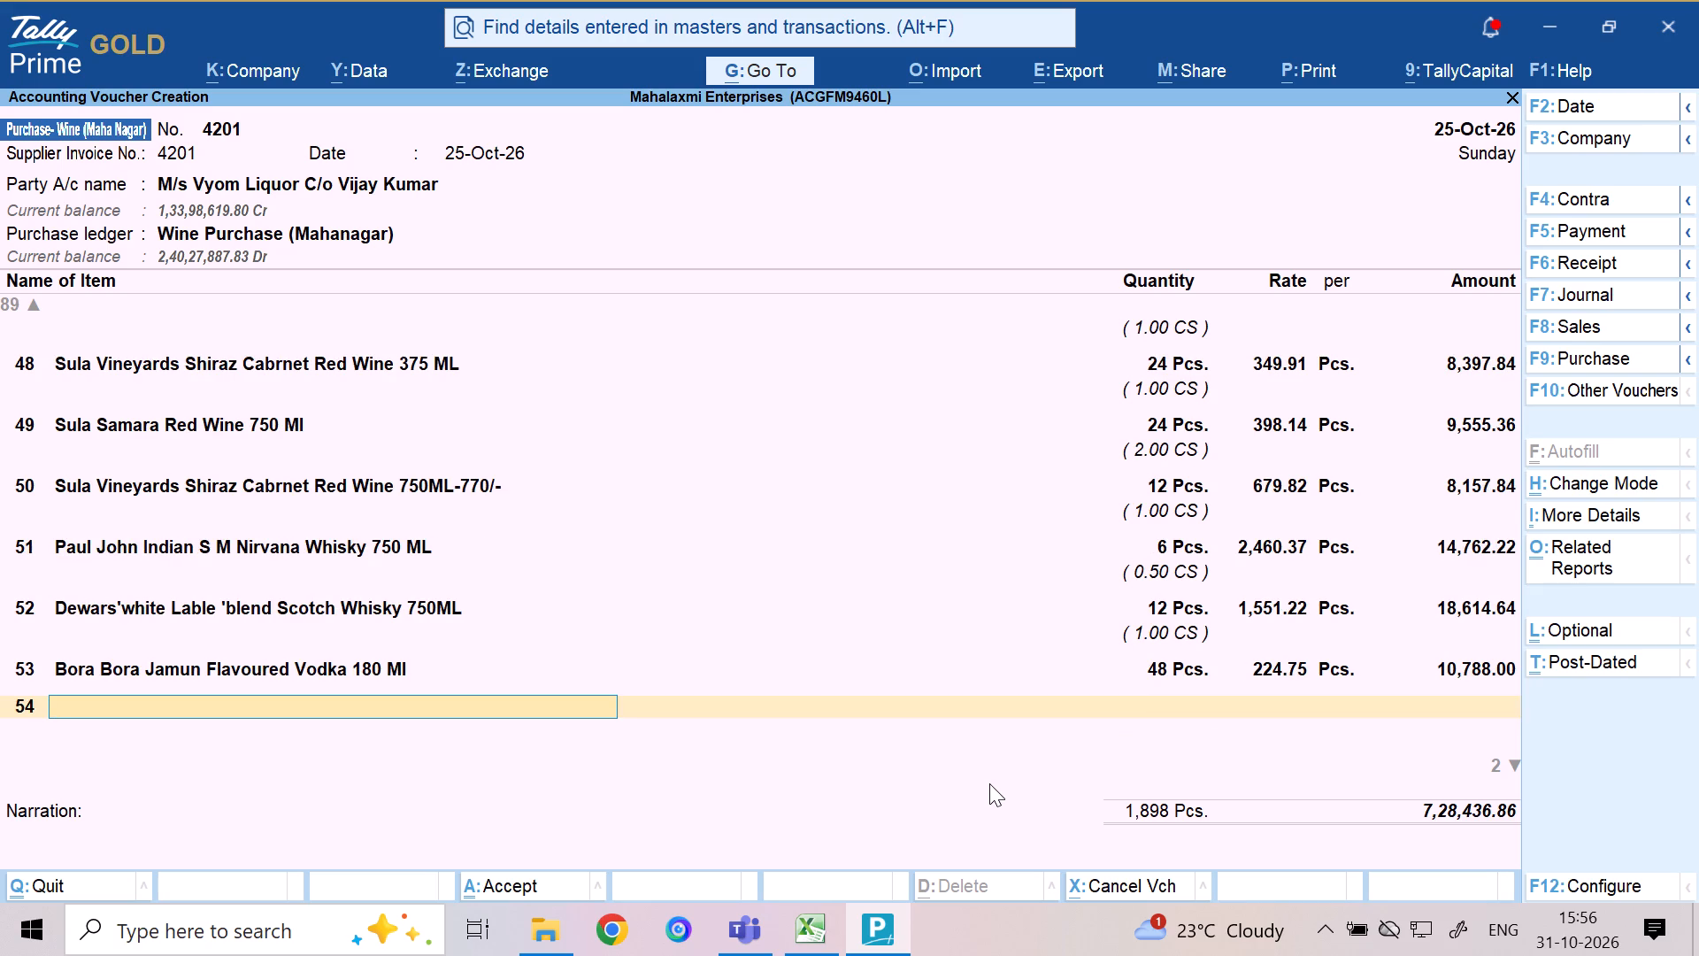
Search the stock items for BORA BORA J and choose Bora Bora Jamun Flavoured Vodka 750 Ml for line 54.
text(BOT)
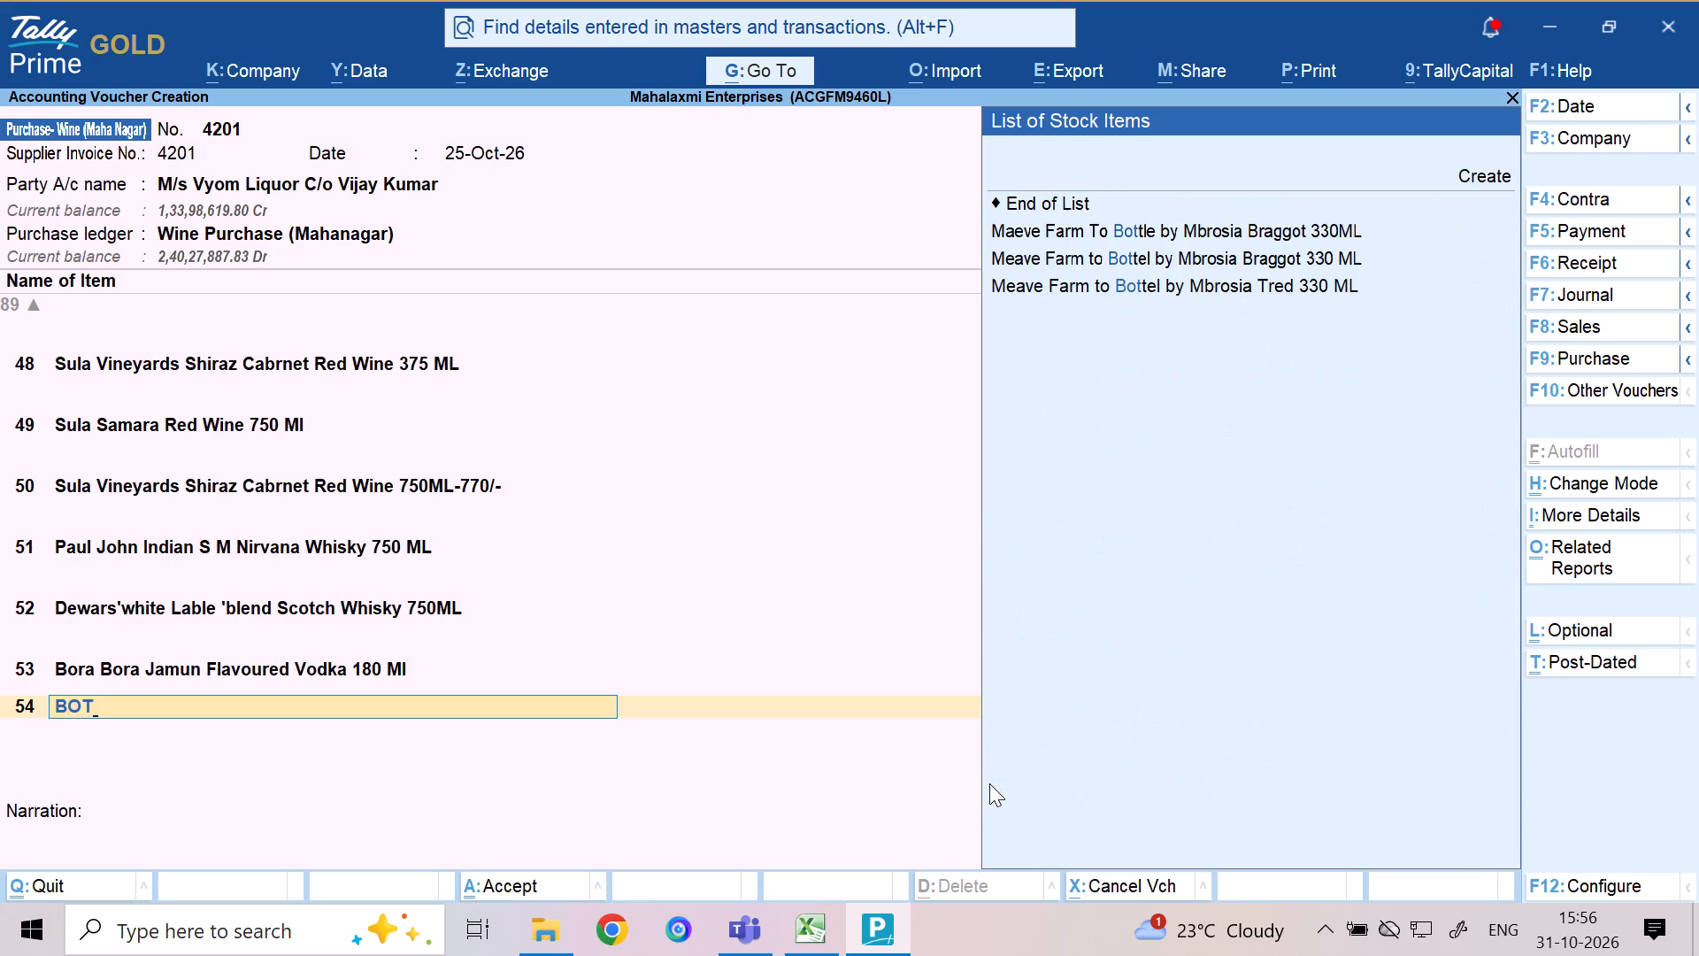
key(BackSpace)
text(RA)
key(space)
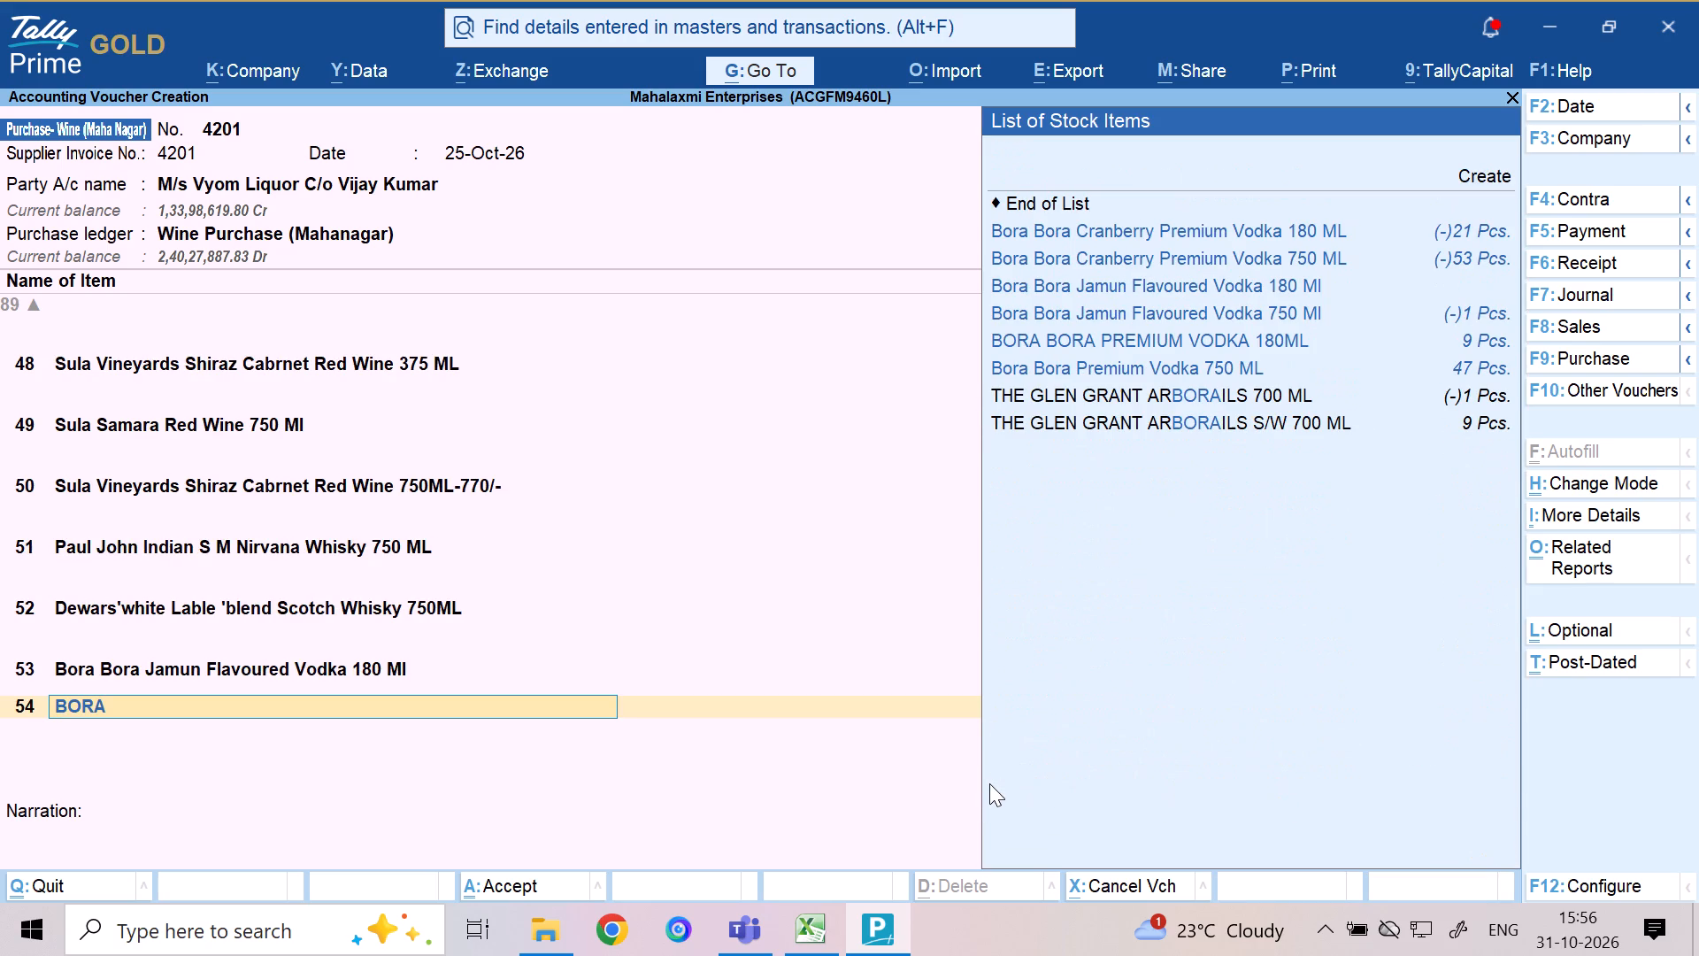
text(BORA)
key(space)
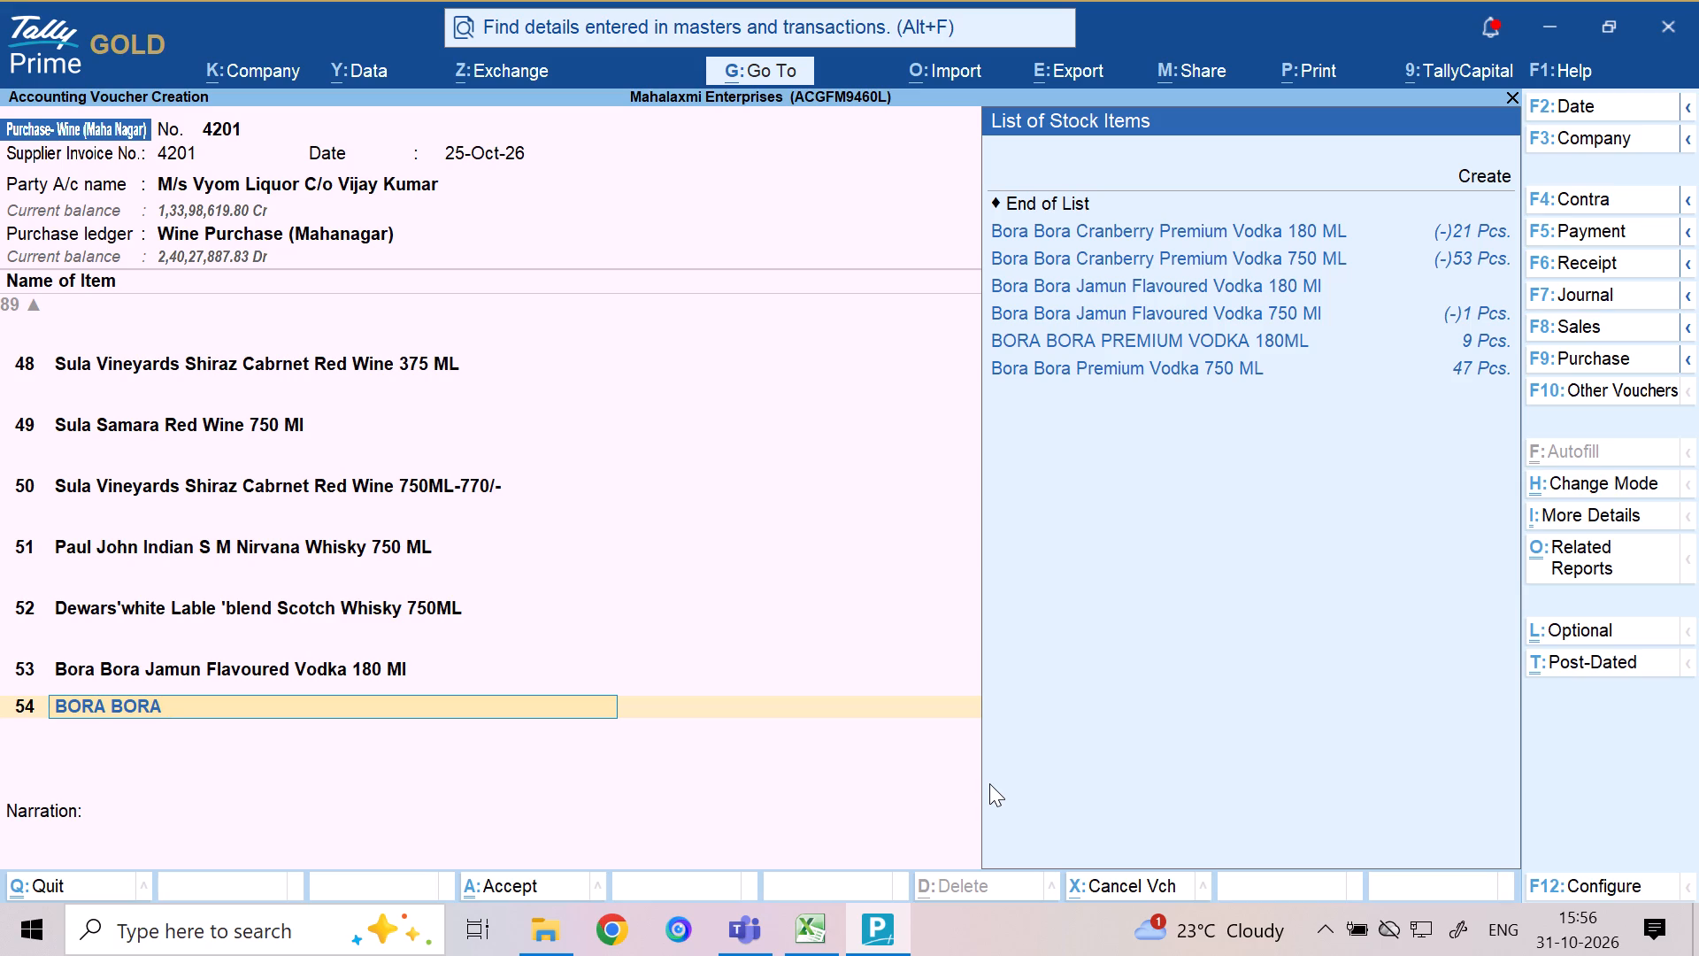
key(j)
key(Down)
key(Down)
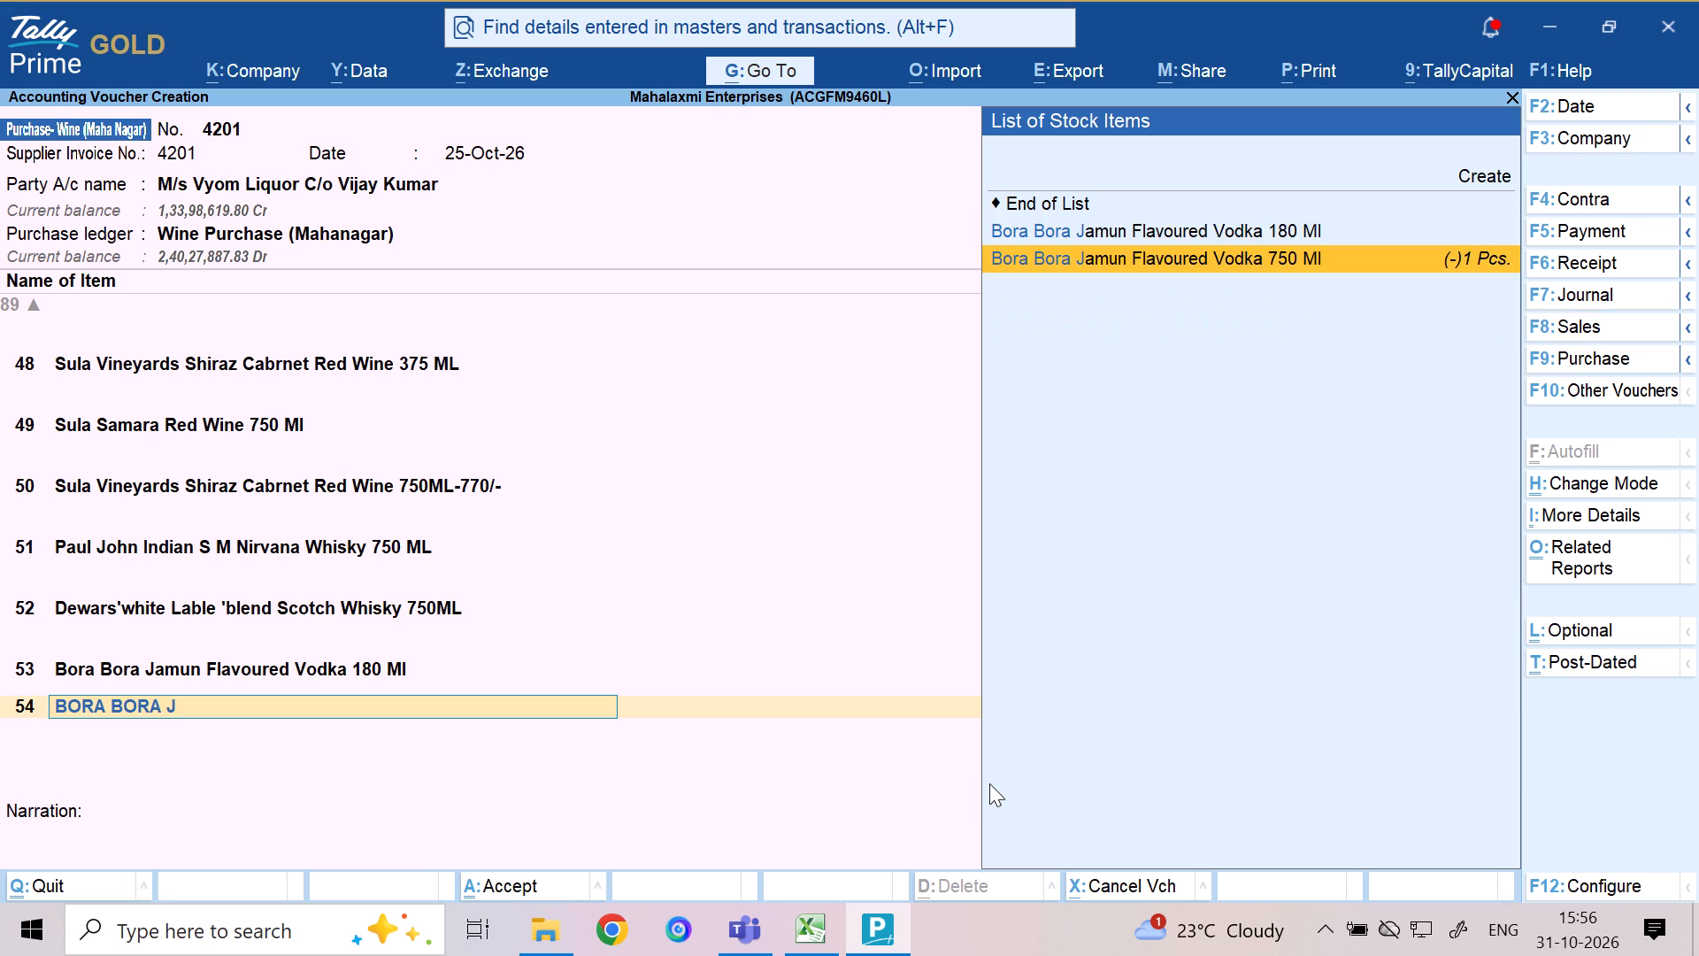
key(Return)
Allocate line 54 to godown Mahanagar FL with 12 Pcs. and an amount of 10137.36.
key(m)
key(Return)
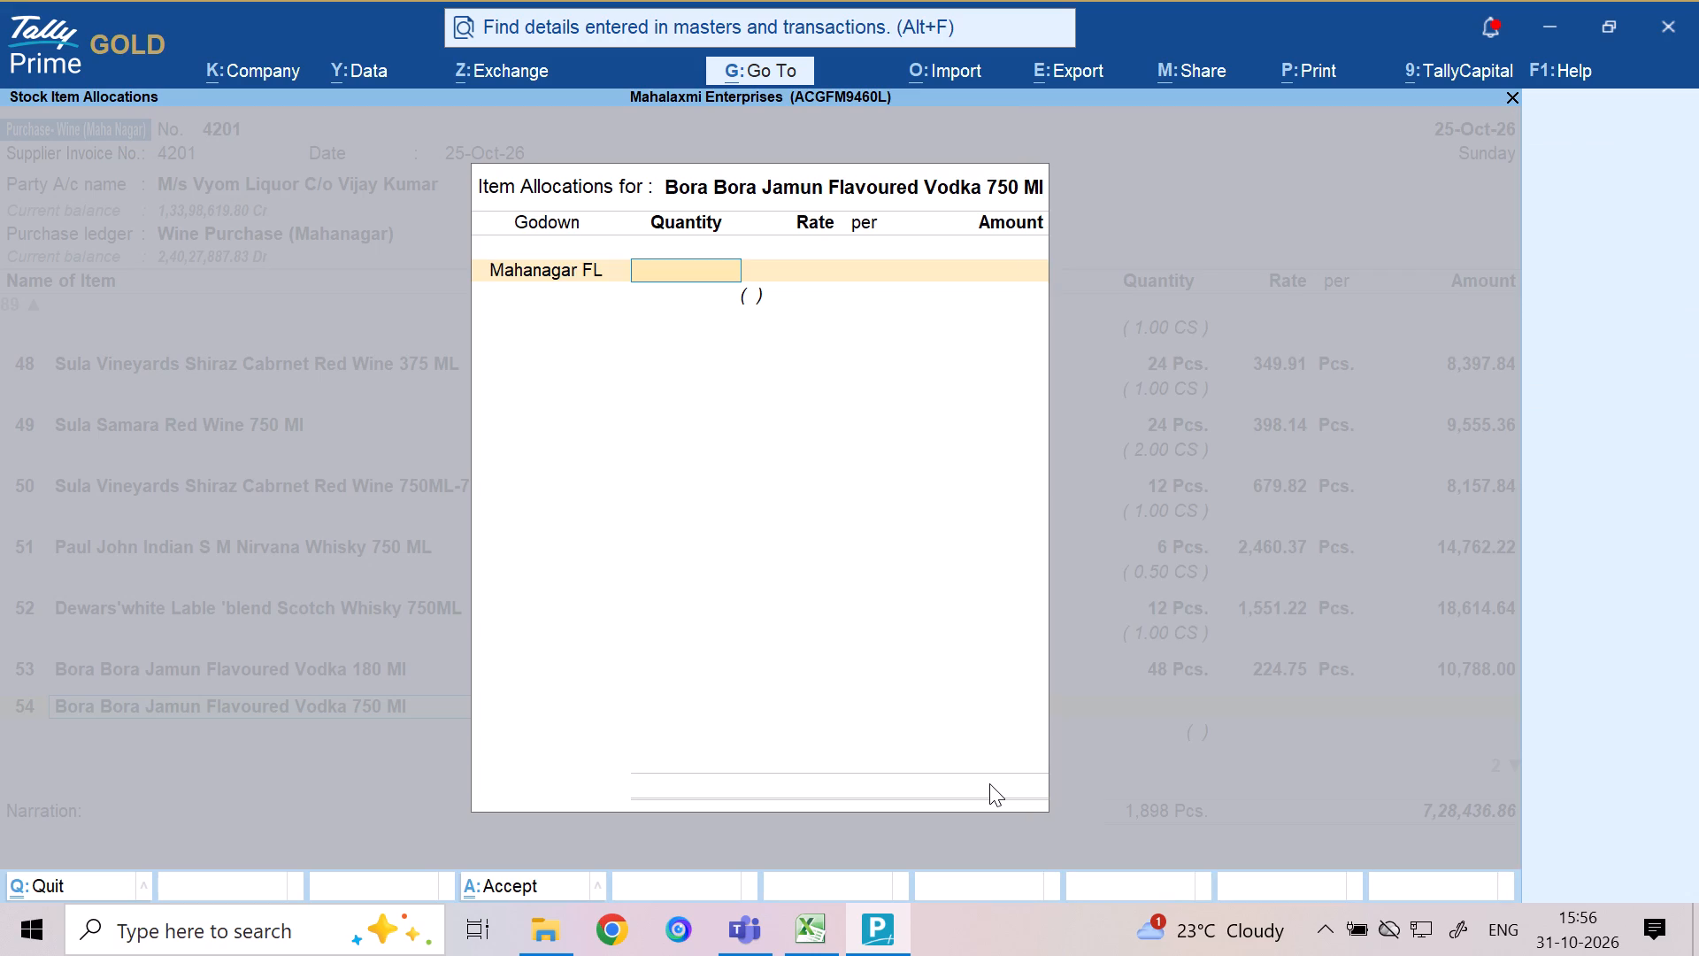
text(12)
key(Return)
key(Return)
key(Return)
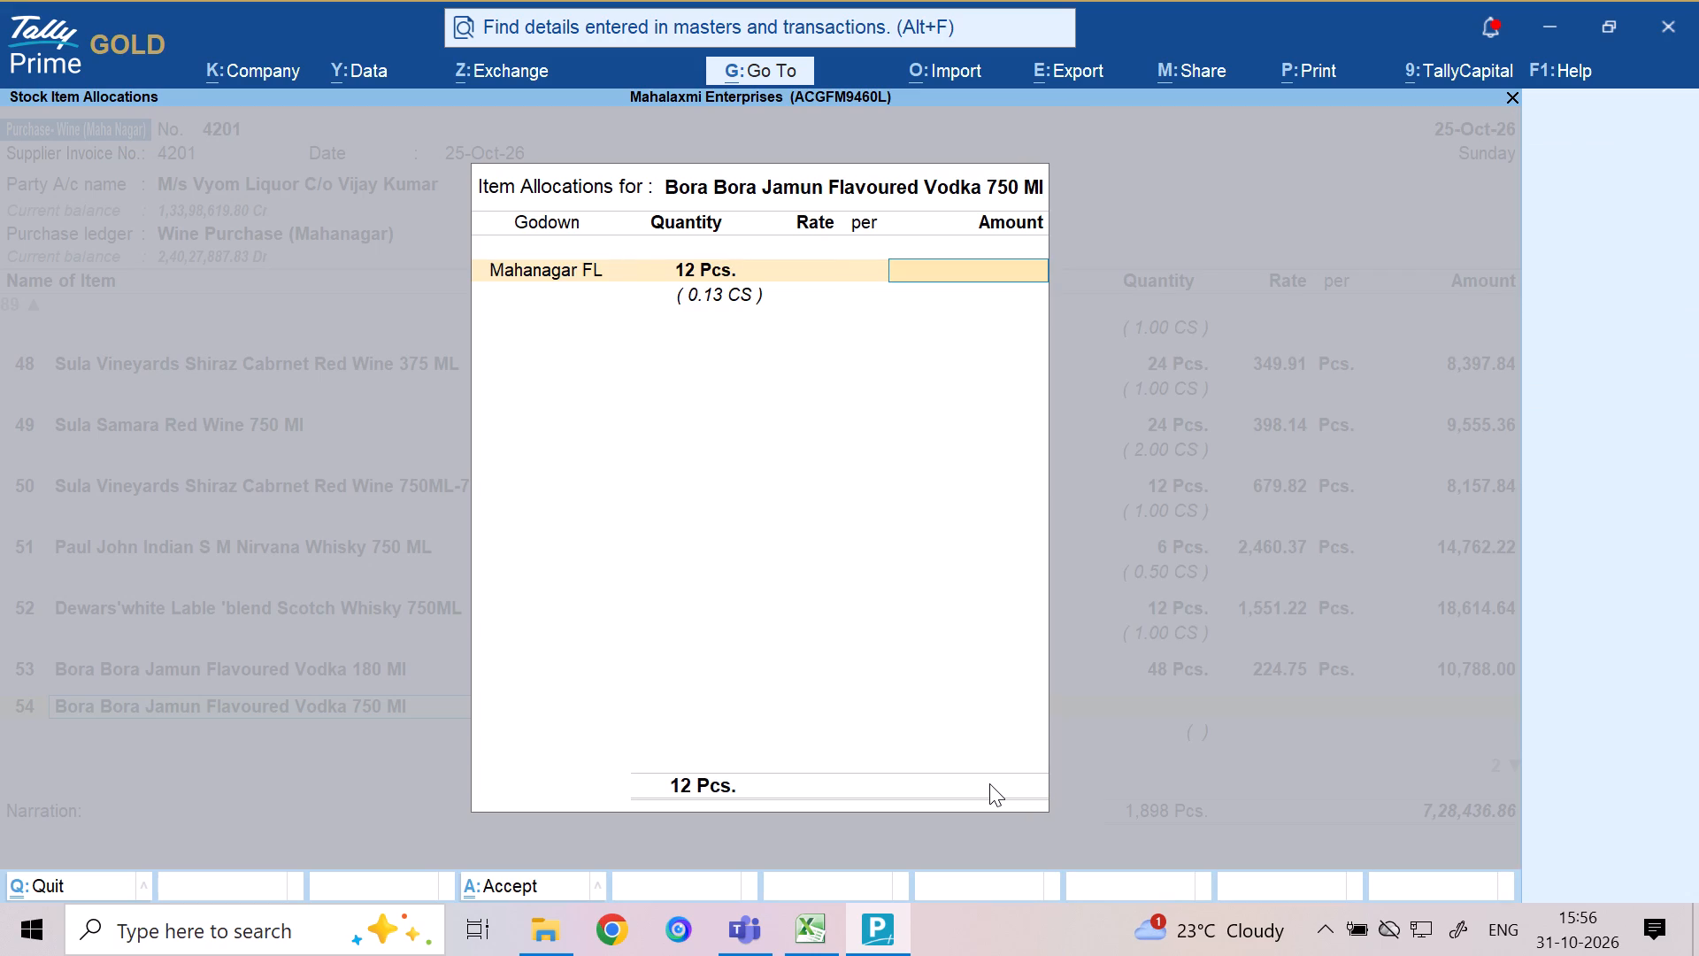
text(10)
text(137.36)
key(Return)
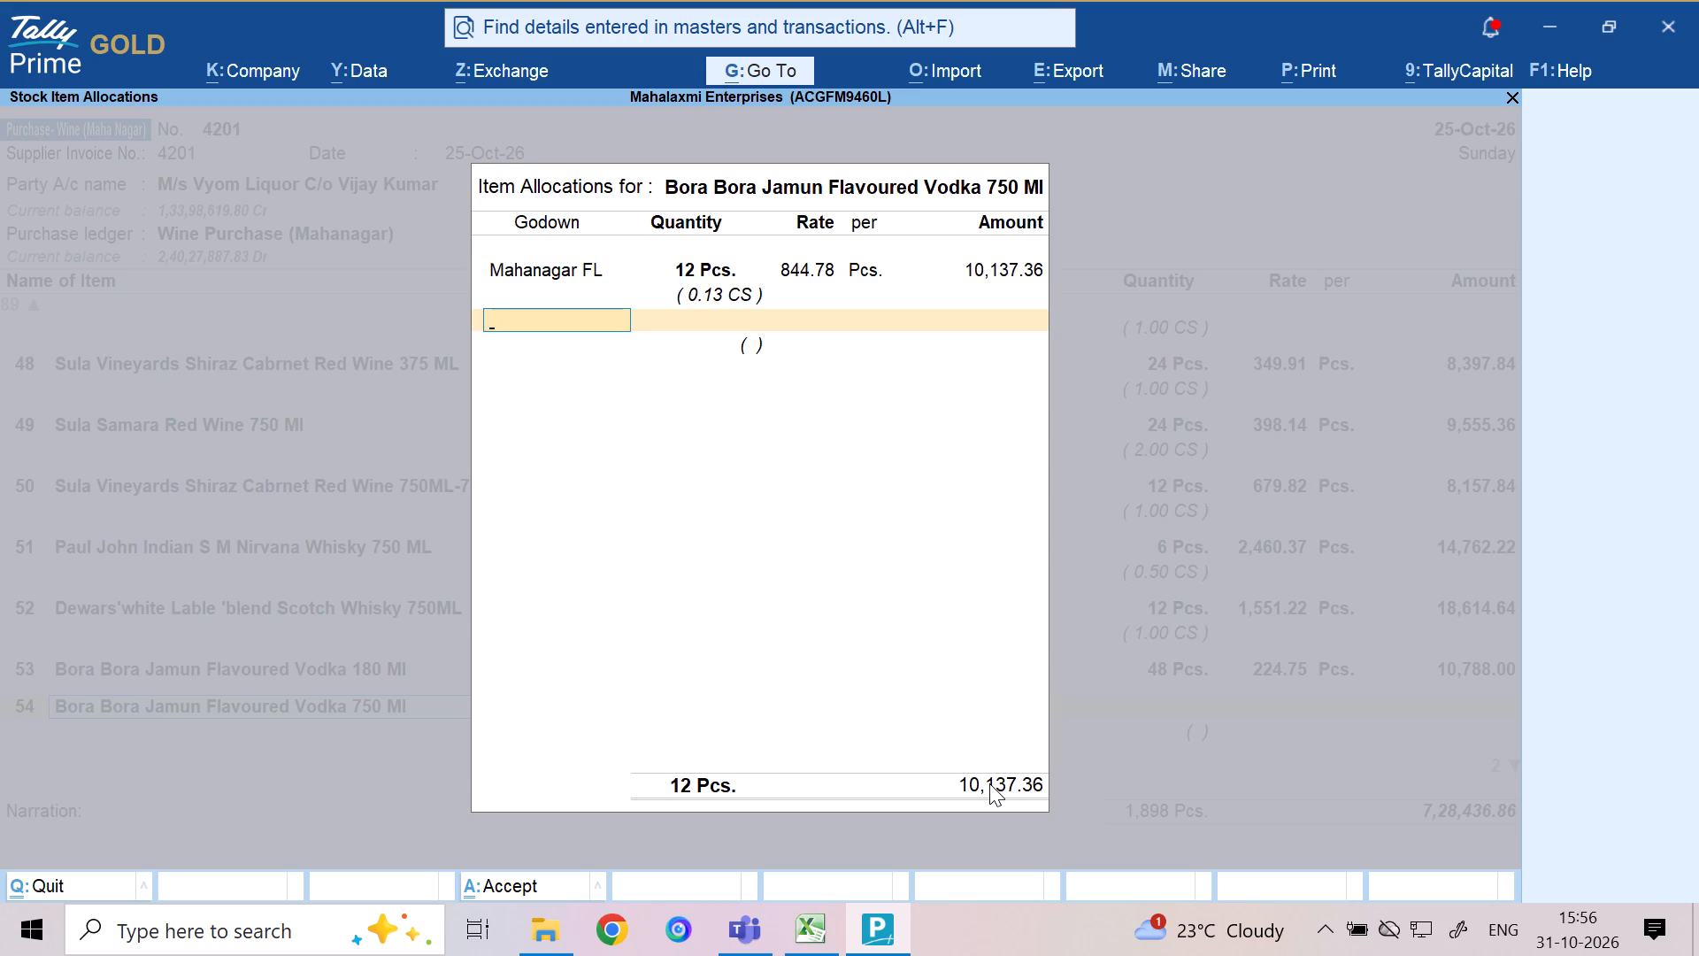
key(Return)
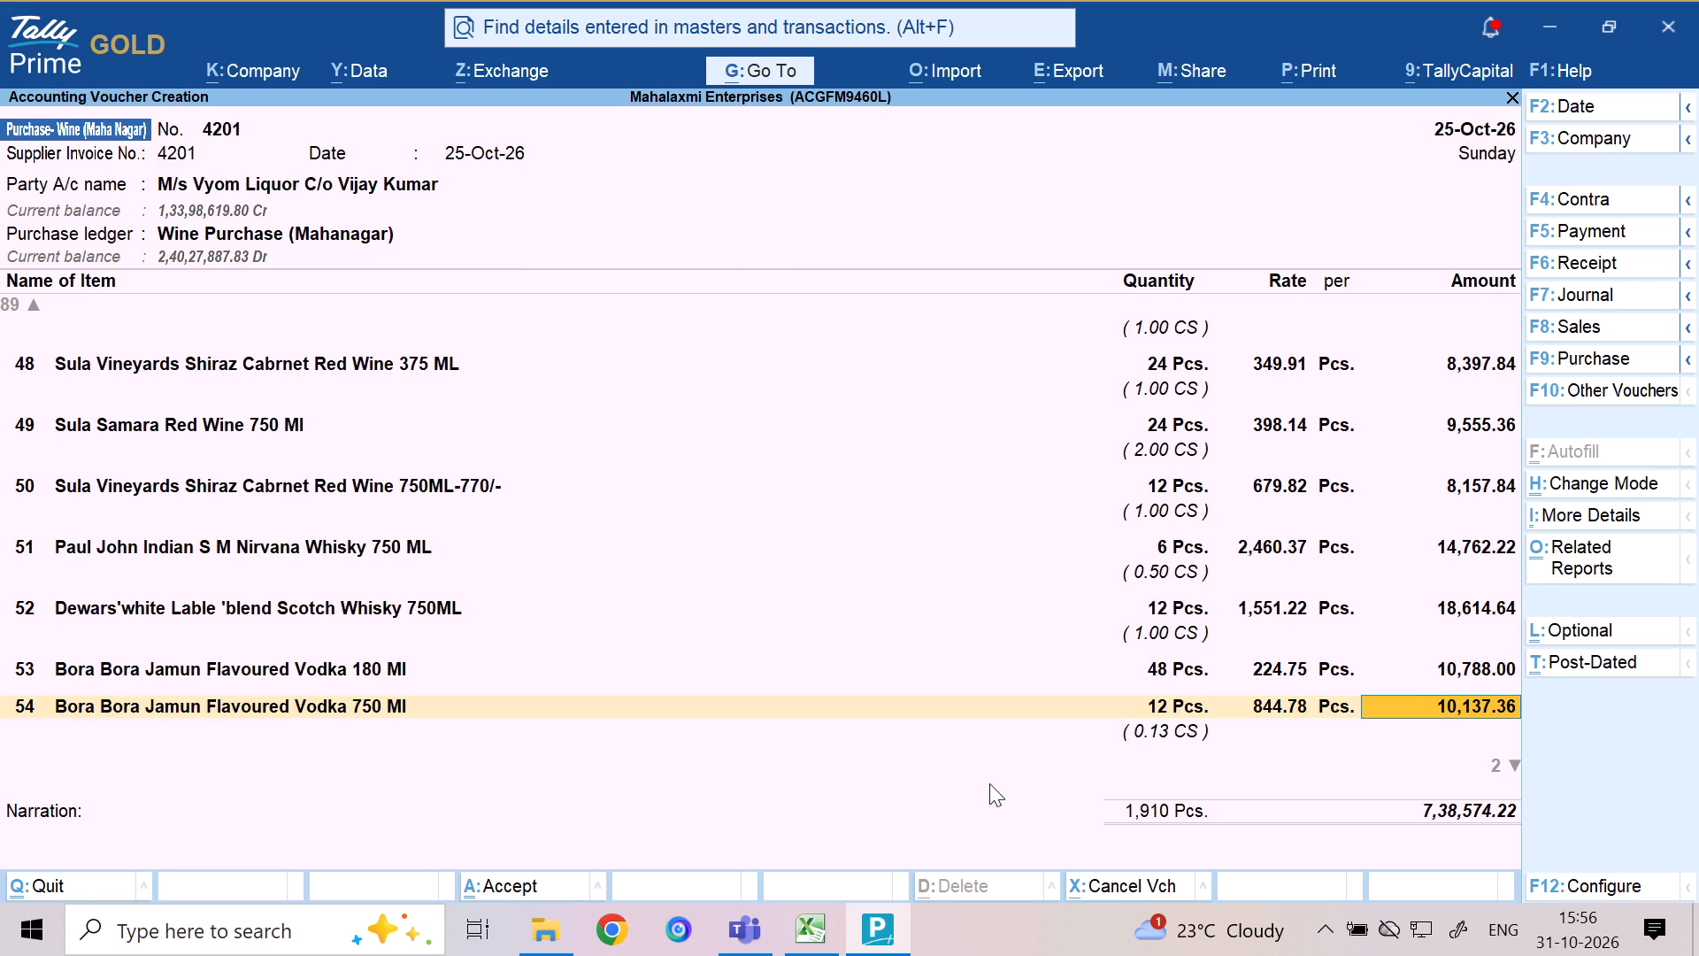
key(Return)
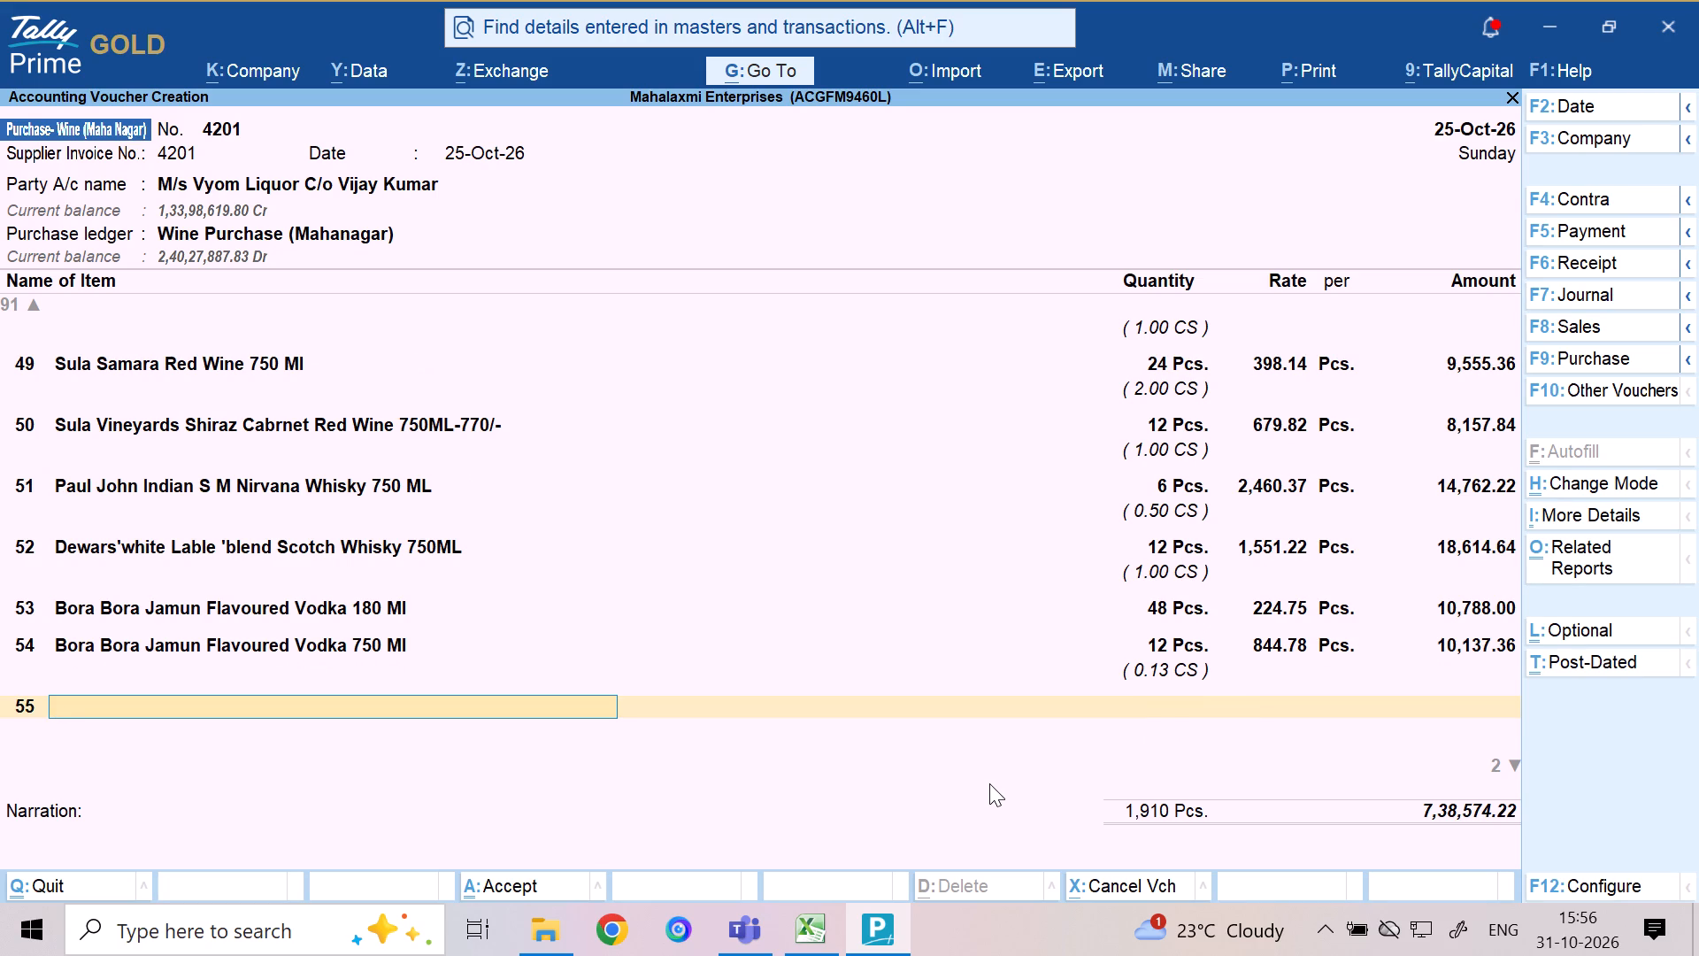
End the item list and add the TCS @2 % ledger at 2 % with its amount set to 14711.
key(Return)
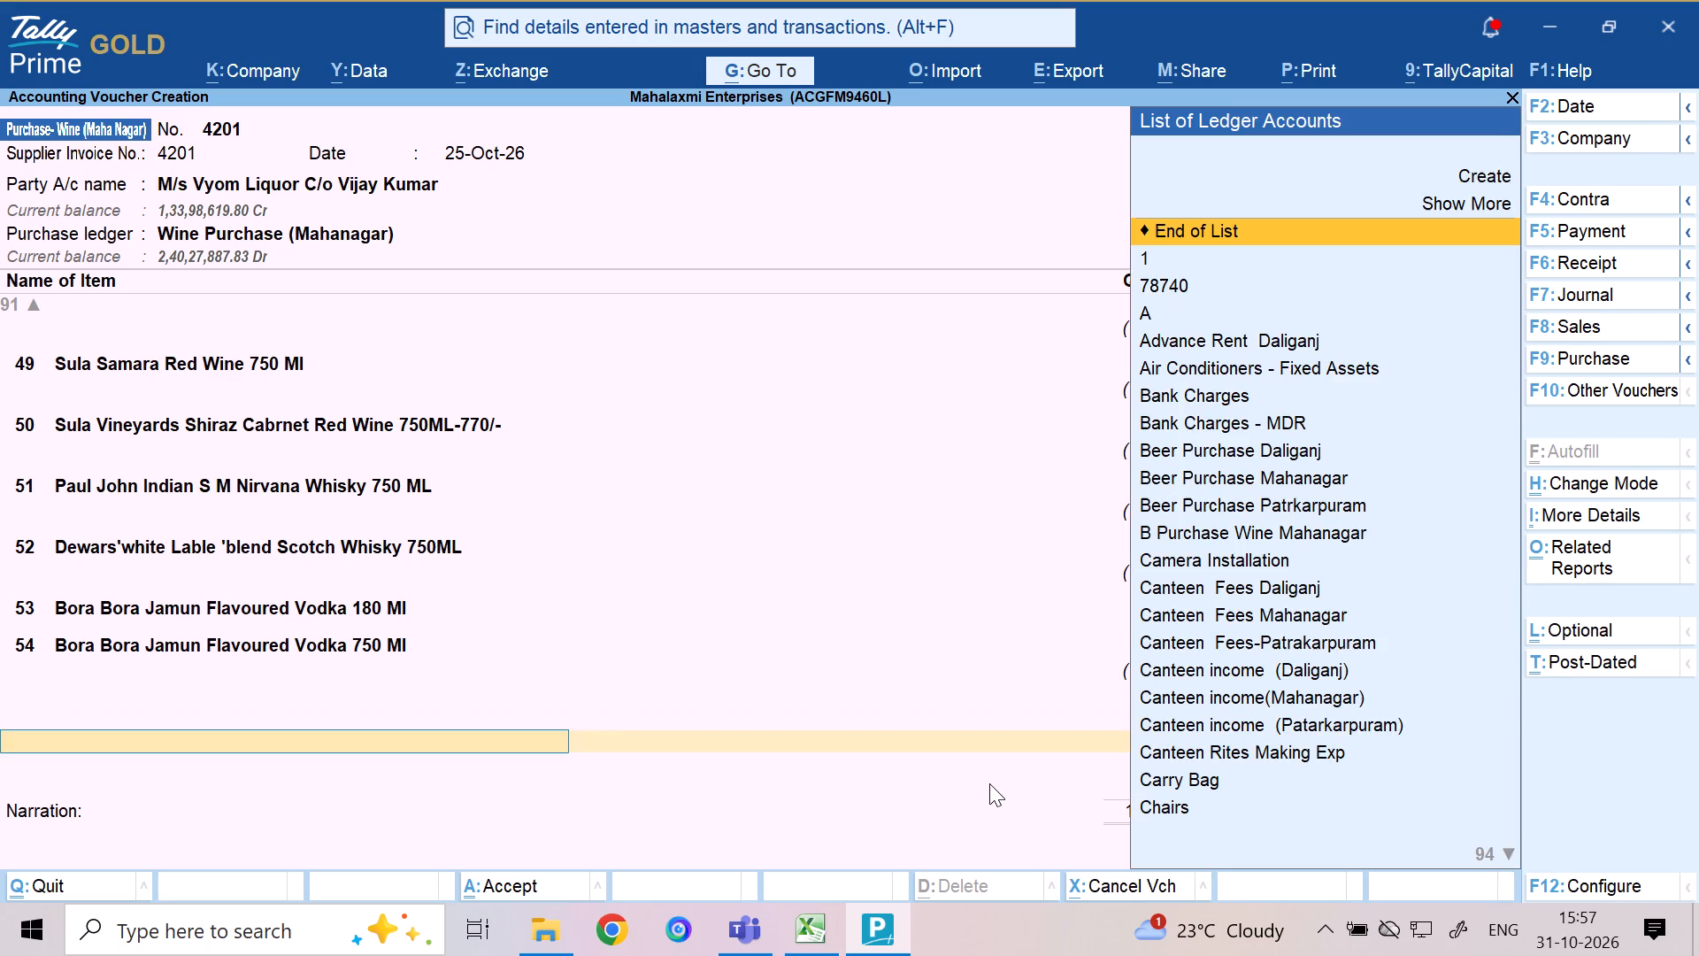
text(TCS)
key(Down)
key(Down)
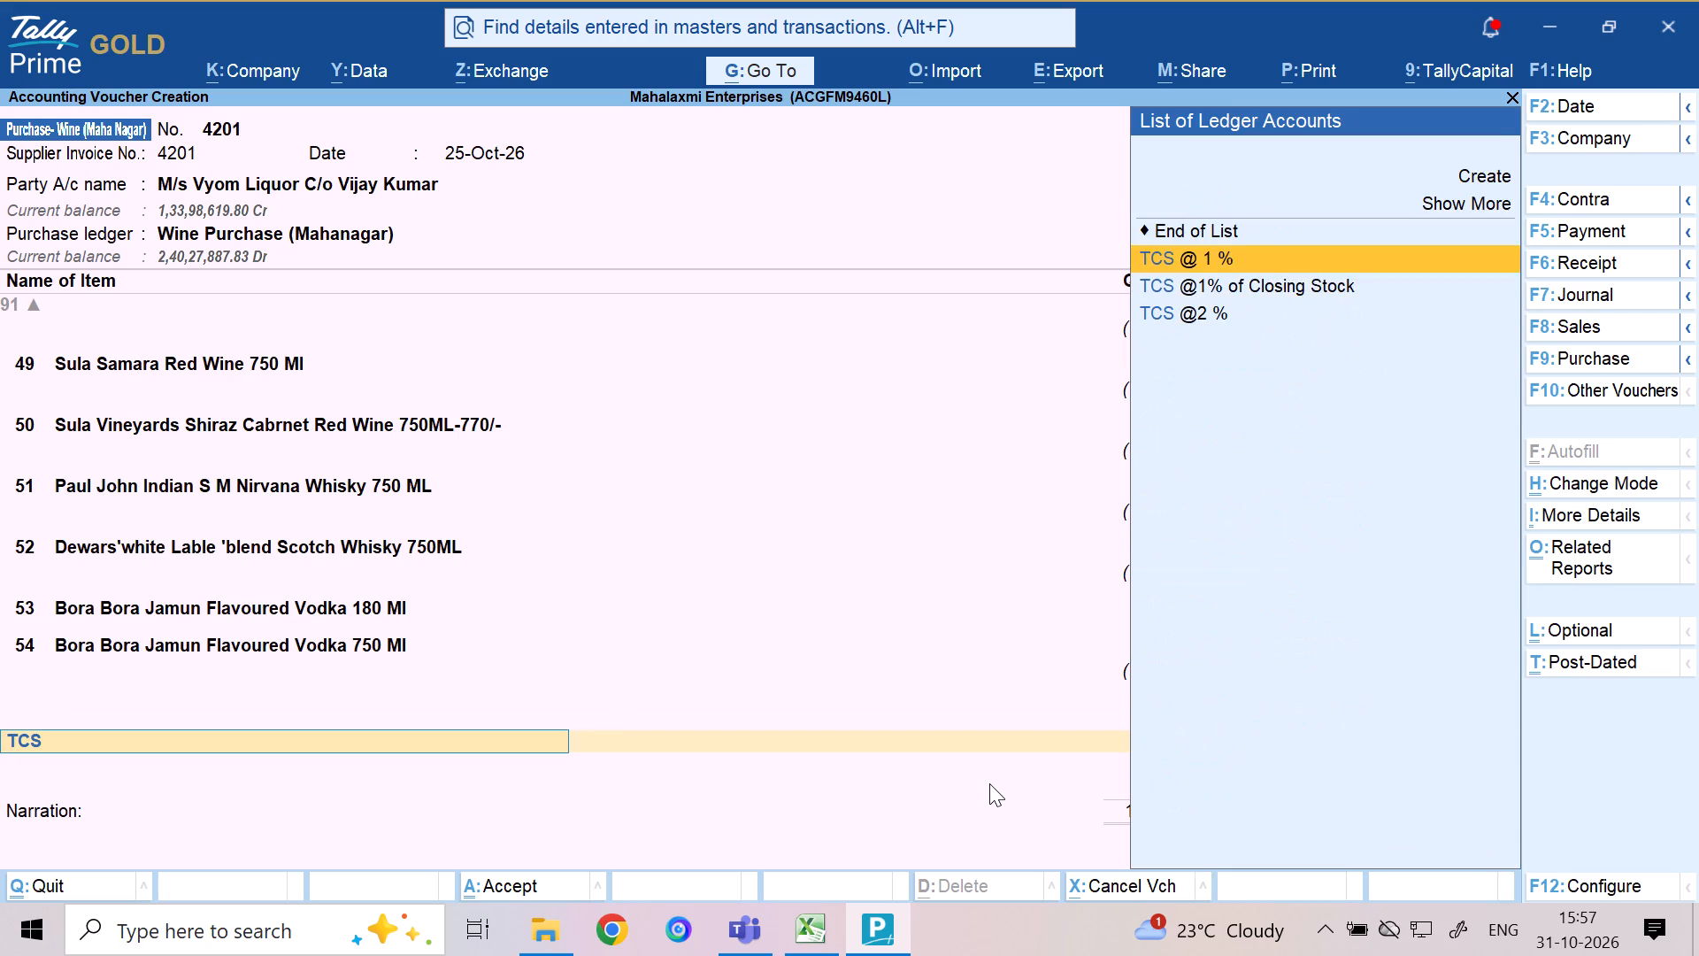
key(Down)
key(Return)
key(2)
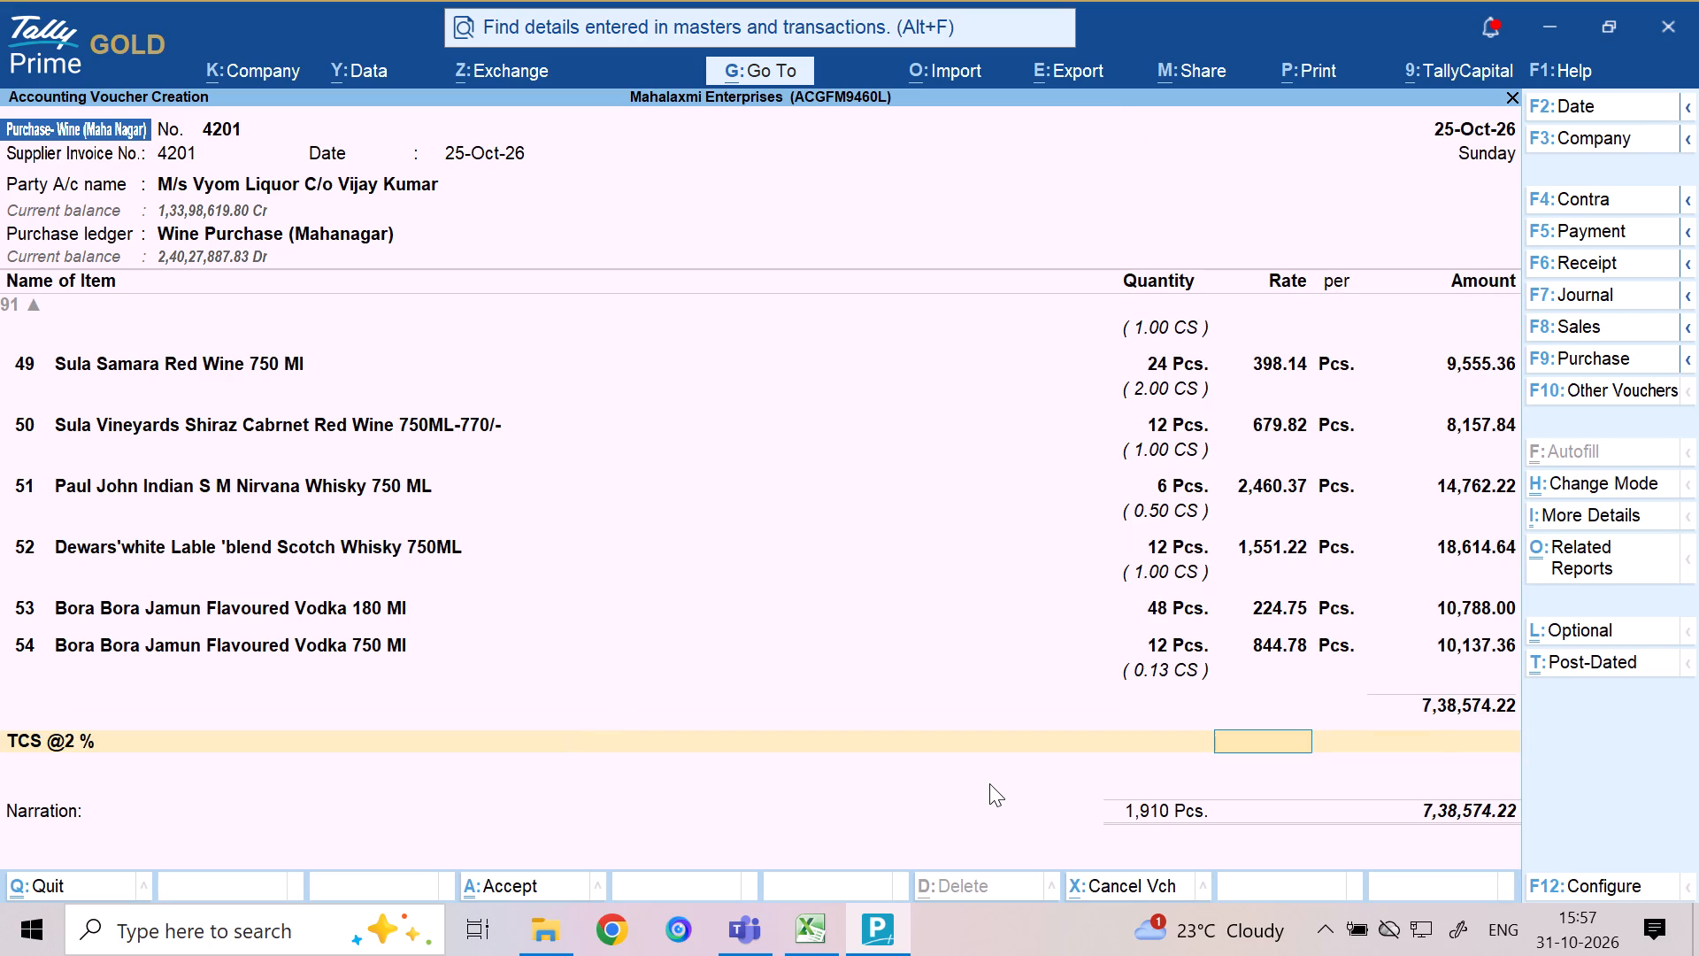
key(Return)
text(17)
key(BackSpace)
text(47)
text(11)
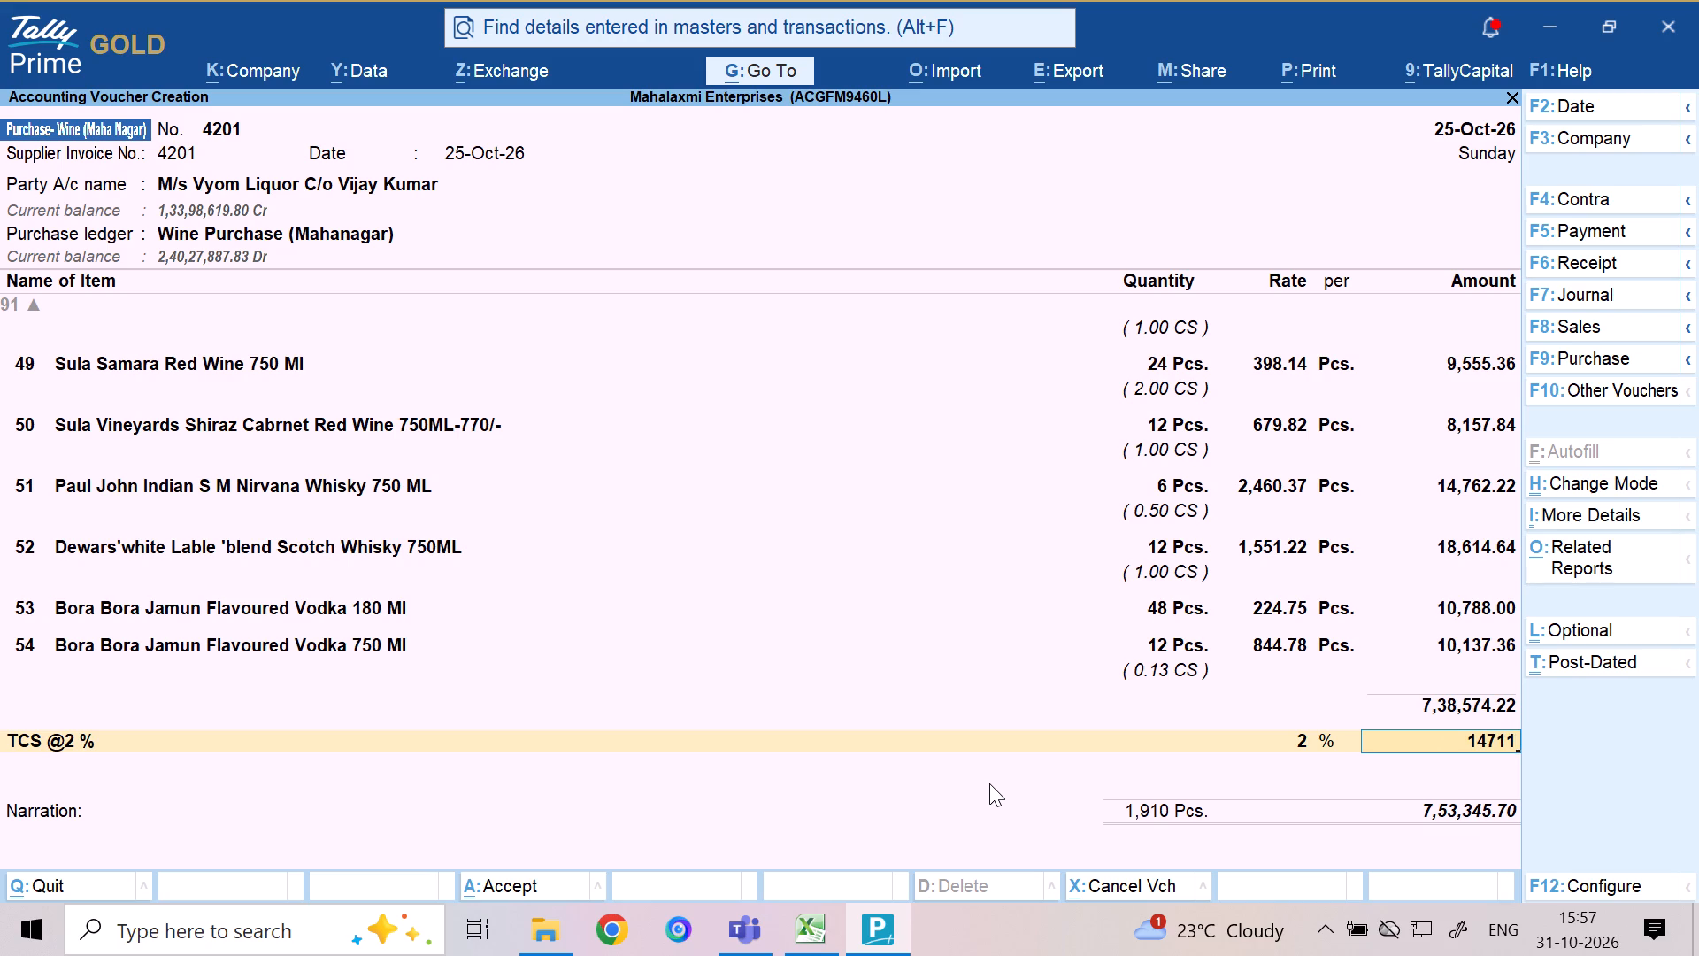
key(Return)
Add the Round Off ledger below the TCS line and accept its calculated amount.
text(ROU)
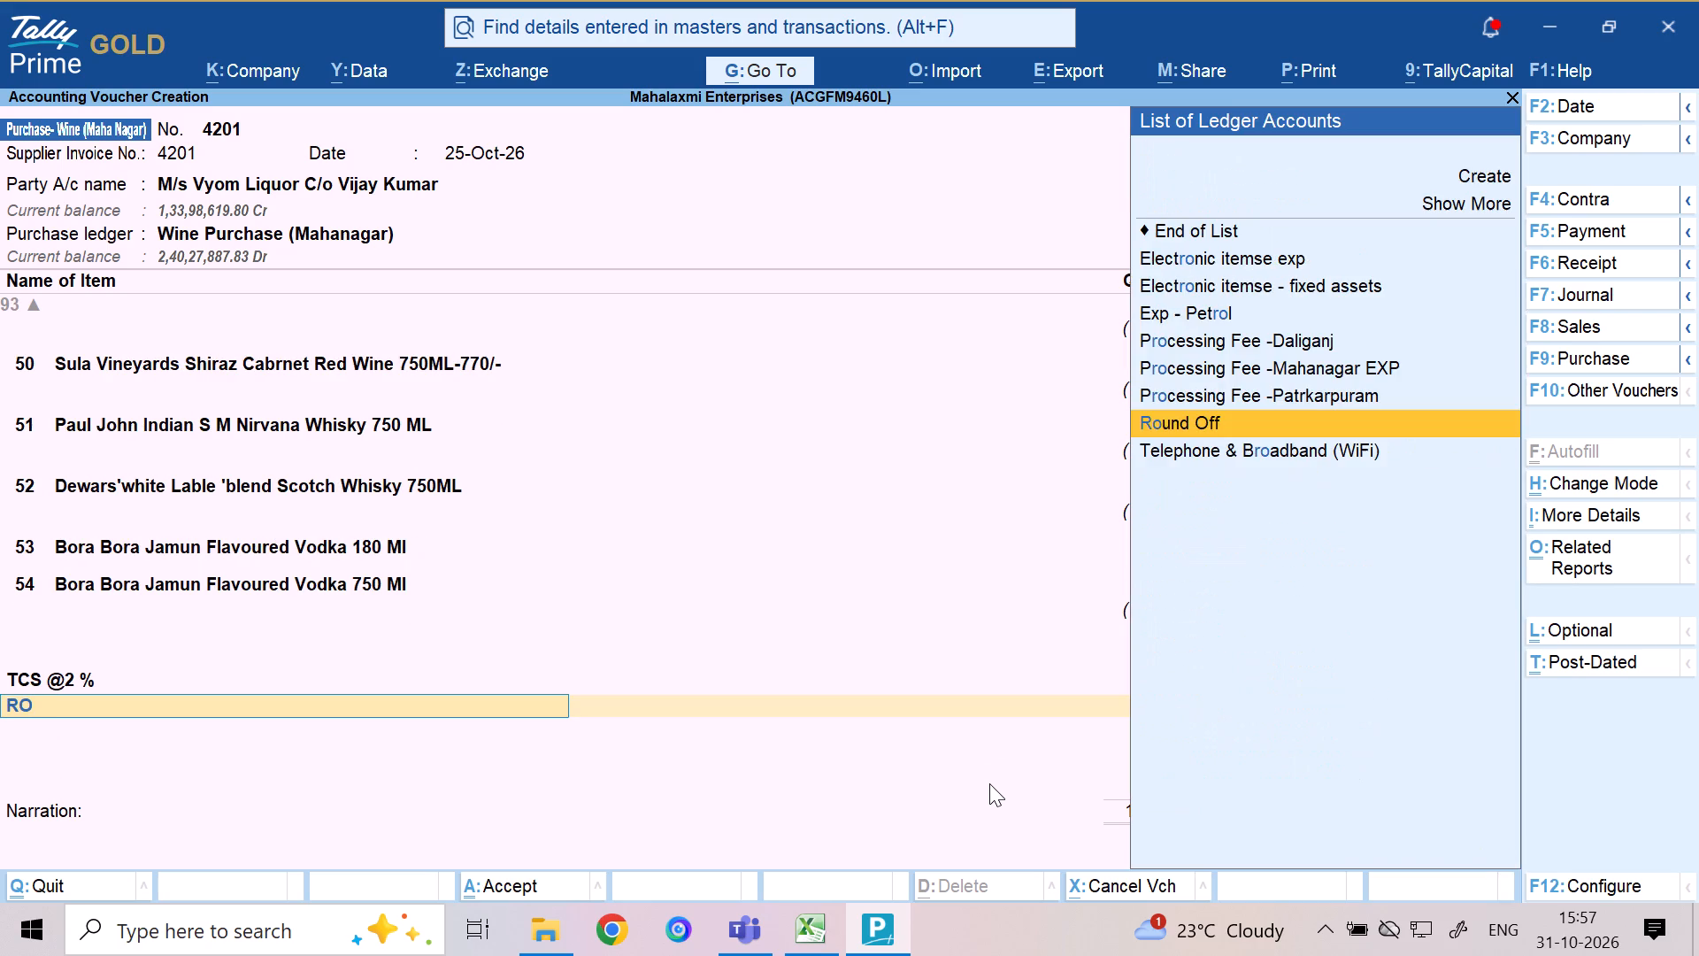
key(Return)
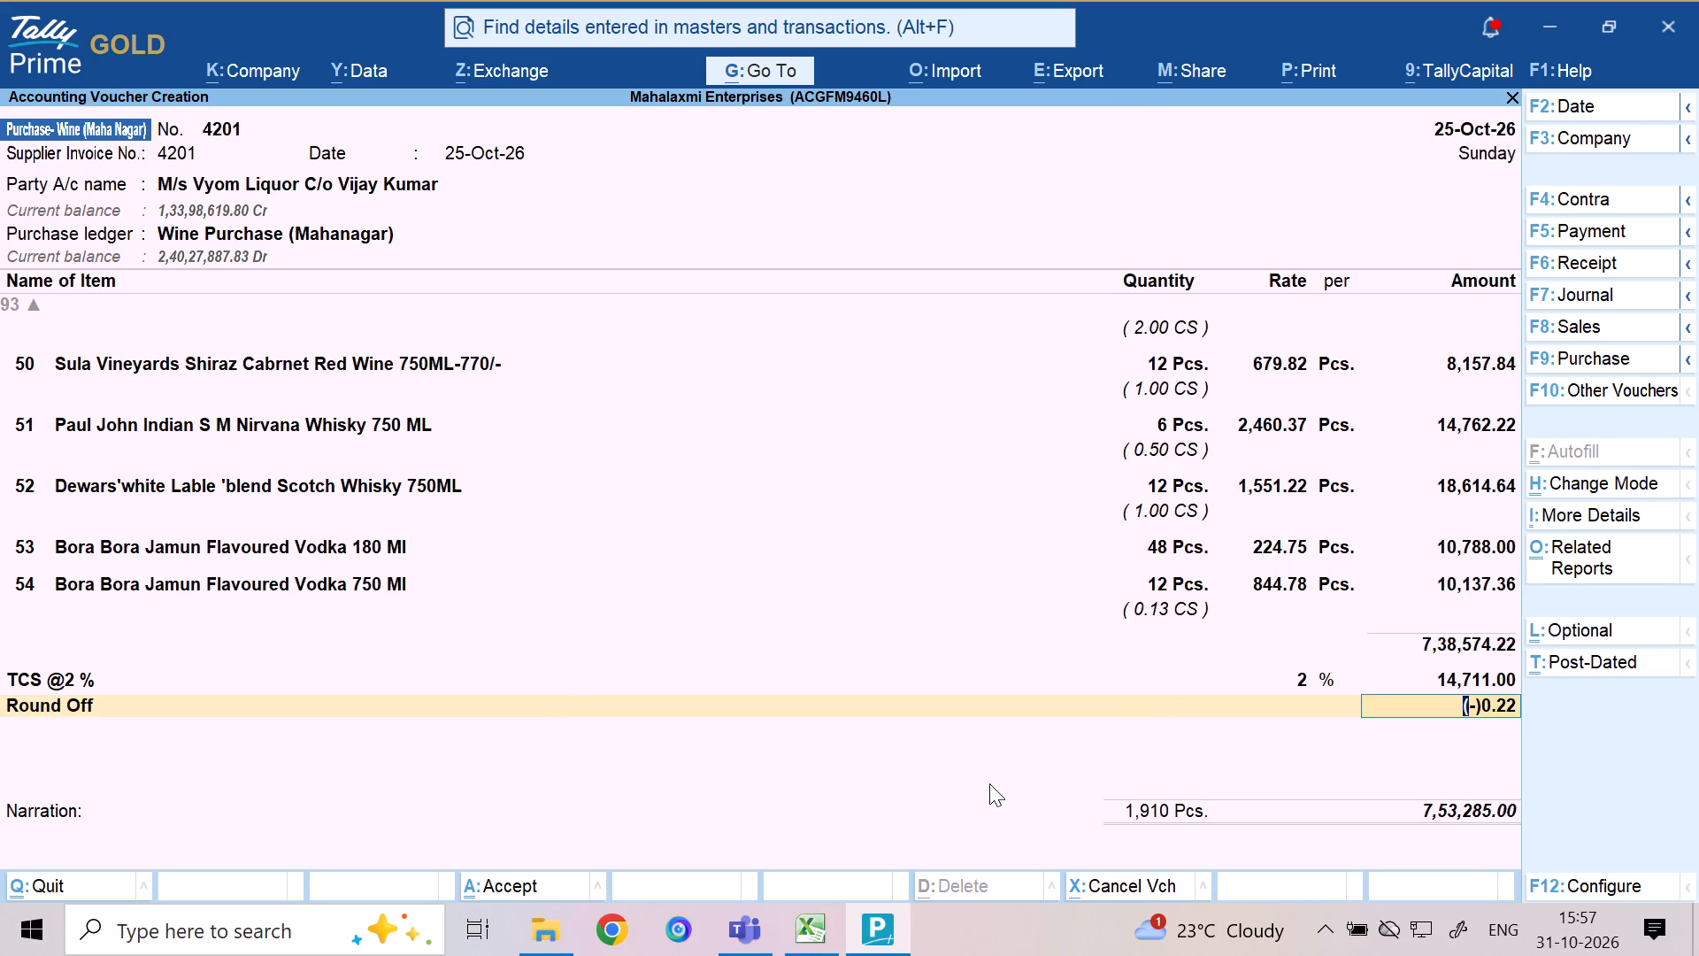
key(Return)
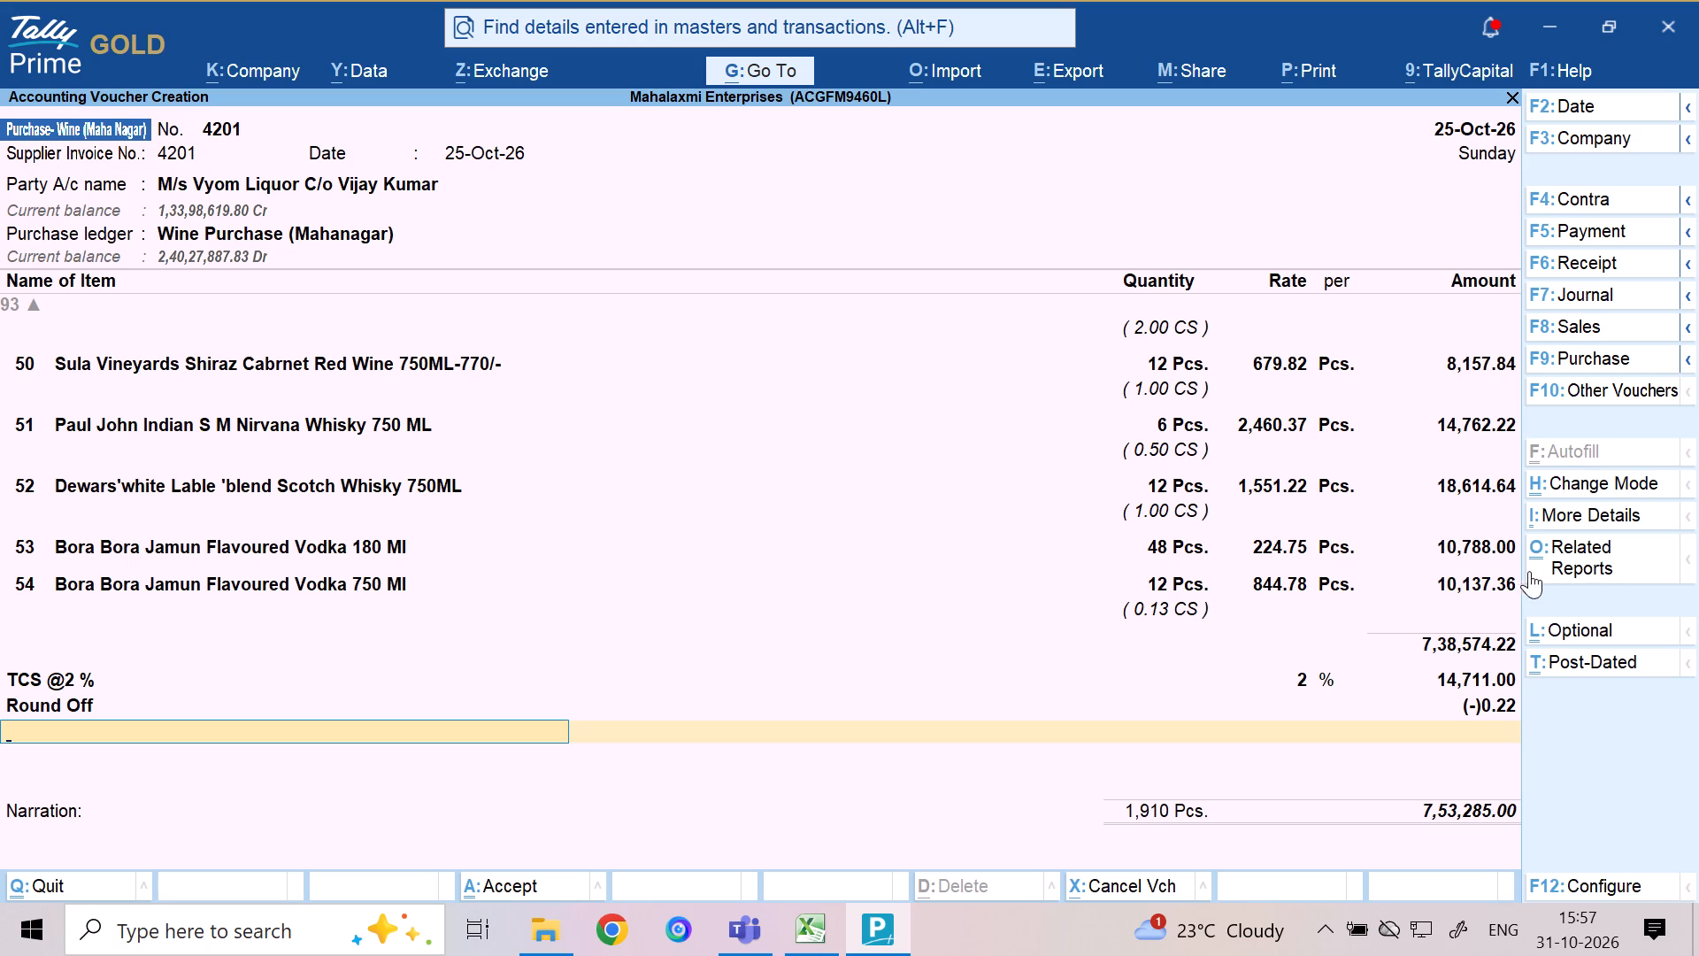
Check the quantities, rates and amounts of invoice 4201's item lines, working back from line 54 to line 33.
click(1483, 576)
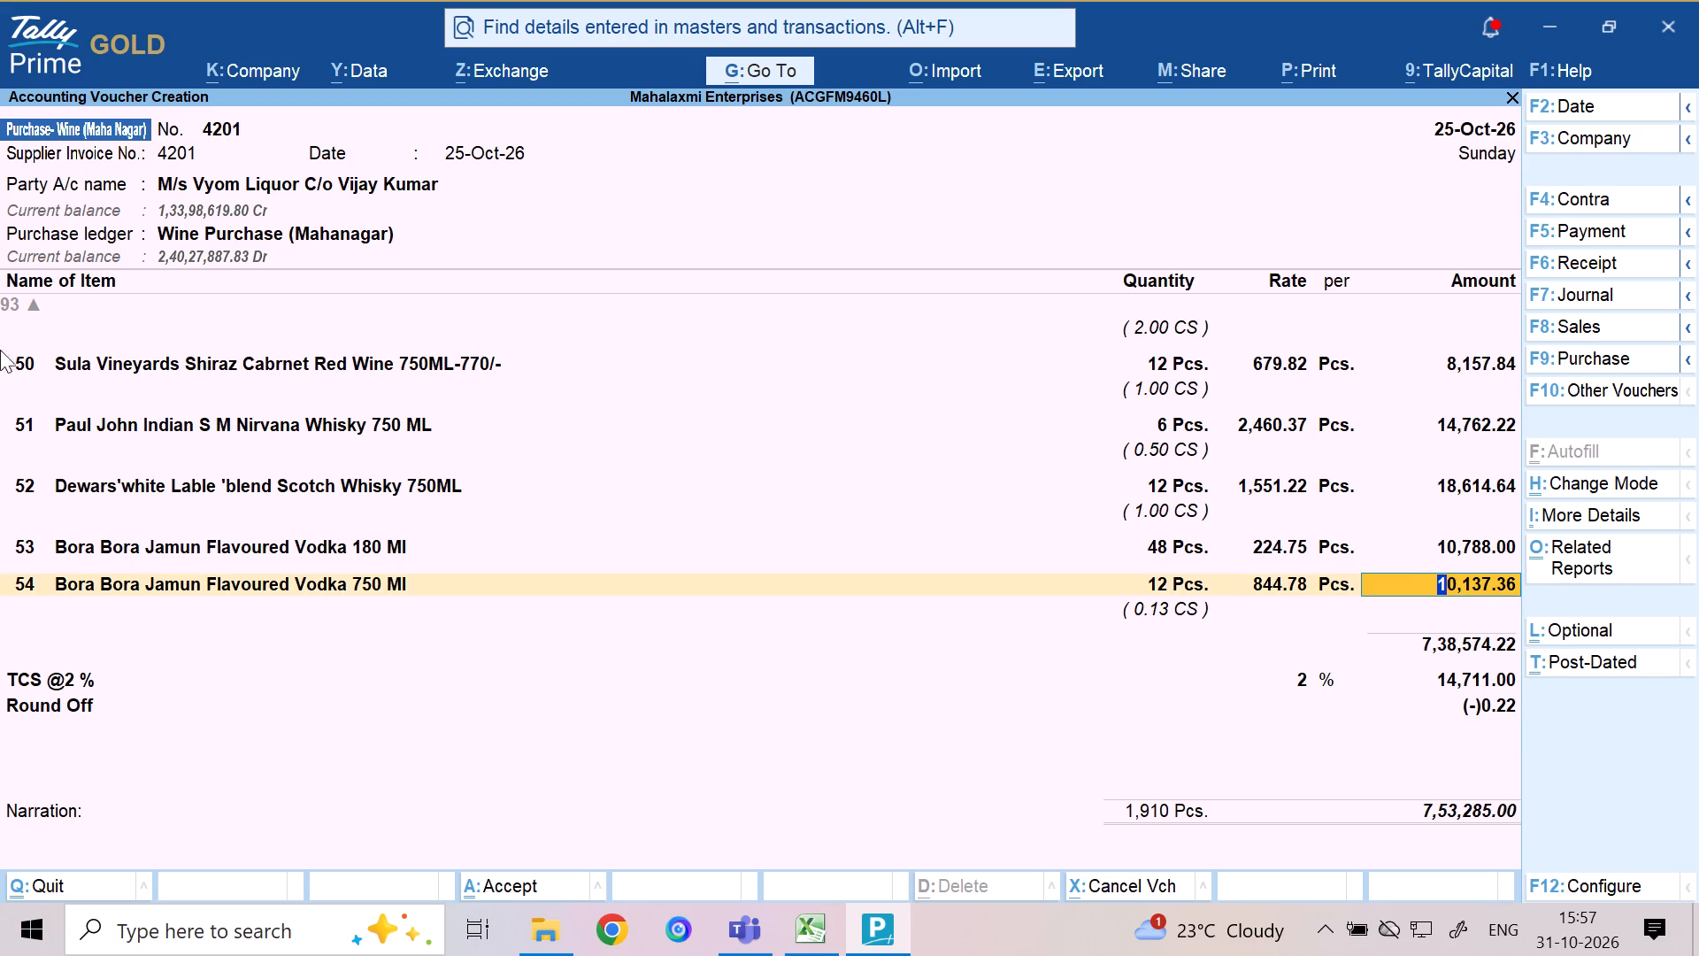
click(31, 308)
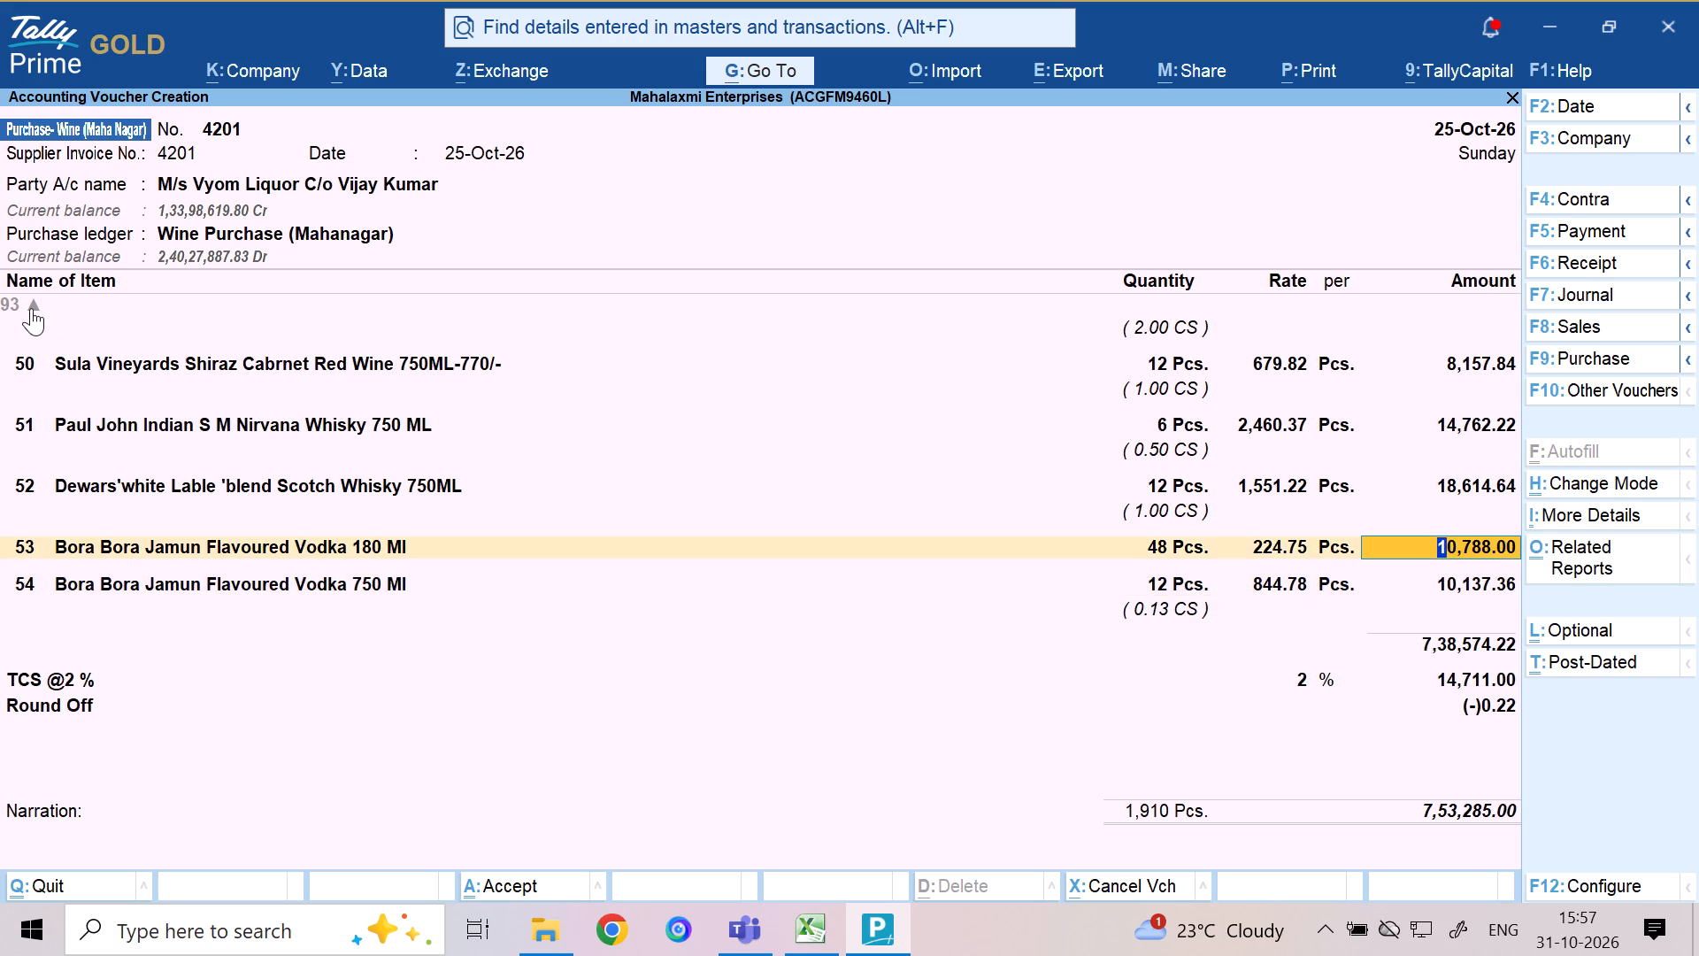
click(31, 308)
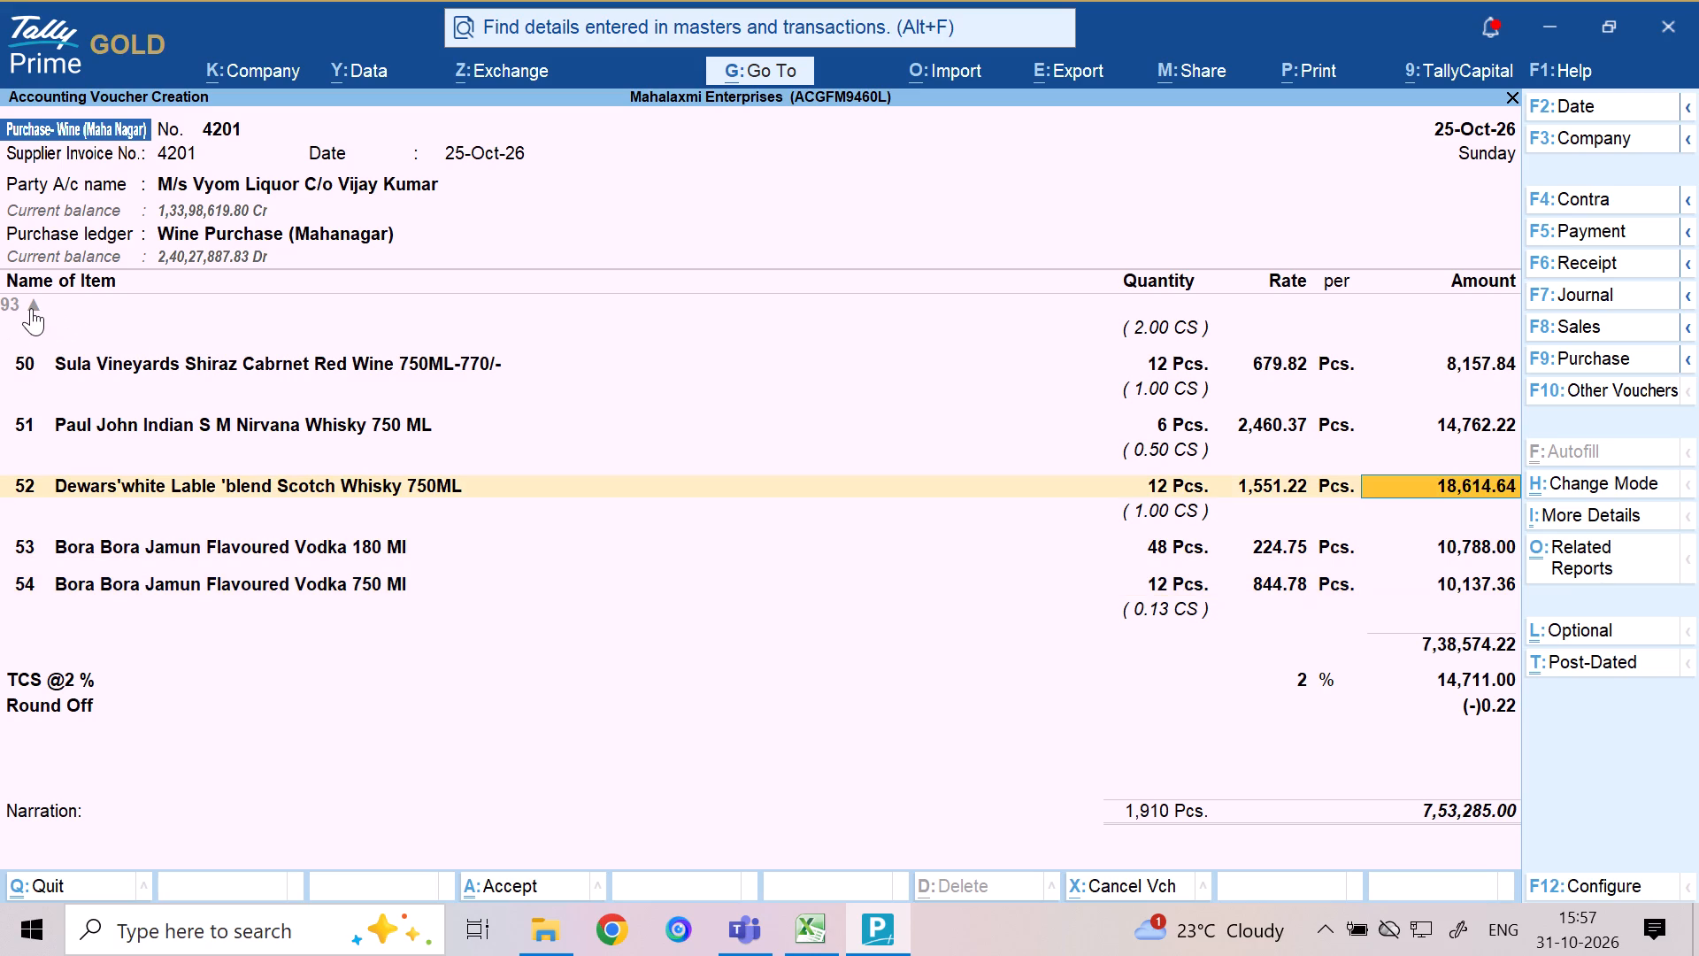
click(31, 308)
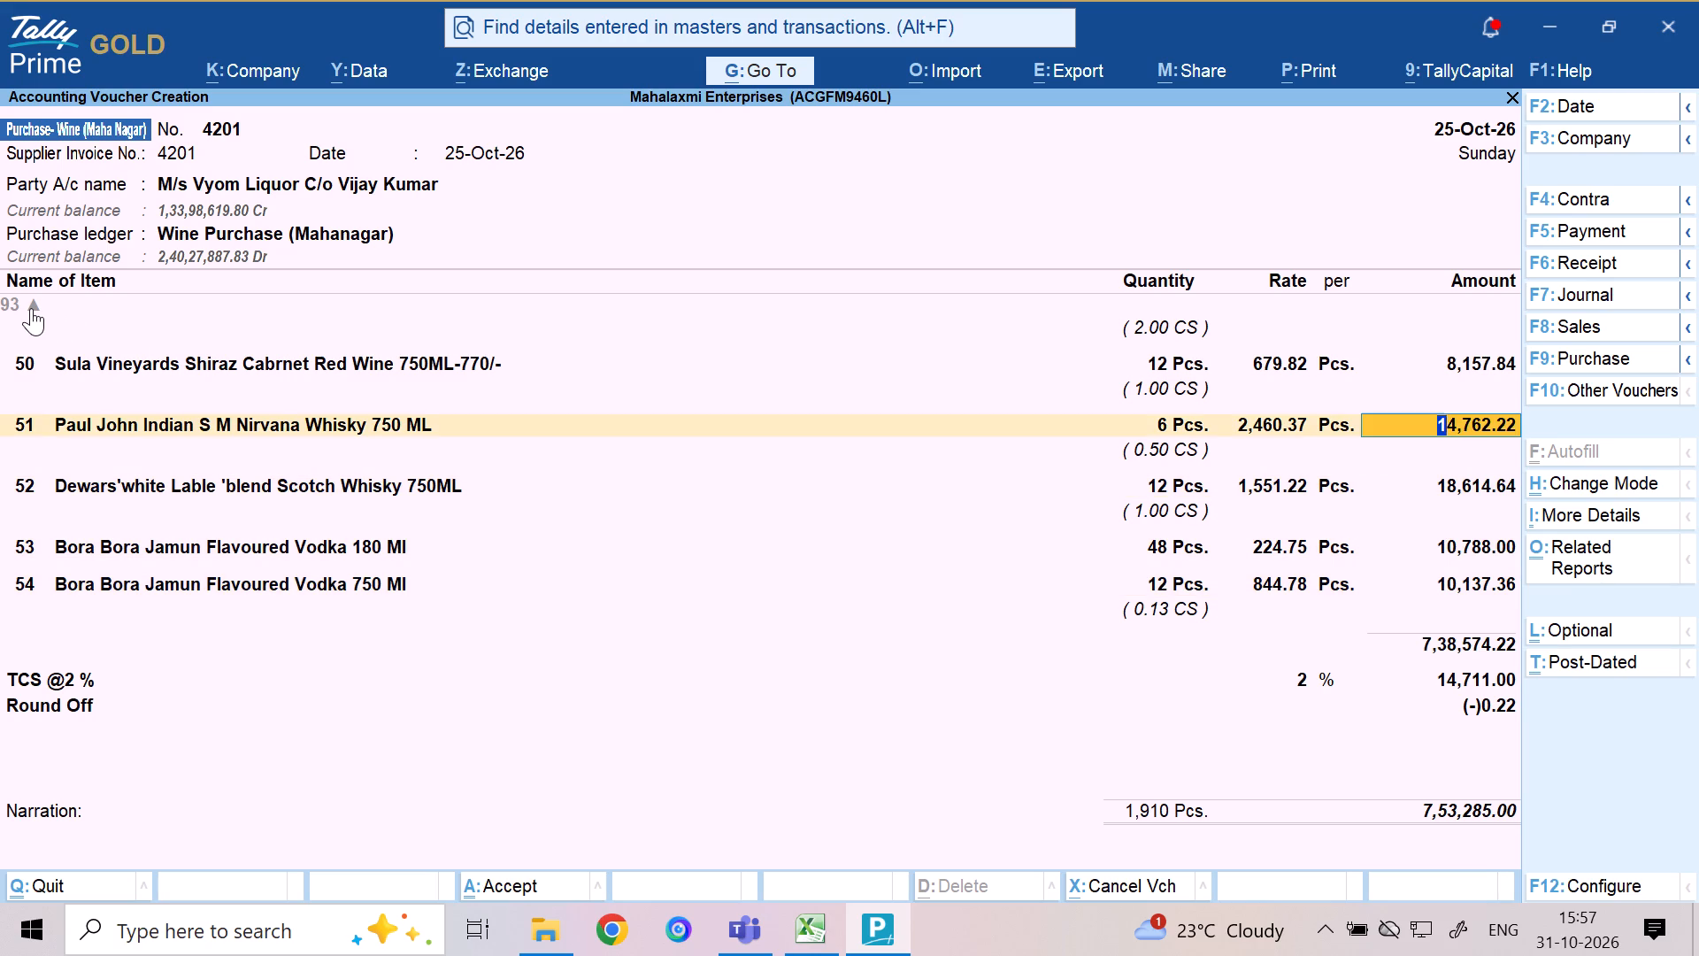
click(31, 308)
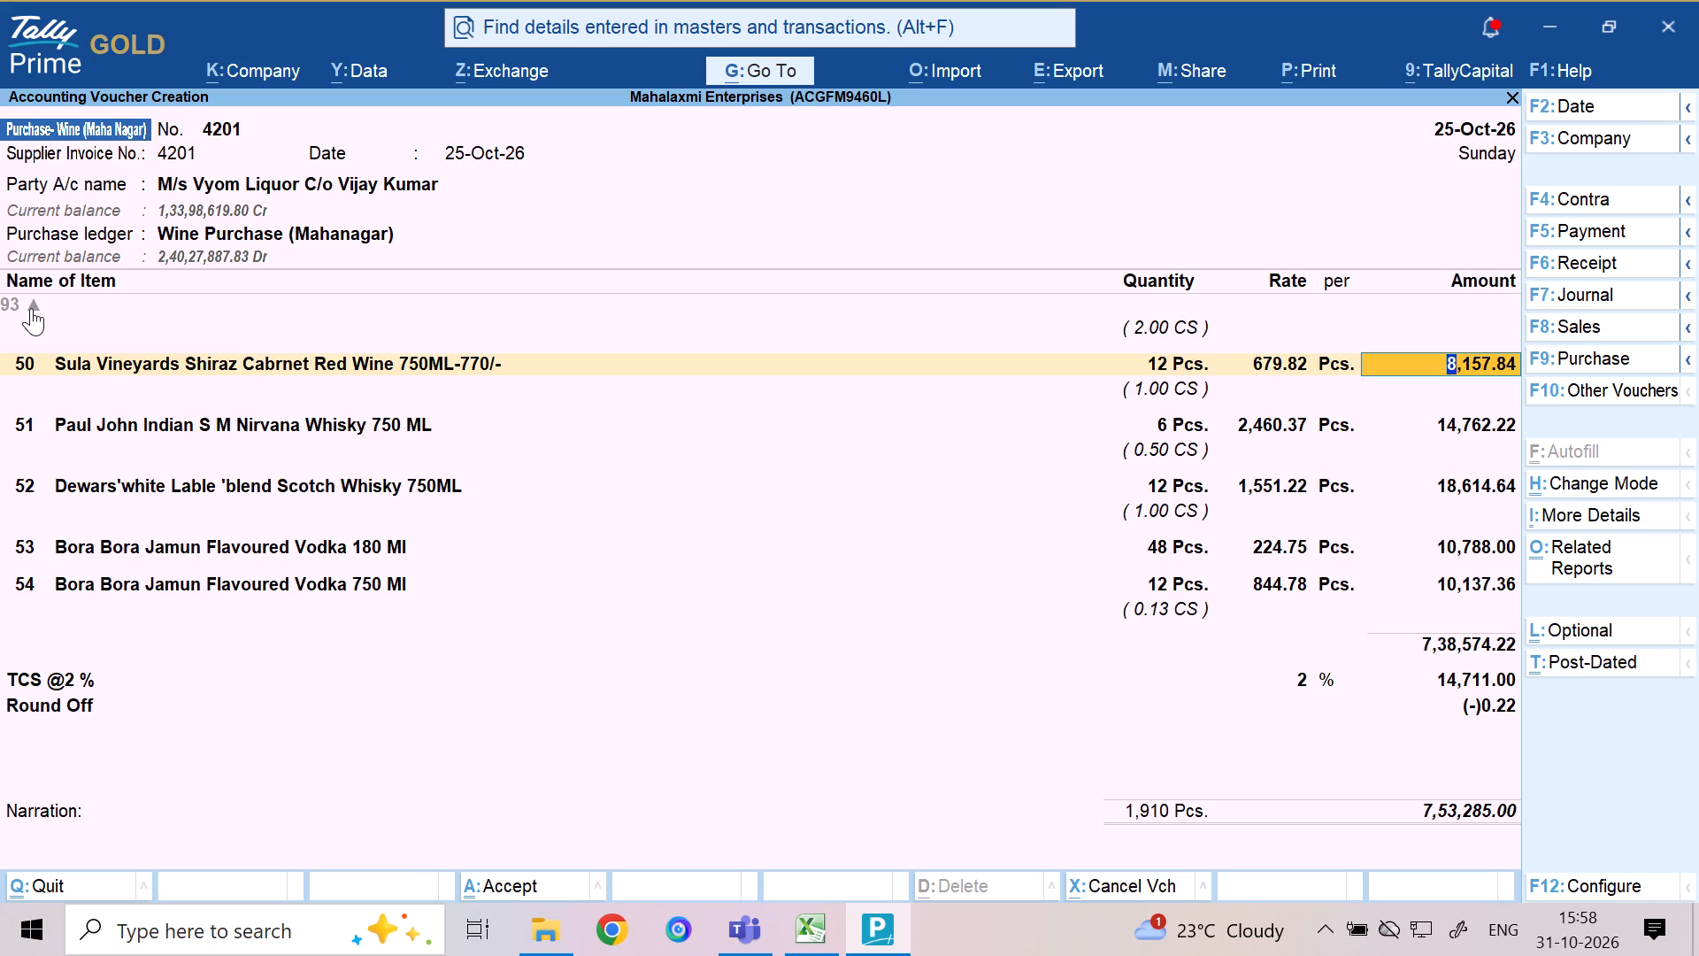
click(31, 308)
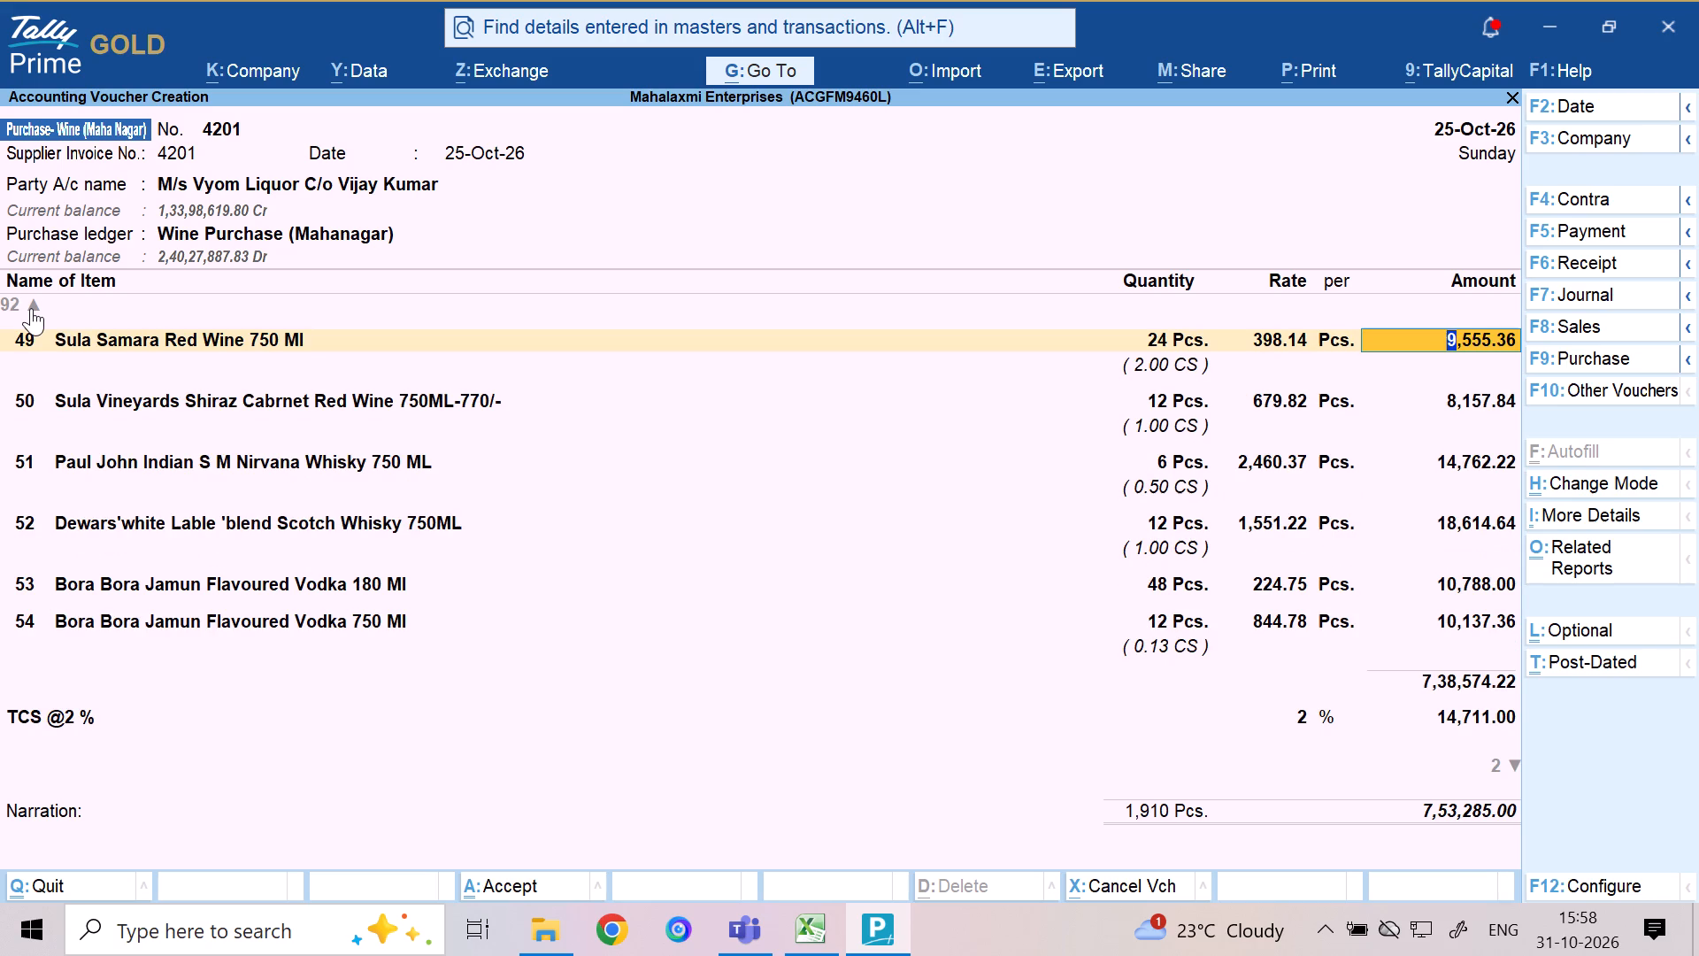
click(31, 308)
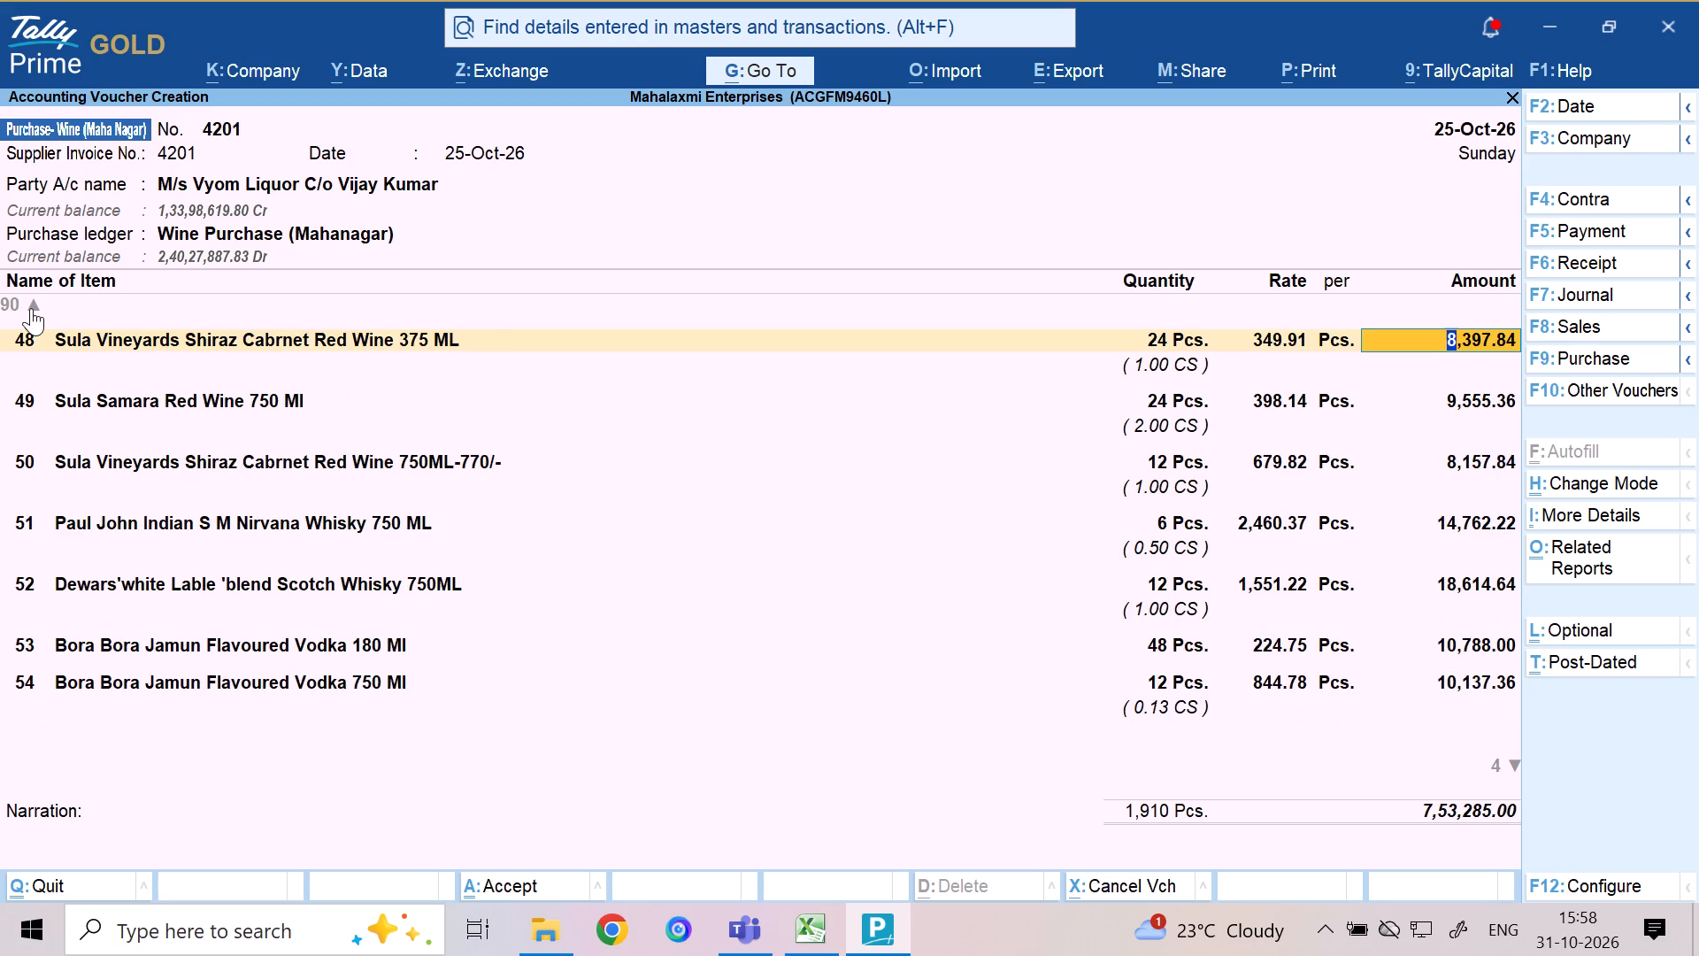
click(31, 308)
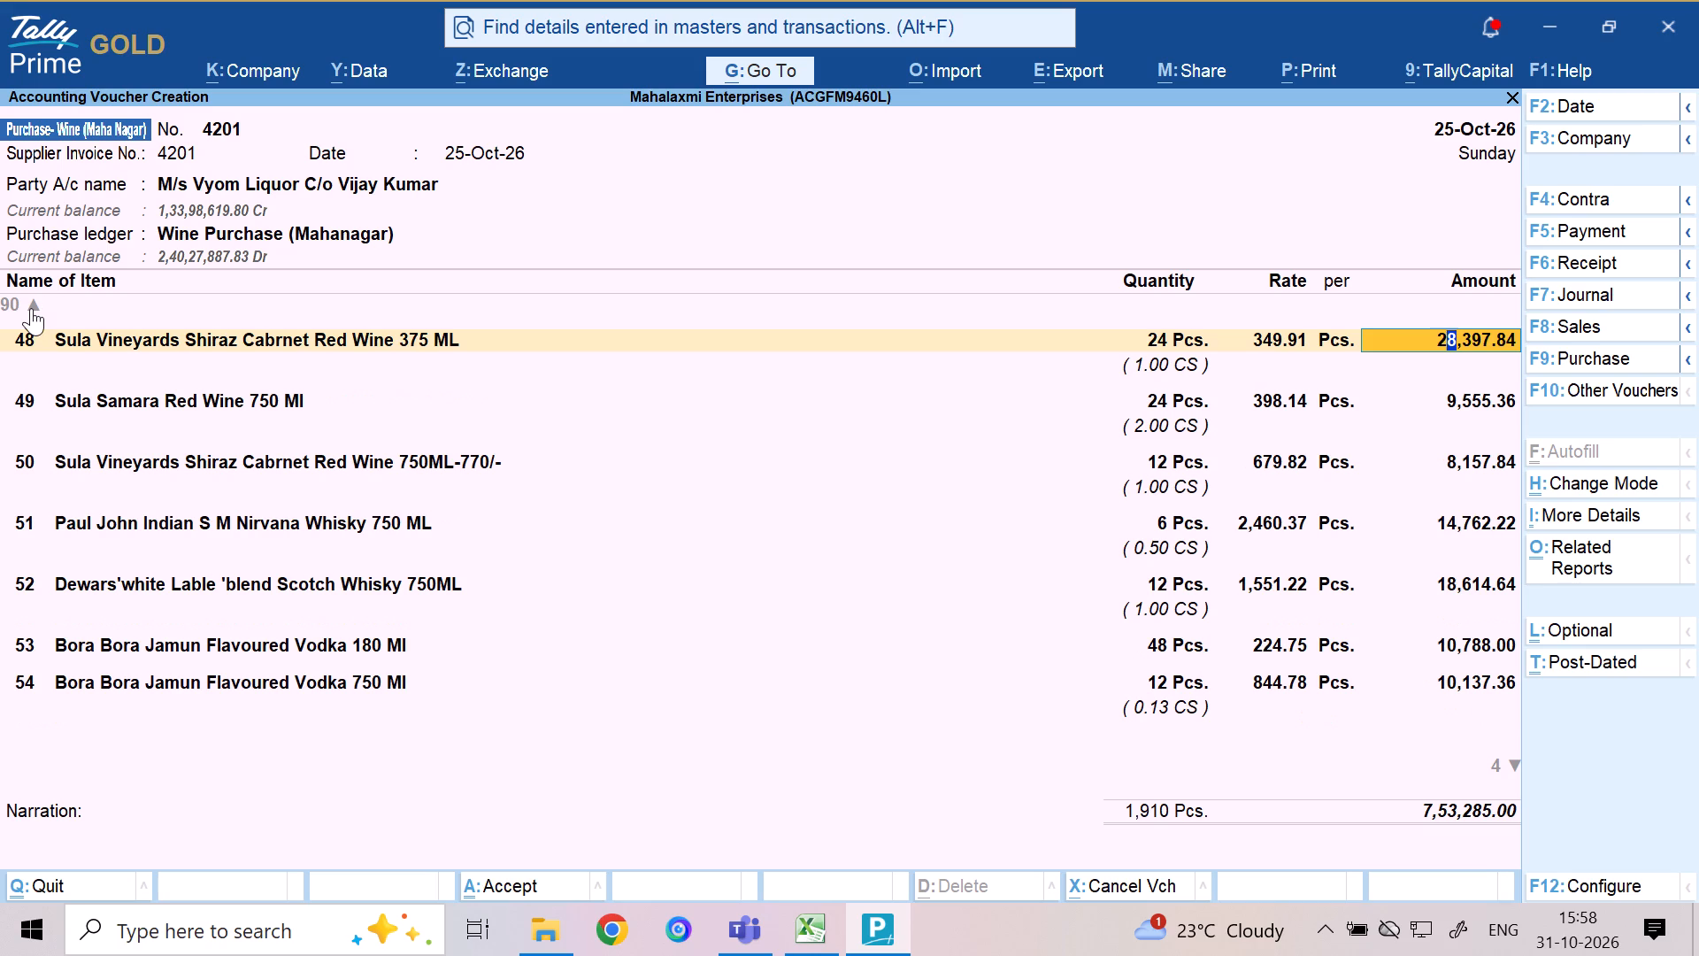
click(31, 308)
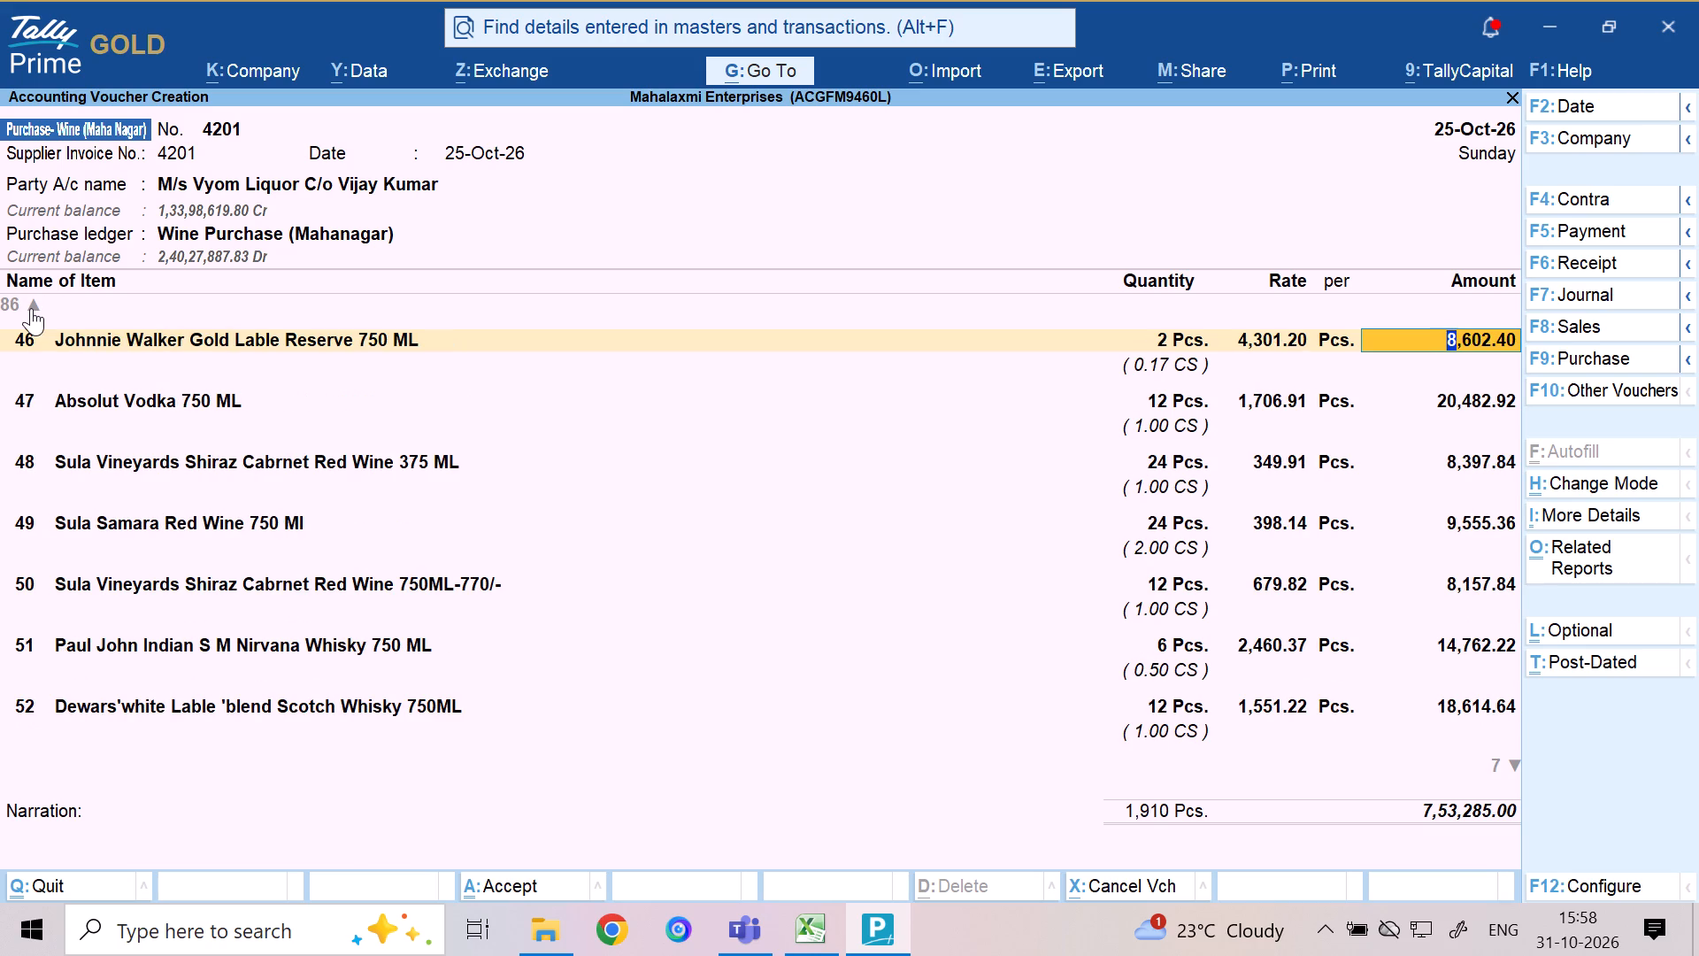
click(31, 308)
click(31, 308)
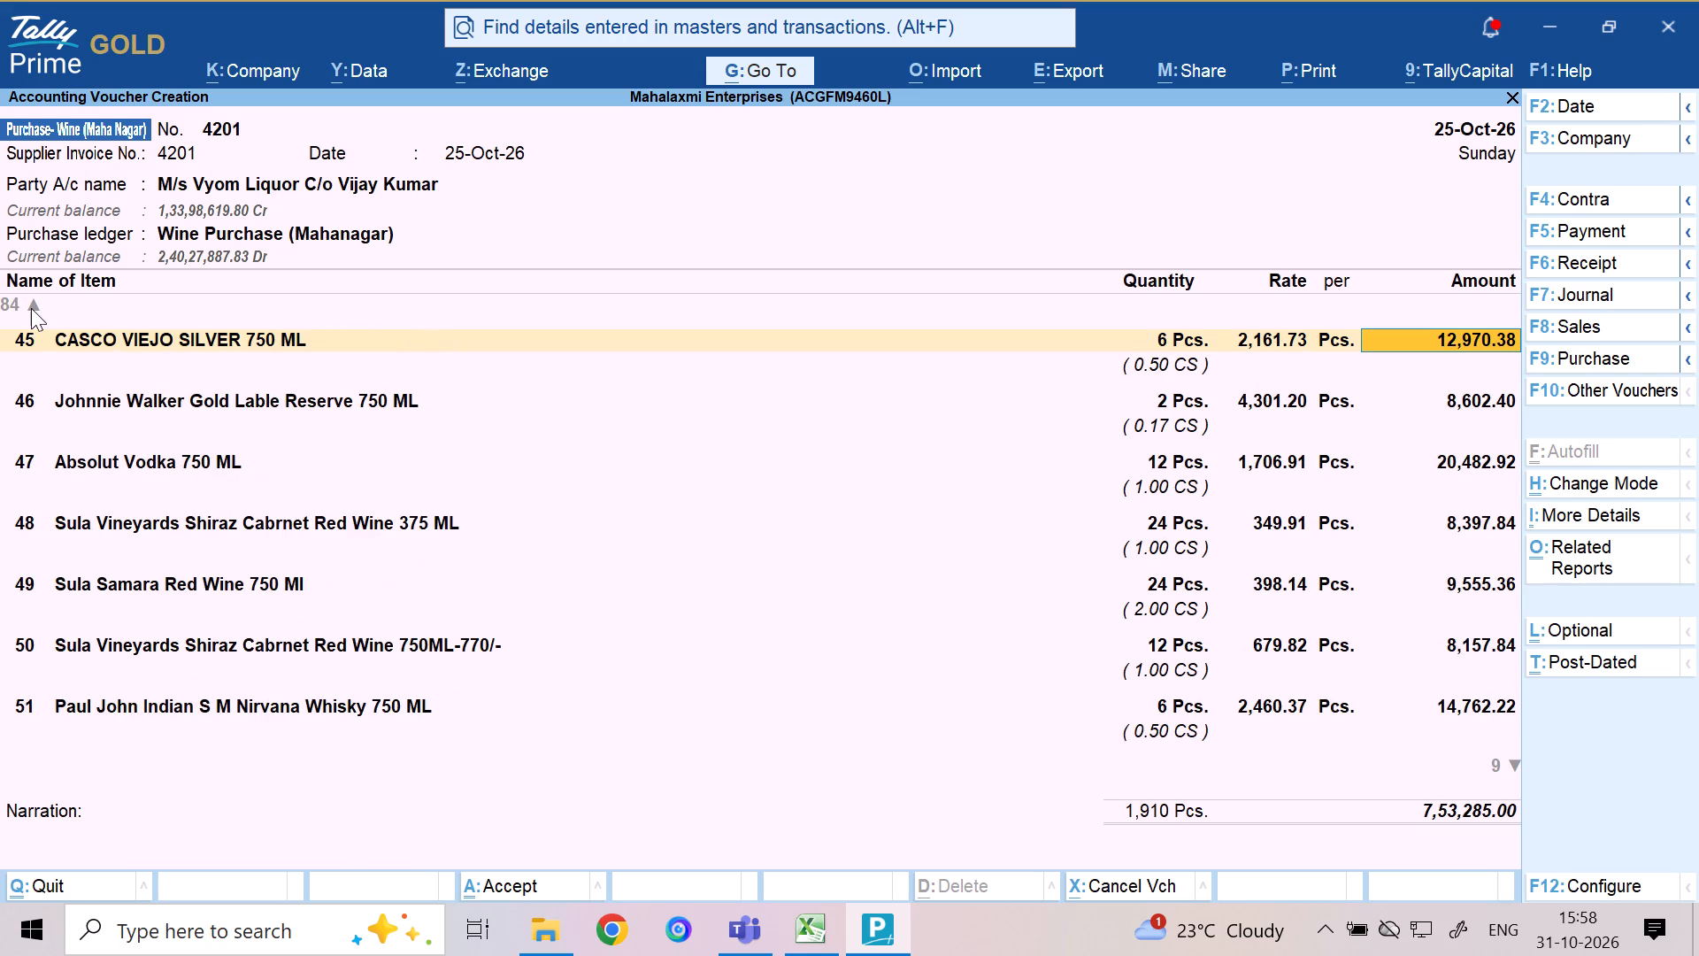
click(31, 308)
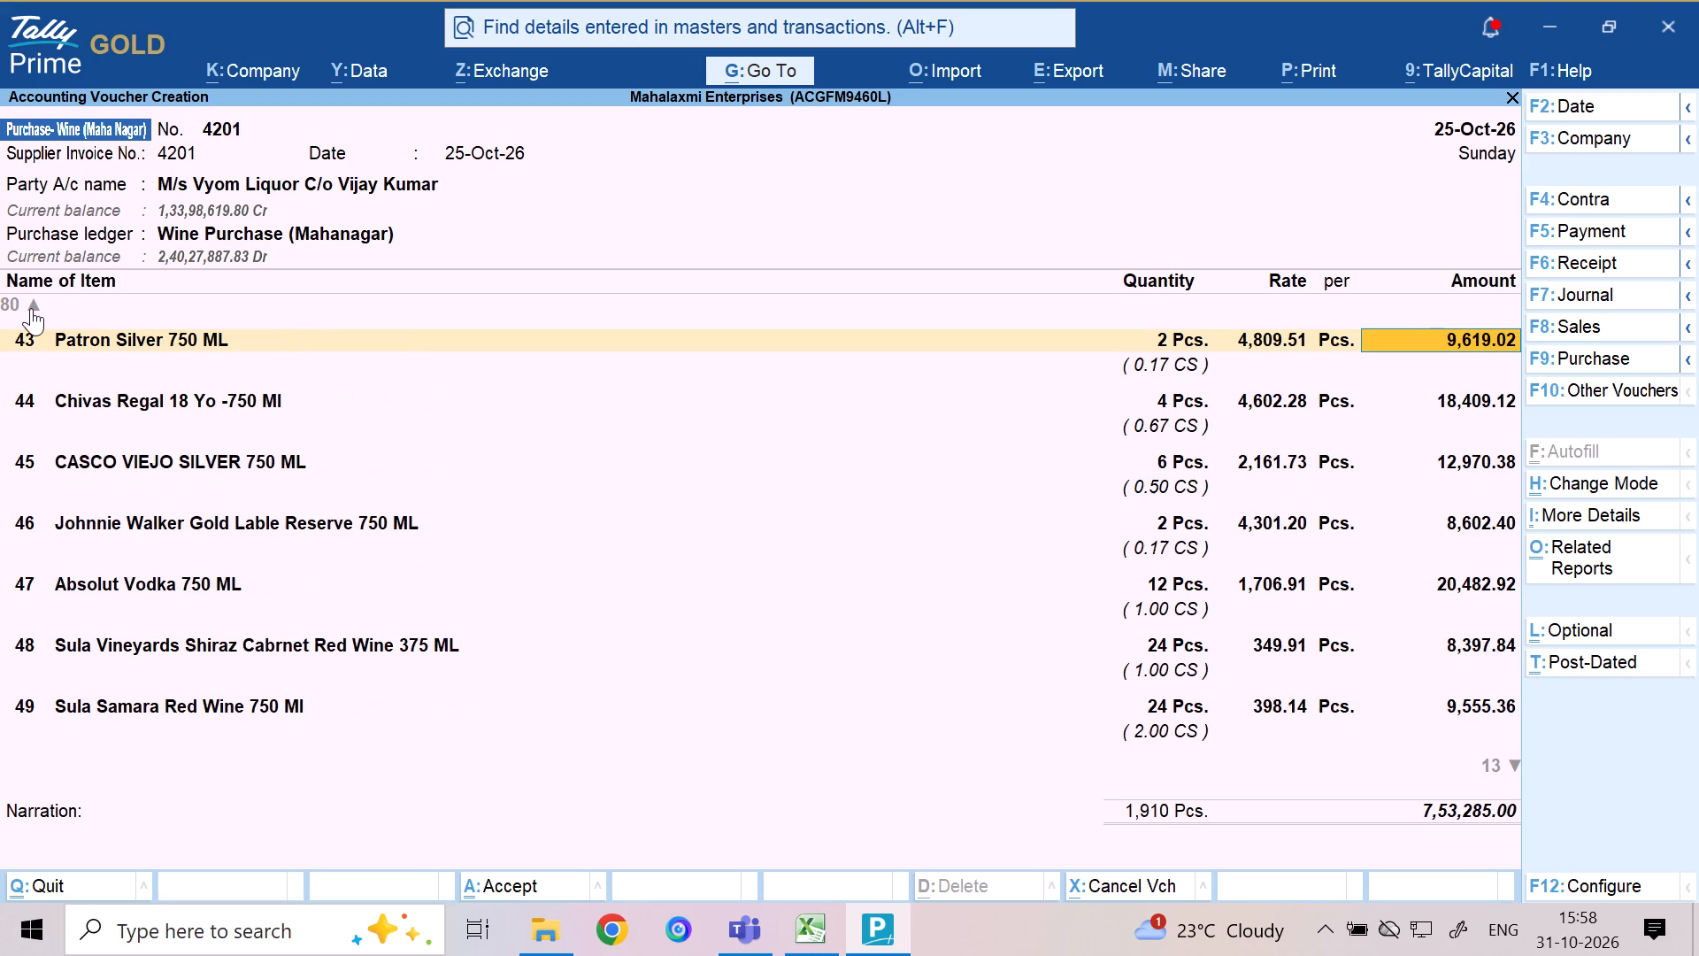
click(31, 308)
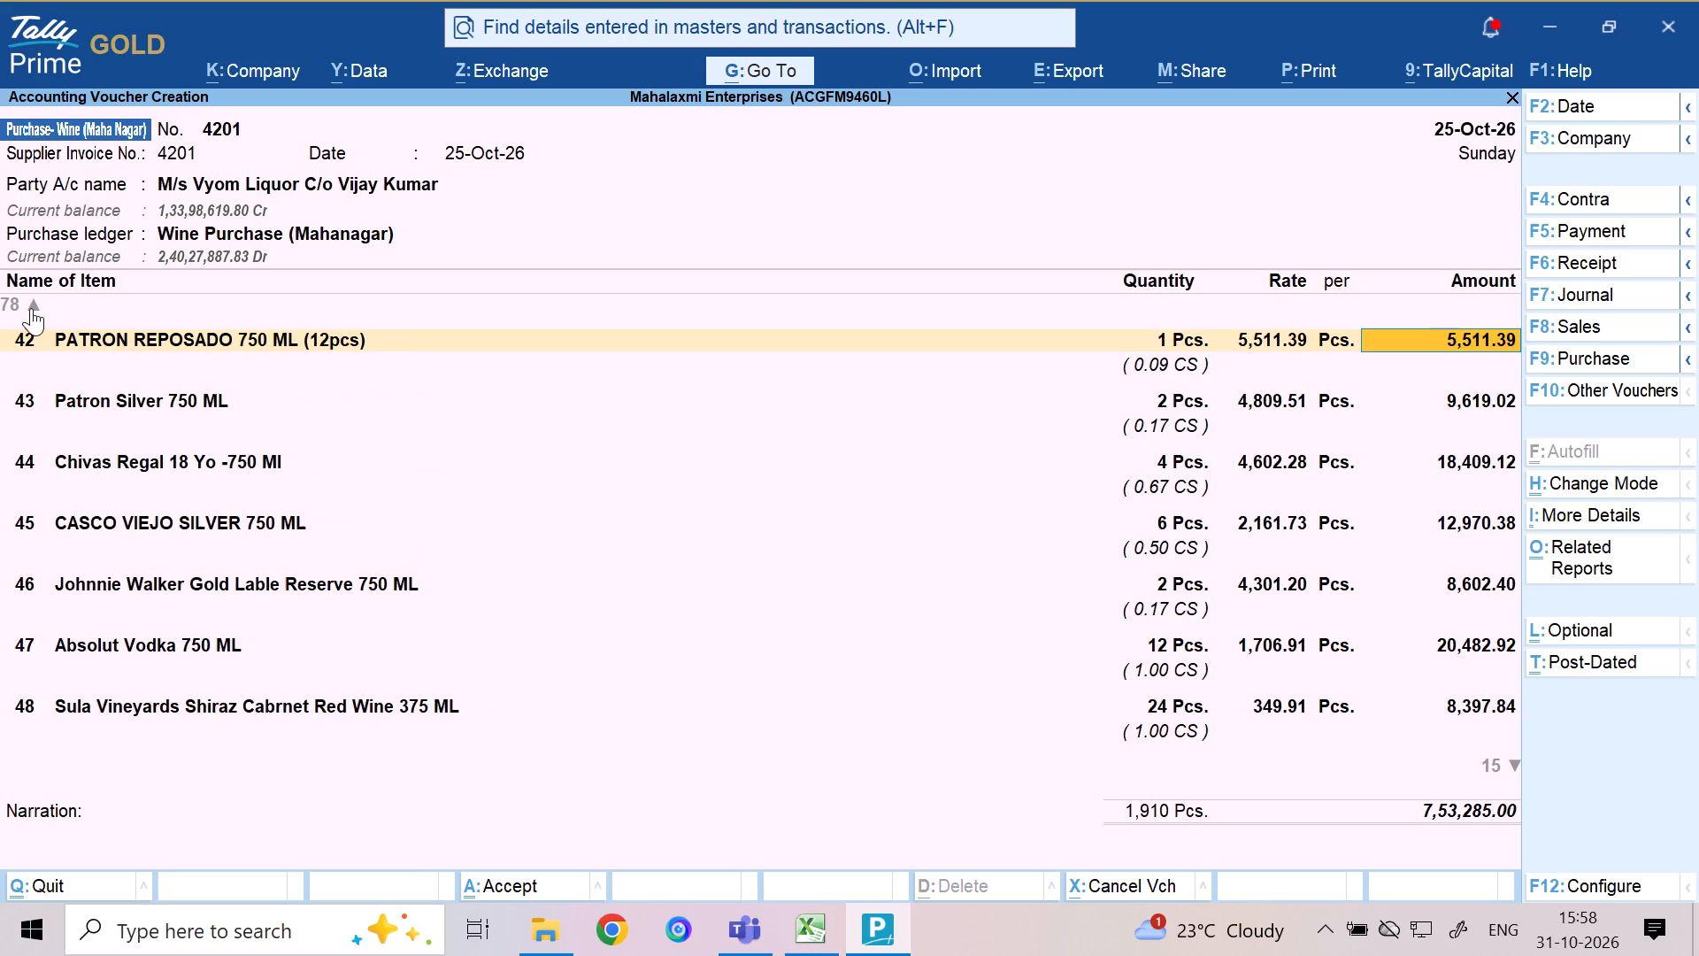
click(31, 308)
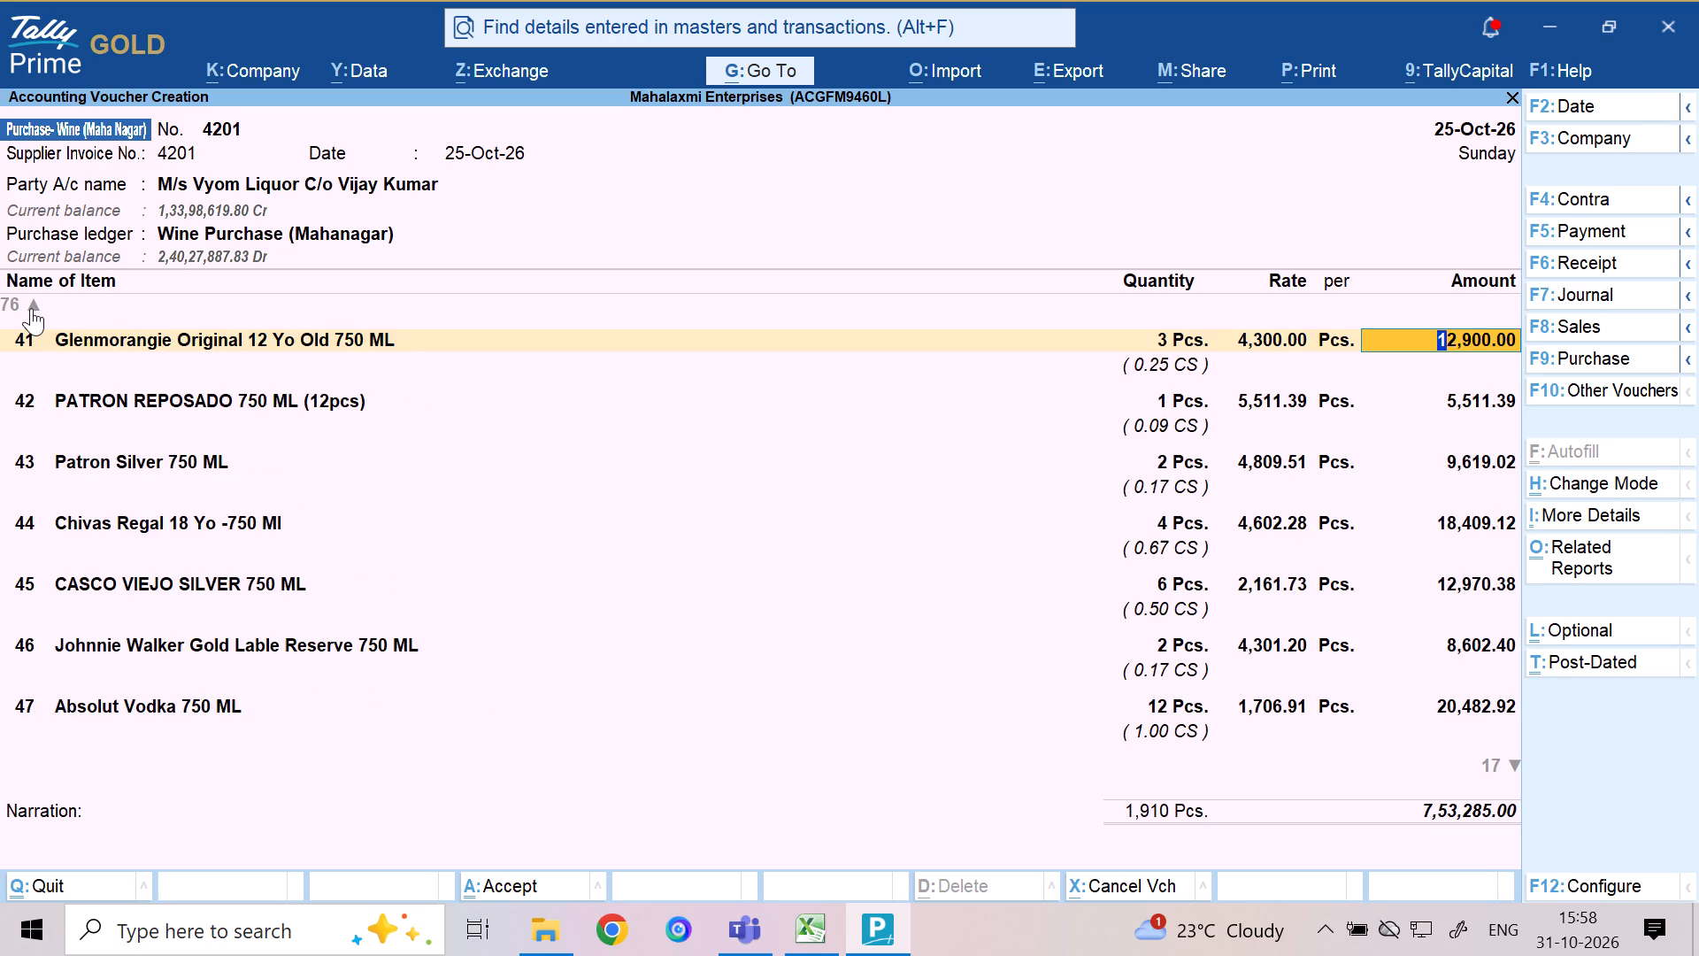
click(31, 308)
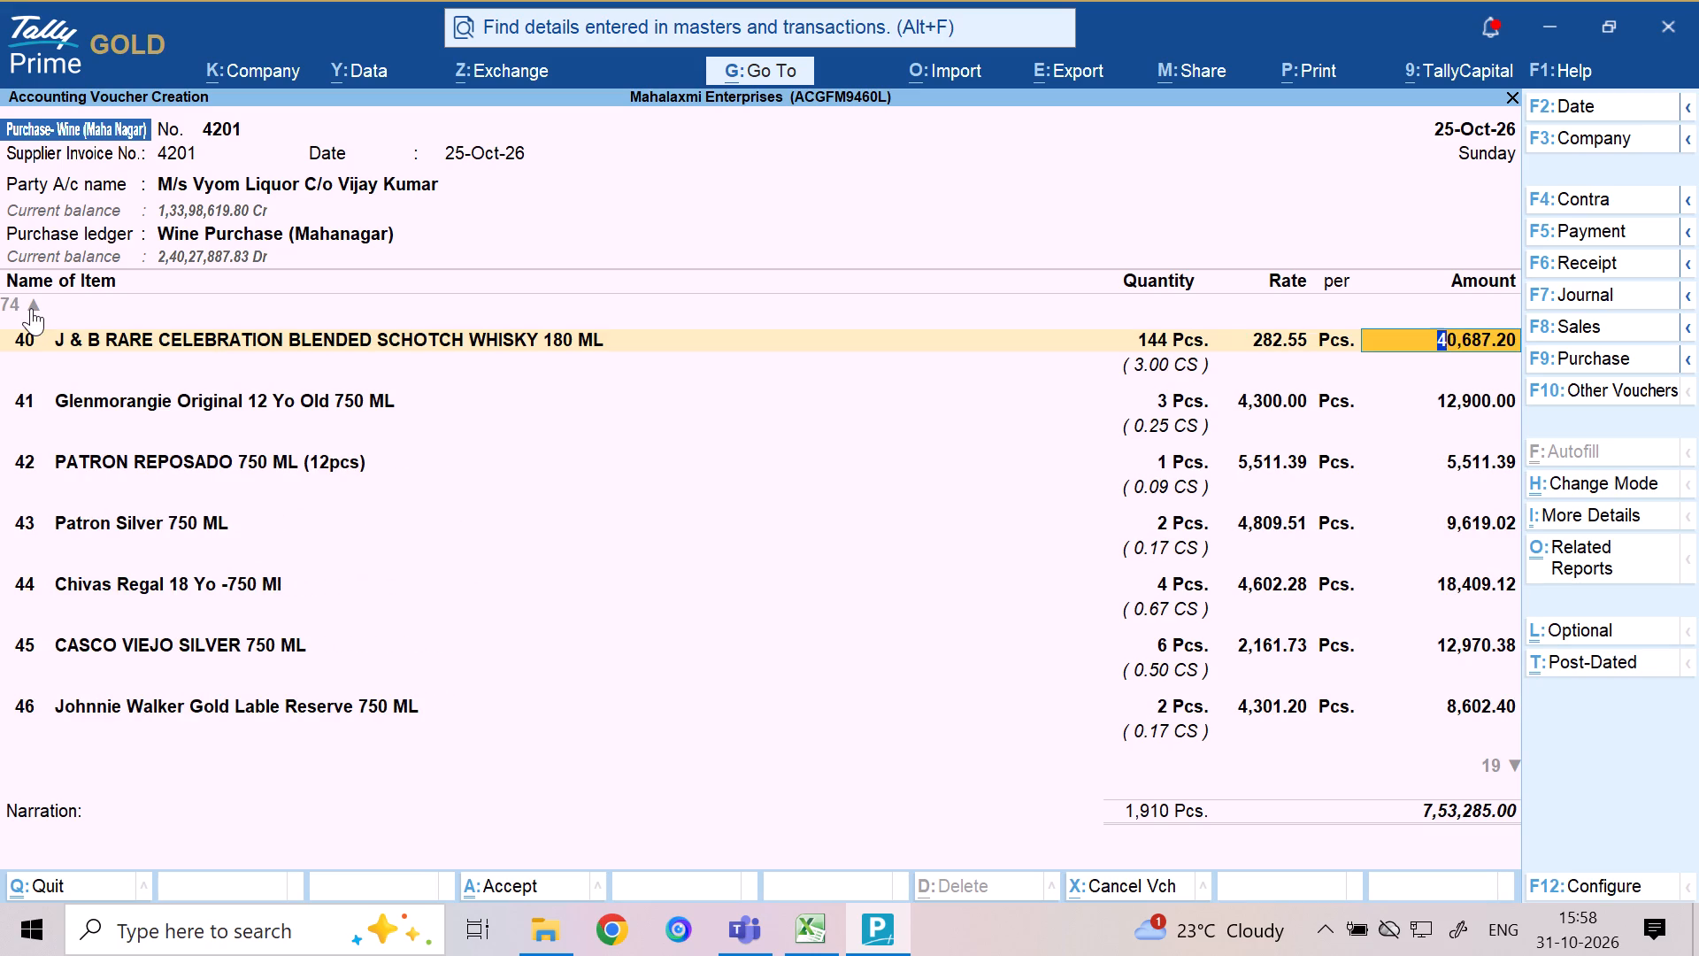
click(31, 308)
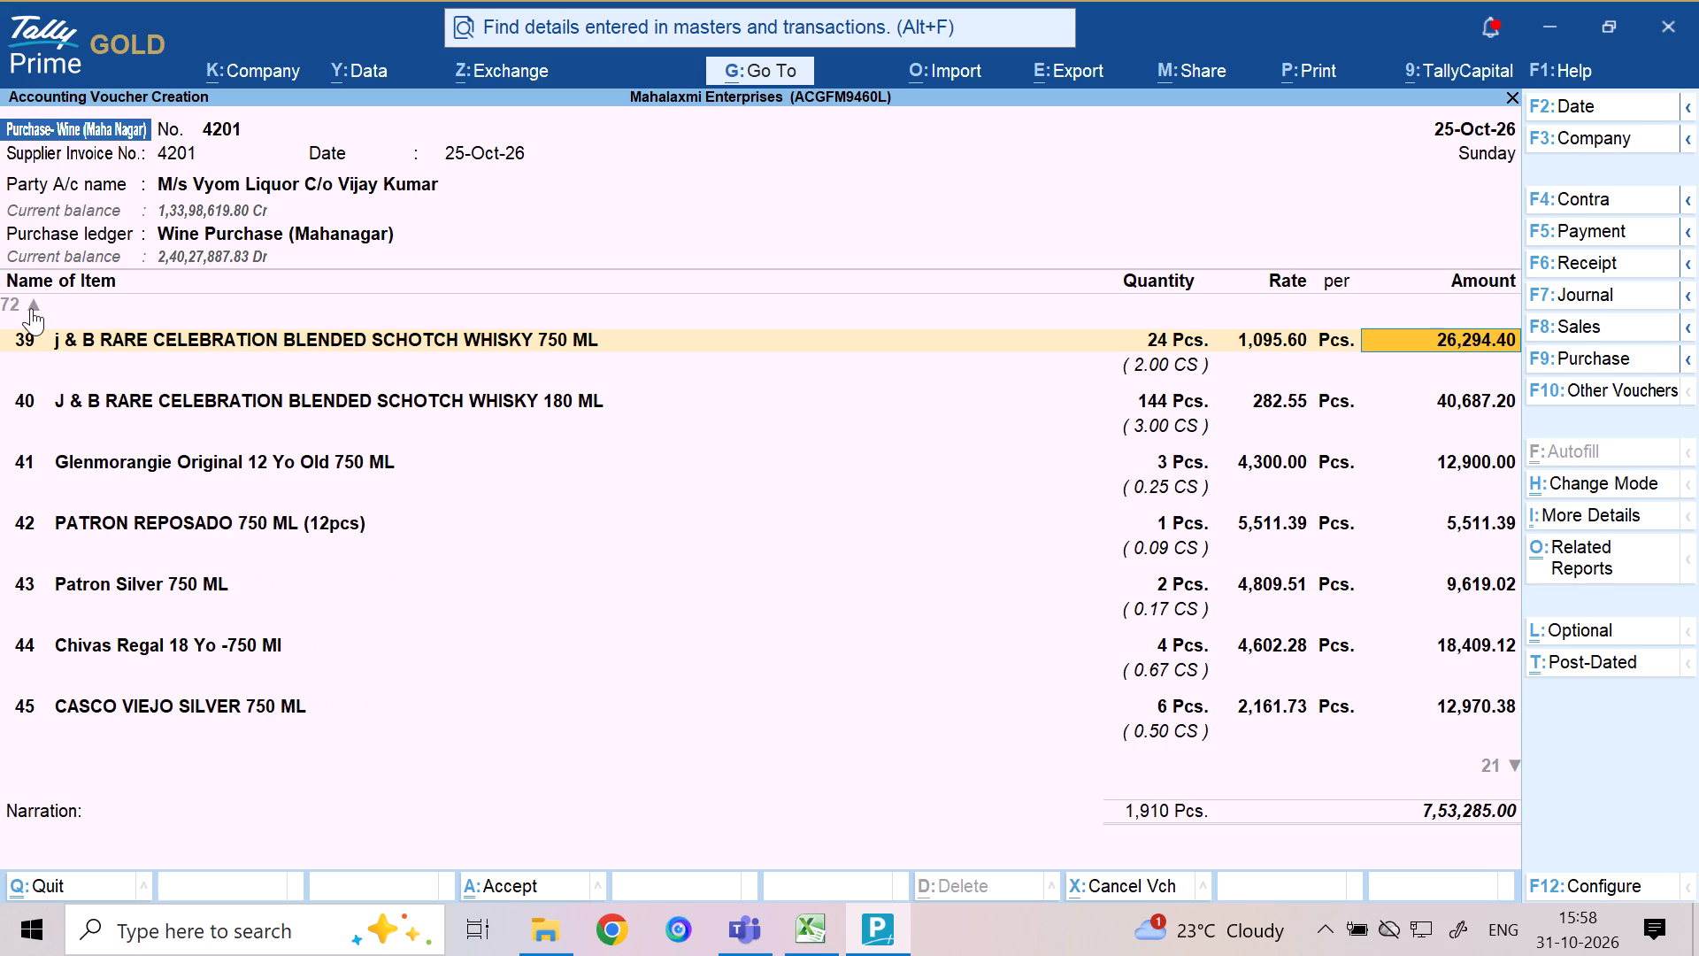
click(31, 308)
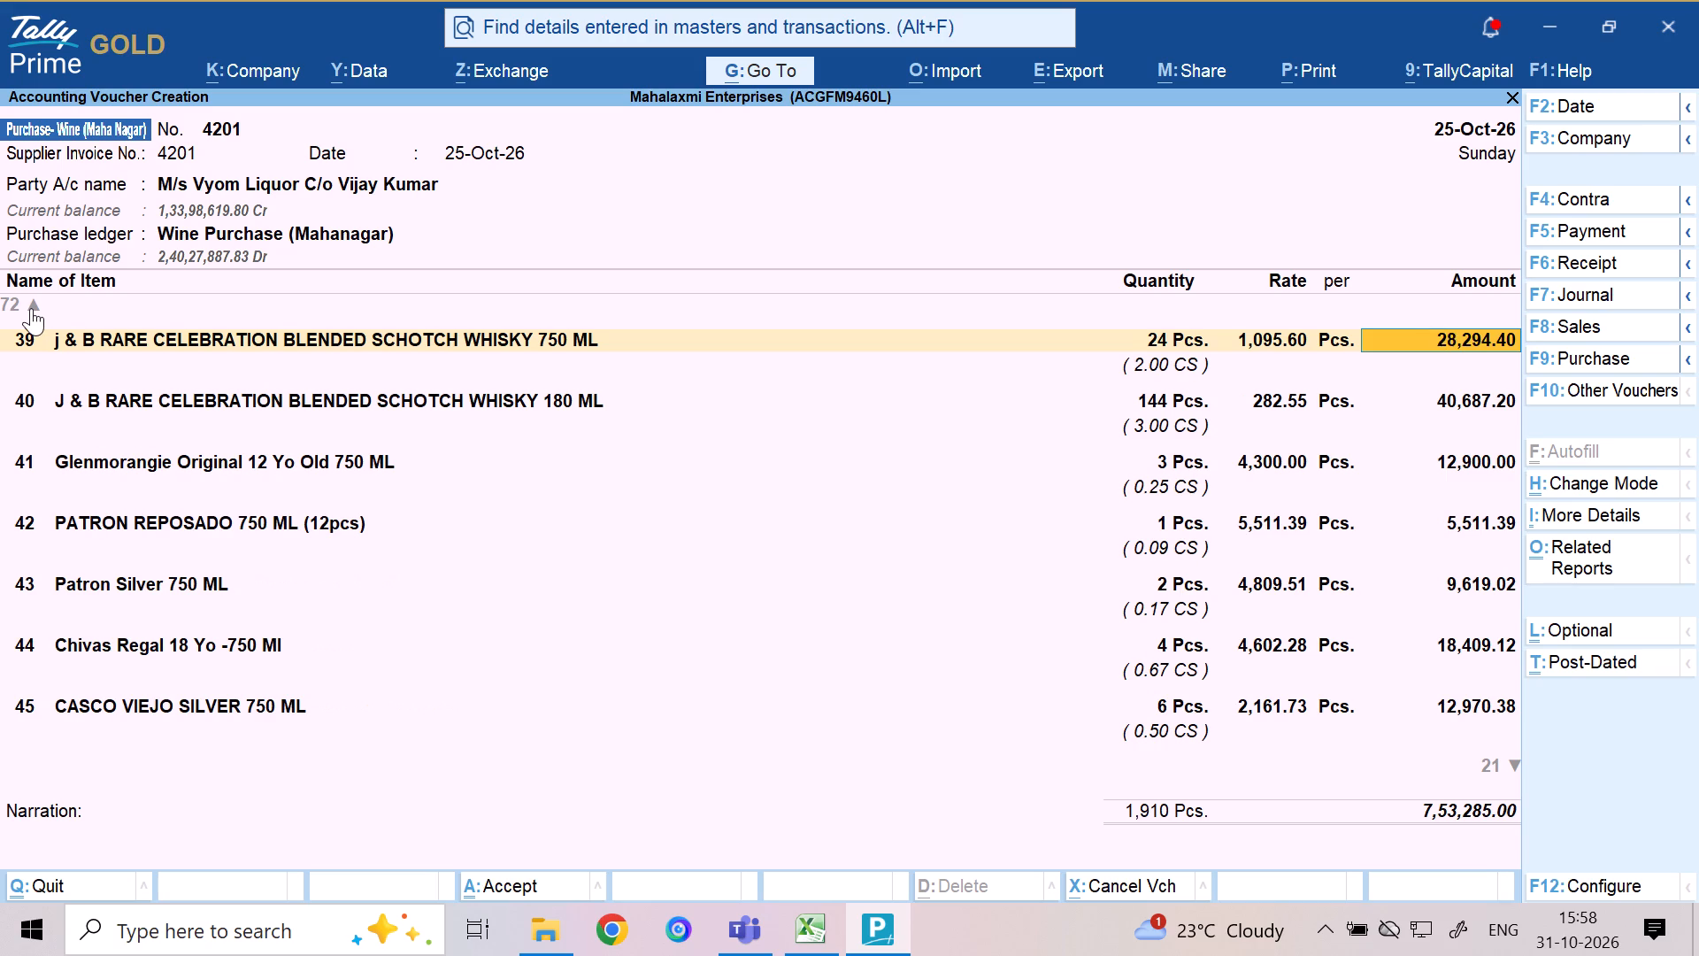
click(31, 308)
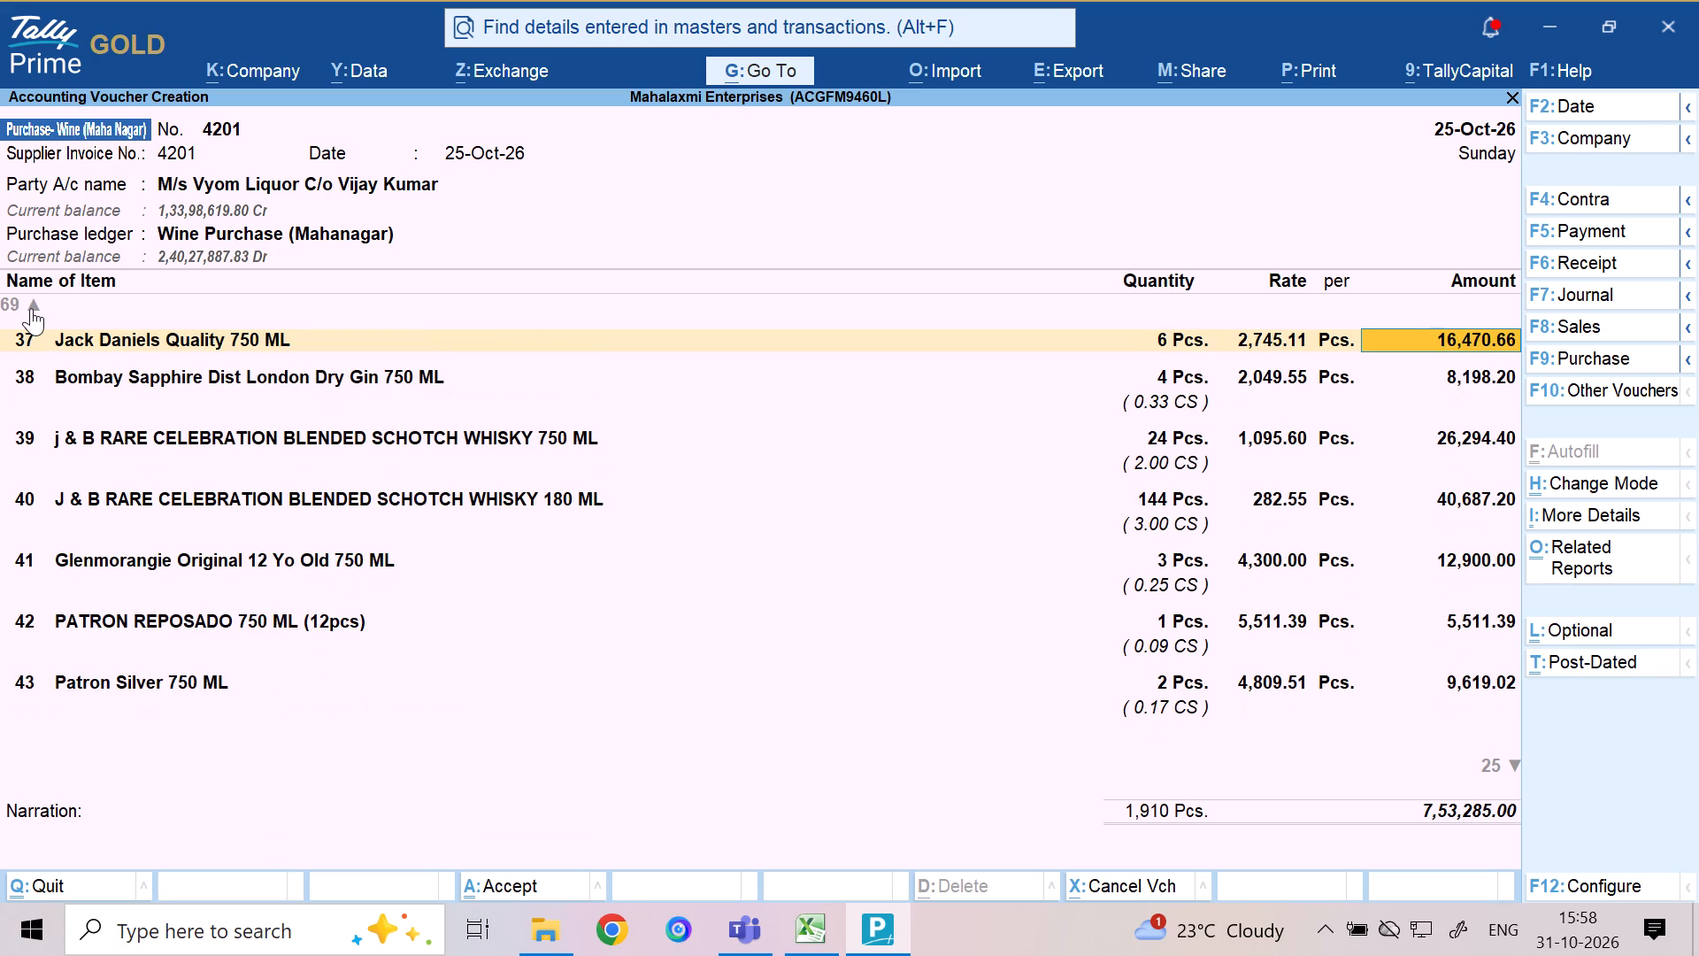
click(31, 308)
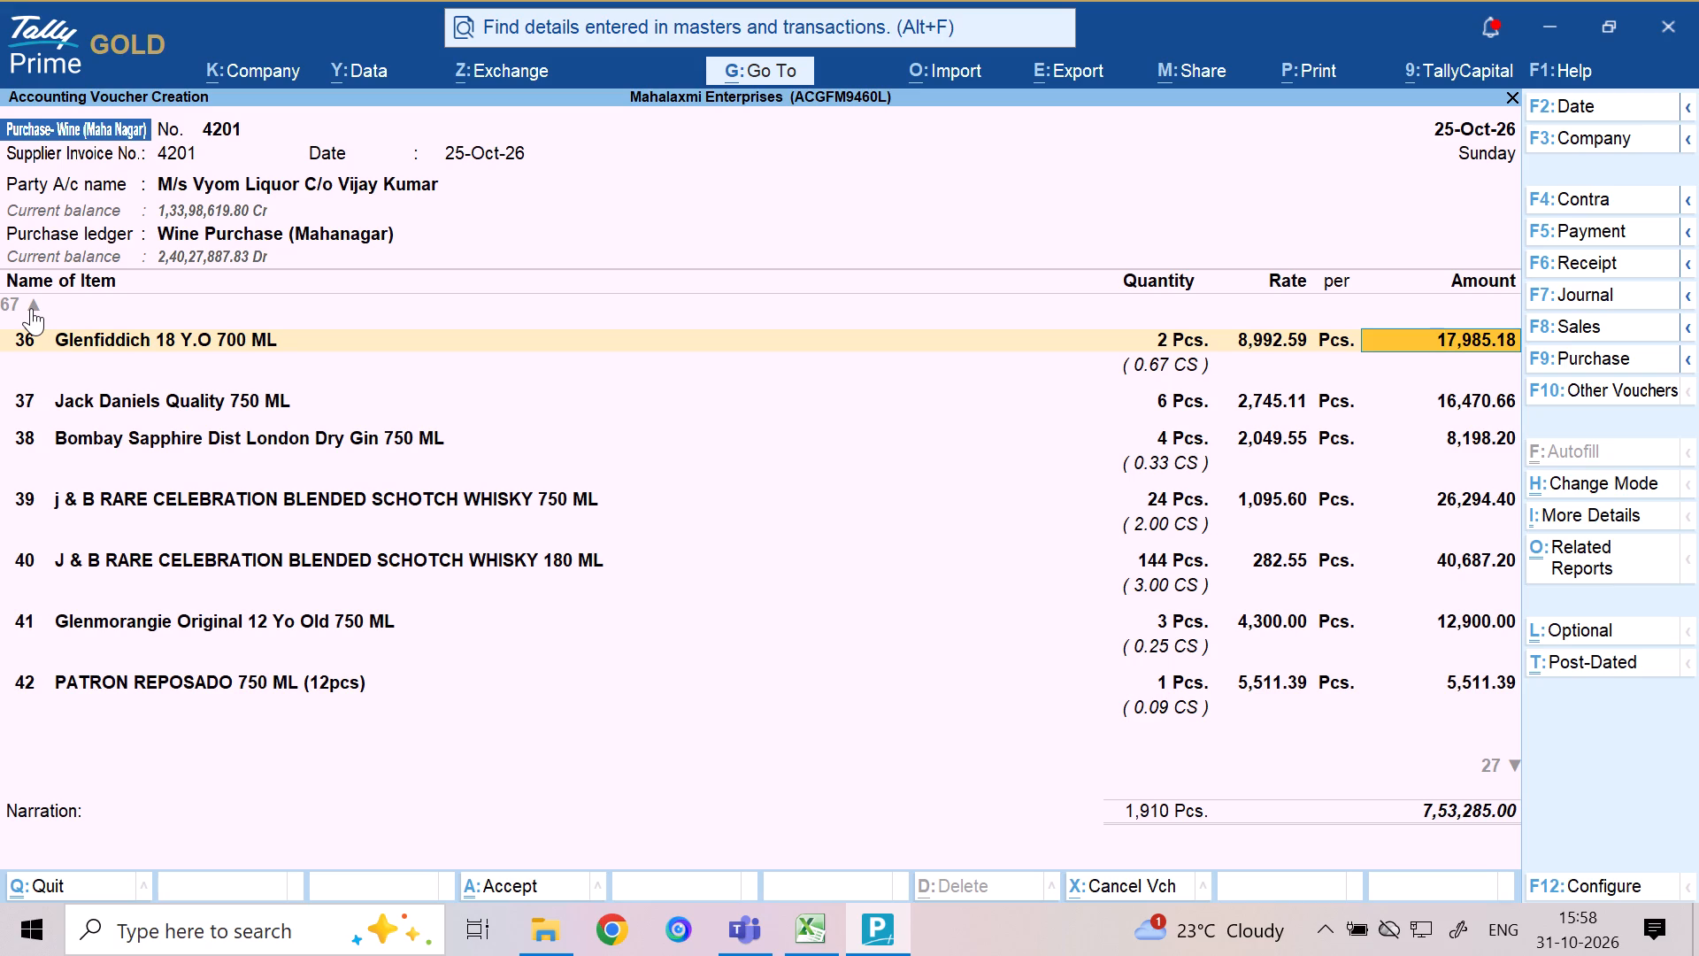
click(31, 308)
click(31, 308)
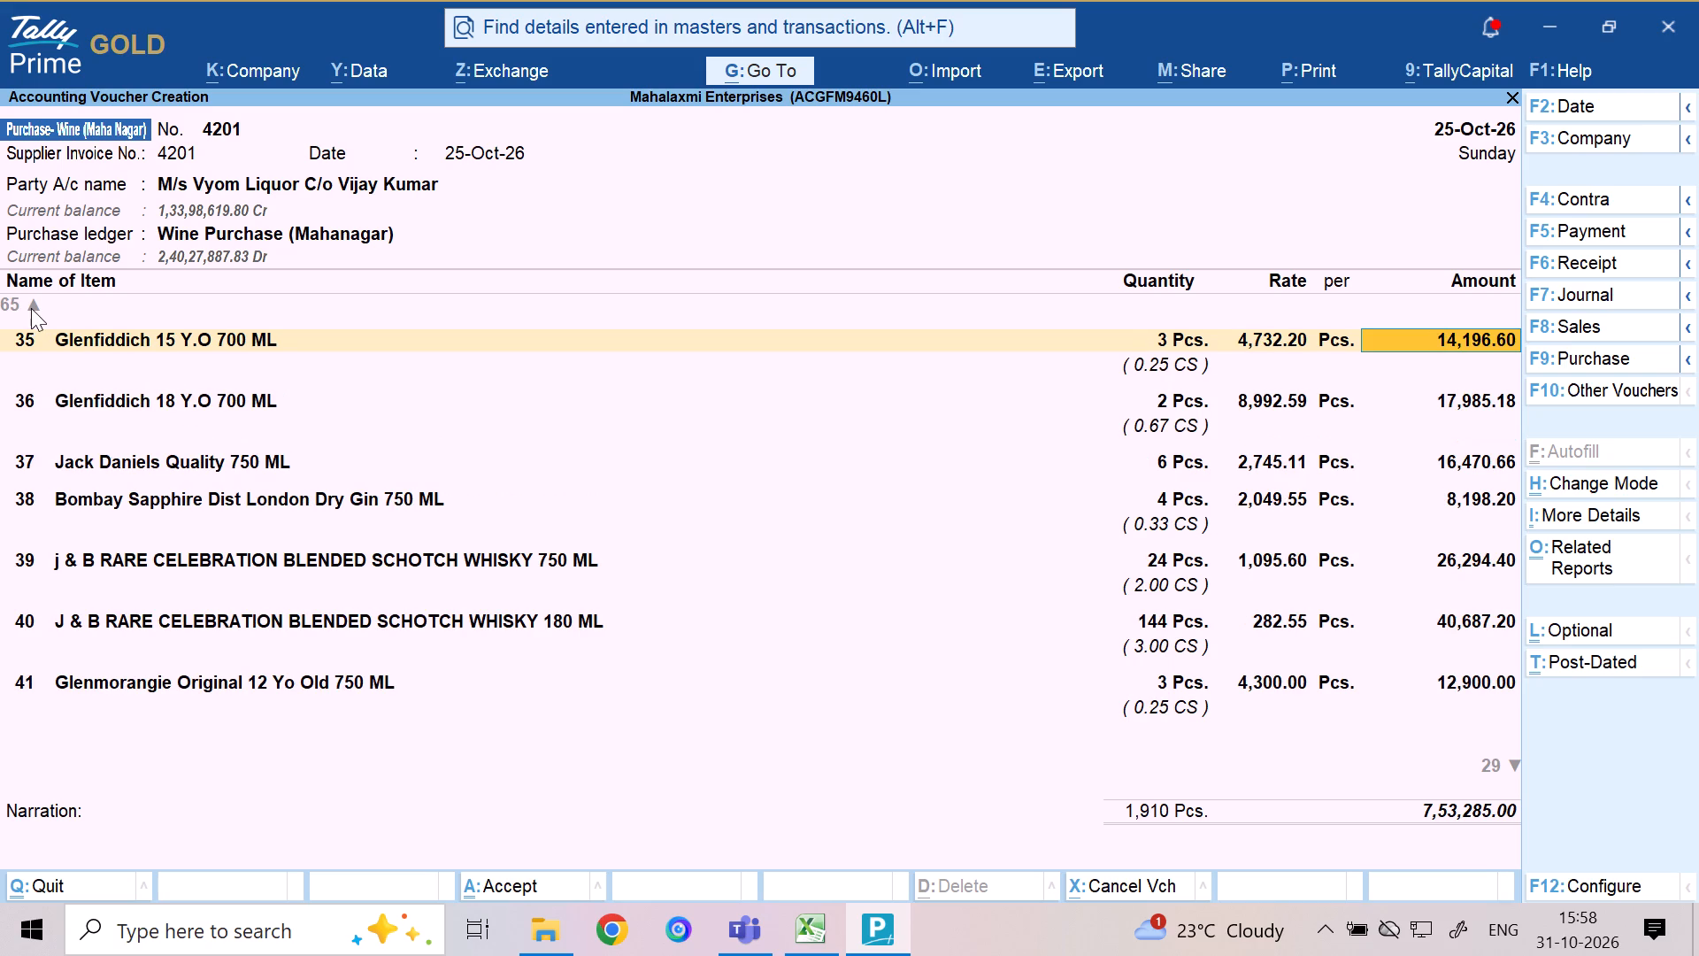
click(31, 308)
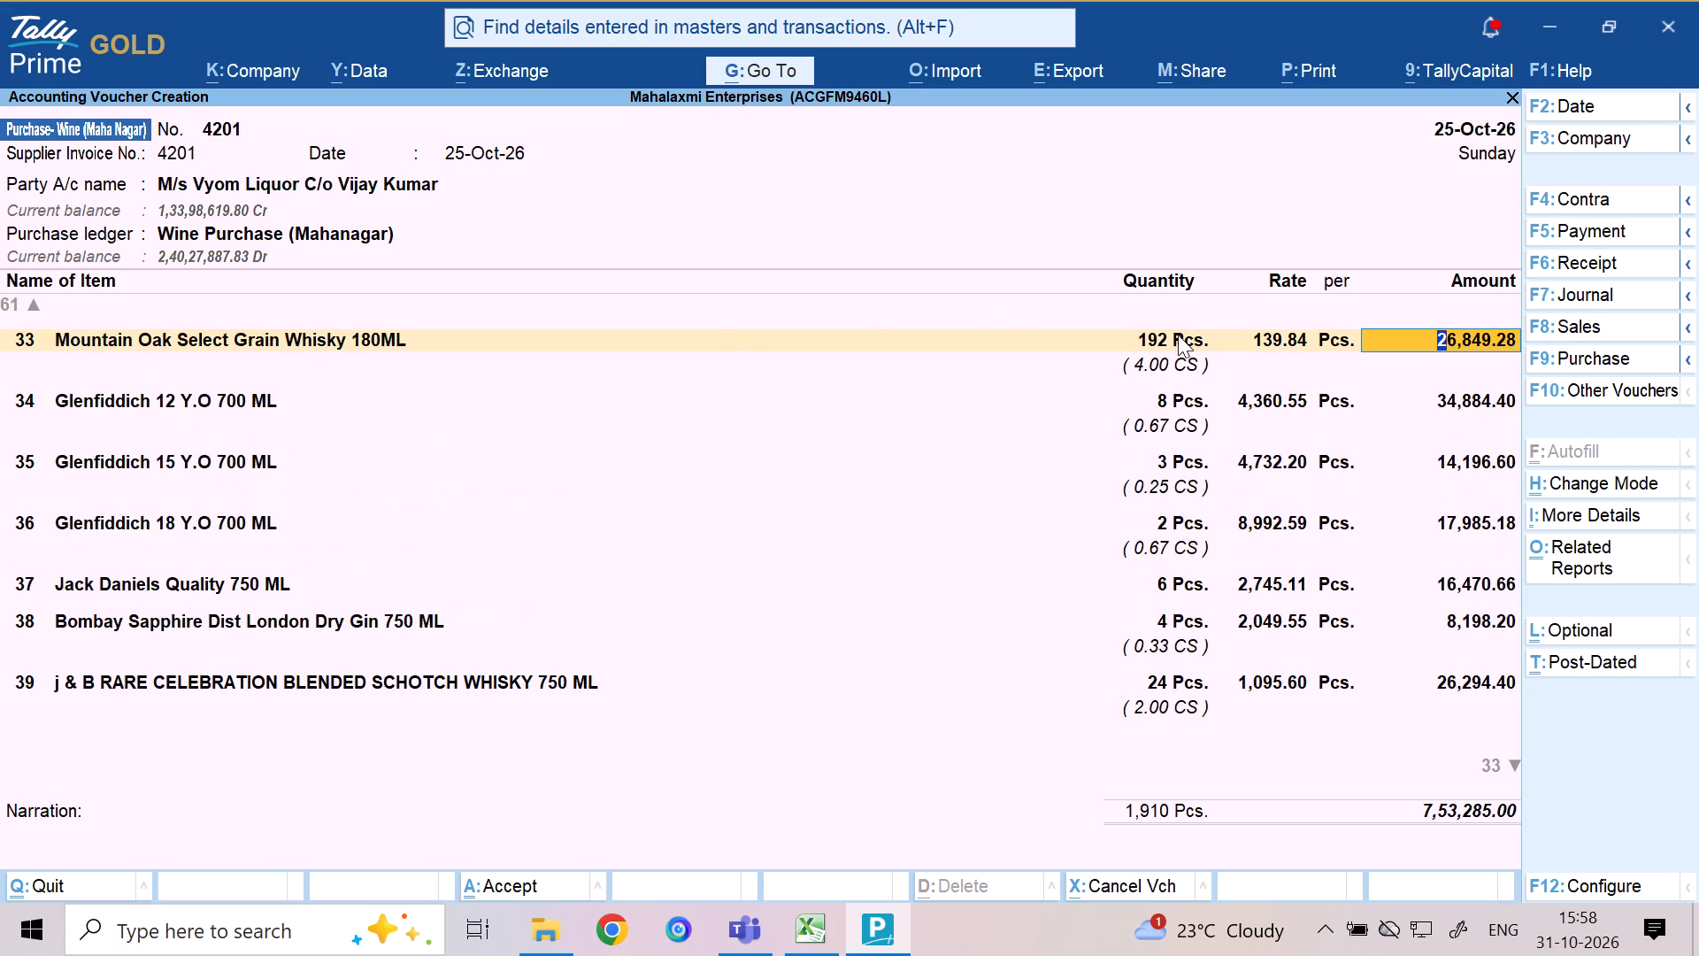
Correct the amount of line 34, Glenfiddich 12 Y.O 700 ML, to 31884.40 in its Mahanagar FL allocation.
click(1460, 402)
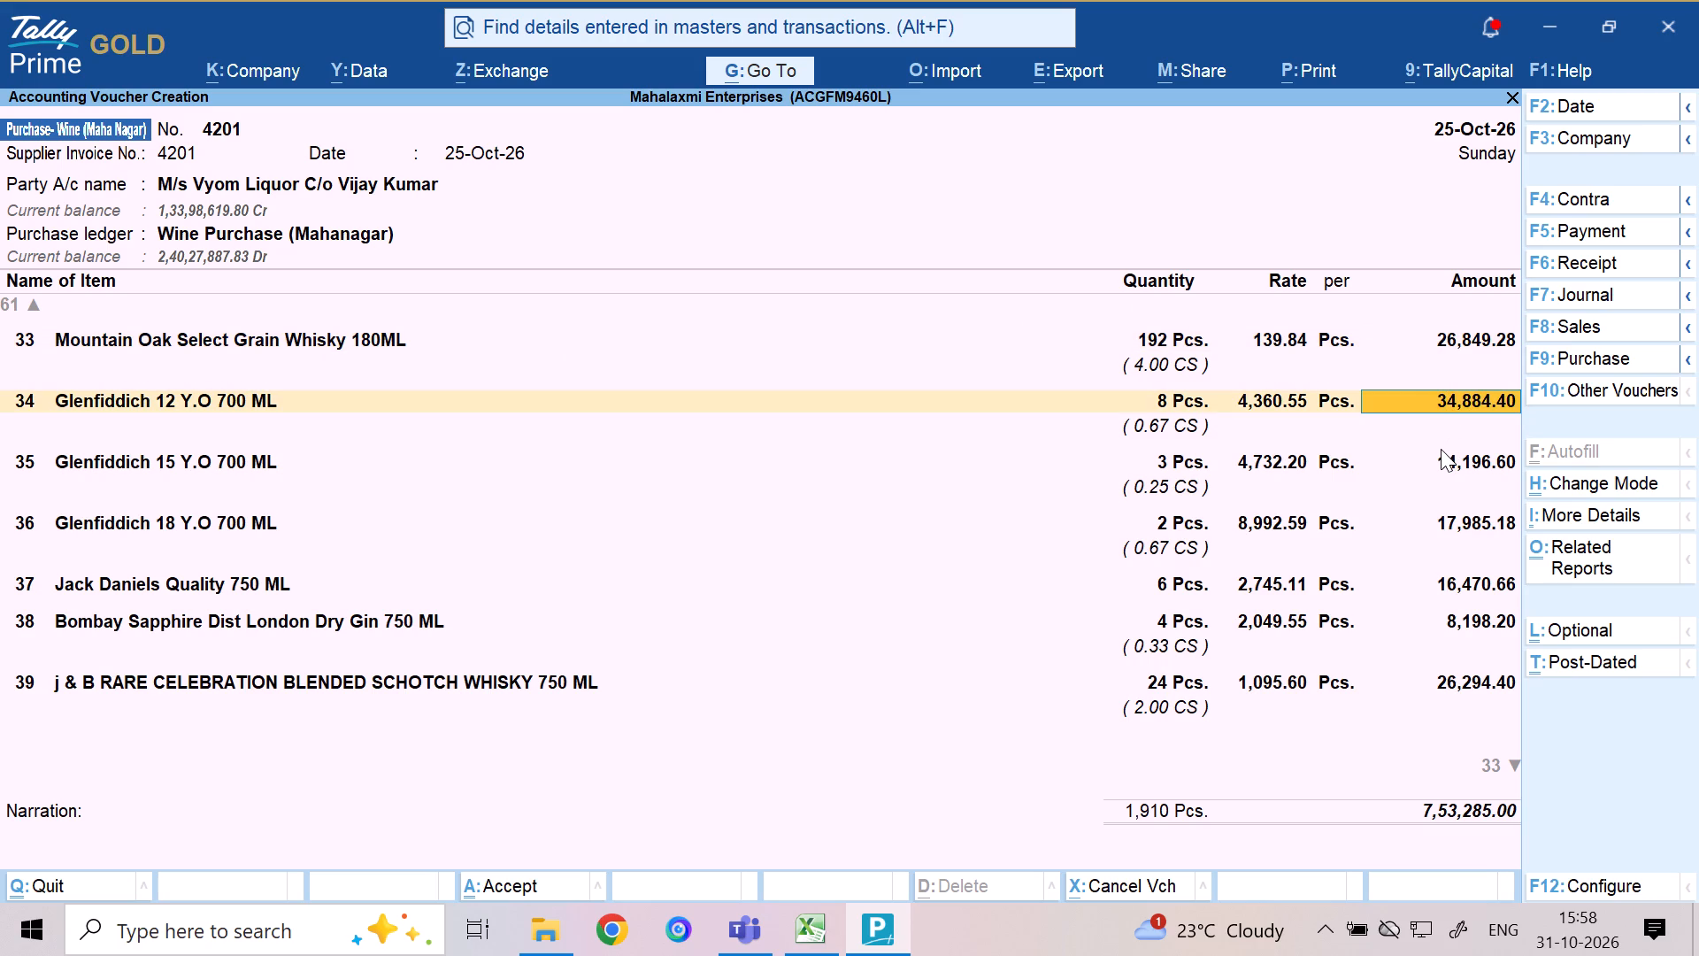
click(178, 402)
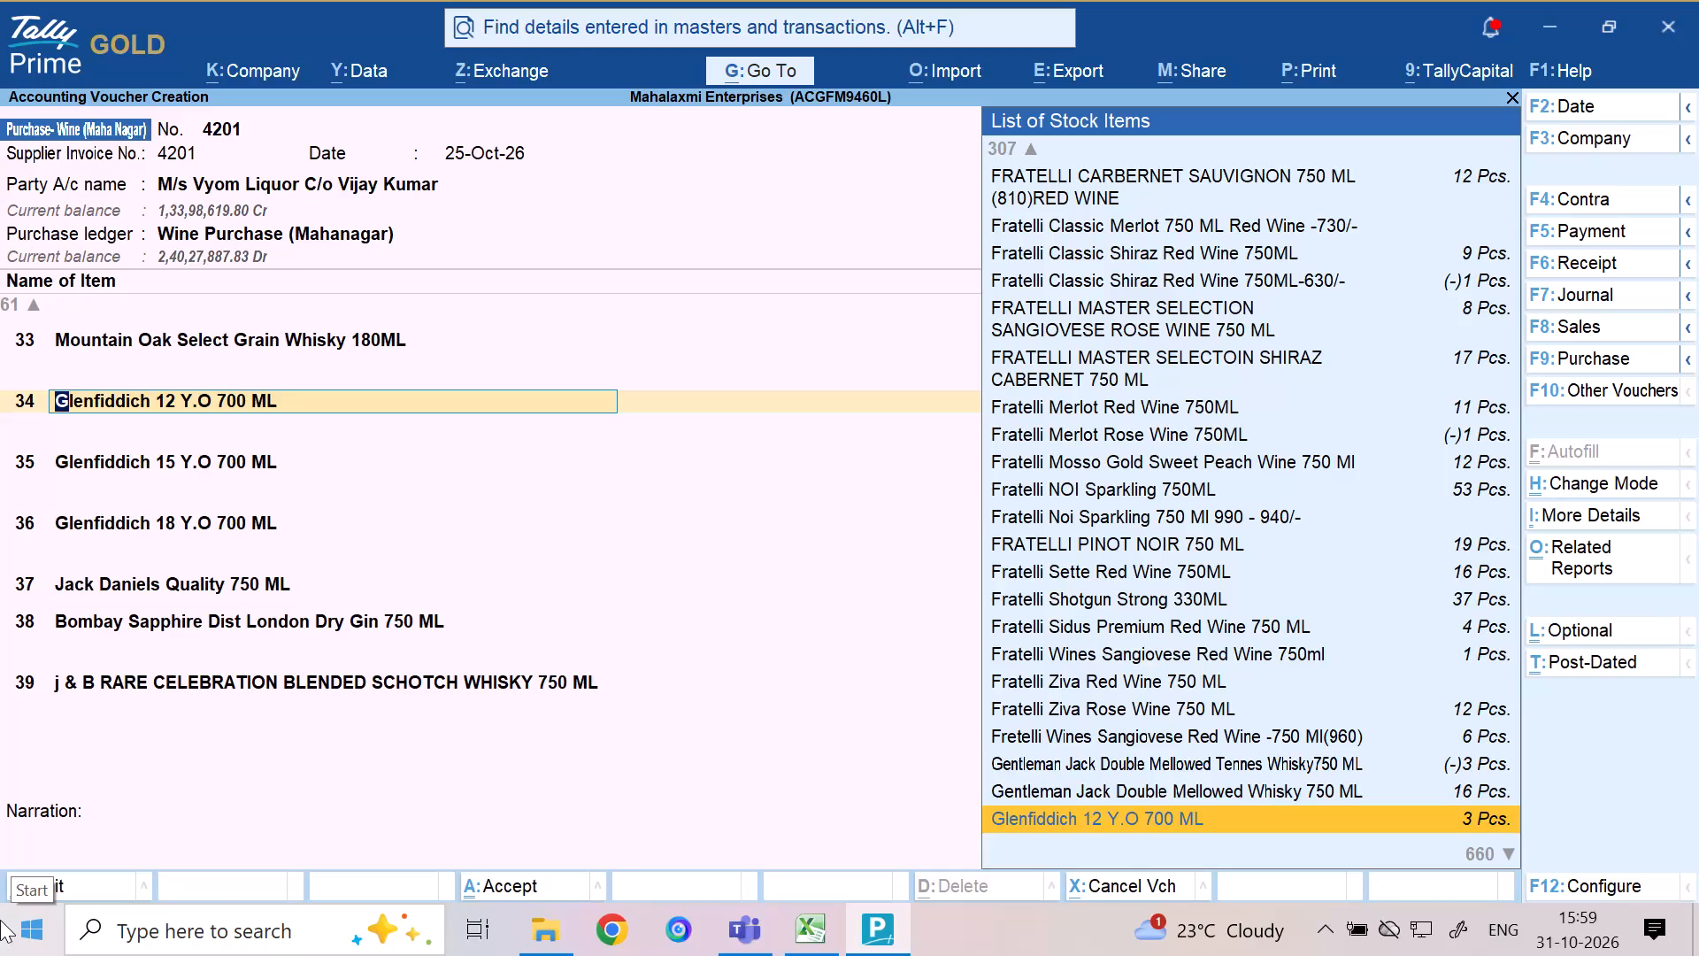
key(Return)
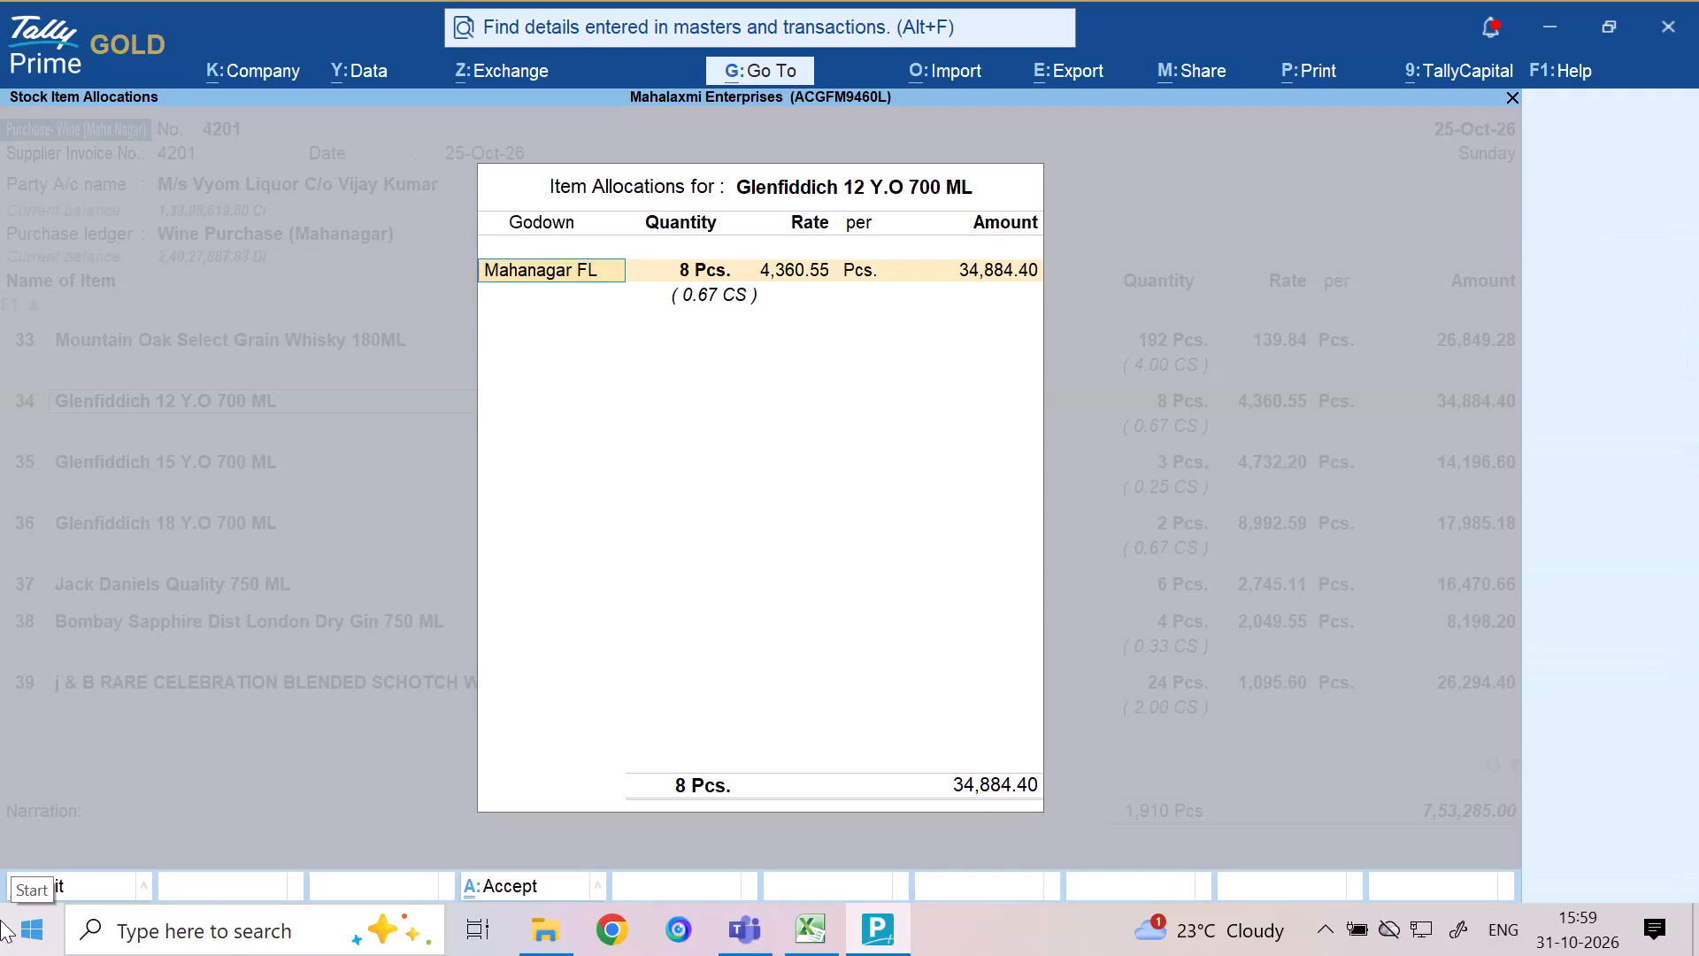
key(Return)
key(Return)
key(Return)
key(Return)
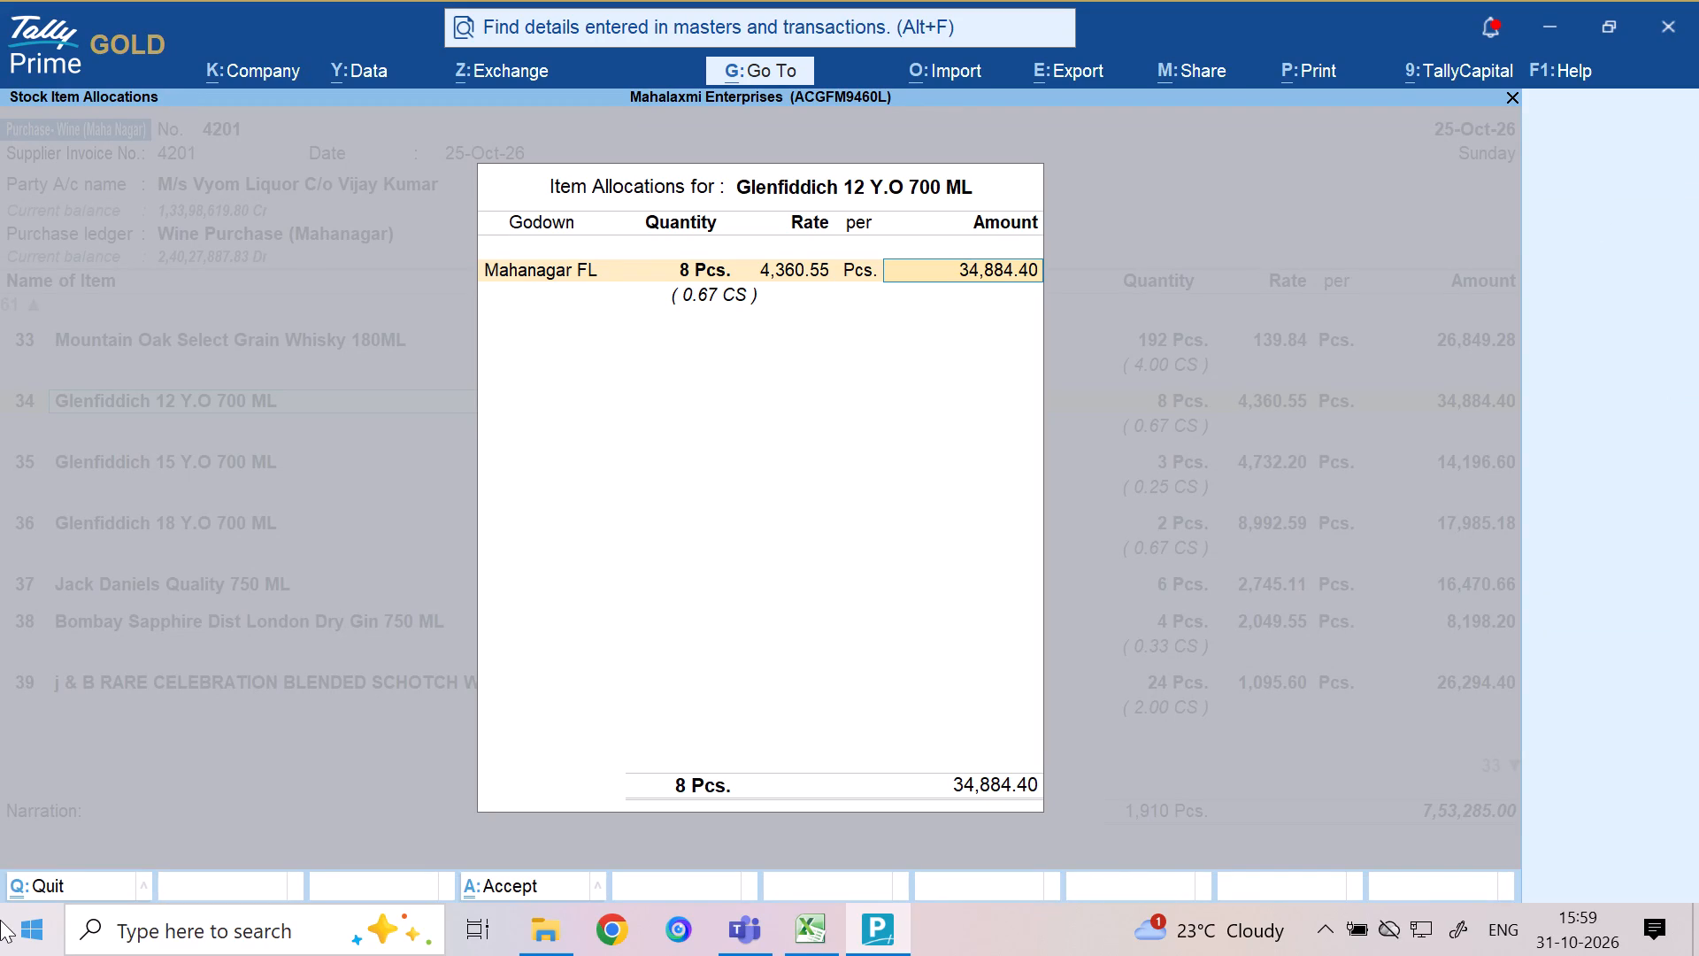
text(31884.)
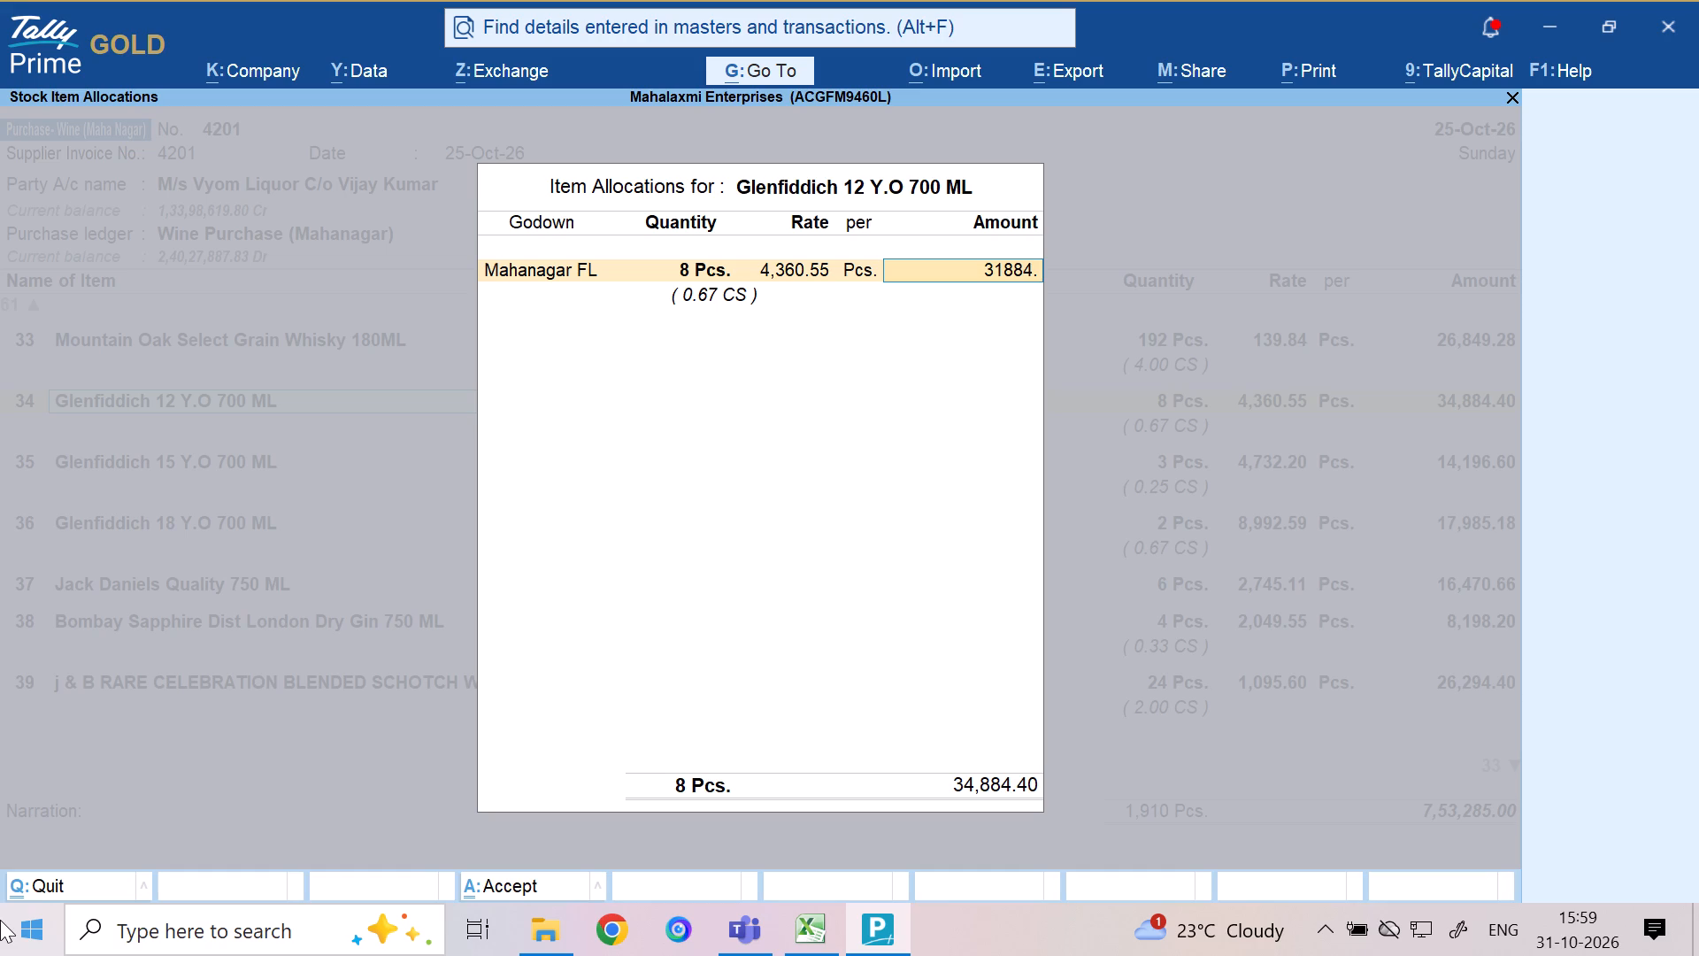
text(40)
key(Return)
key(Return)
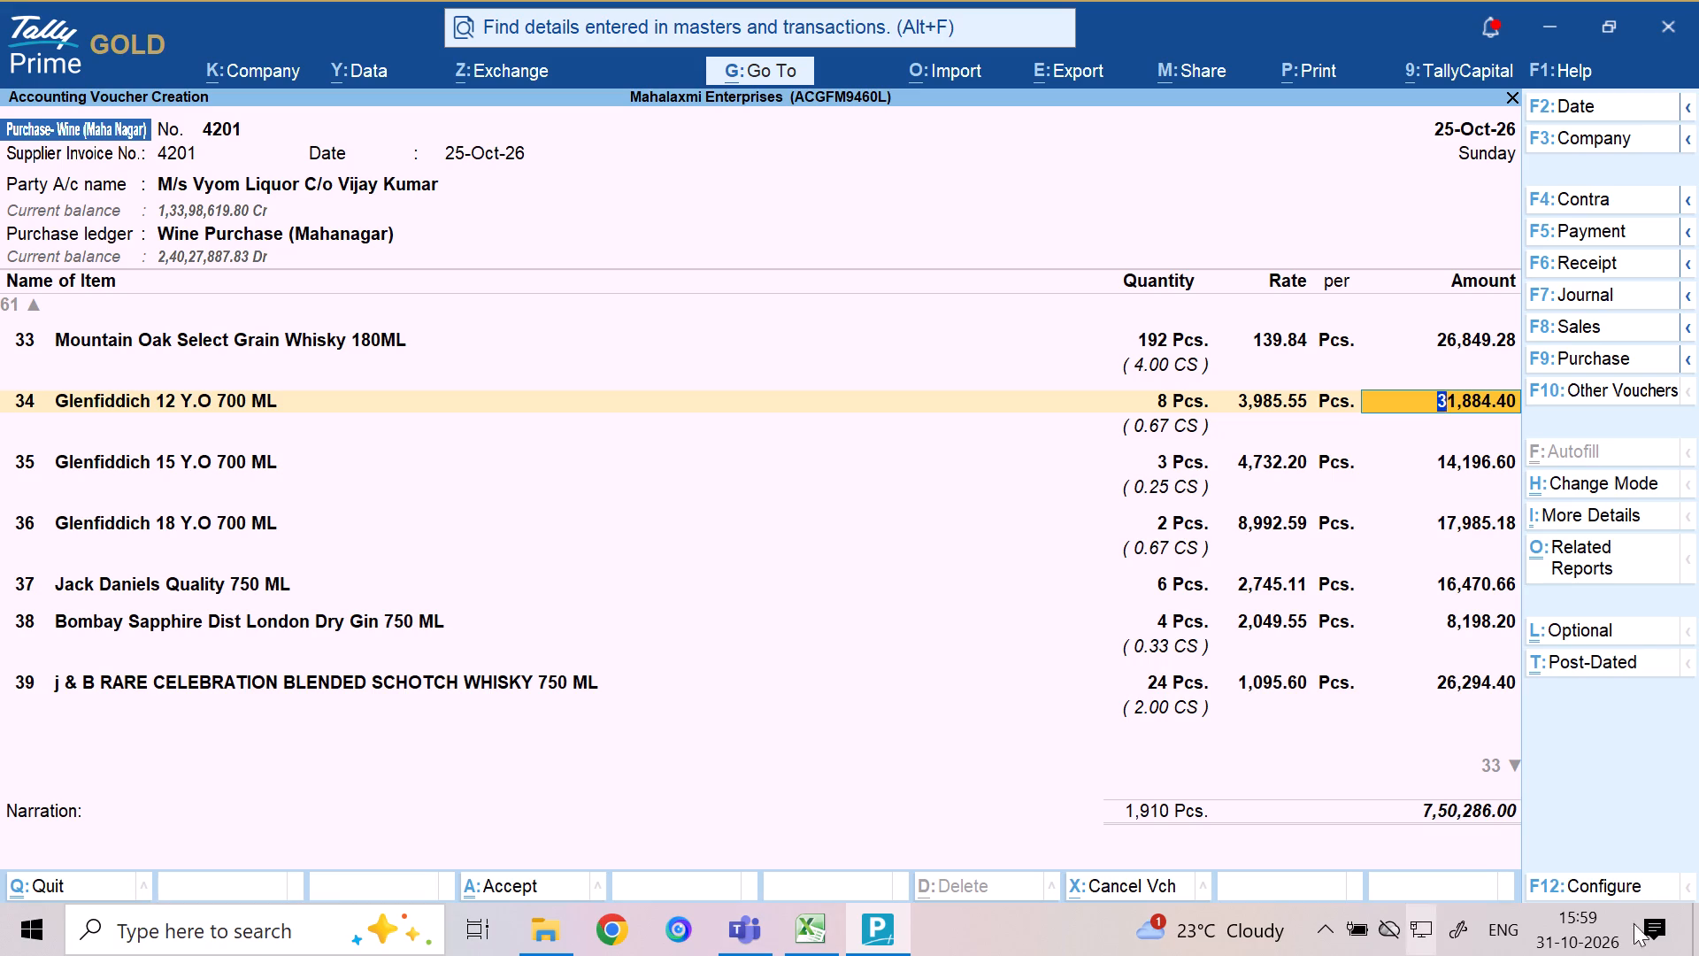
Set the TCS @2 % amount to 14711, accept the recalculated Round Off, and end the ledger list to reach the narration.
click(1515, 762)
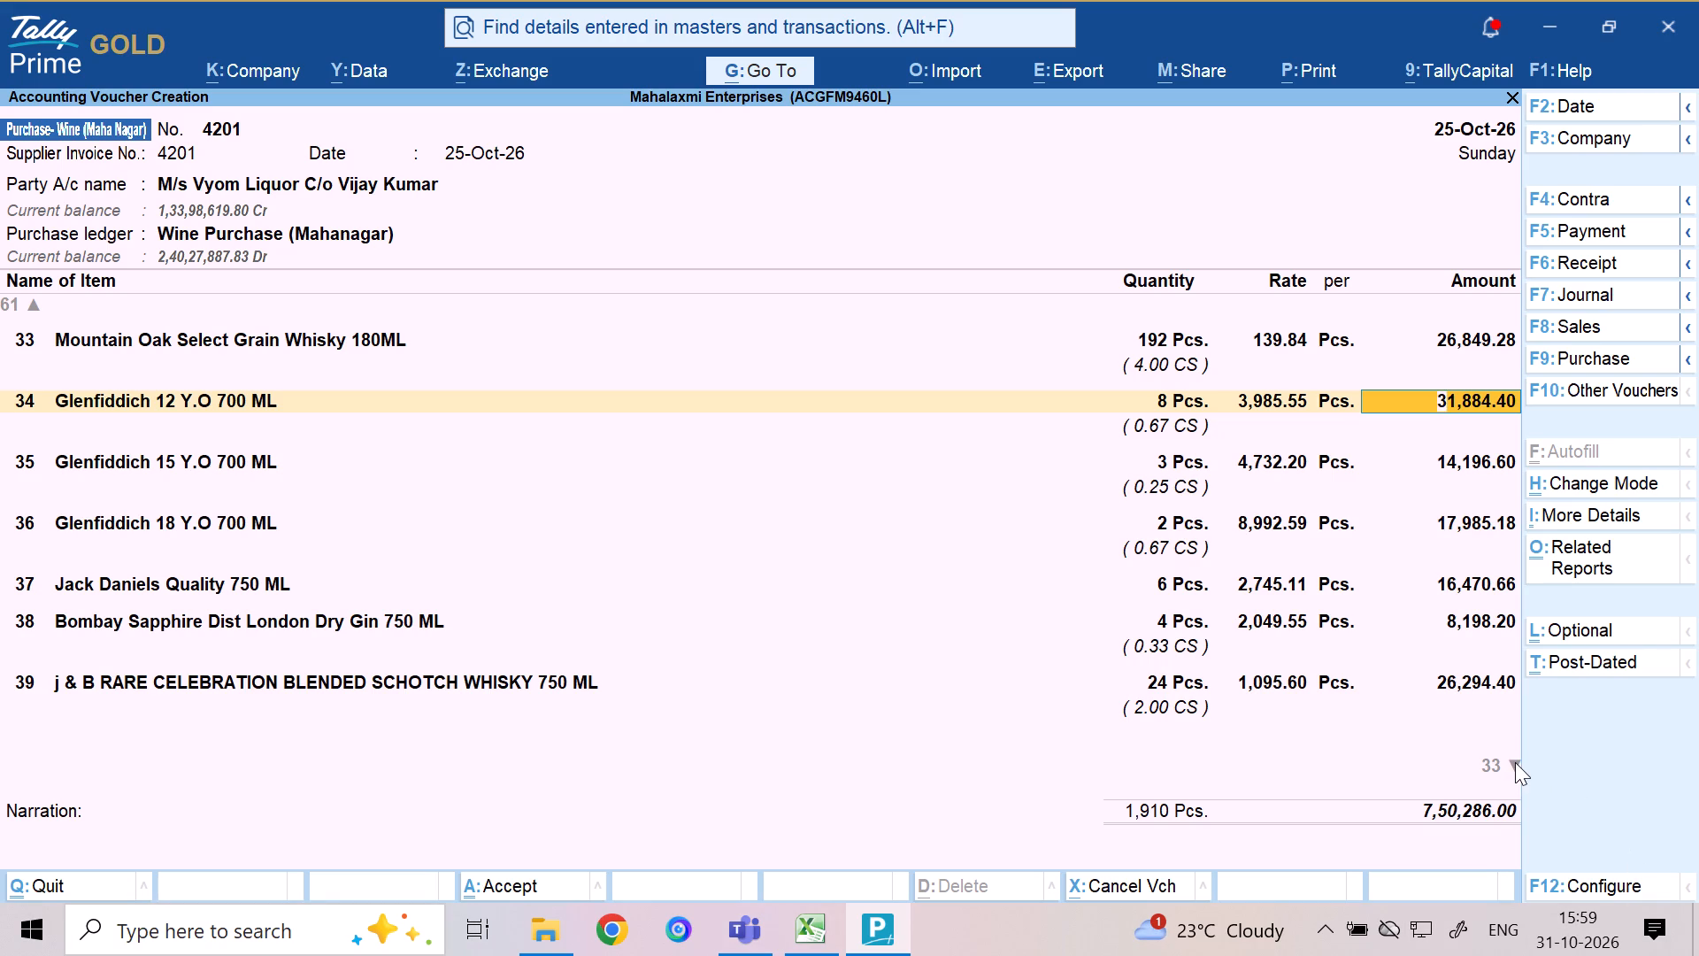
triple_click(1515, 762)
triple_click(1515, 762)
triple_click(1515, 762)
triple_click(1515, 762)
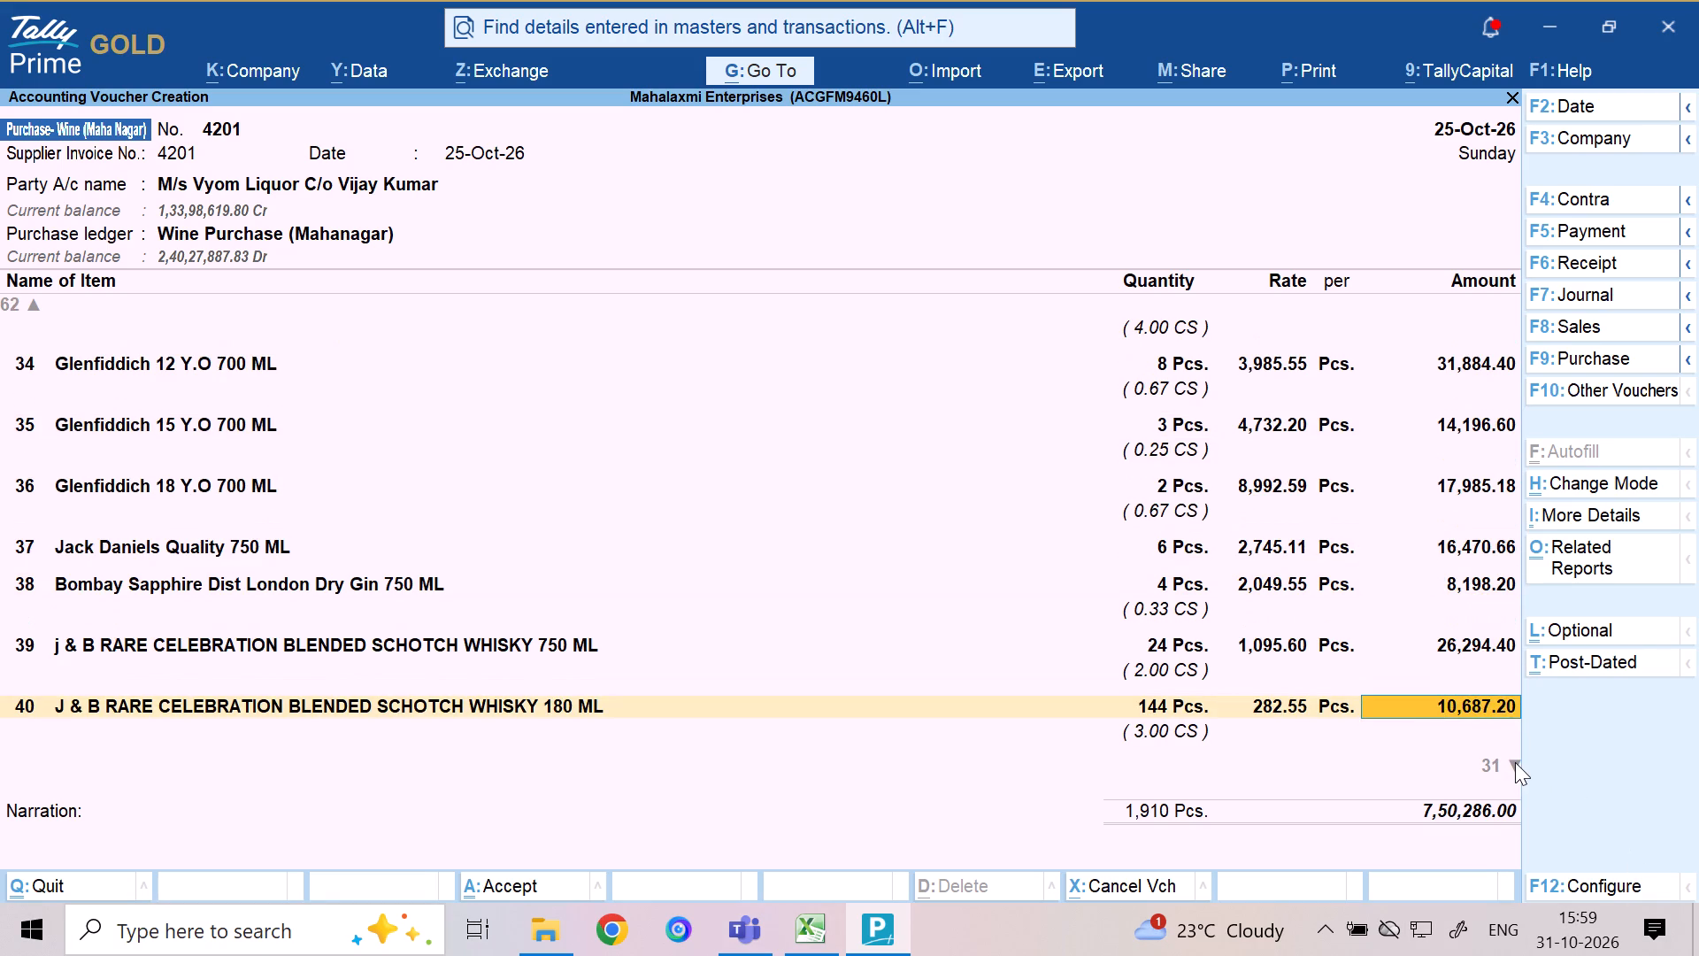
triple_click(1515, 762)
triple_click(1515, 762)
triple_click(1515, 762)
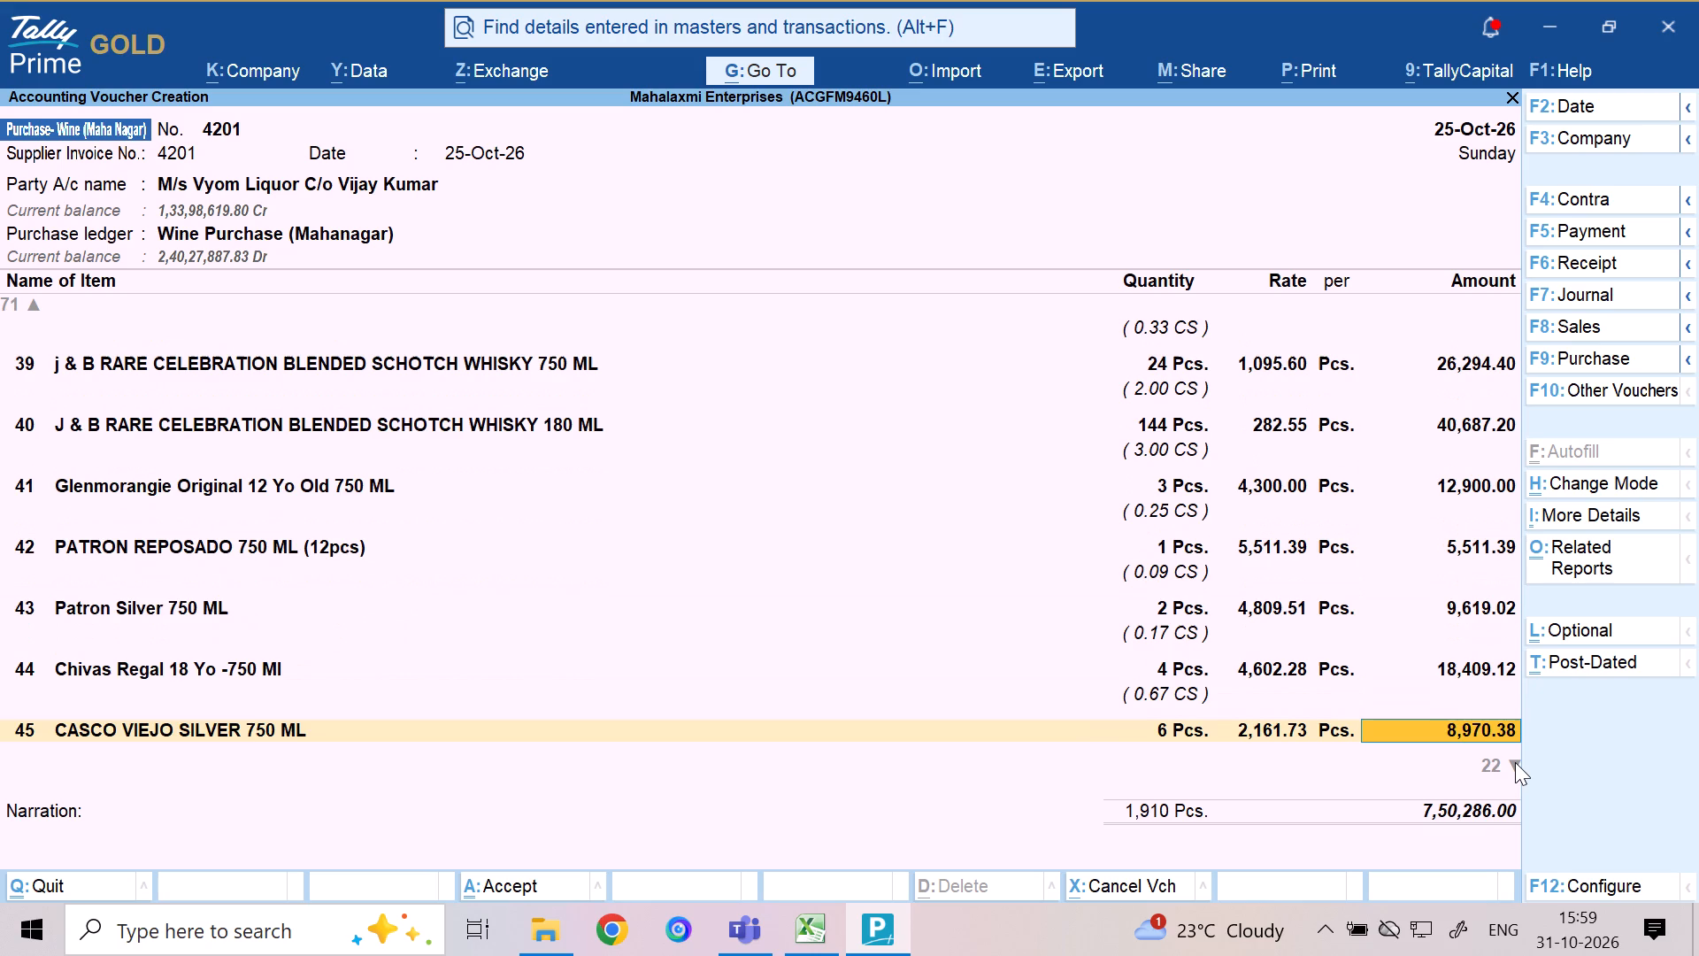
triple_click(1515, 762)
double_click(1515, 762)
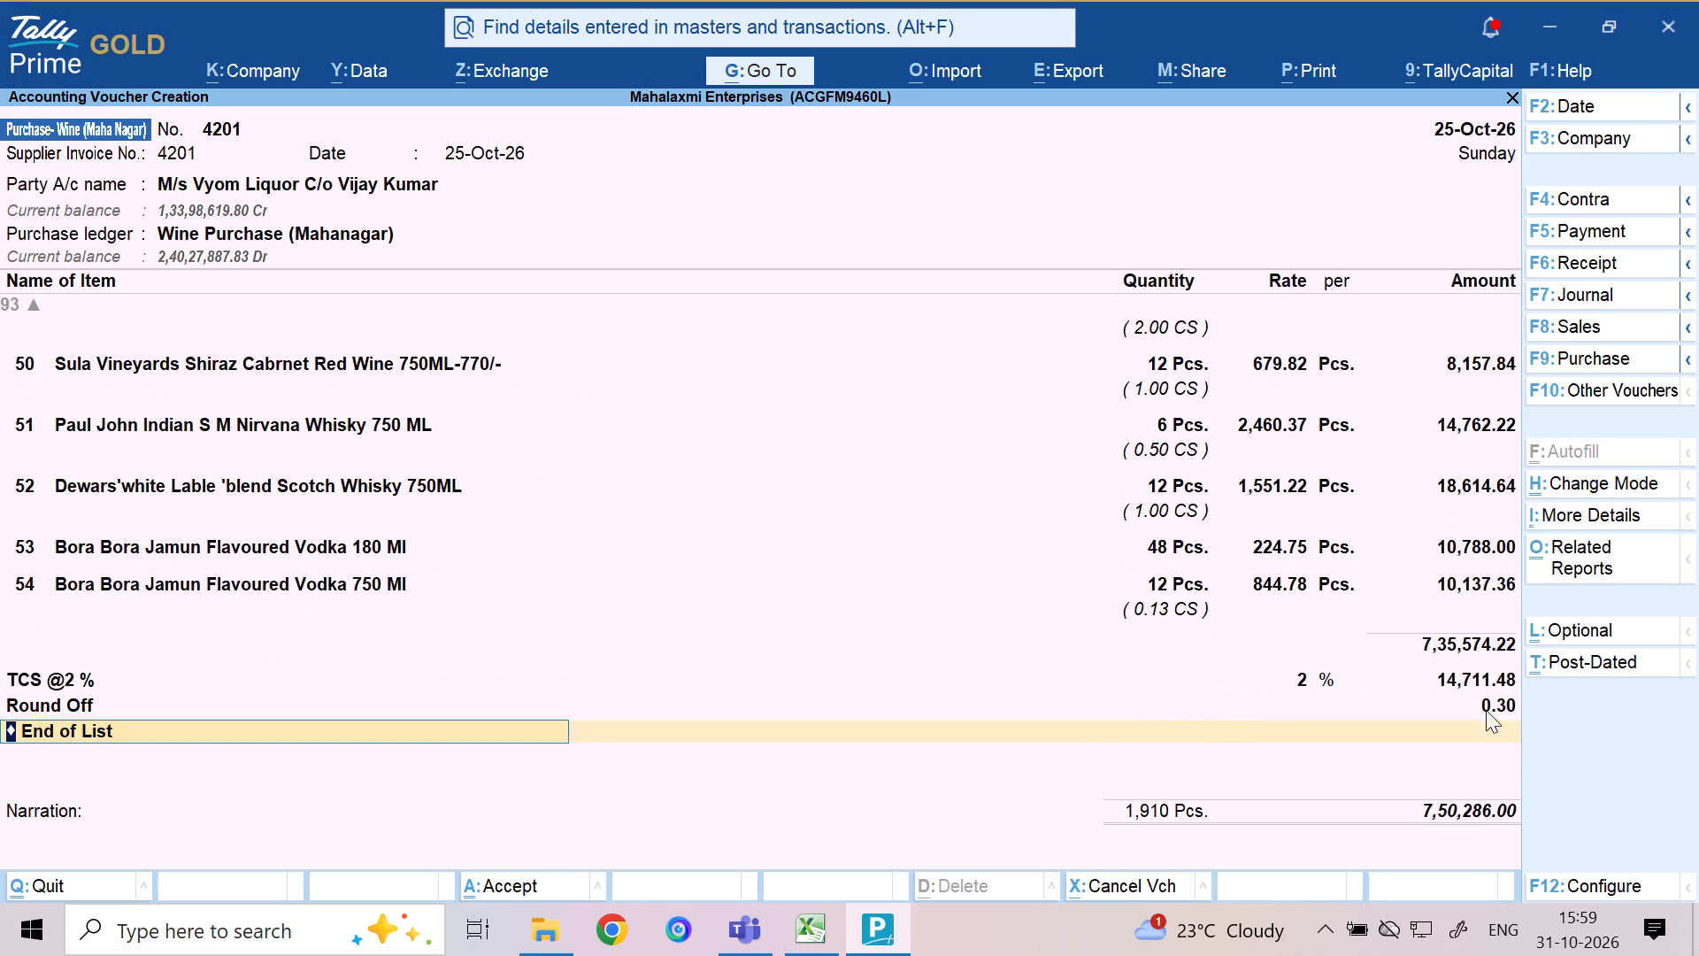
click(1470, 682)
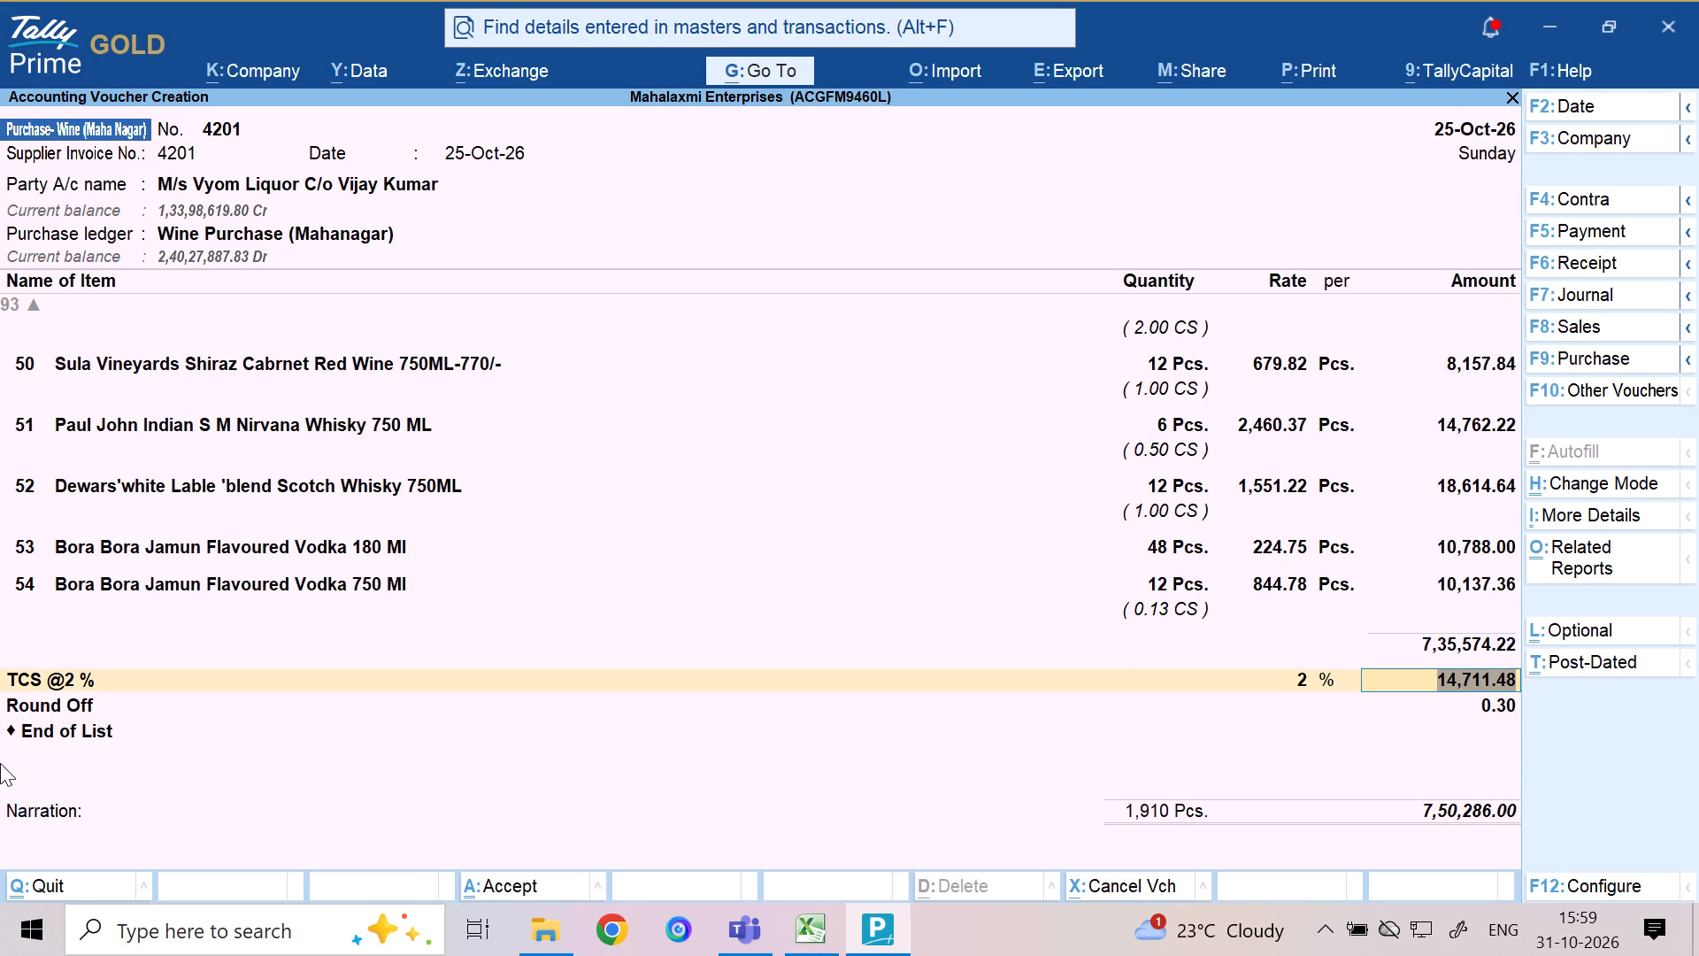
text(14711)
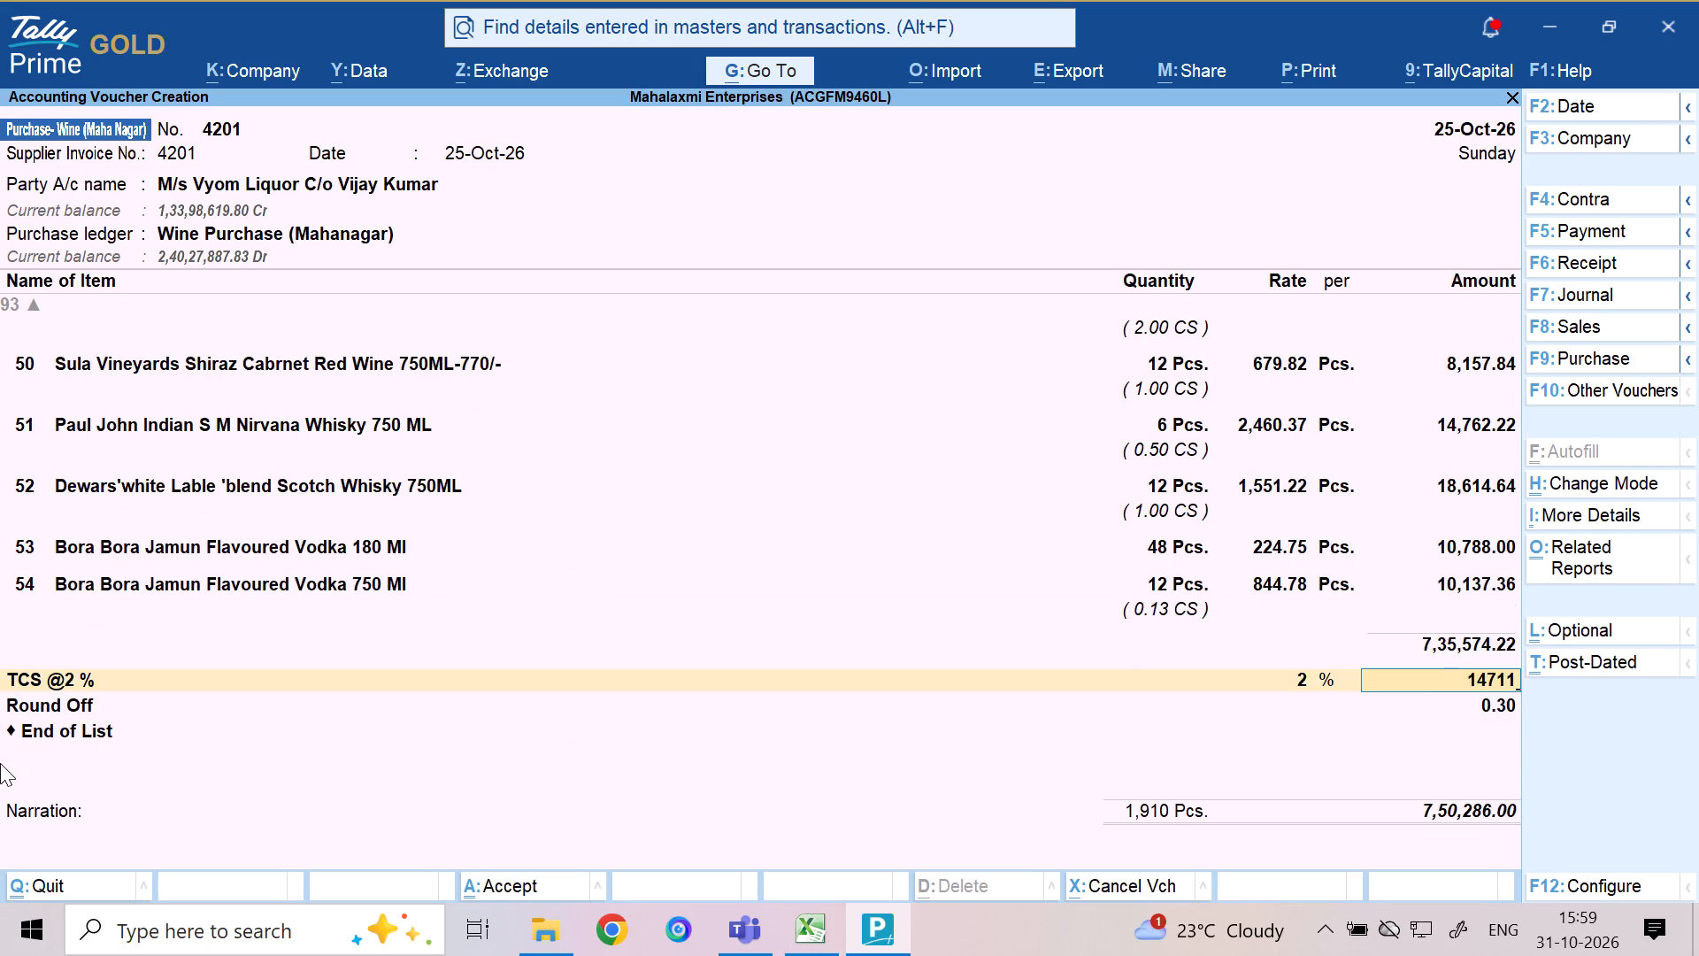
key(Return)
key(Return)
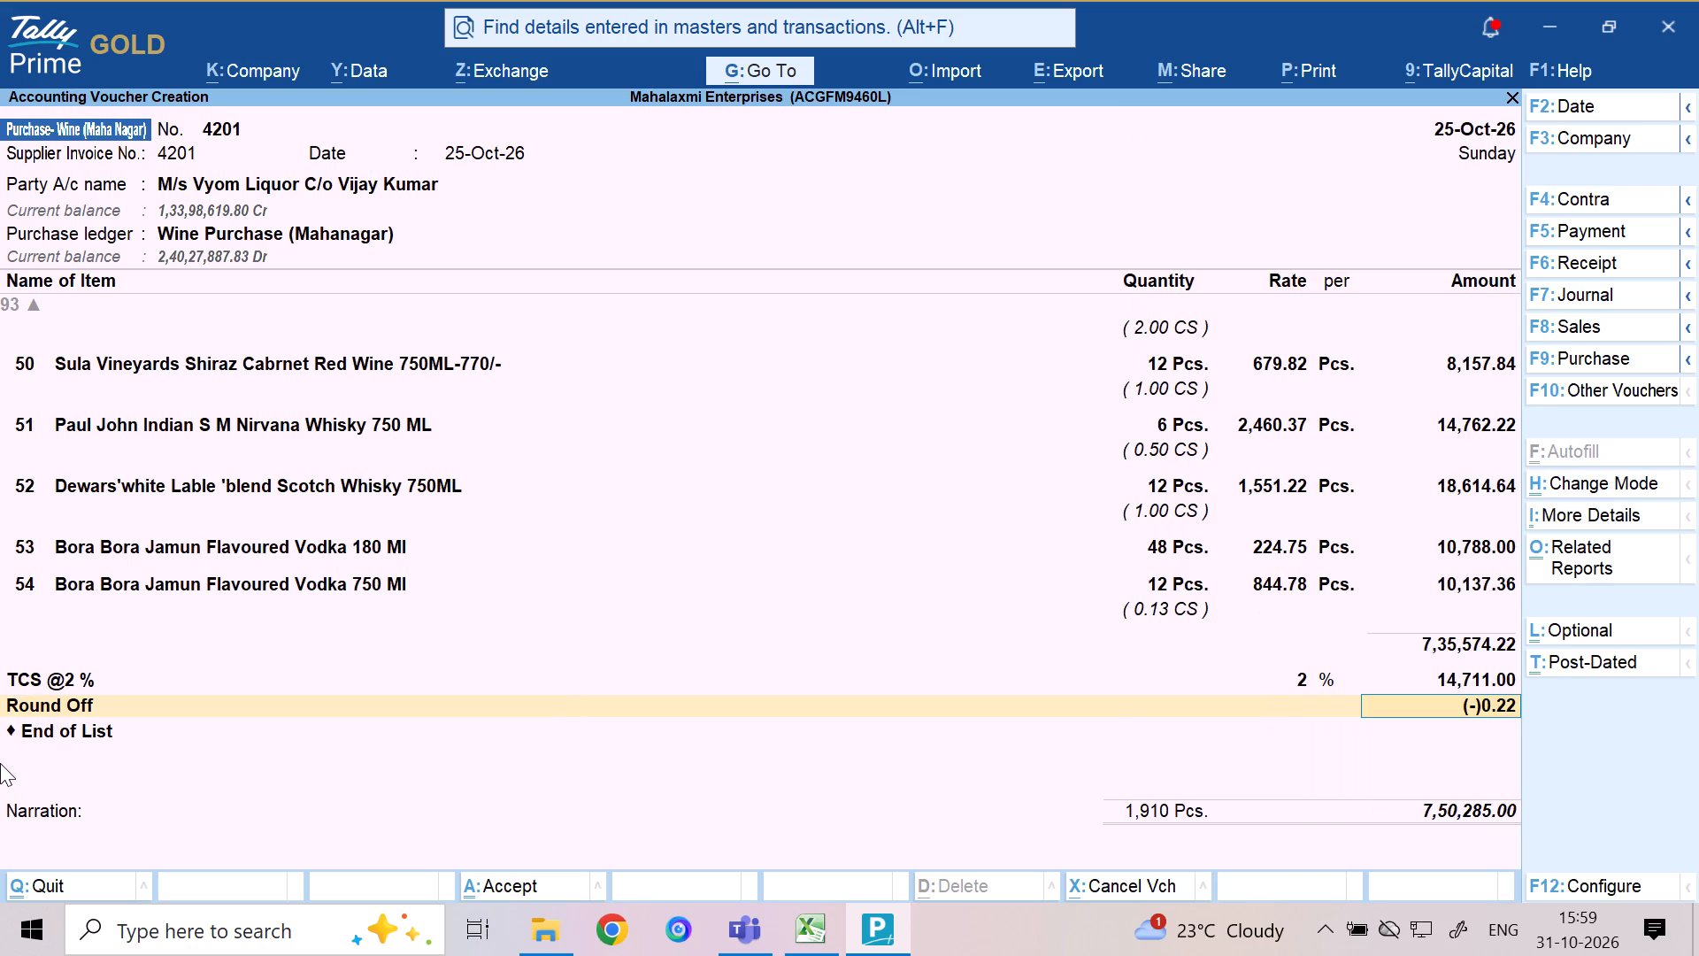
key(Return)
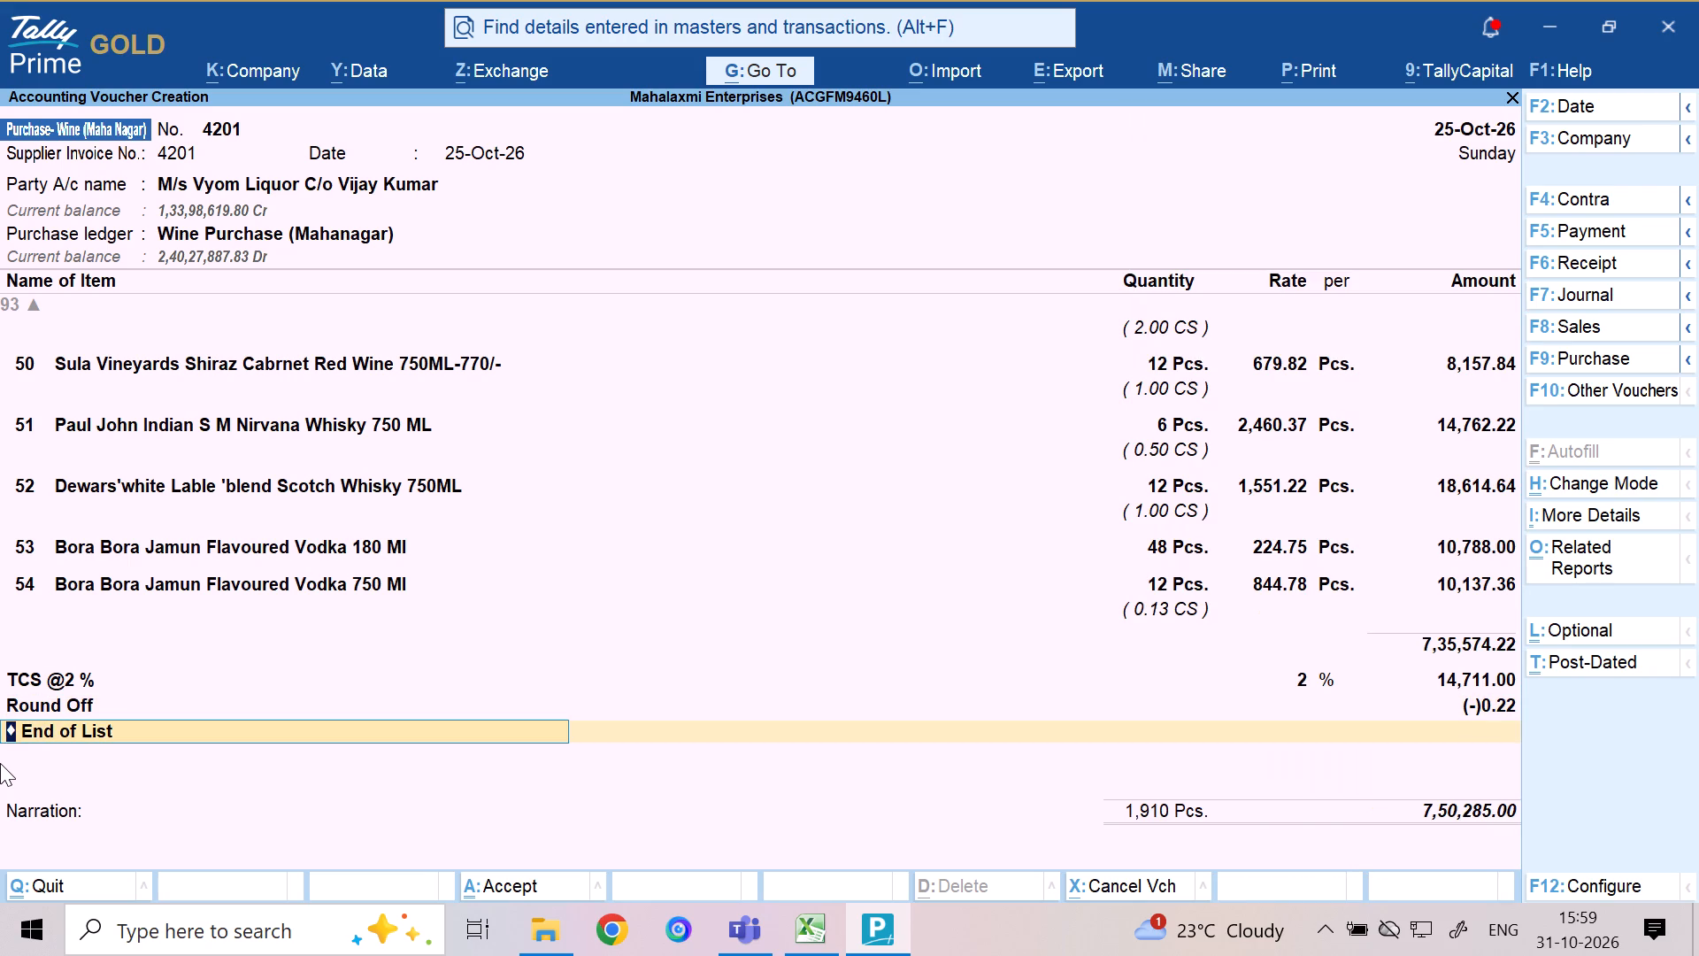
key(Return)
key(Return)
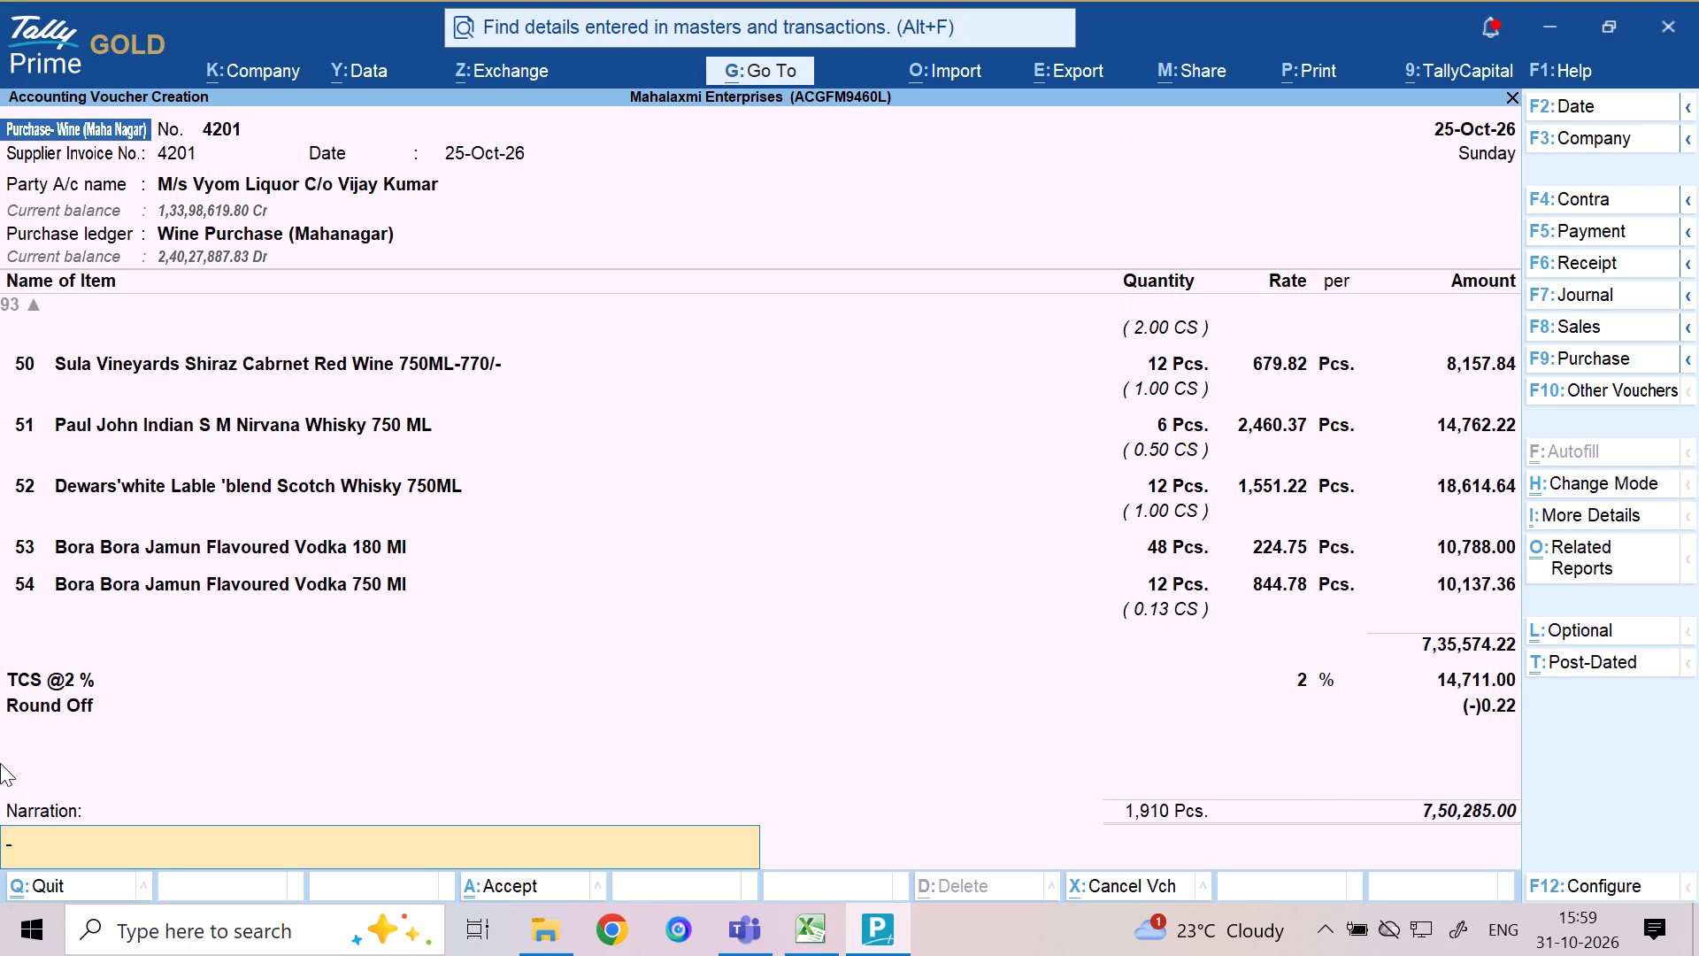
Leave the narration empty and save the purchase voucher for invoice 4201.
key(Return)
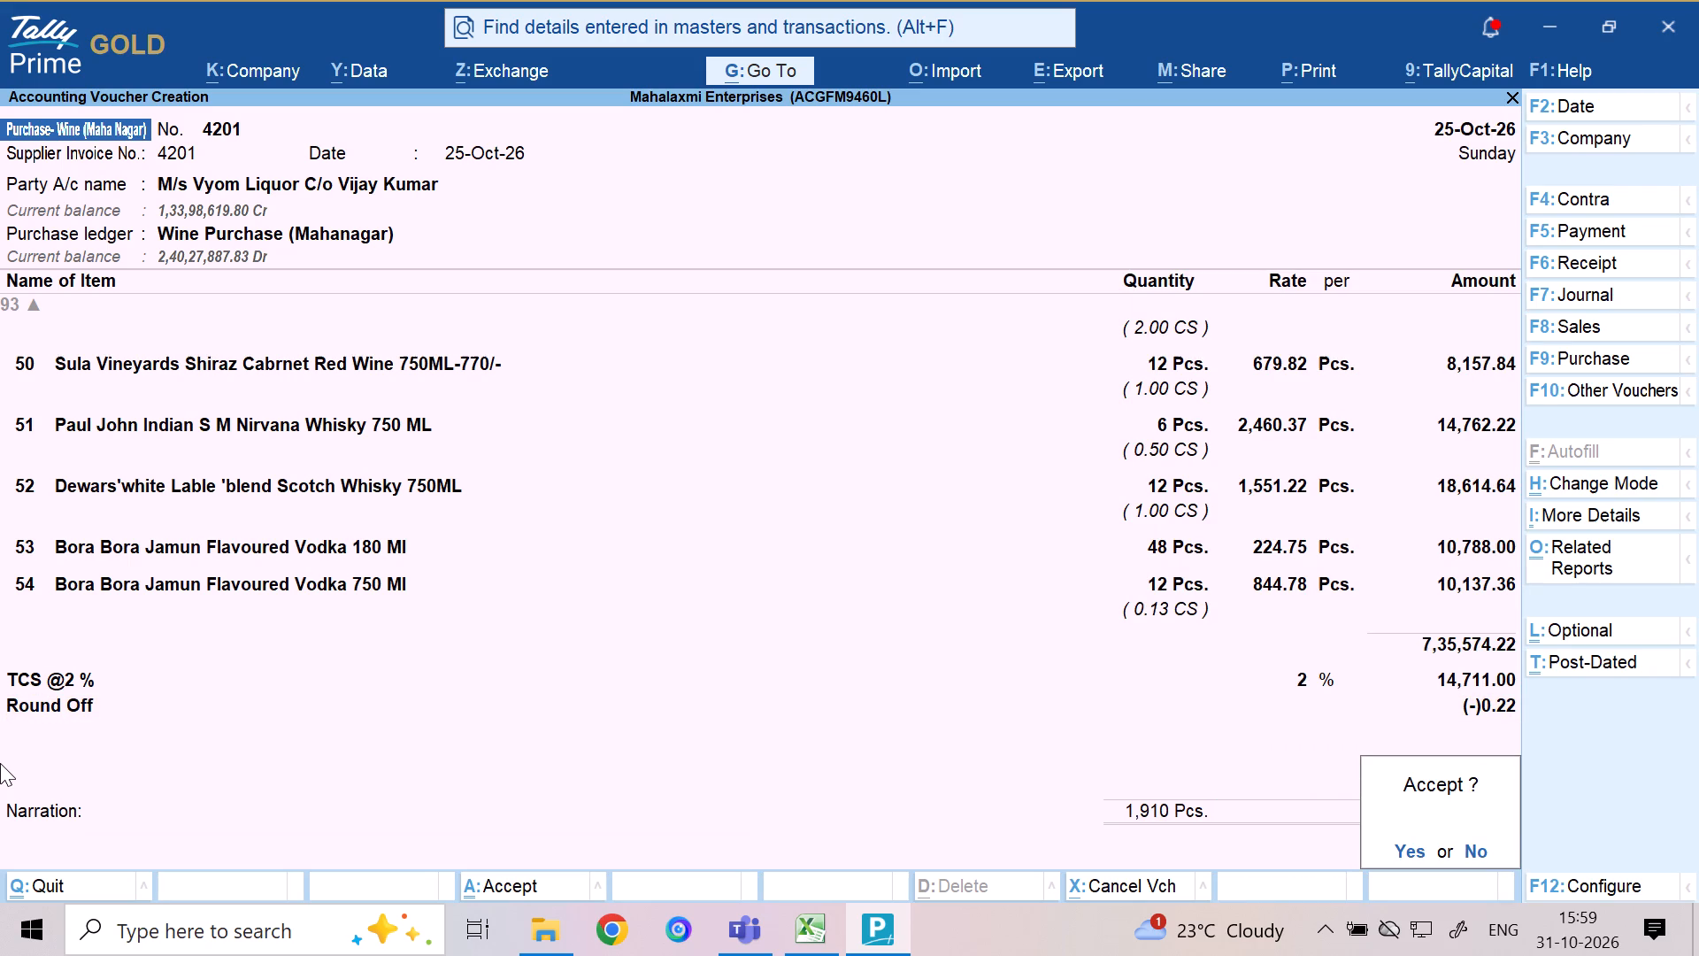
key(Return)
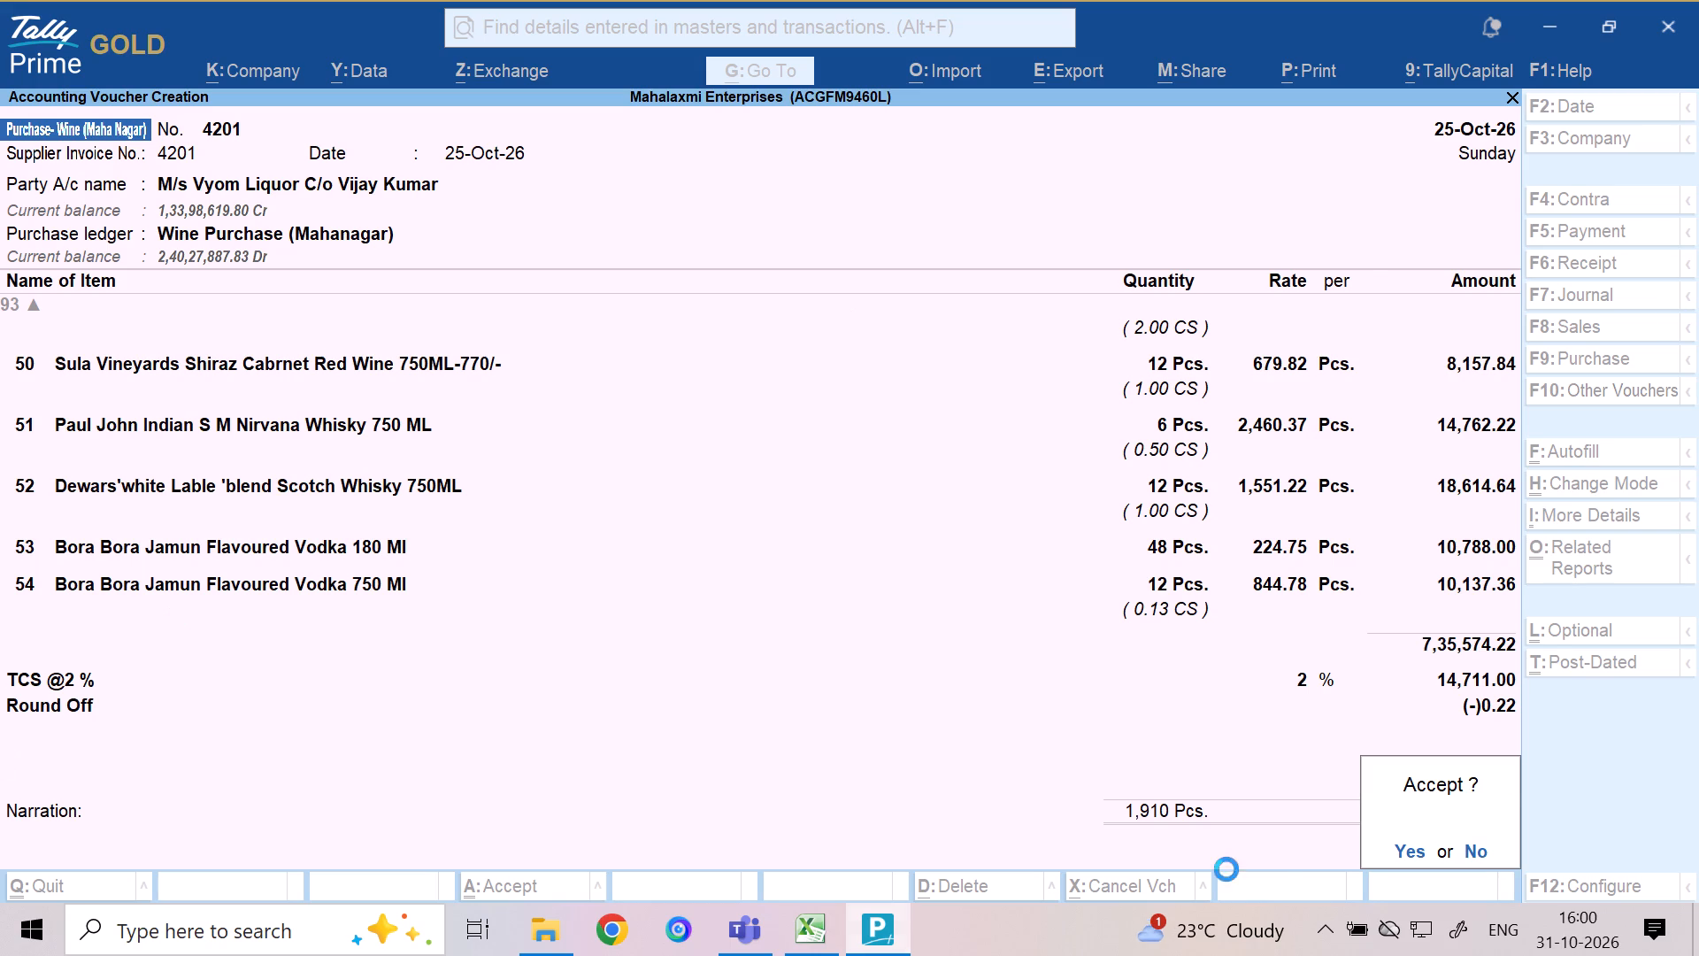
click(1330, 927)
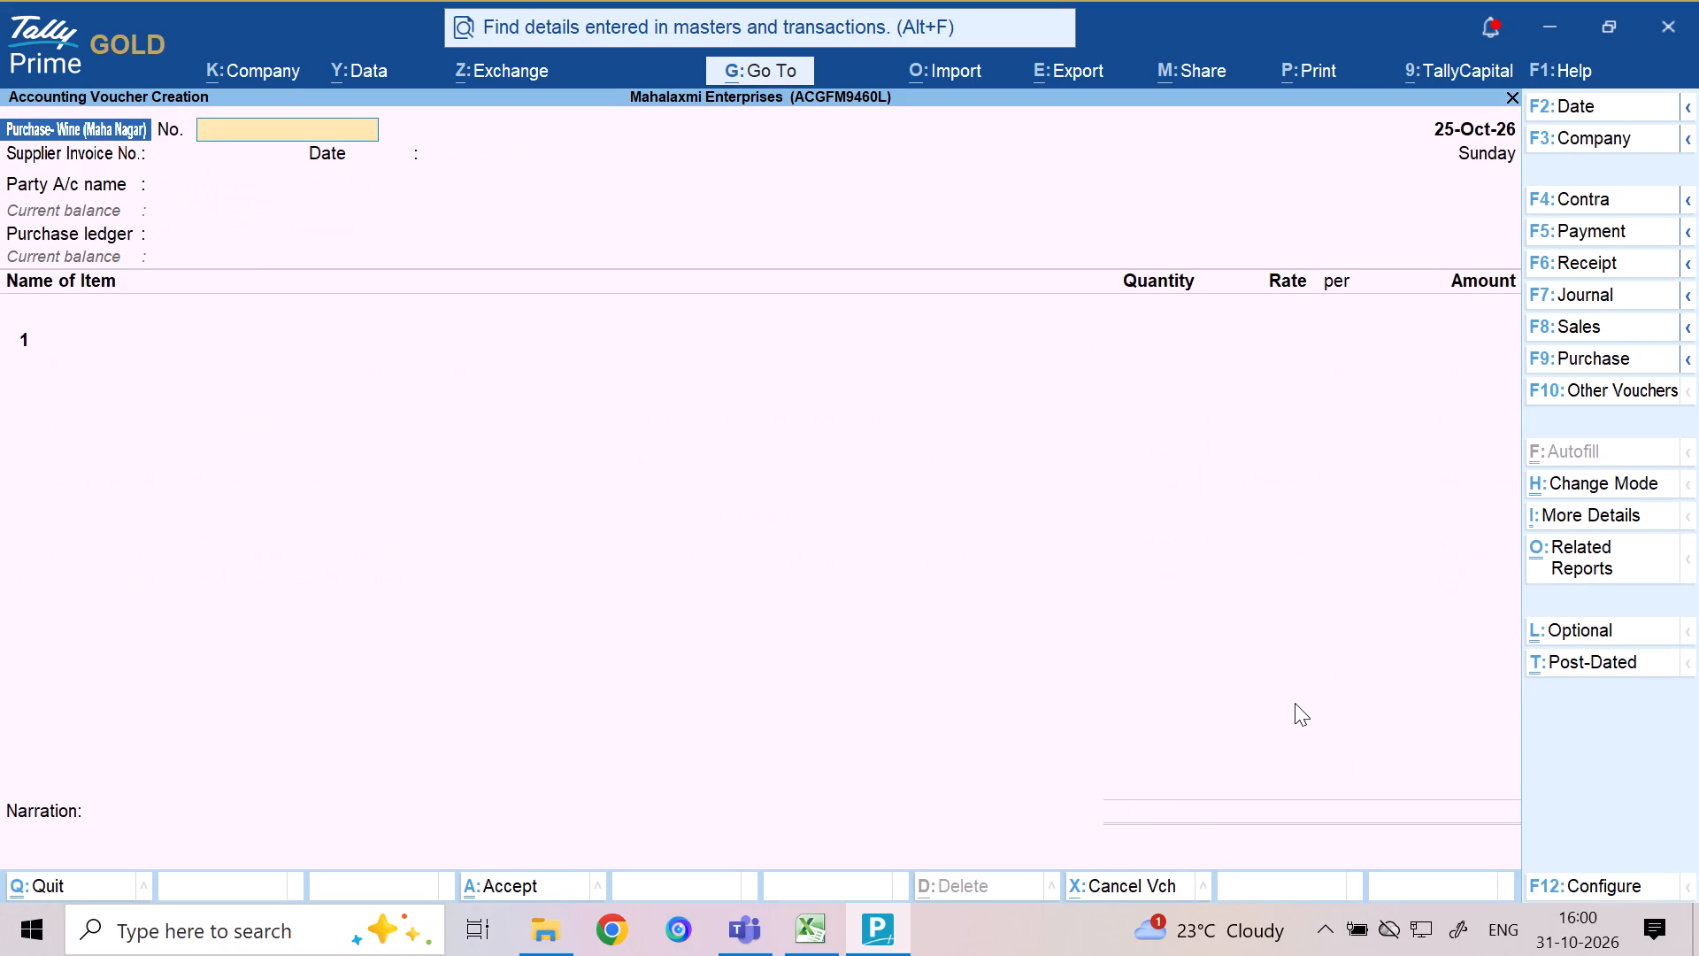
Enter 2334 as both the voucher number and the supplier invoice number of the new purchase voucher.
key(2)
text(34)
key(BackSpace)
text(34)
key(Return)
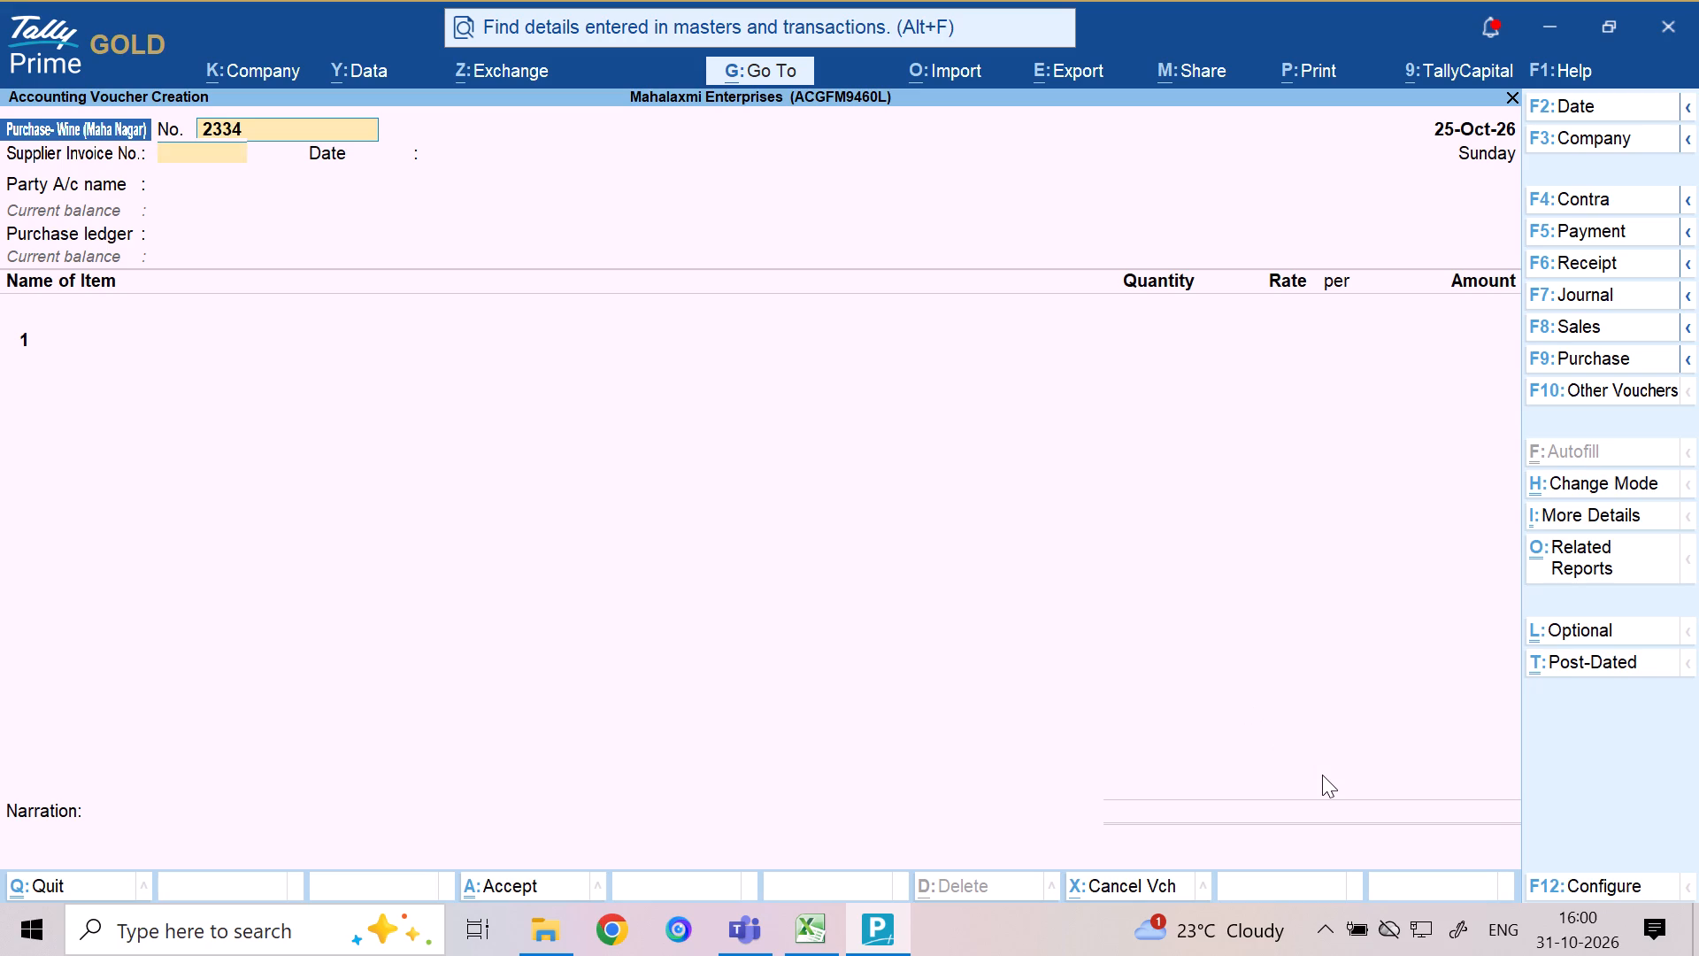
text(2334)
key(Return)
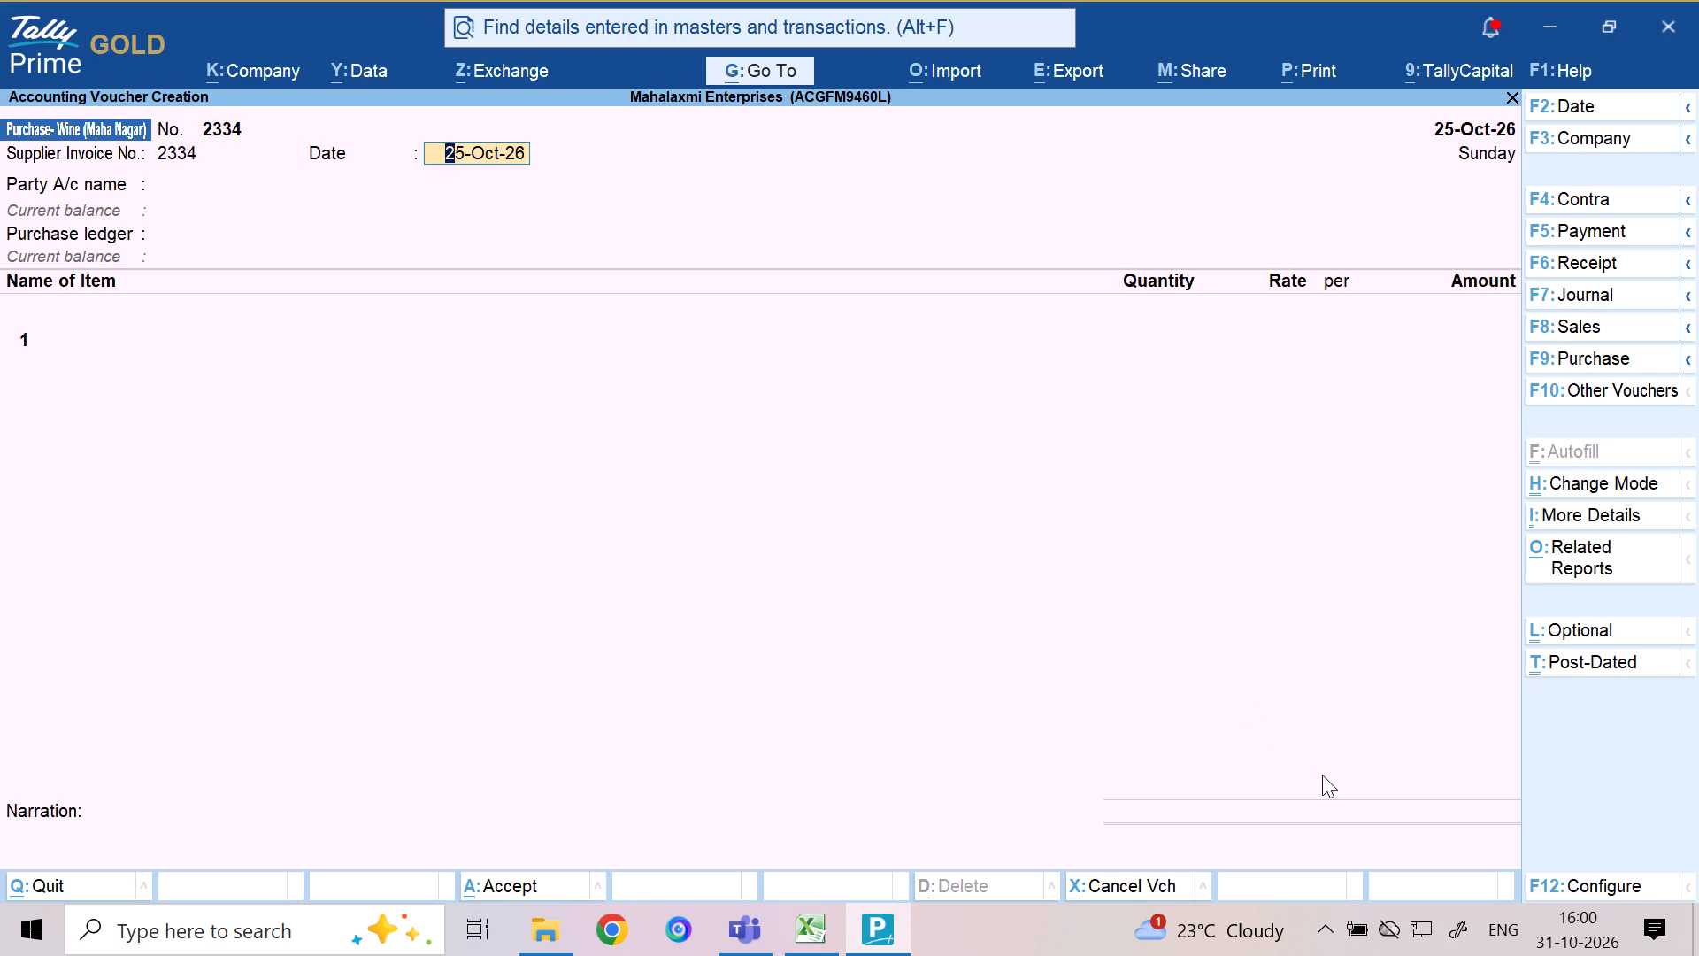
Set both the voucher date and the supplier invoice date of voucher 2334 to 26-Oct-26.
click(1455, 126)
key(F2)
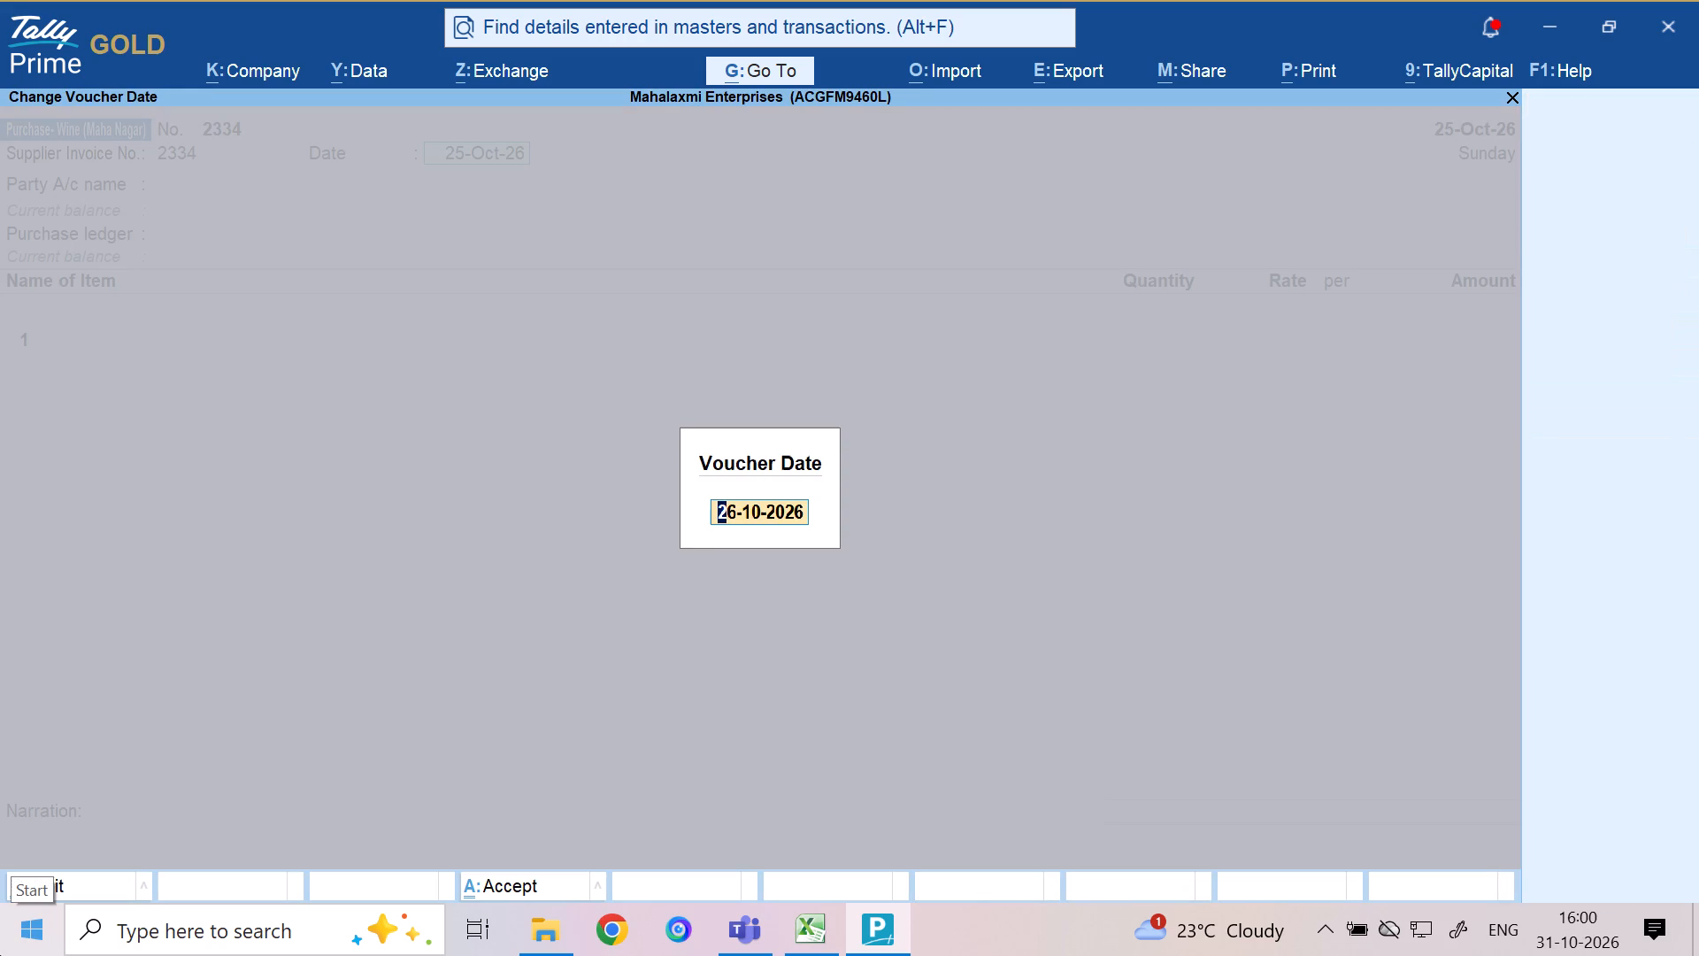
text(26.10)
key(Return)
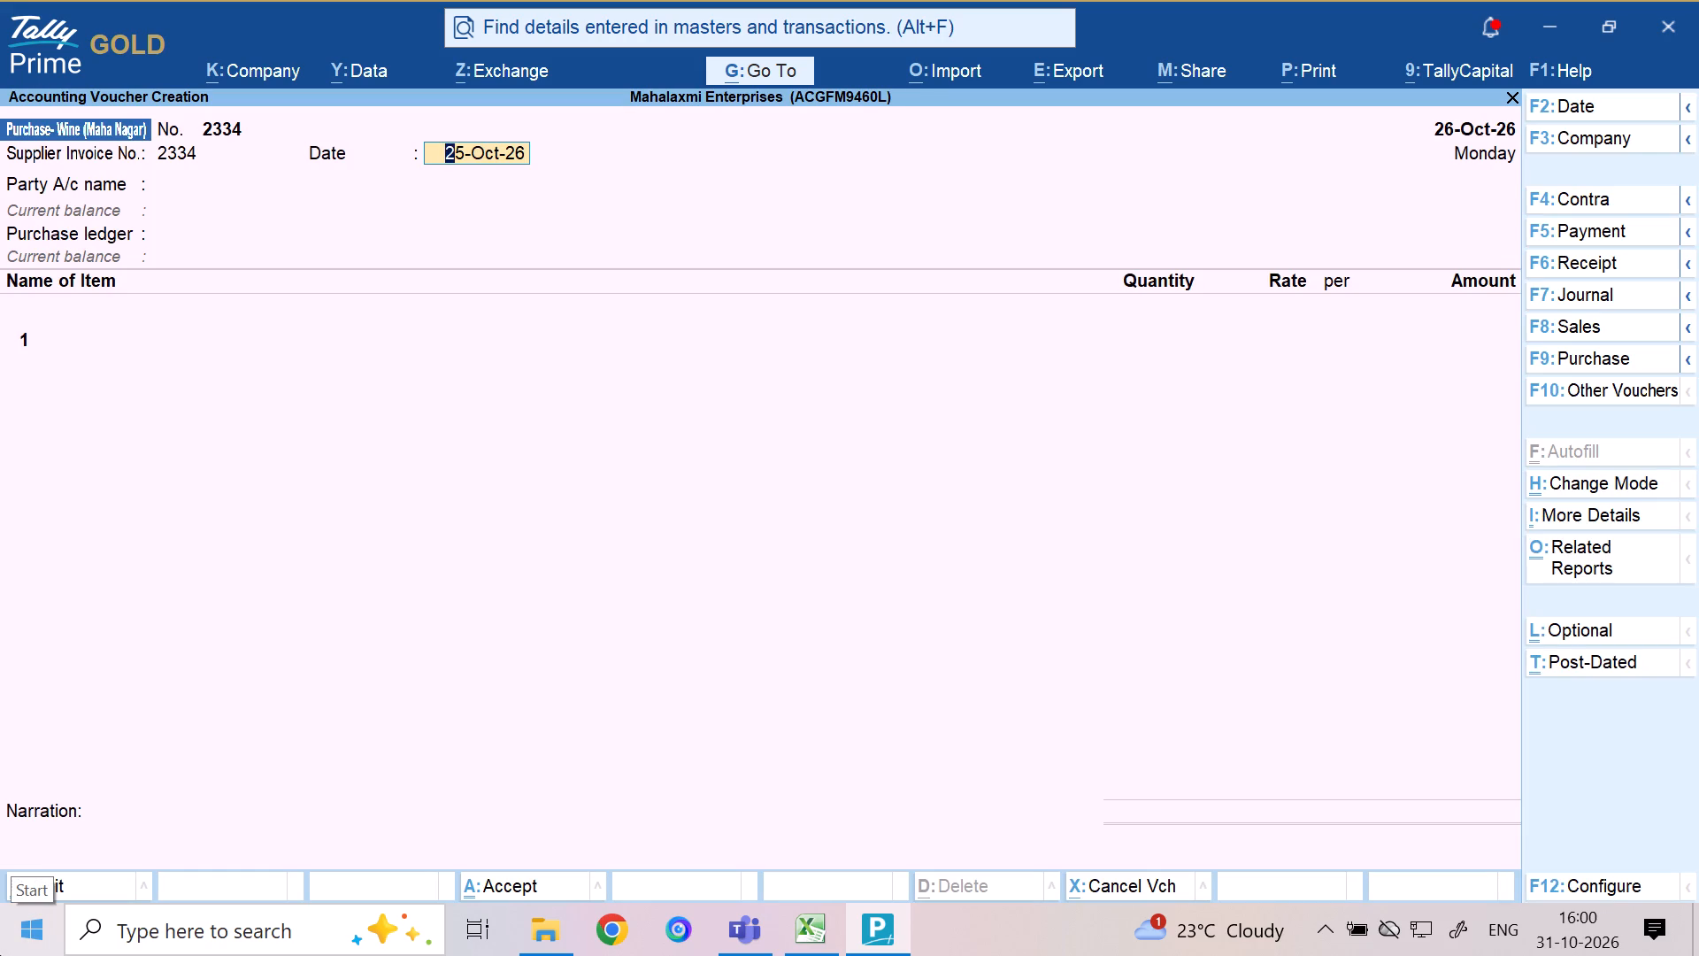
text(26.10)
key(Return)
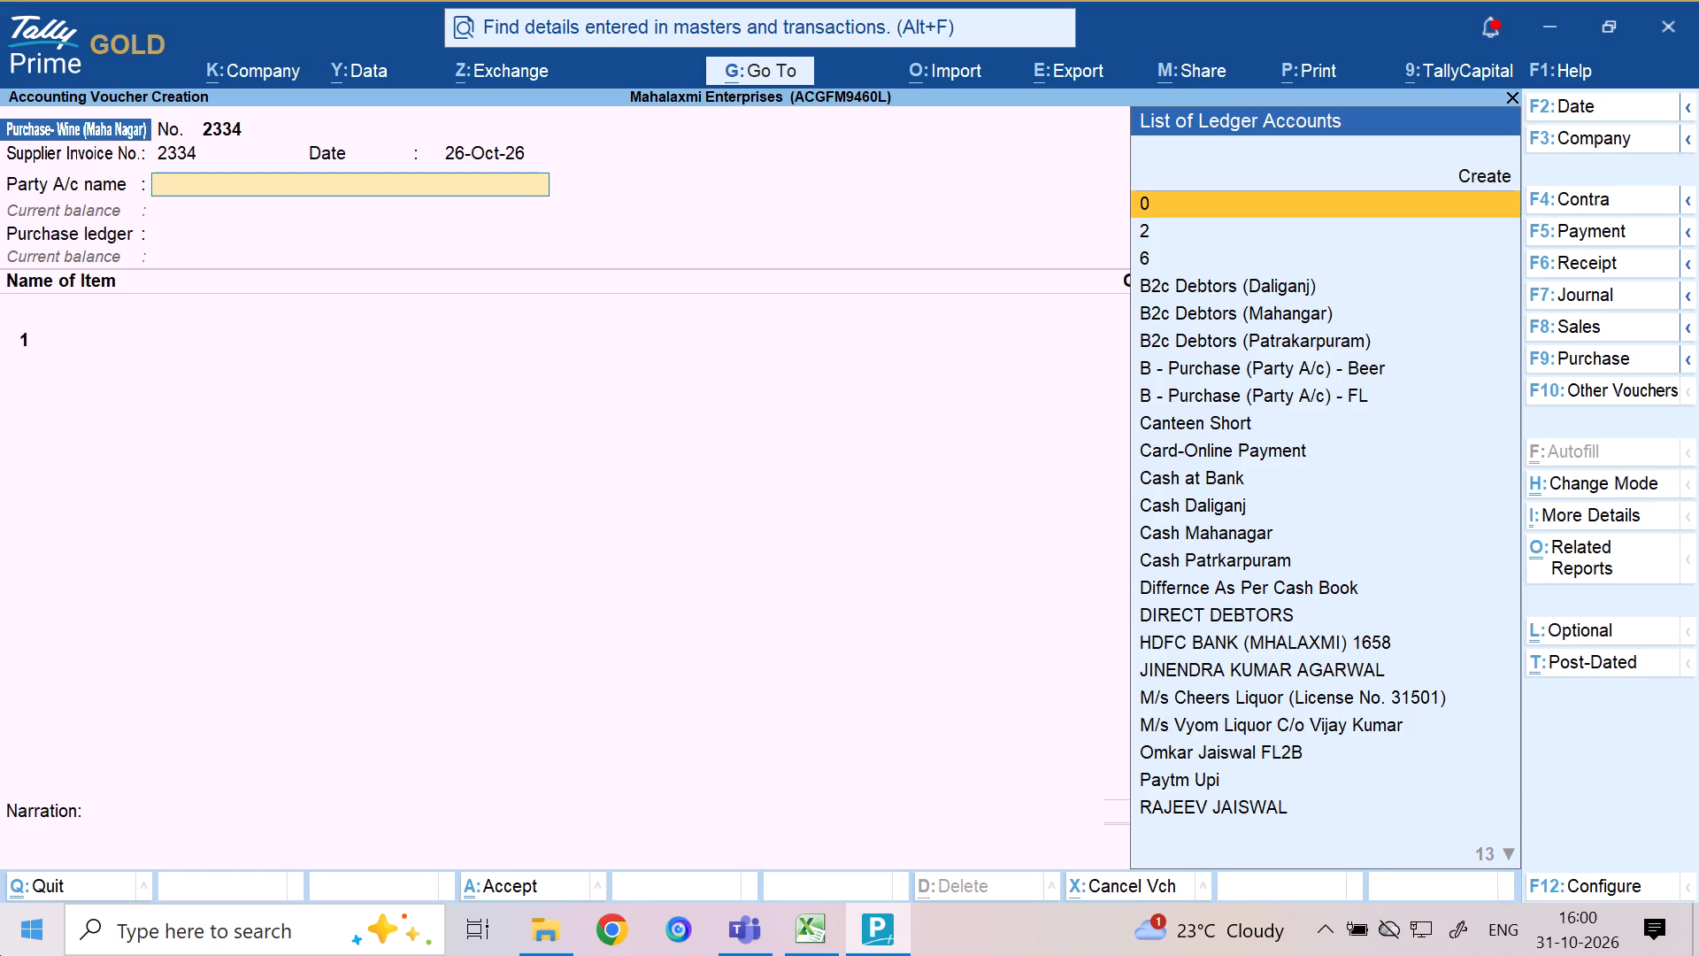
Choose the Omkar FL2B supplier ledger as the party account, leaving the receipt details blank and accepting the default party details.
text(VI)
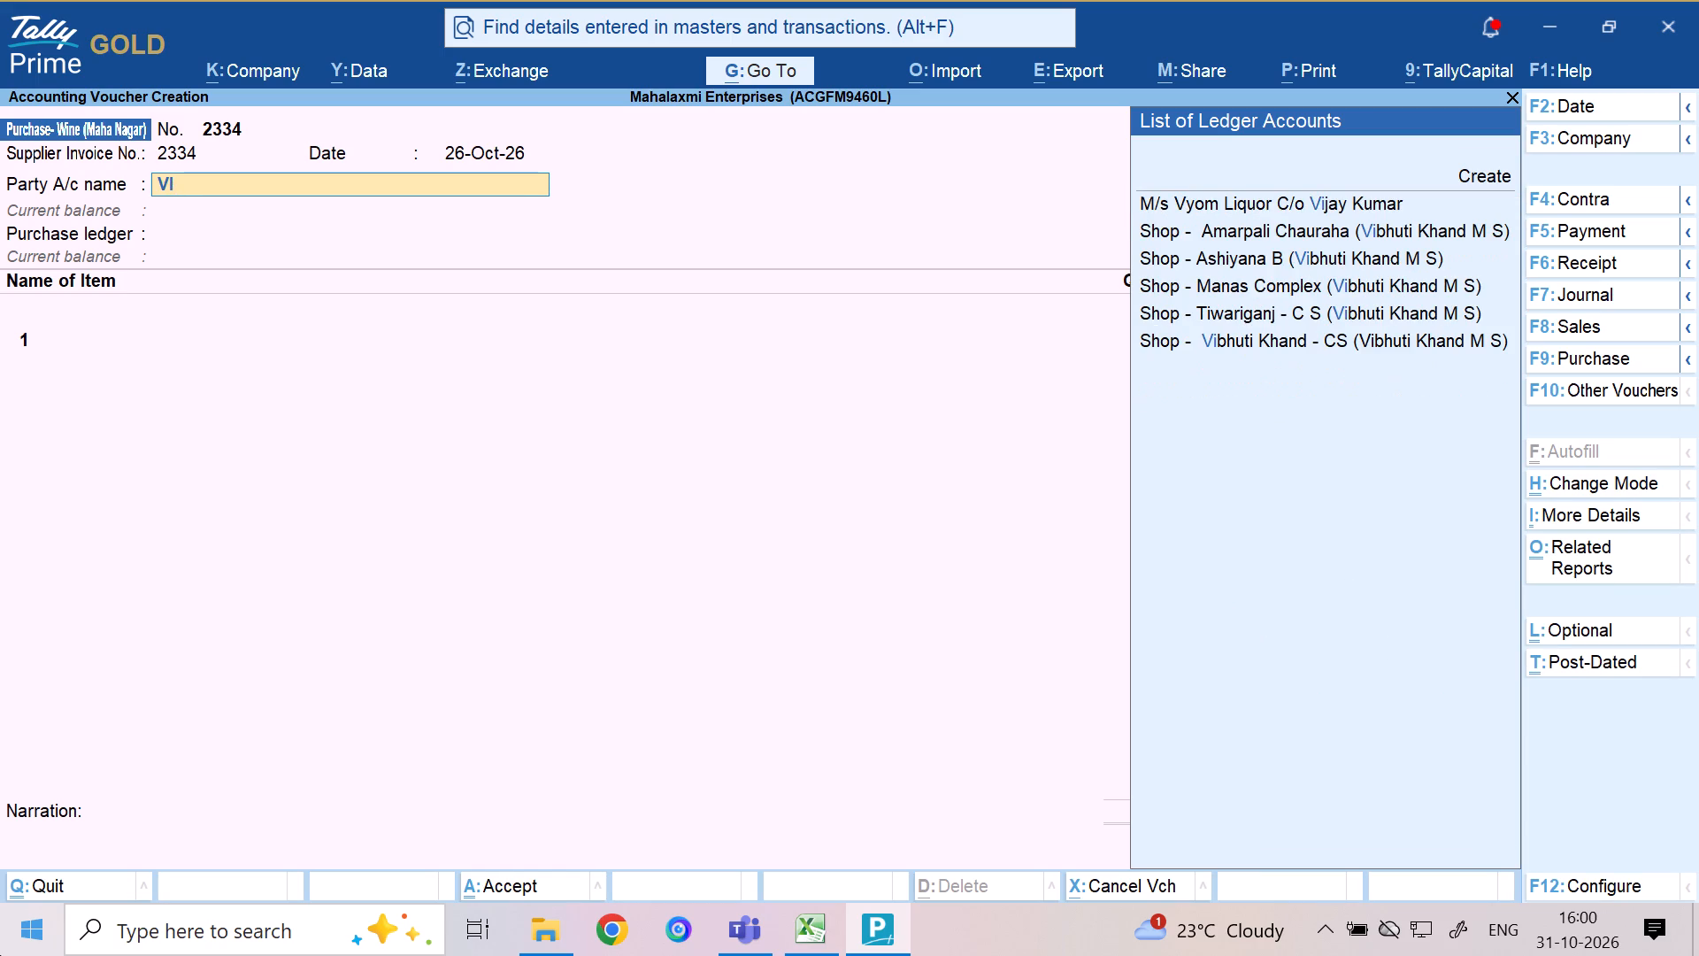
key(BackSpace)
key(BackSpace)
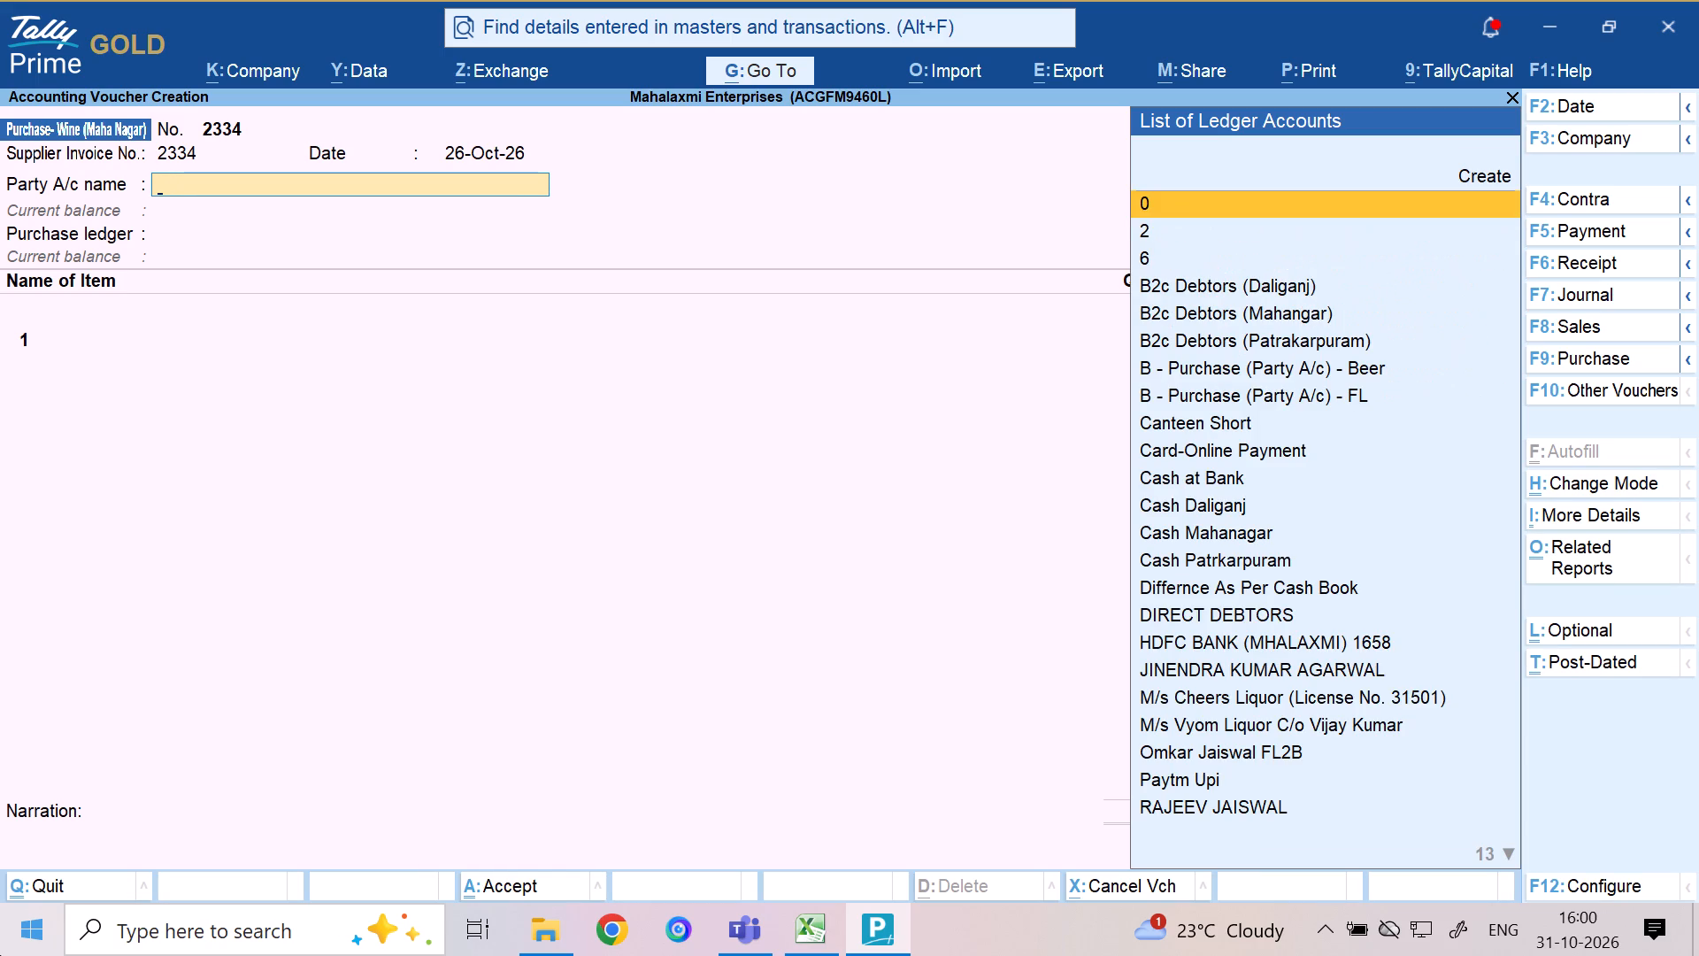
text(OMK)
key(Return)
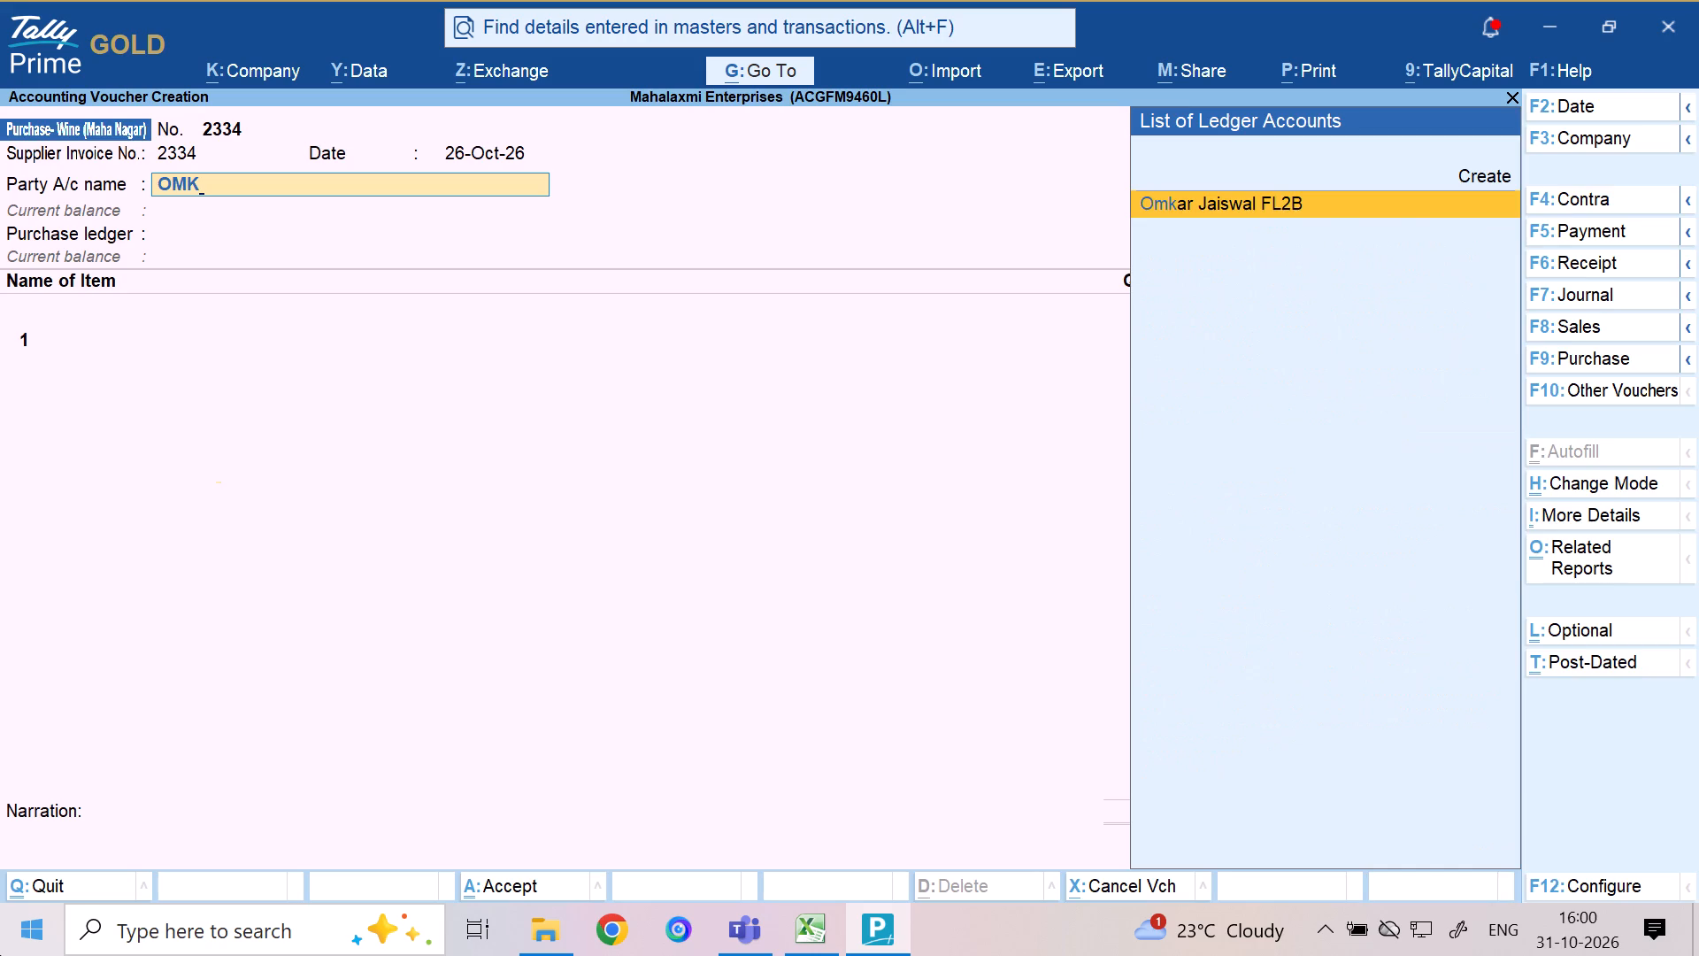
key(Return)
key(Return)
key(Return)
key(Return)
key(Return)
key(Return)
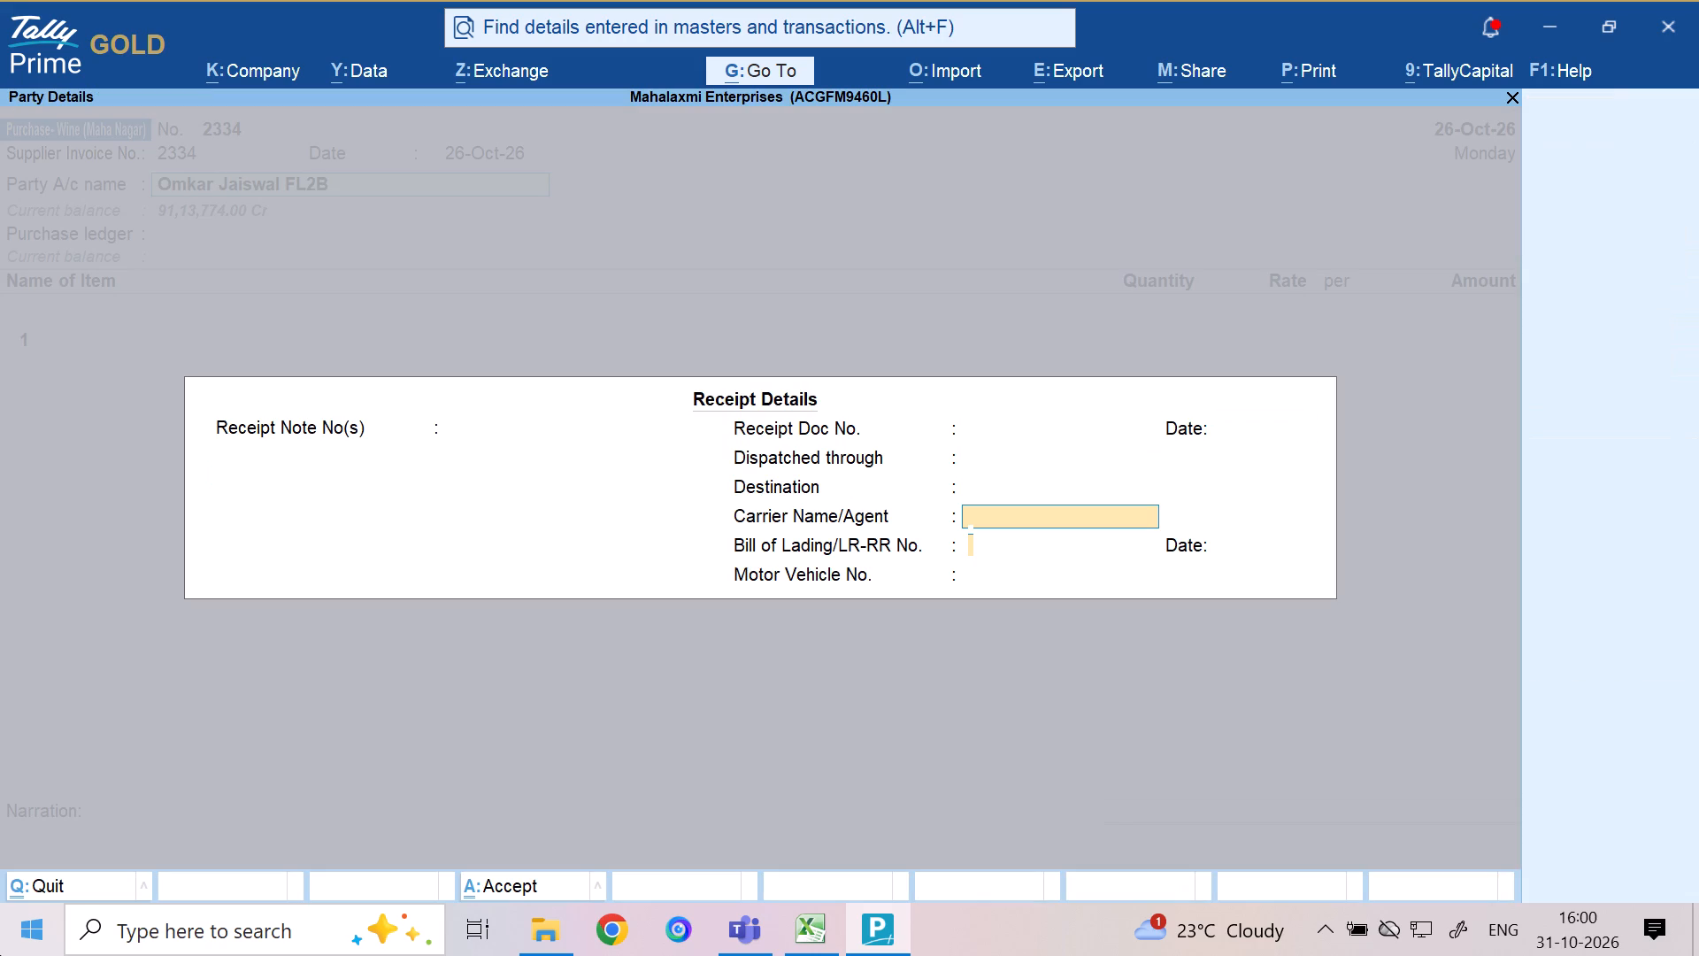
key(Return)
key(Return)
key(Return)
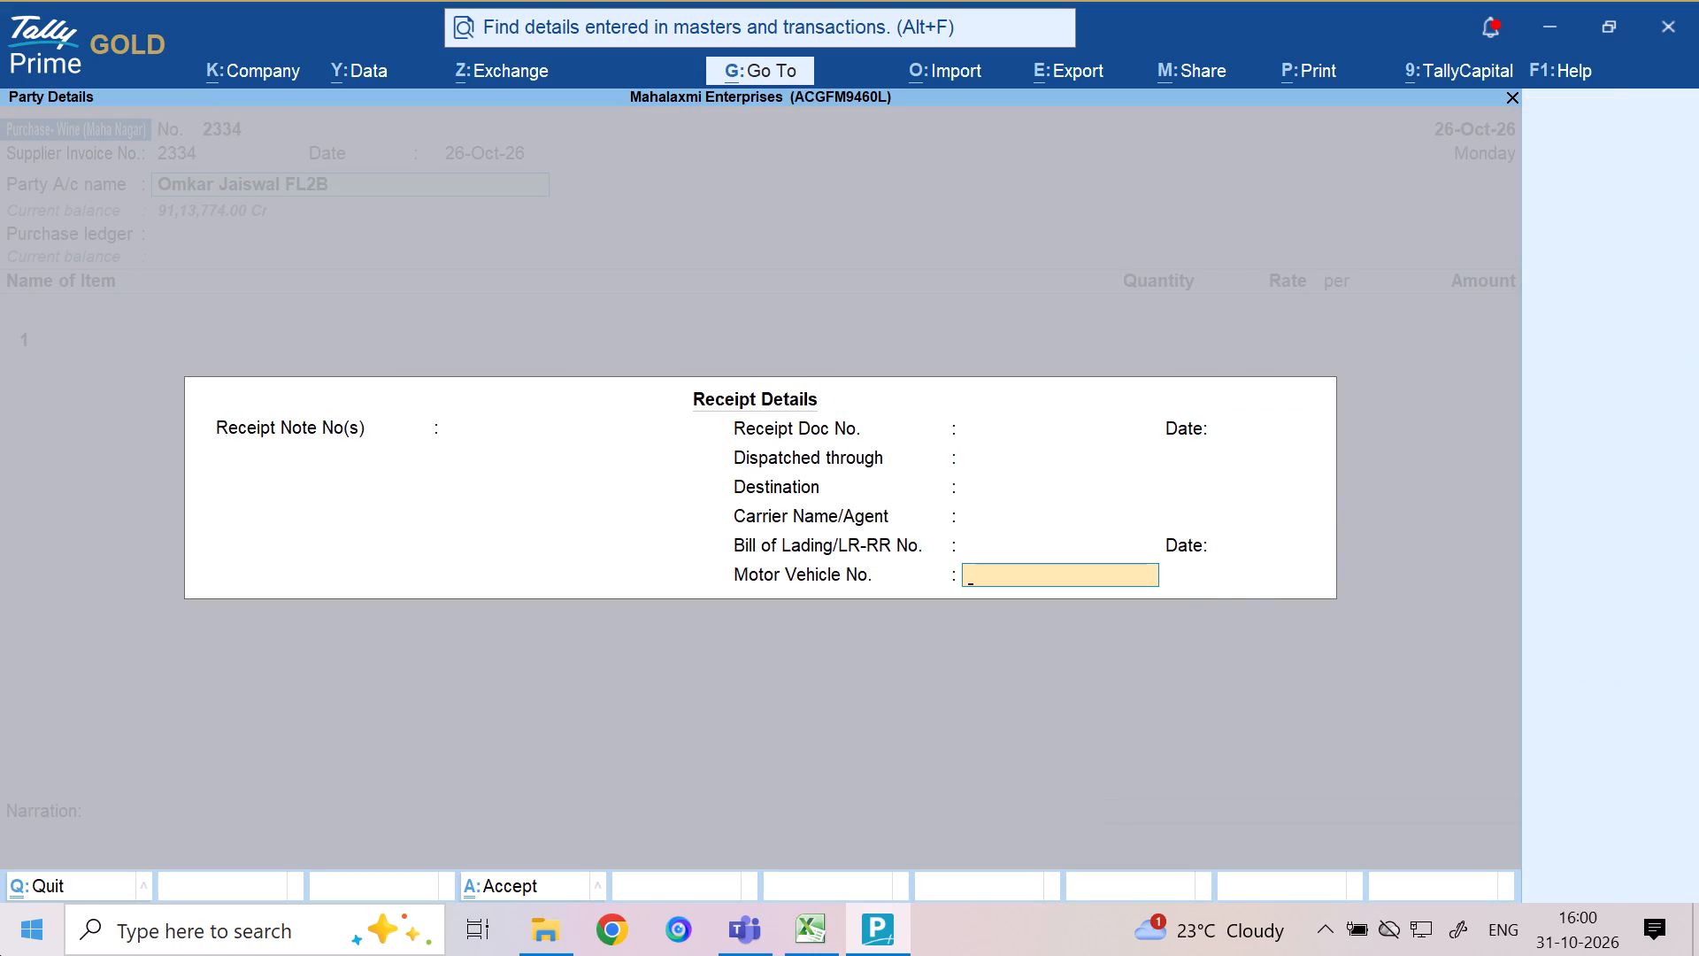
key(Return)
key(Return)
key(Return)
key(Return)
key(Return)
key(Return)
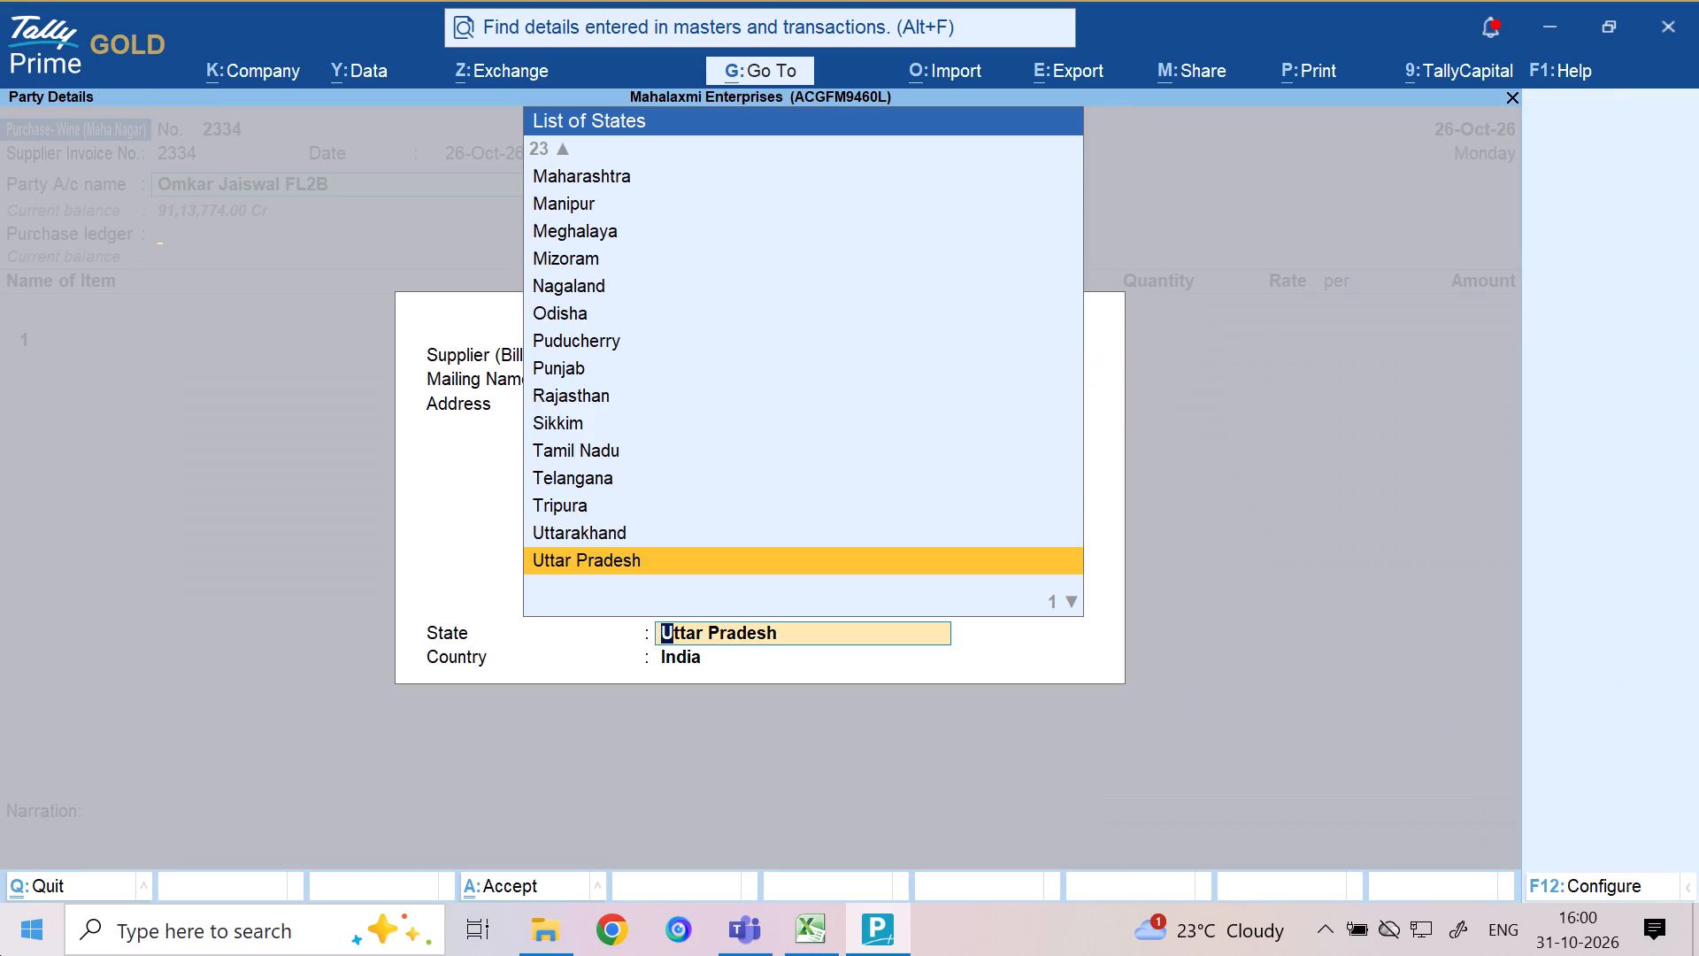
Set the purchase ledger of voucher 2334 to Beer Purchase Mahanagar.
key(BackSpace)
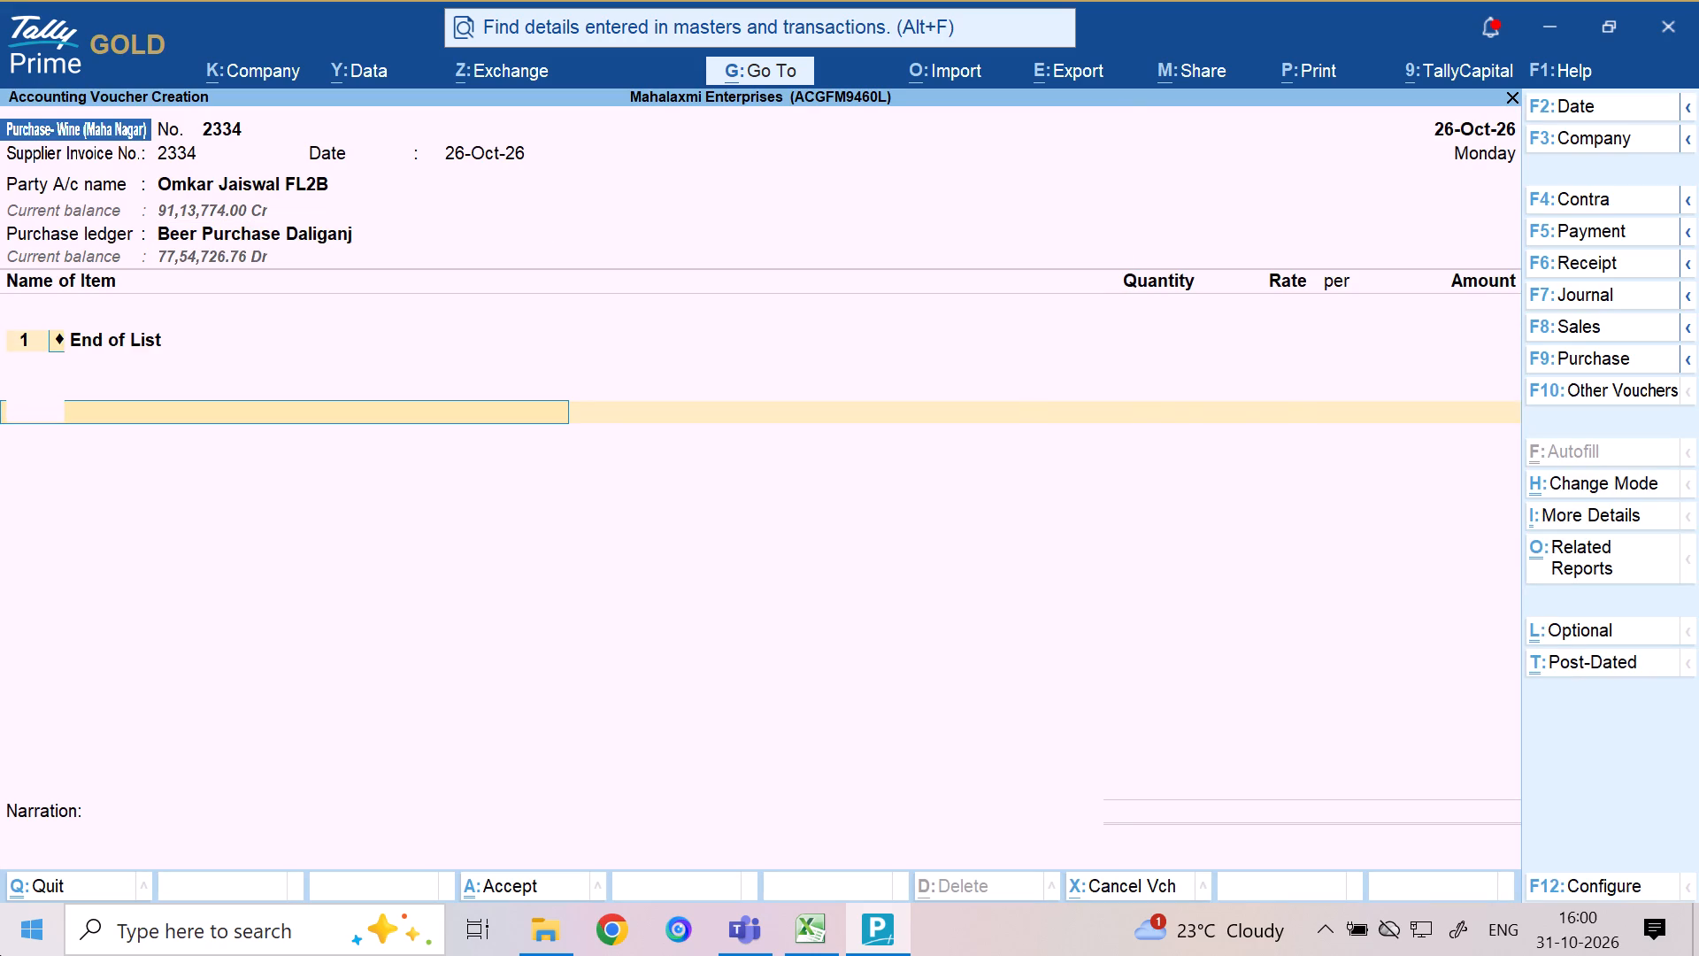
key(BackSpace)
text(MAH)
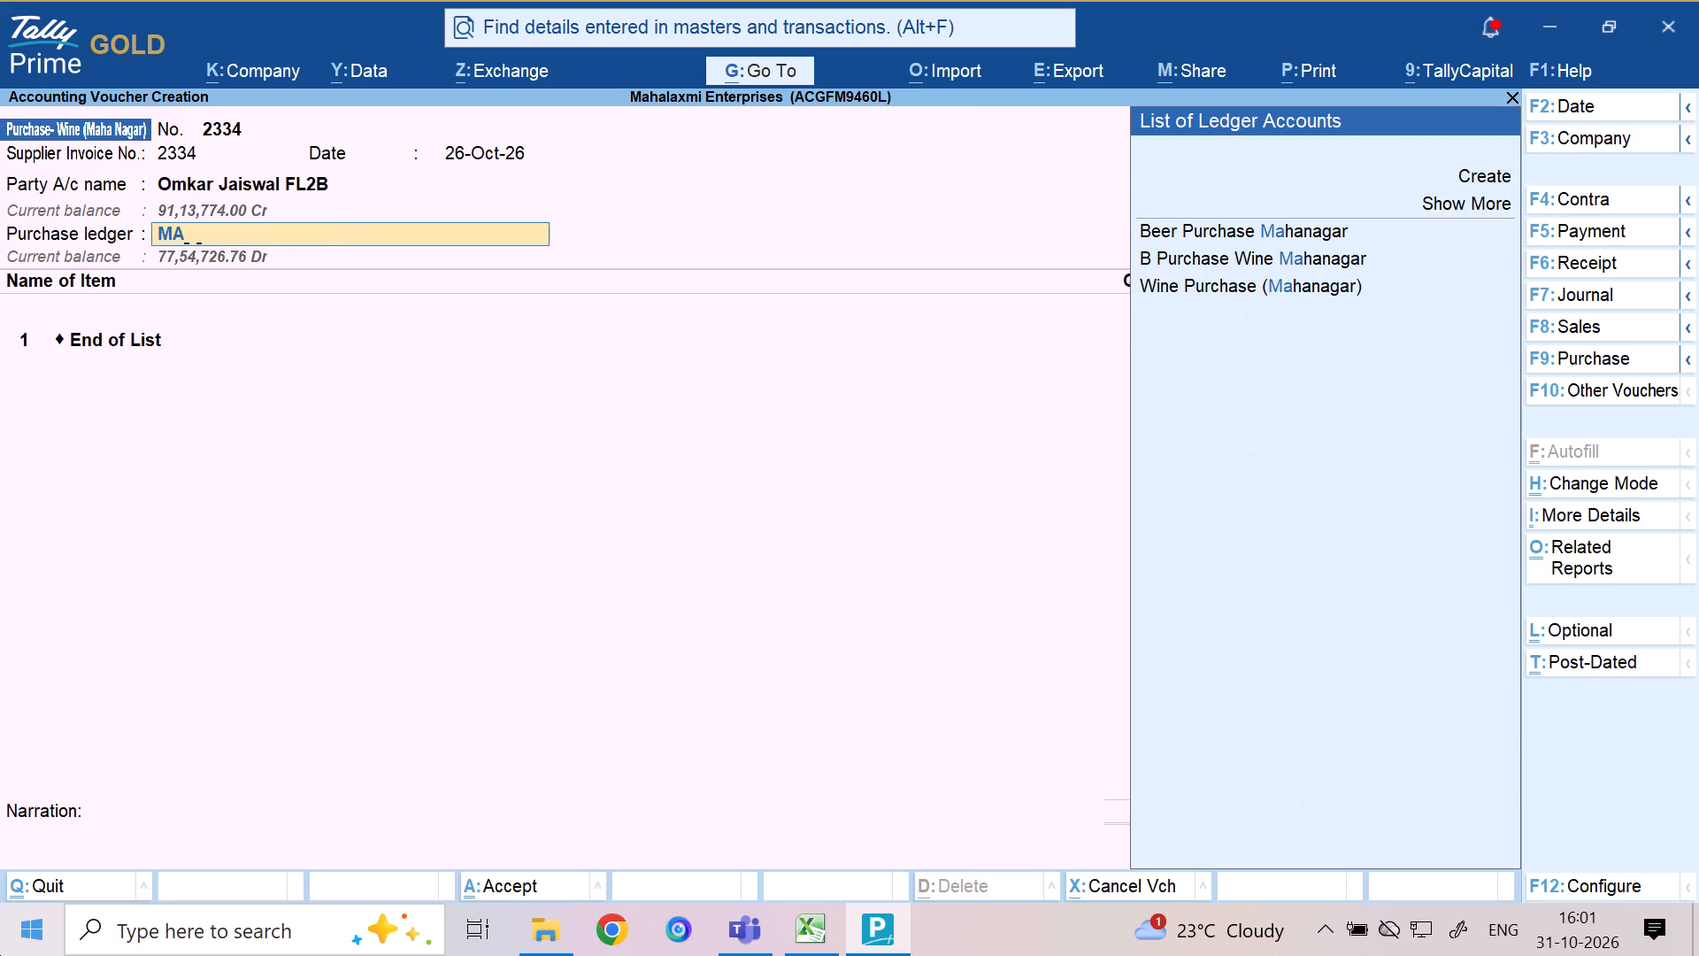
key(Down)
key(Down)
key(Down)
key(Up)
key(Up)
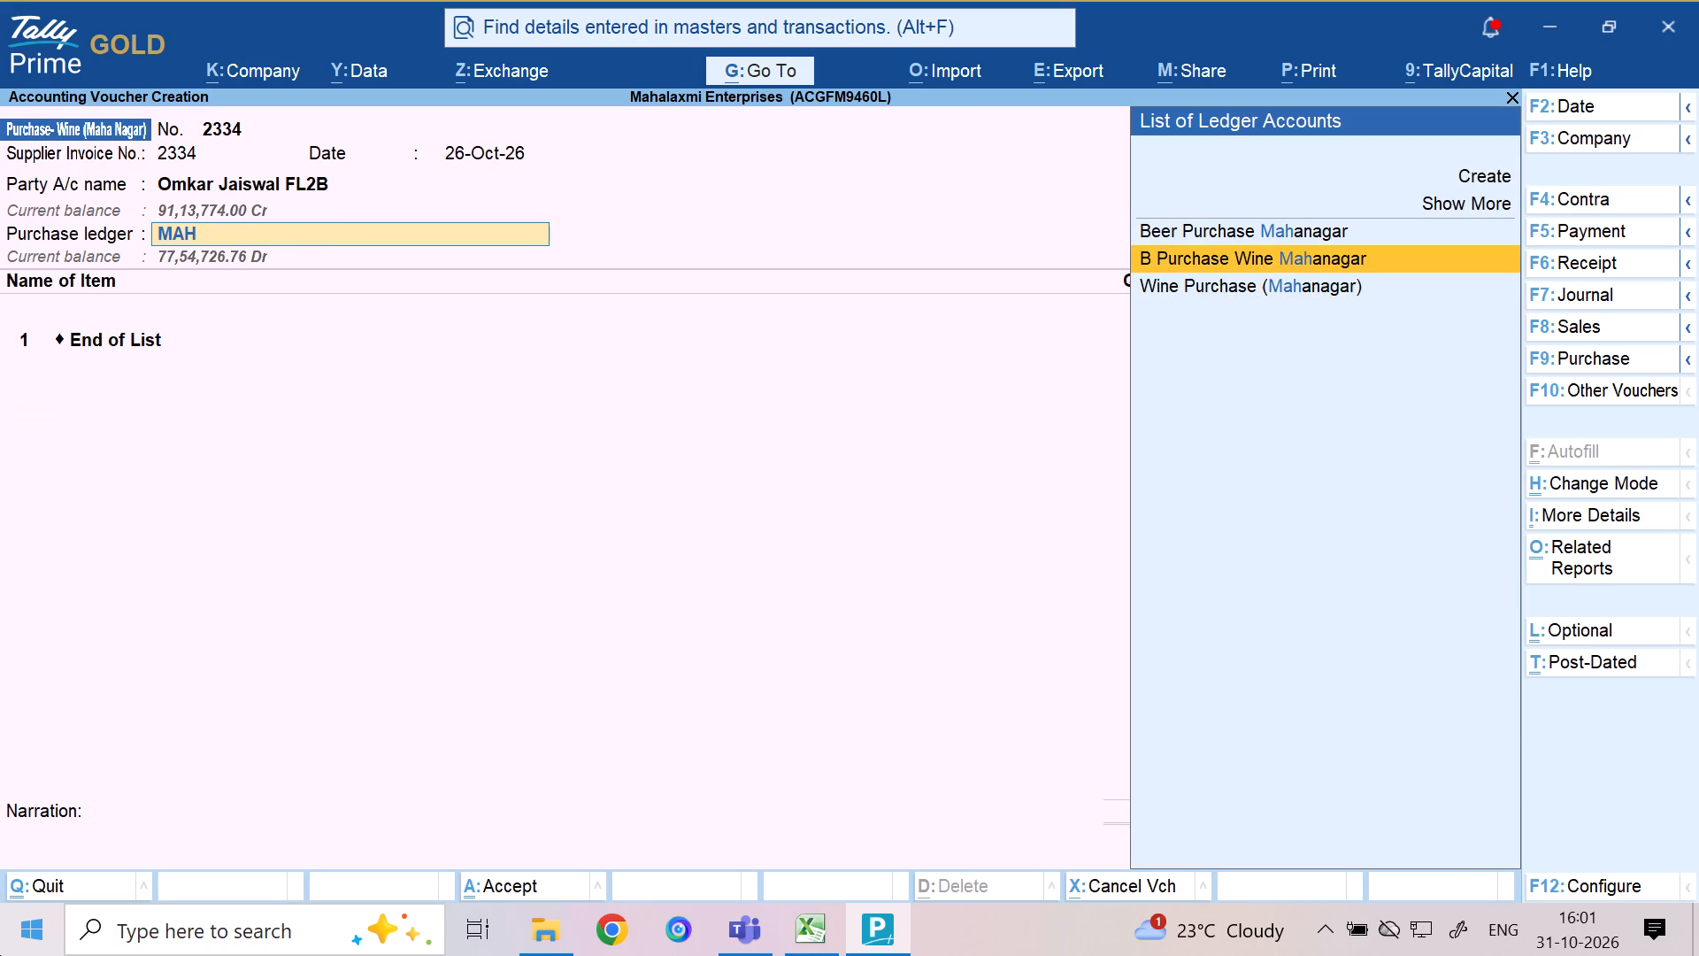
key(Return)
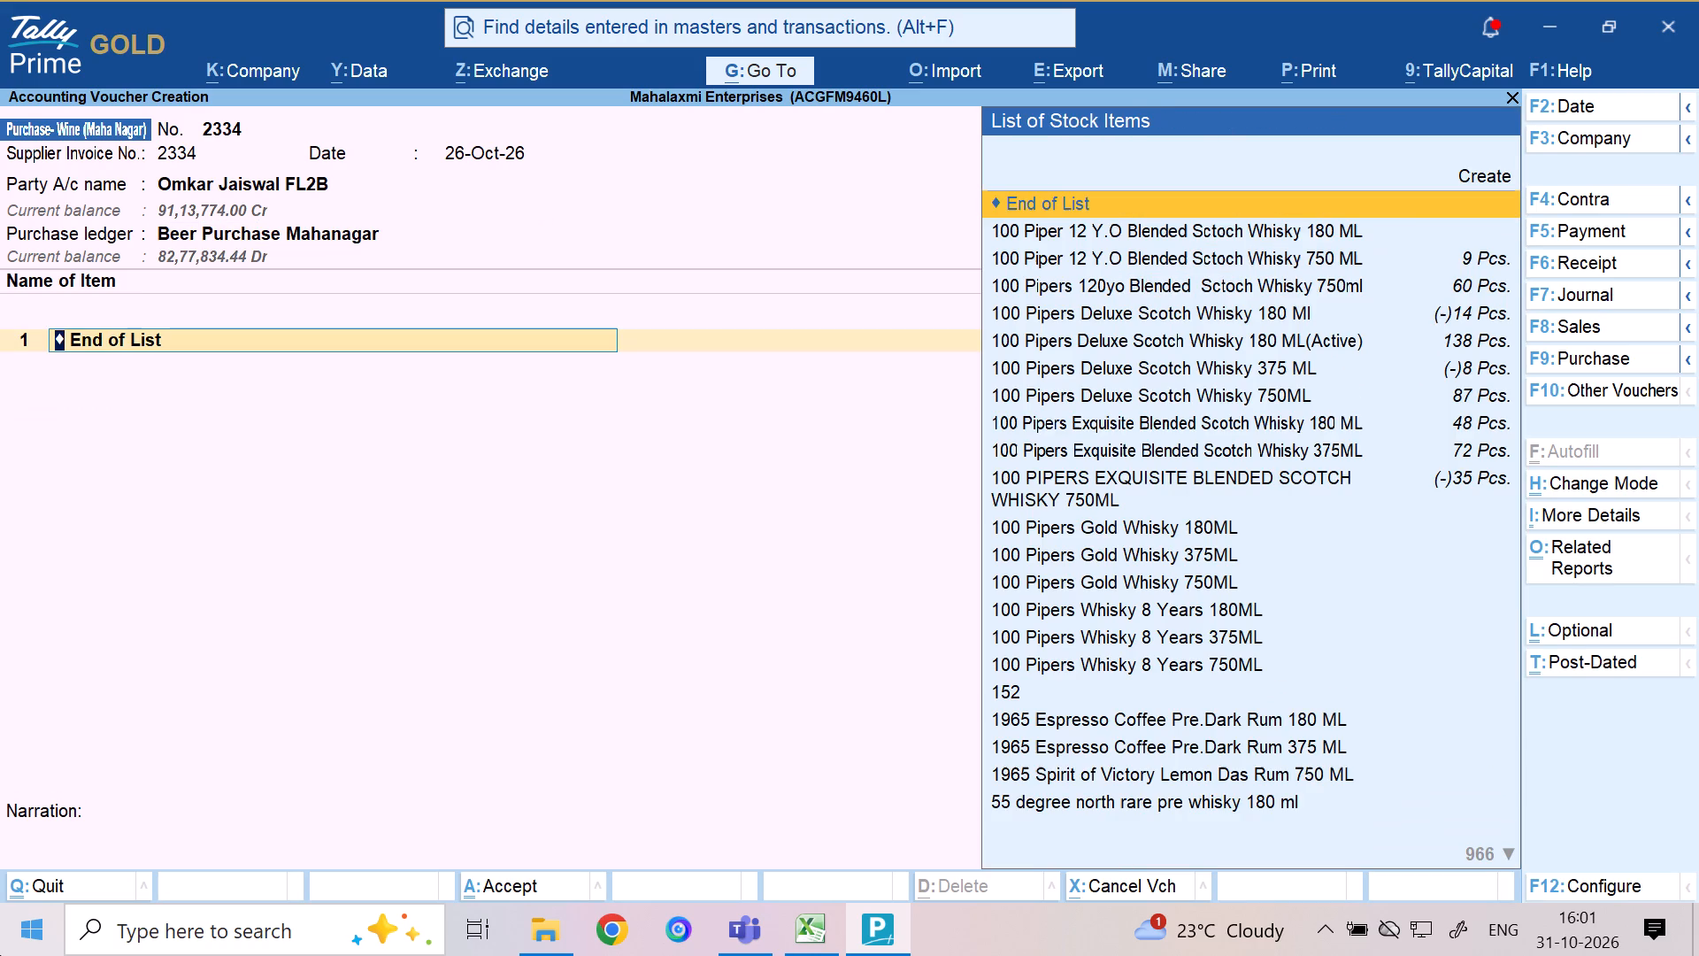
Change the voucher type to Purchase-Beer (Maha Nagar), keeping Beer Purchase Mahanagar as the purchase ledger.
key(BackSpace)
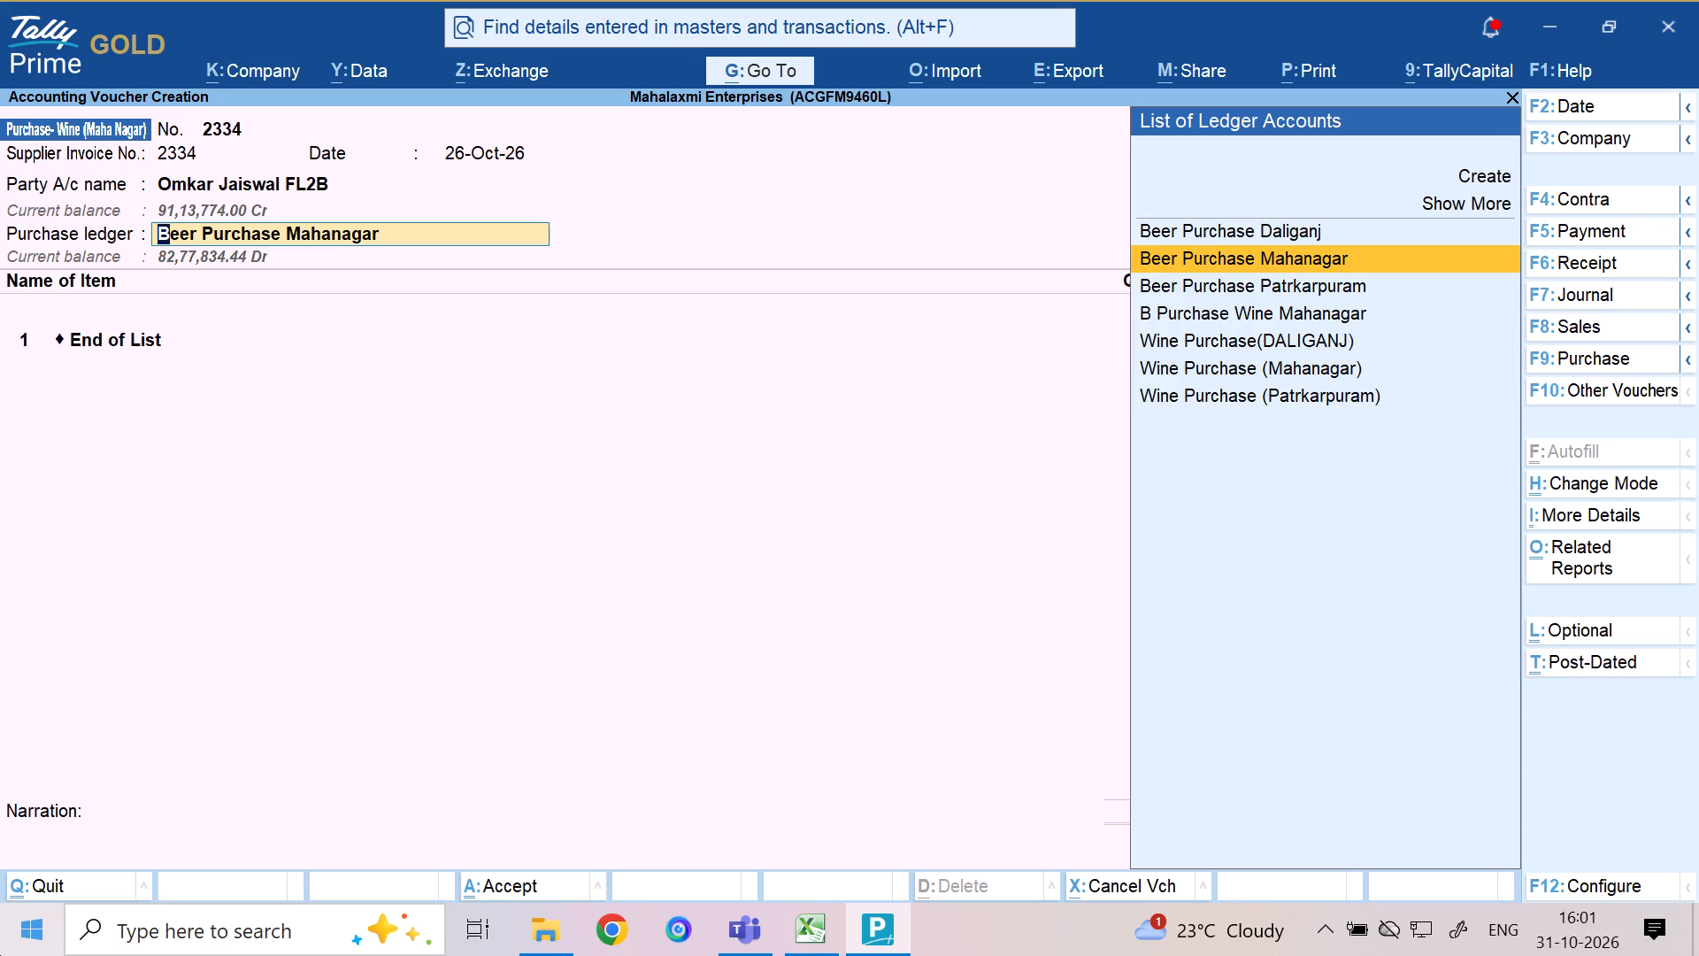
key(F9)
key(Up)
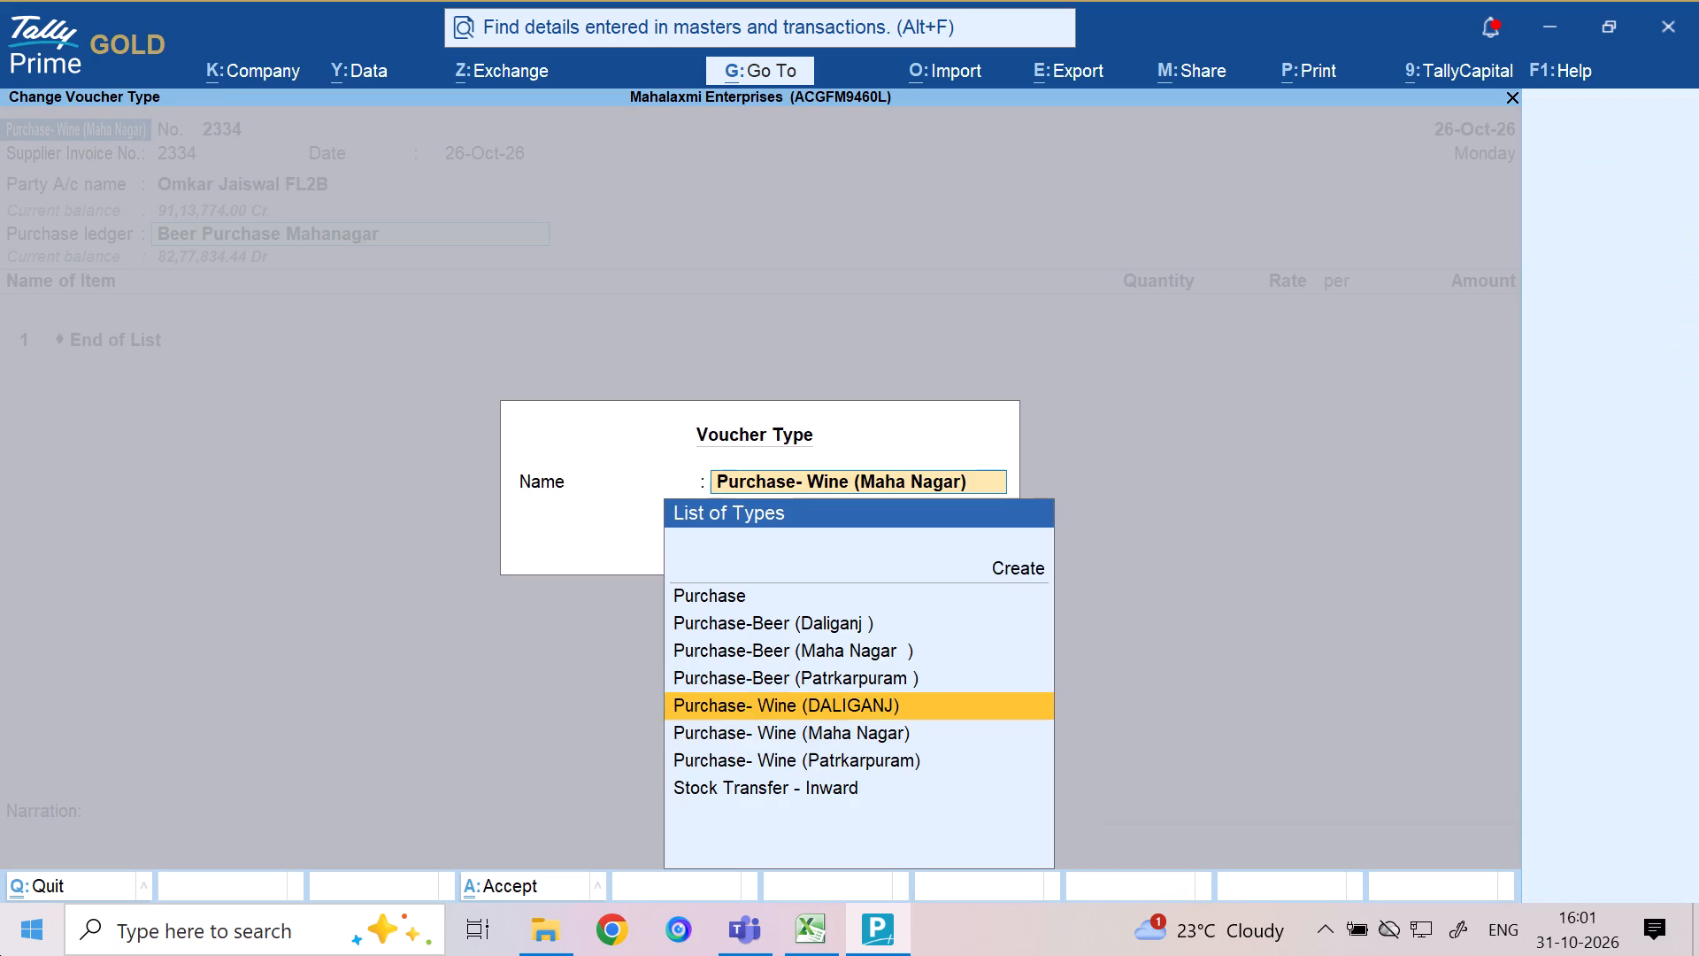
key(Up)
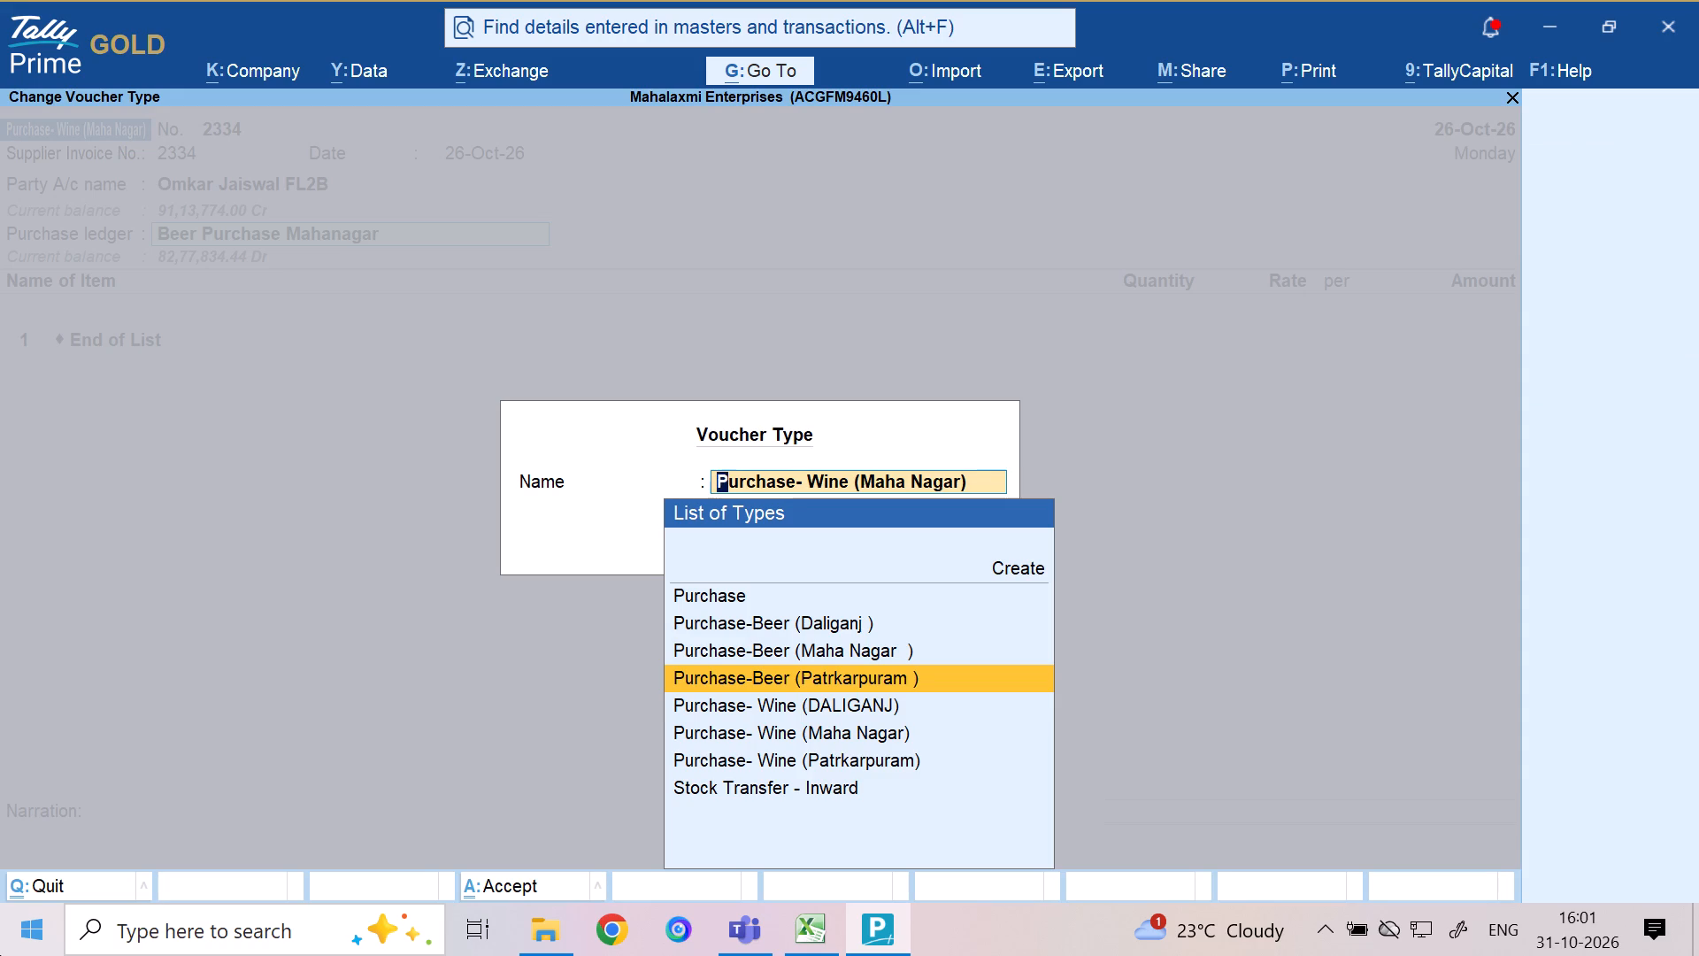
key(Up)
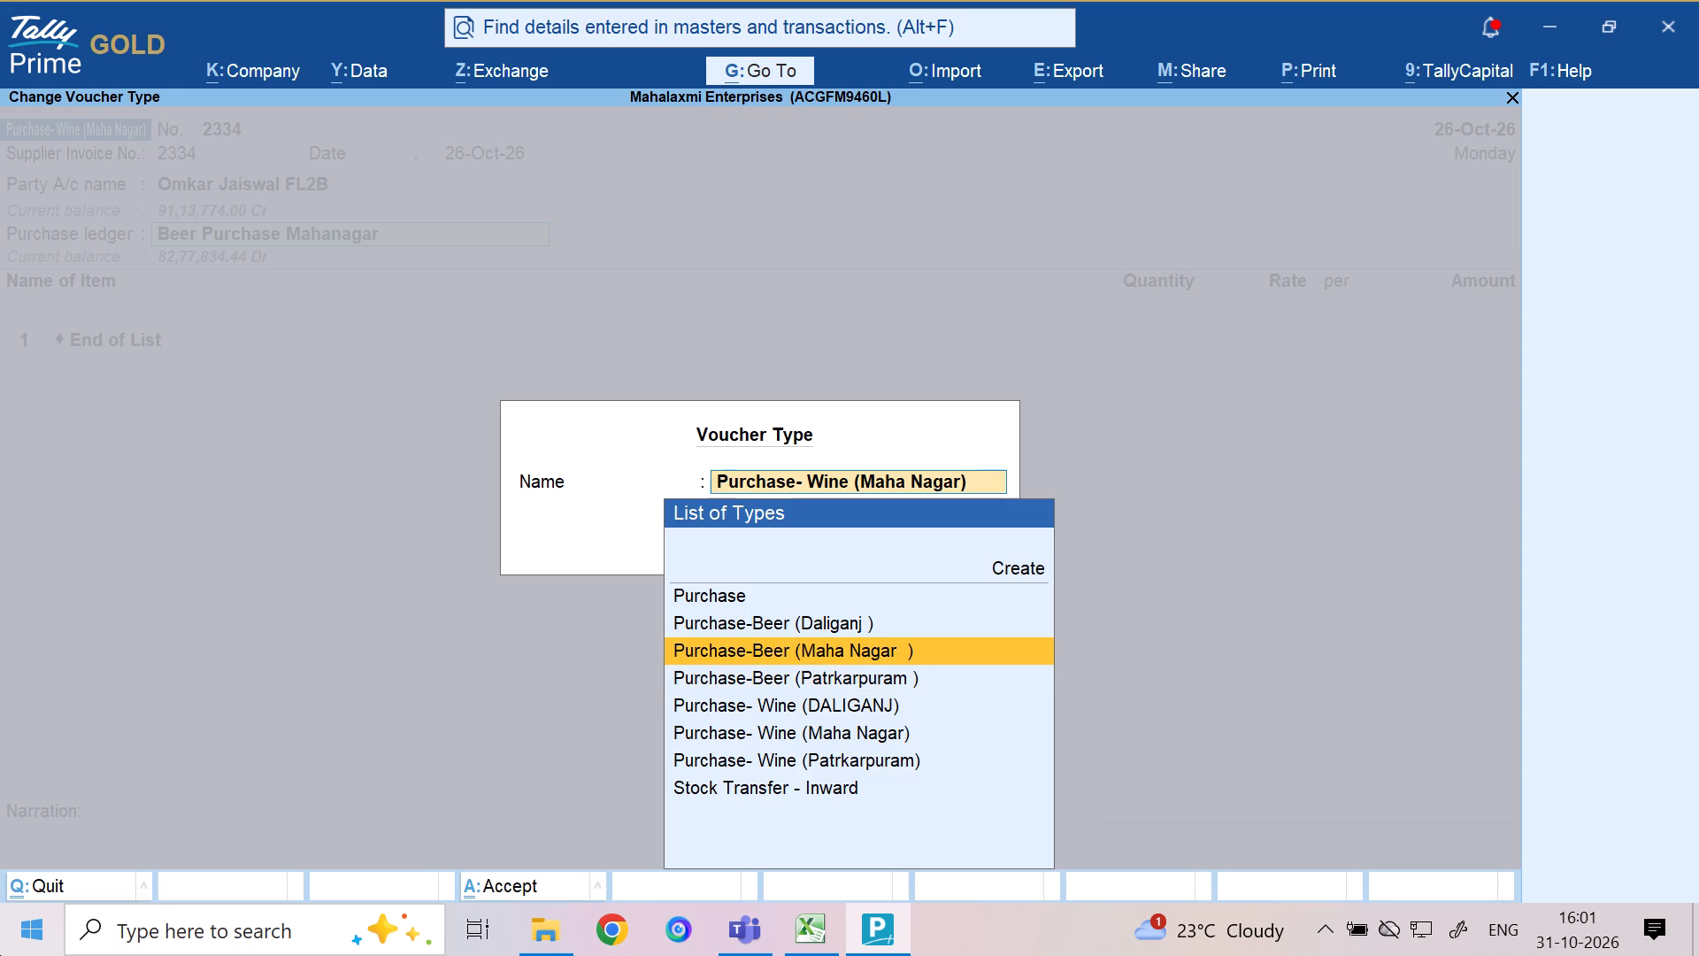
key(Return)
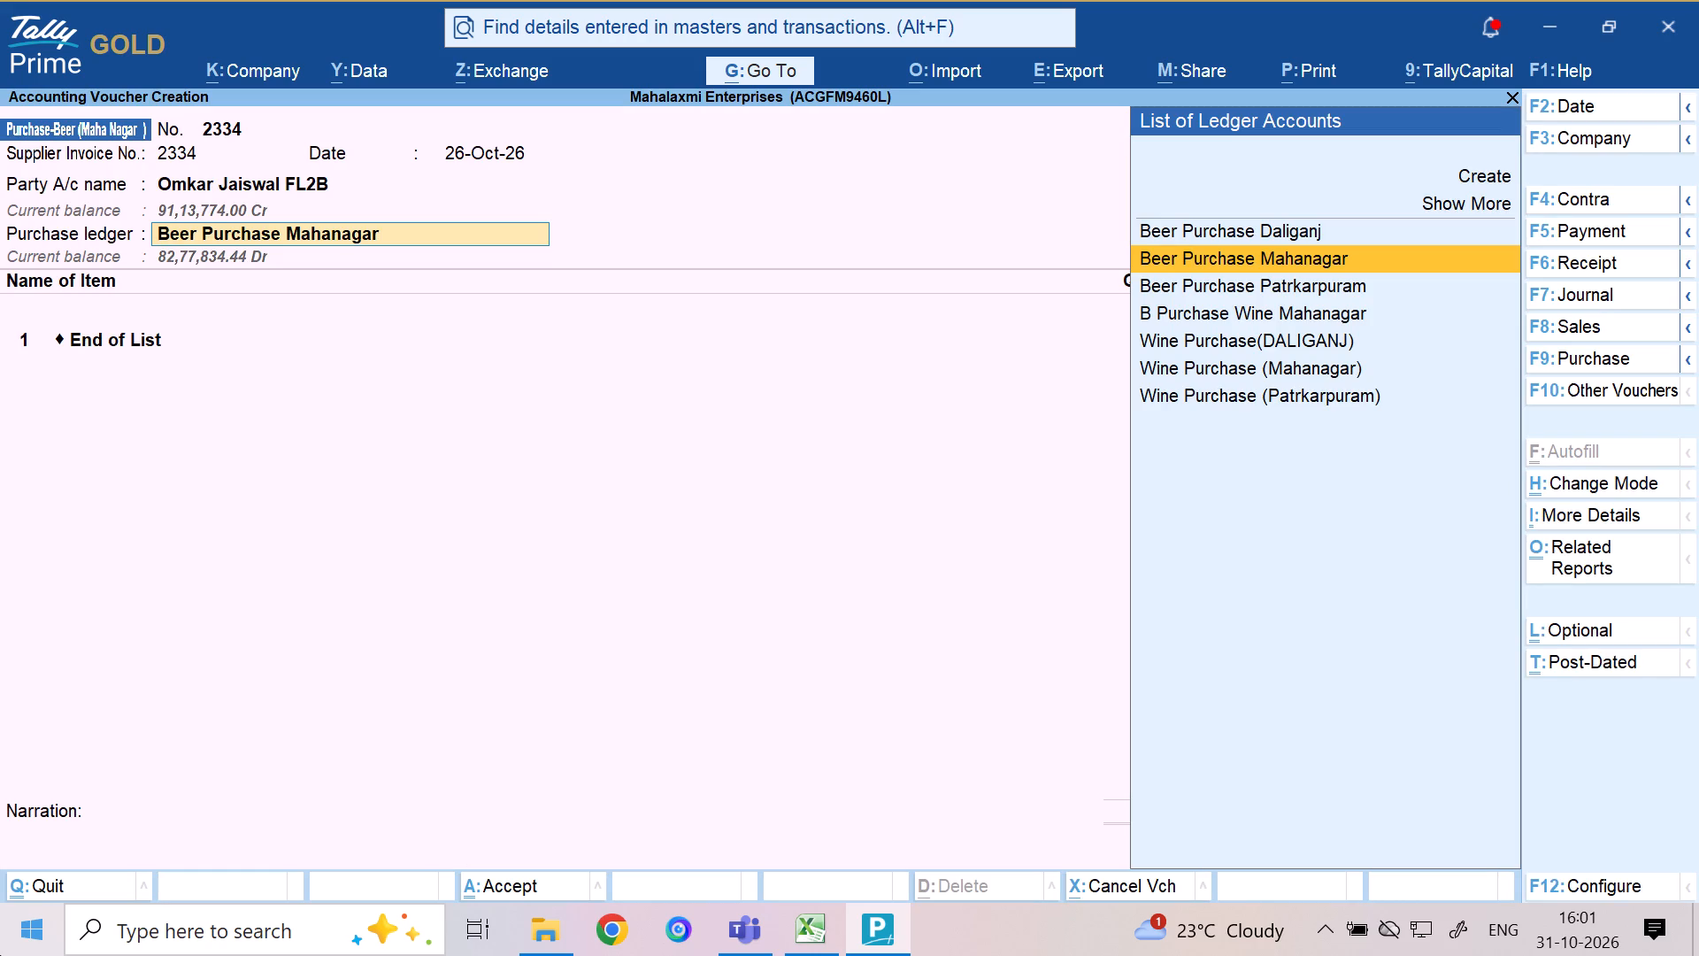
key(Return)
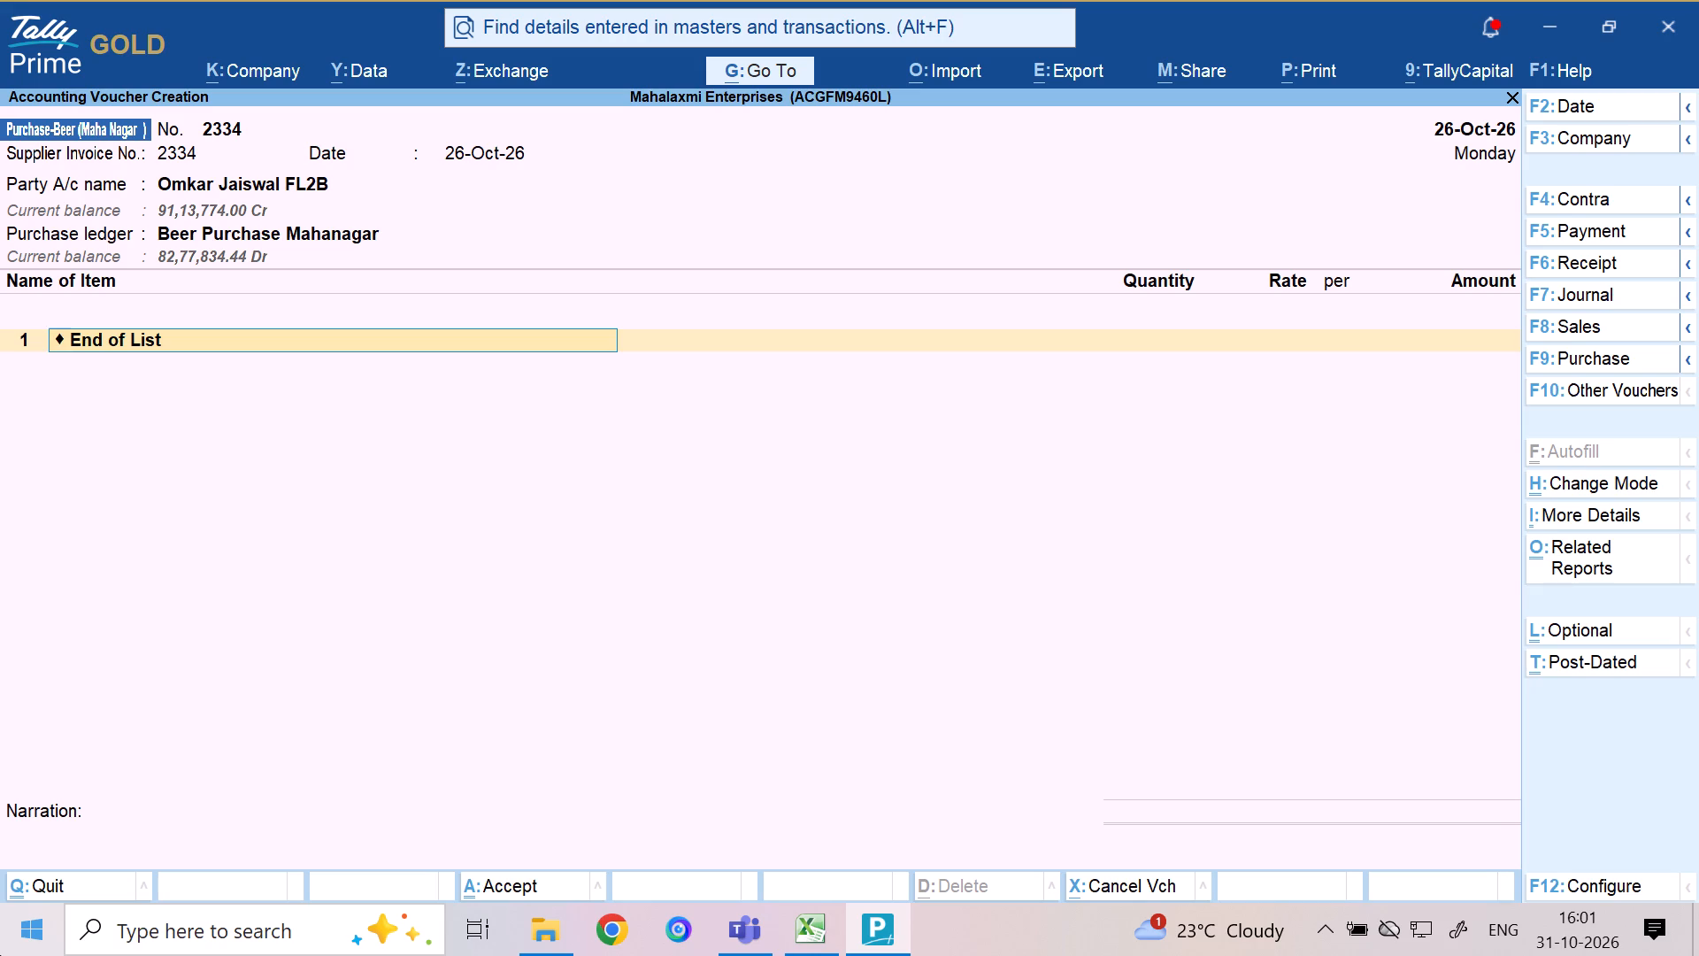
Choose Budweiser Magnum Super Premium Beer 650 ML as the first stock item of voucher 2334.
text(BUF)
key(d)
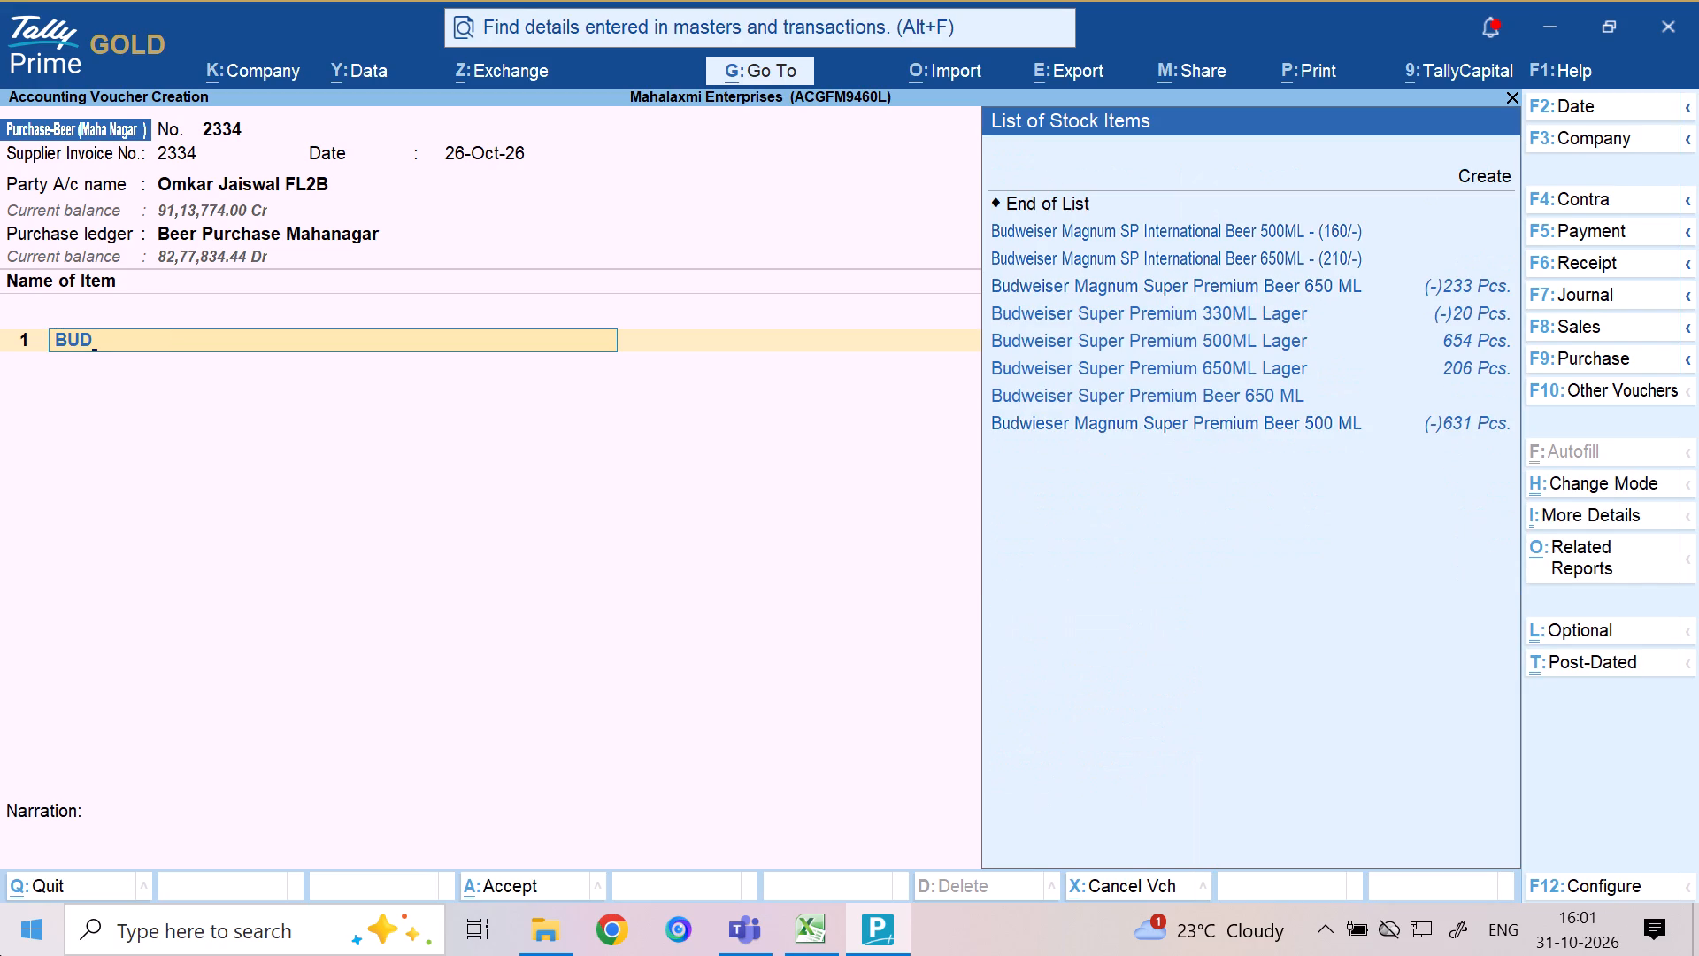
text(WI)
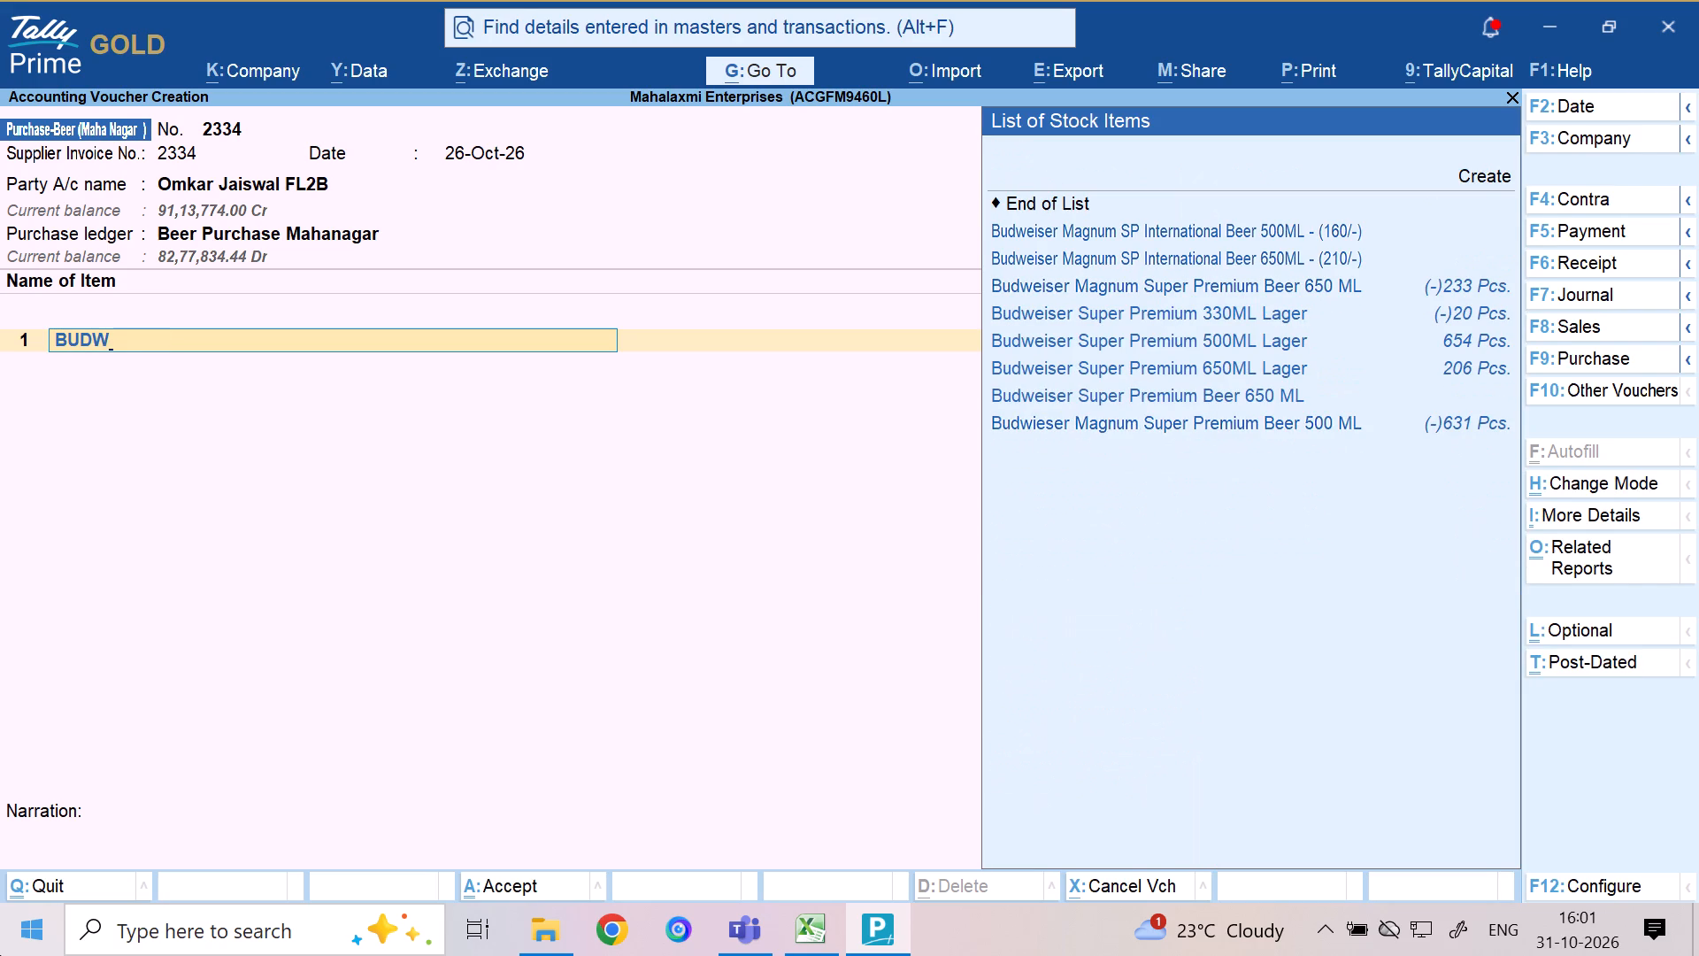
key(e)
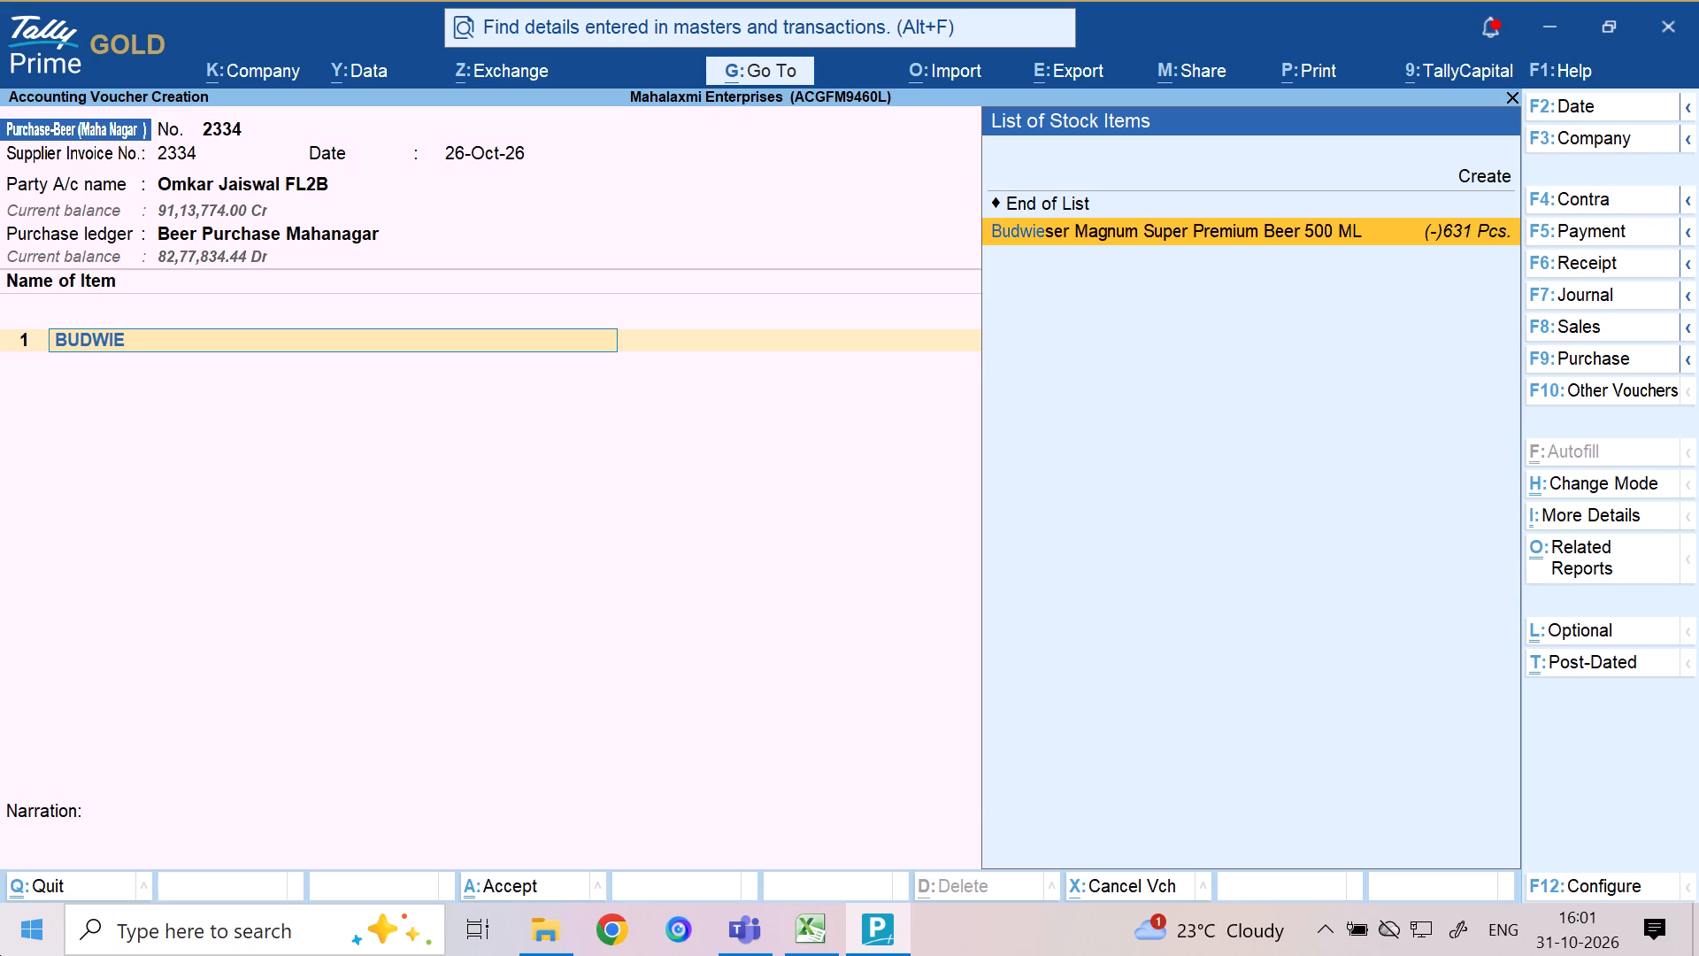
key(BackSpace)
key(BackSpace)
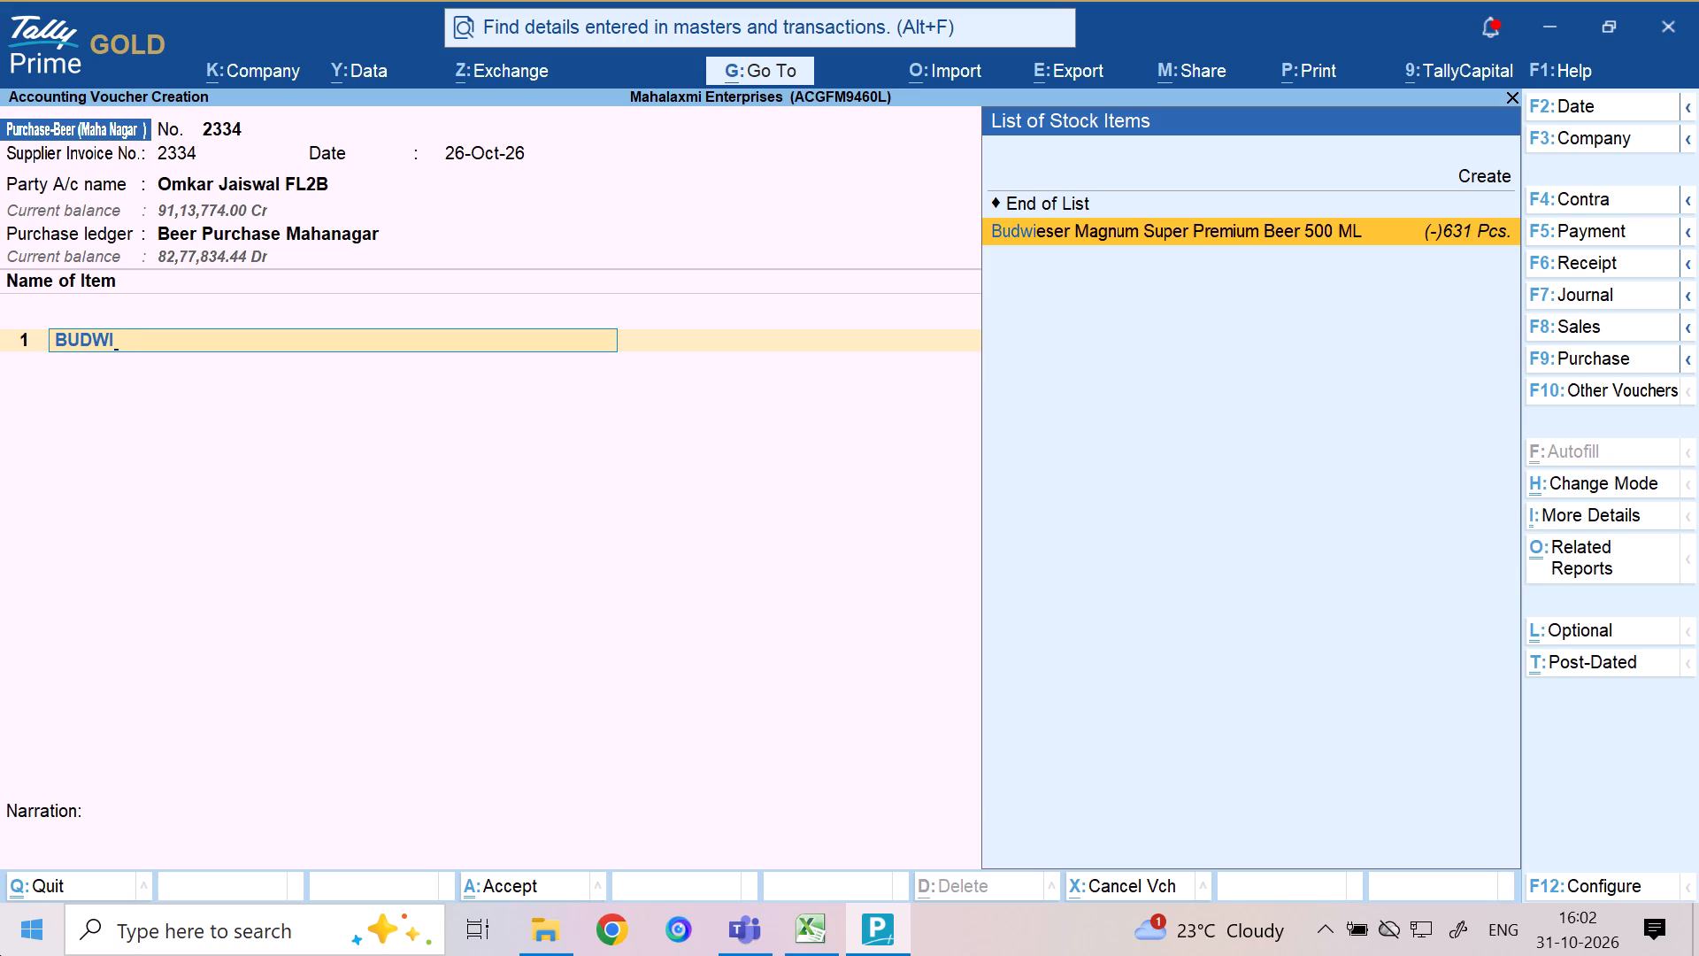
key(Down)
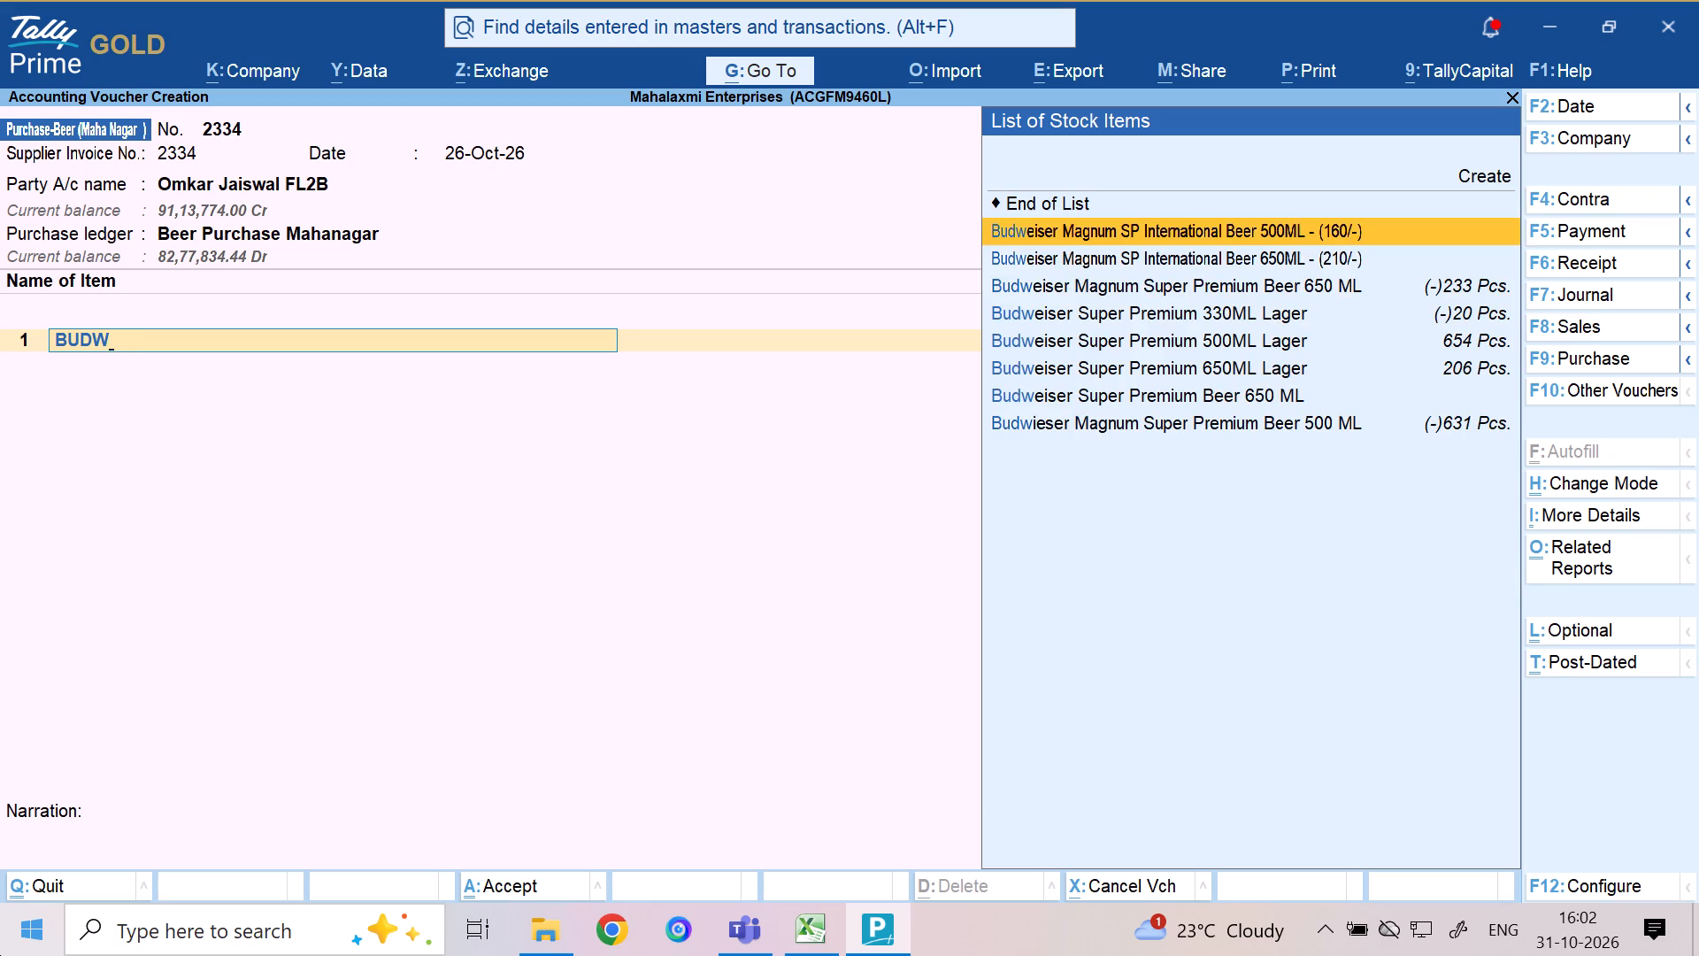
key(Down)
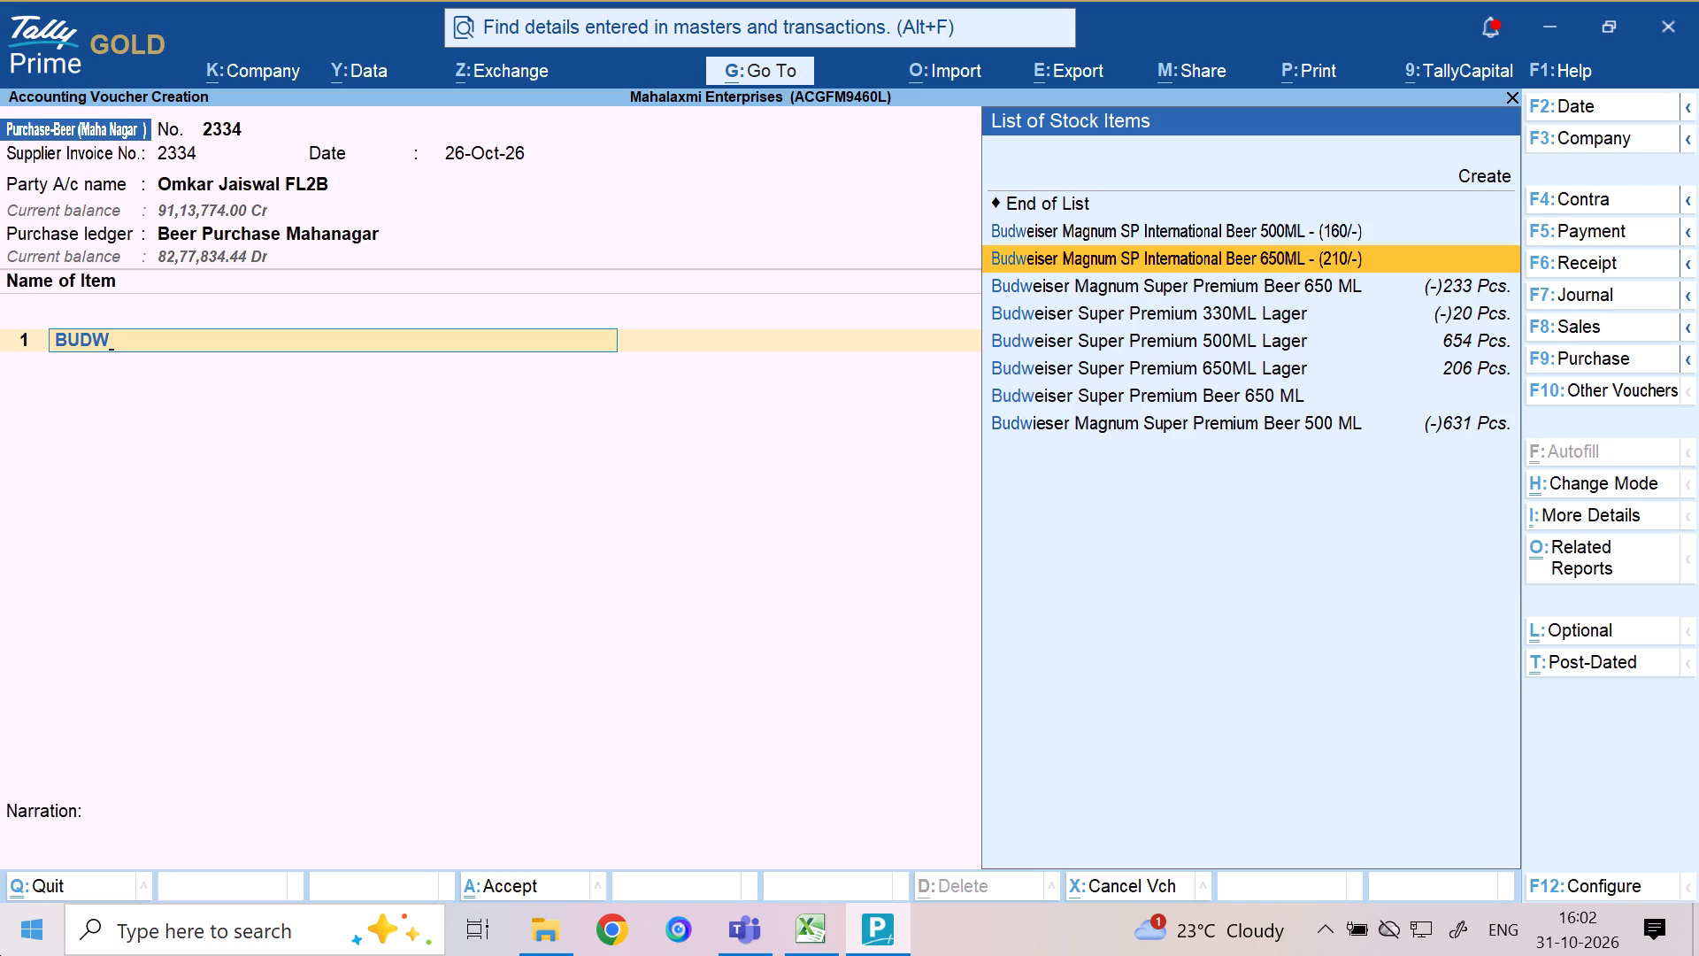
key(Down)
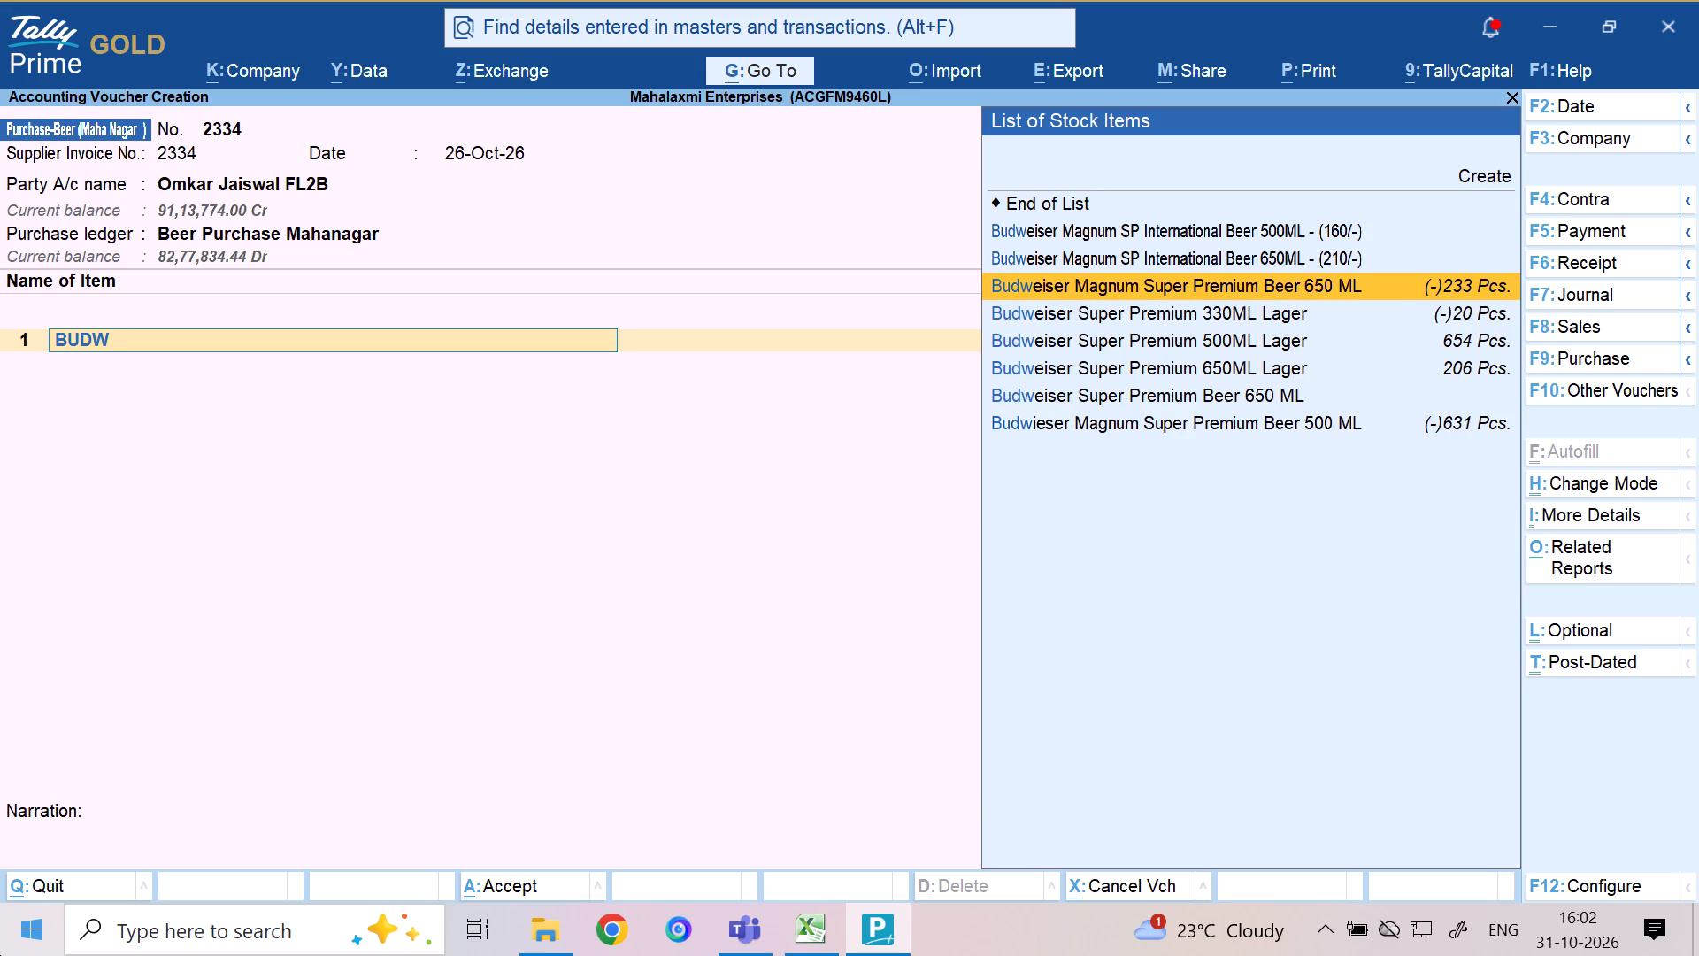
key(Return)
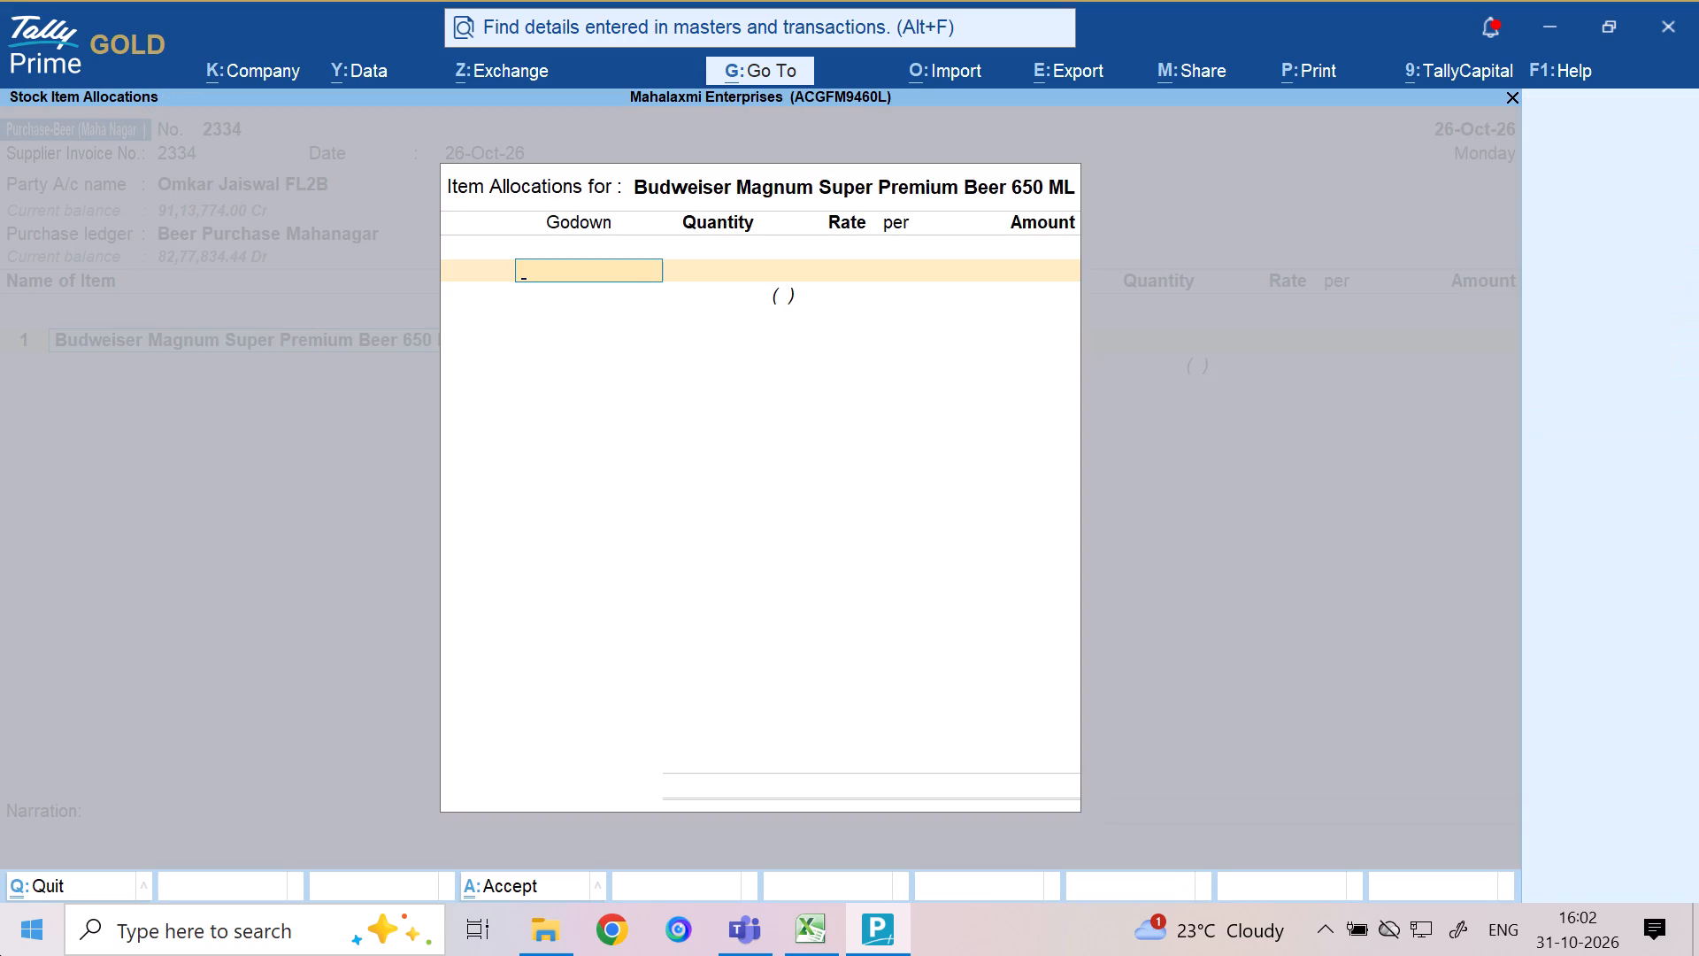
Allocate 60 Pcs. of the Budweiser Magnum 650 ML item to the Beer Mahanagar godown, accepting the default rate and amount.
key(m)
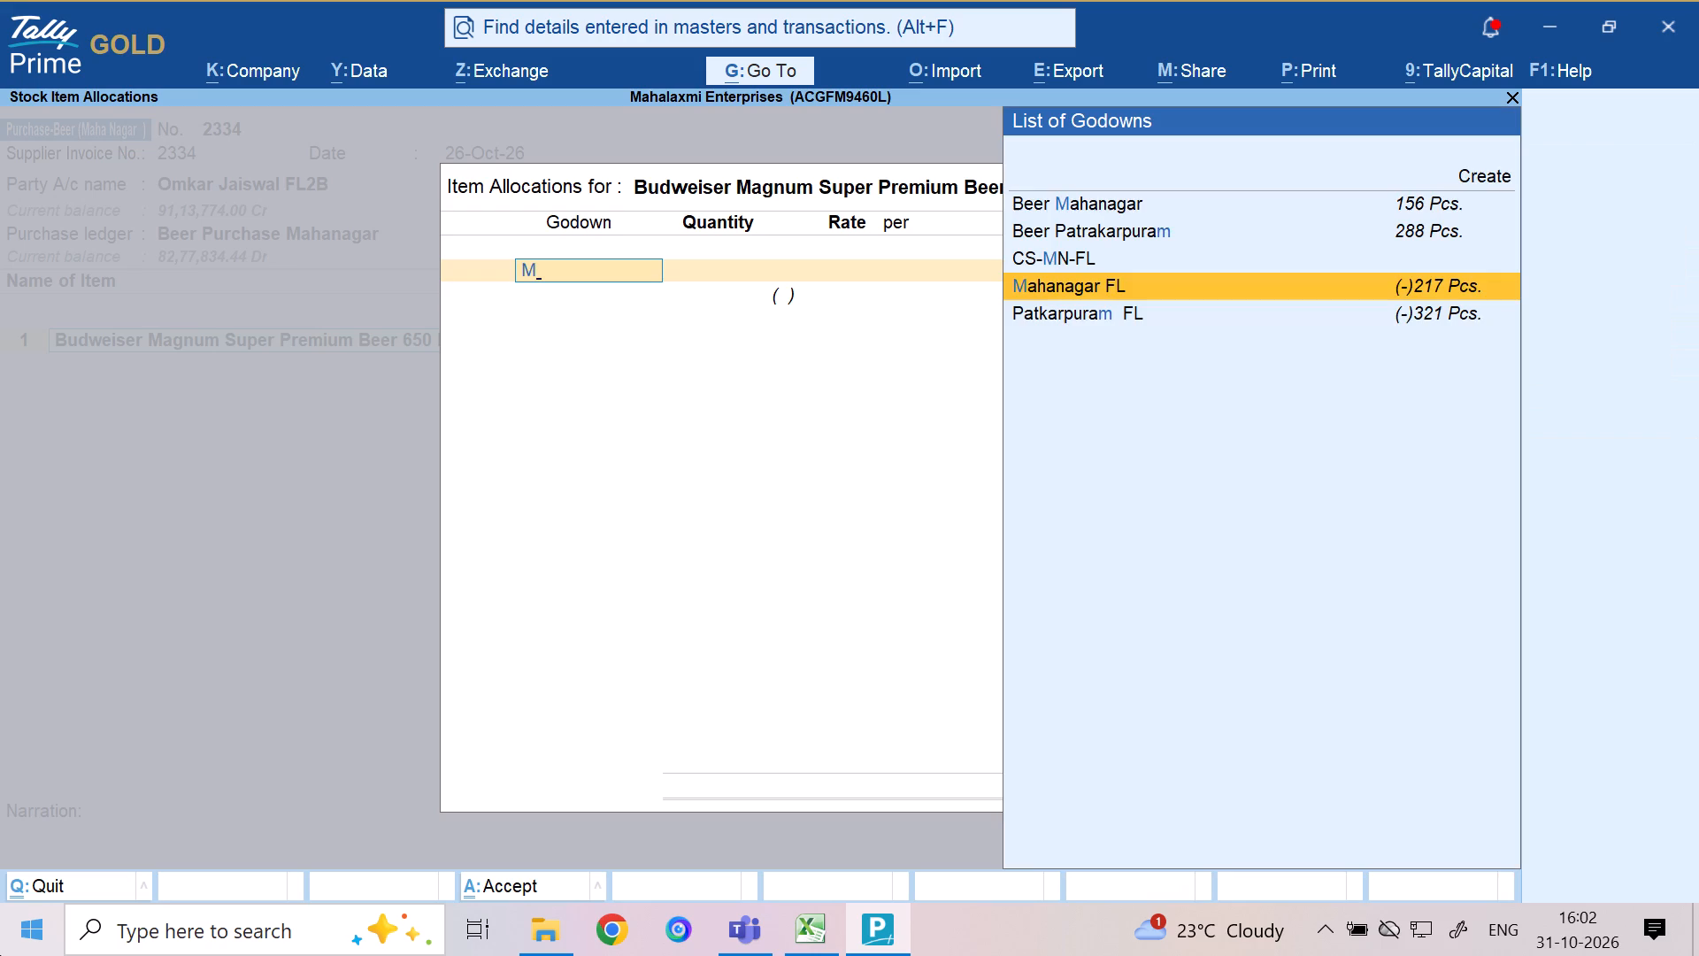
key(Up)
key(Up)
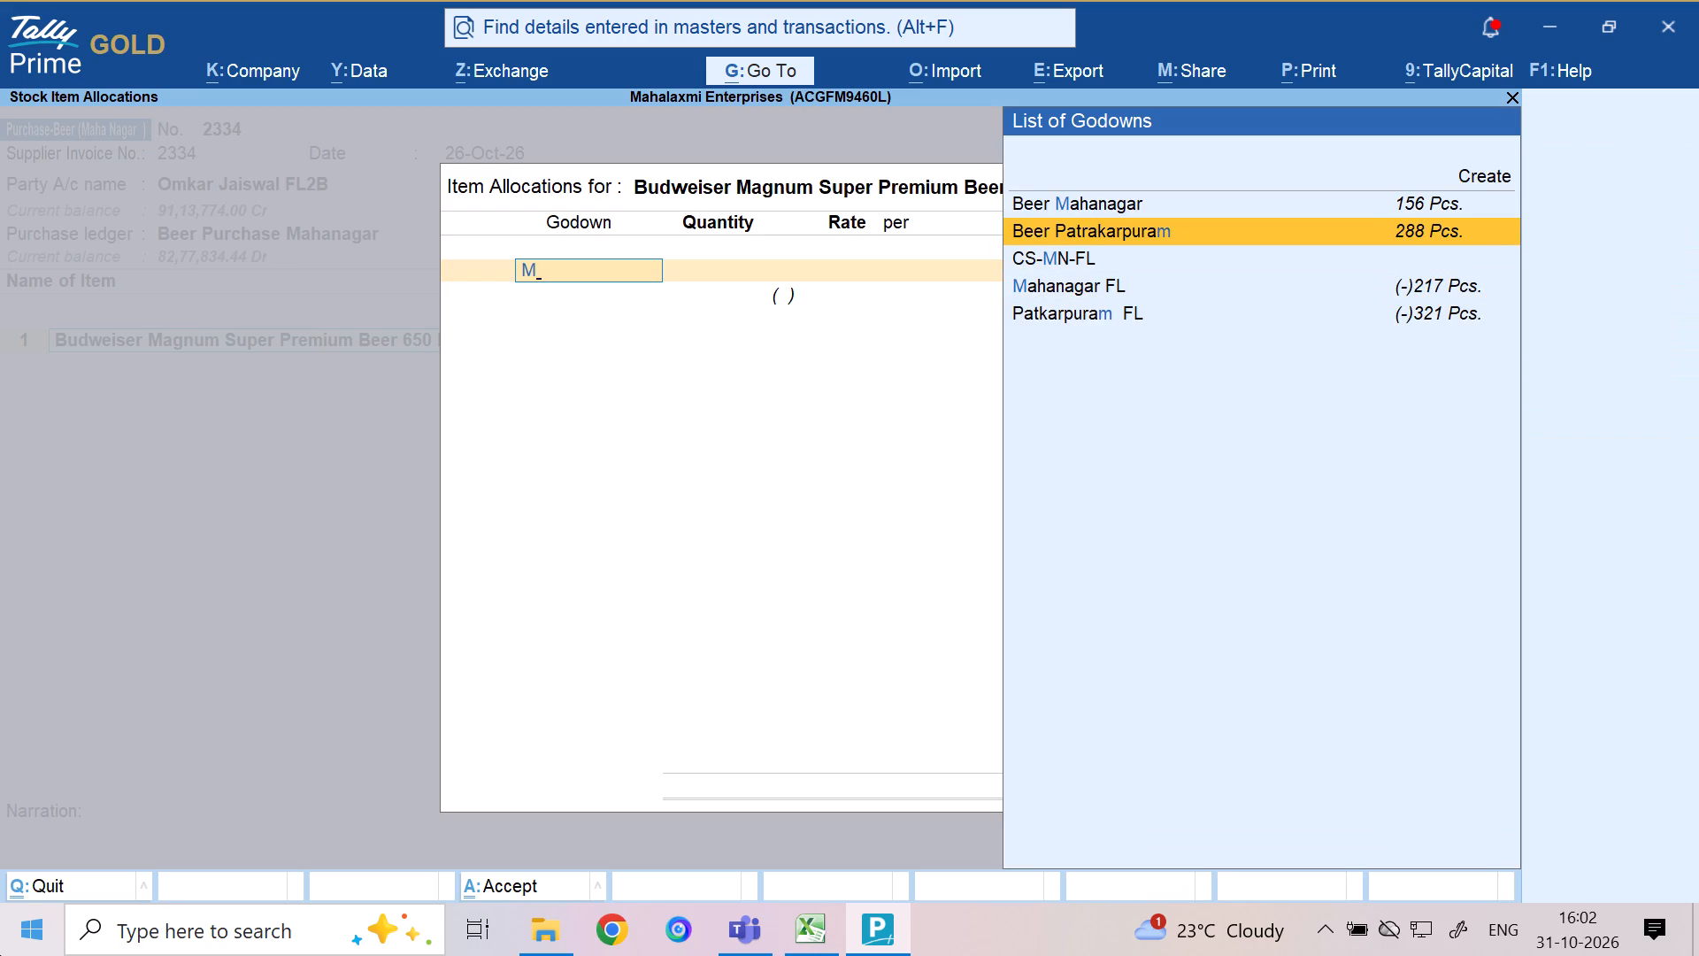
key(Up)
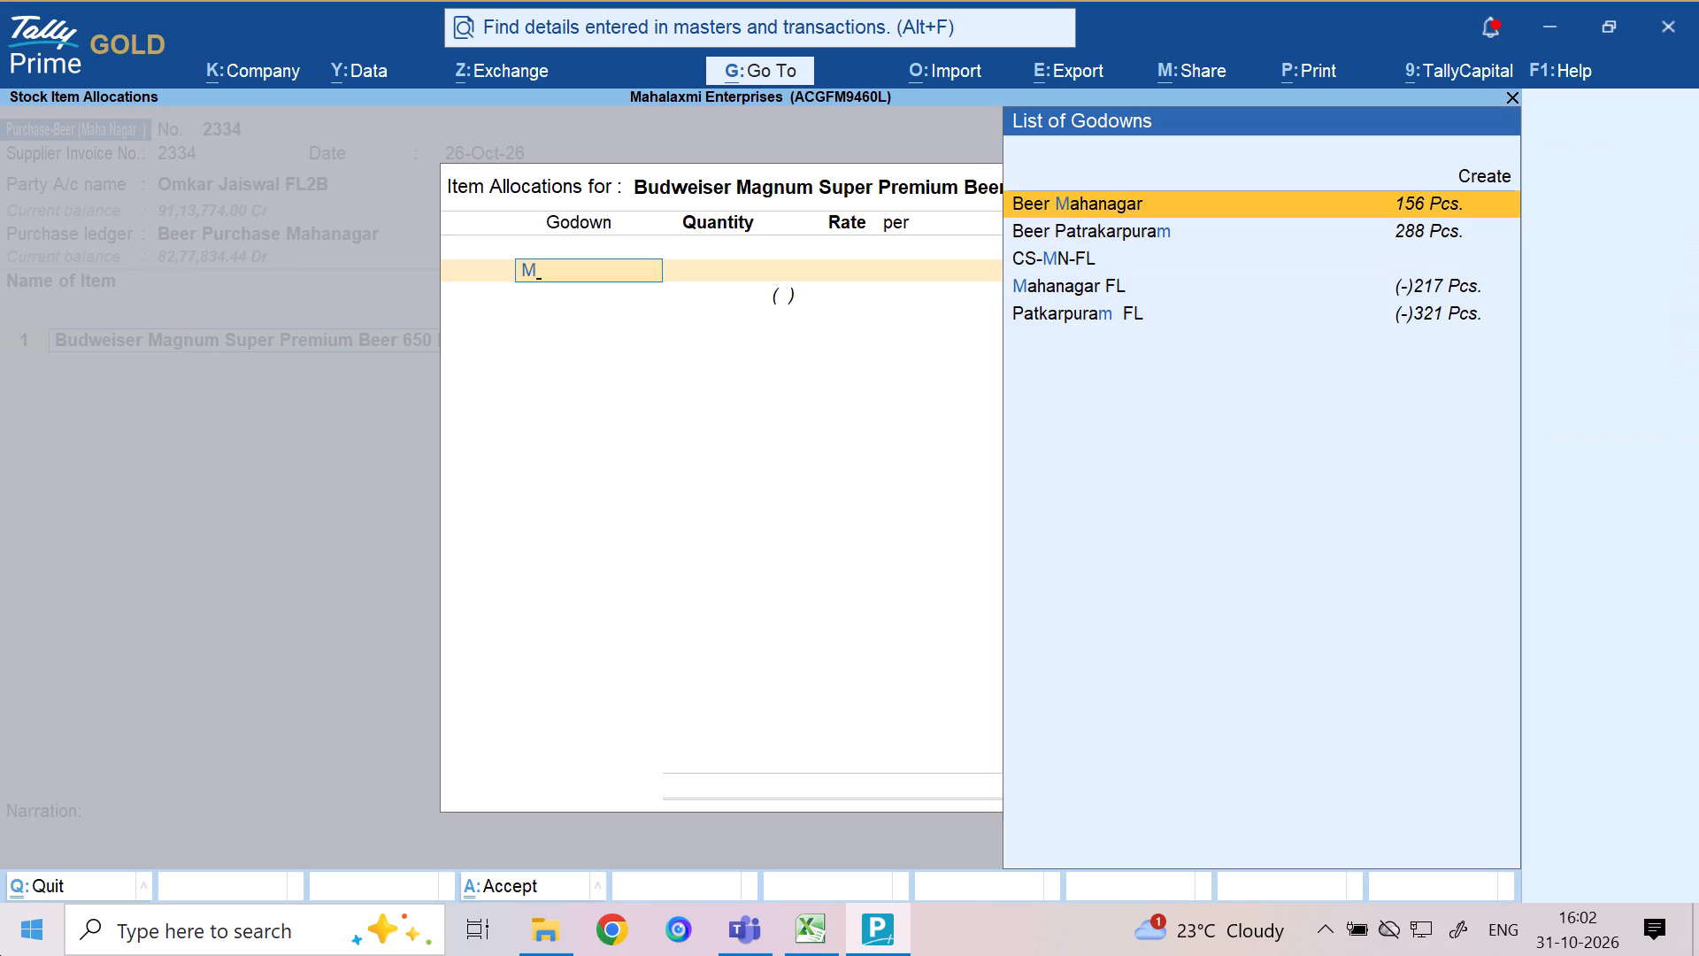
key(Return)
text(60)
key(Return)
key(Return)
key(Return)
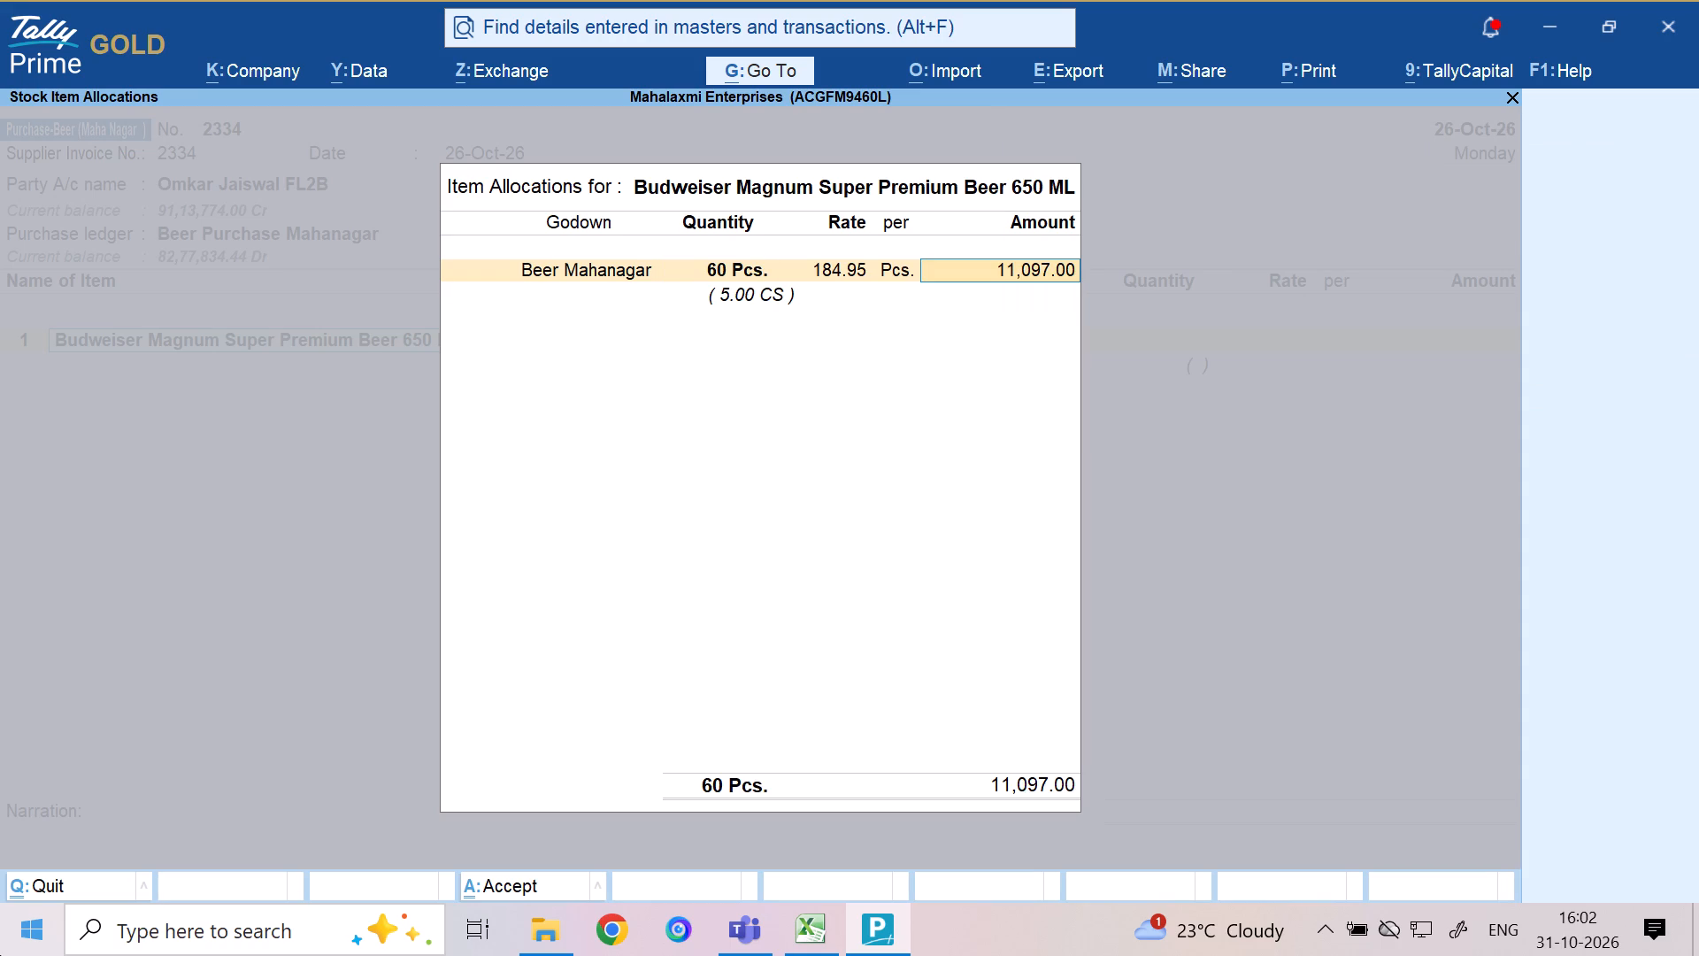
key(Return)
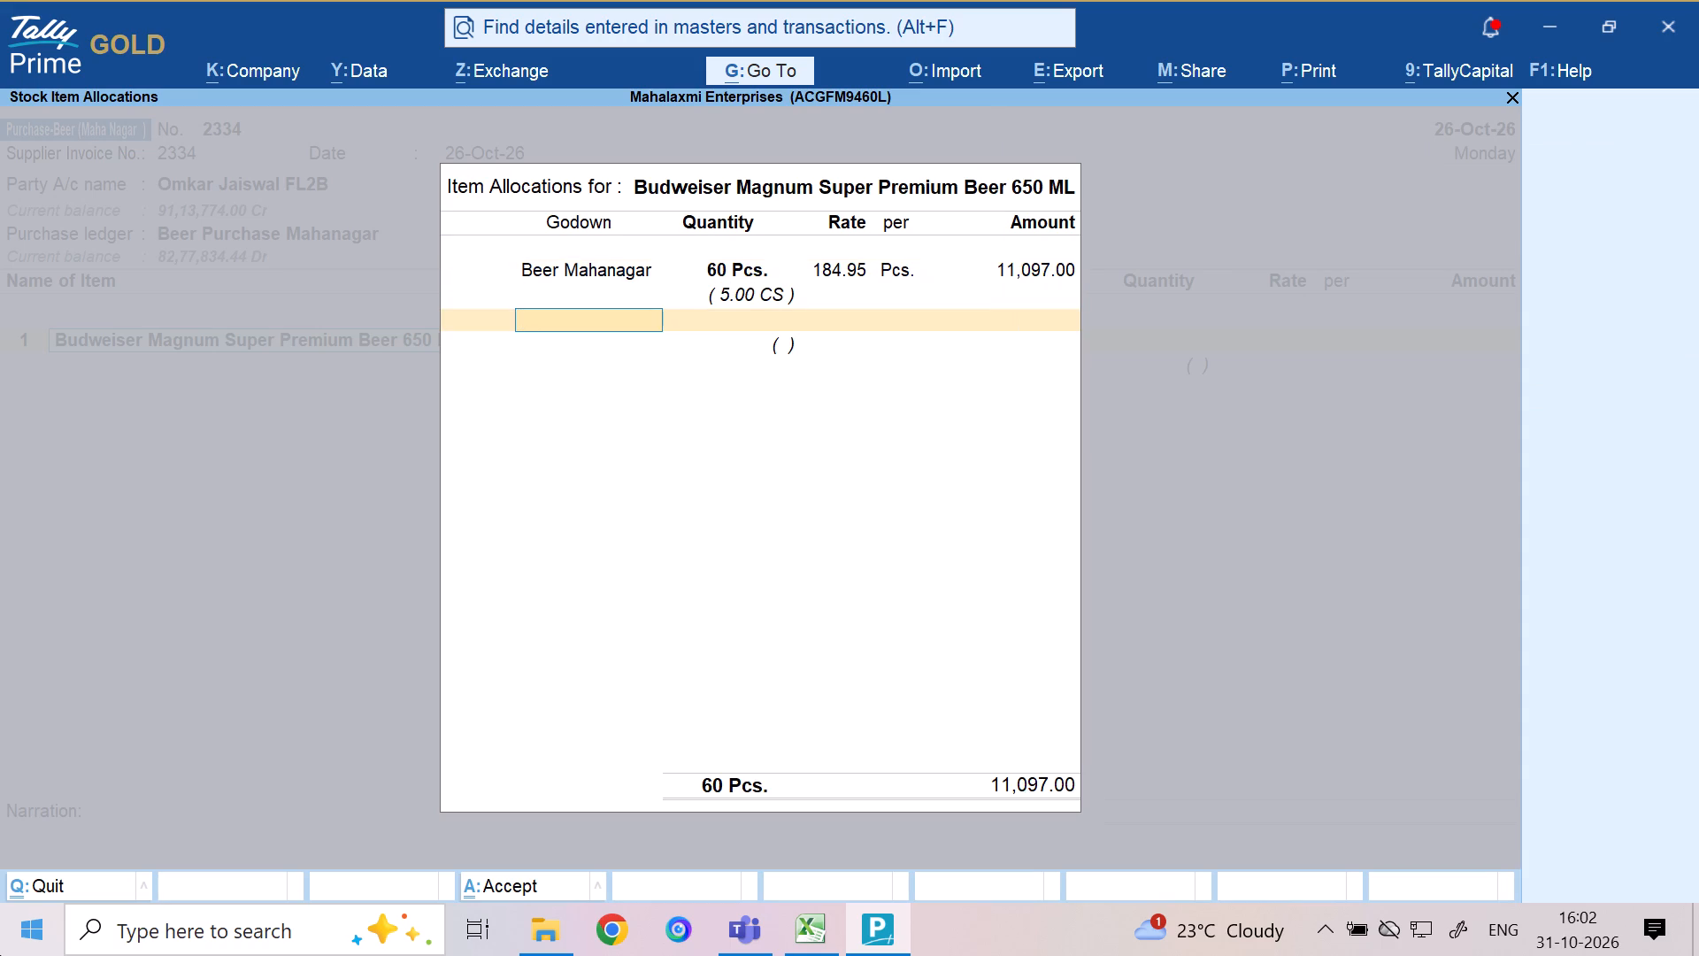
key(Return)
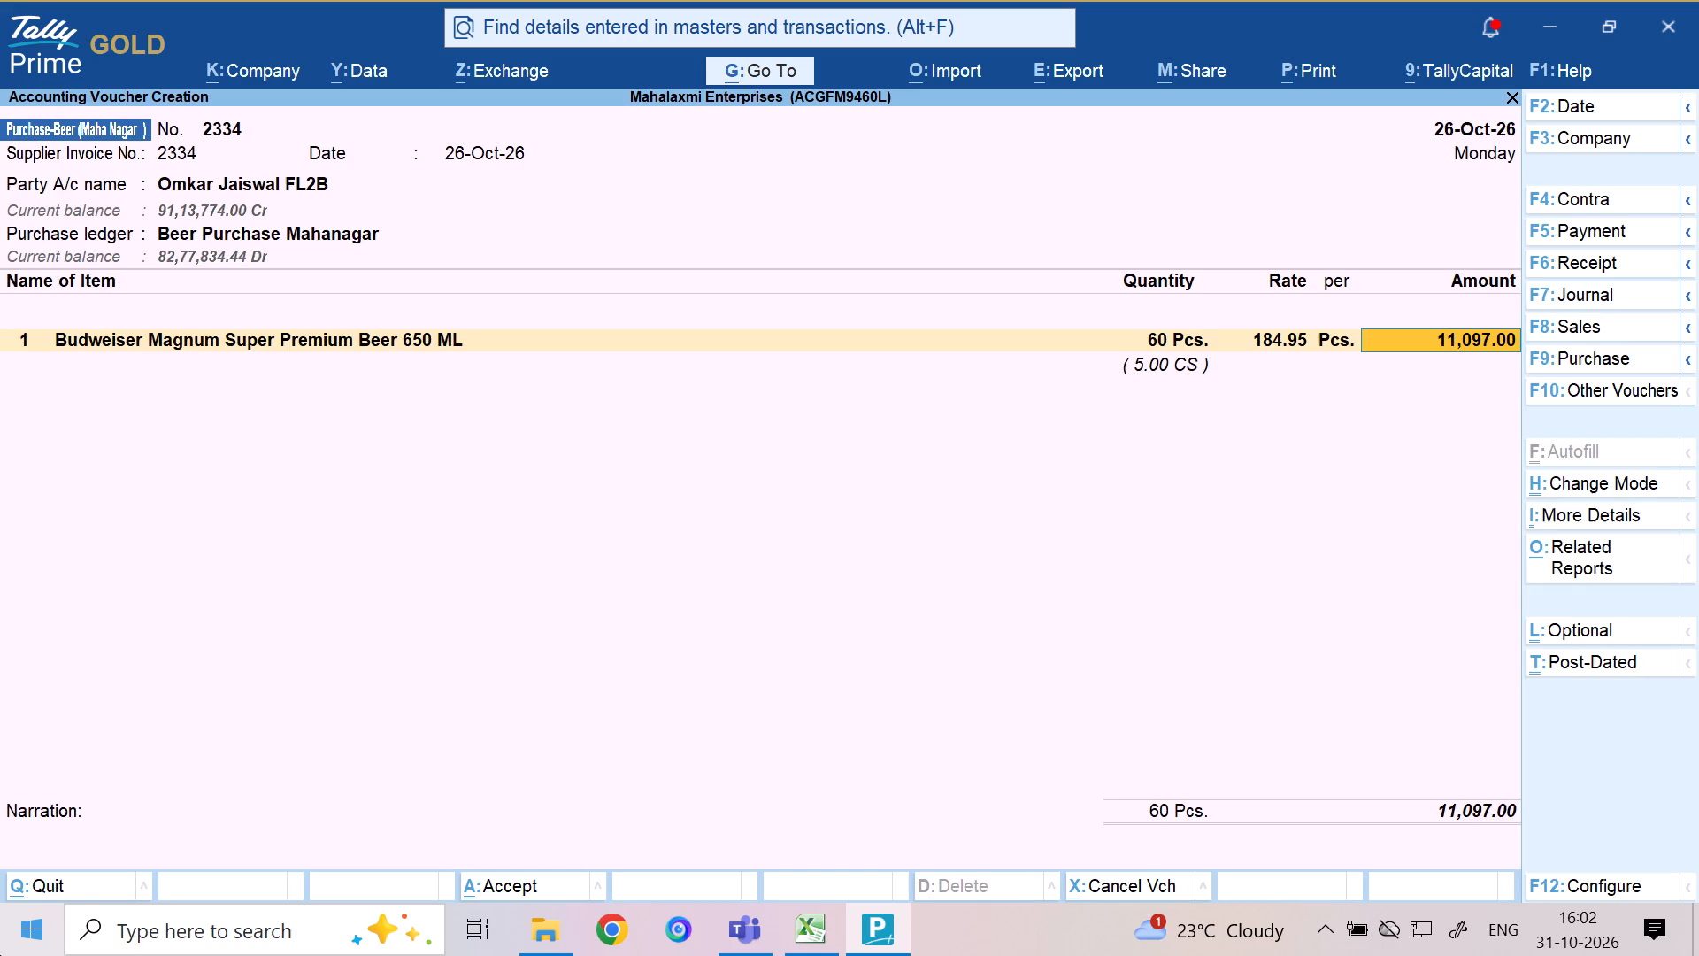
key(Return)
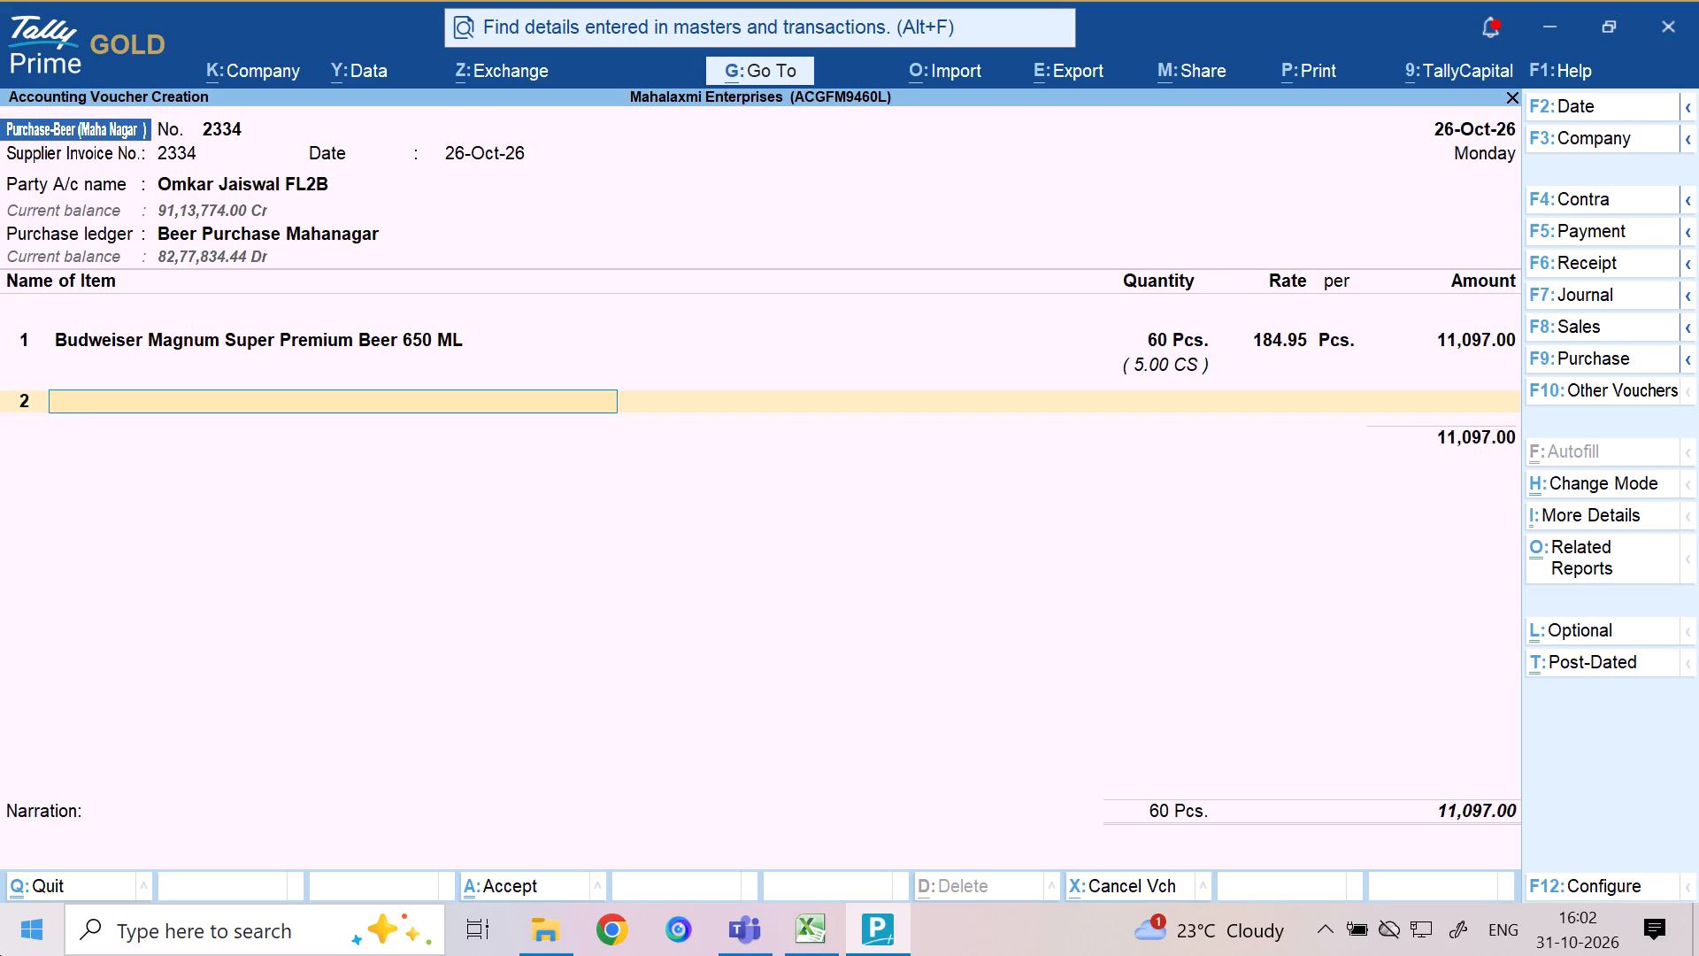
Choose Breezer Bold All Flavoured 275ML as the second stock item of the voucher.
text(BR)
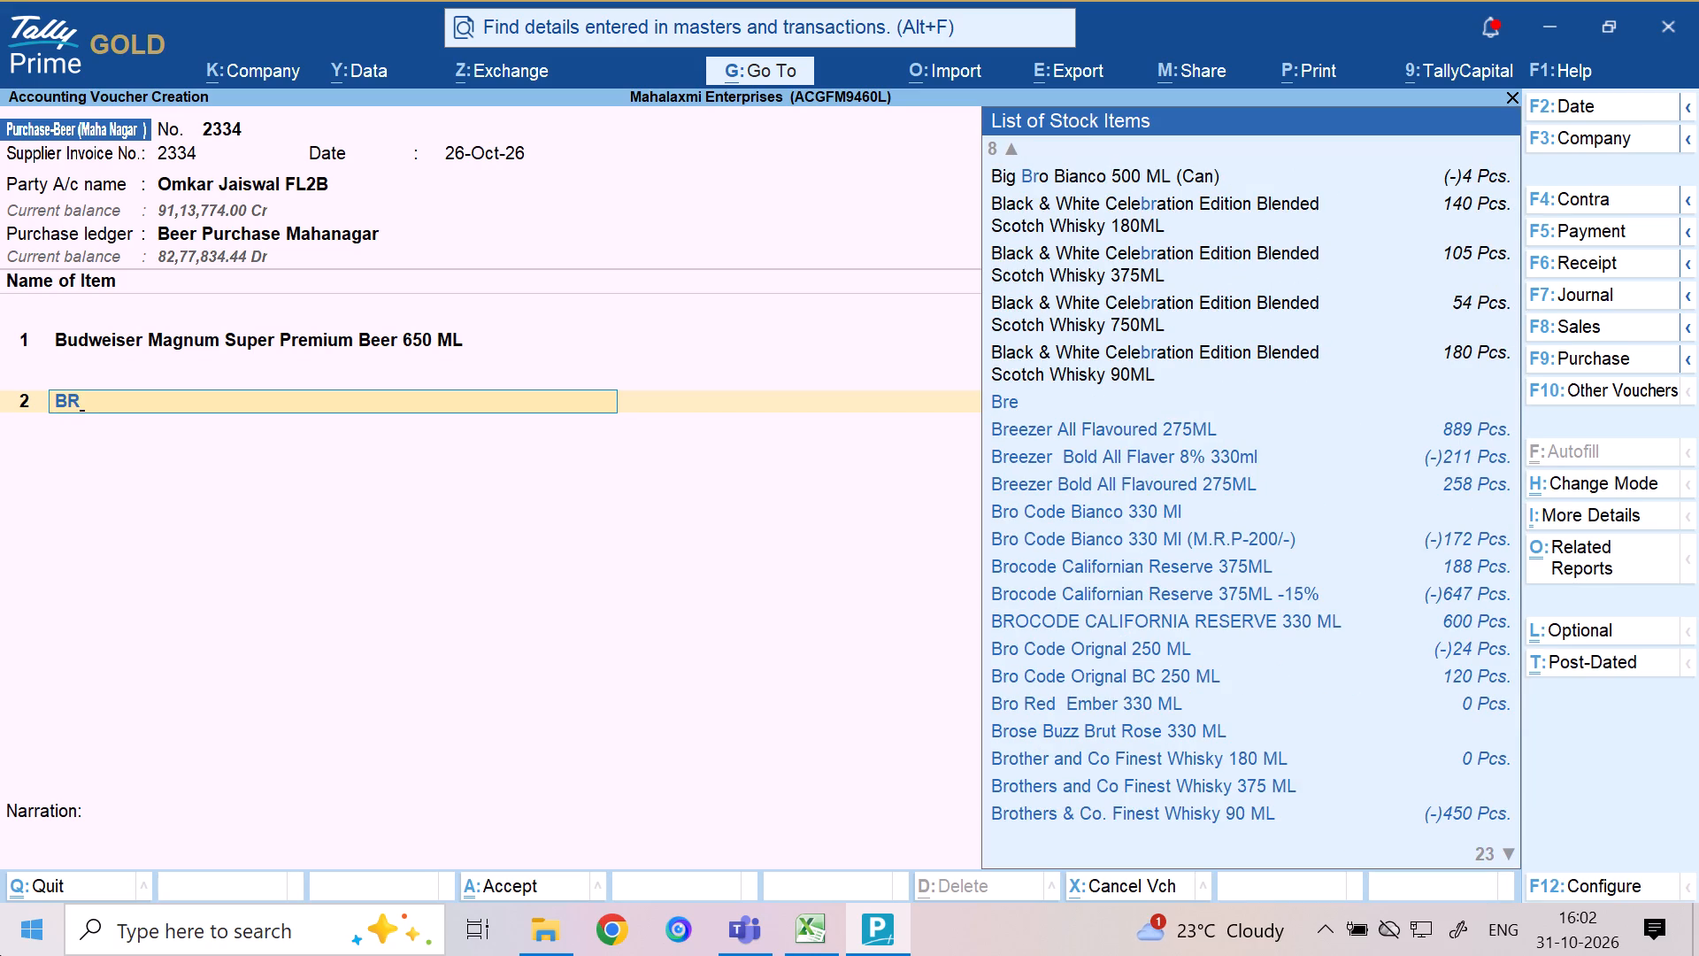
text(EEZ)
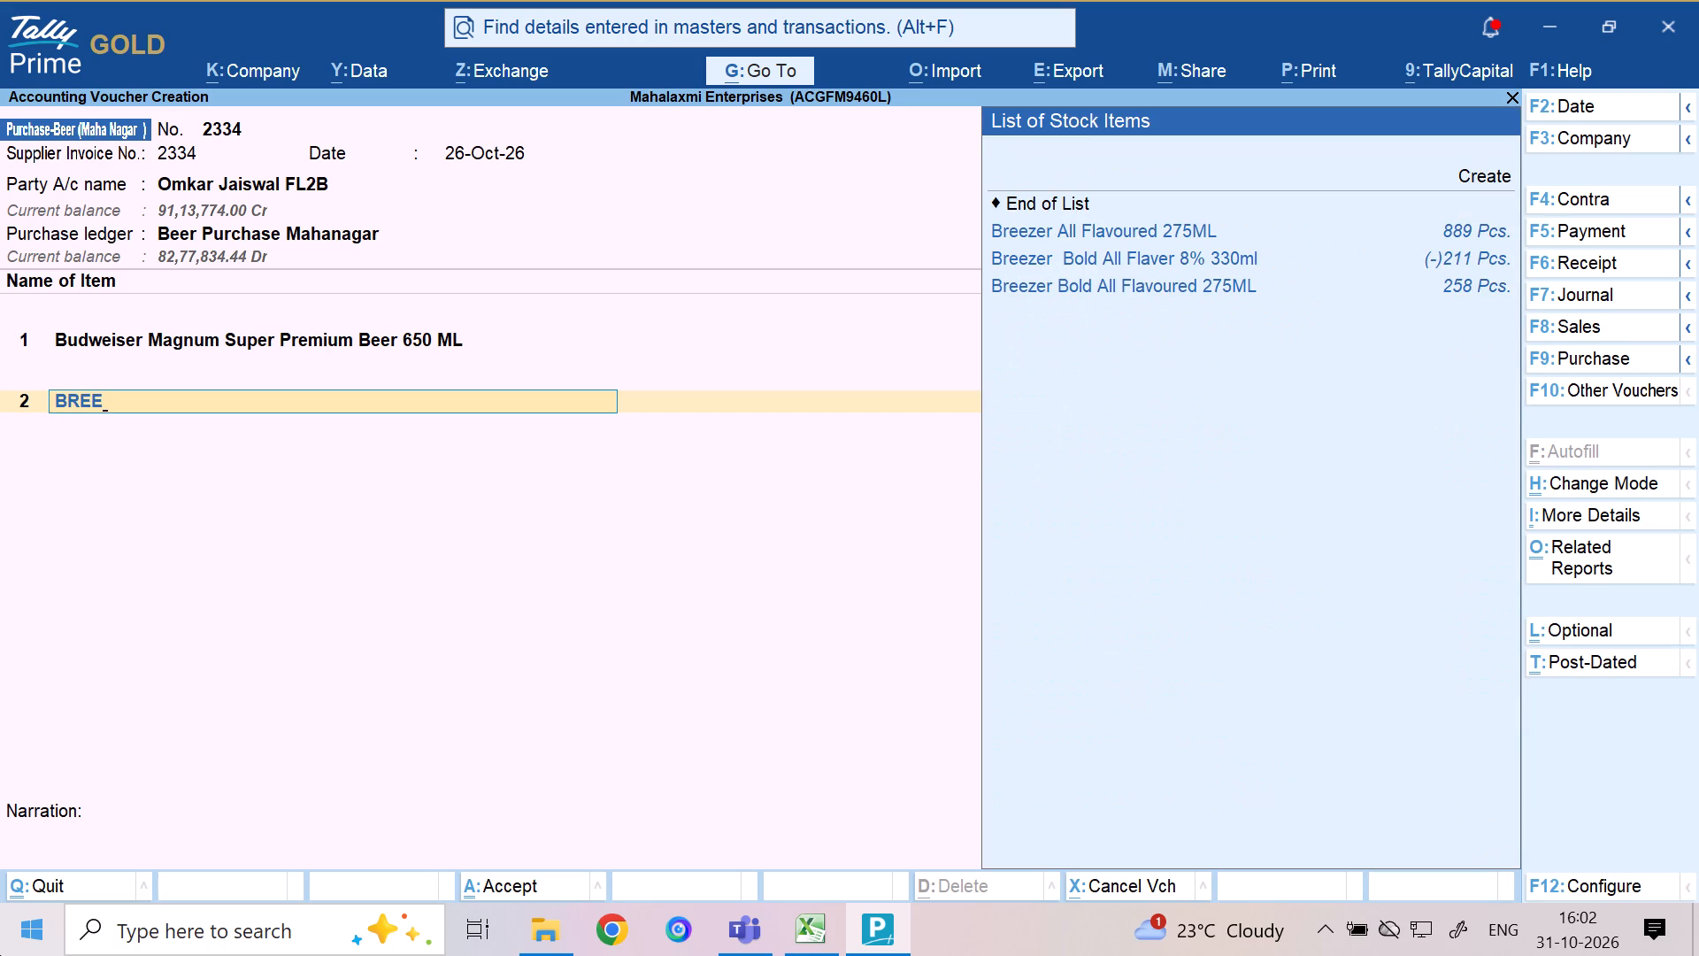
key(Down)
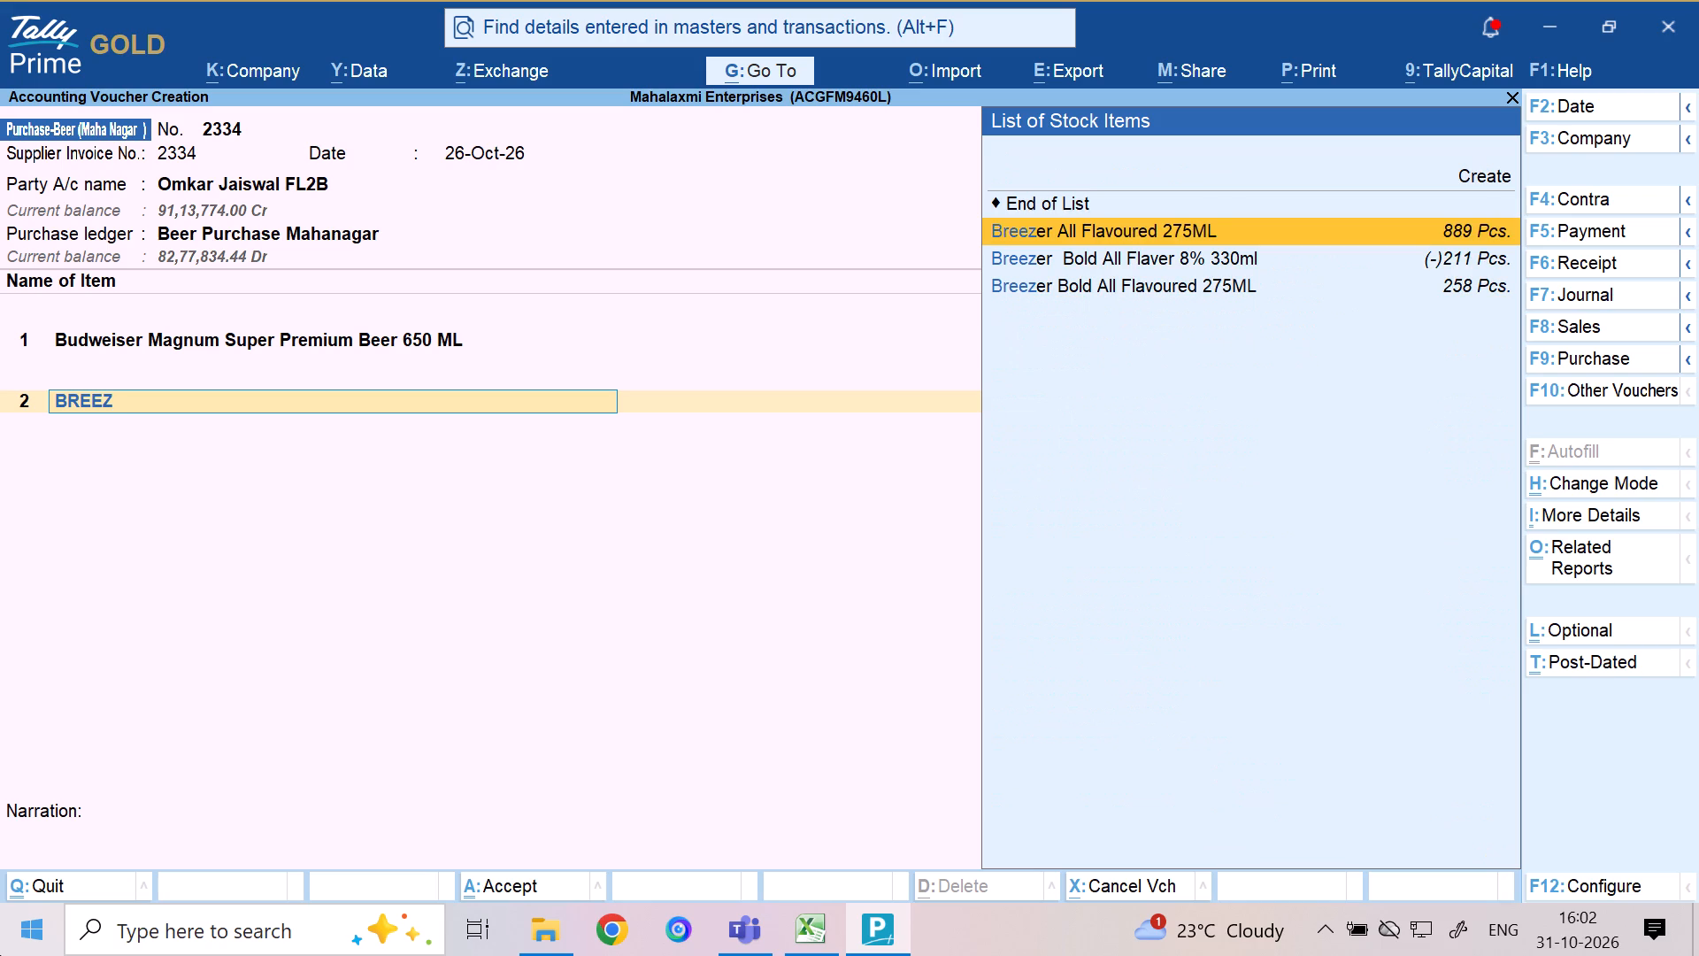
key(Down)
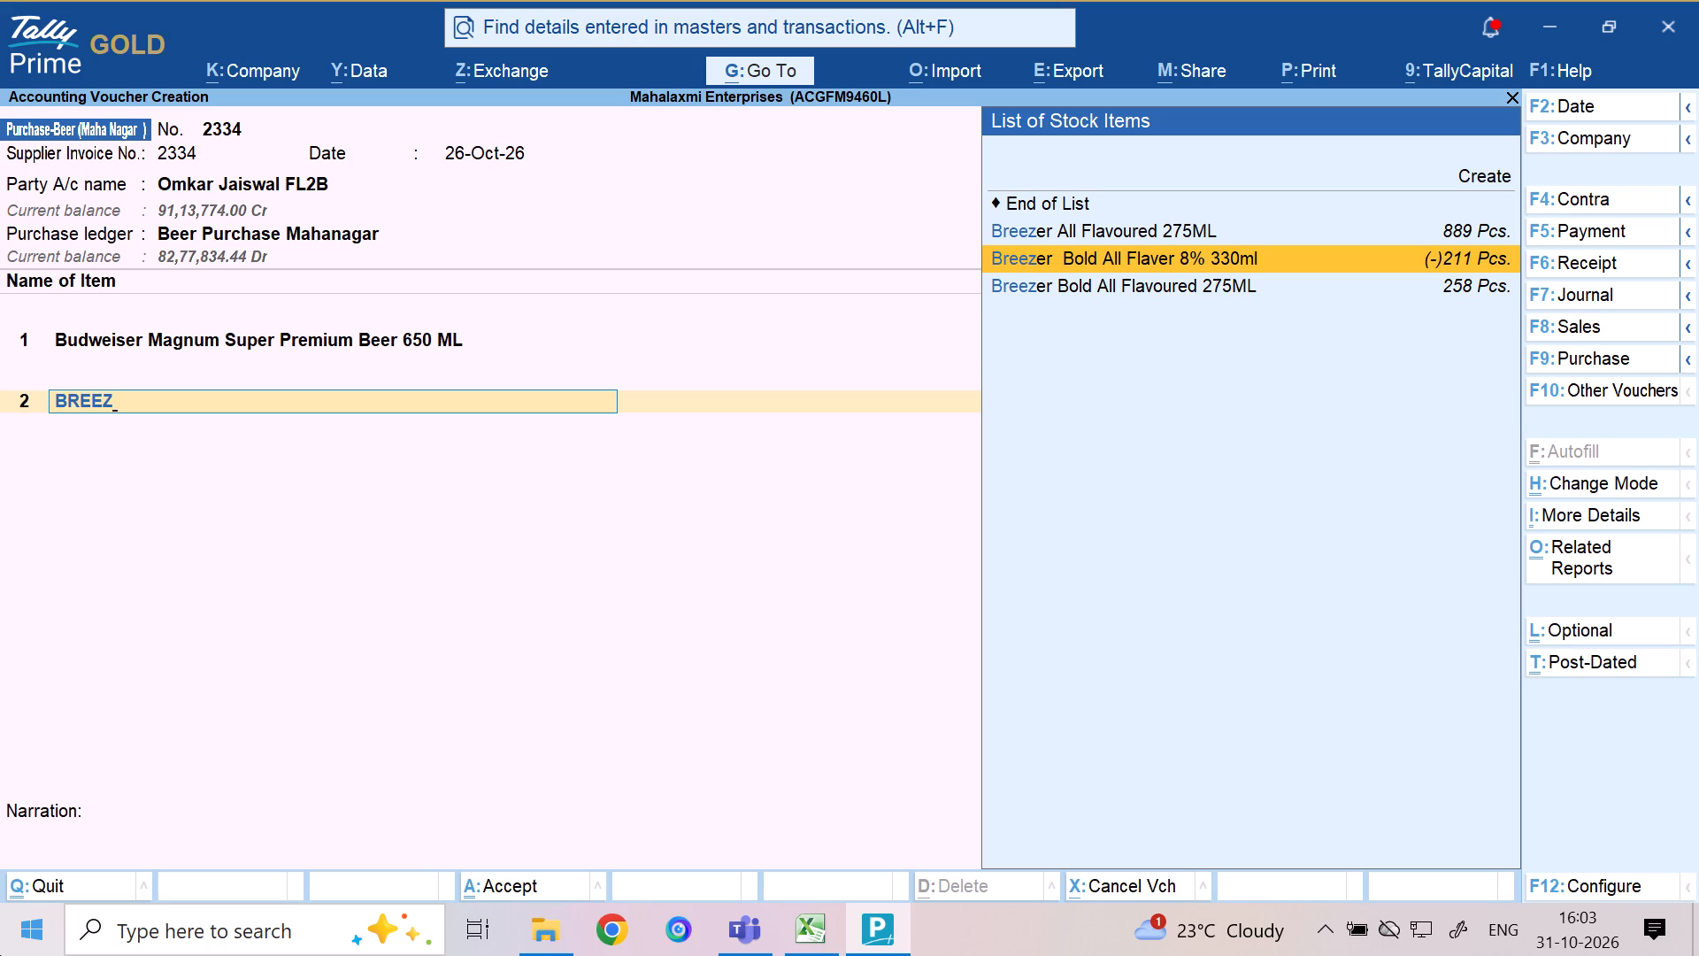
key(Down)
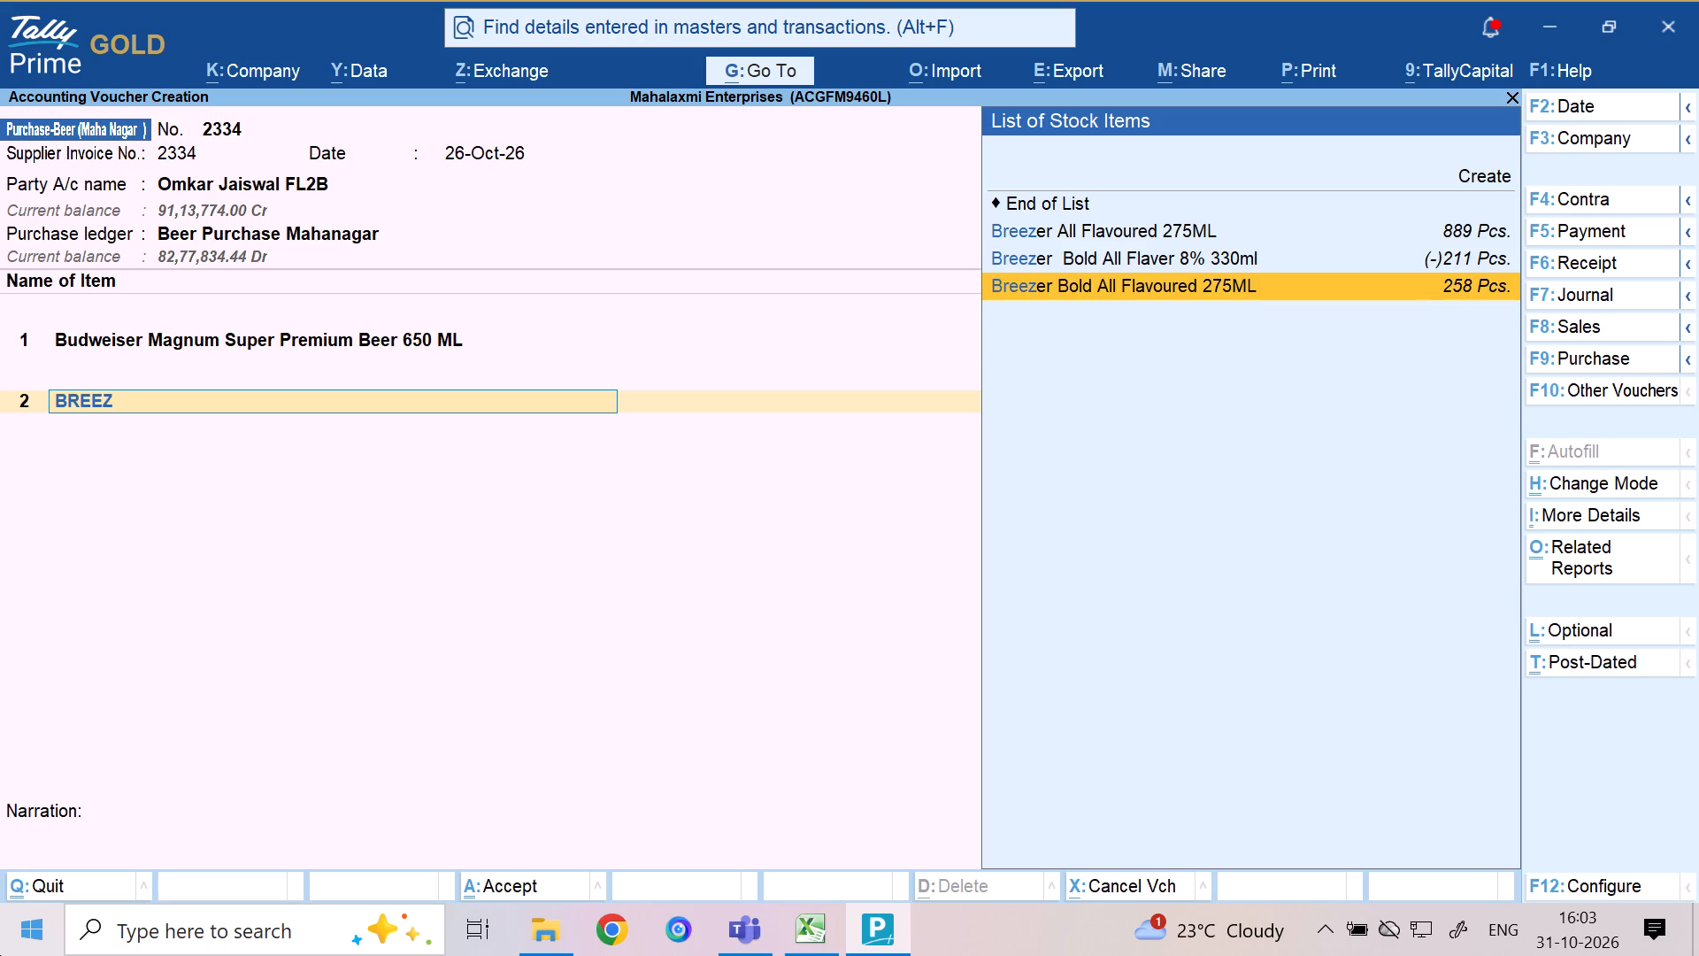
key(Return)
Allocate 24 Pcs. of the second item, Breezer Bold 275ML, to the Beer Mahanagar godown, accepting the default rate and amount.
key(m)
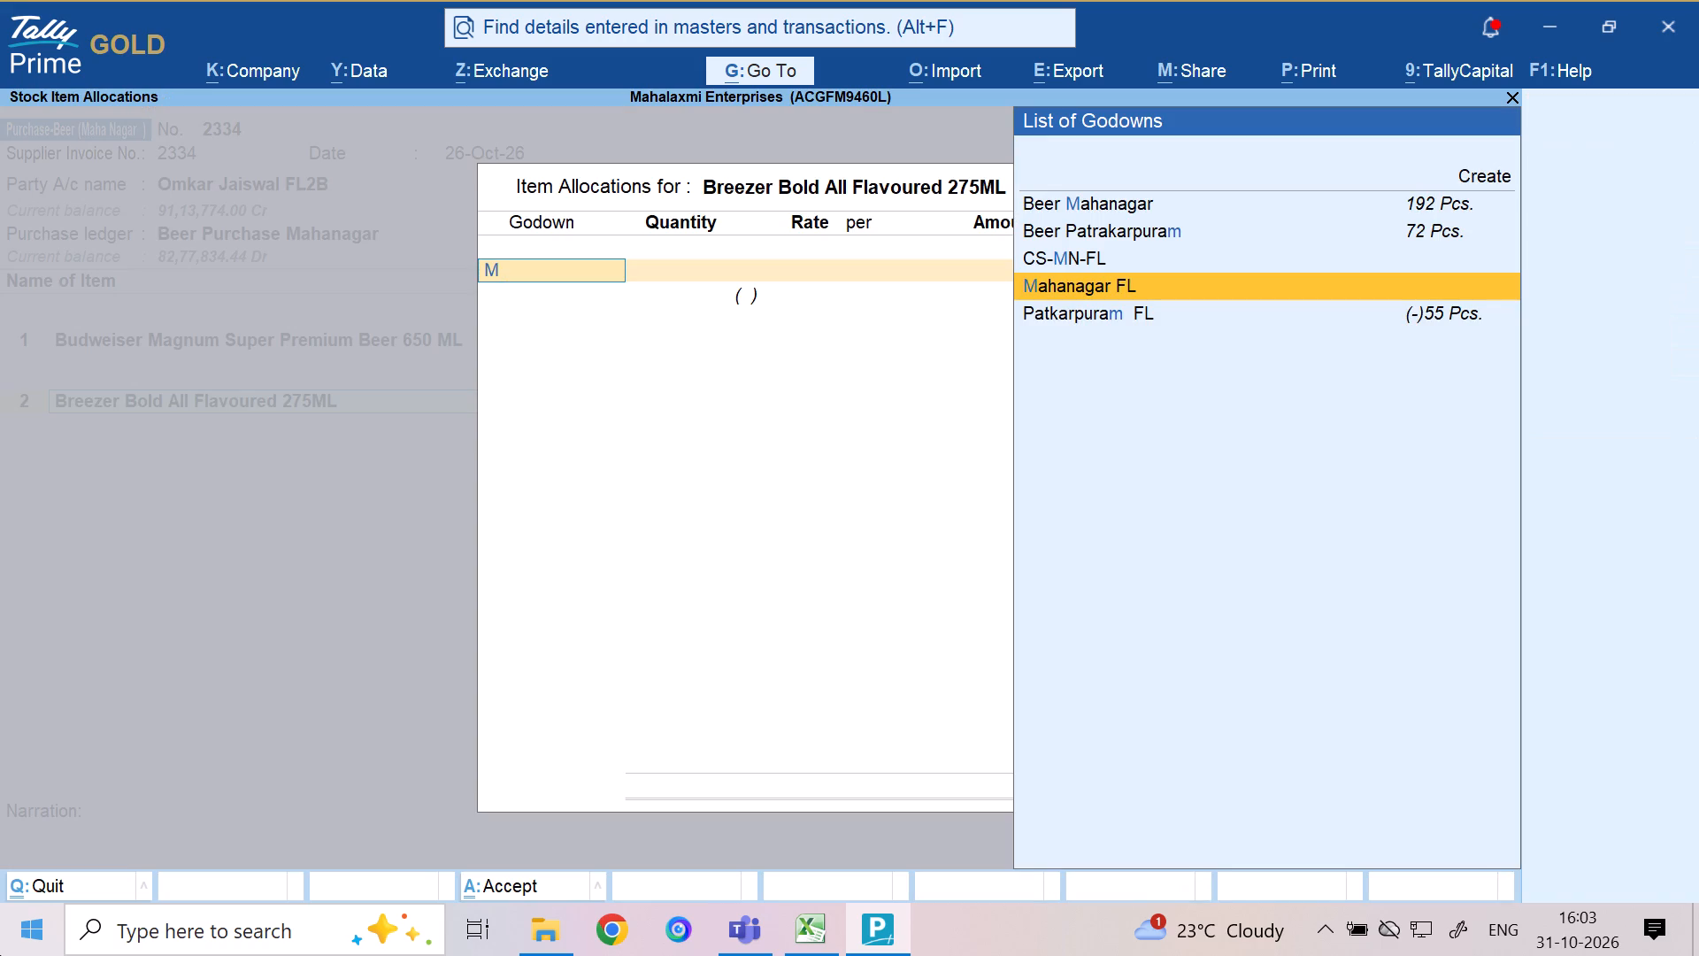
key(Up)
key(Up)
key(Up)
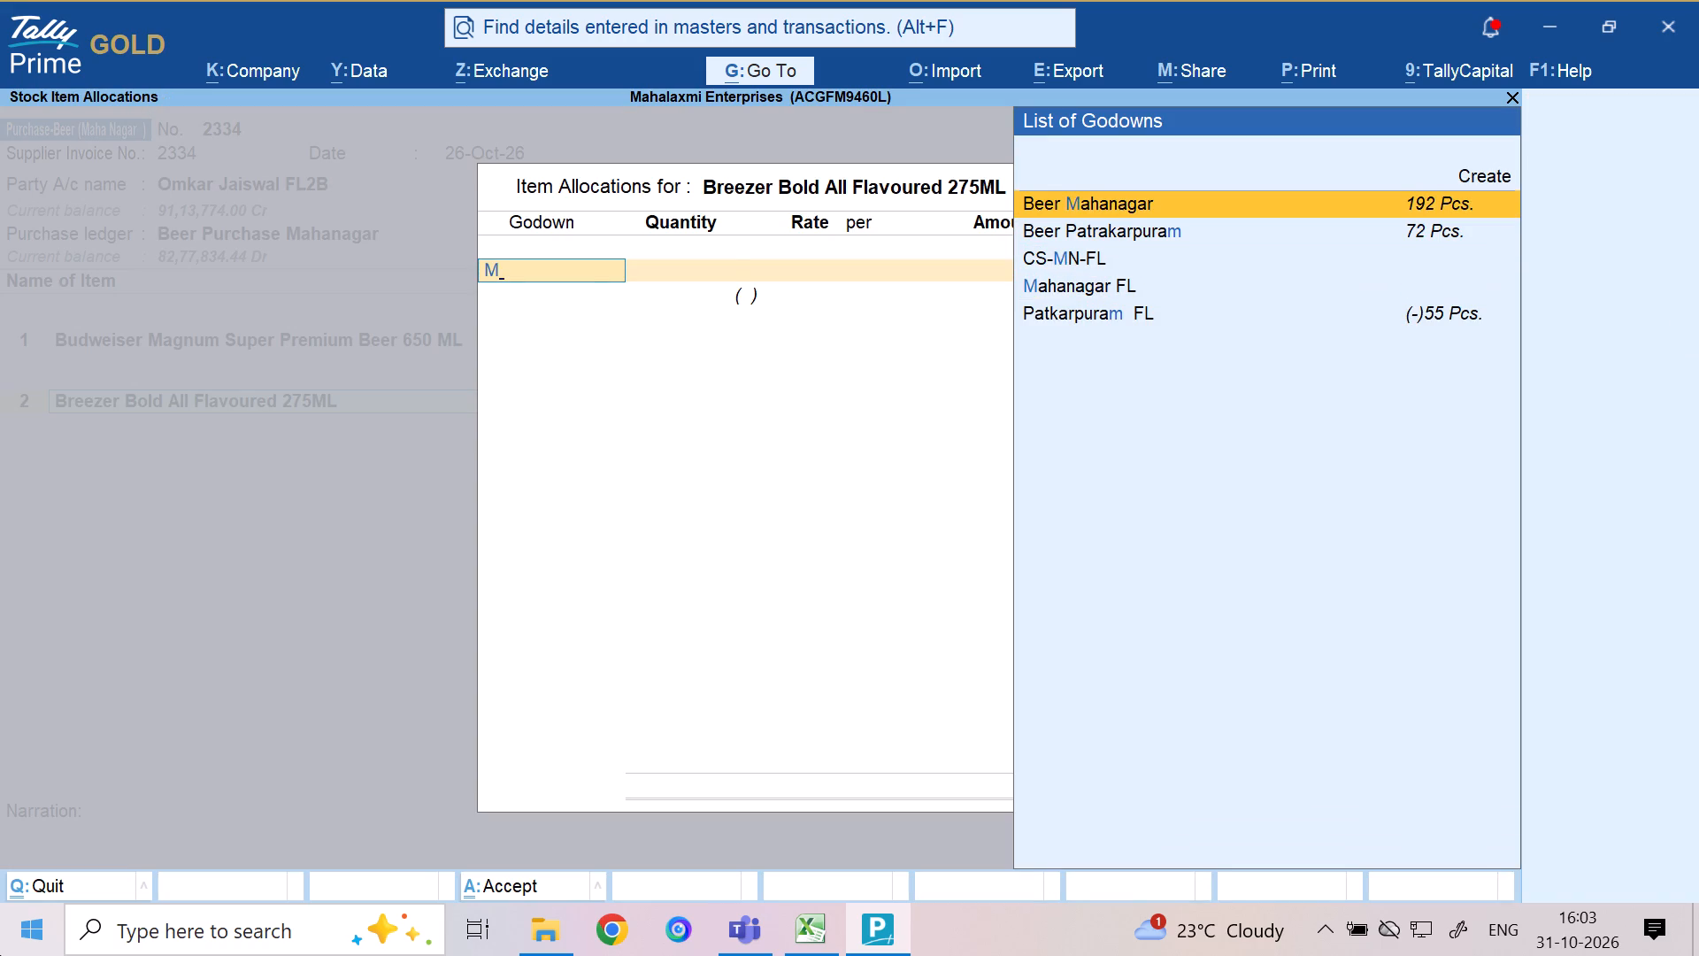
key(Return)
text(24)
key(Return)
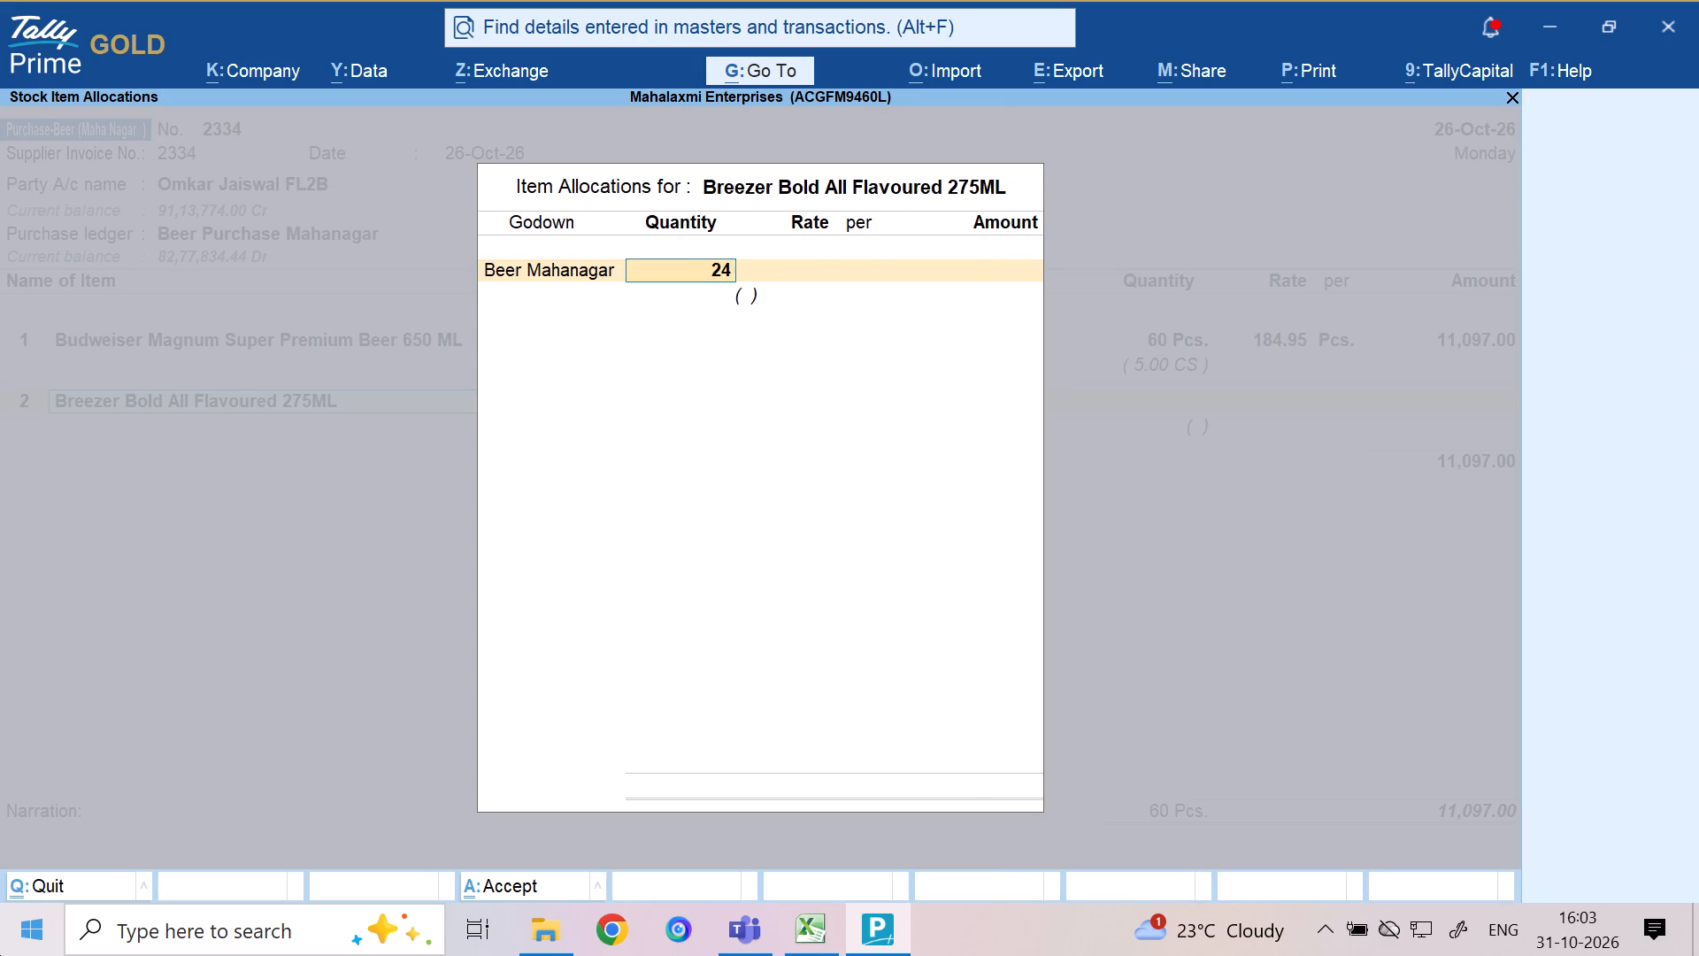
key(Return)
key(Return)
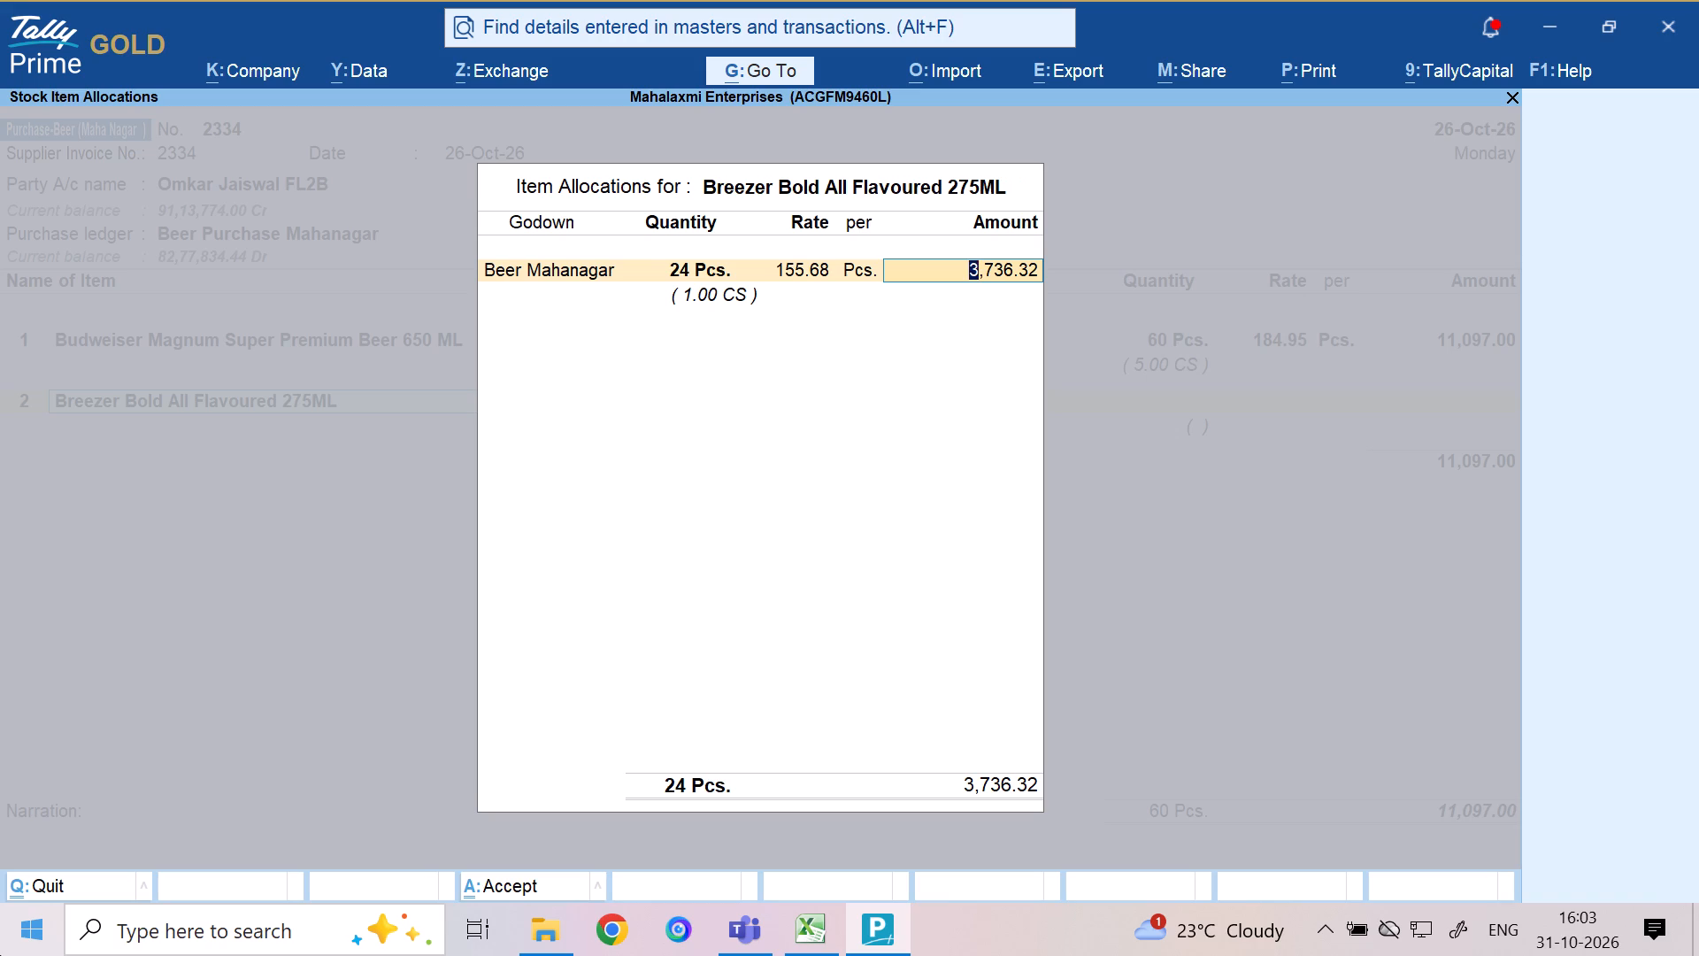
key(Return)
key(Return)
key(Return)
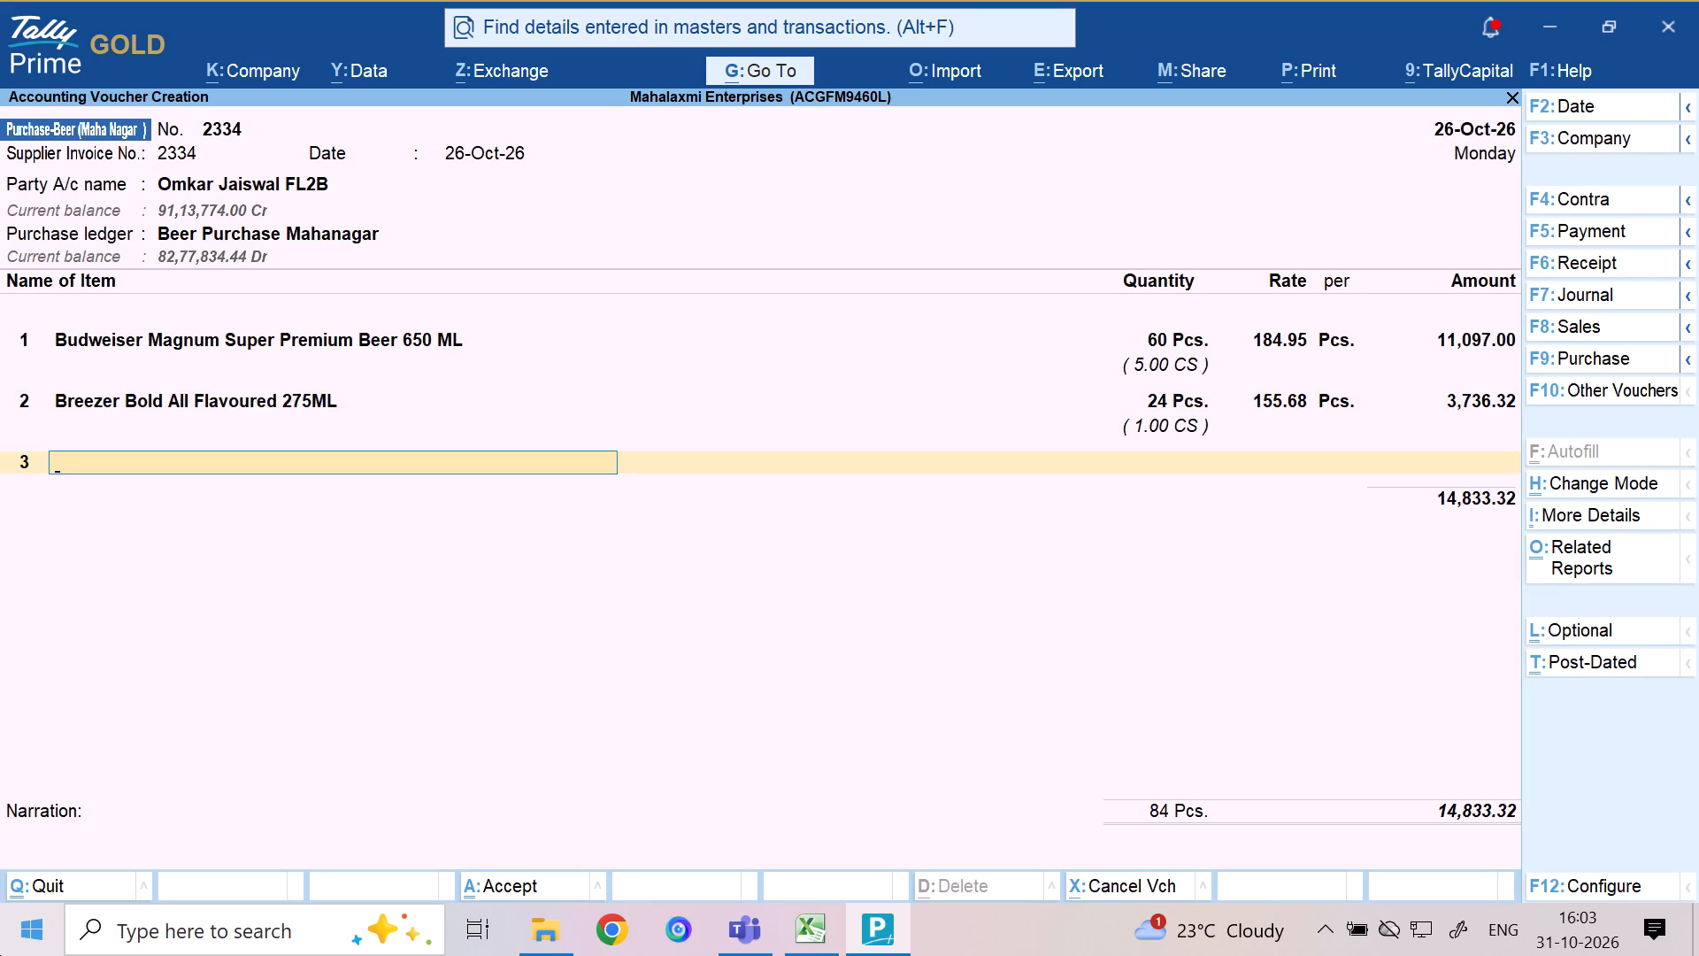
Choose Breezer Bold All Flavoured 275ML again as the third stock item of the voucher.
text(BR)
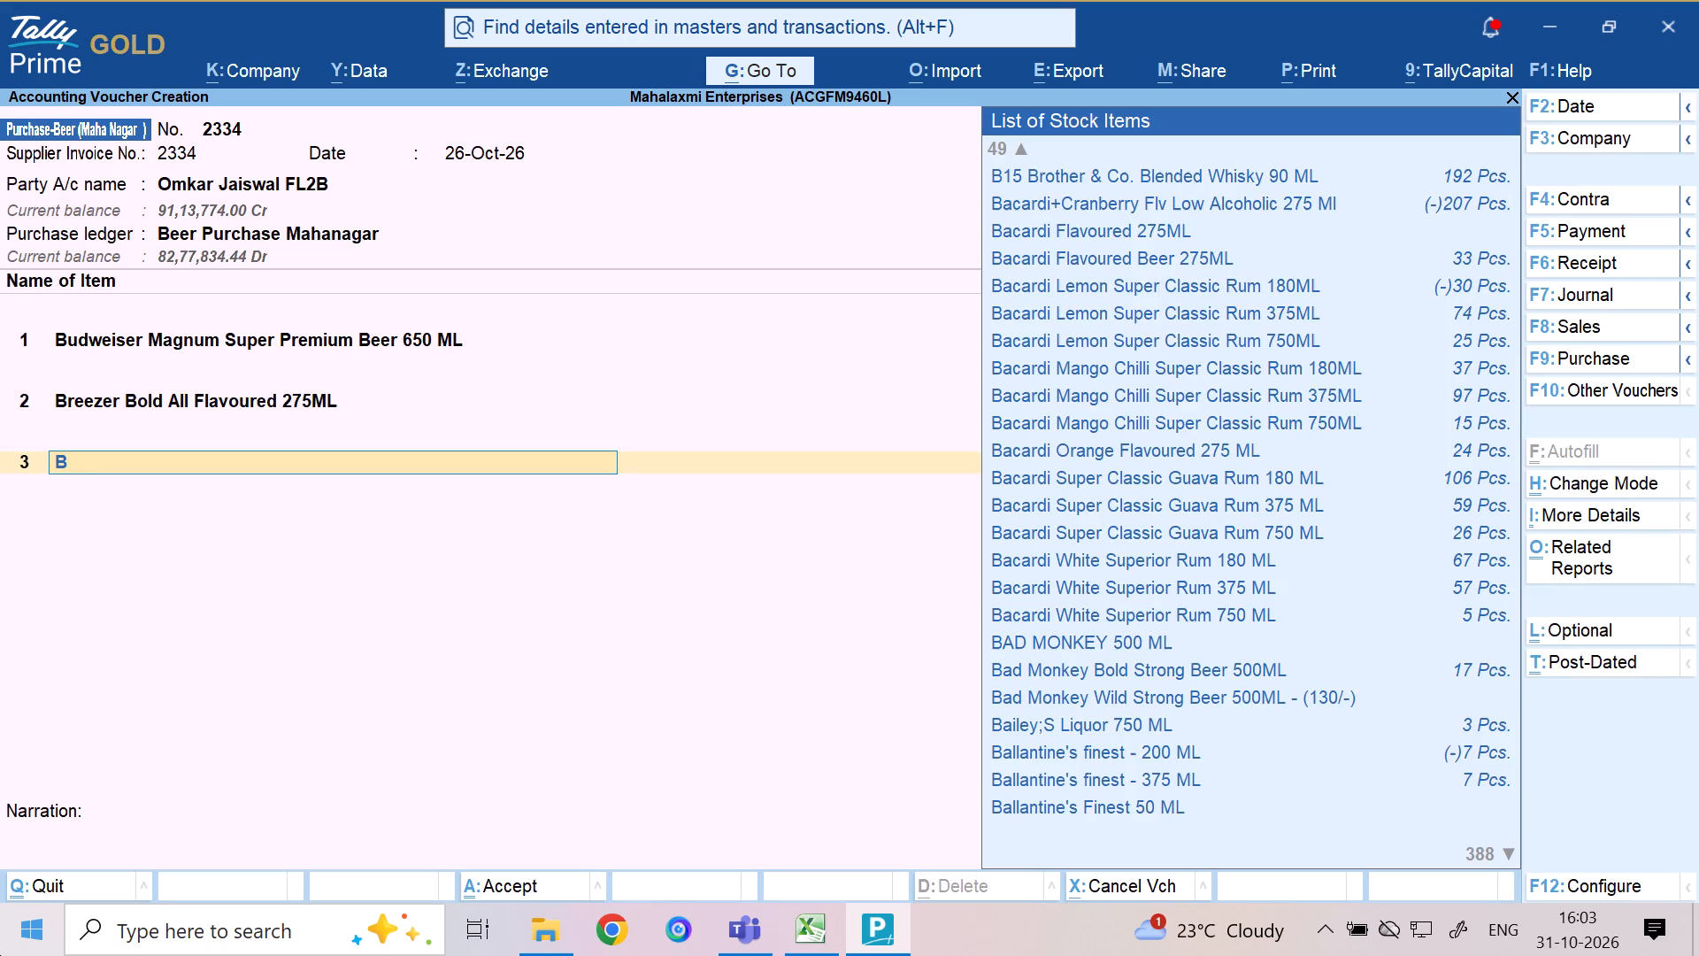
text(EE)
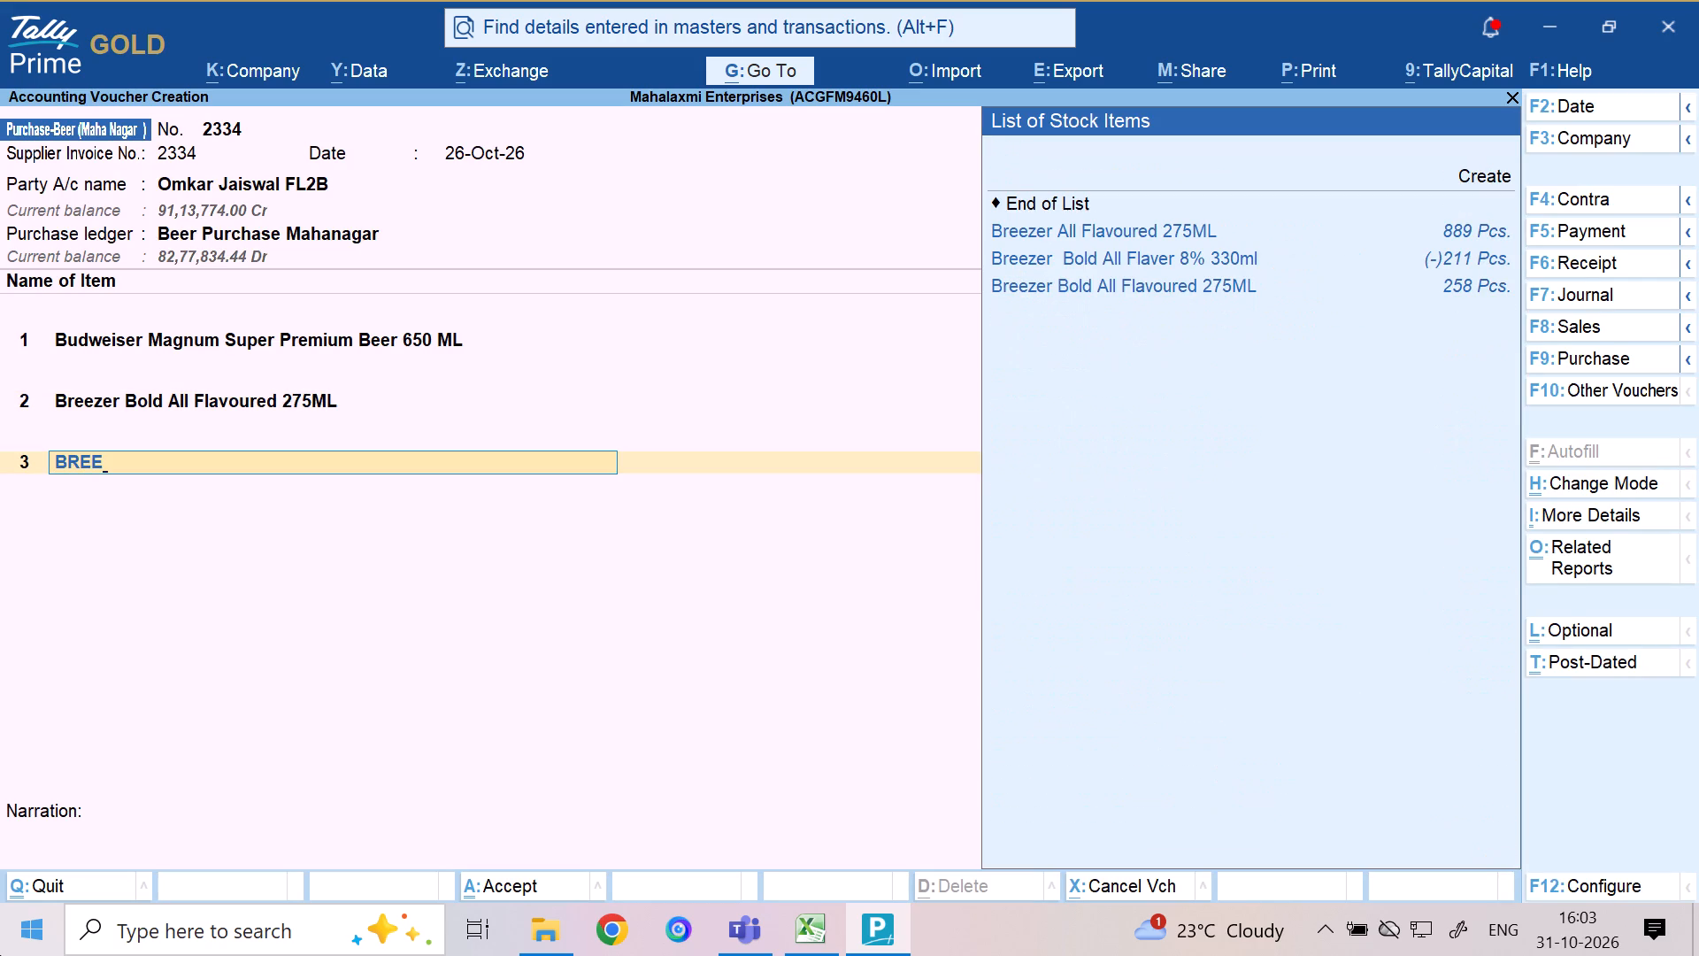
text(ZER B)
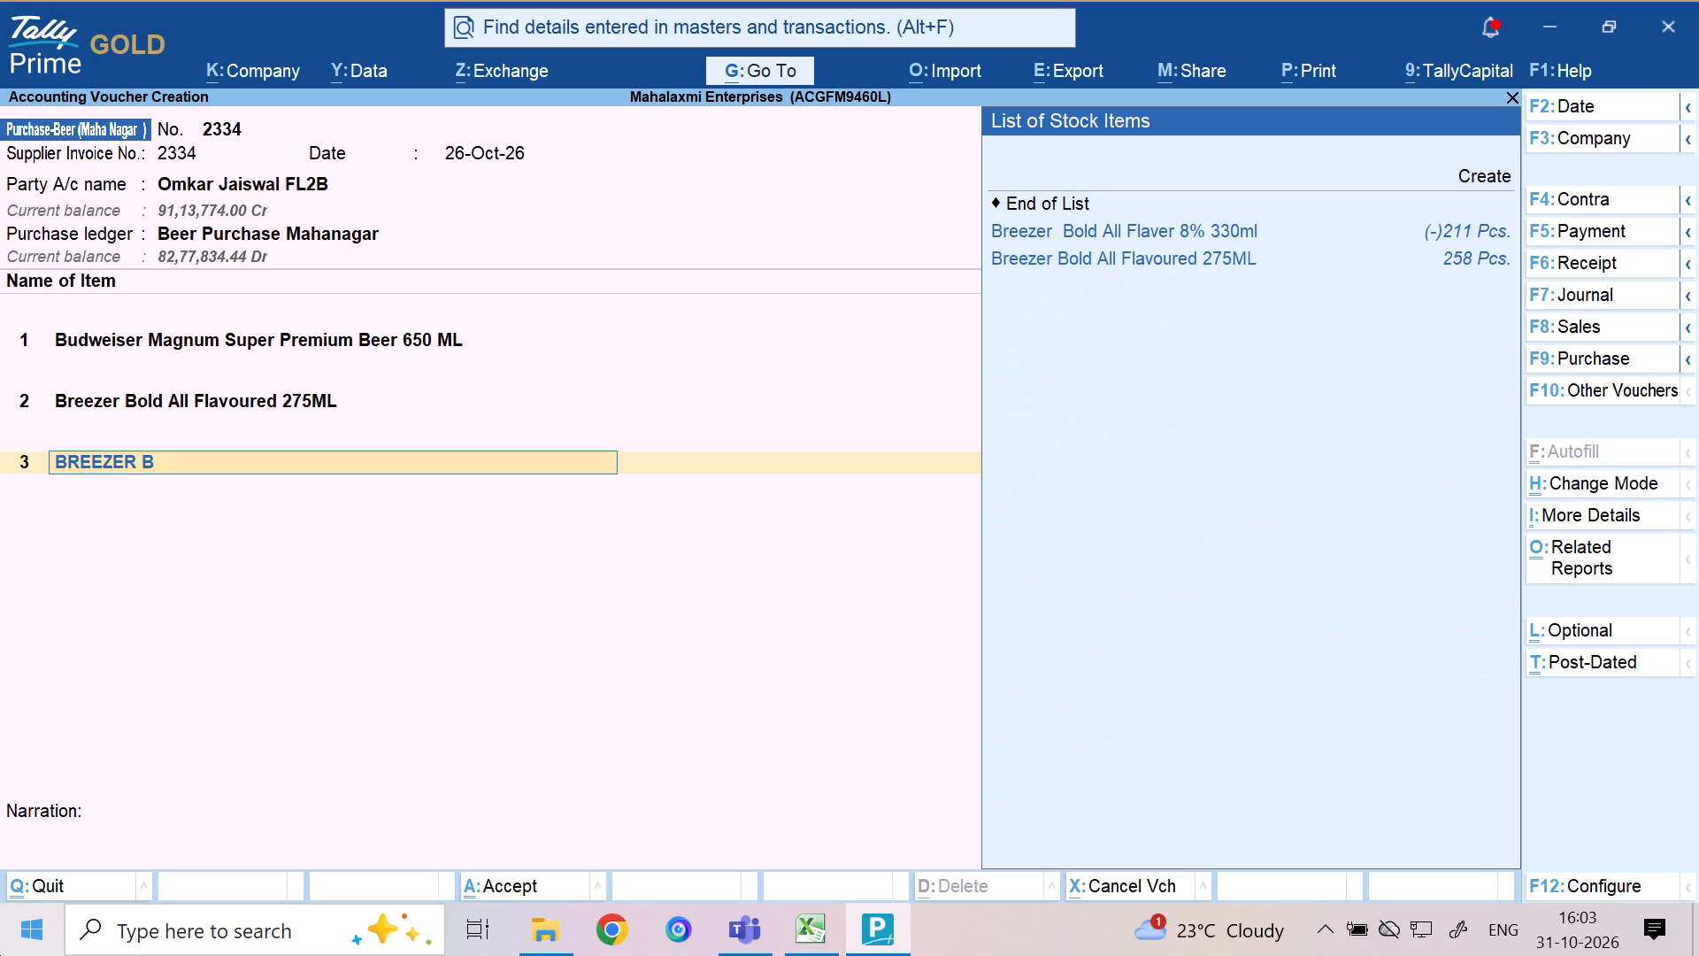
key(Down)
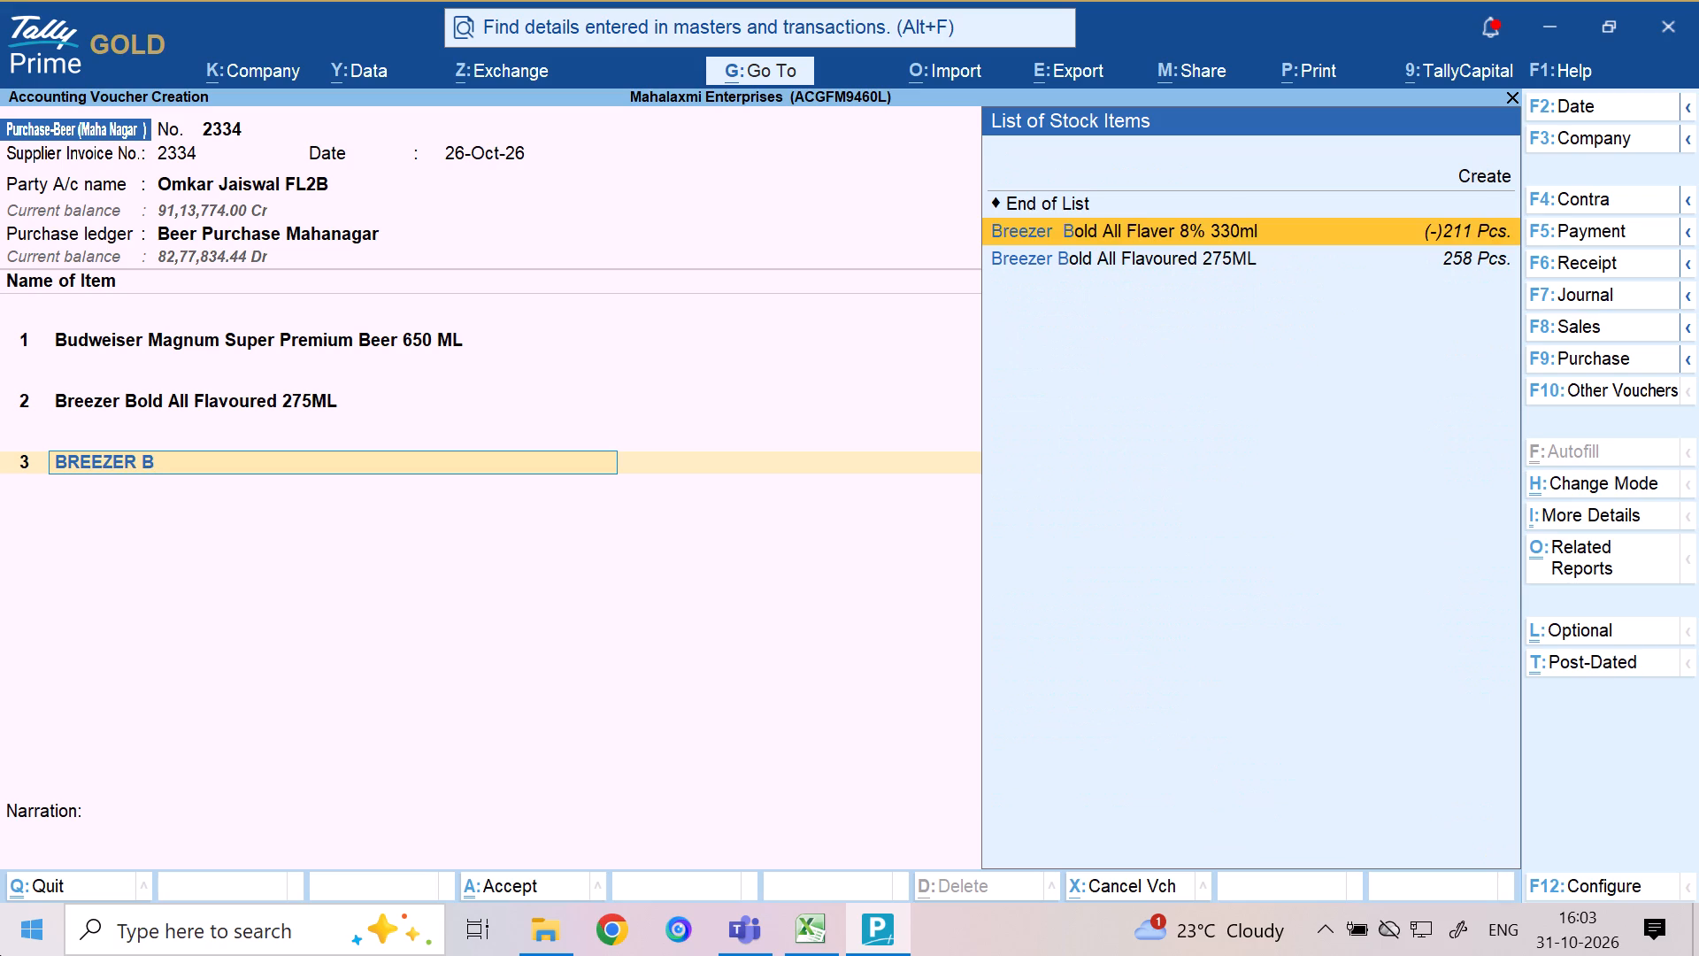
key(Down)
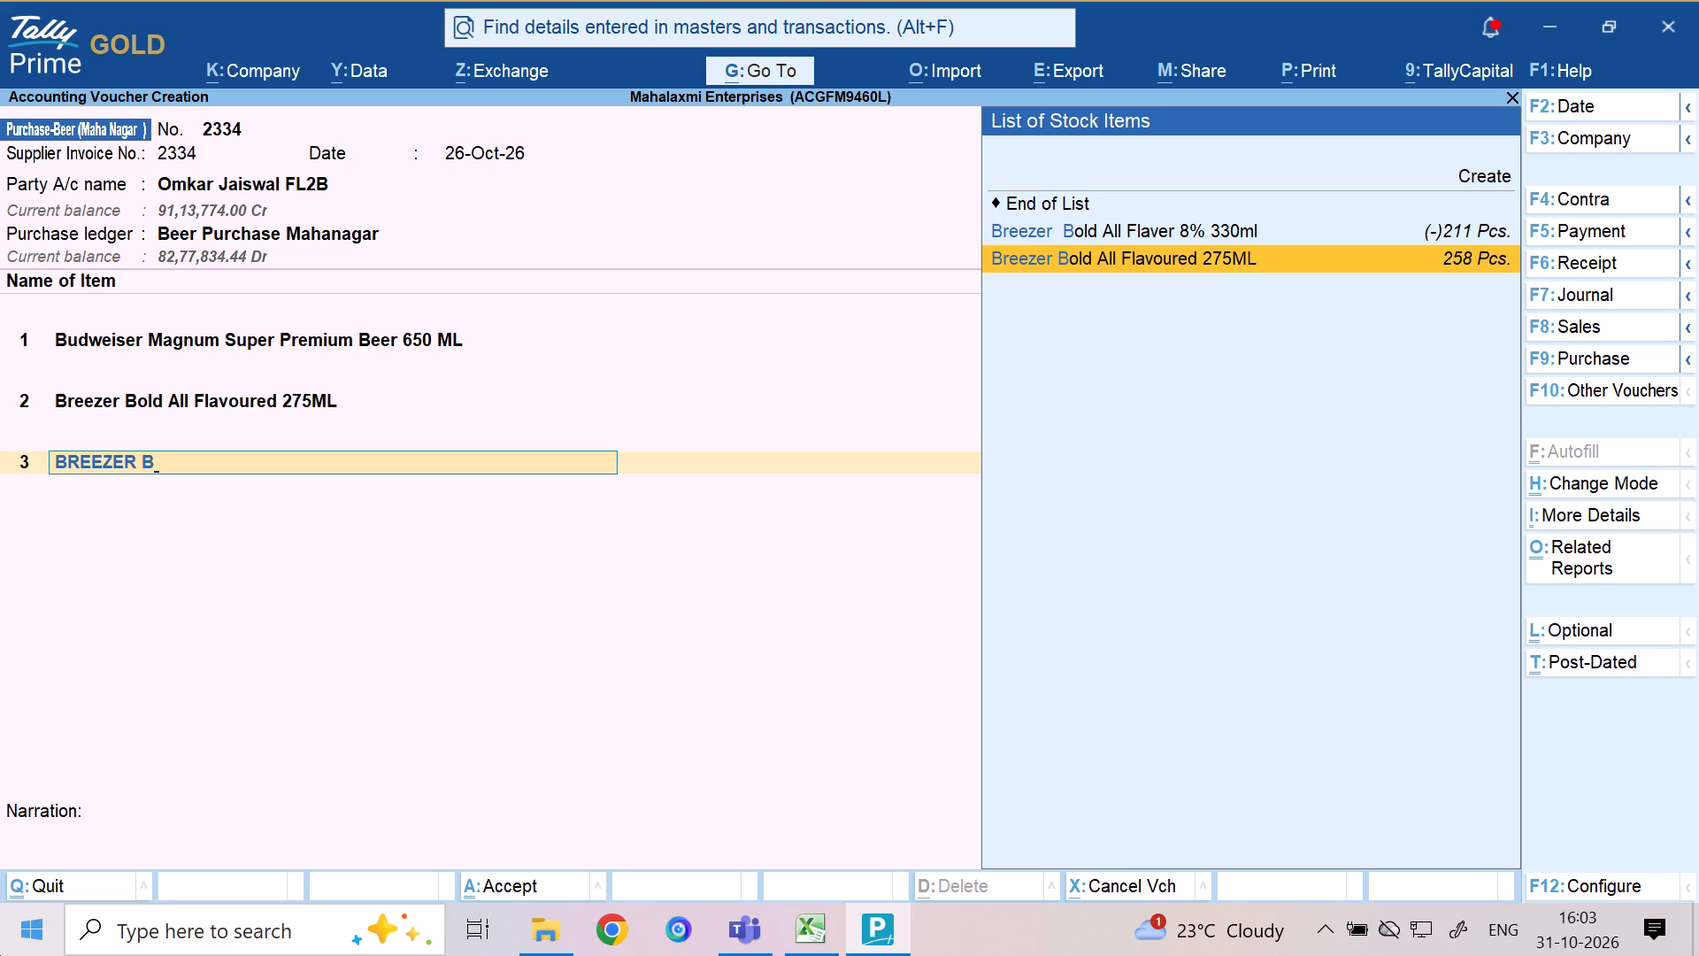
key(Return)
Allocate 24 Pcs. of the third item, Breezer Bold 275ML, to the Beer Mahanagar godown, accepting the default rate and amount.
key(m)
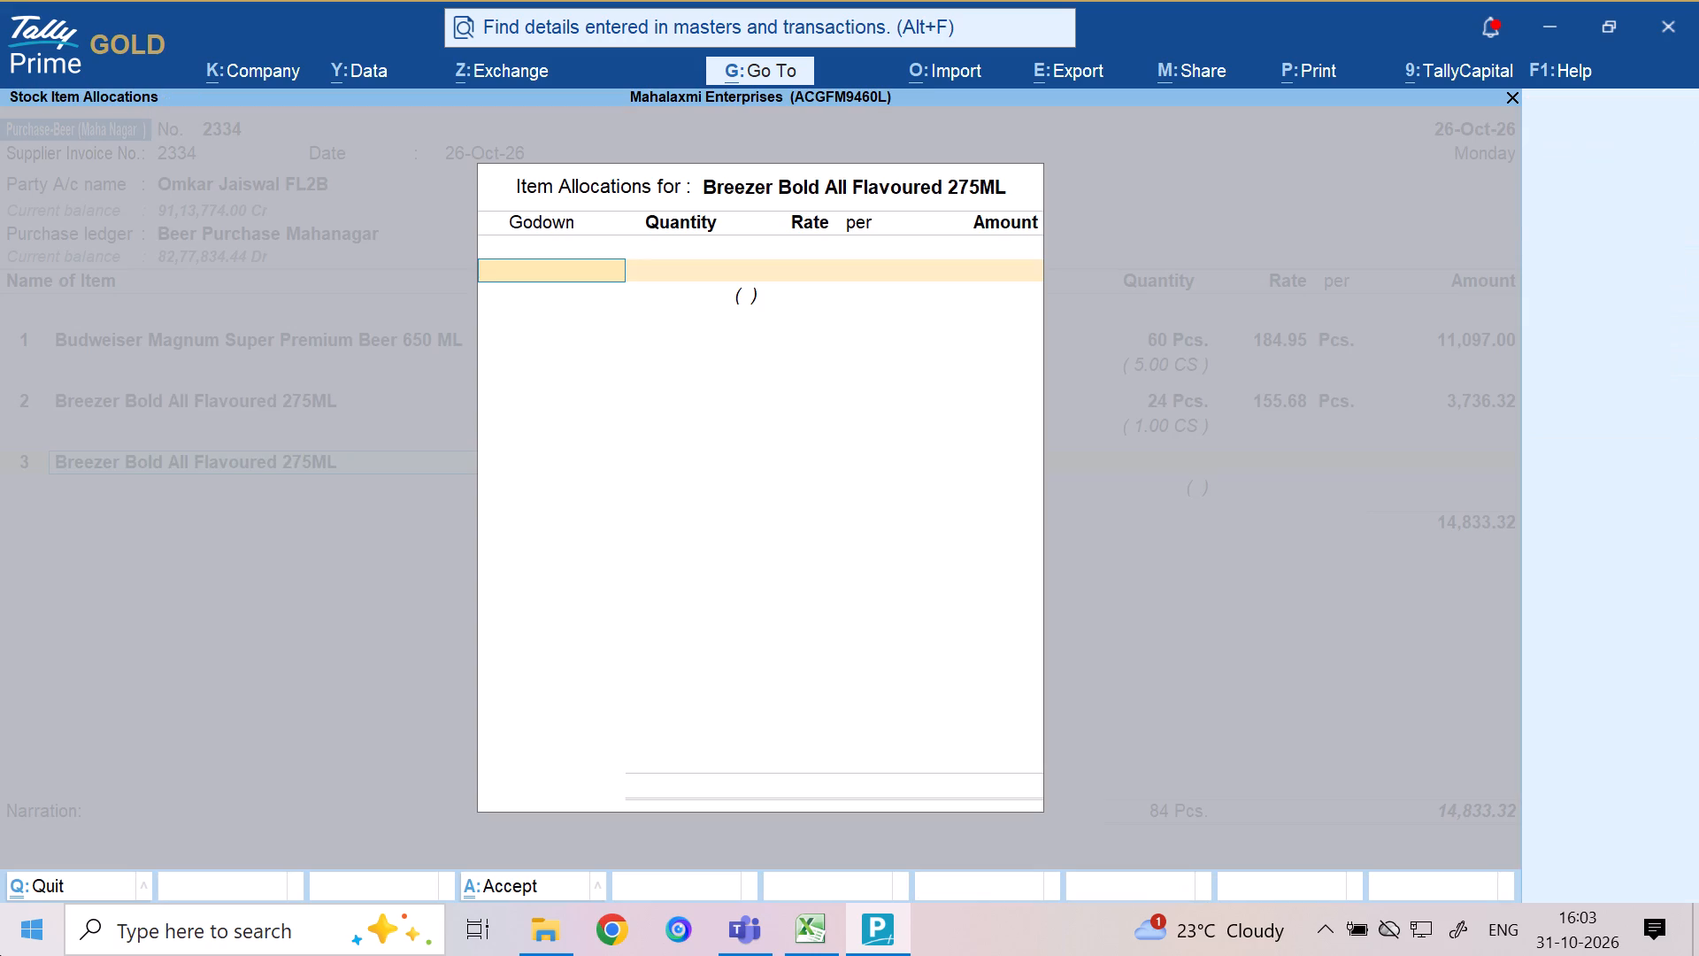
key(Up)
key(Up)
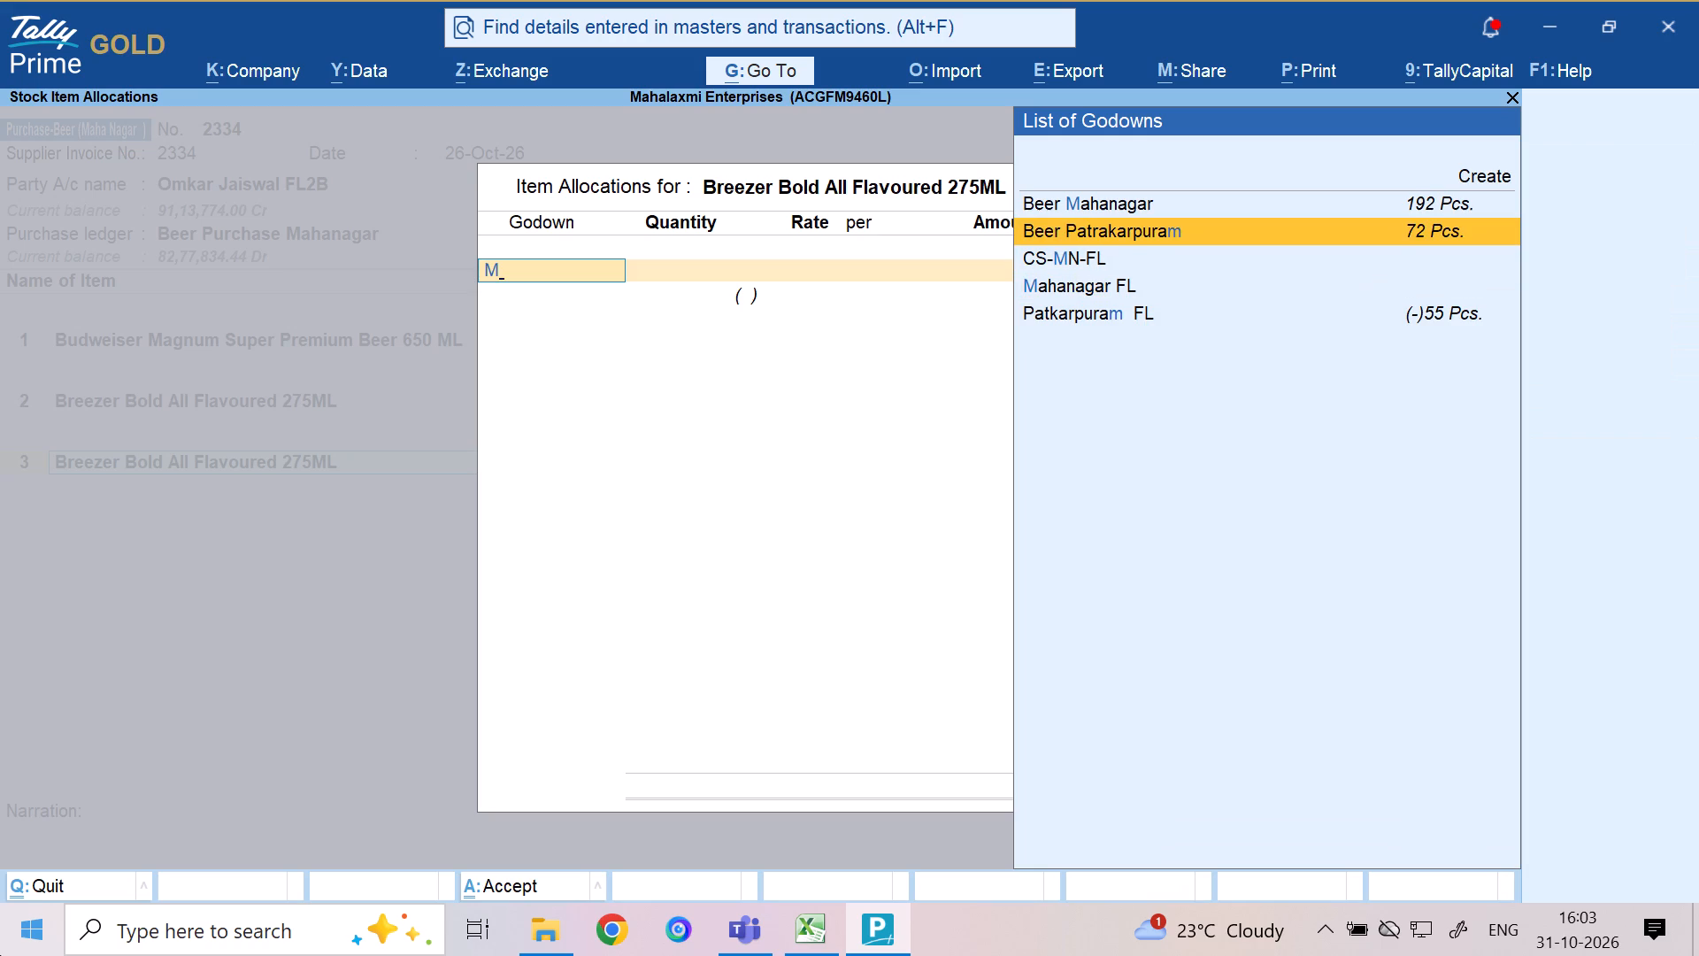
key(Up)
key(Return)
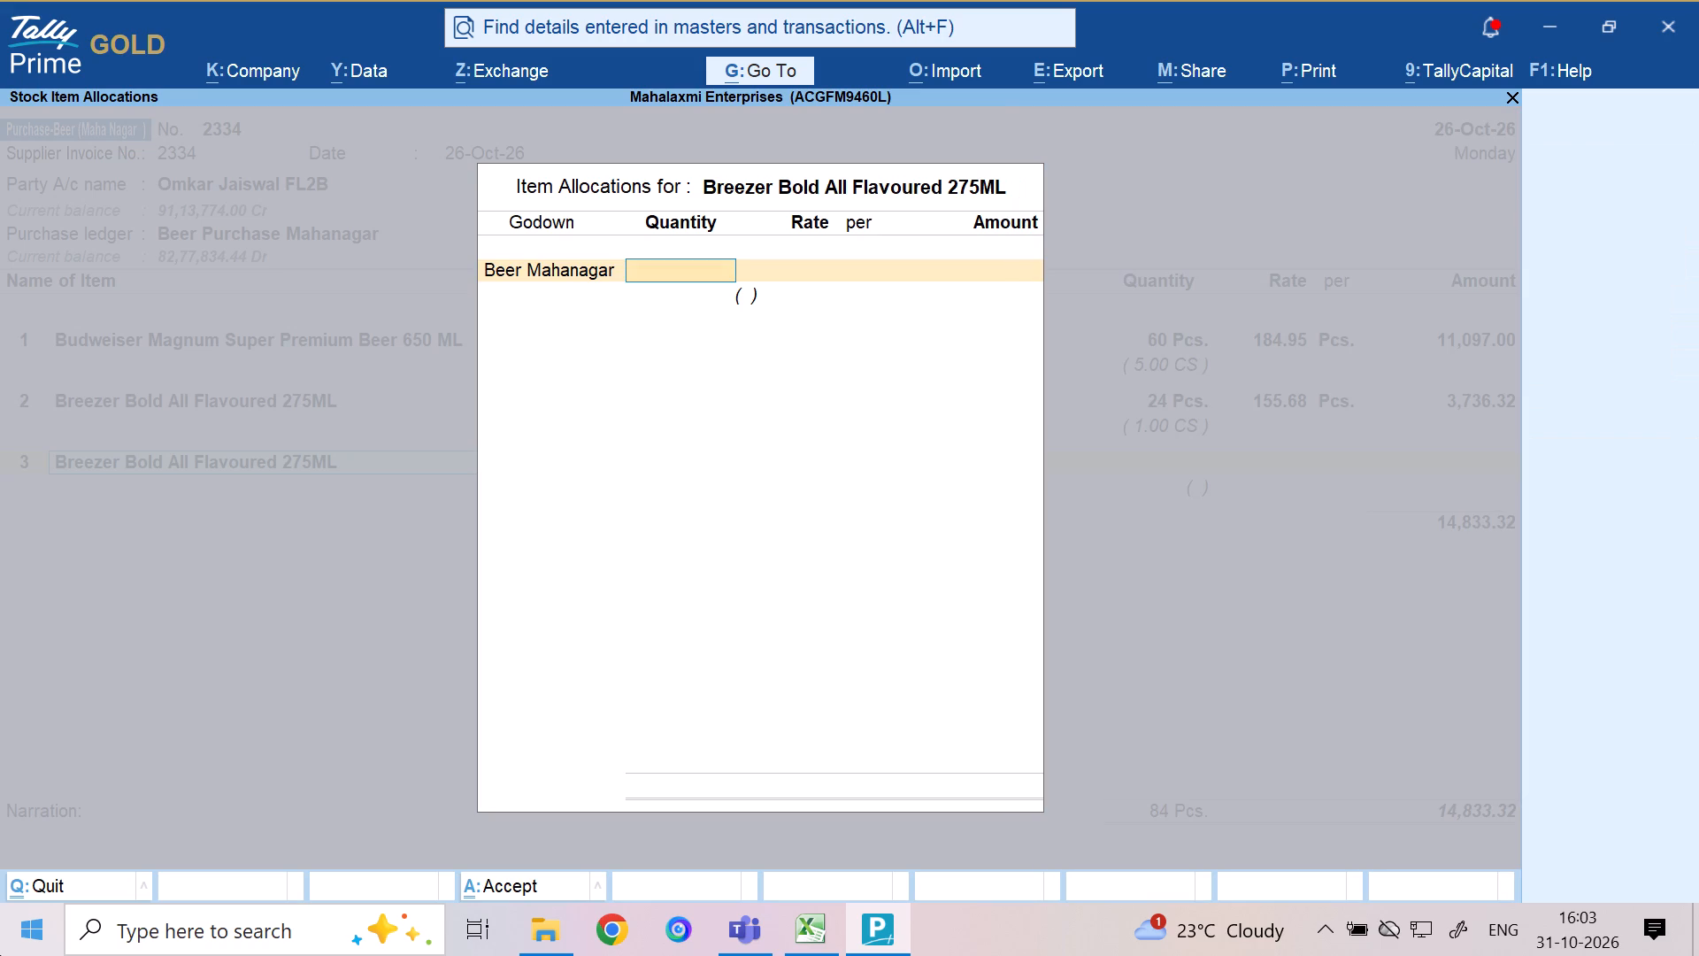
text(24)
key(Return)
key(Return)
key(Return)
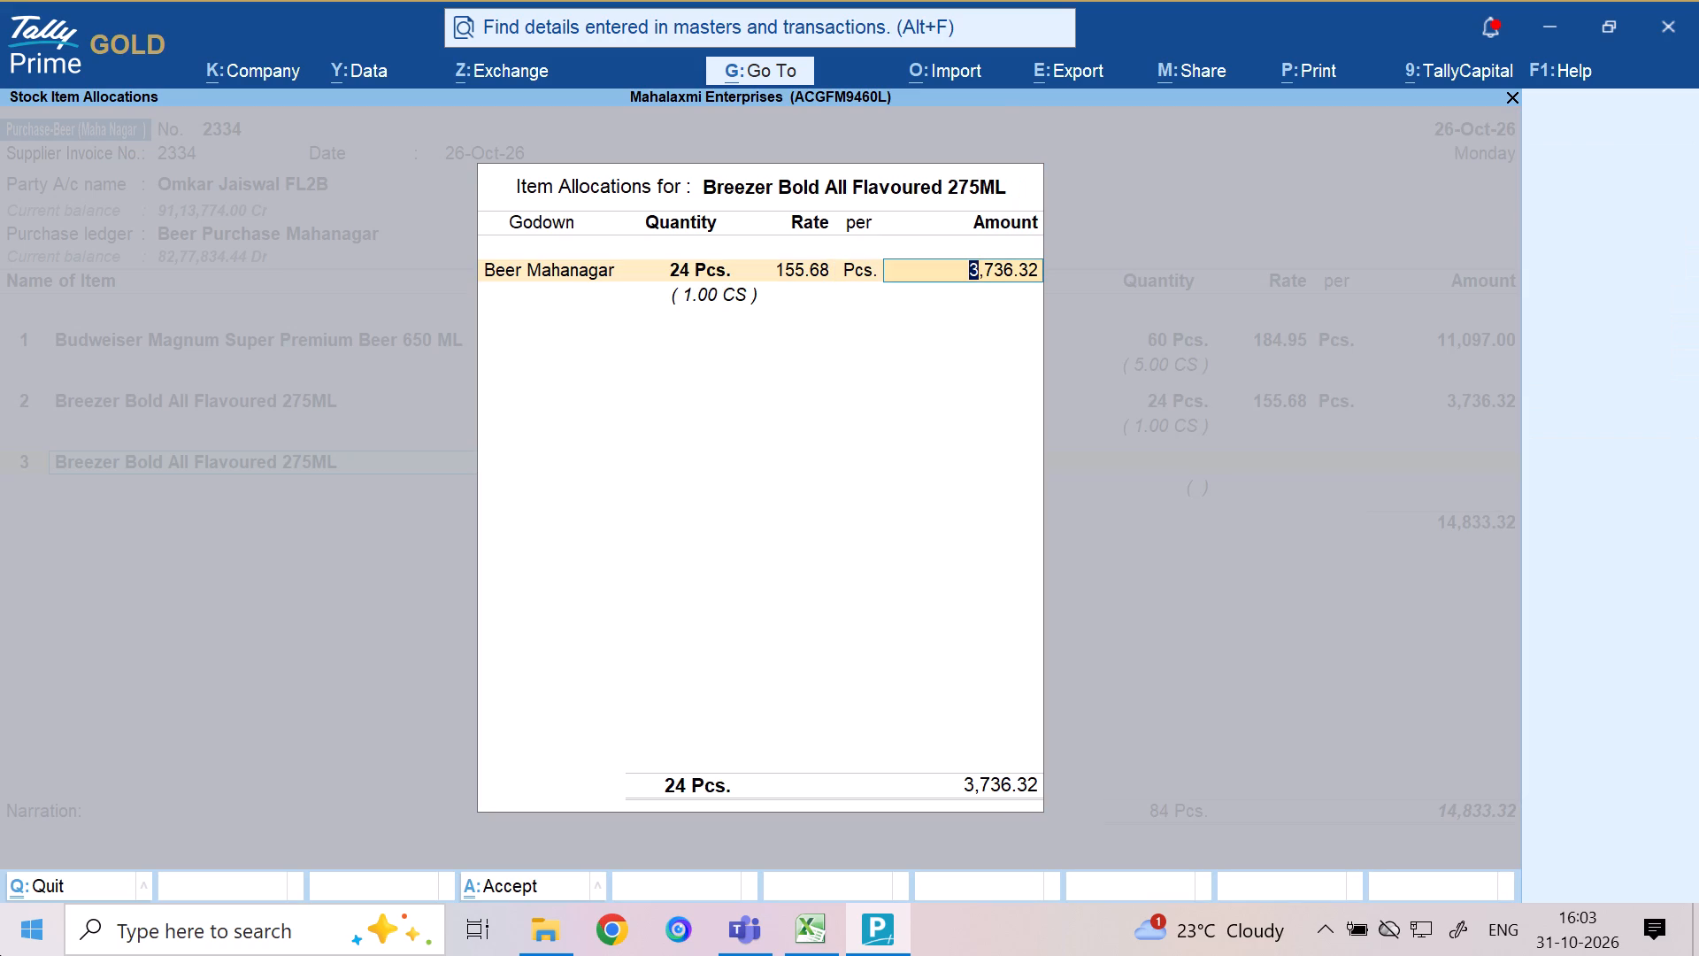
key(Return)
key(Return)
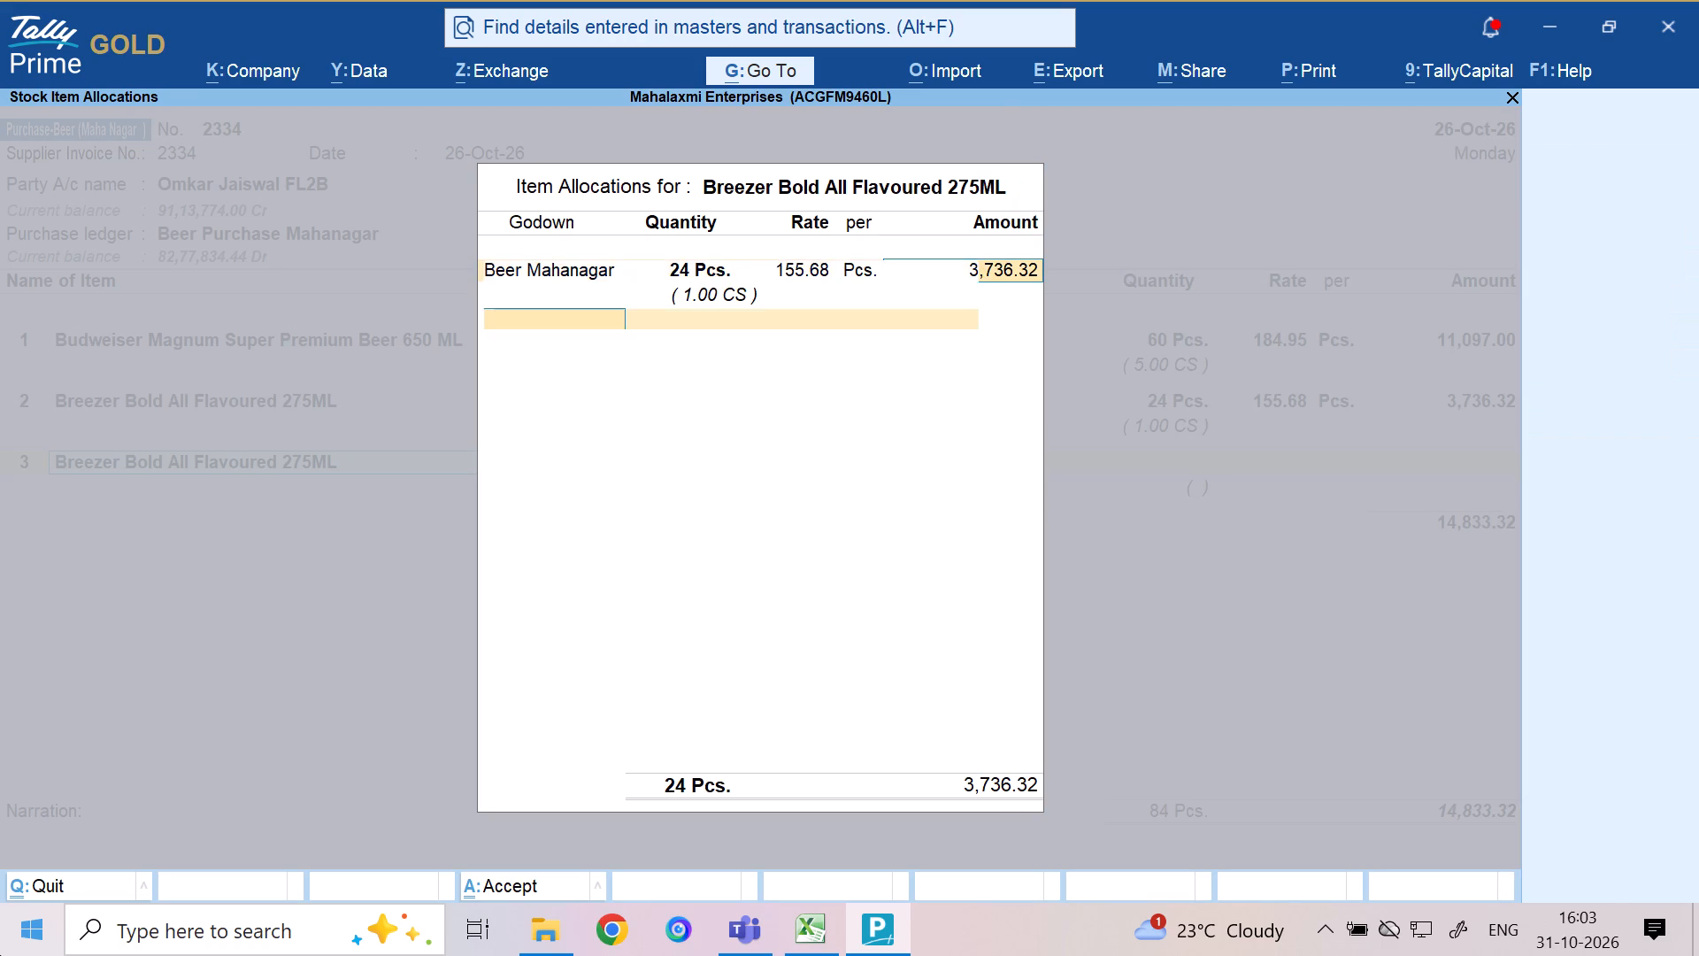
key(Return)
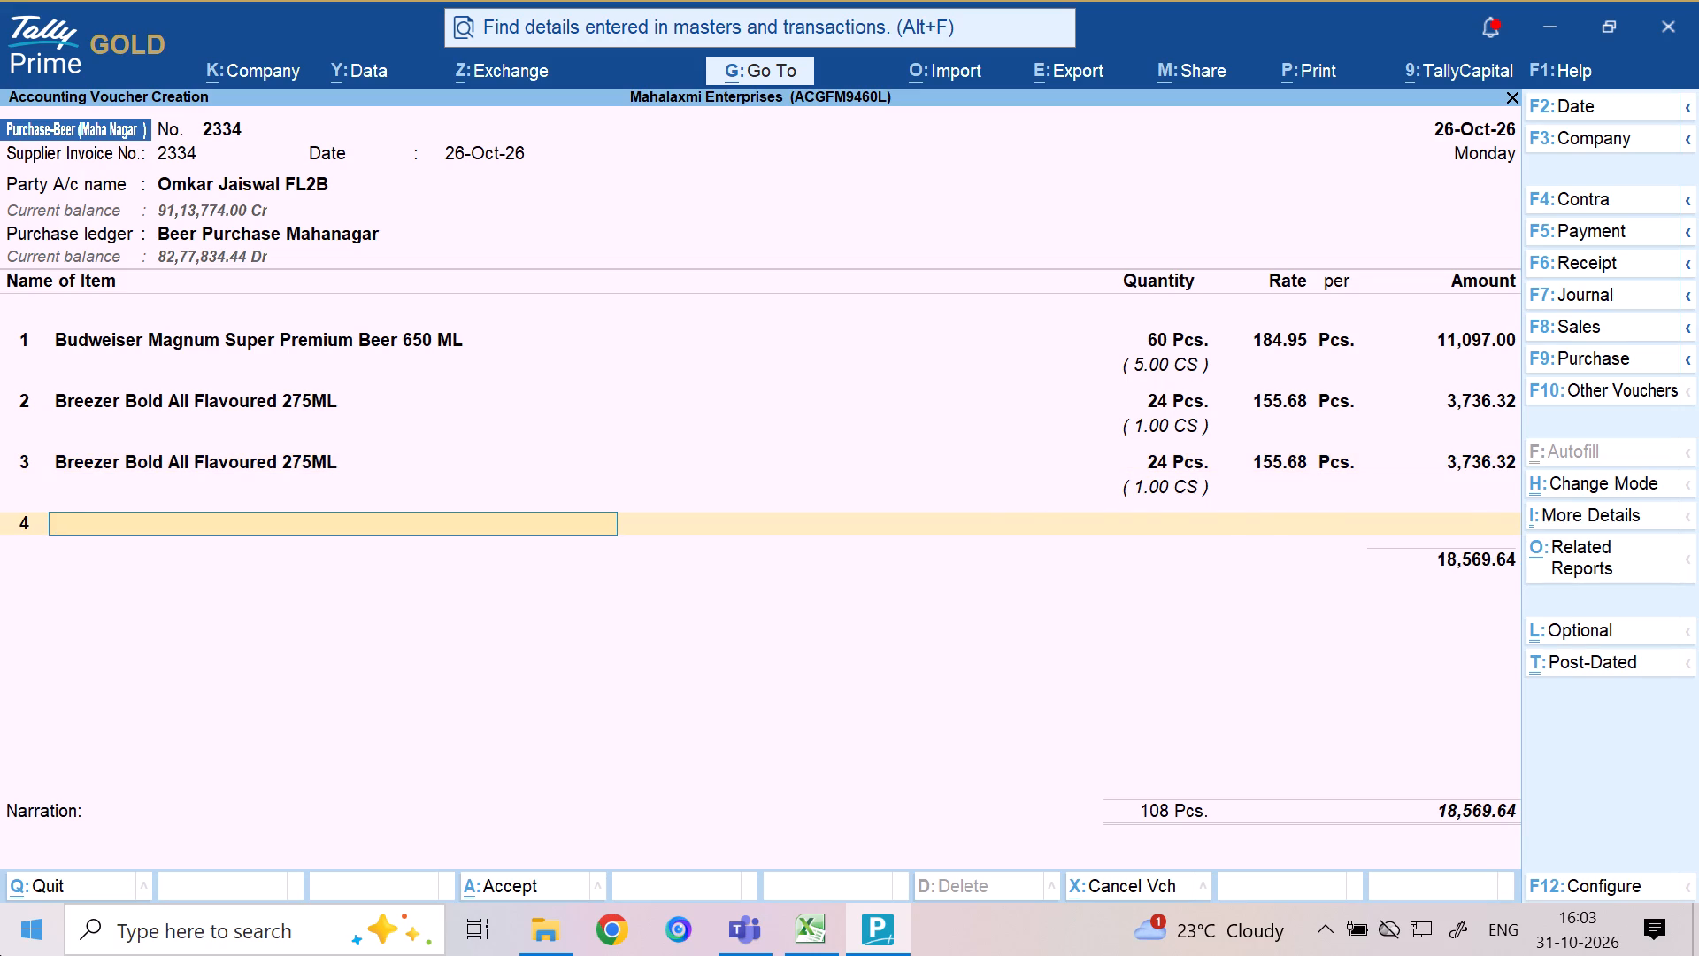
Choose Bacardi Orange Flavoured 275 ML as the fourth stock item of the voucher.
text(BACA)
text(RD)
text(I OR)
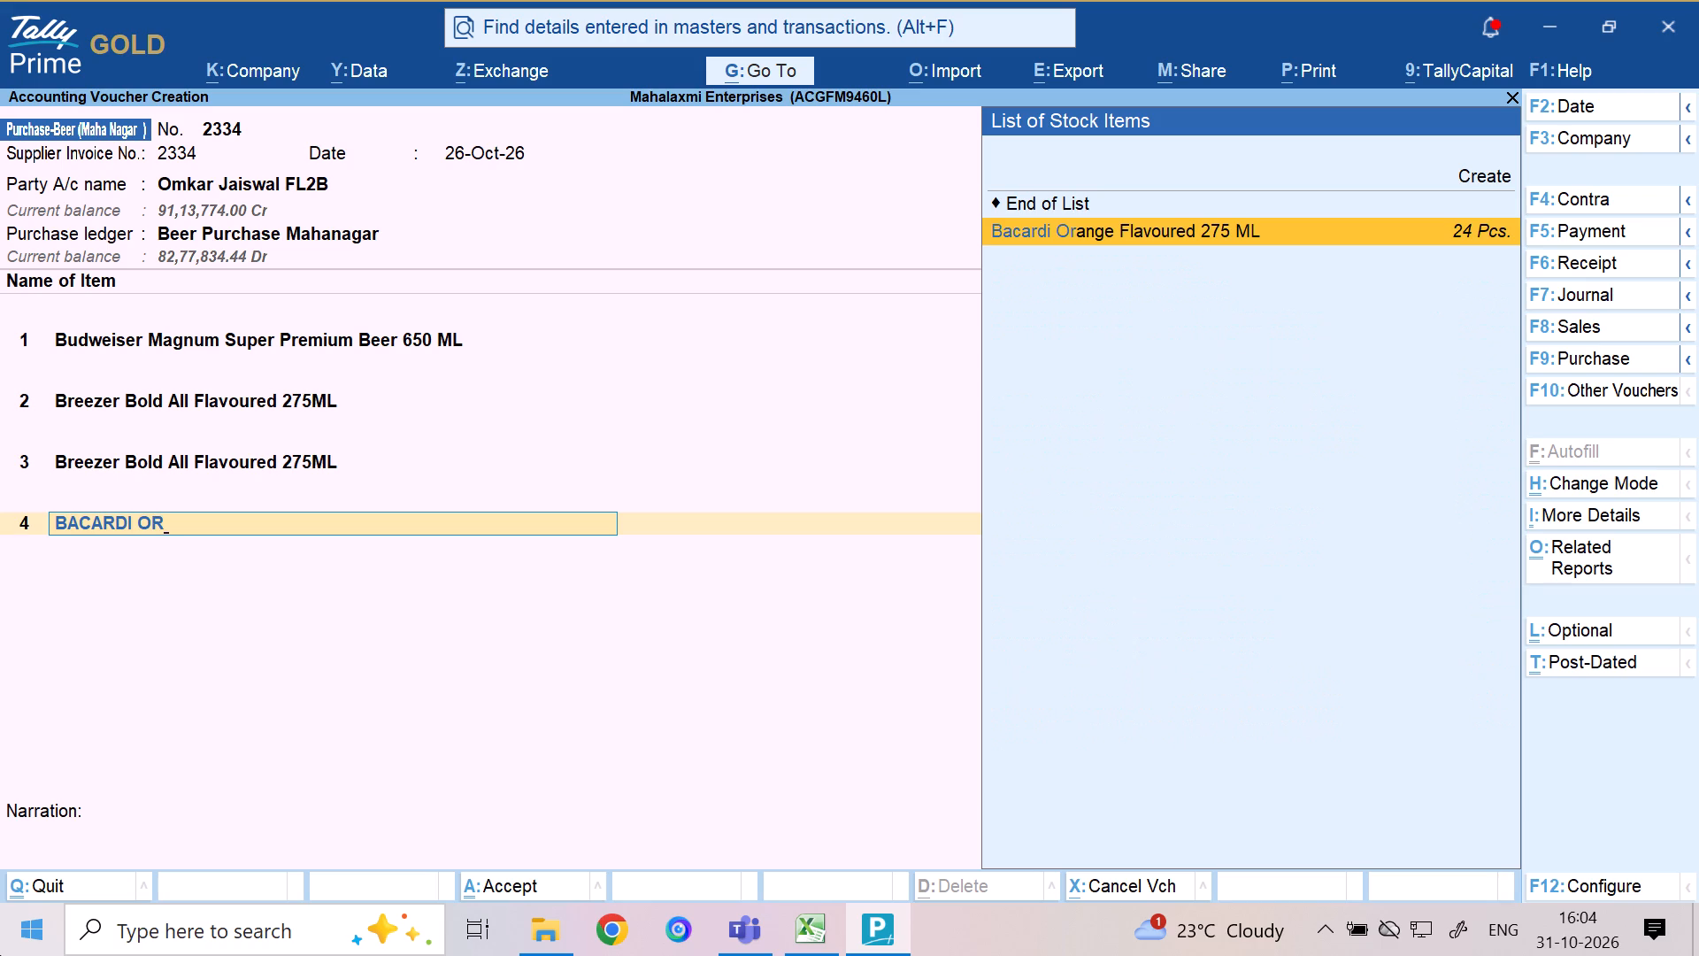
key(Return)
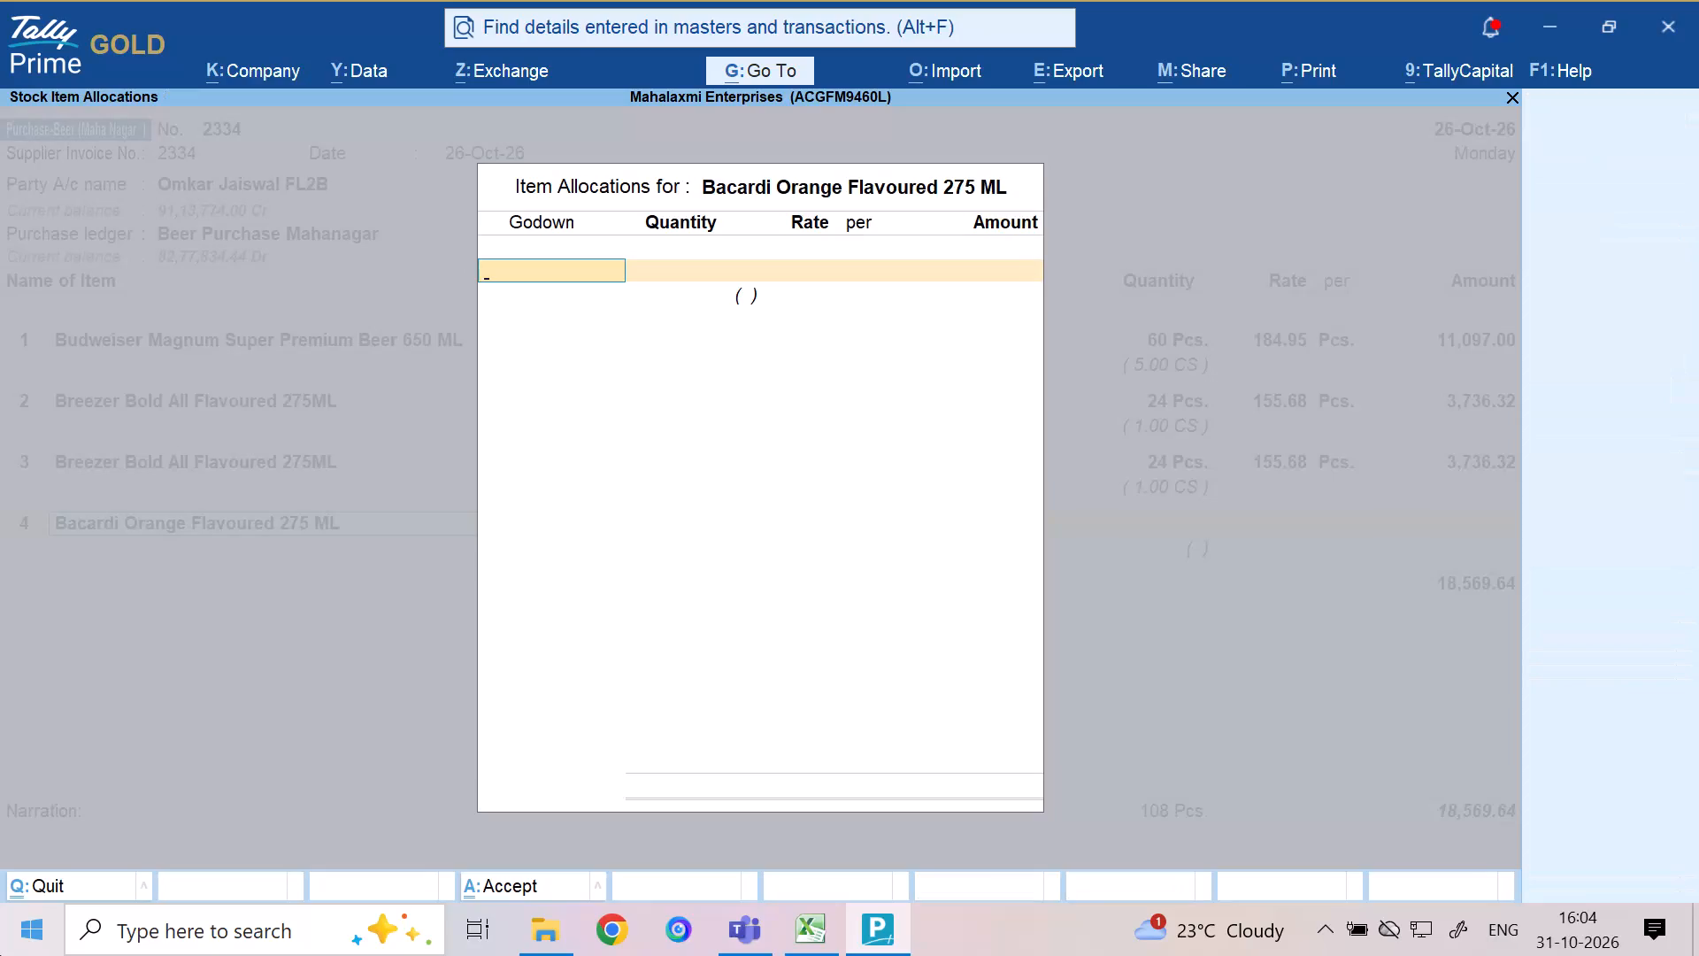
Allocate 24 Pcs. of the Bacardi Orange 275 ML item to the Beer Mahanagar godown, accepting the default rate and amount.
key(b)
key(Down)
key(Down)
key(Up)
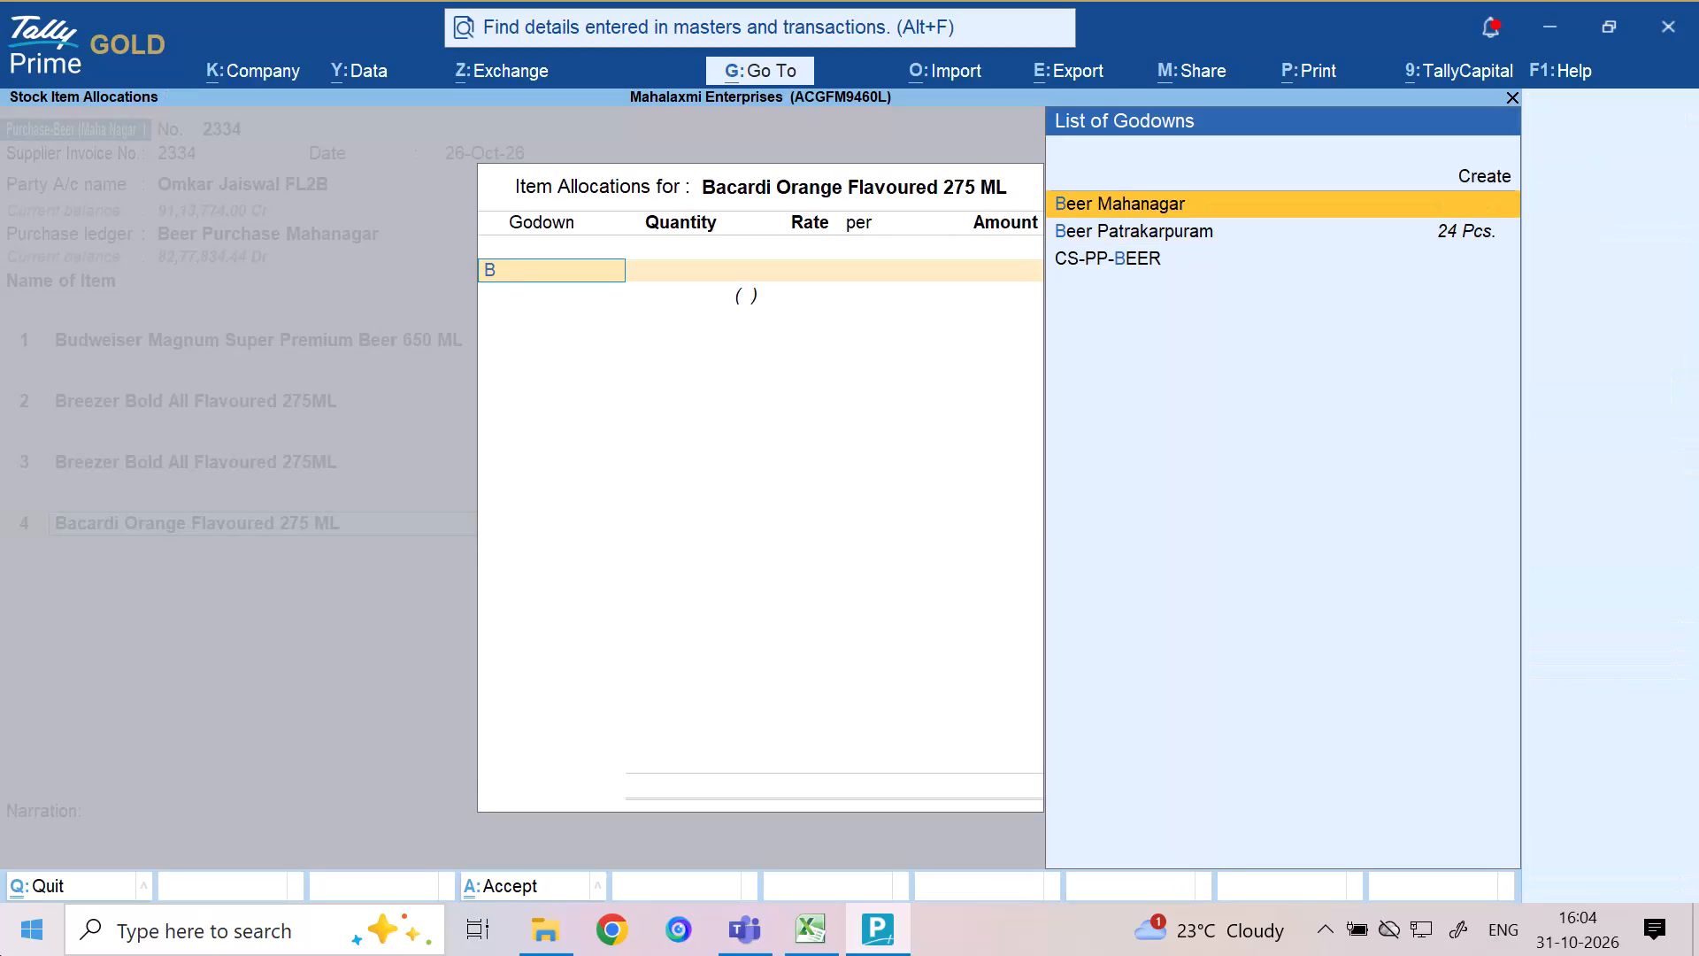
key(Return)
text(24)
key(Return)
key(Return)
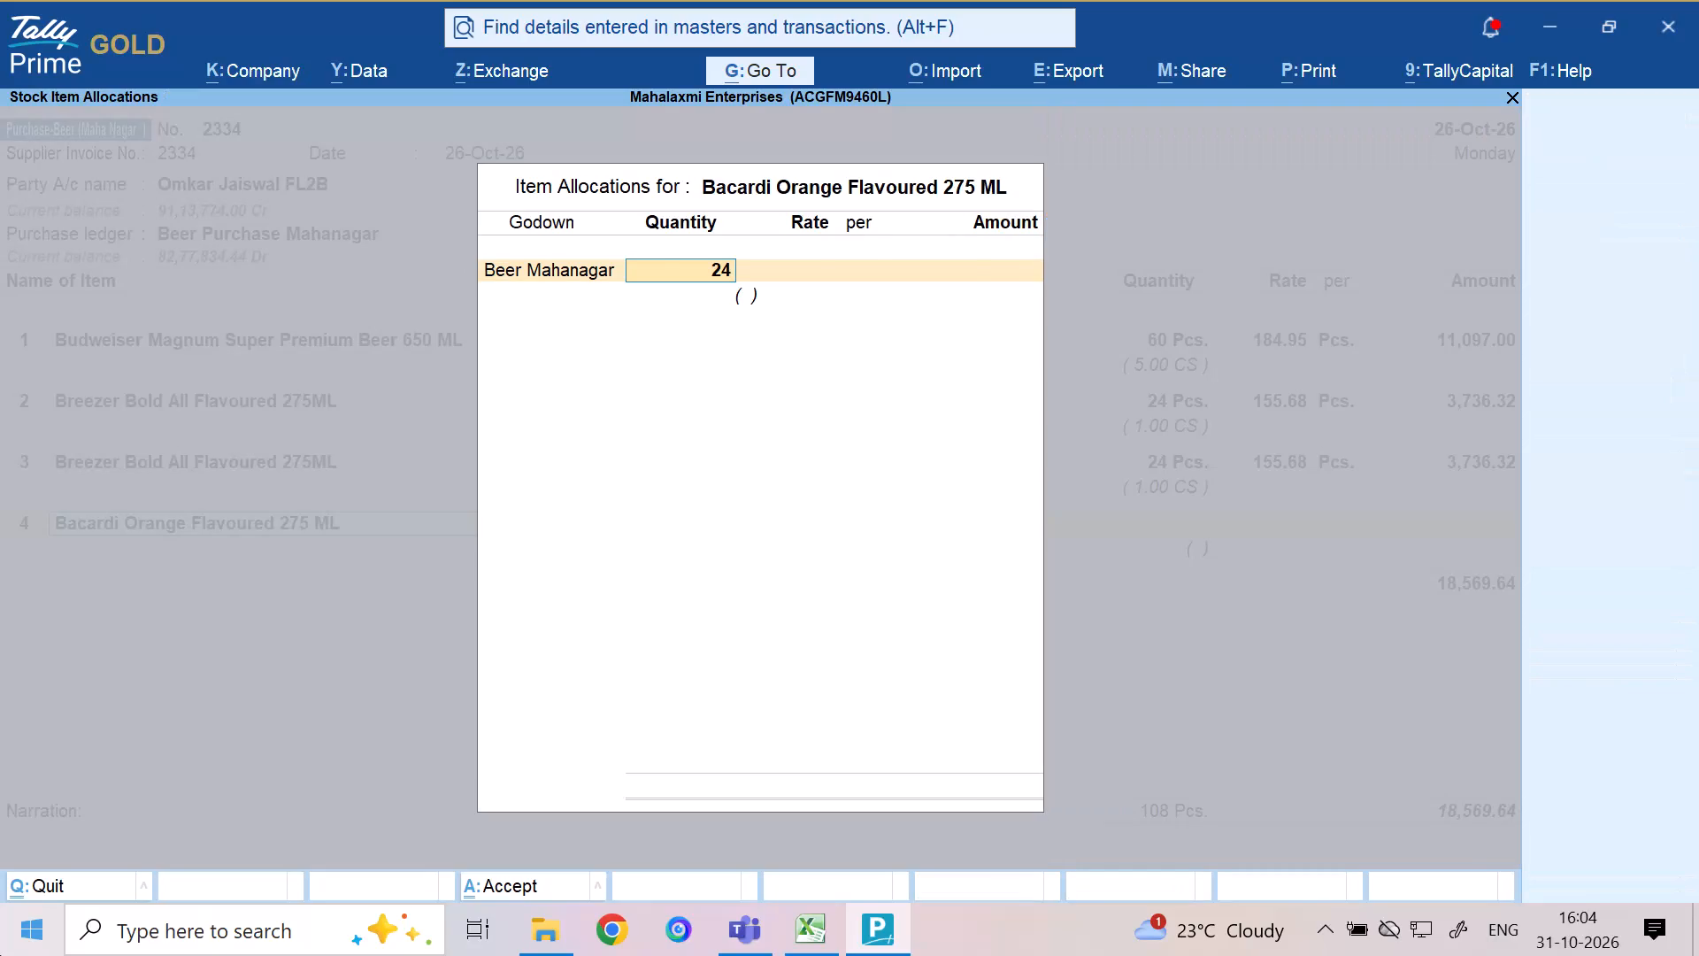
key(Return)
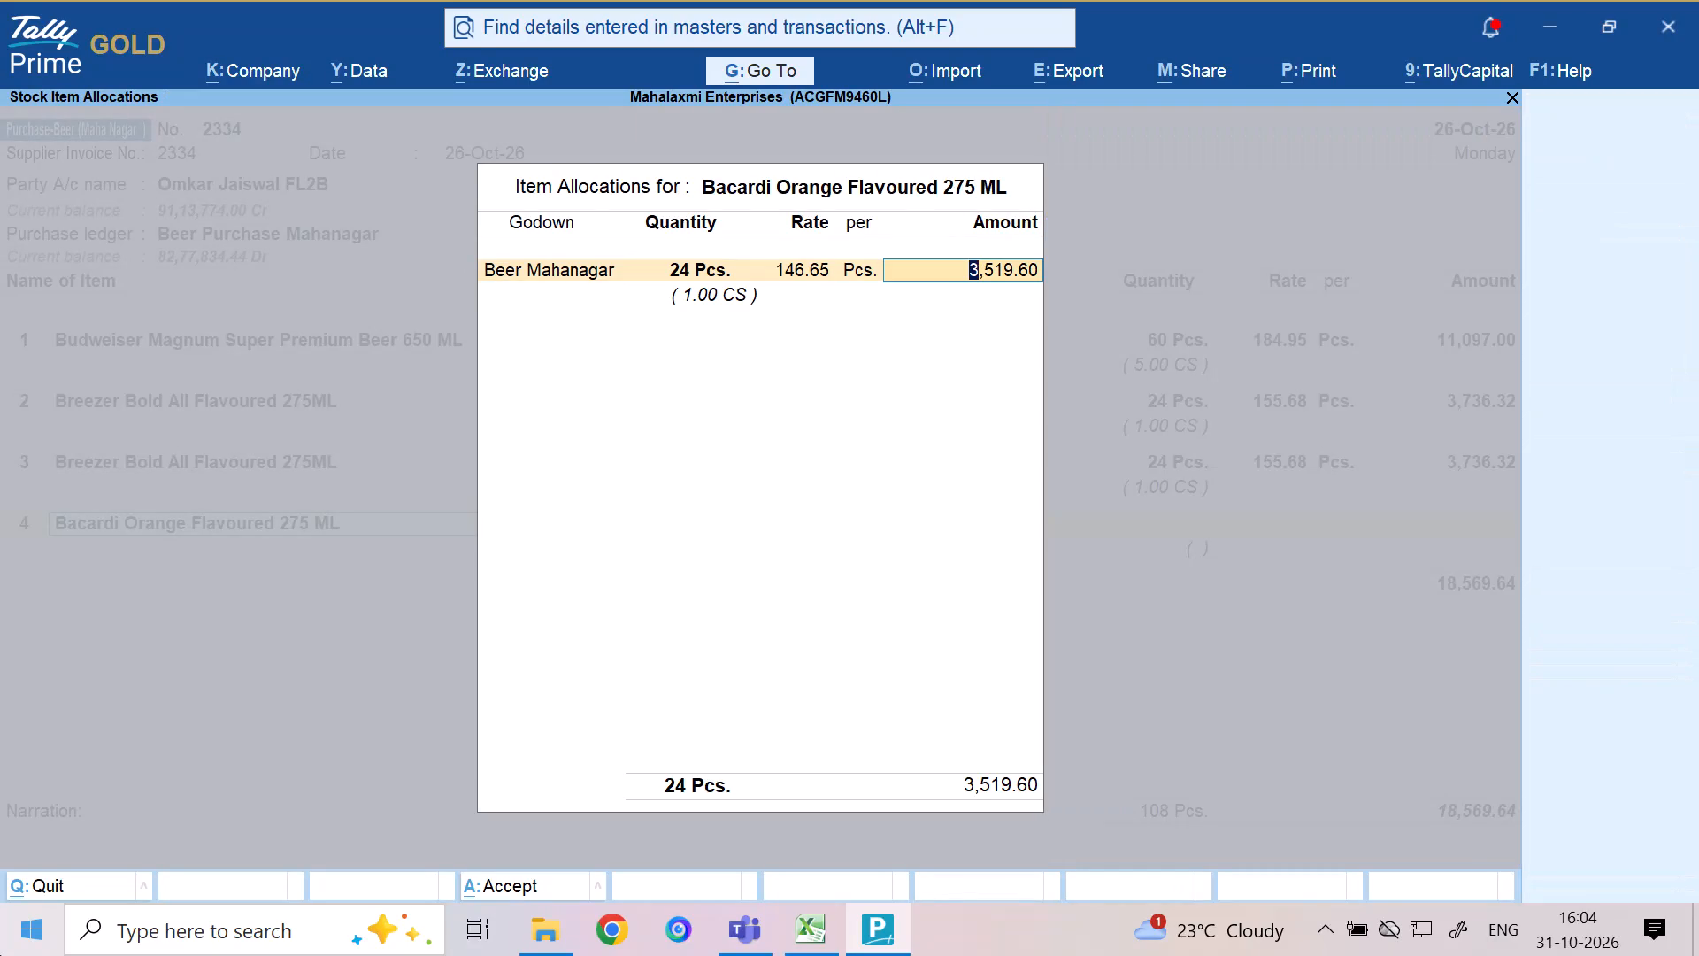
key(Return)
key(Return)
key(Return)
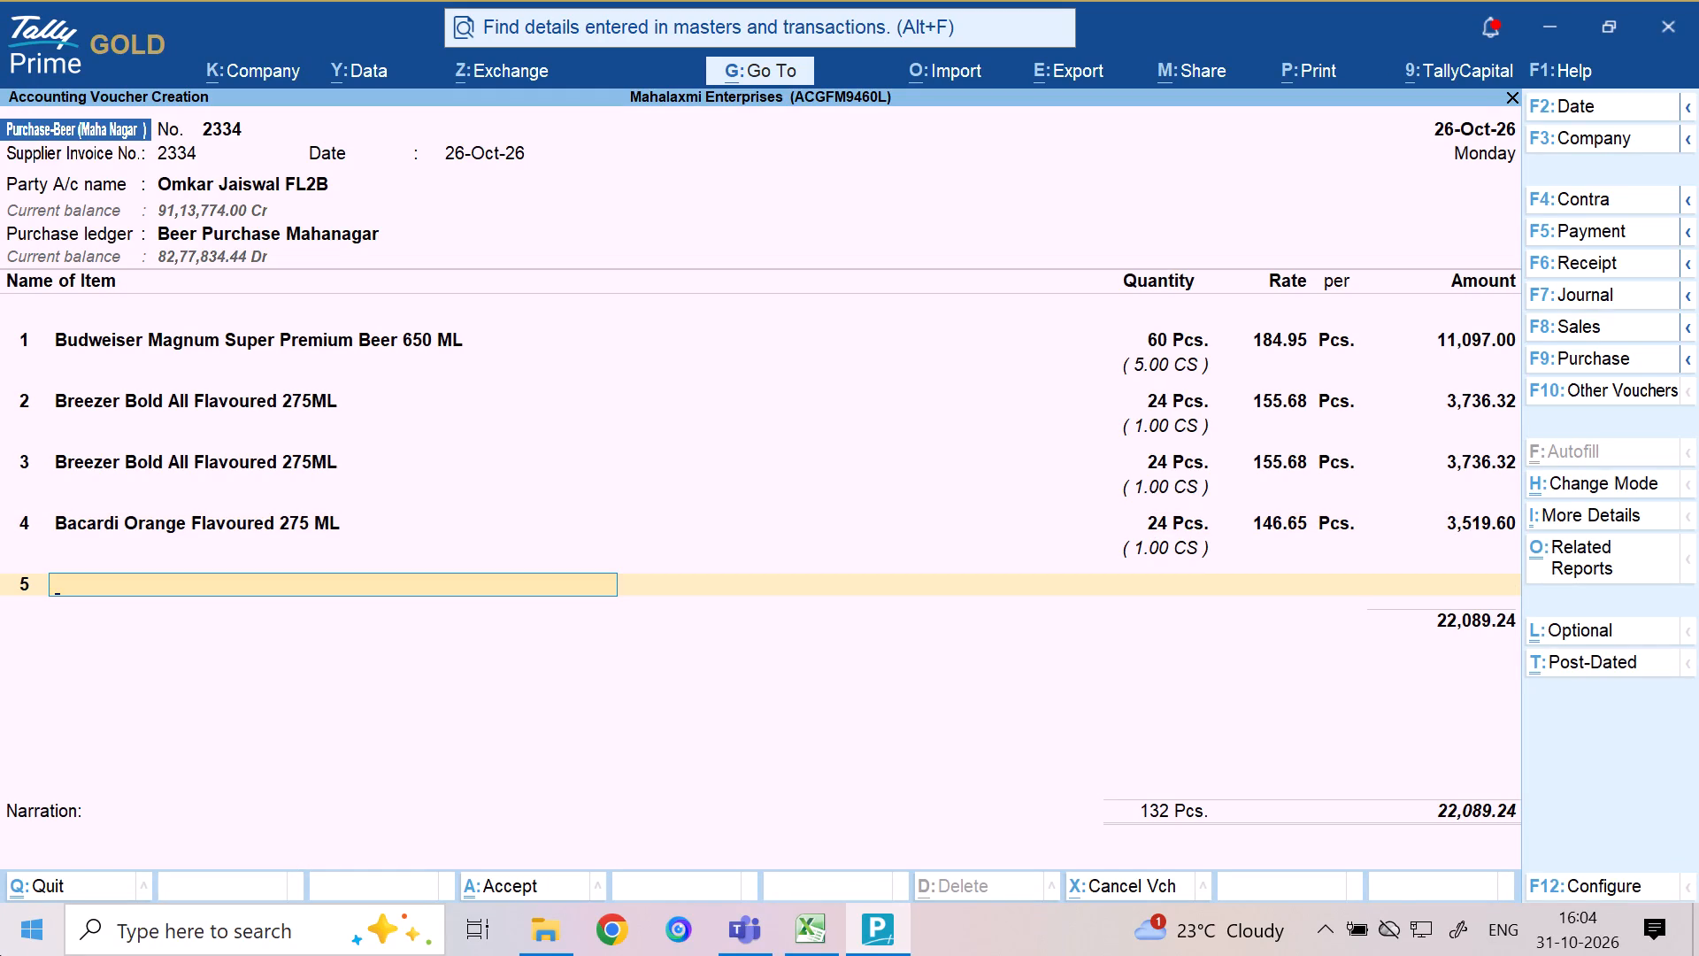
Choose Budweiser Super Premium 500ML Lager as the fifth stock item of the voucher.
text(SUP)
text(ER)
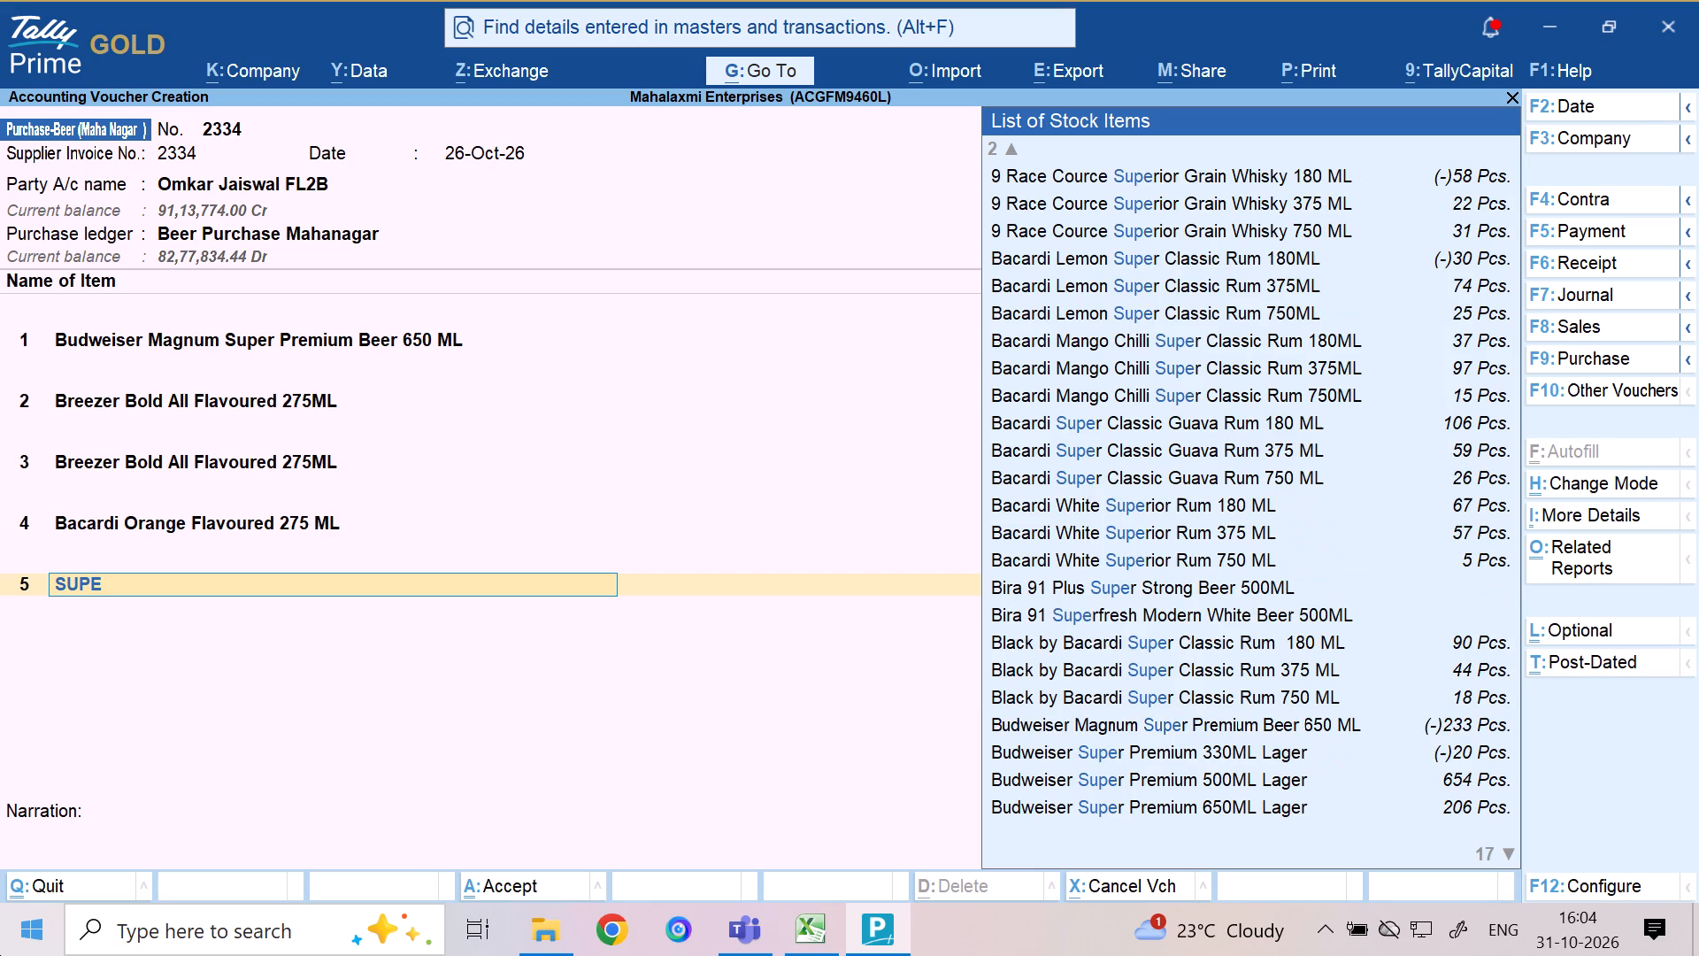
key(space)
key(p)
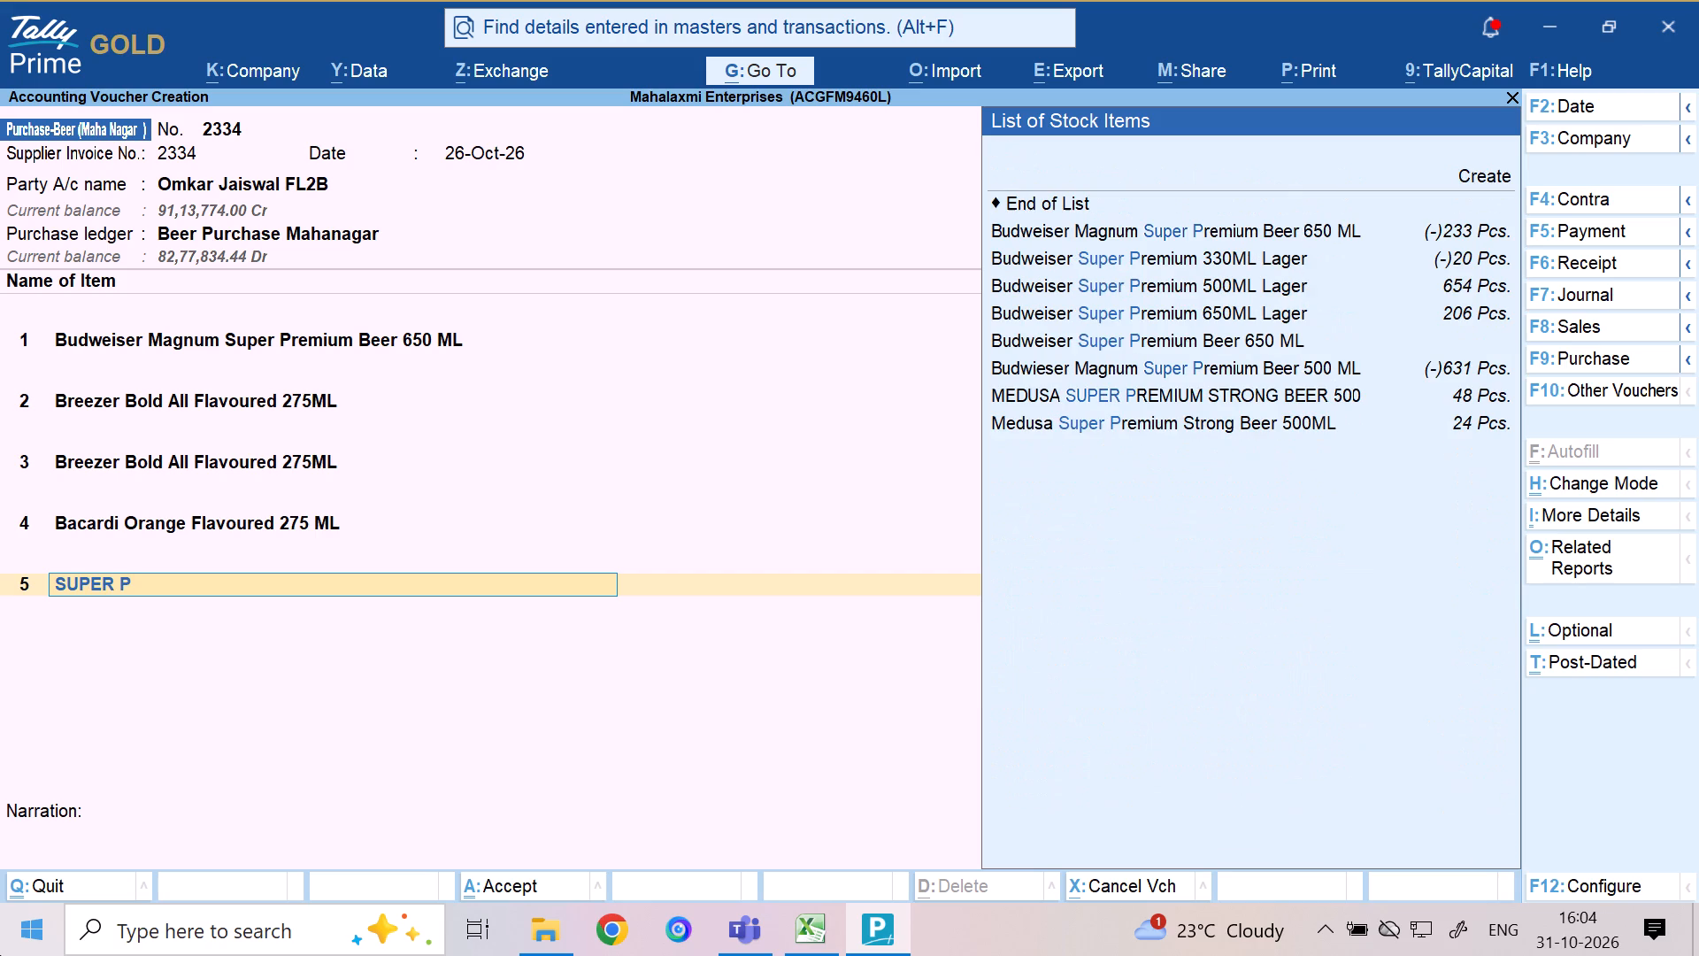
key(Down)
key(Down)
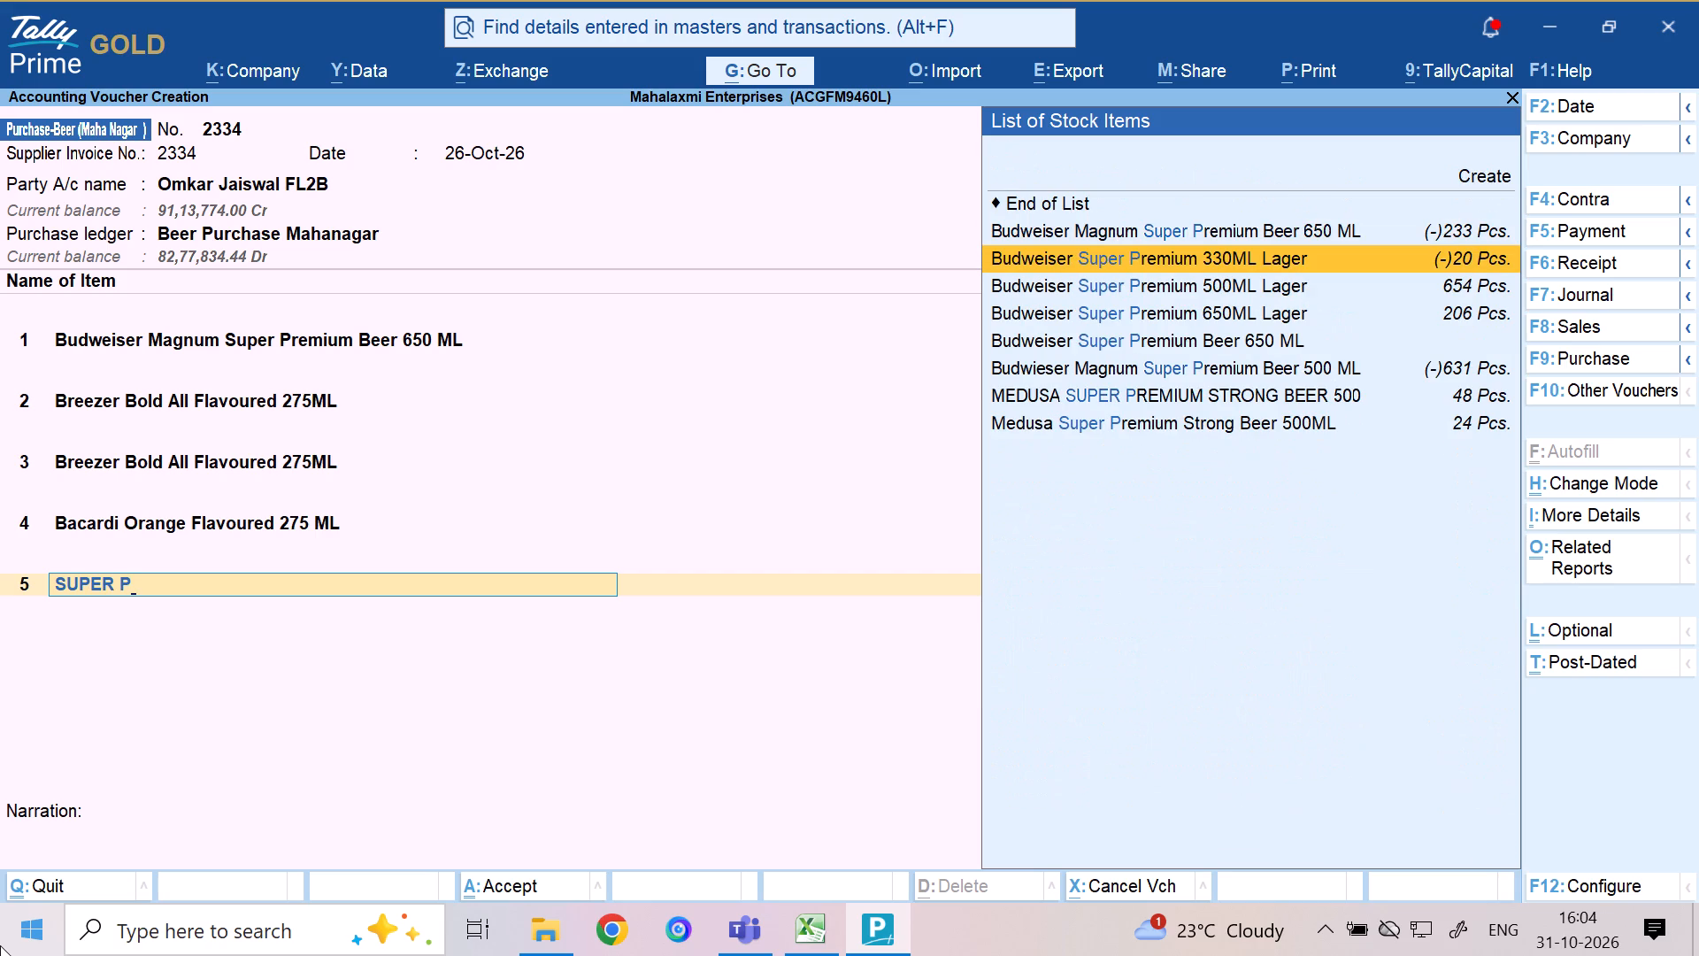
key(Down)
key(Down)
key(Up)
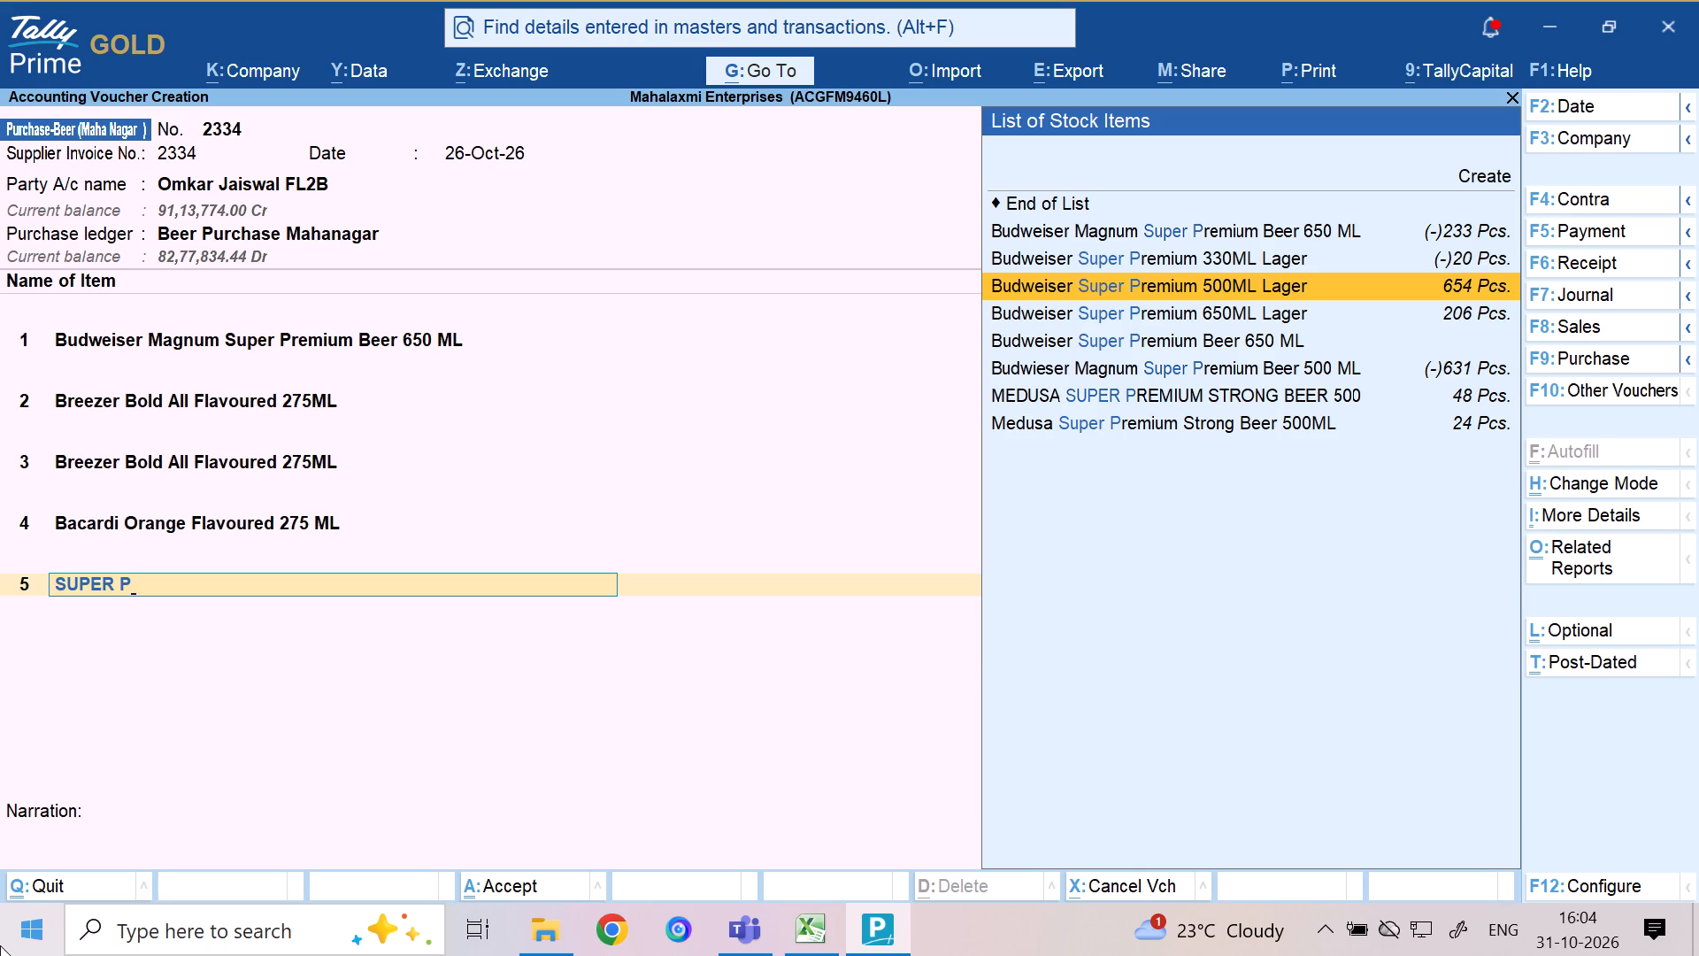
key(Return)
Allocate 120 Pcs. of the Budweiser 500ML Lager to the Beer Mahanagar godown, accepting the default rate and amount, and close the item list.
key(m)
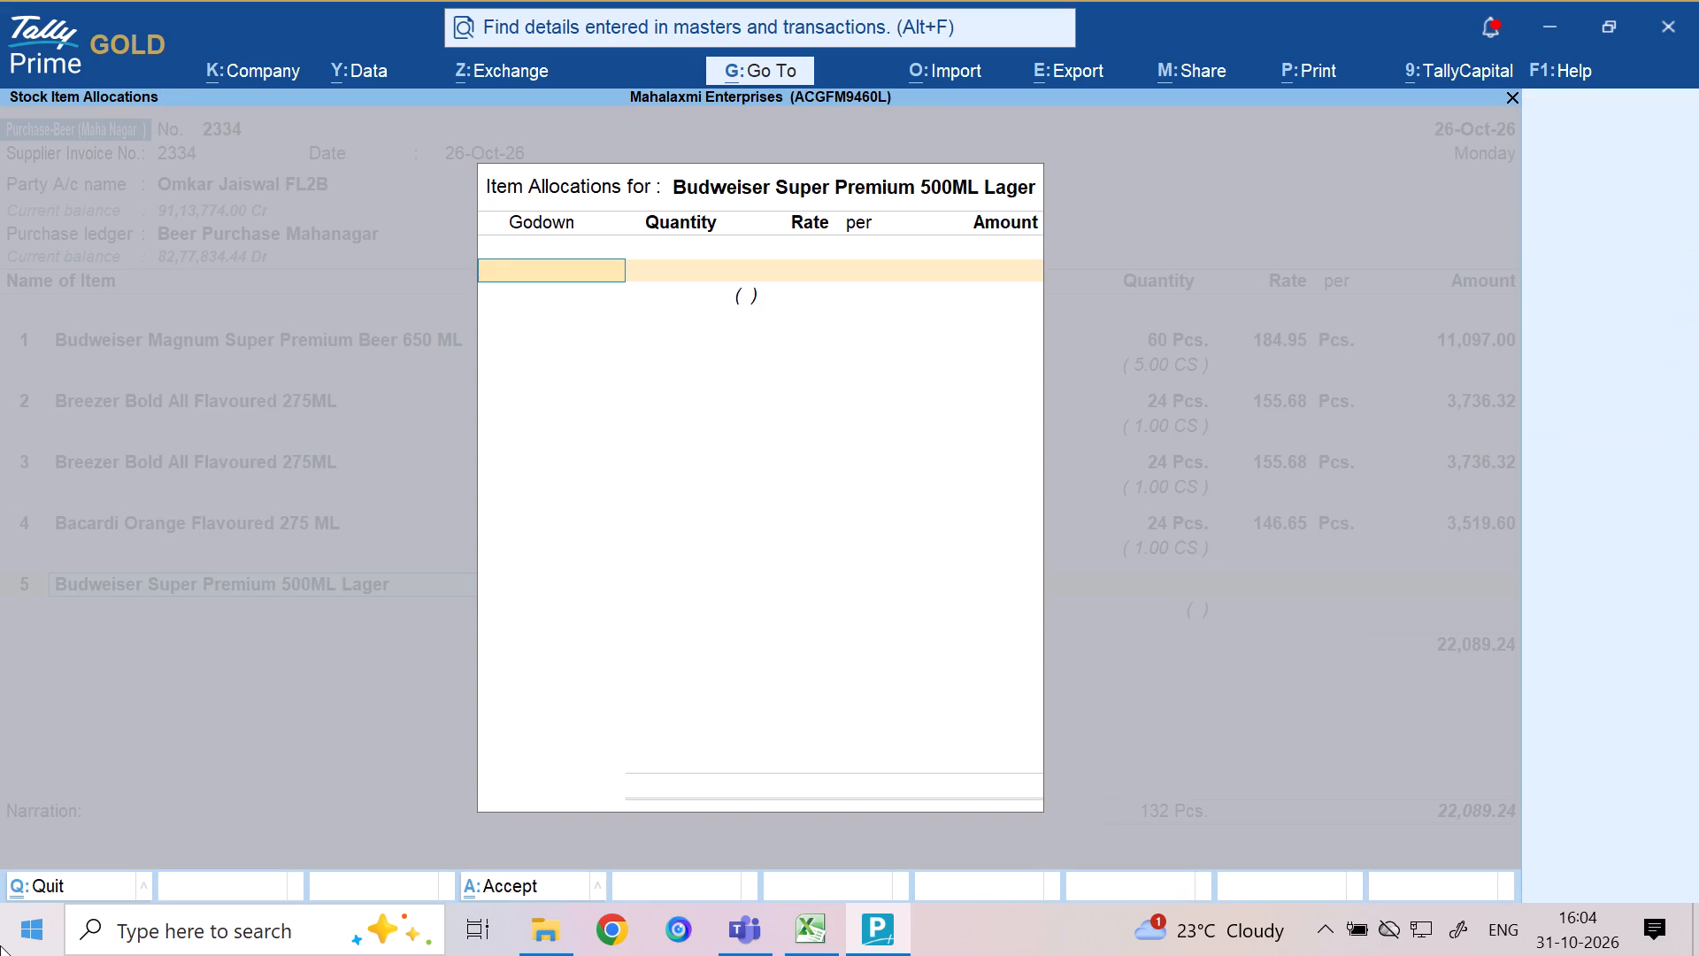
key(Up)
key(Up)
key(Up)
key(Return)
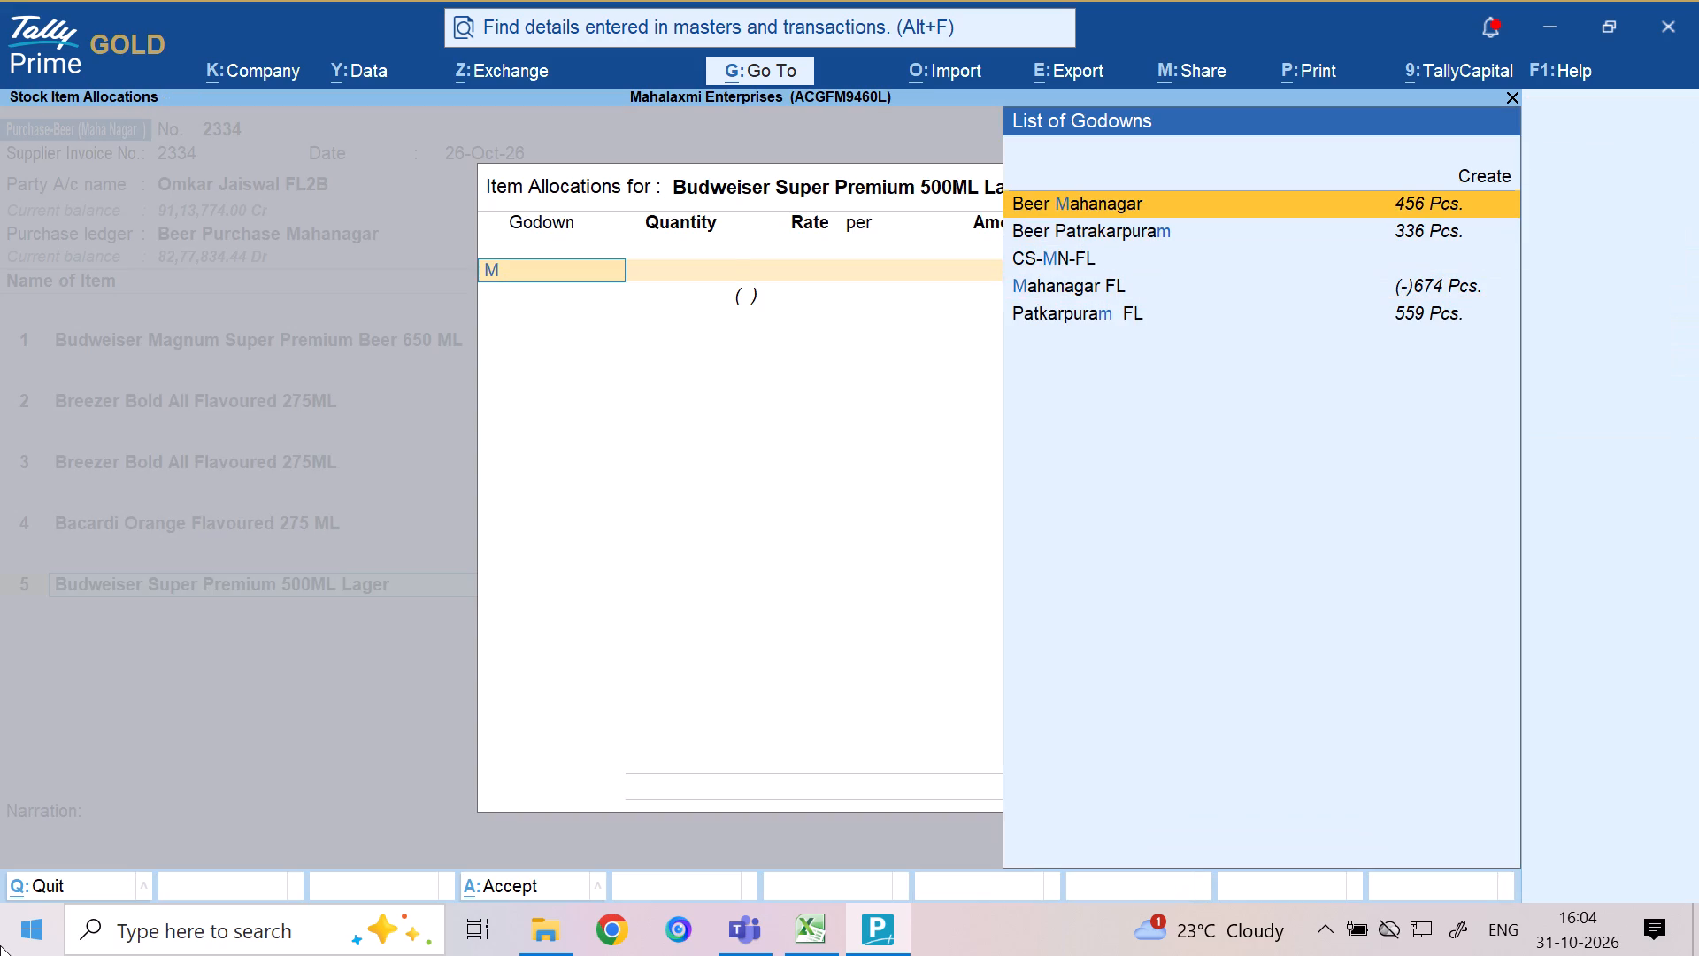
text(120)
key(Return)
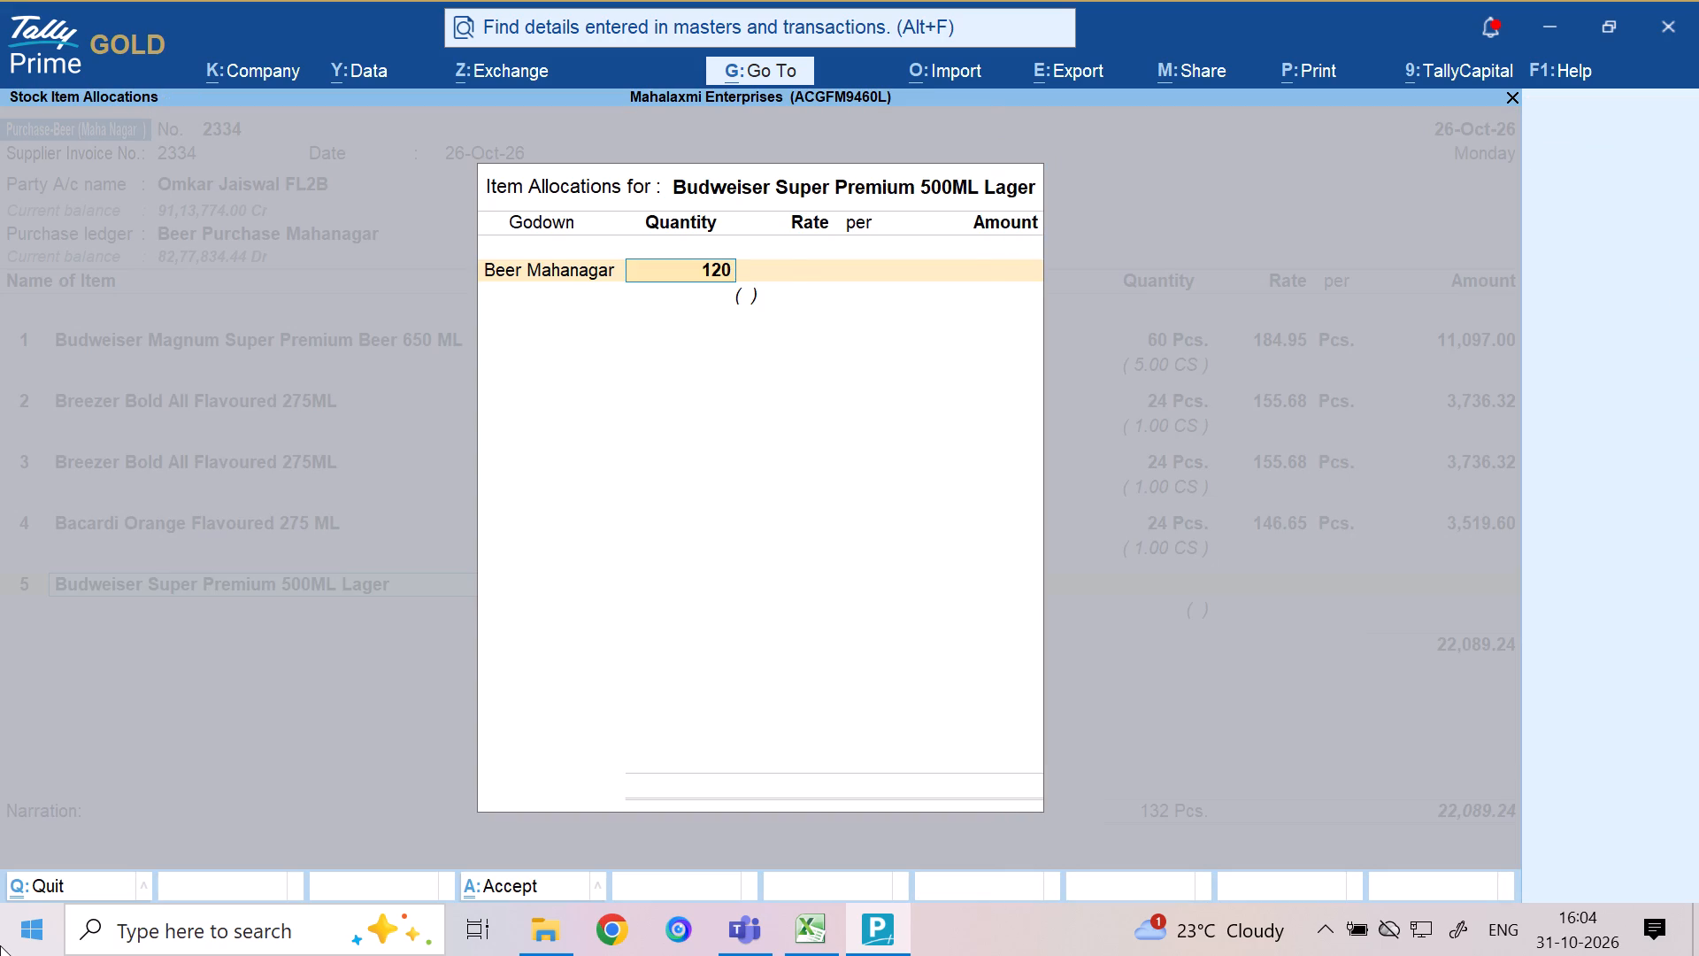
key(Return)
key(Return)
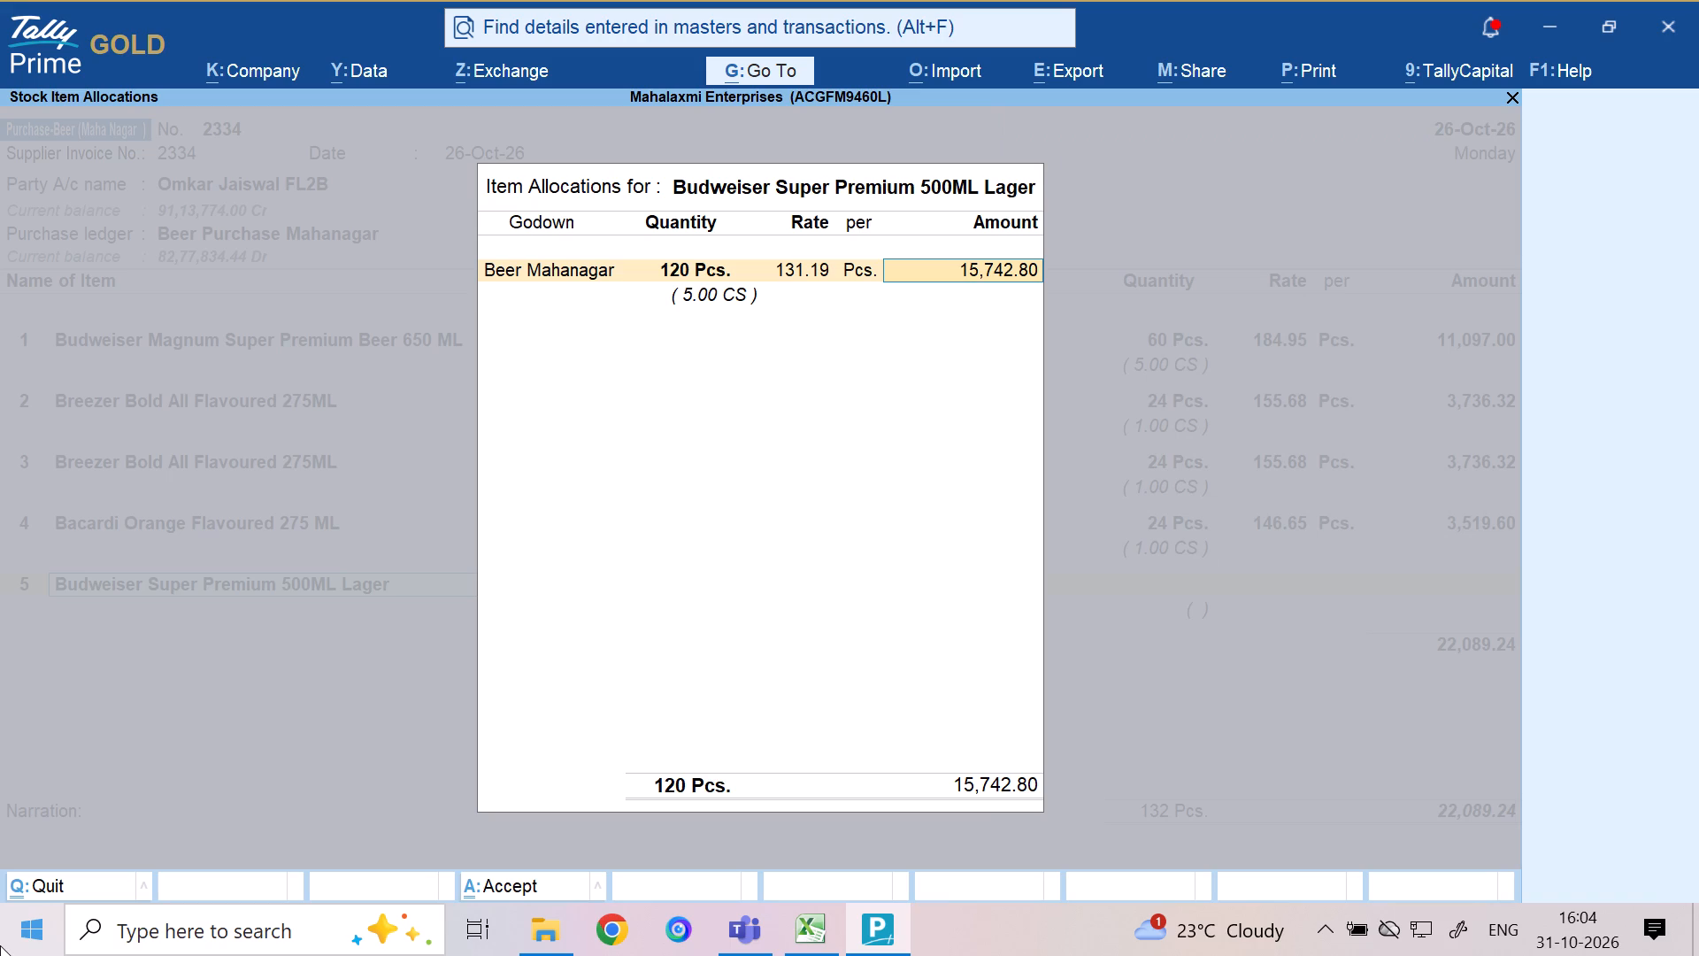
key(Return)
key(Return)
key(Return)
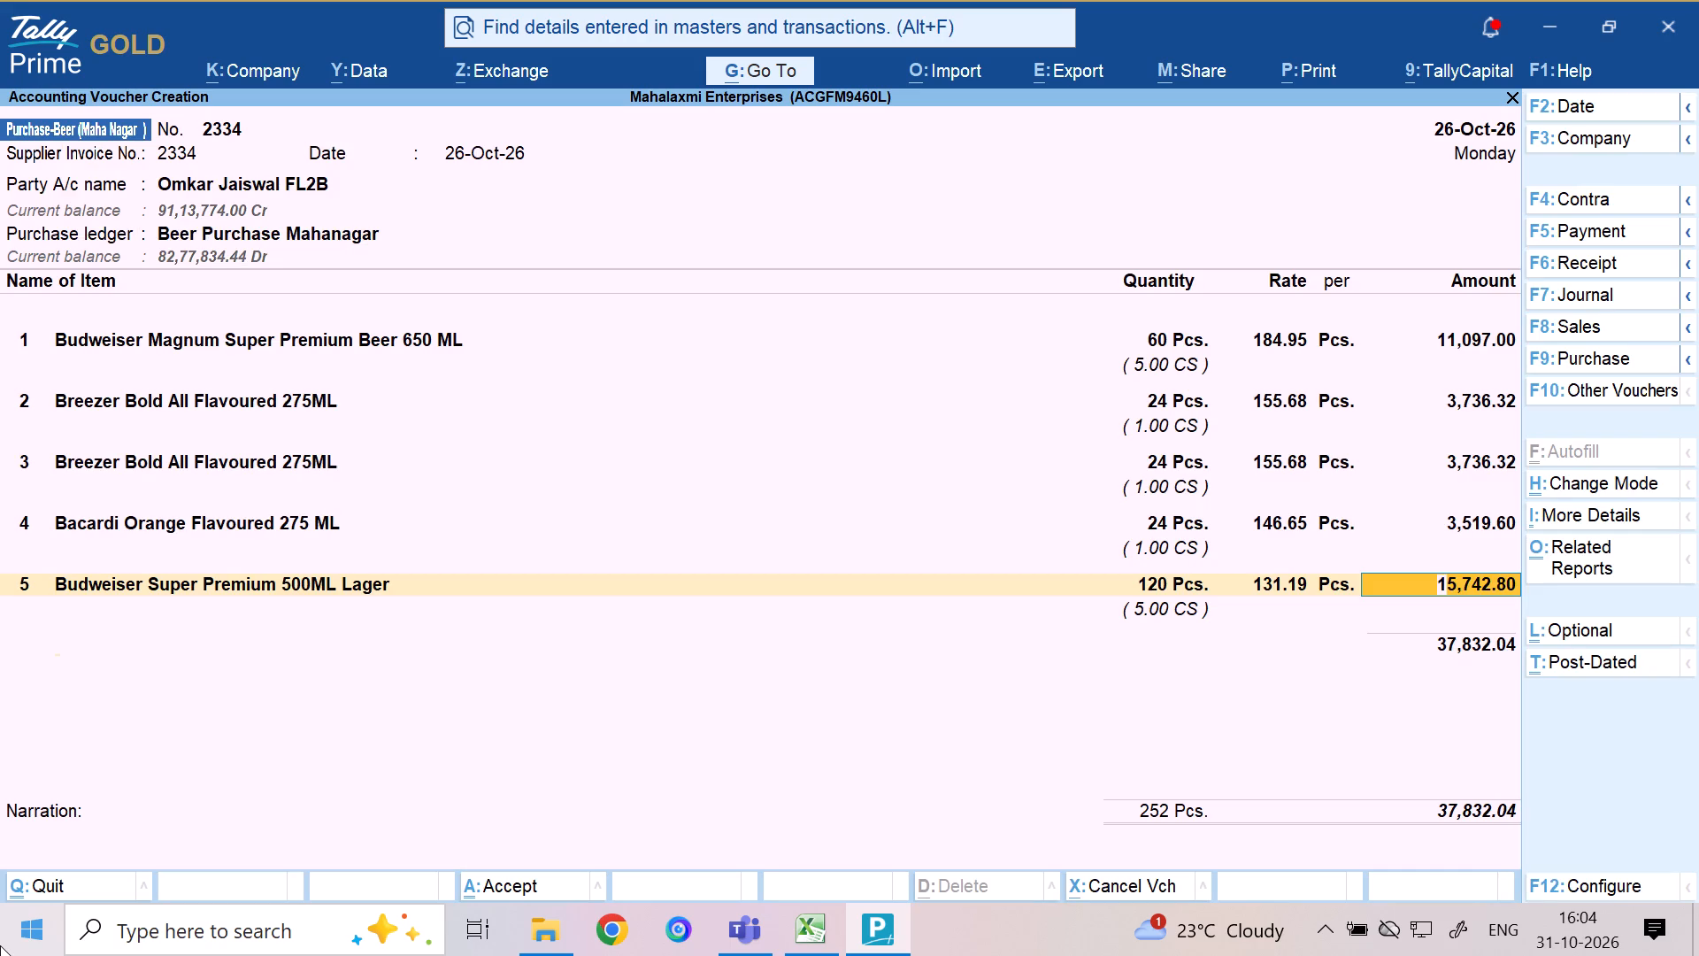
key(Return)
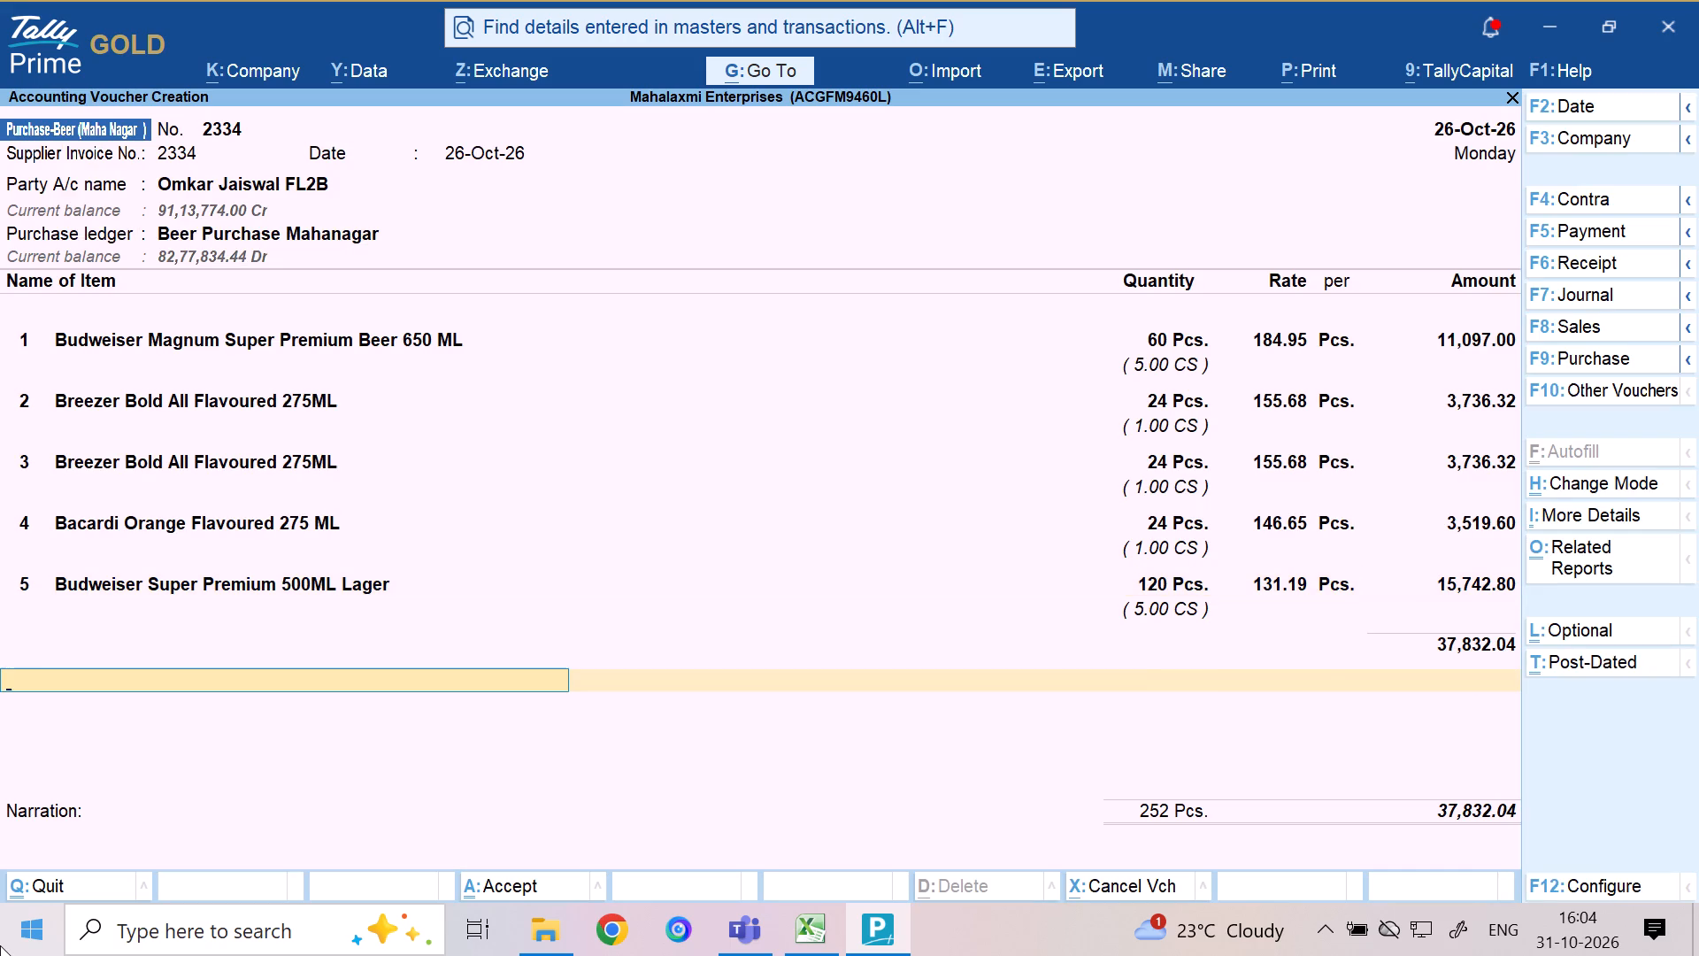
Add the TCS @2 % ledger below the items with a rate of 2 % and an amount of 757.
text(TCS)
key(Down)
key(Down)
key(Down)
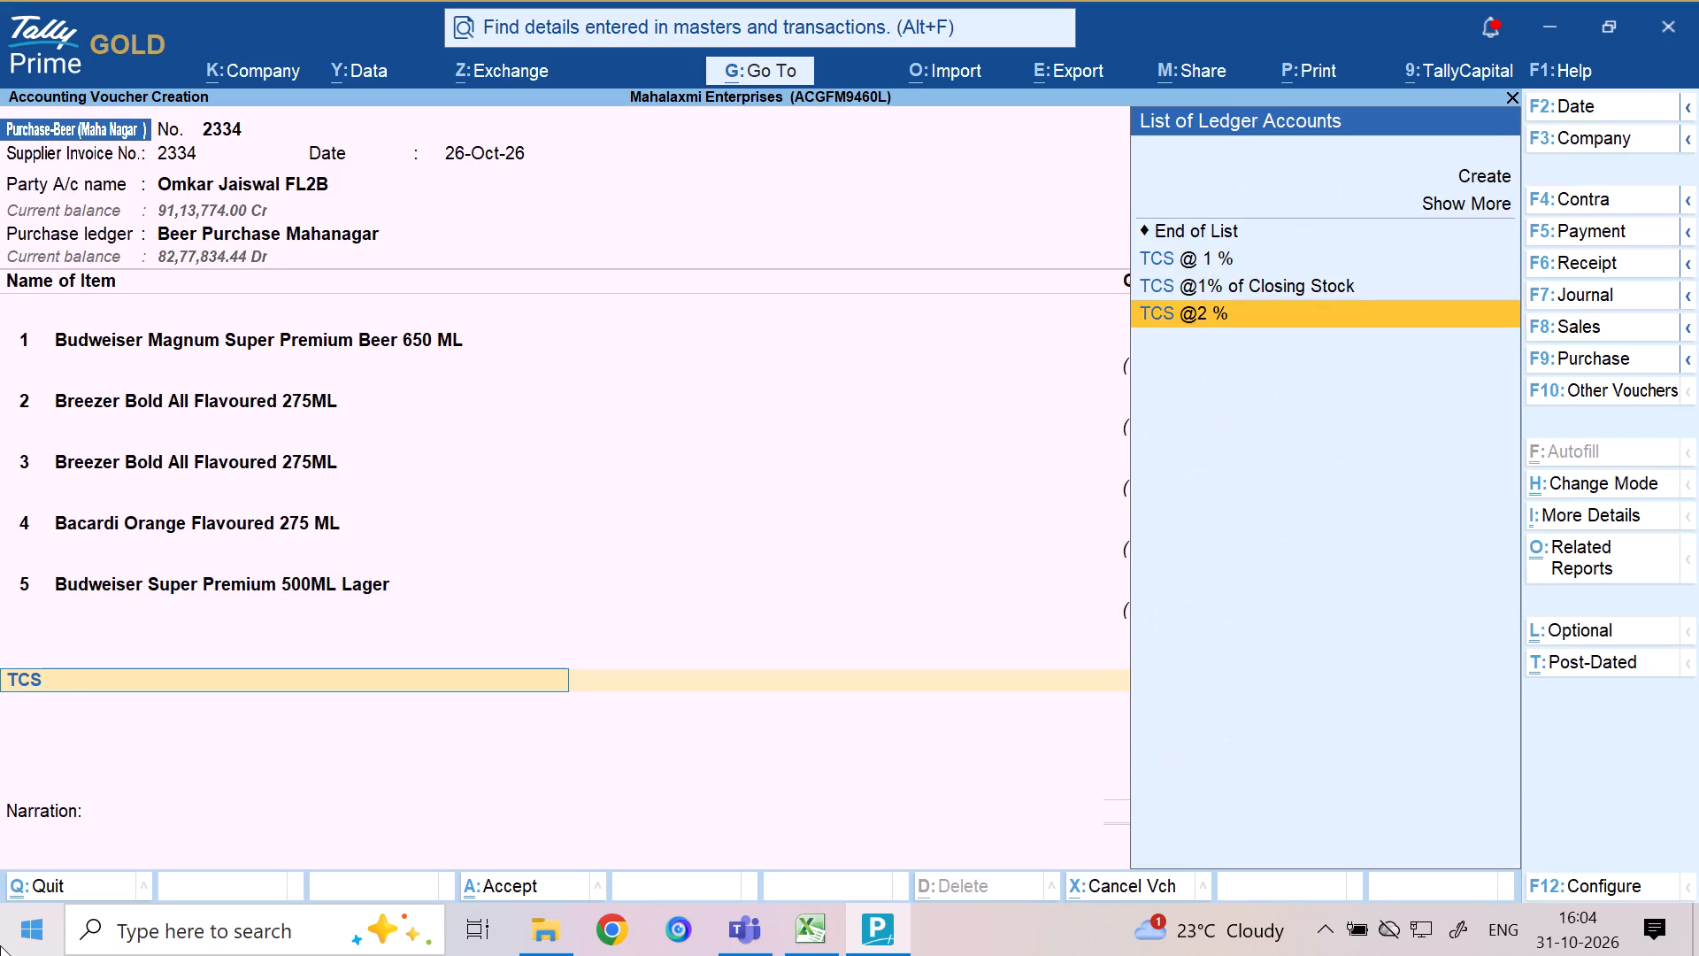
key(Return)
key(2)
key(Return)
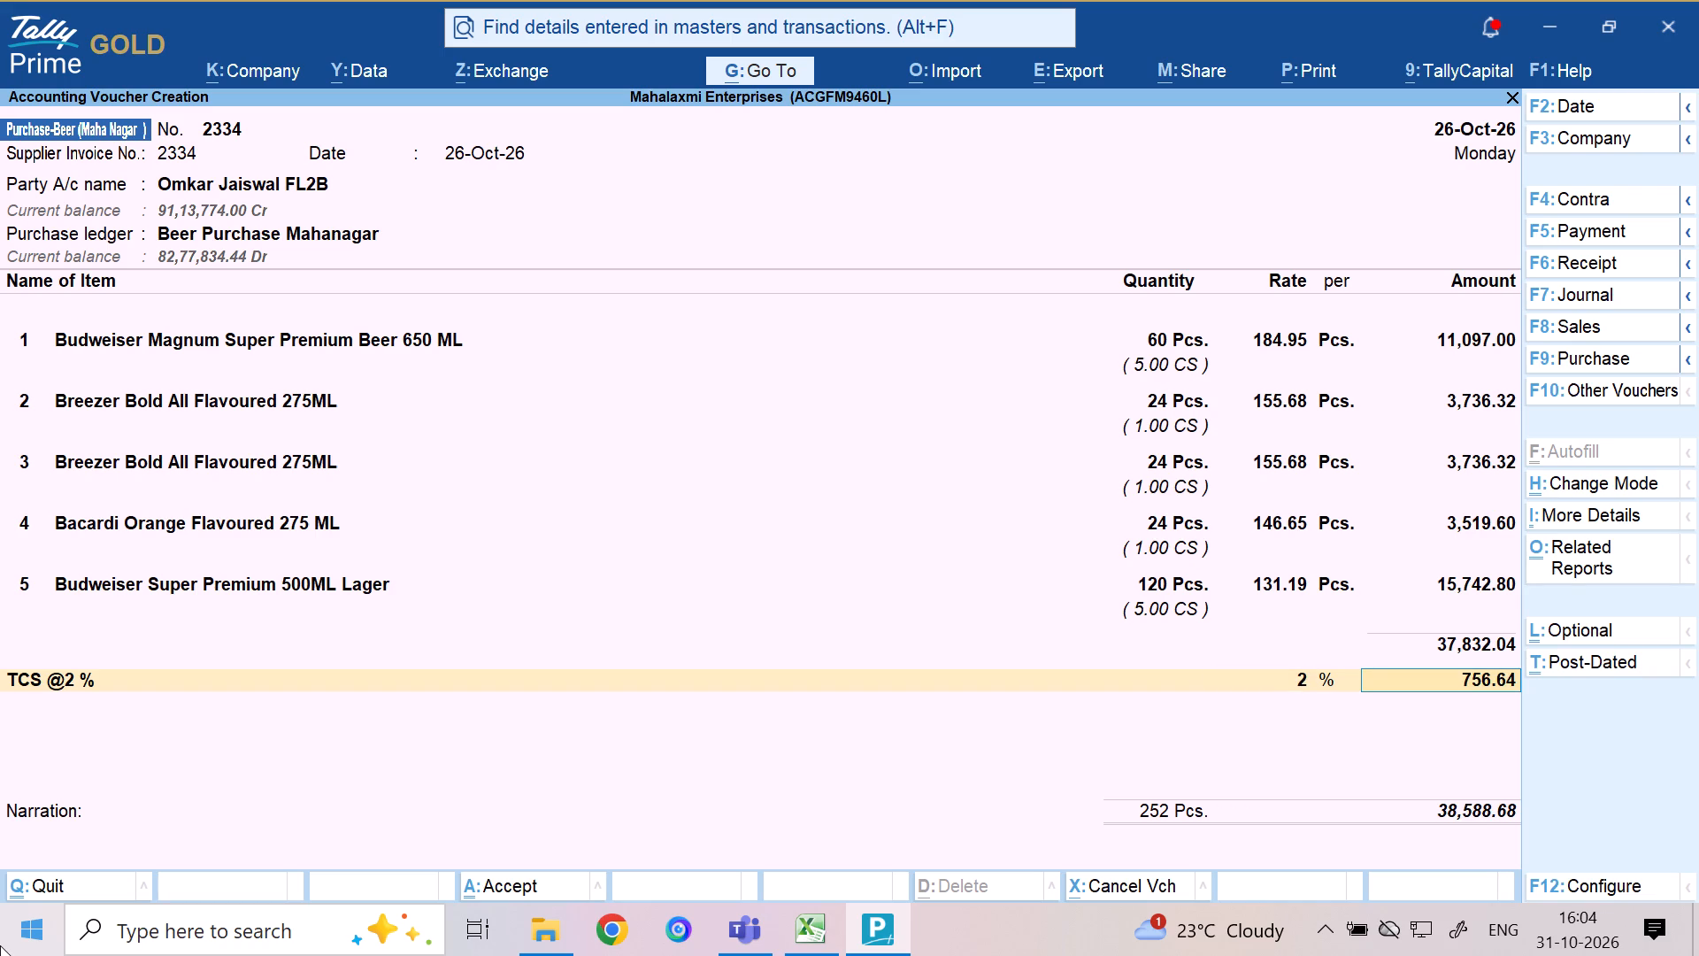
text(757)
key(Return)
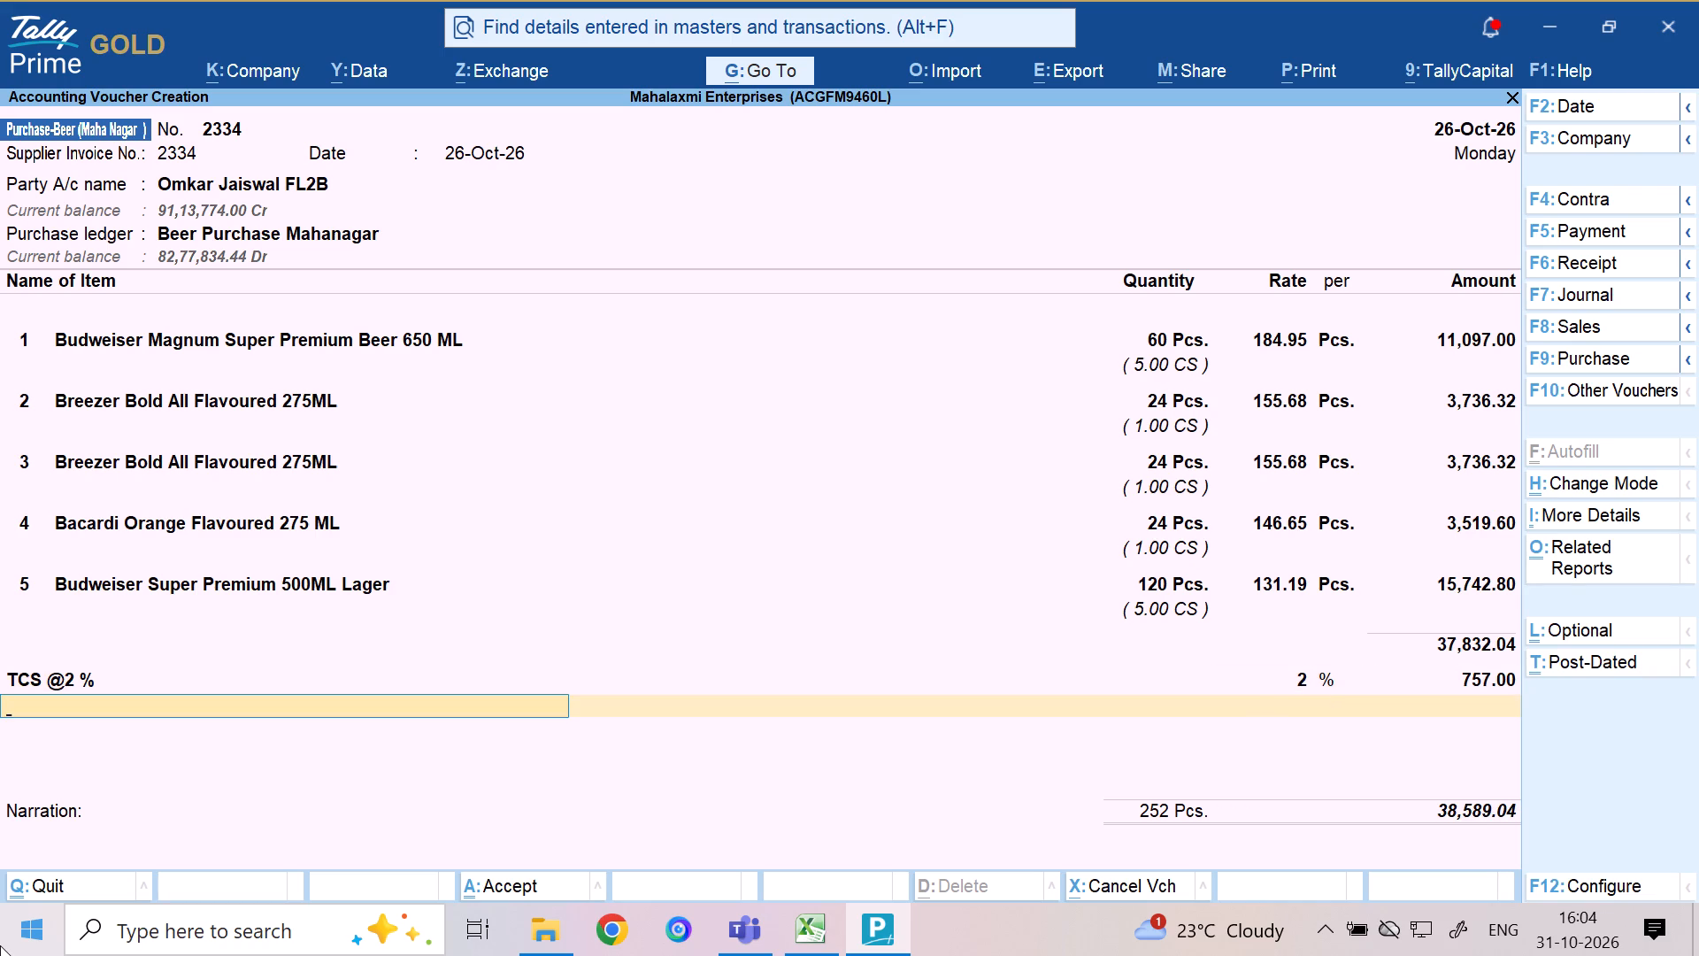
Add the Round Off ledger below the TCS line, accepting its calculated amount.
key(t)
key(BackSpace)
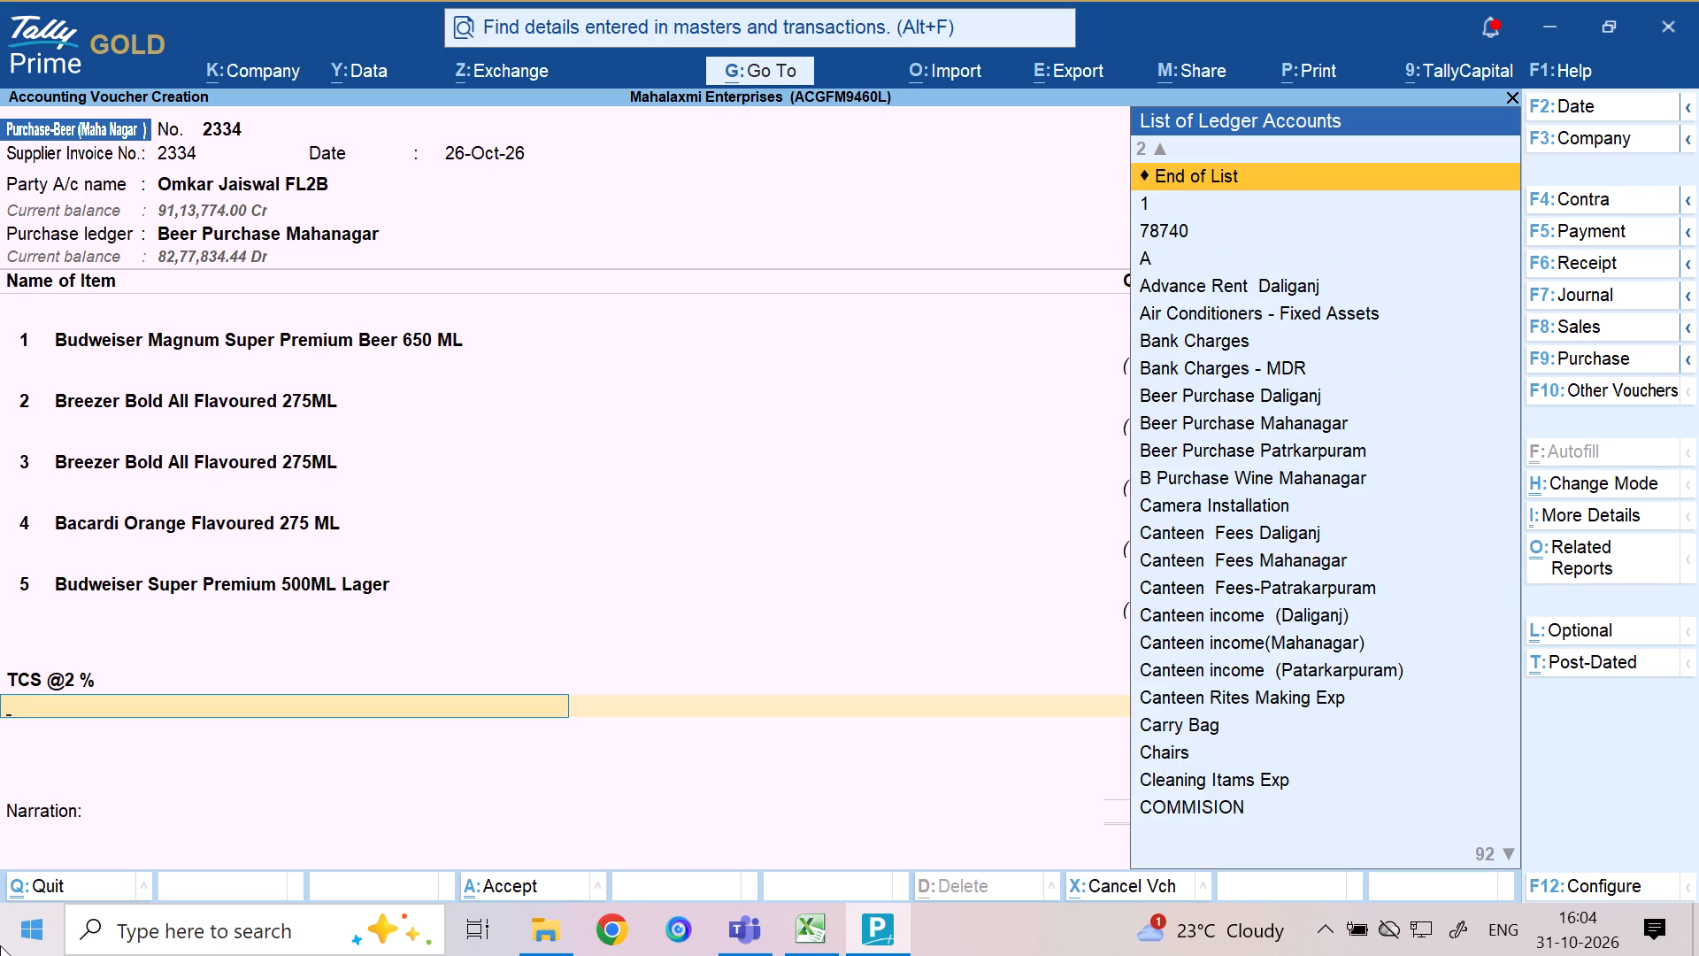
text(ROU)
key(Return)
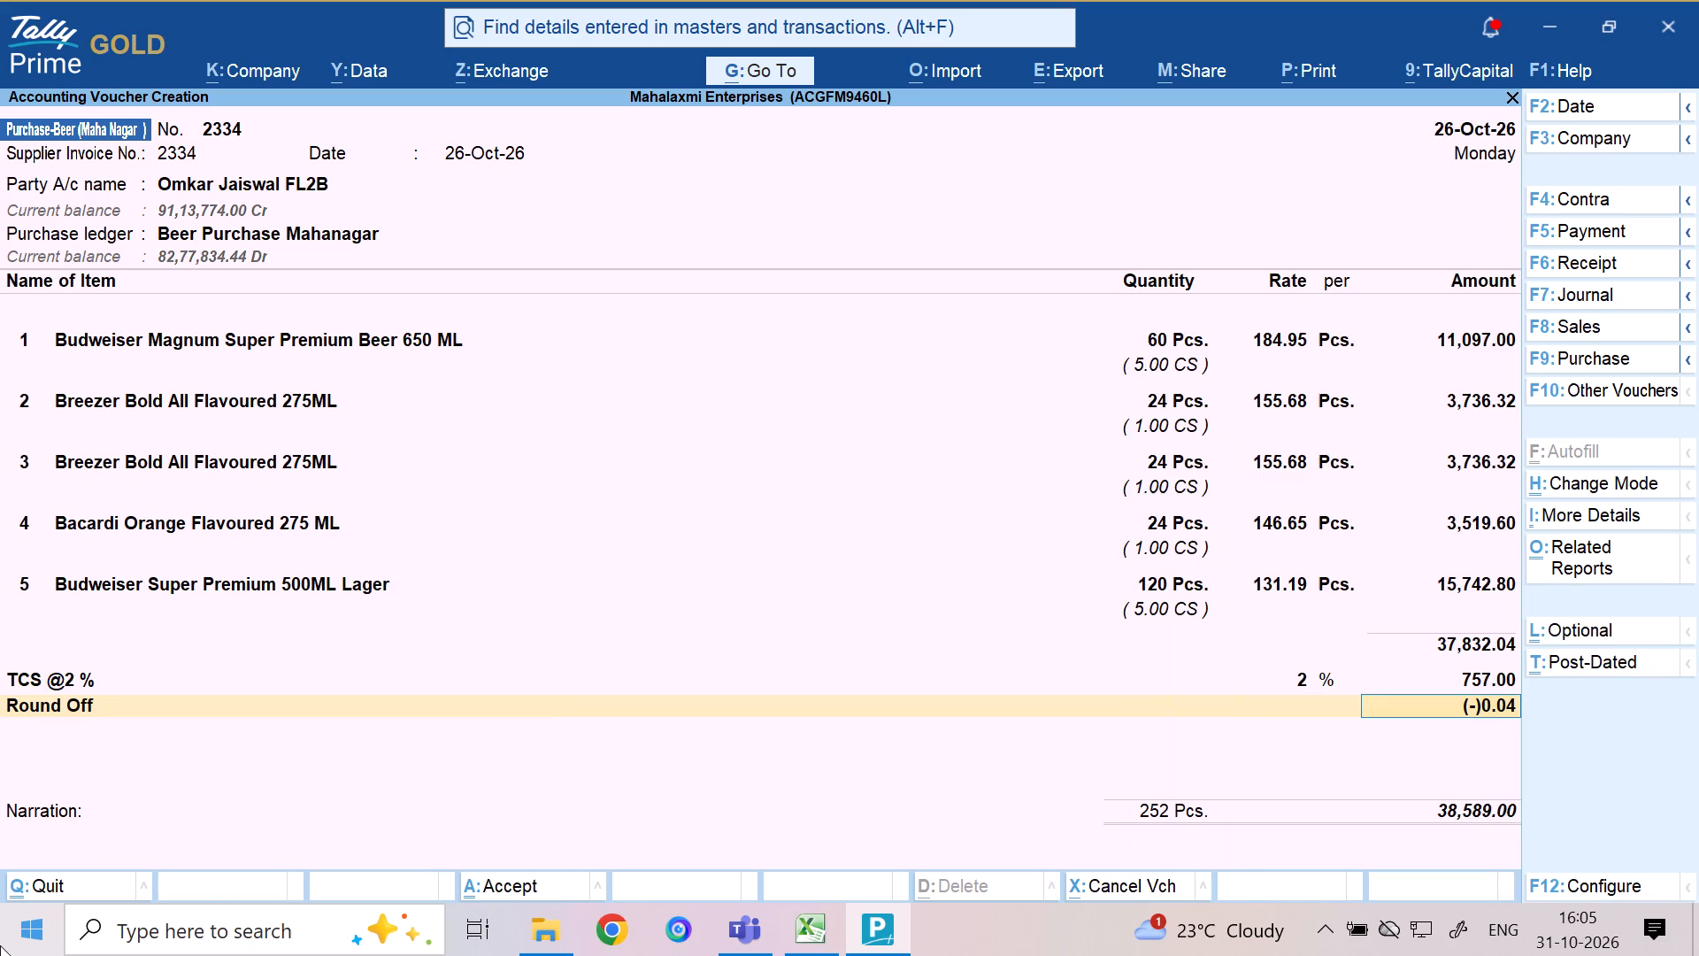
key(Return)
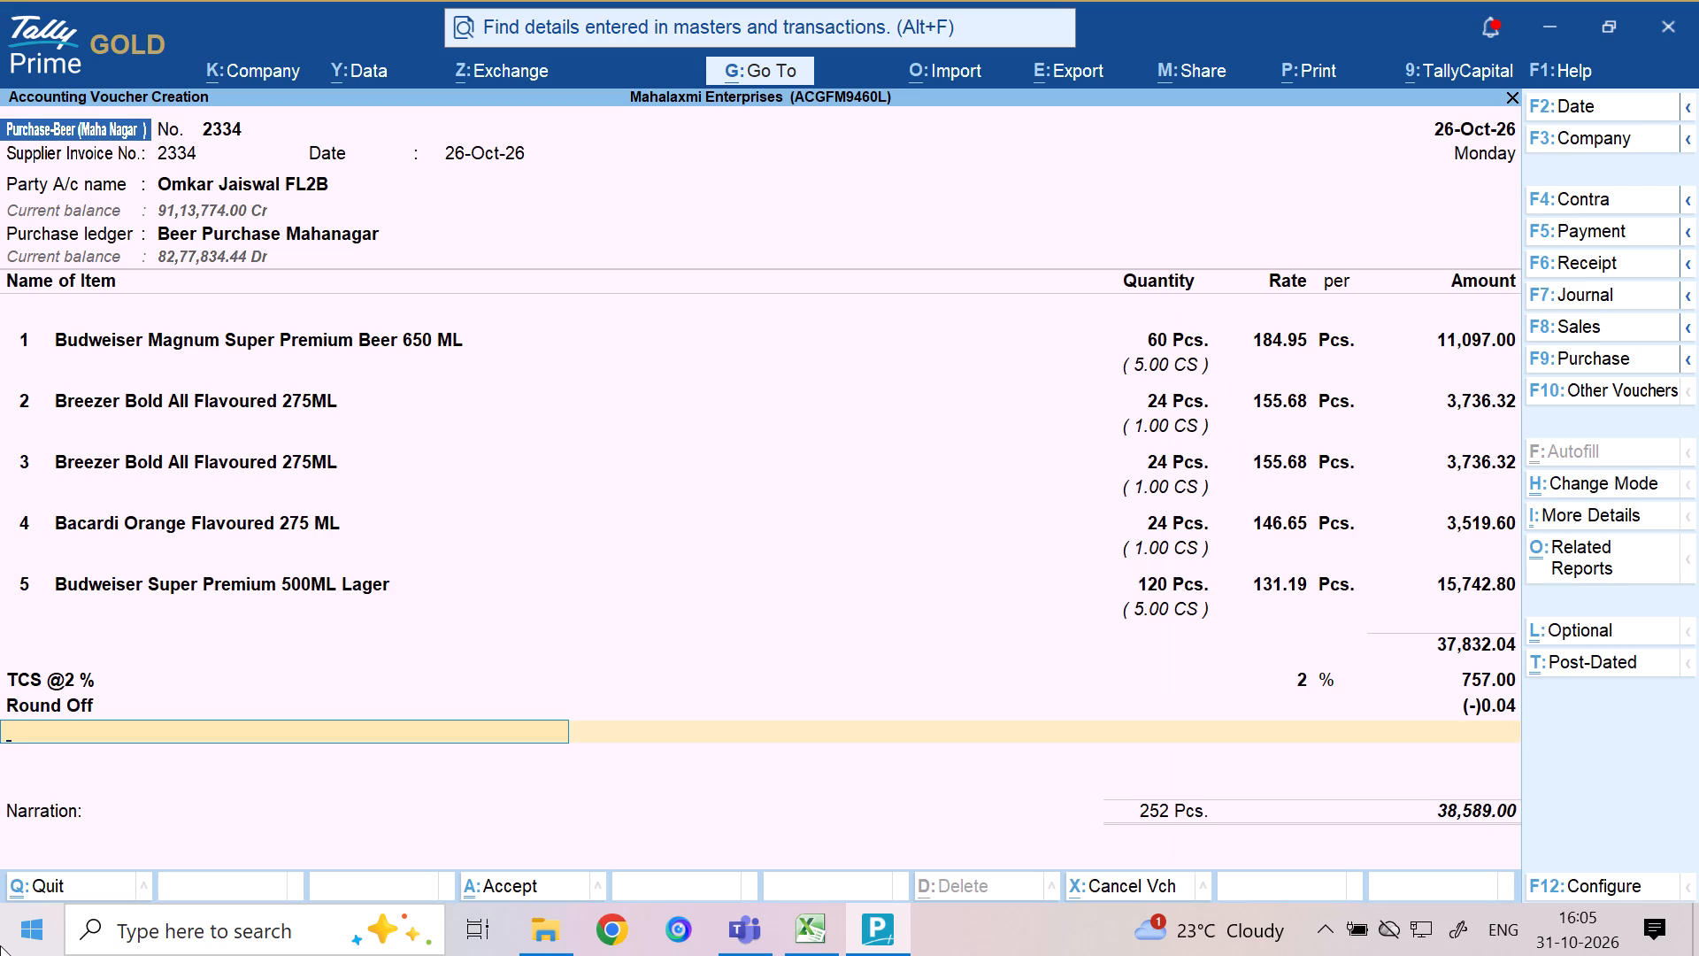
End the ledger entries, leave the narration blank and submit purchase voucher 2334 for acceptance.
key(Return)
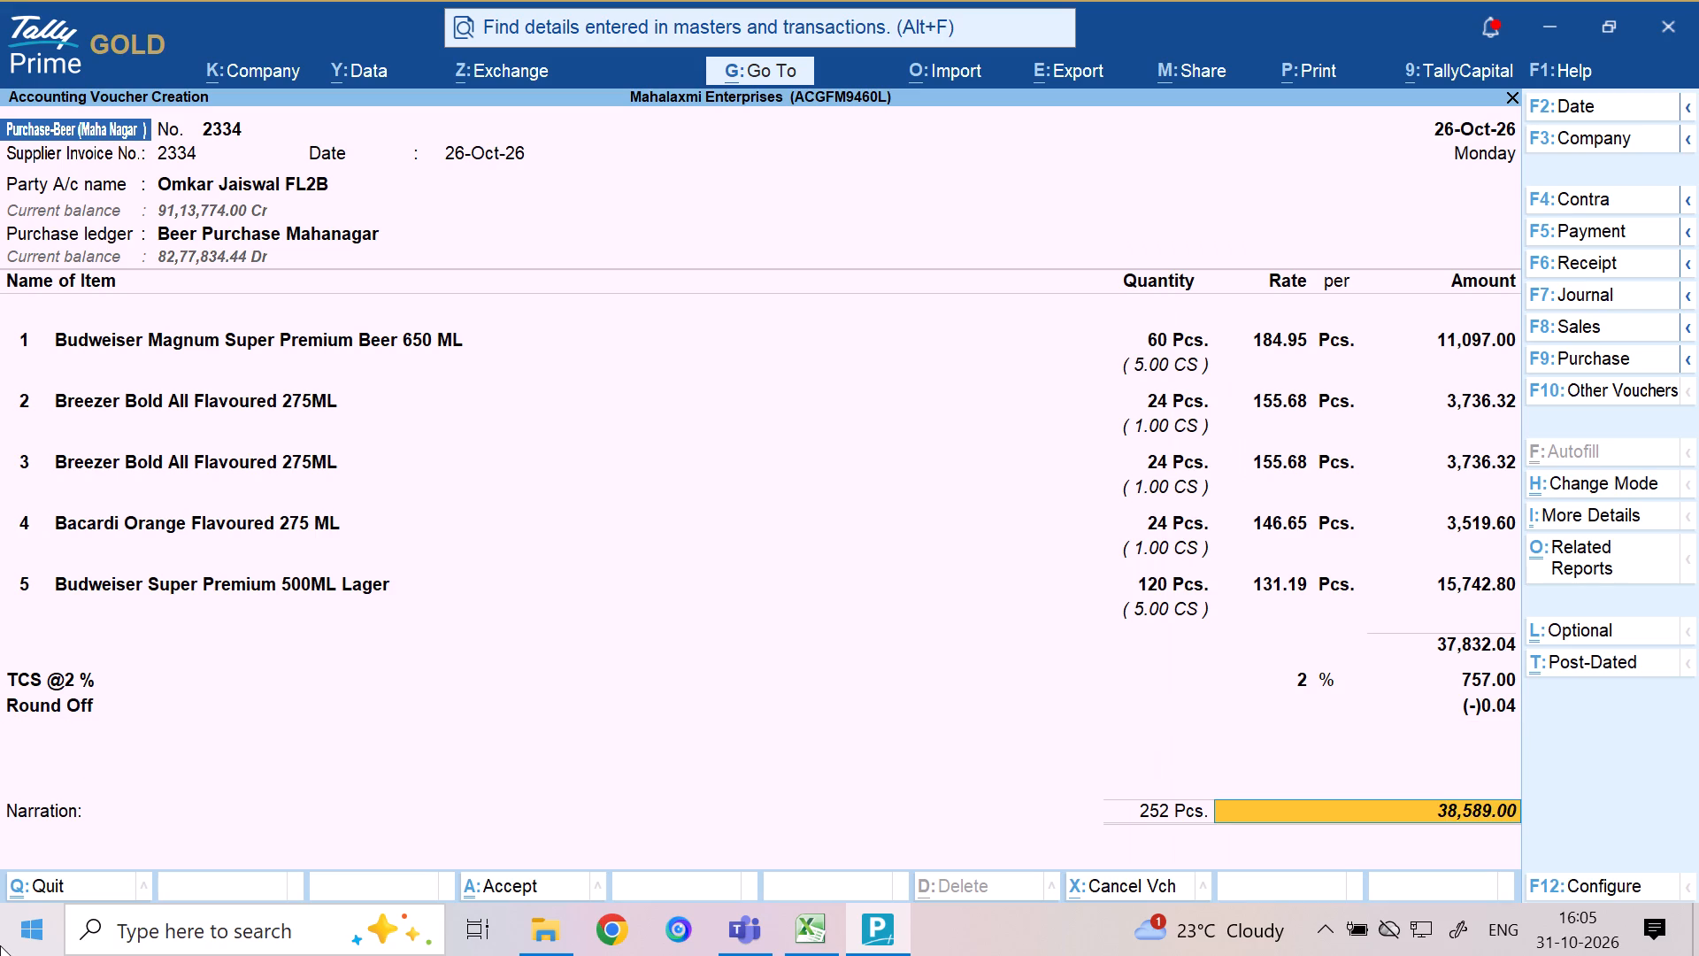
key(Return)
key(Return)
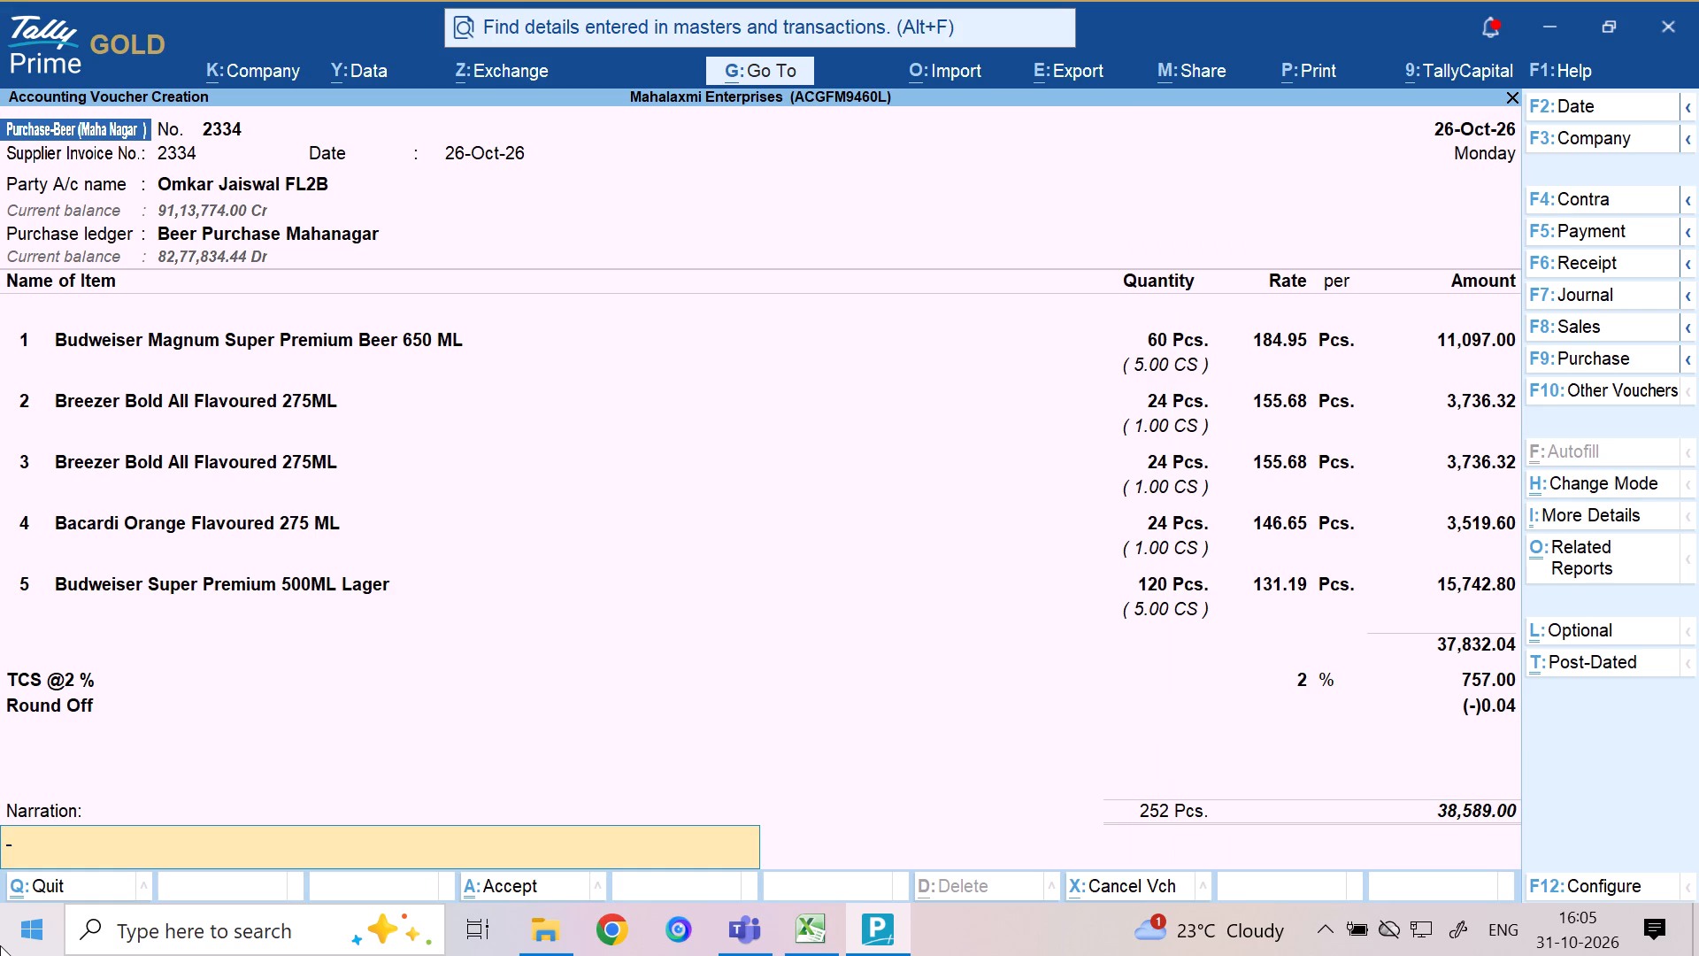
key(Return)
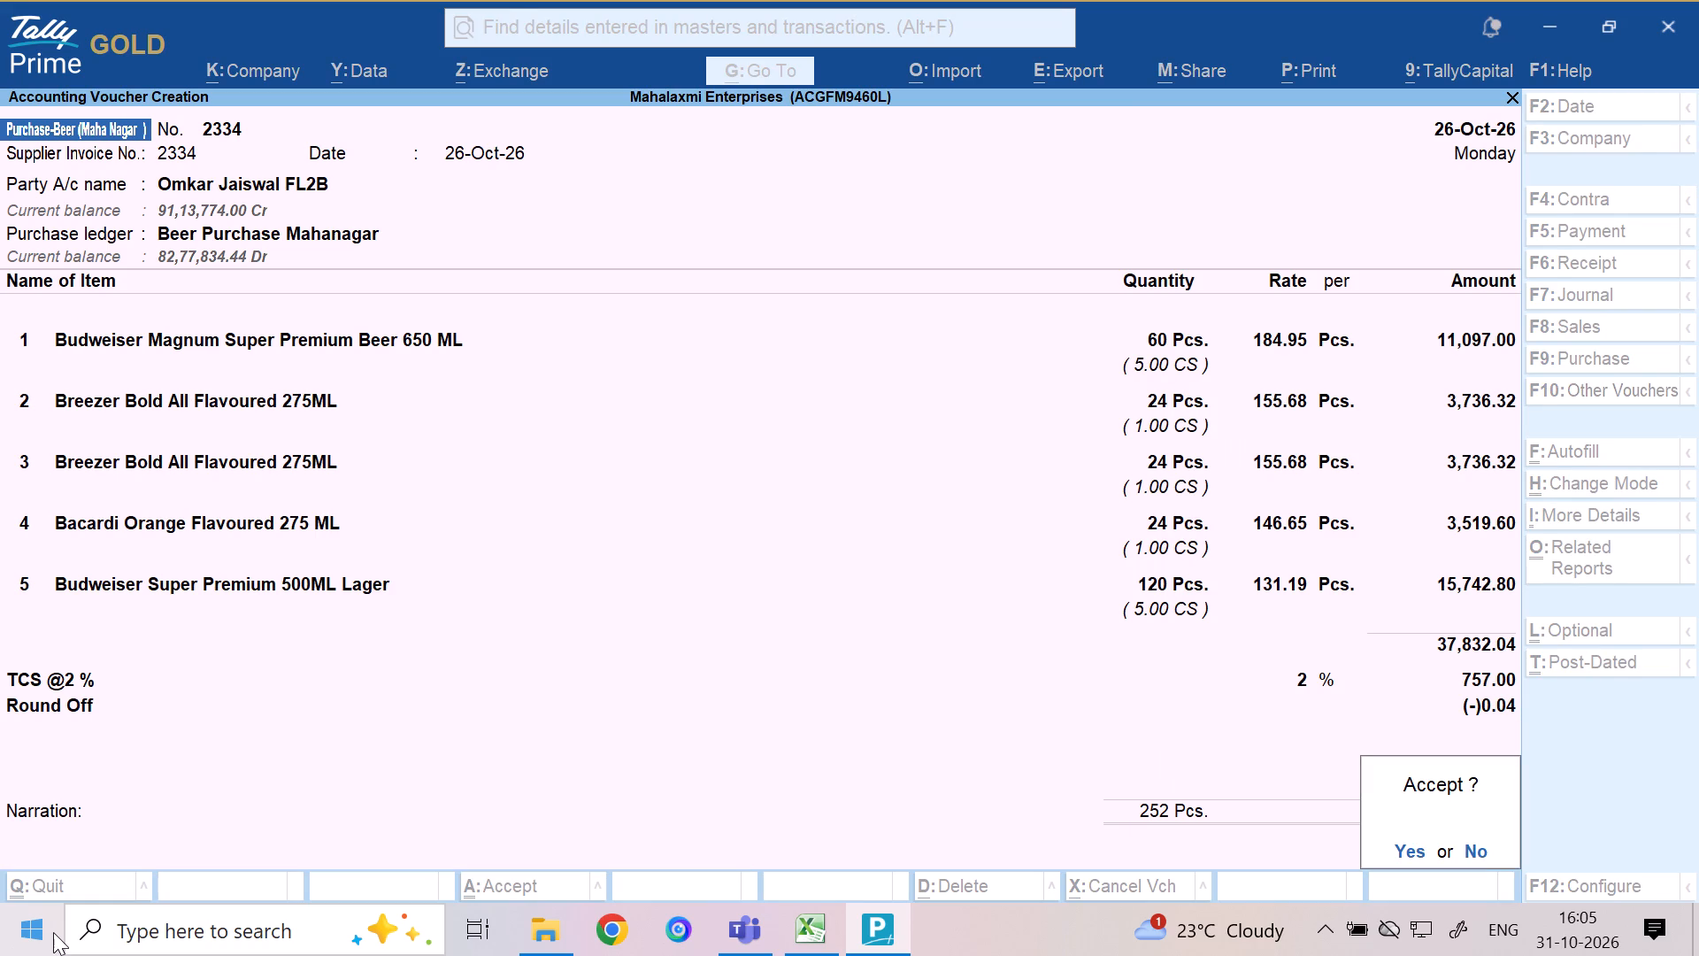